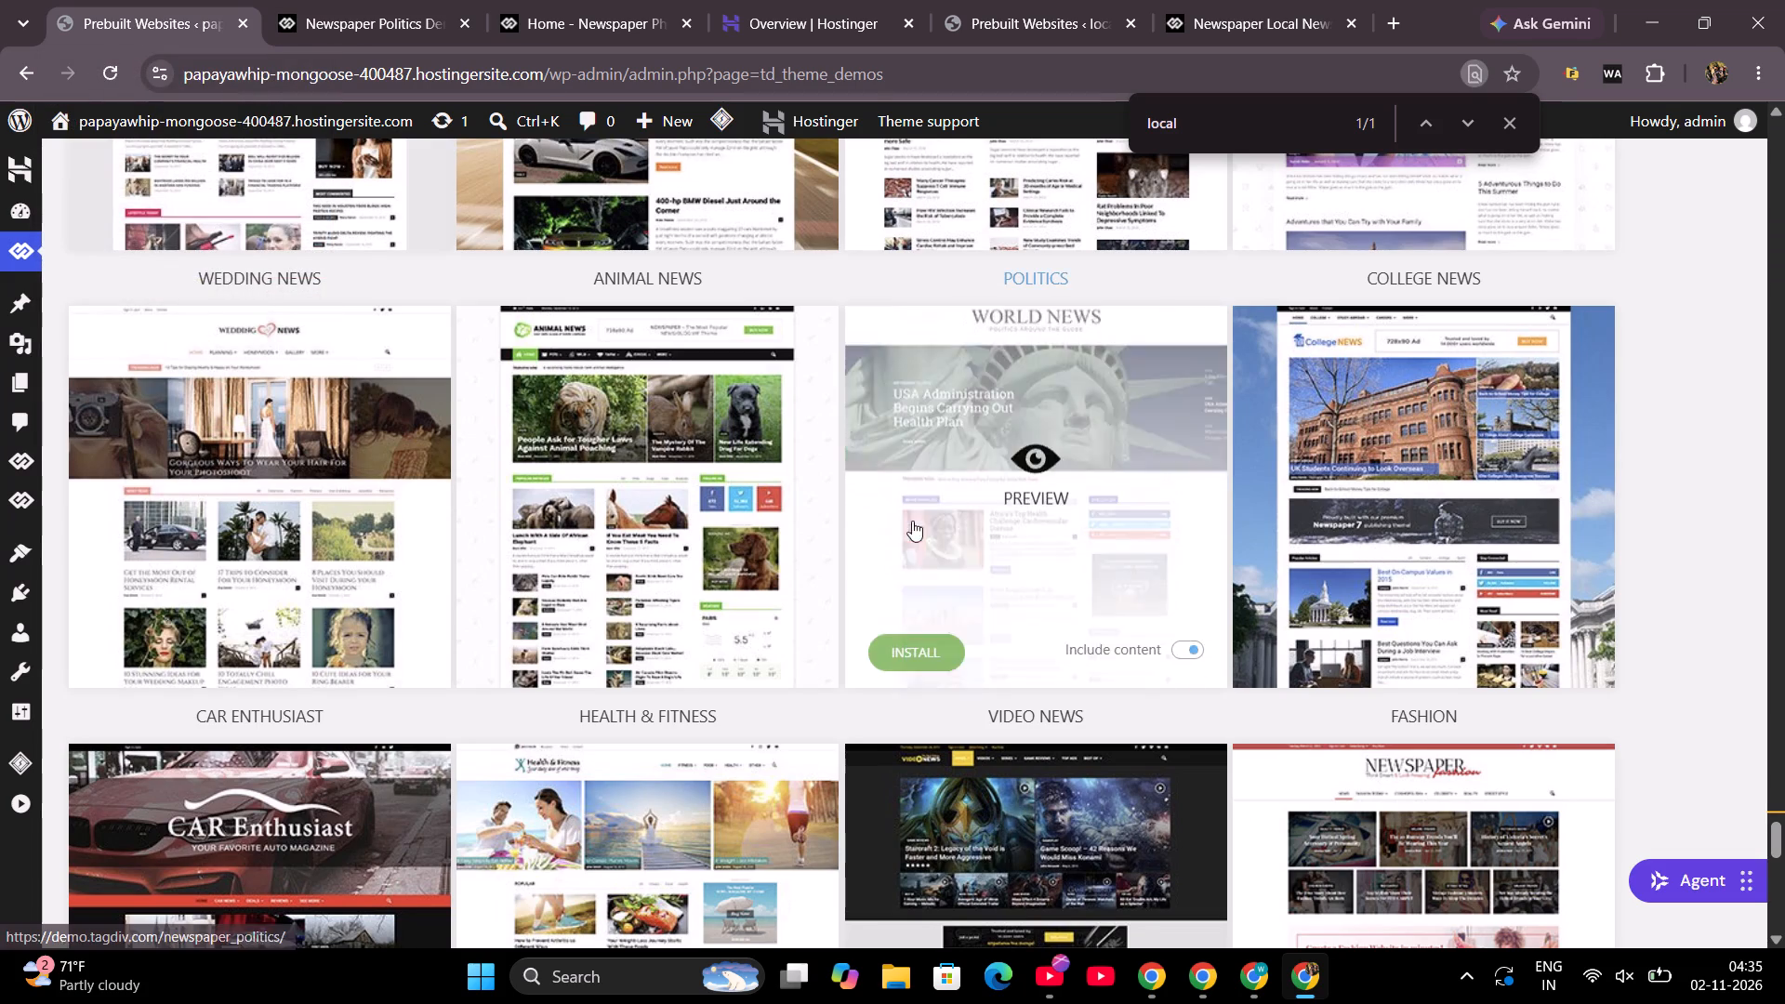
{"action": "scroll", "coordinate": [851, 492], "scroll_direction": "up", "scroll_amount": 4}
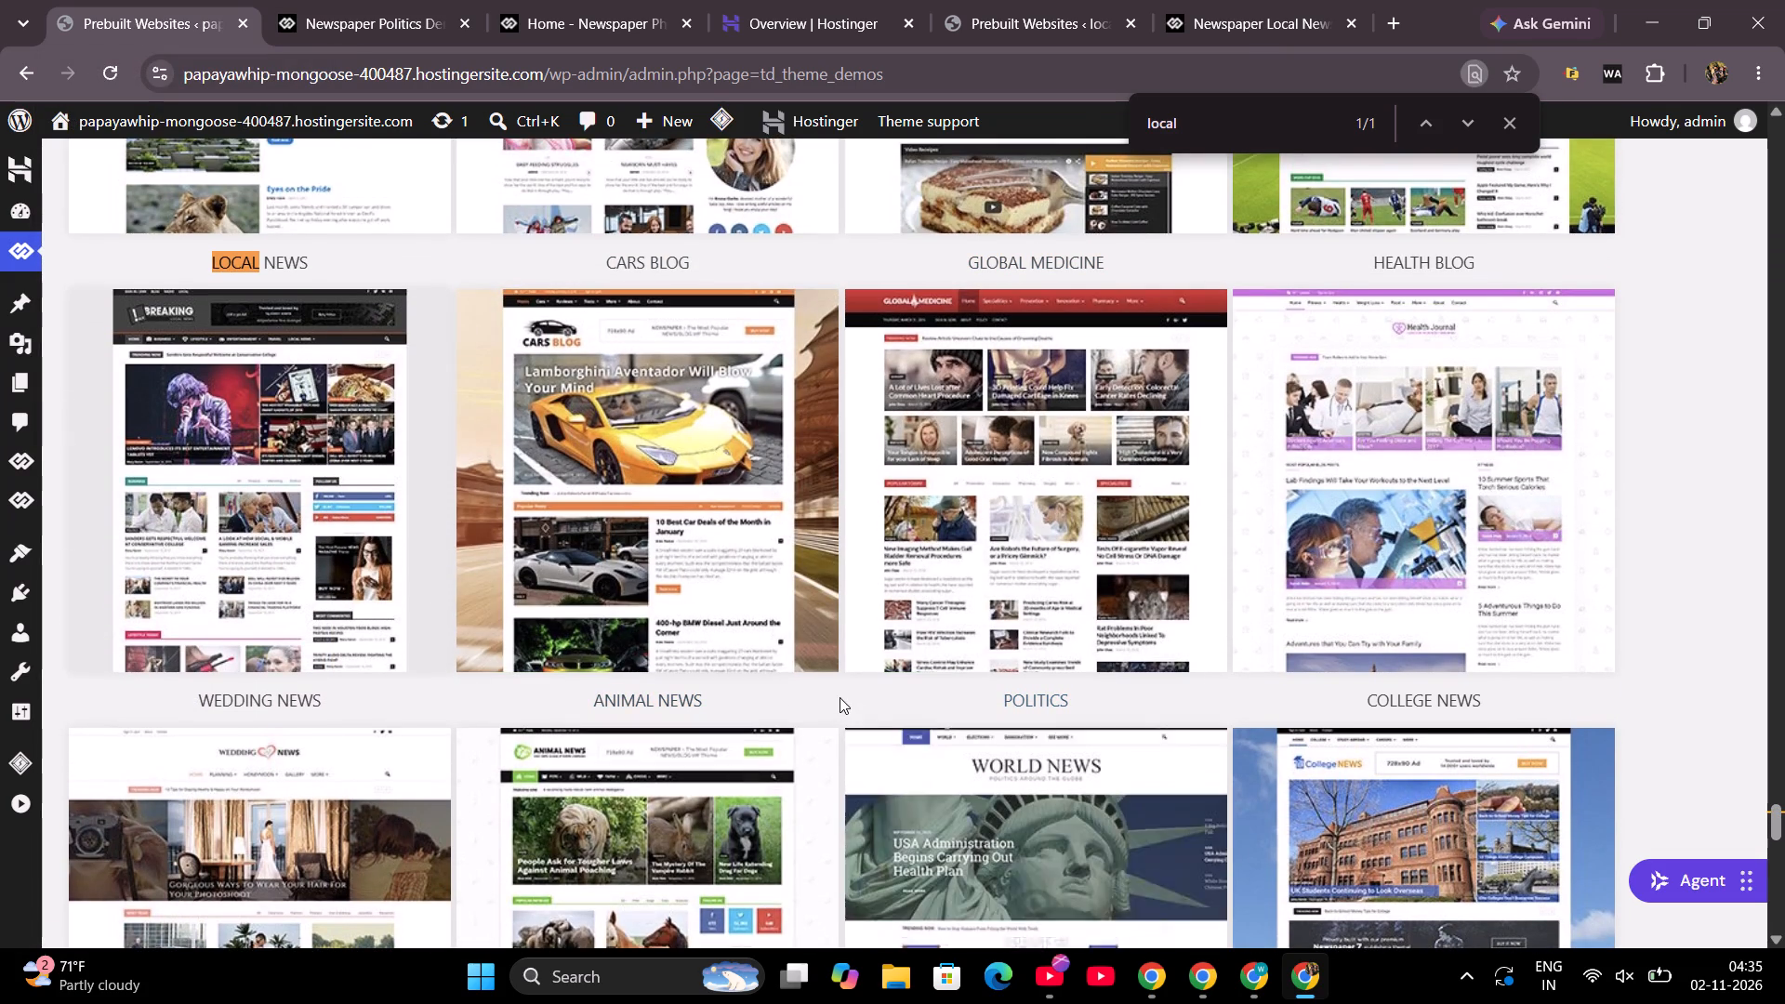
{"action": "scroll", "coordinate": [842, 659], "scroll_direction": "up", "scroll_amount": 1}
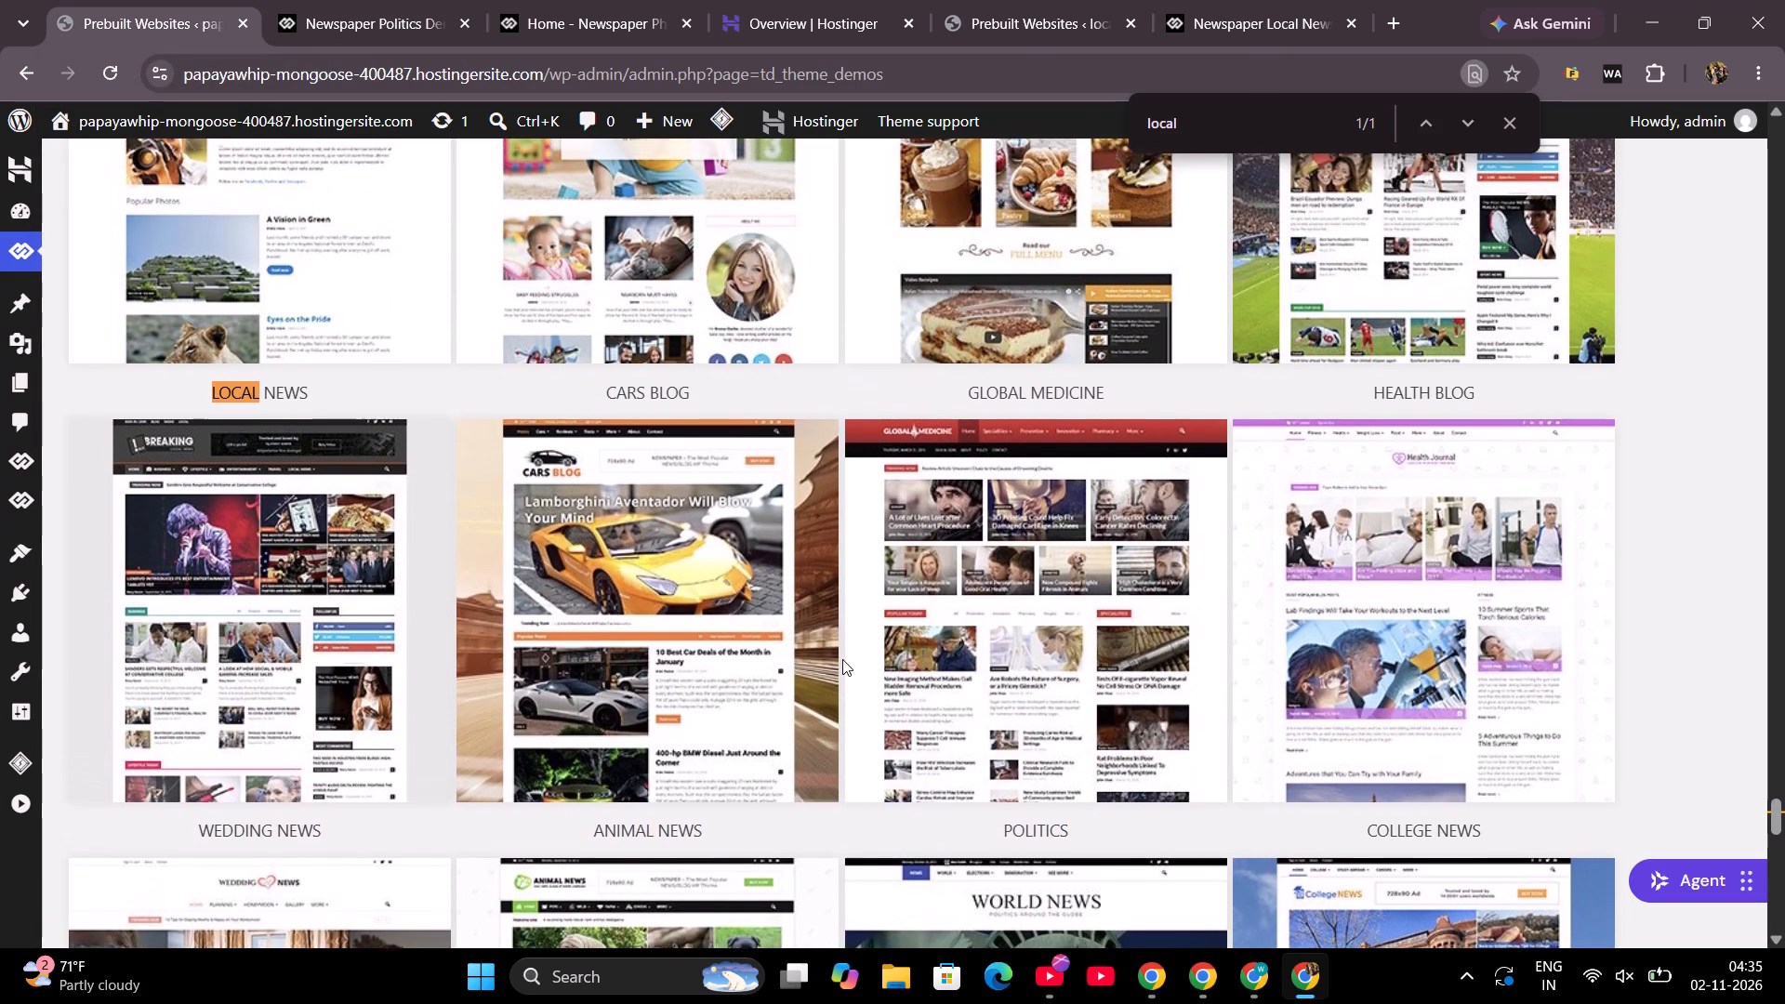
{"action": "scroll", "coordinate": [842, 659], "scroll_direction": "up", "scroll_amount": 1}
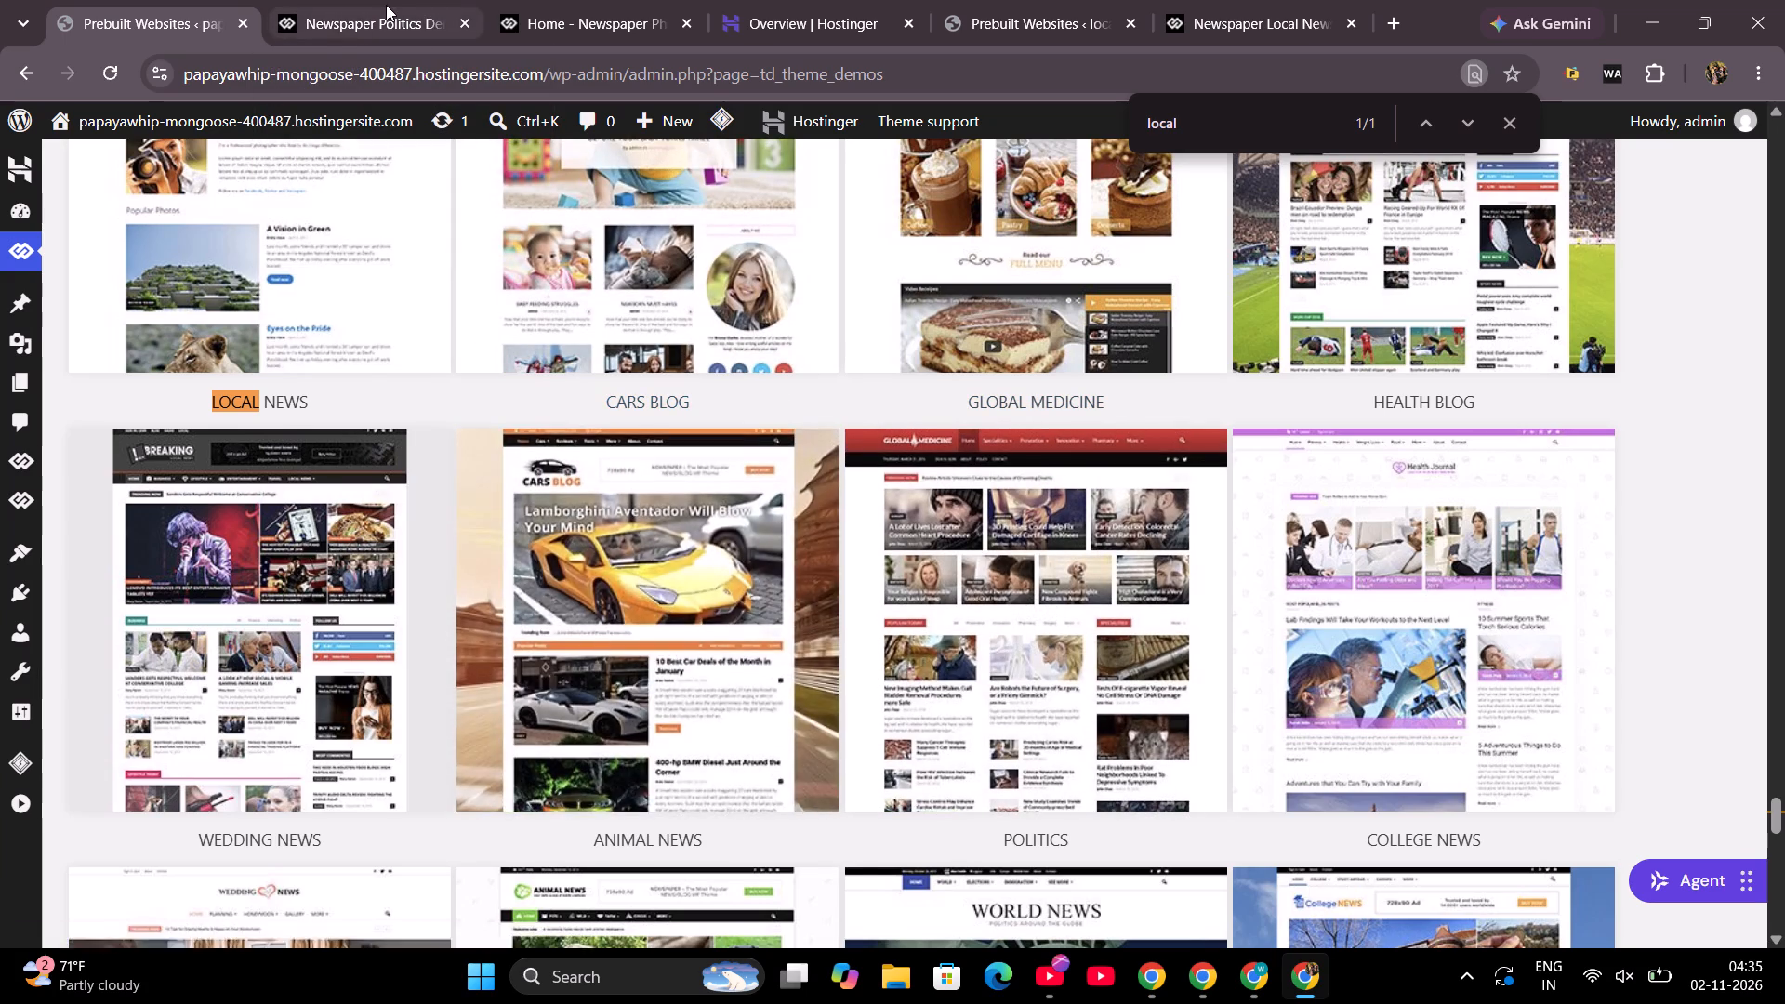
{"action": "left_click", "coordinate": [386, 5]}
{"action": "scroll", "coordinate": [998, 580], "scroll_direction": "down", "scroll_amount": 3}
{"action": "scroll", "coordinate": [998, 580], "scroll_direction": "up", "scroll_amount": 3}
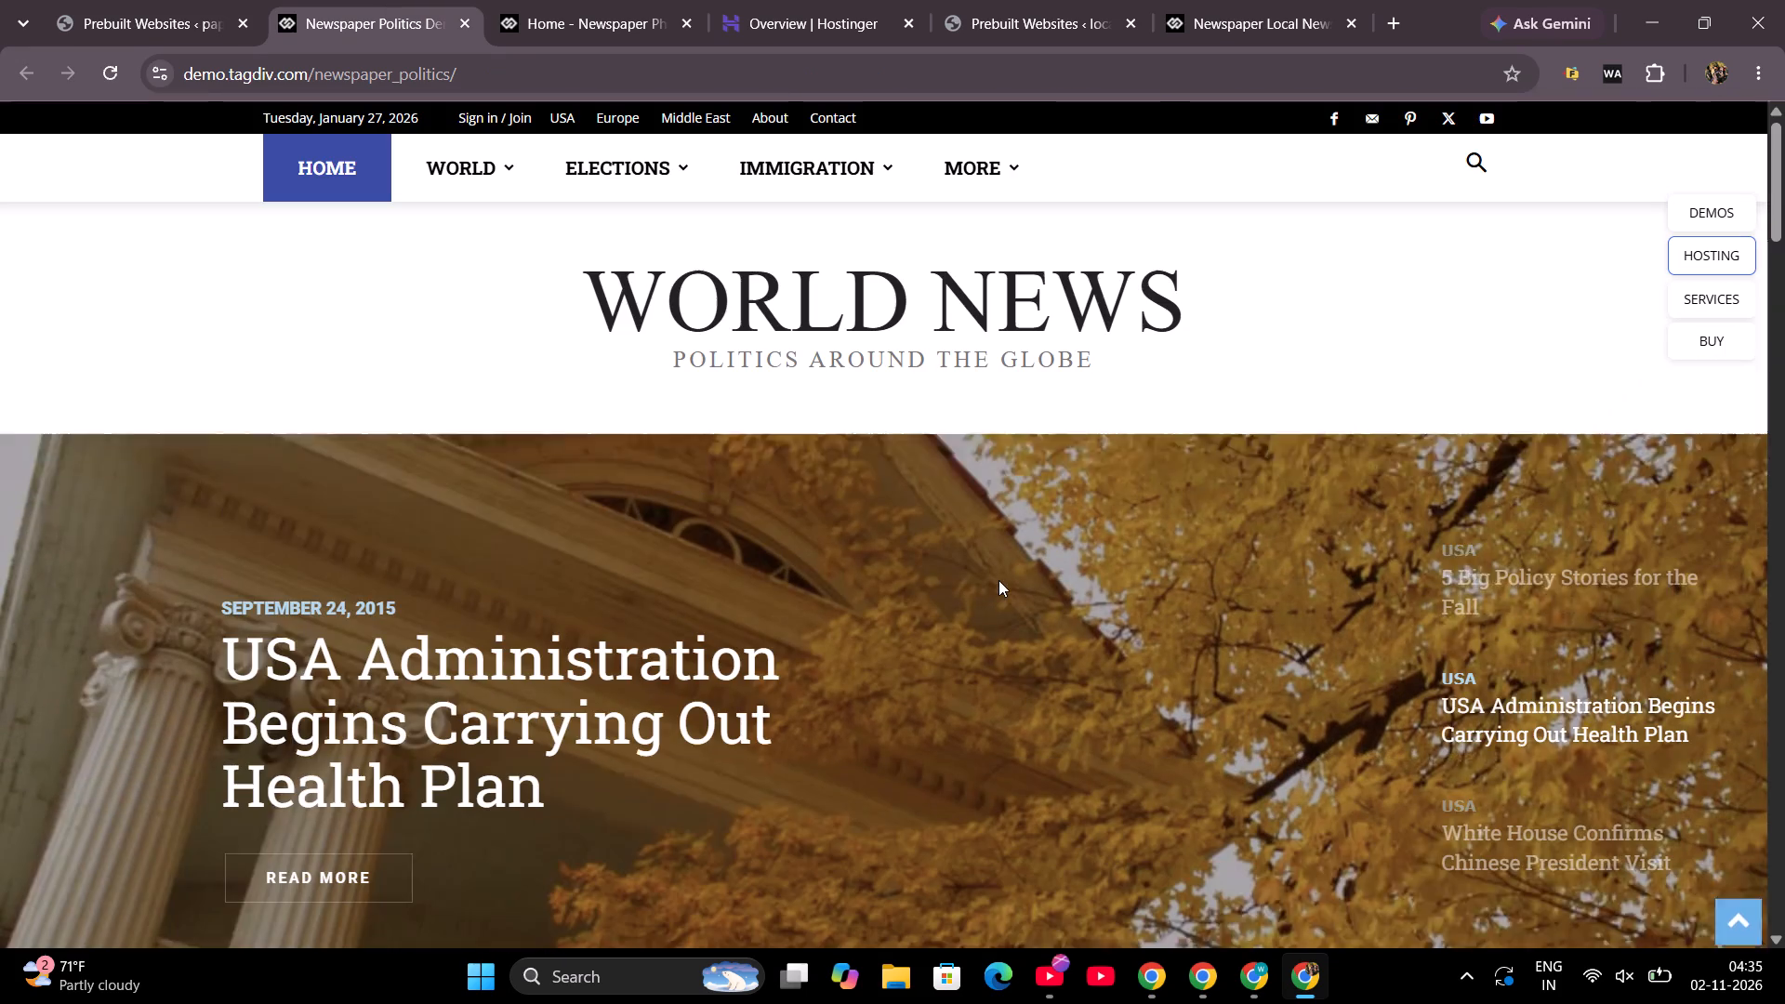
{"action": "scroll", "coordinate": [1089, 609], "scroll_direction": "up", "scroll_amount": 1}
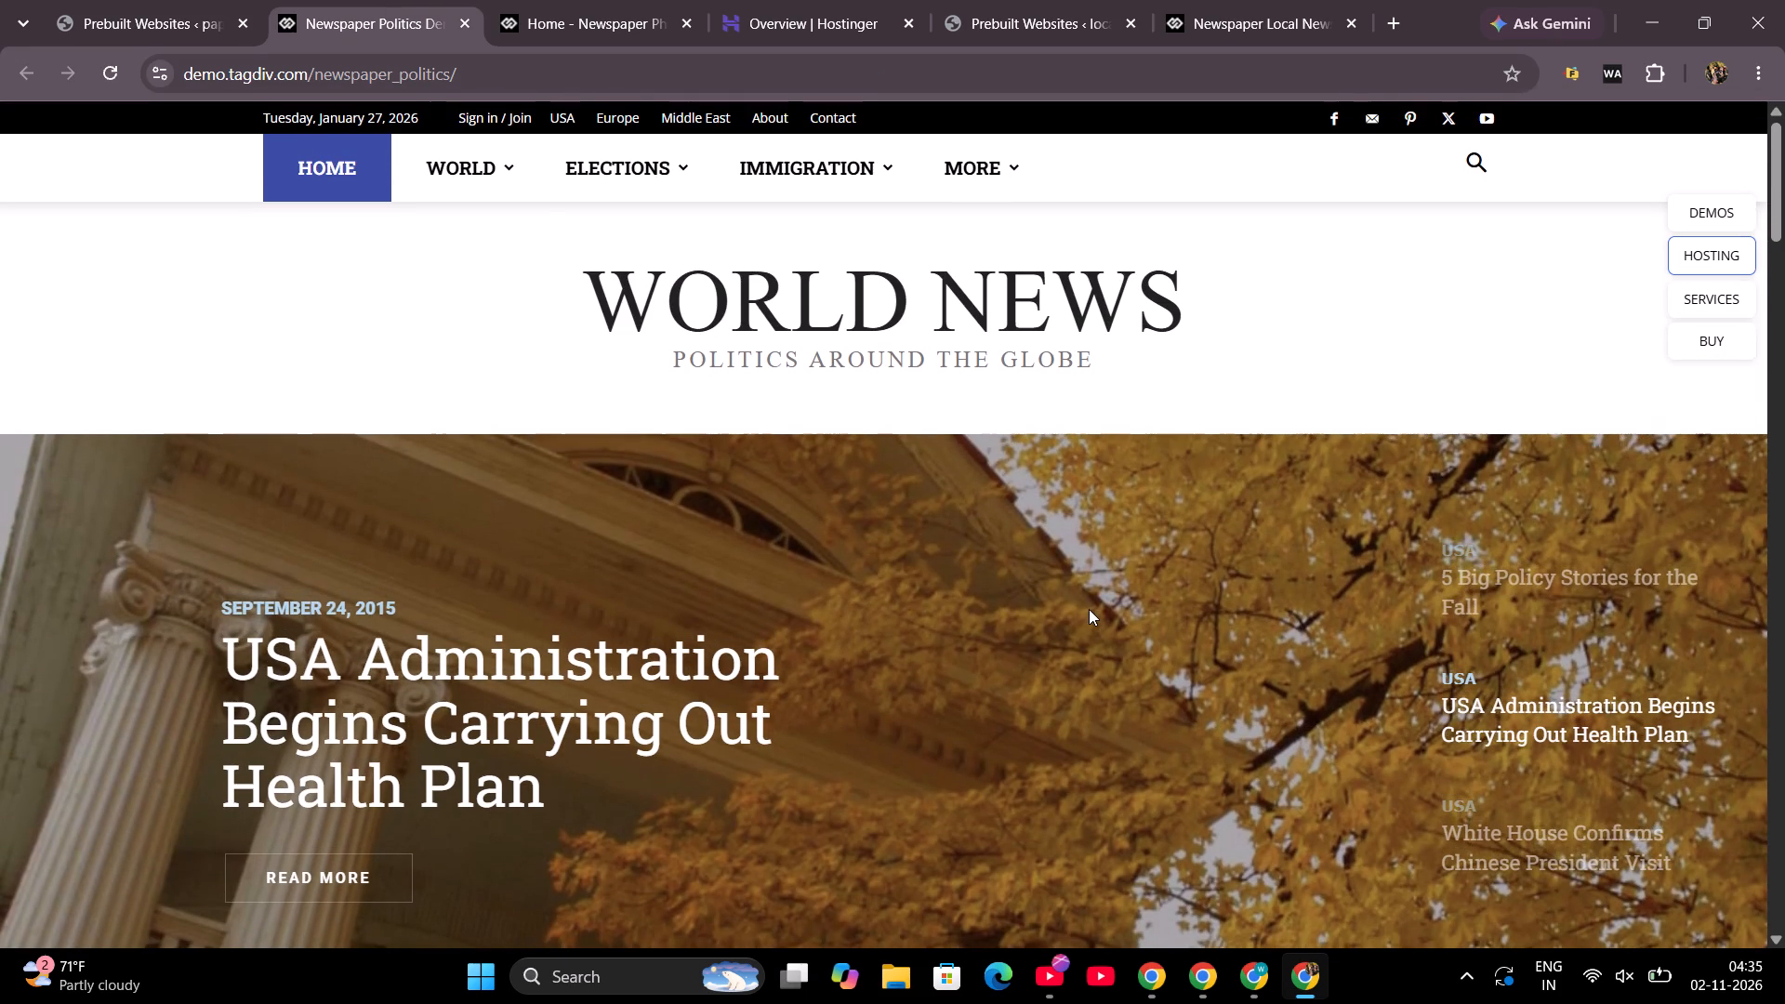
{"action": "scroll", "coordinate": [1089, 609], "scroll_direction": "left", "scroll_amount": 1}
Search the Prebuilt Websites page for "politics" to locate the Politics demo.
{"action": "left_click", "coordinate": [154, 0]}
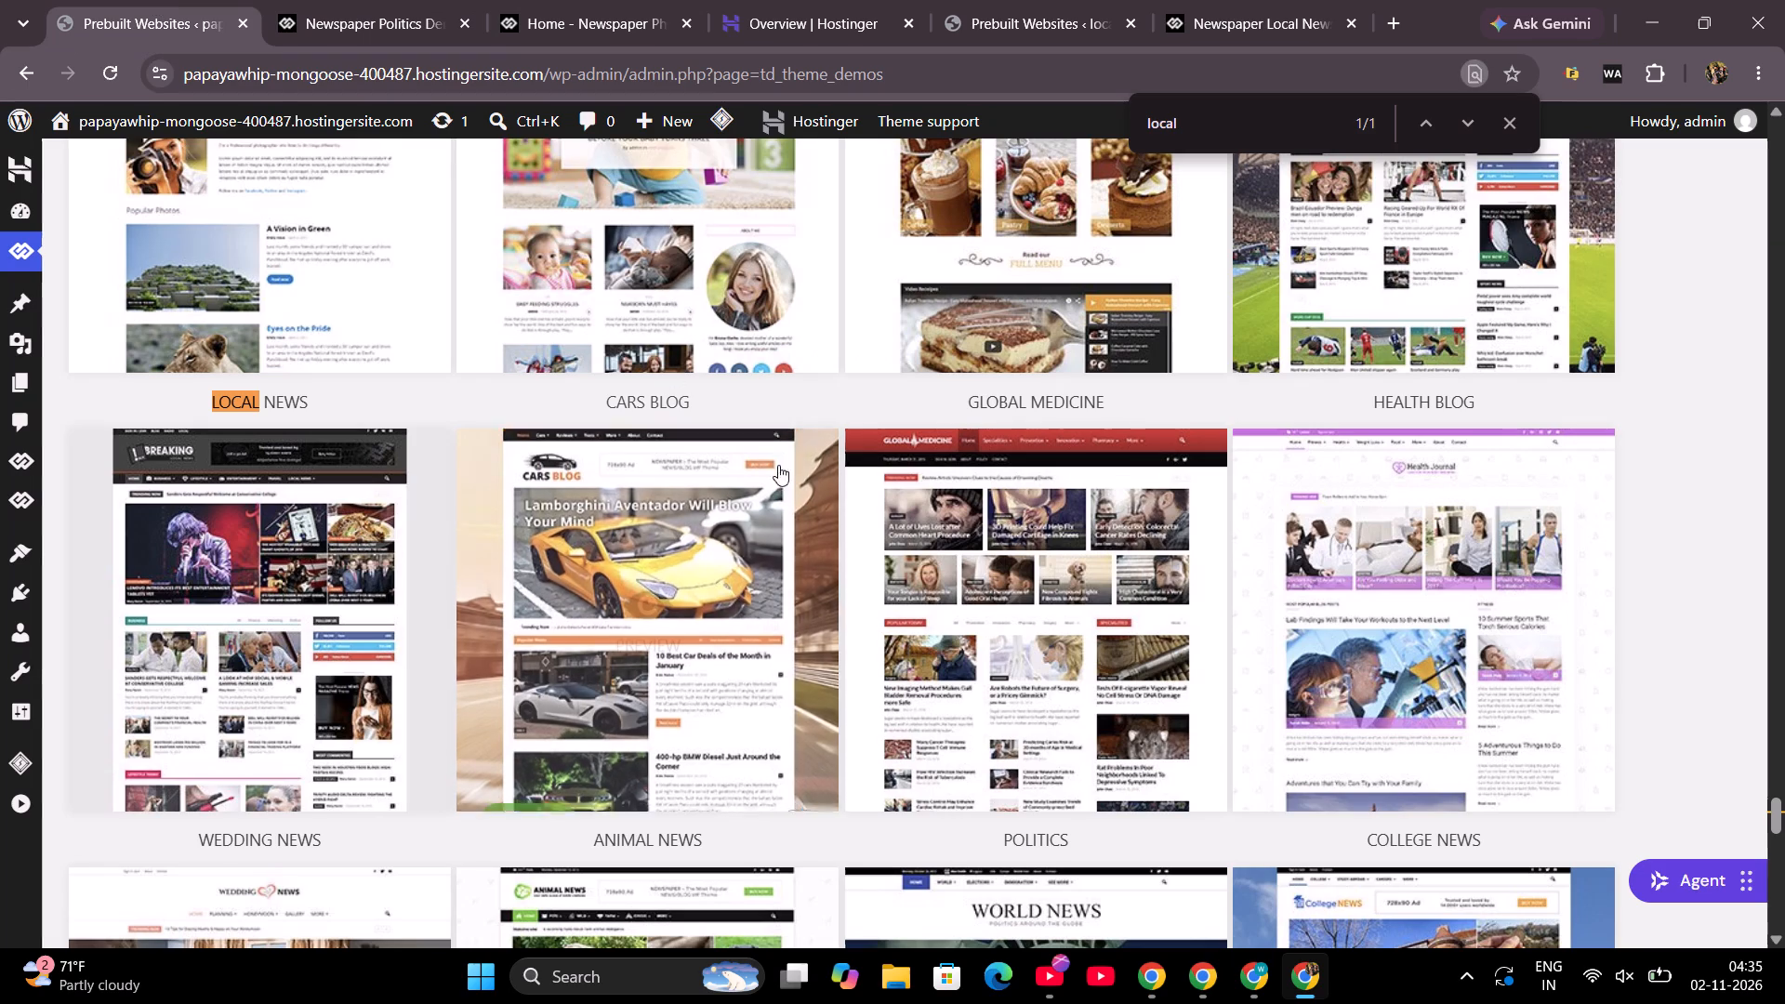
{"action": "scroll", "coordinate": [684, 549], "scroll_direction": "up", "scroll_amount": 1}
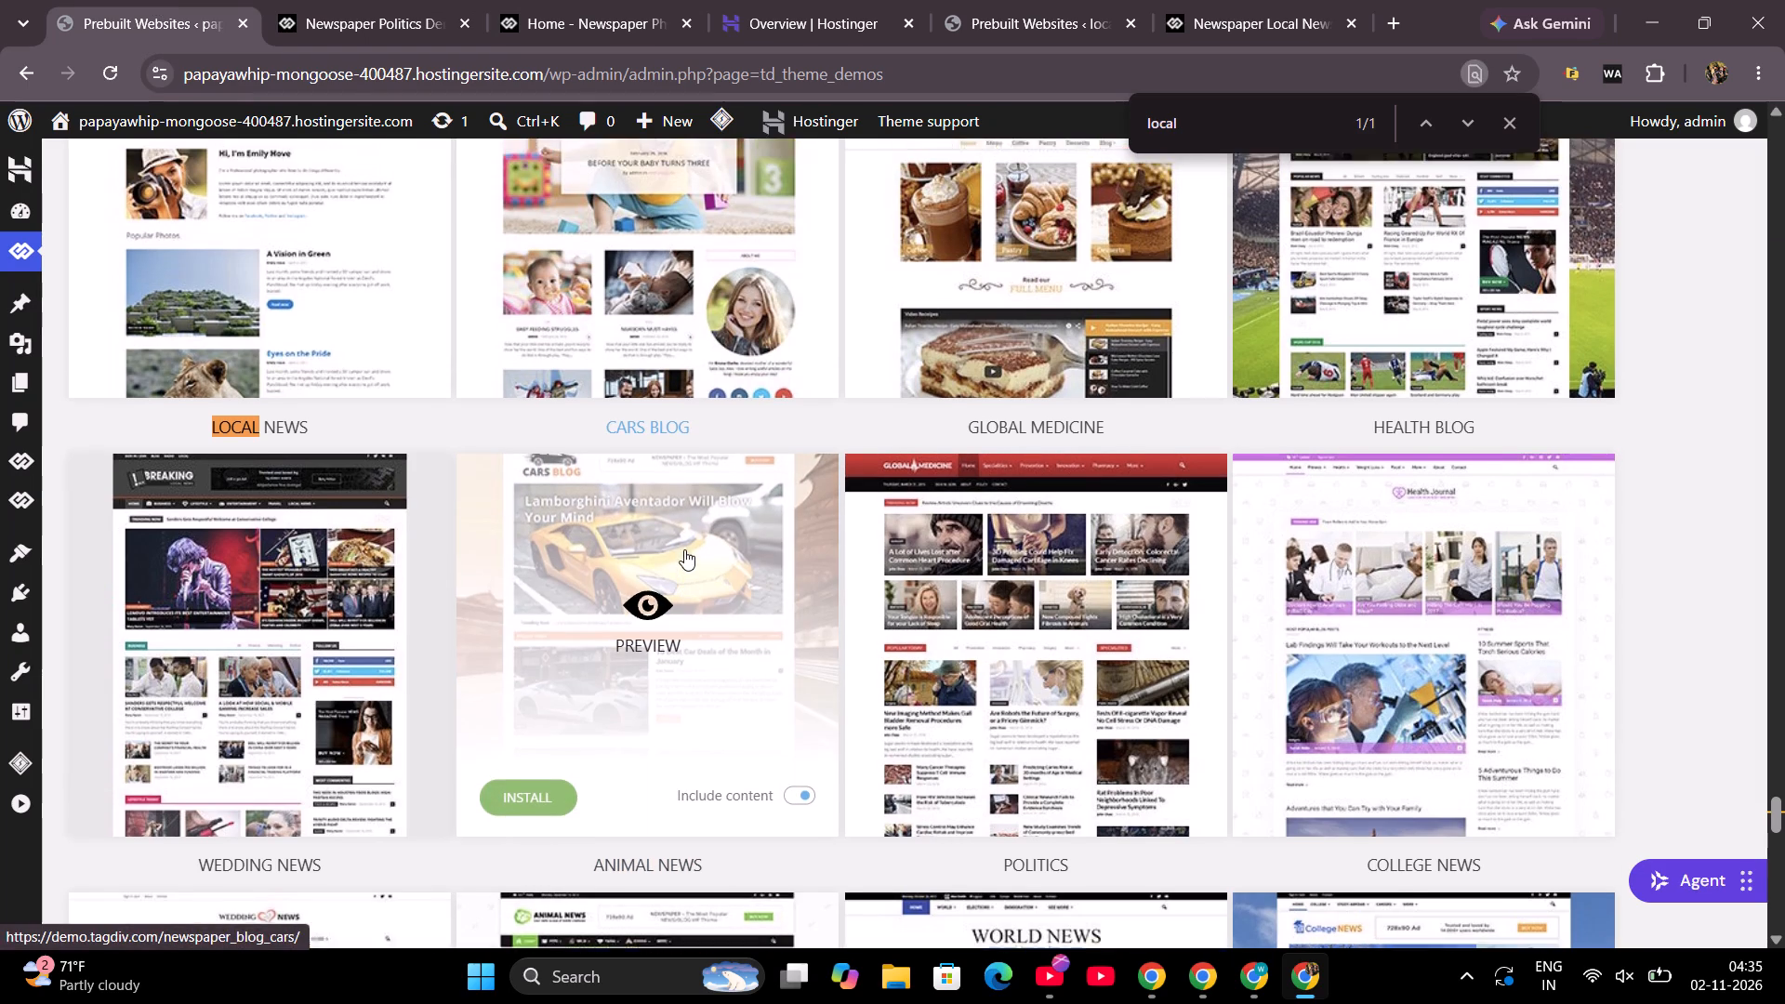
{"action": "scroll", "coordinate": [684, 549], "scroll_direction": "up", "scroll_amount": 3}
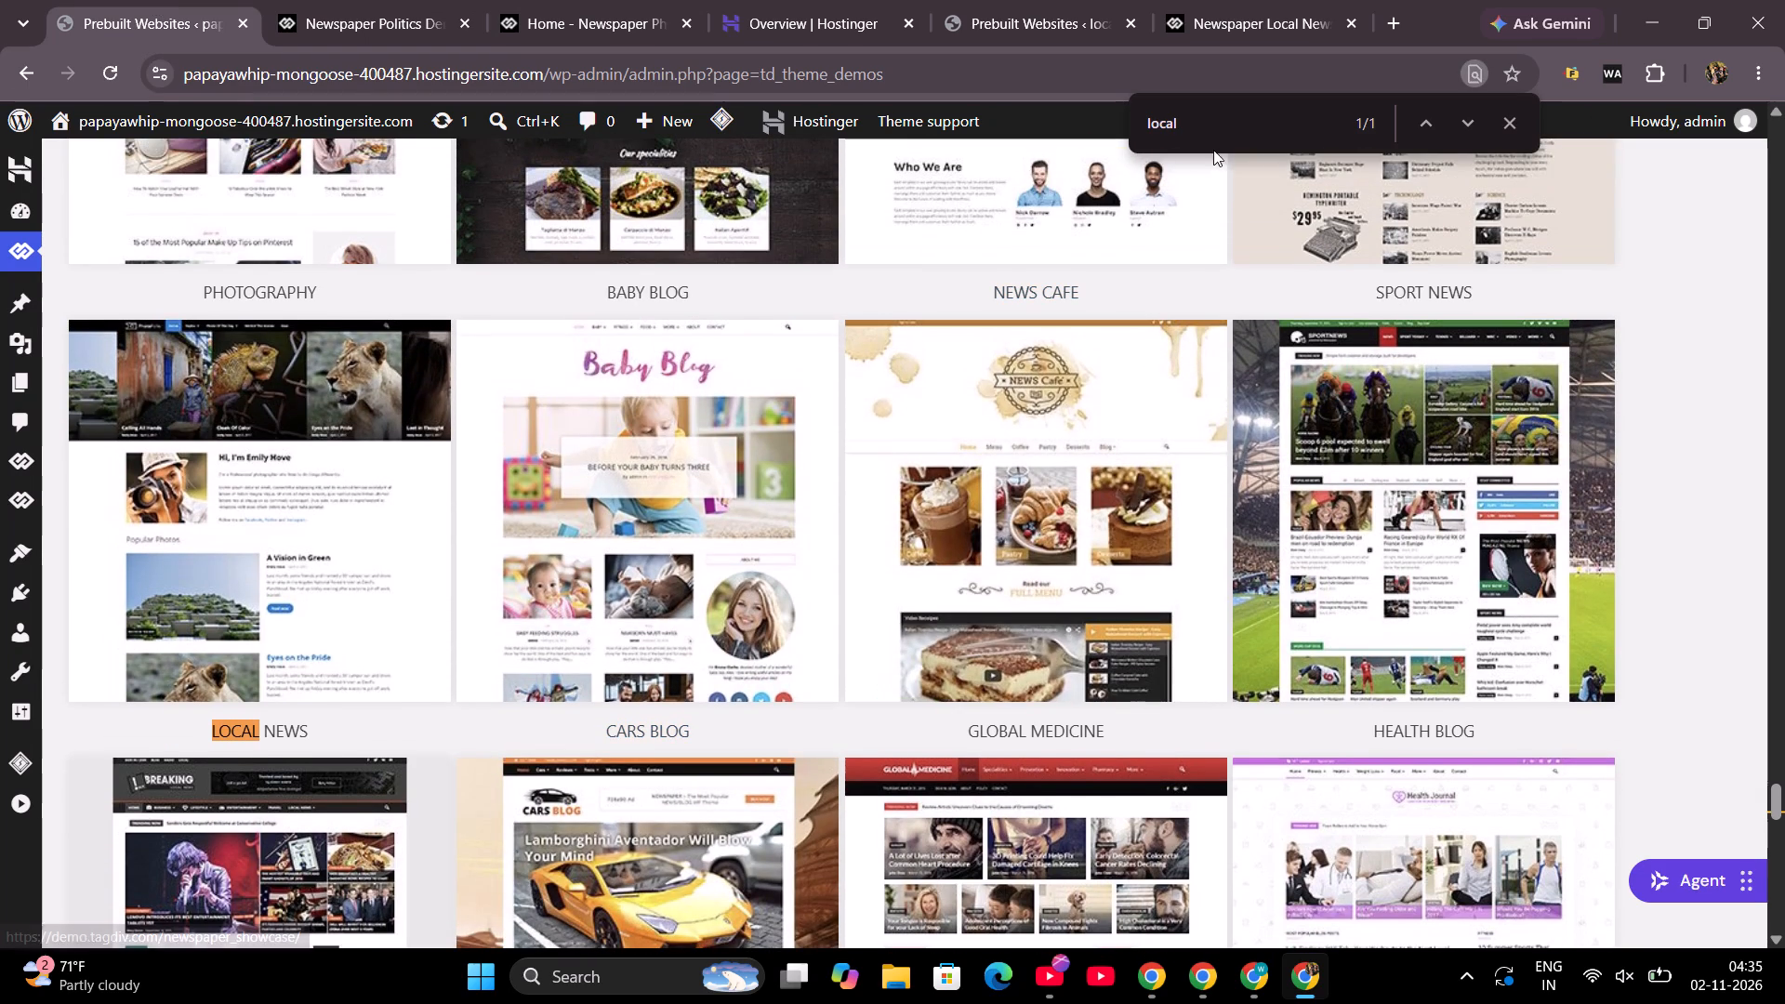
{"action": "left_click", "coordinate": [1213, 122]}
{"action": "key", "text": "ctrl+a"}
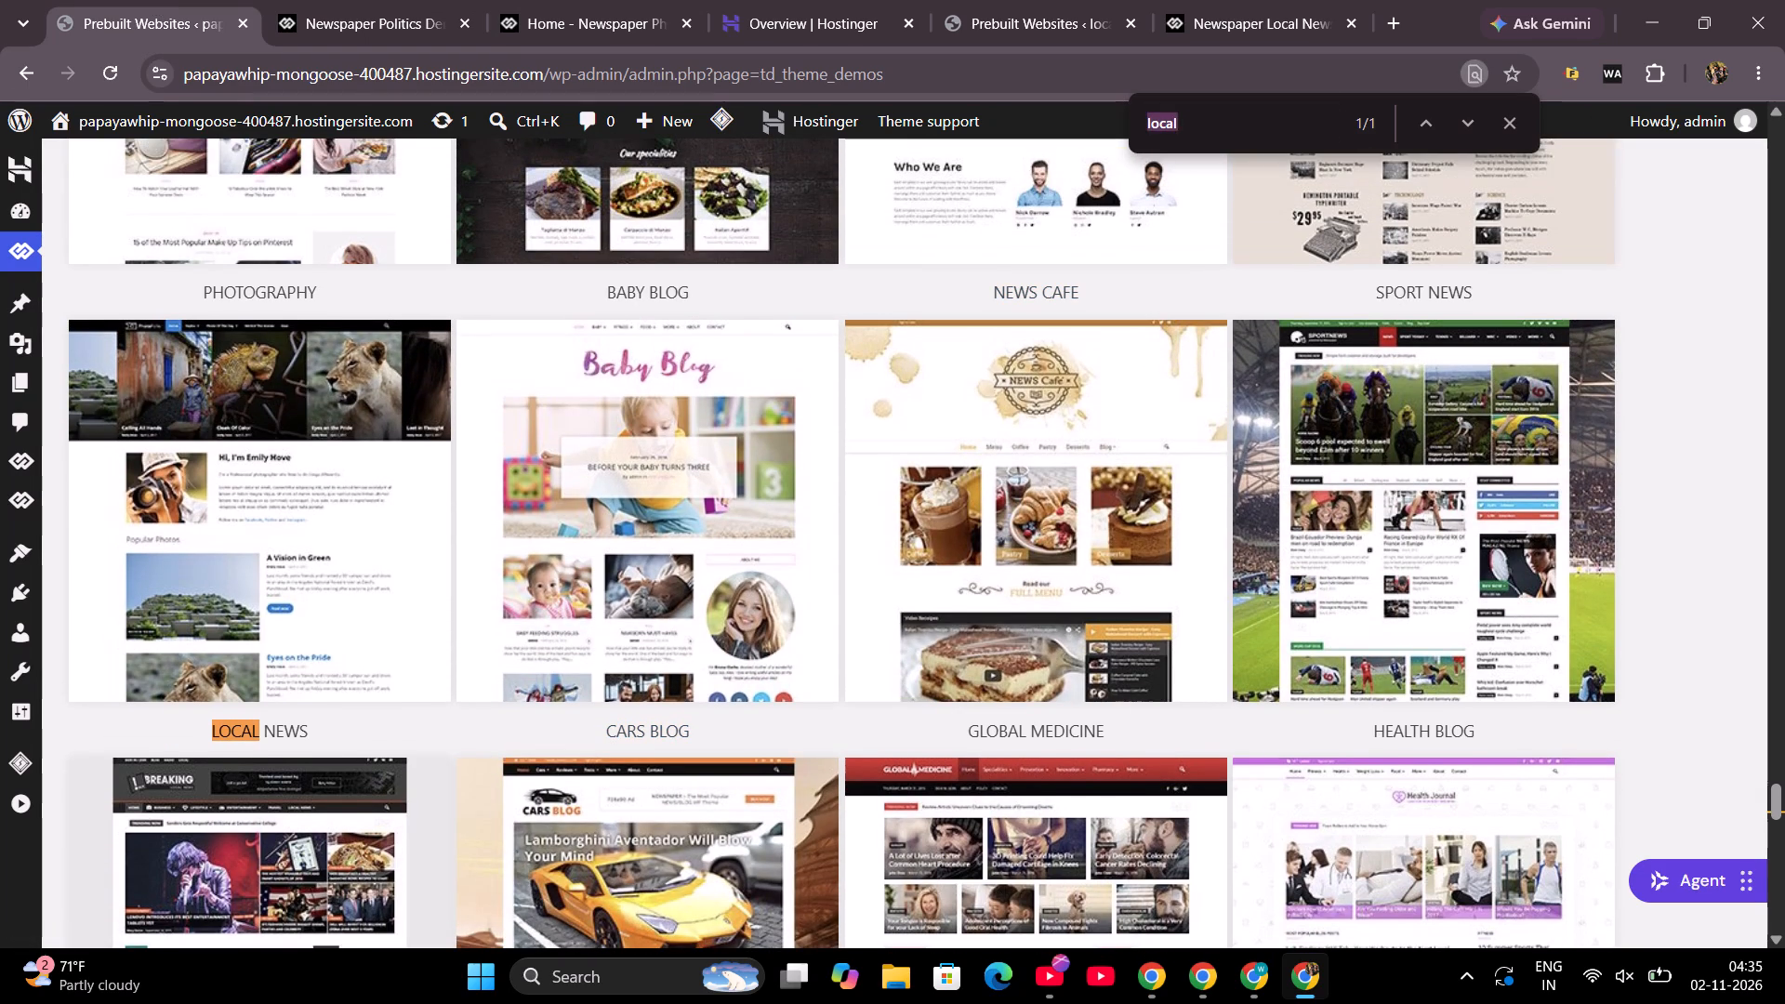
{"action": "type", "text": "poli"}
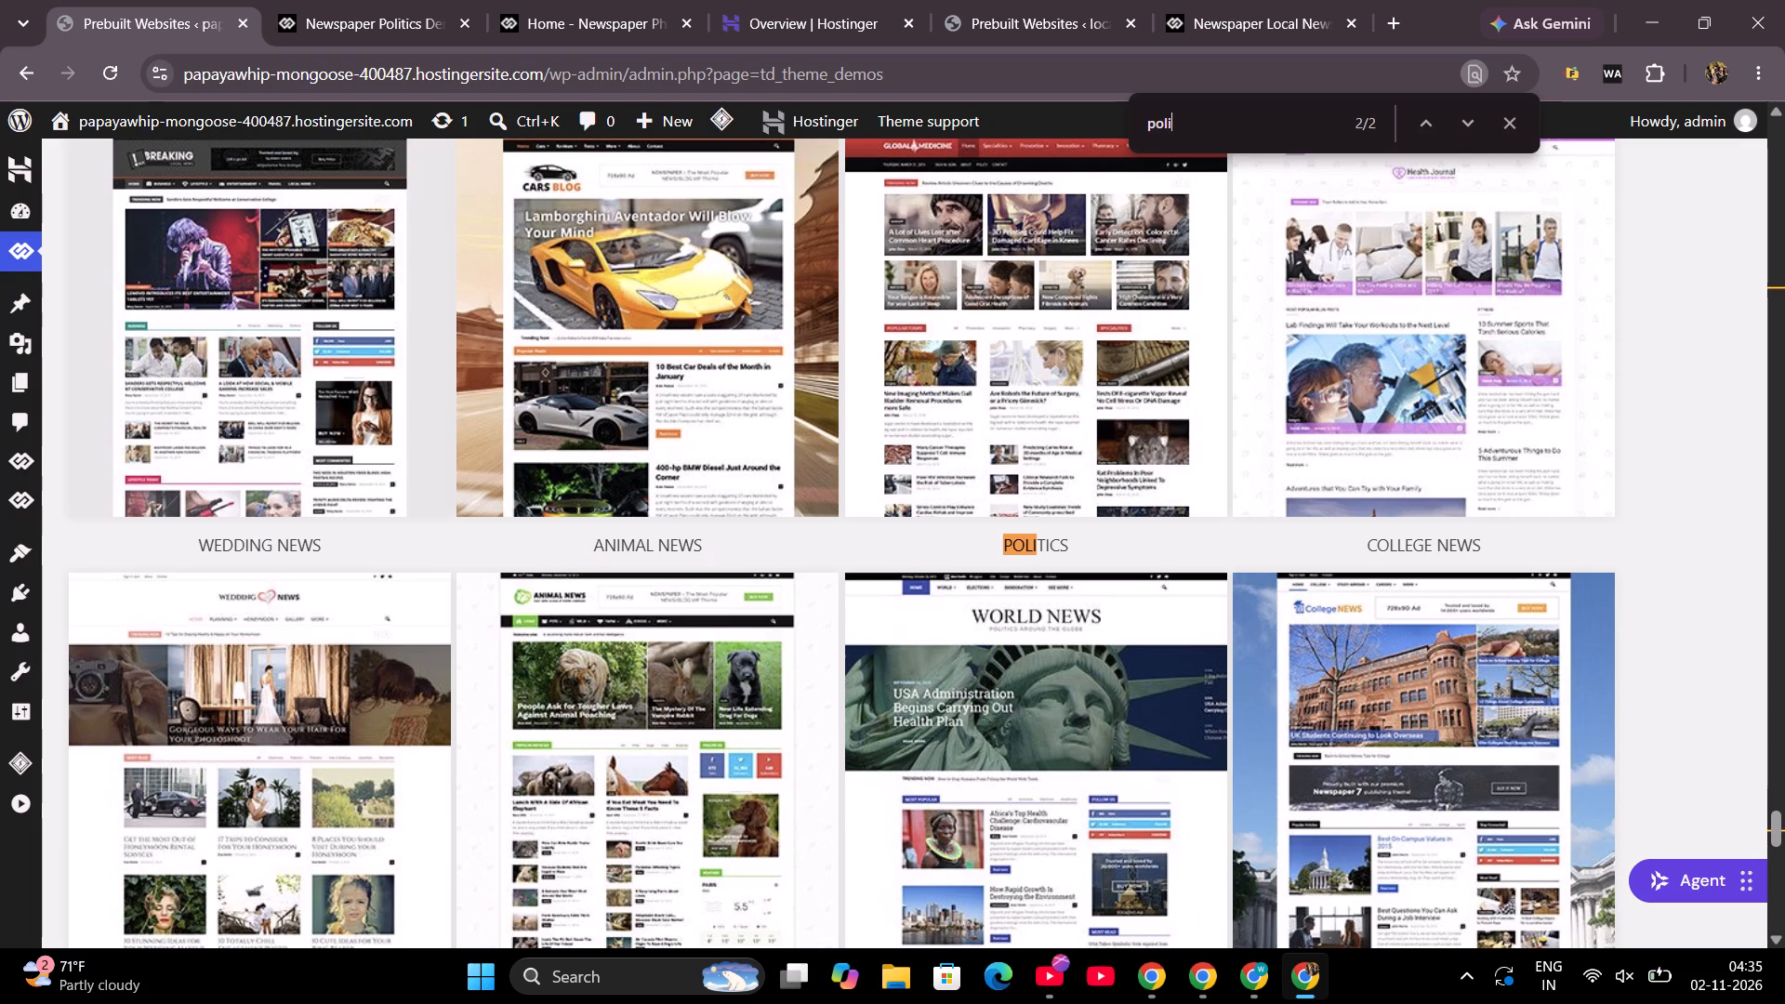
{"action": "key", "text": "Up"}
{"action": "key", "text": "Up"}
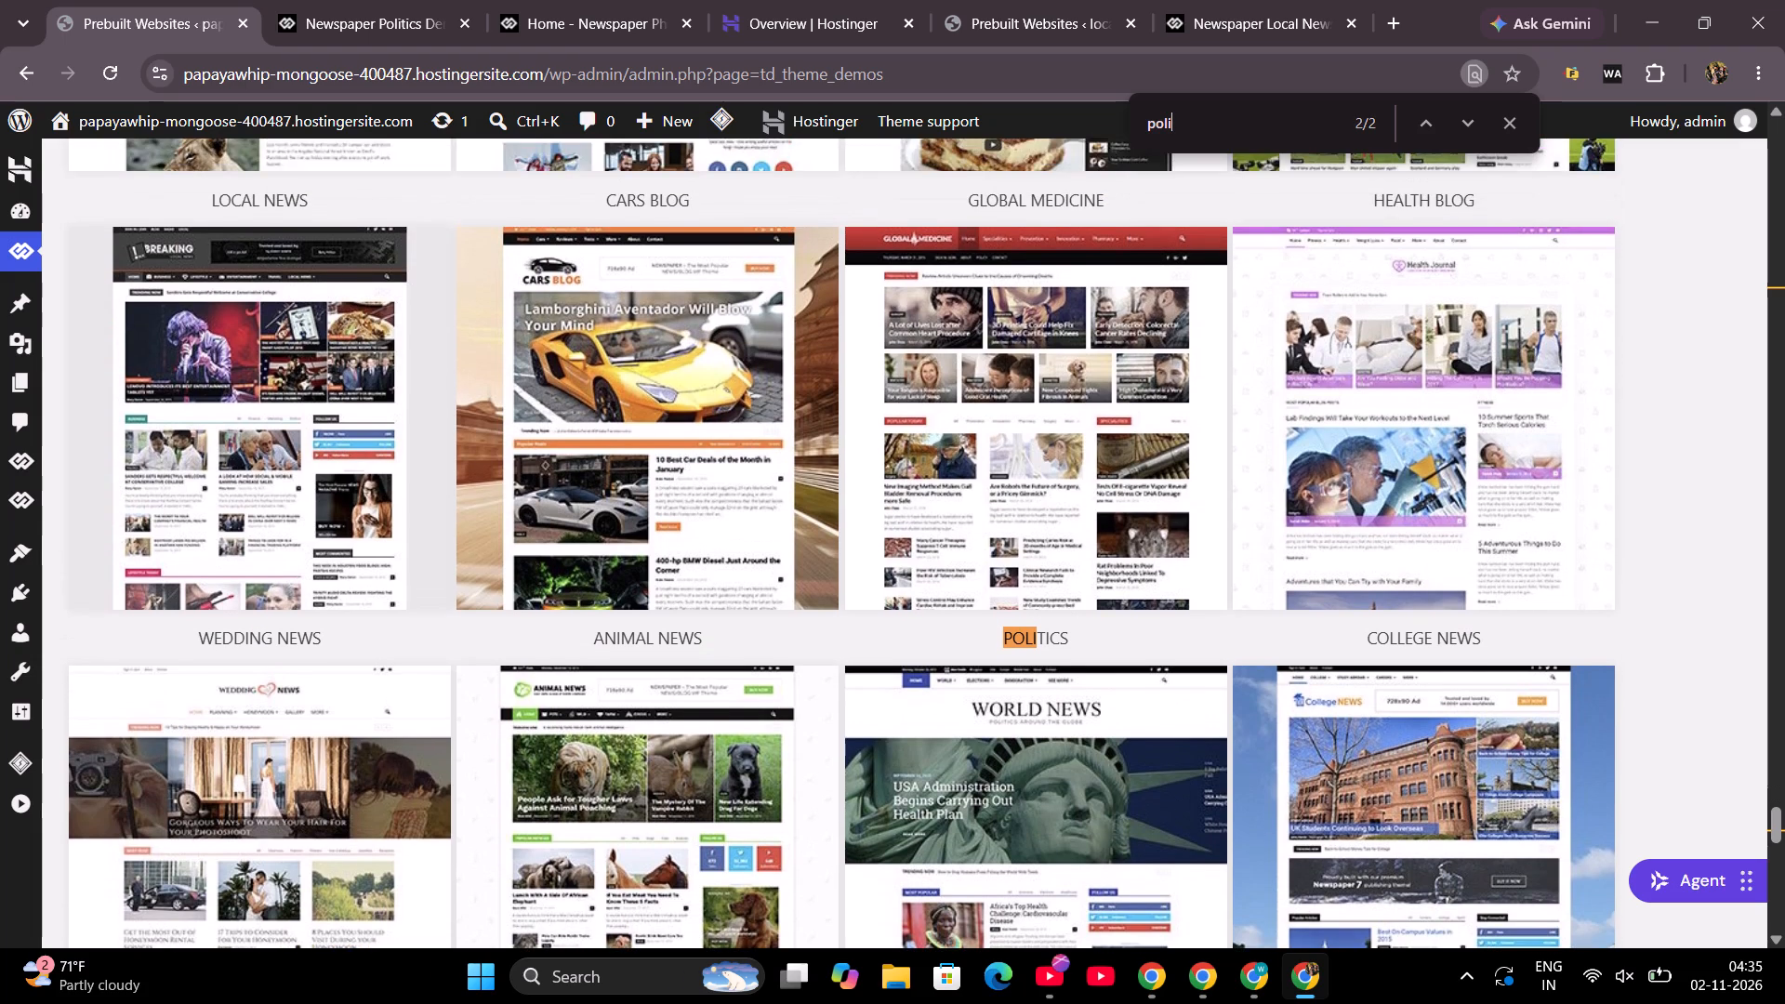
{"action": "left_click", "coordinate": [1472, 124]}
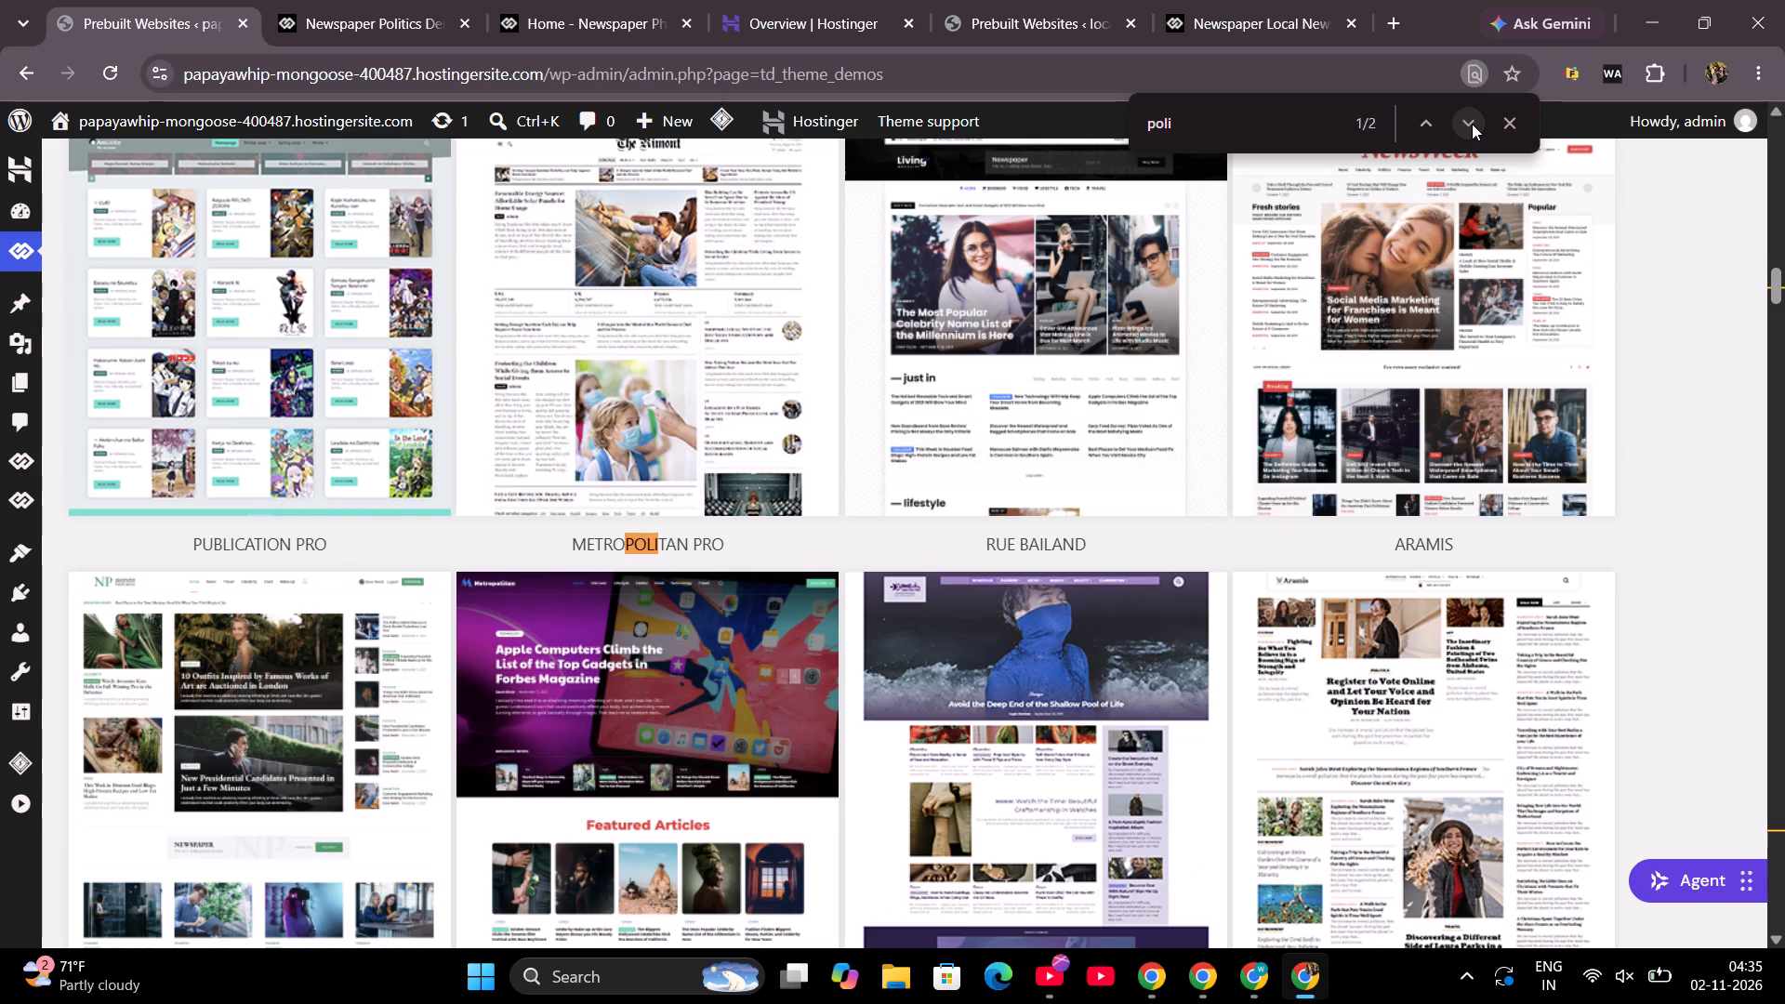
{"action": "scroll", "coordinate": [1219, 426], "scroll_direction": "down", "scroll_amount": 1}
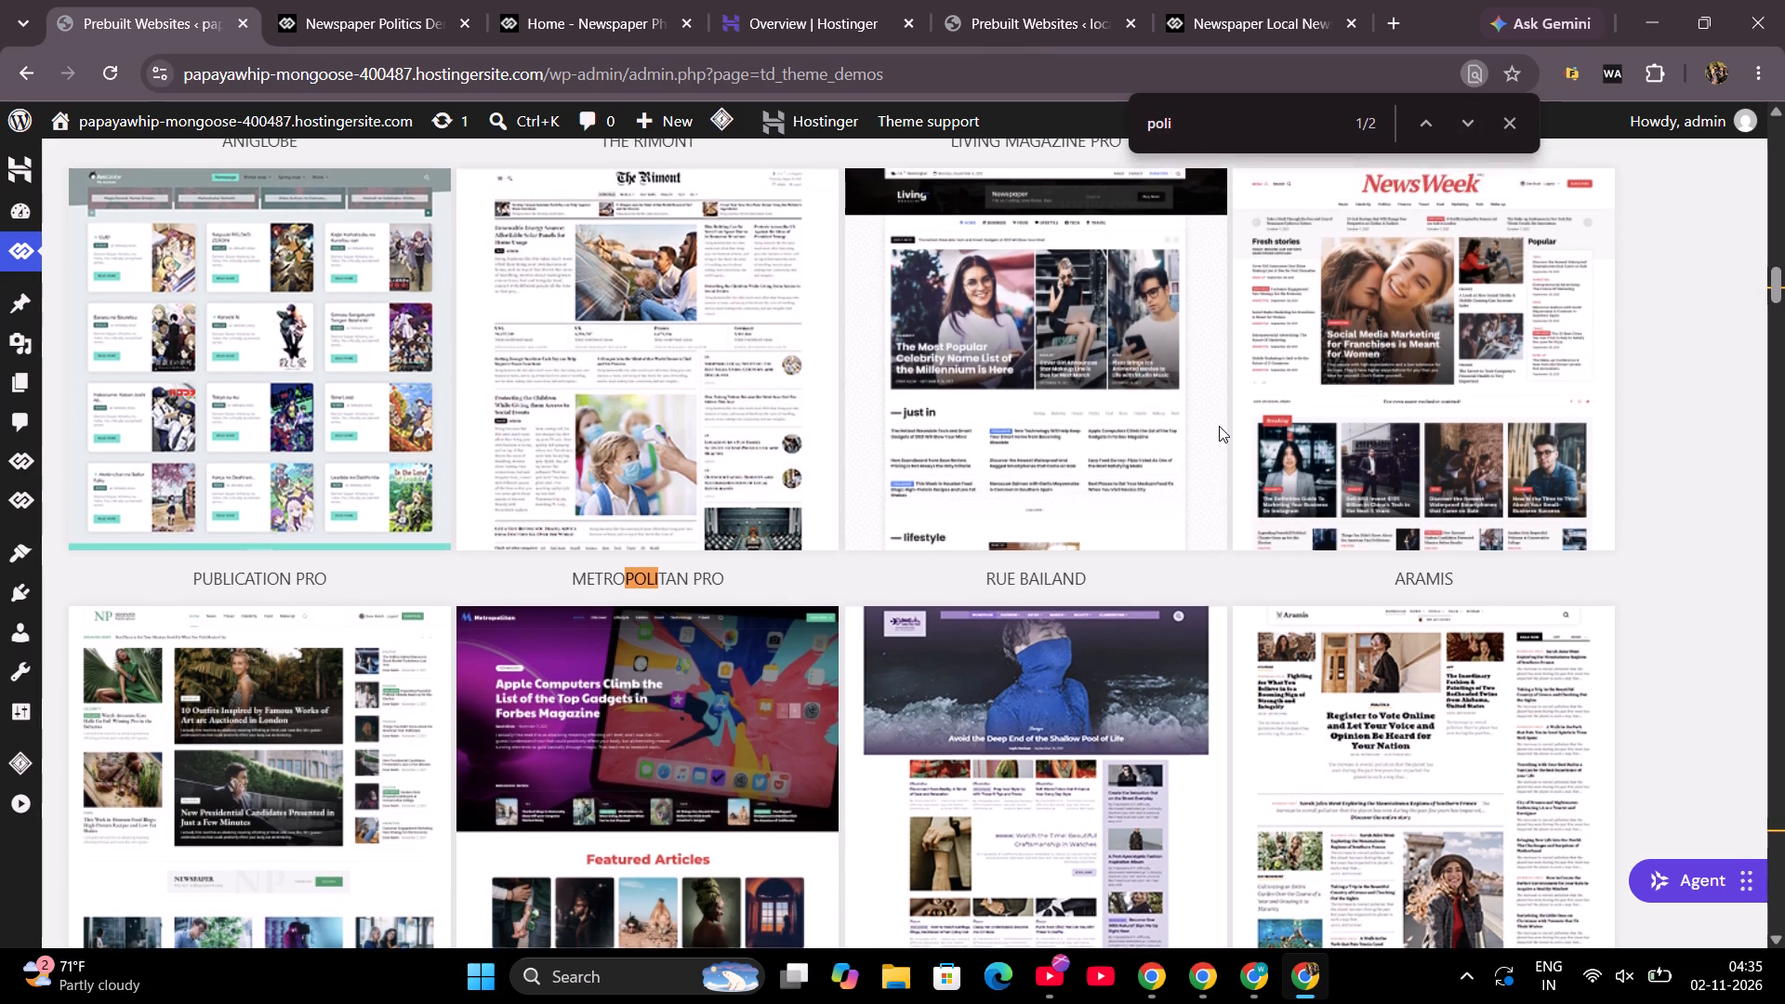
{"action": "scroll", "coordinate": [1219, 426], "scroll_direction": "down", "scroll_amount": 1}
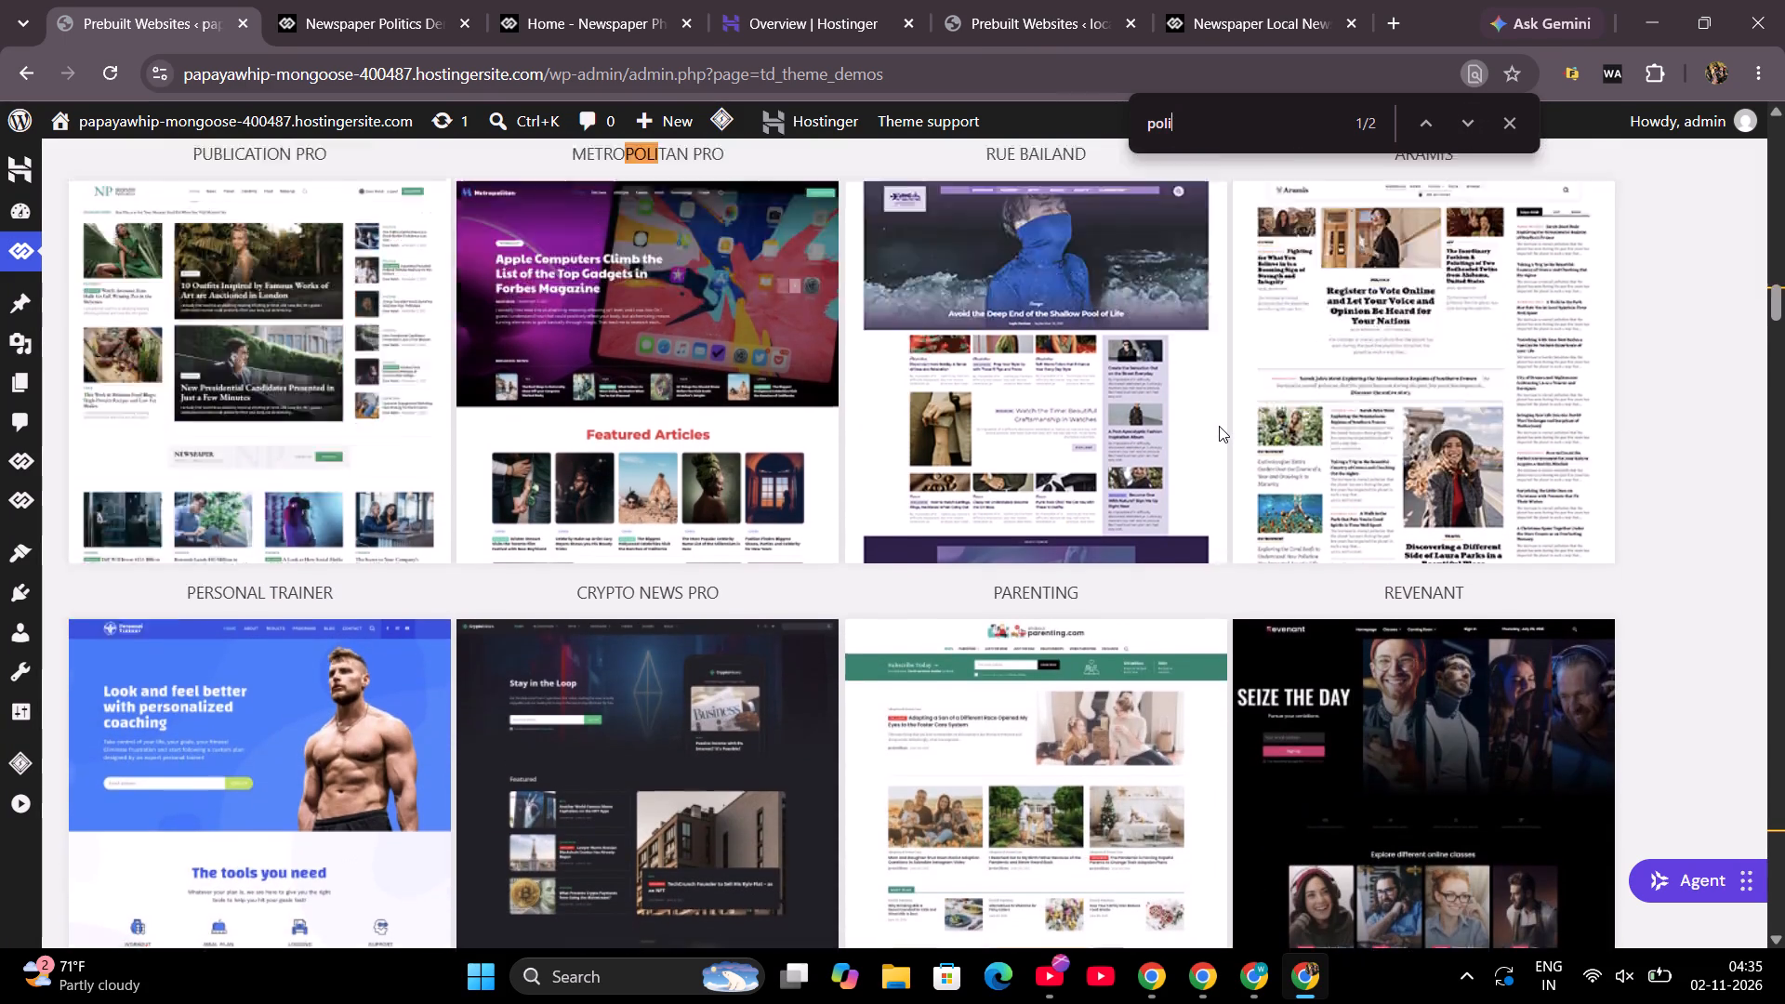
{"action": "scroll", "coordinate": [1219, 426], "scroll_direction": "up", "scroll_amount": 2}
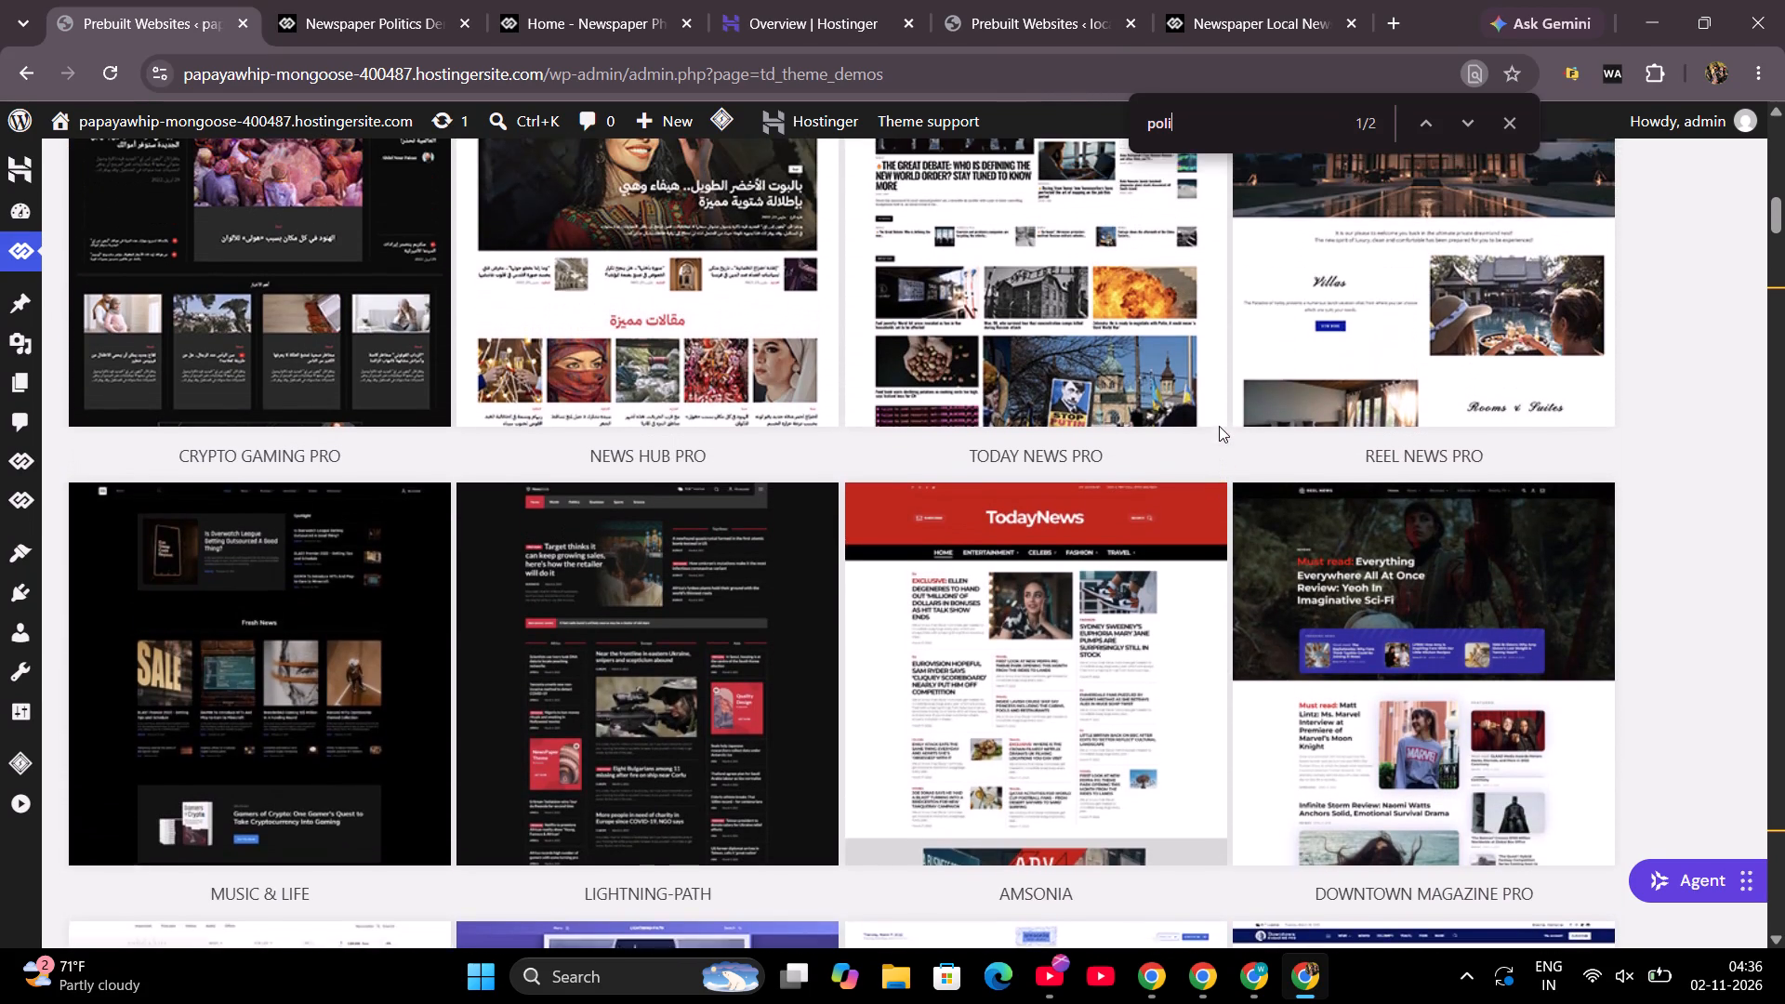
{"action": "scroll", "coordinate": [1219, 426], "scroll_direction": "up", "scroll_amount": 1}
{"action": "type", "text": "ti"}
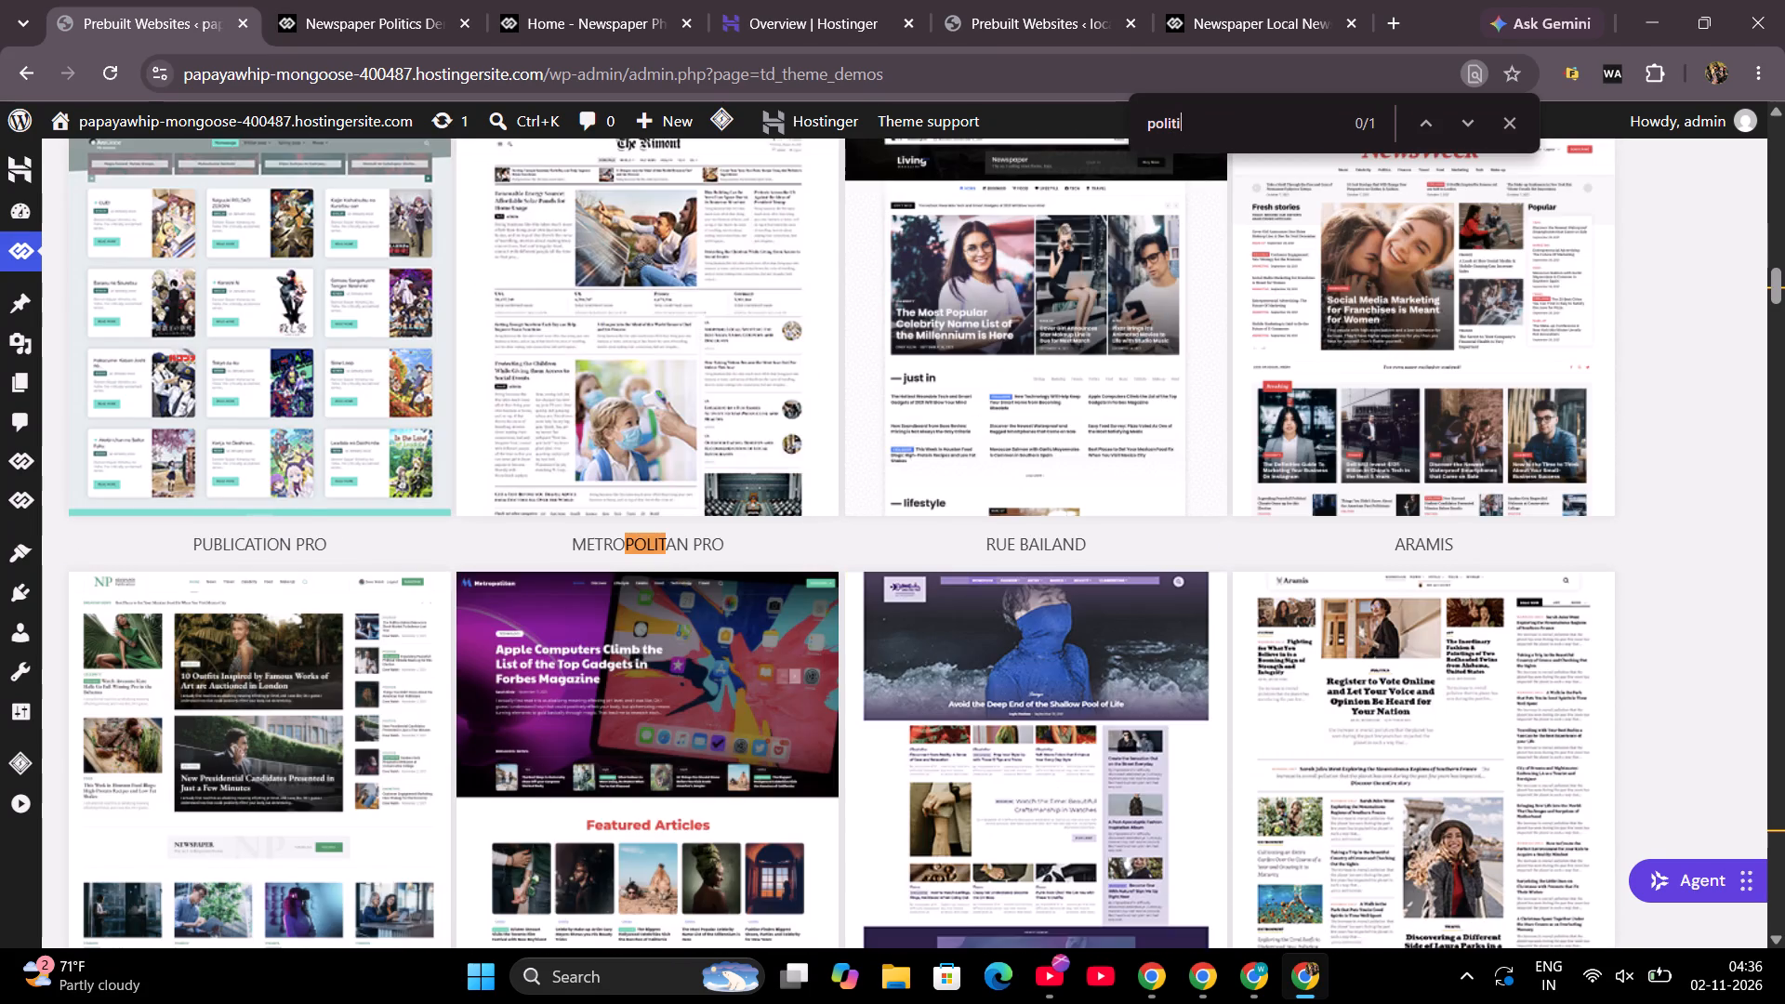
{"action": "type", "text": "cs"}
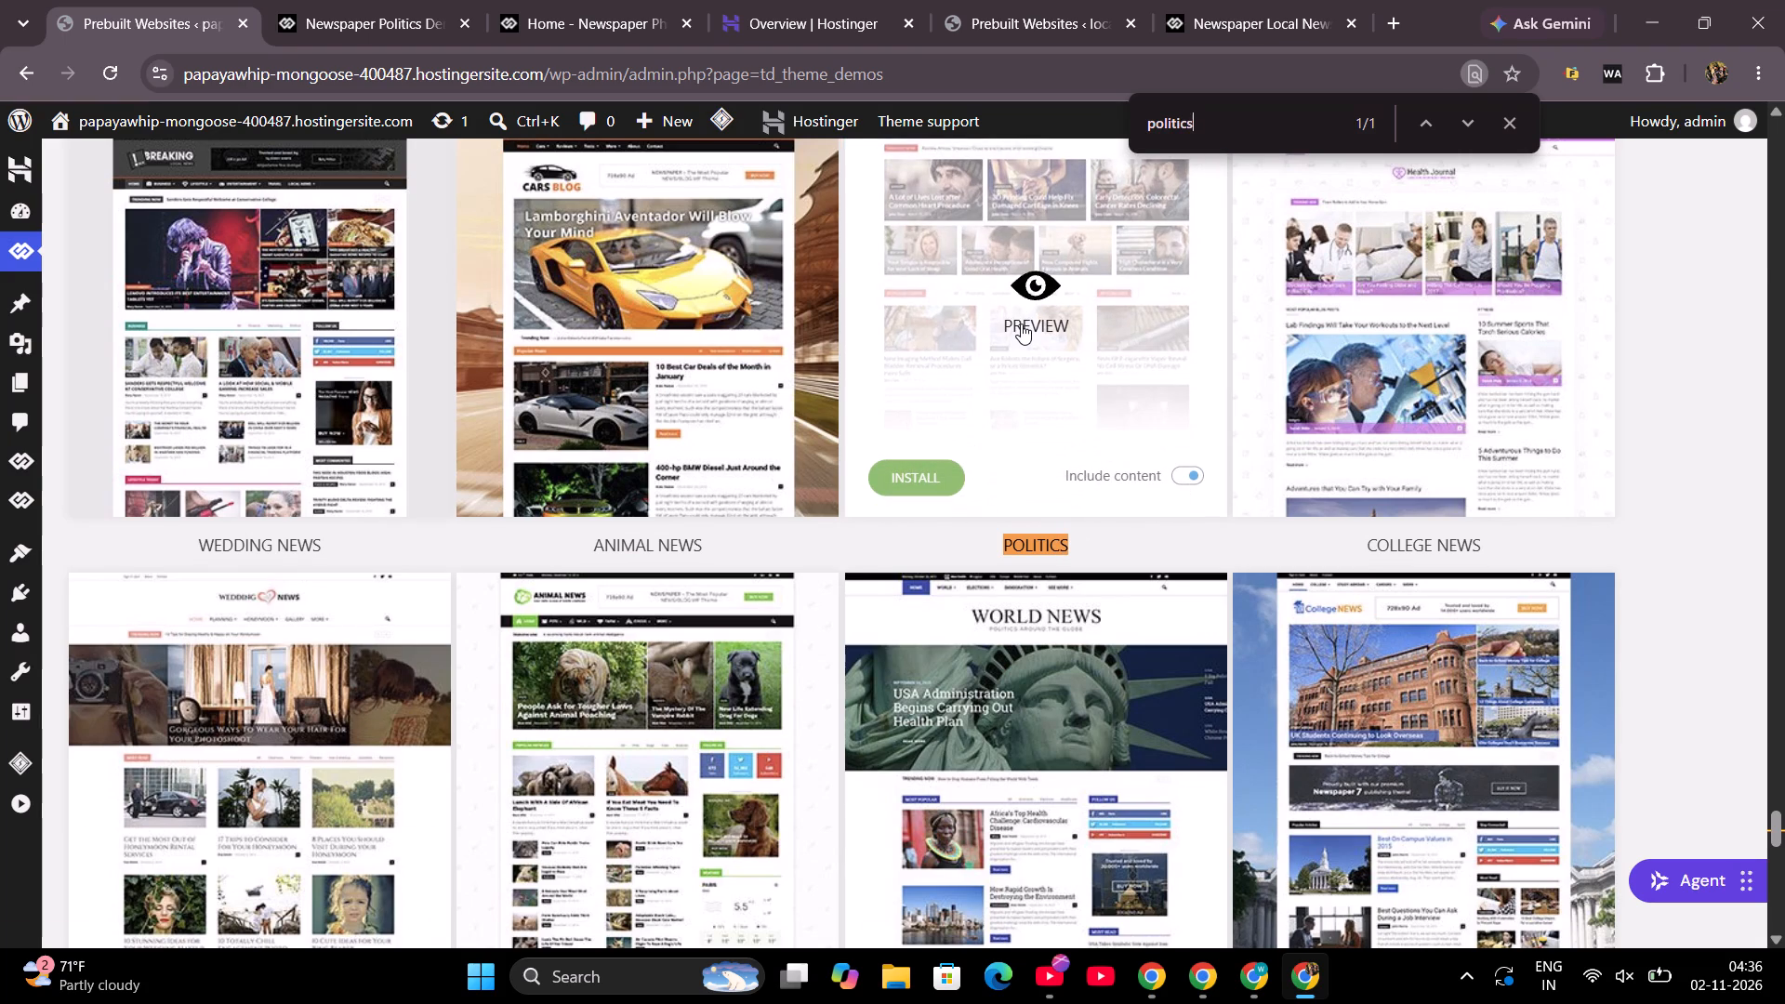
Preview the Global Medicine demo and return to the Prebuilt Websites page.
{"action": "left_click", "coordinate": [1021, 319]}
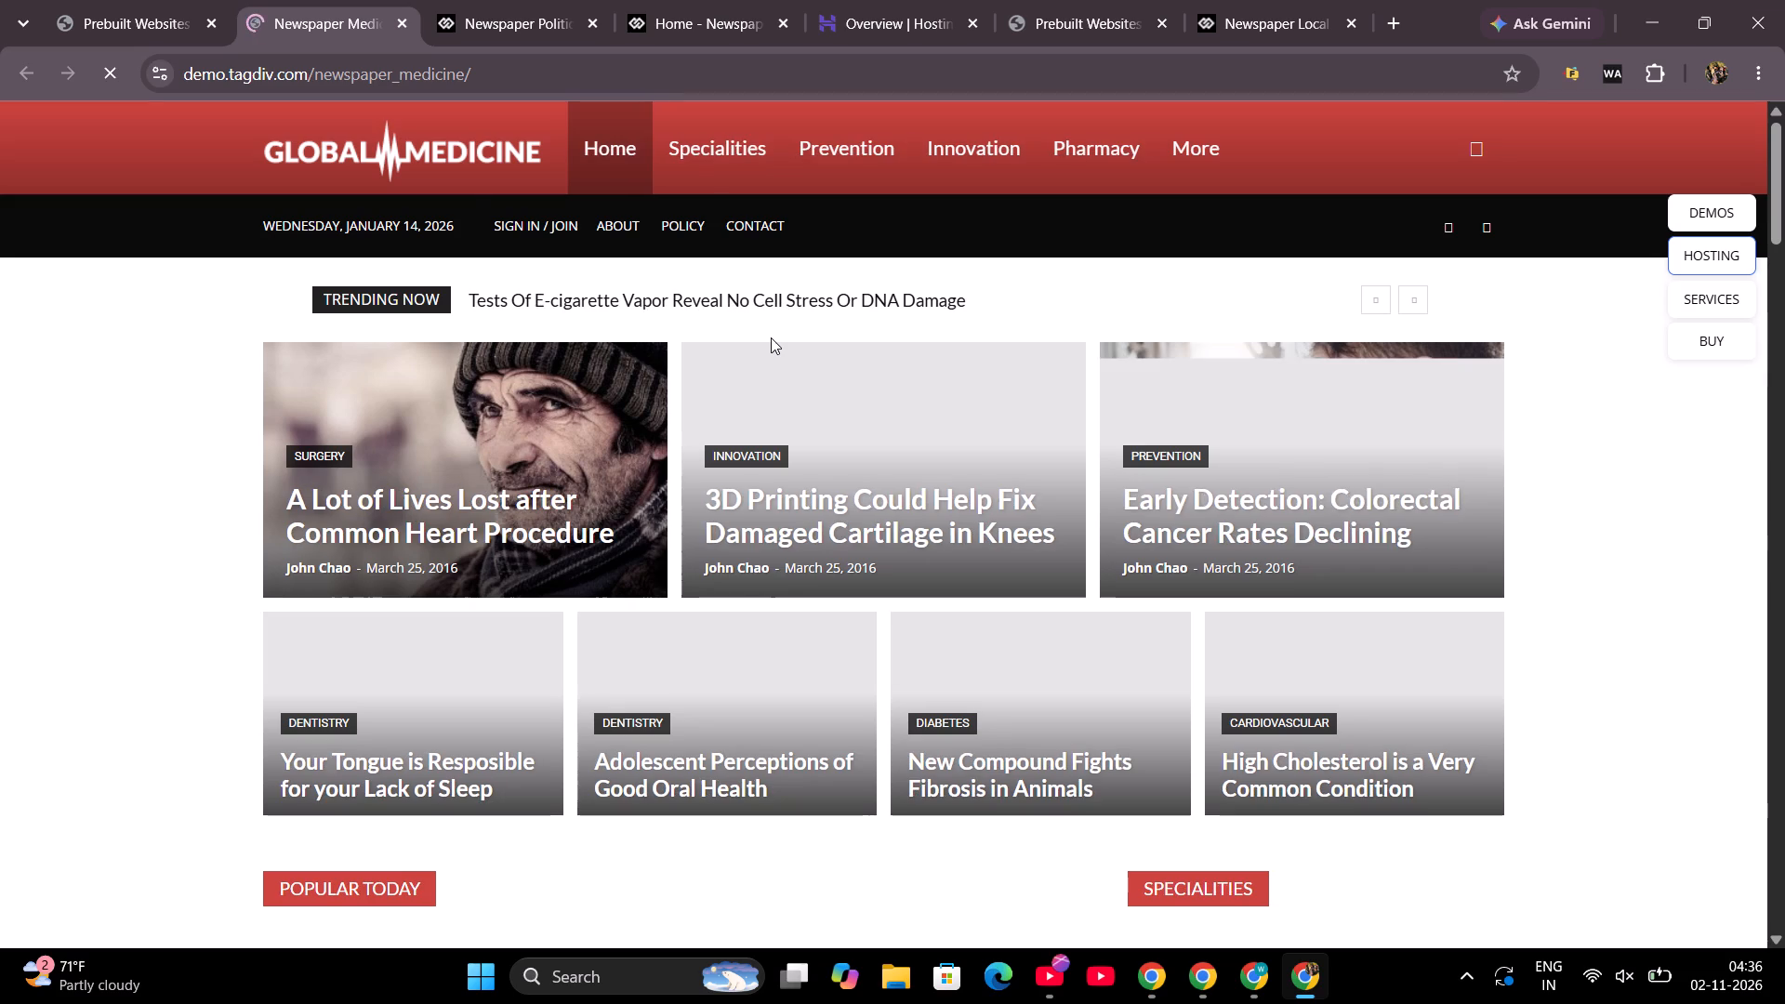
{"action": "left_click", "coordinate": [154, 7]}
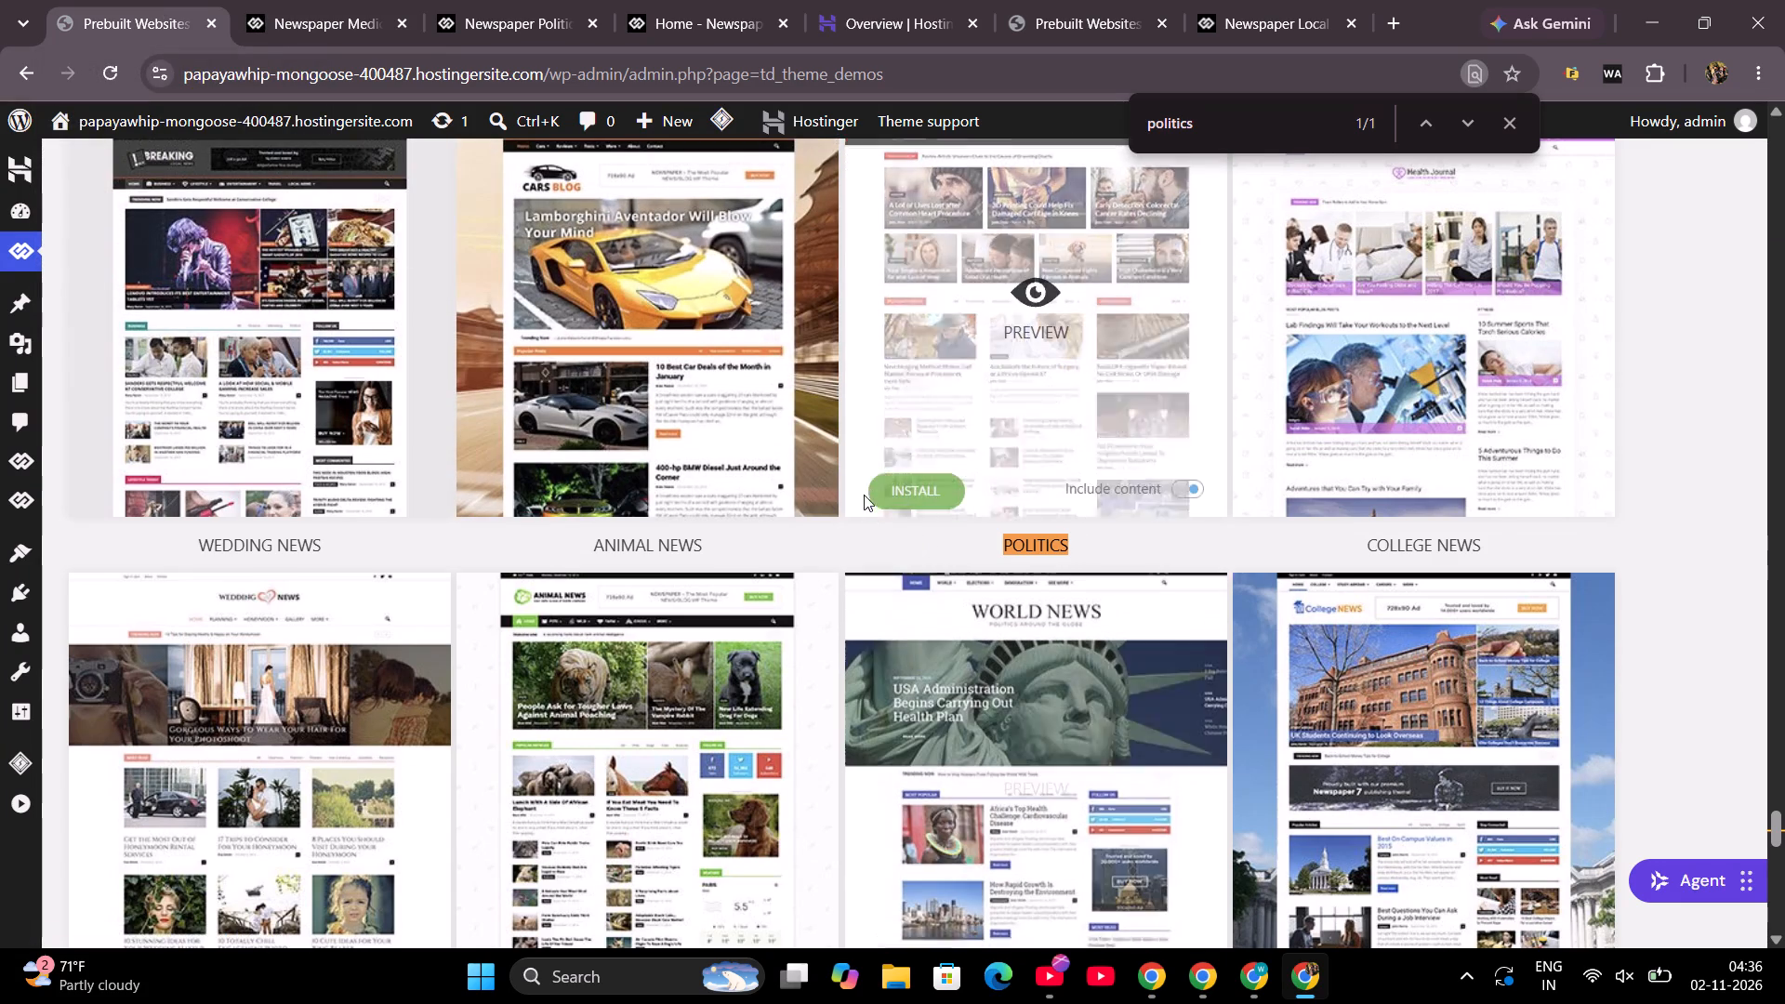
Browse the Prebuilt Websites list from the Politics demo back up to the first demos, comparing the thumbnails for a suitable news layout.
{"action": "scroll", "coordinate": [787, 484], "scroll_direction": "up", "scroll_amount": 2}
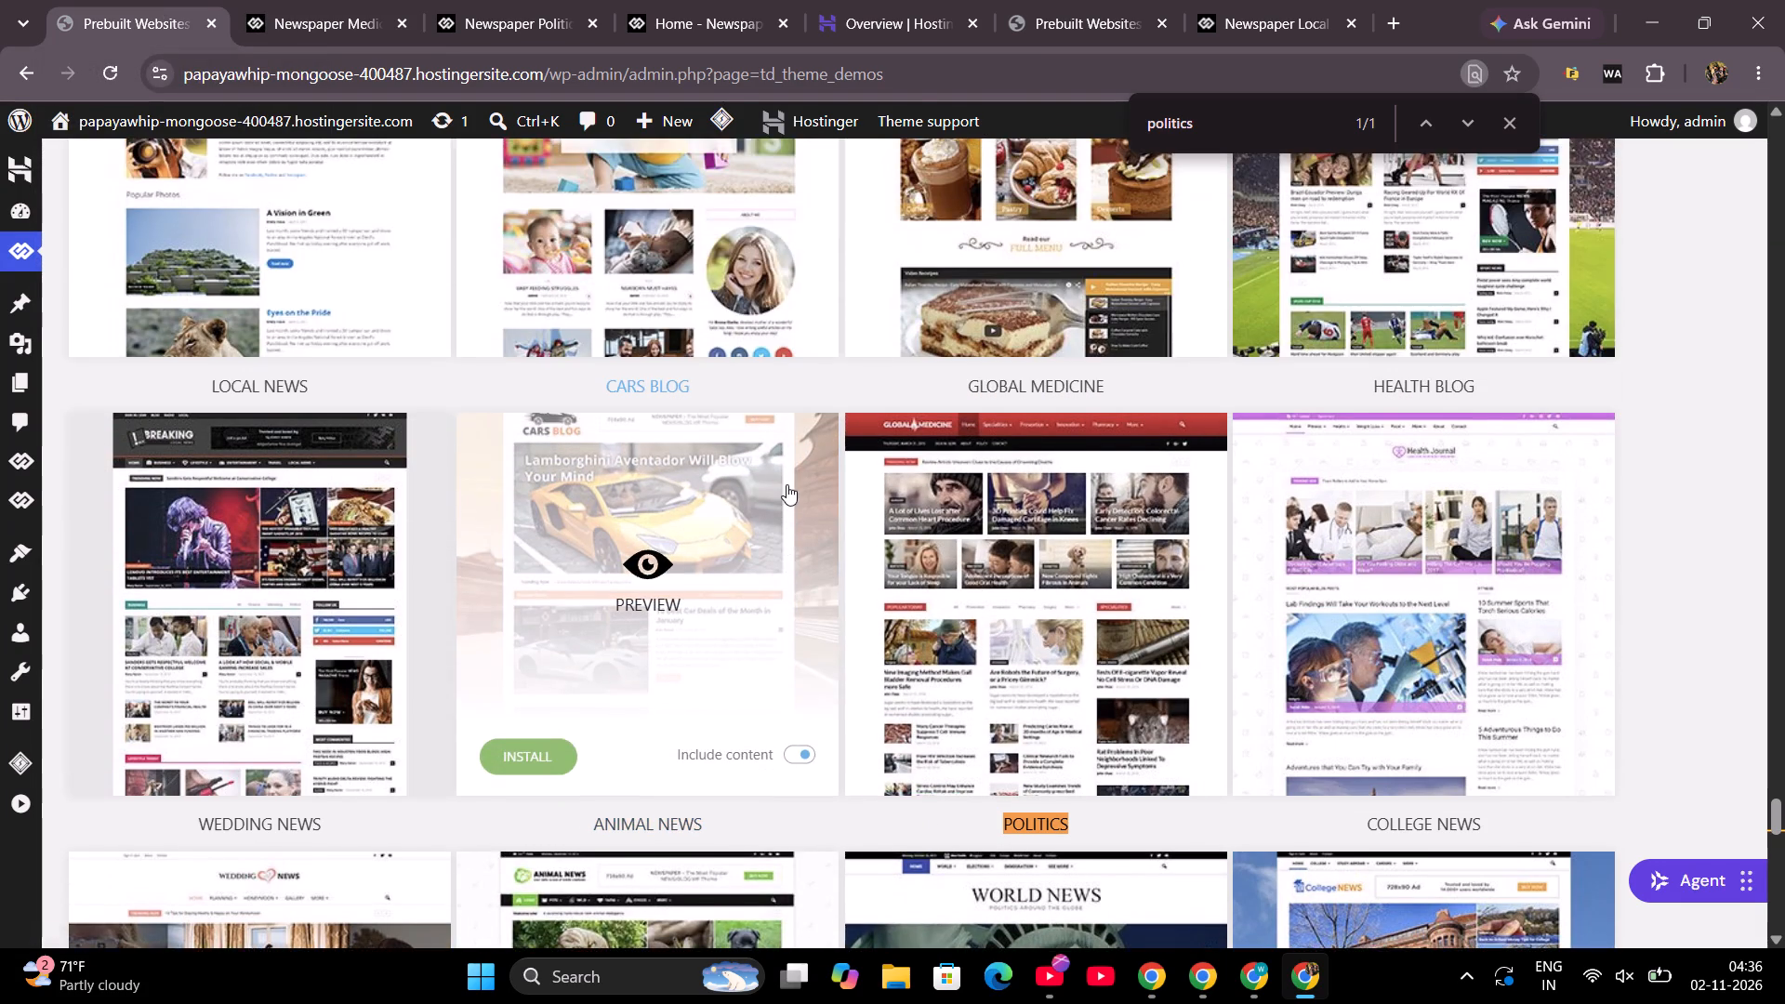
{"action": "scroll", "coordinate": [787, 484], "scroll_direction": "up", "scroll_amount": 5}
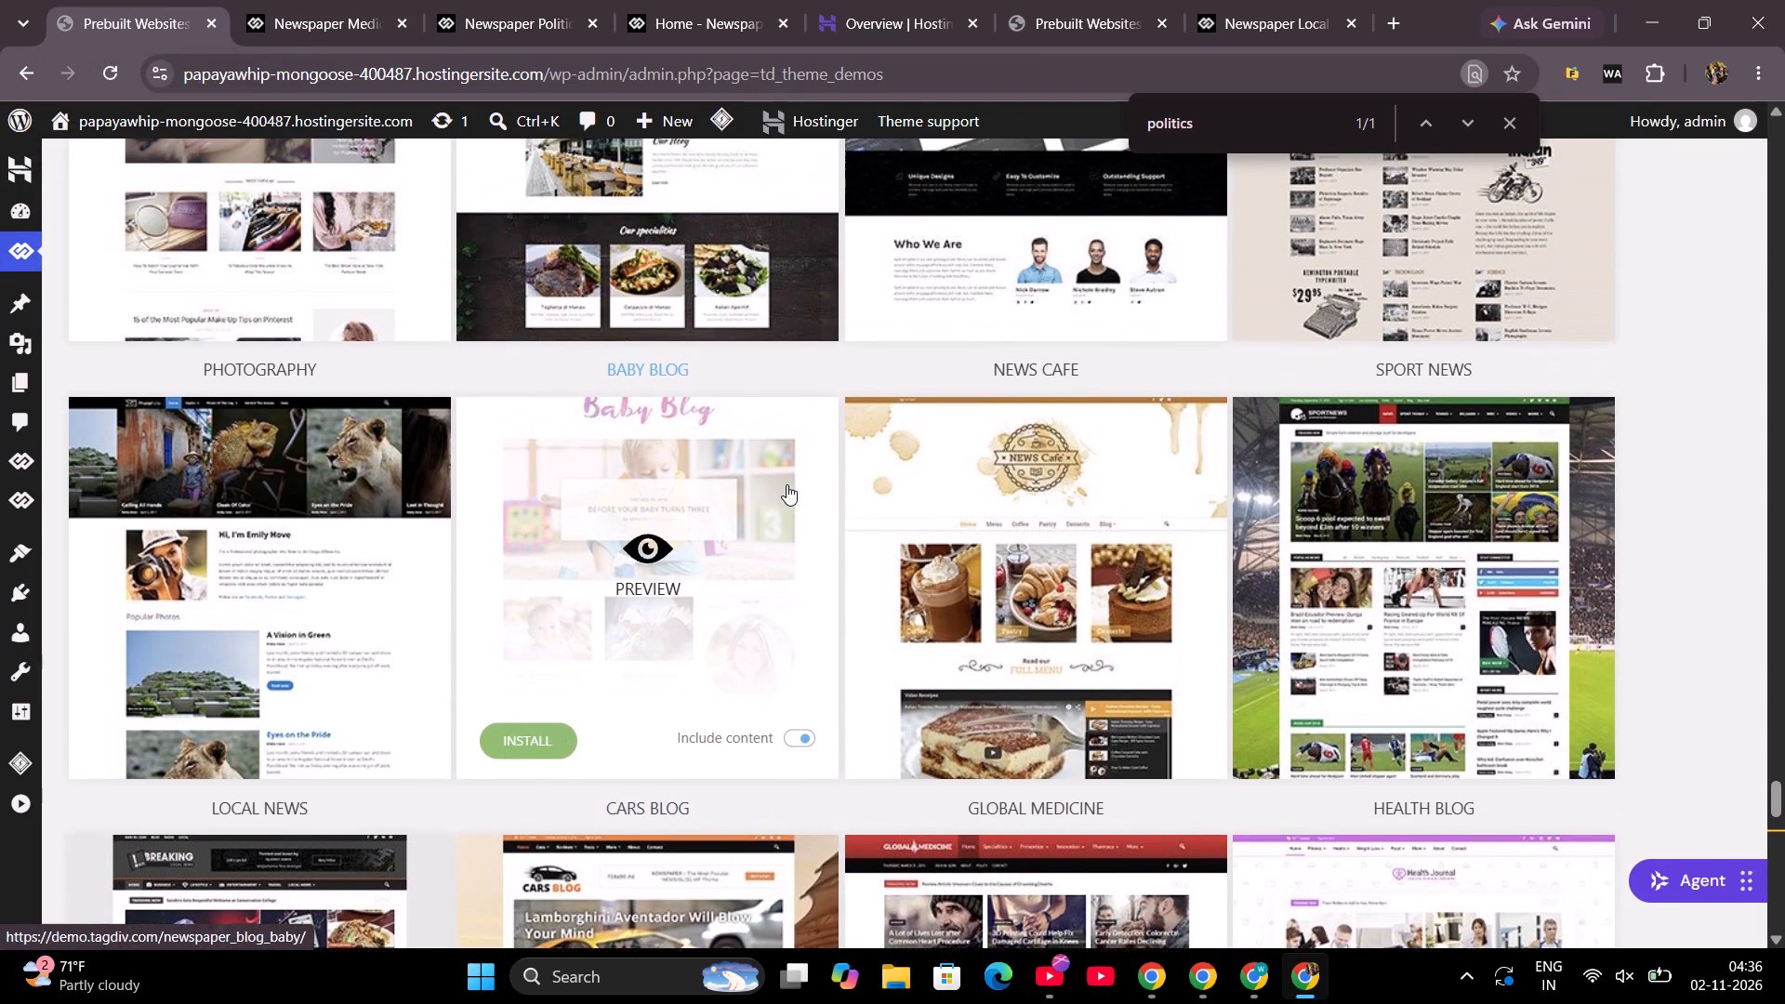
{"action": "scroll", "coordinate": [787, 484], "scroll_direction": "up", "scroll_amount": 4}
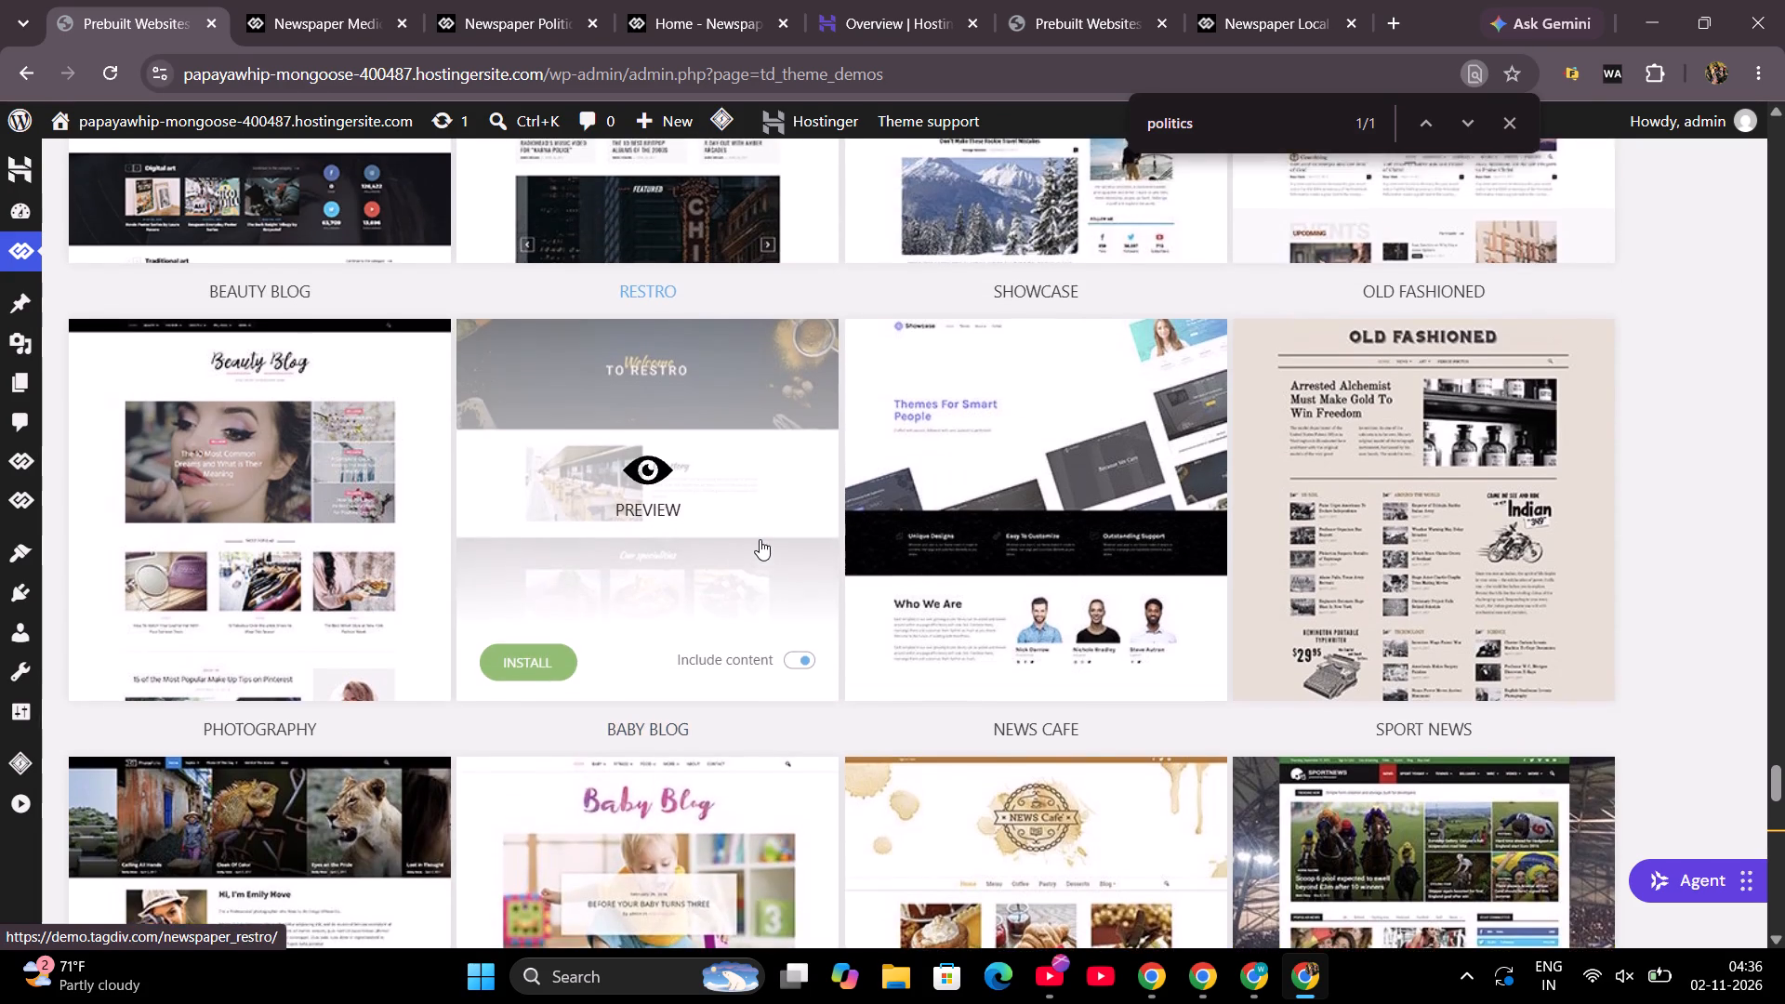
{"action": "scroll", "coordinate": [760, 539], "scroll_direction": "up", "scroll_amount": 3}
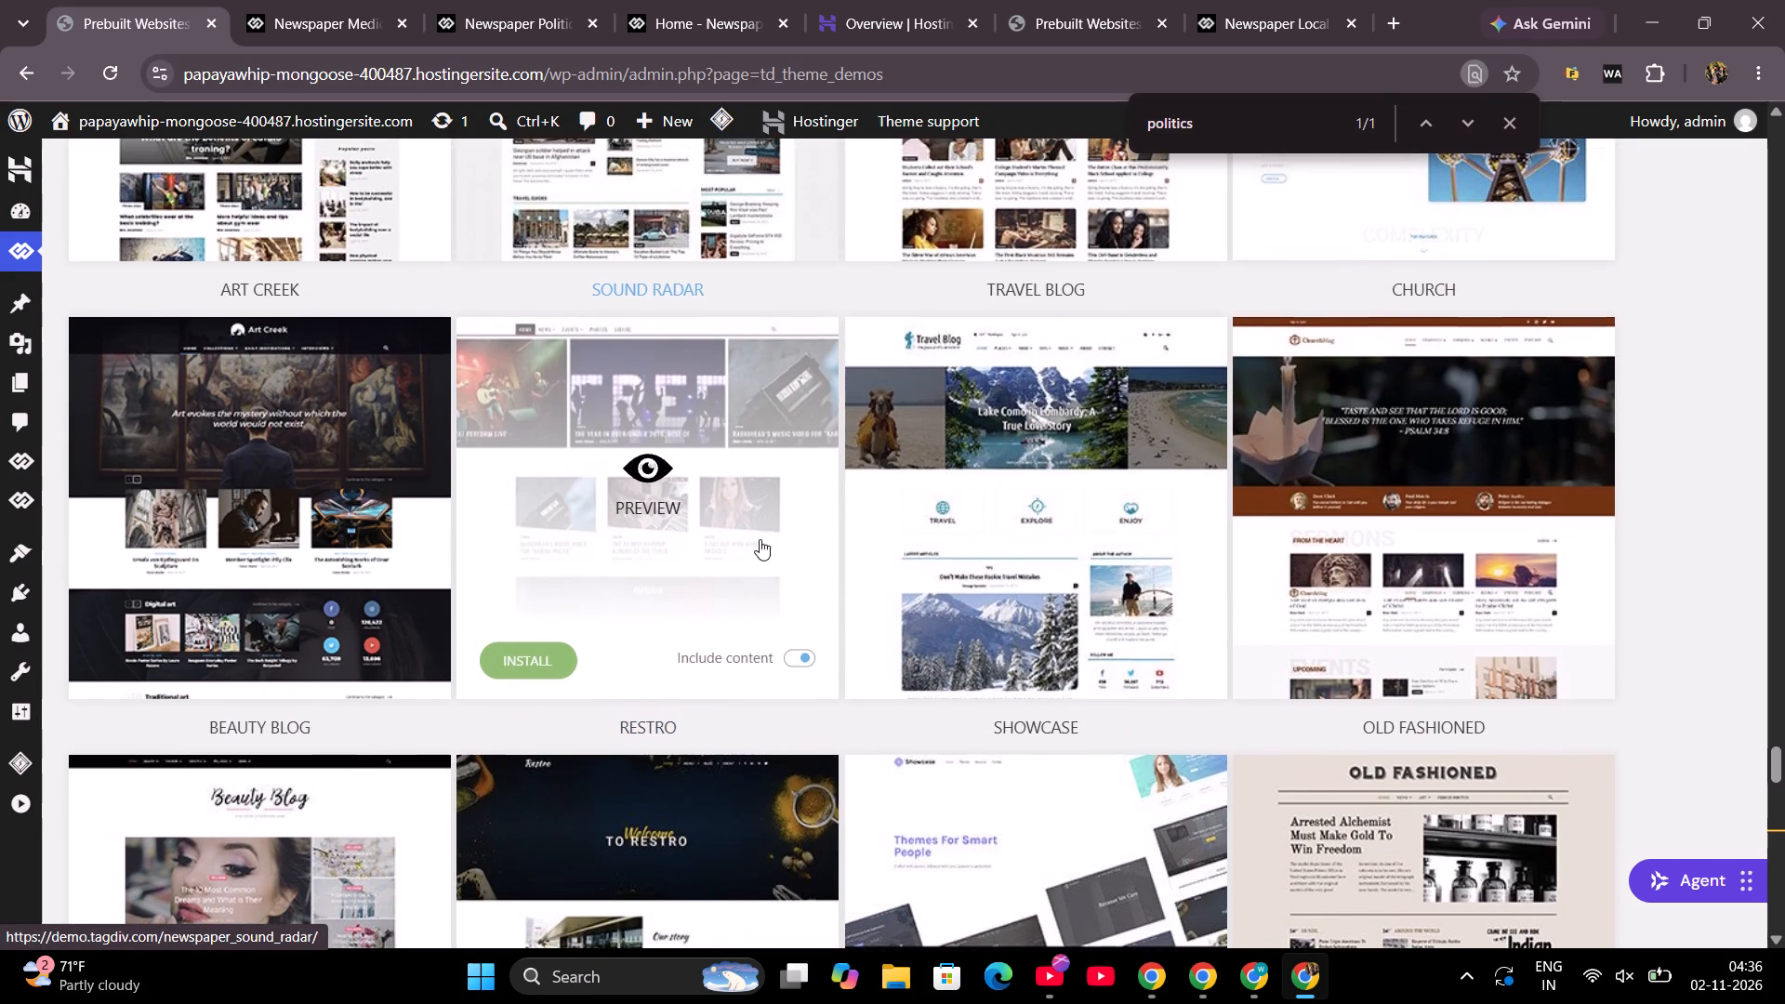
{"action": "scroll", "coordinate": [868, 285], "scroll_direction": "up", "scroll_amount": 2}
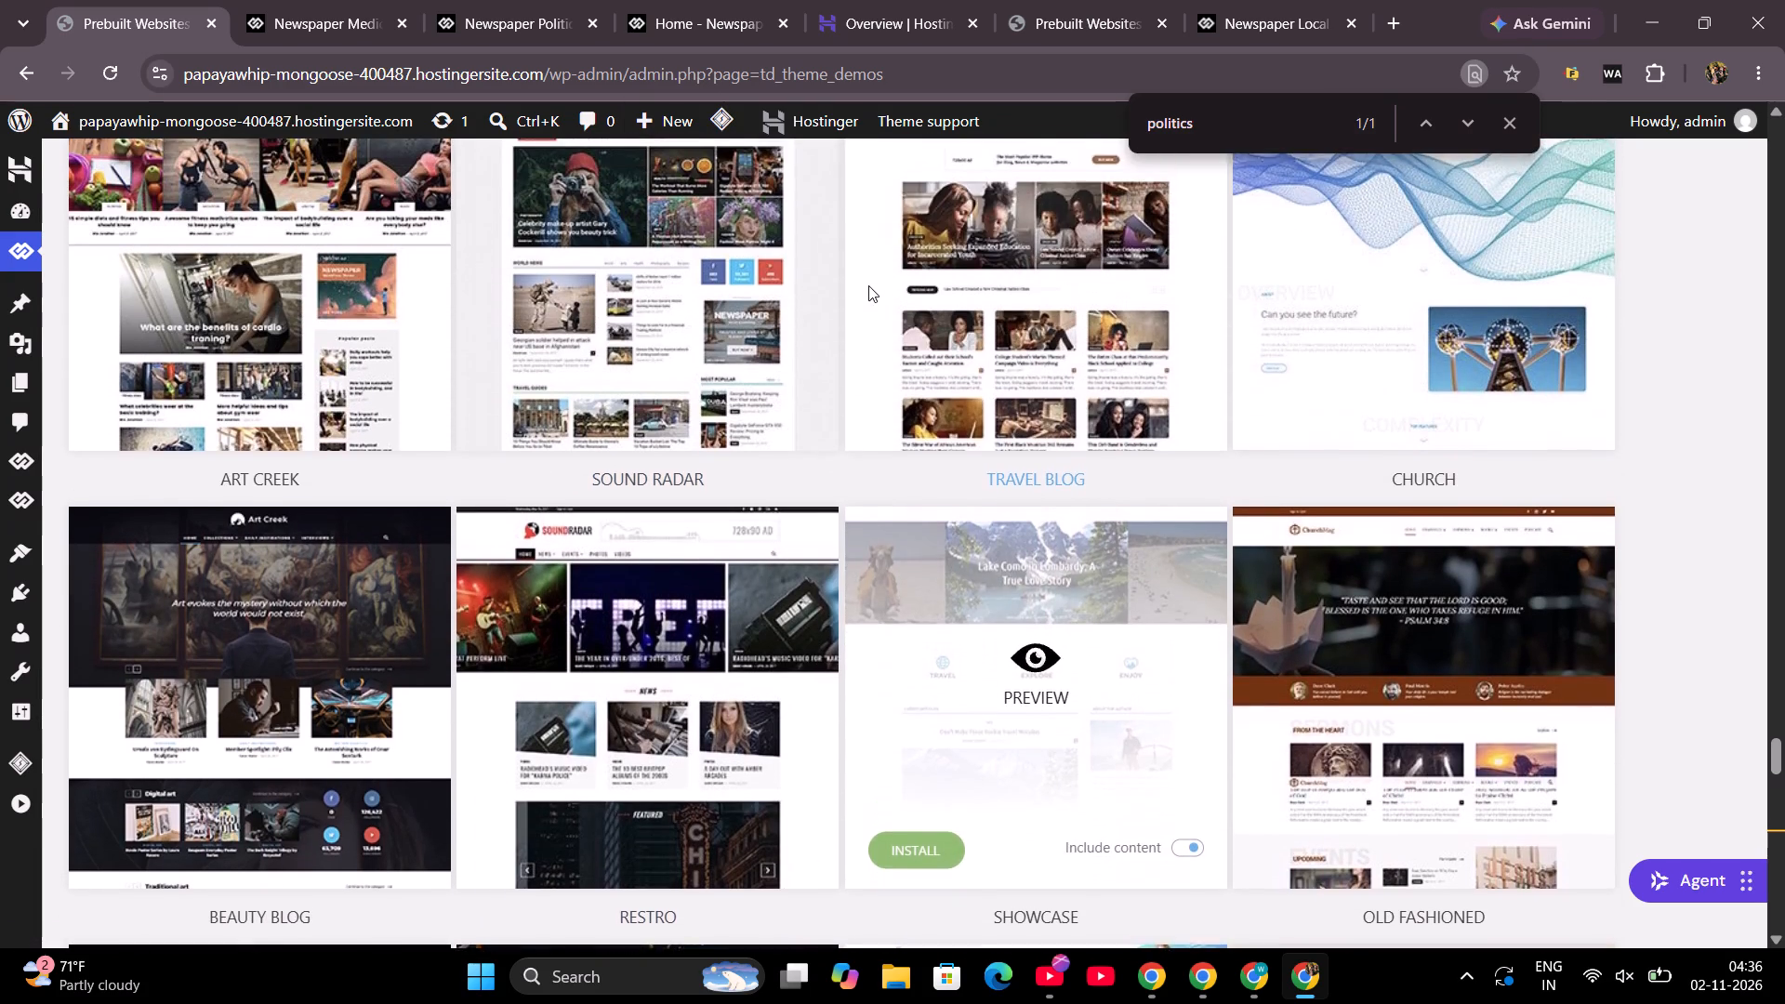
{"action": "scroll", "coordinate": [868, 285], "scroll_direction": "up", "scroll_amount": 2}
{"action": "scroll", "coordinate": [822, 356], "scroll_direction": "up", "scroll_amount": 2}
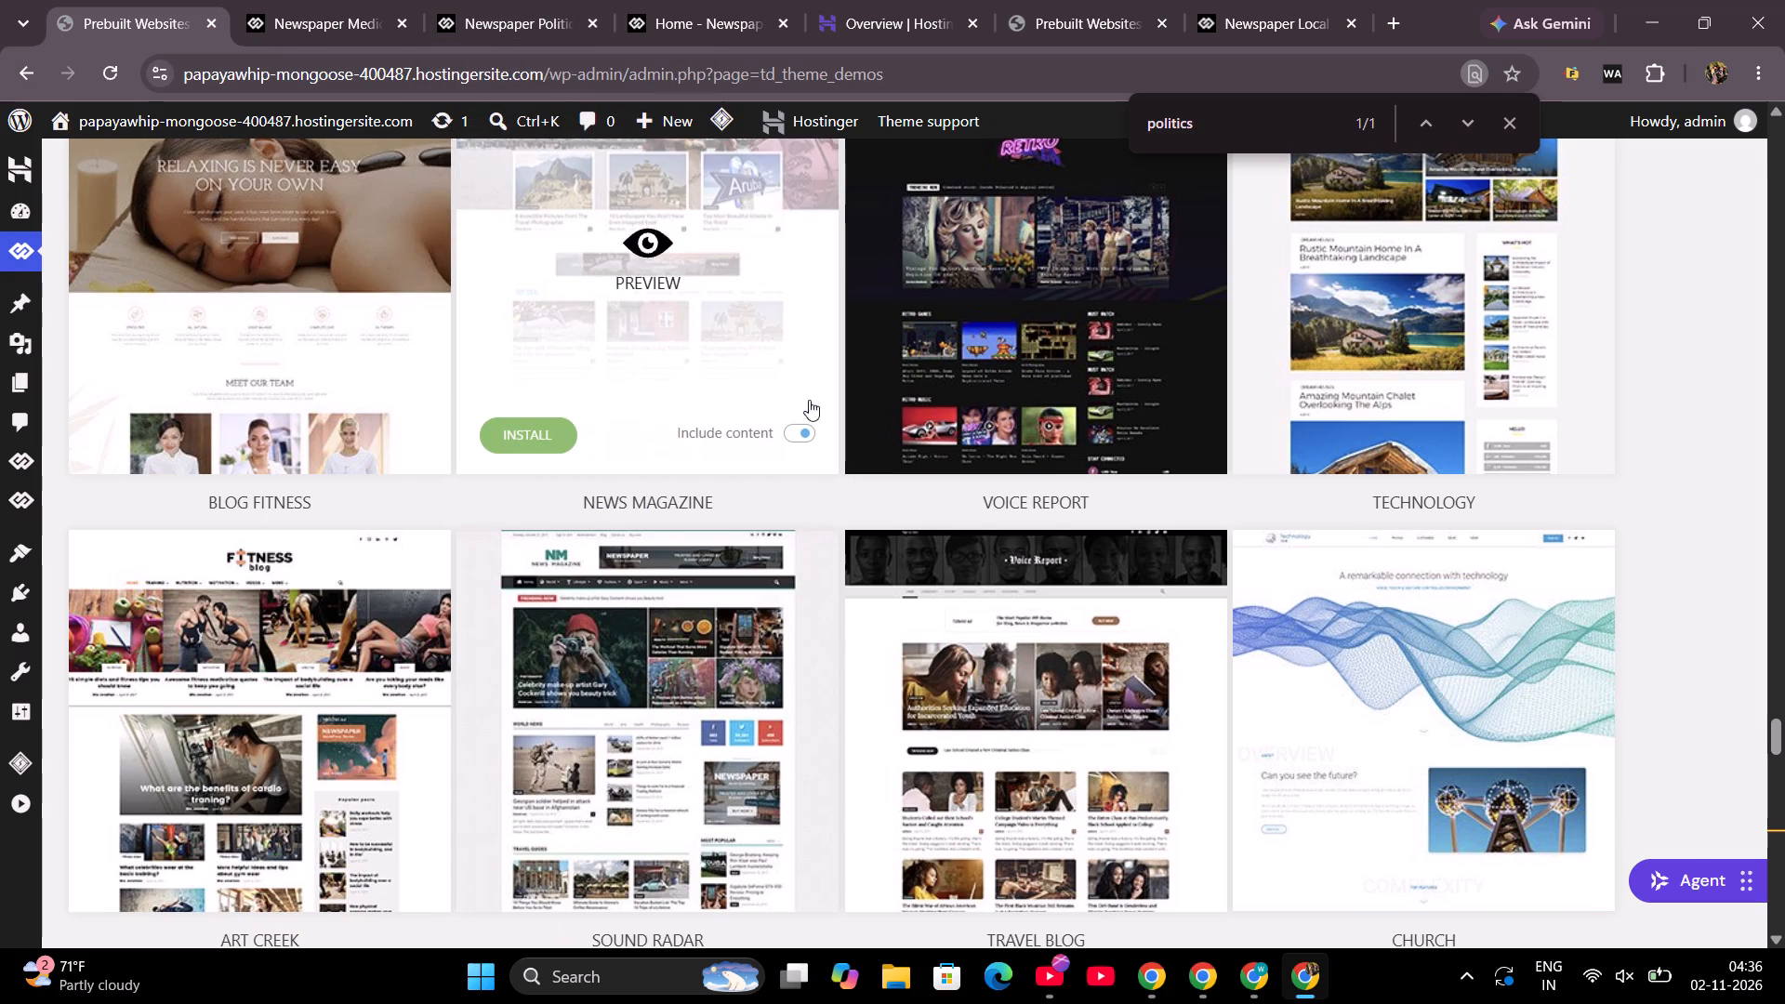
{"action": "scroll", "coordinate": [821, 410], "scroll_direction": "up", "scroll_amount": 4}
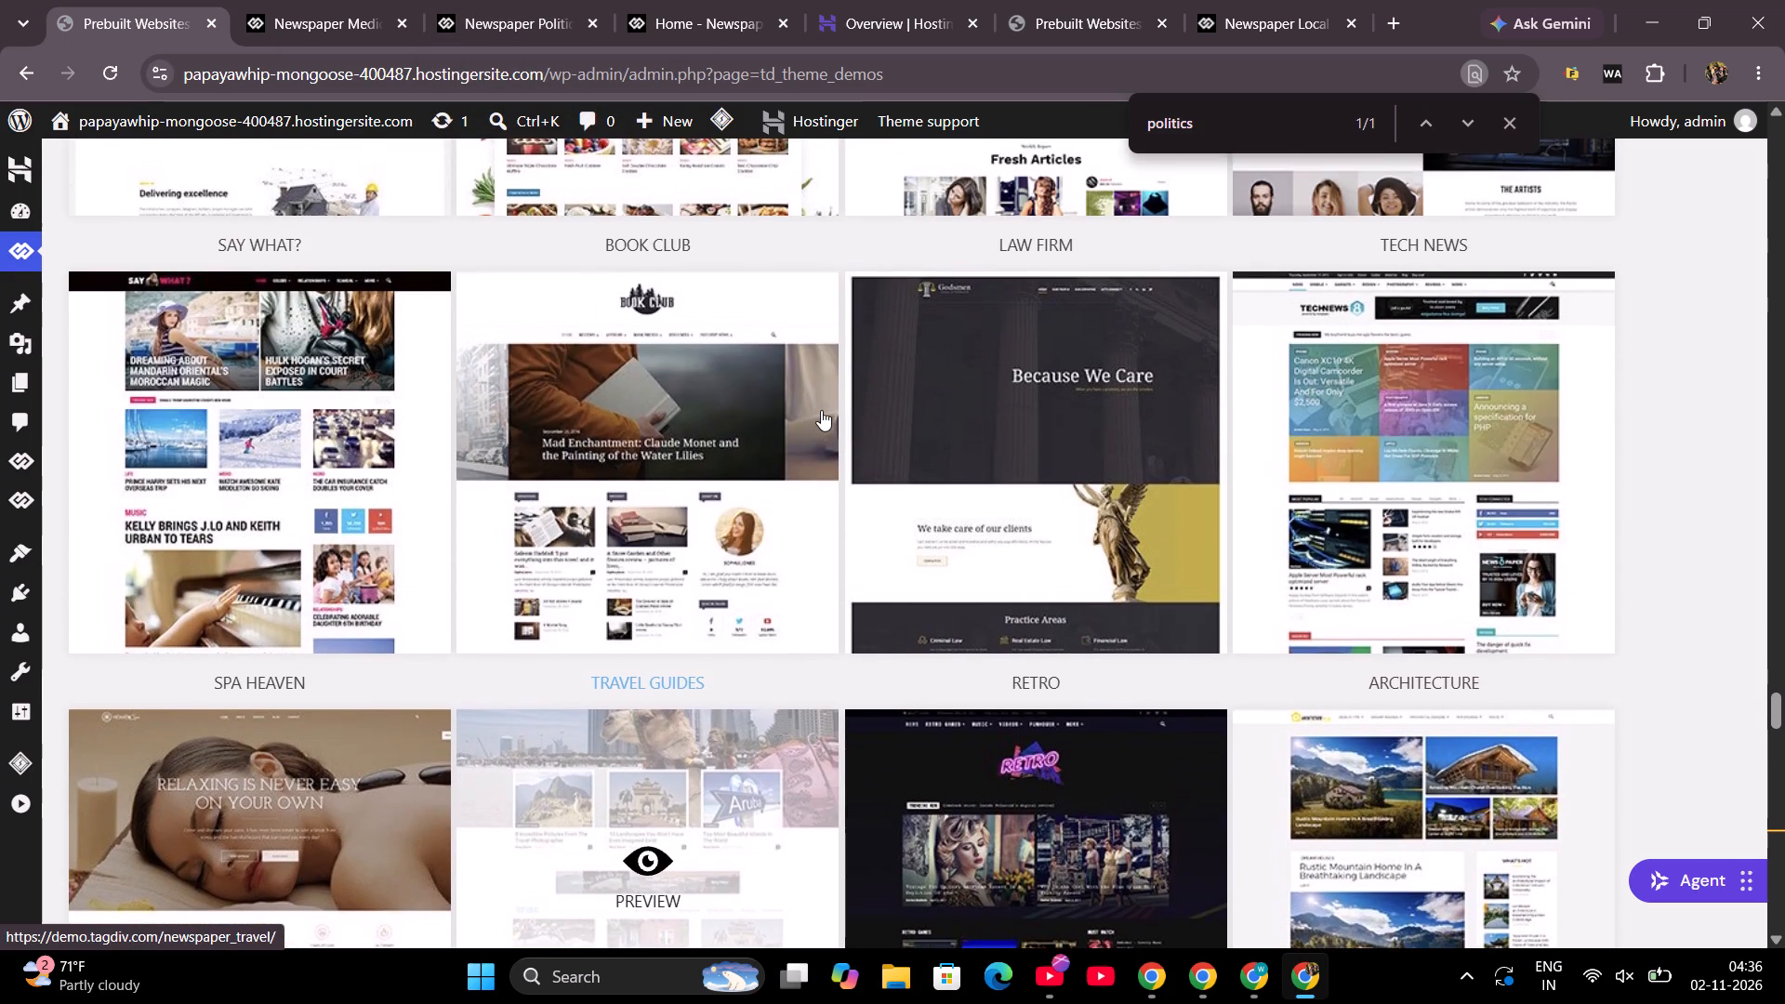
{"action": "scroll", "coordinate": [821, 410], "scroll_direction": "up", "scroll_amount": 4}
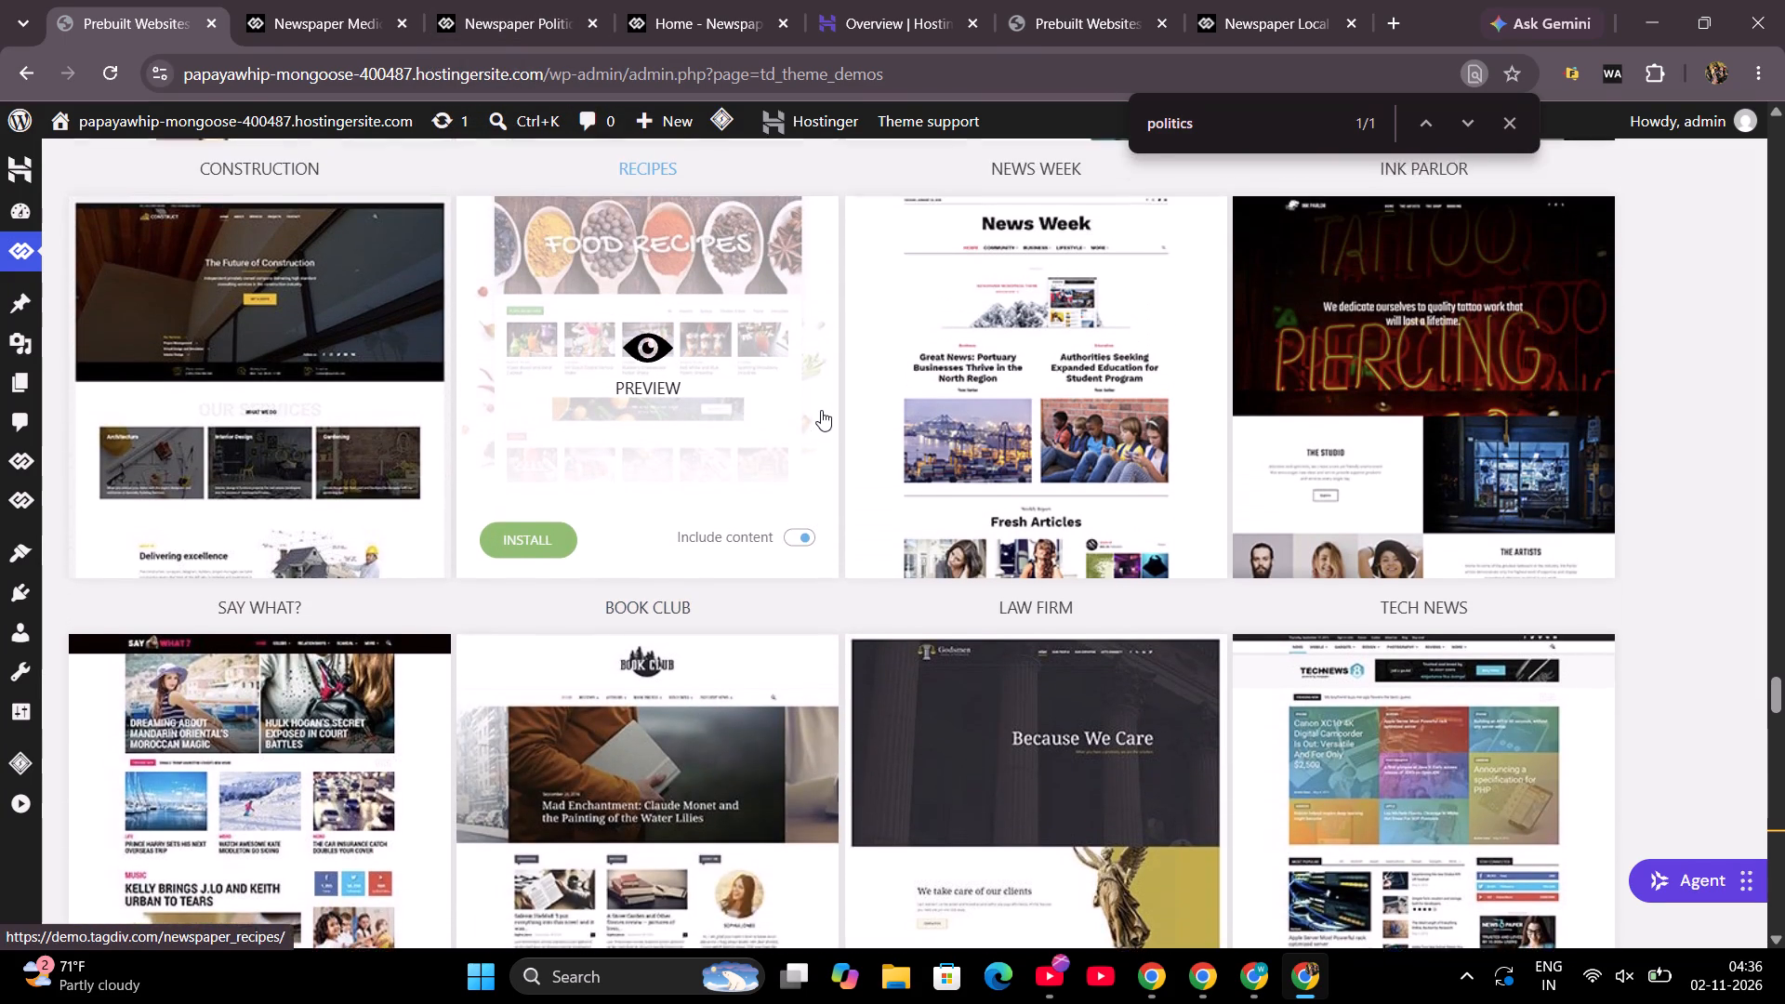
{"action": "scroll", "coordinate": [821, 410], "scroll_direction": "up", "scroll_amount": 5}
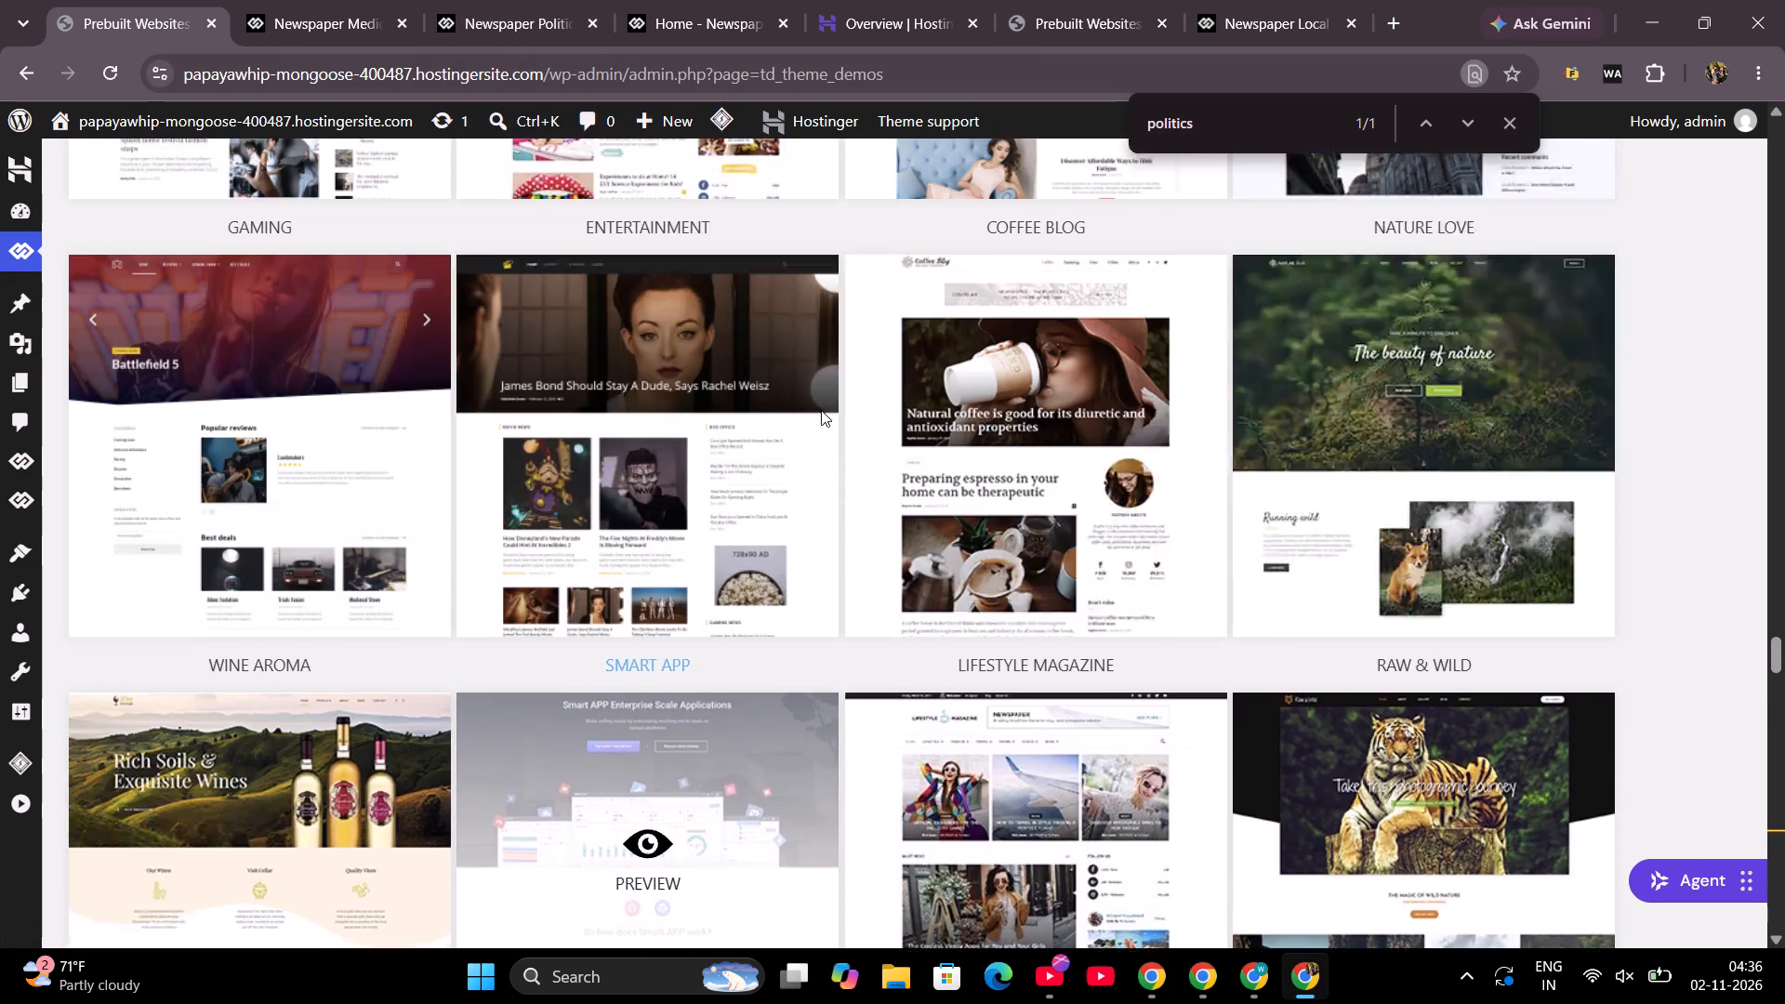
{"action": "scroll", "coordinate": [821, 410], "scroll_direction": "up", "scroll_amount": 4}
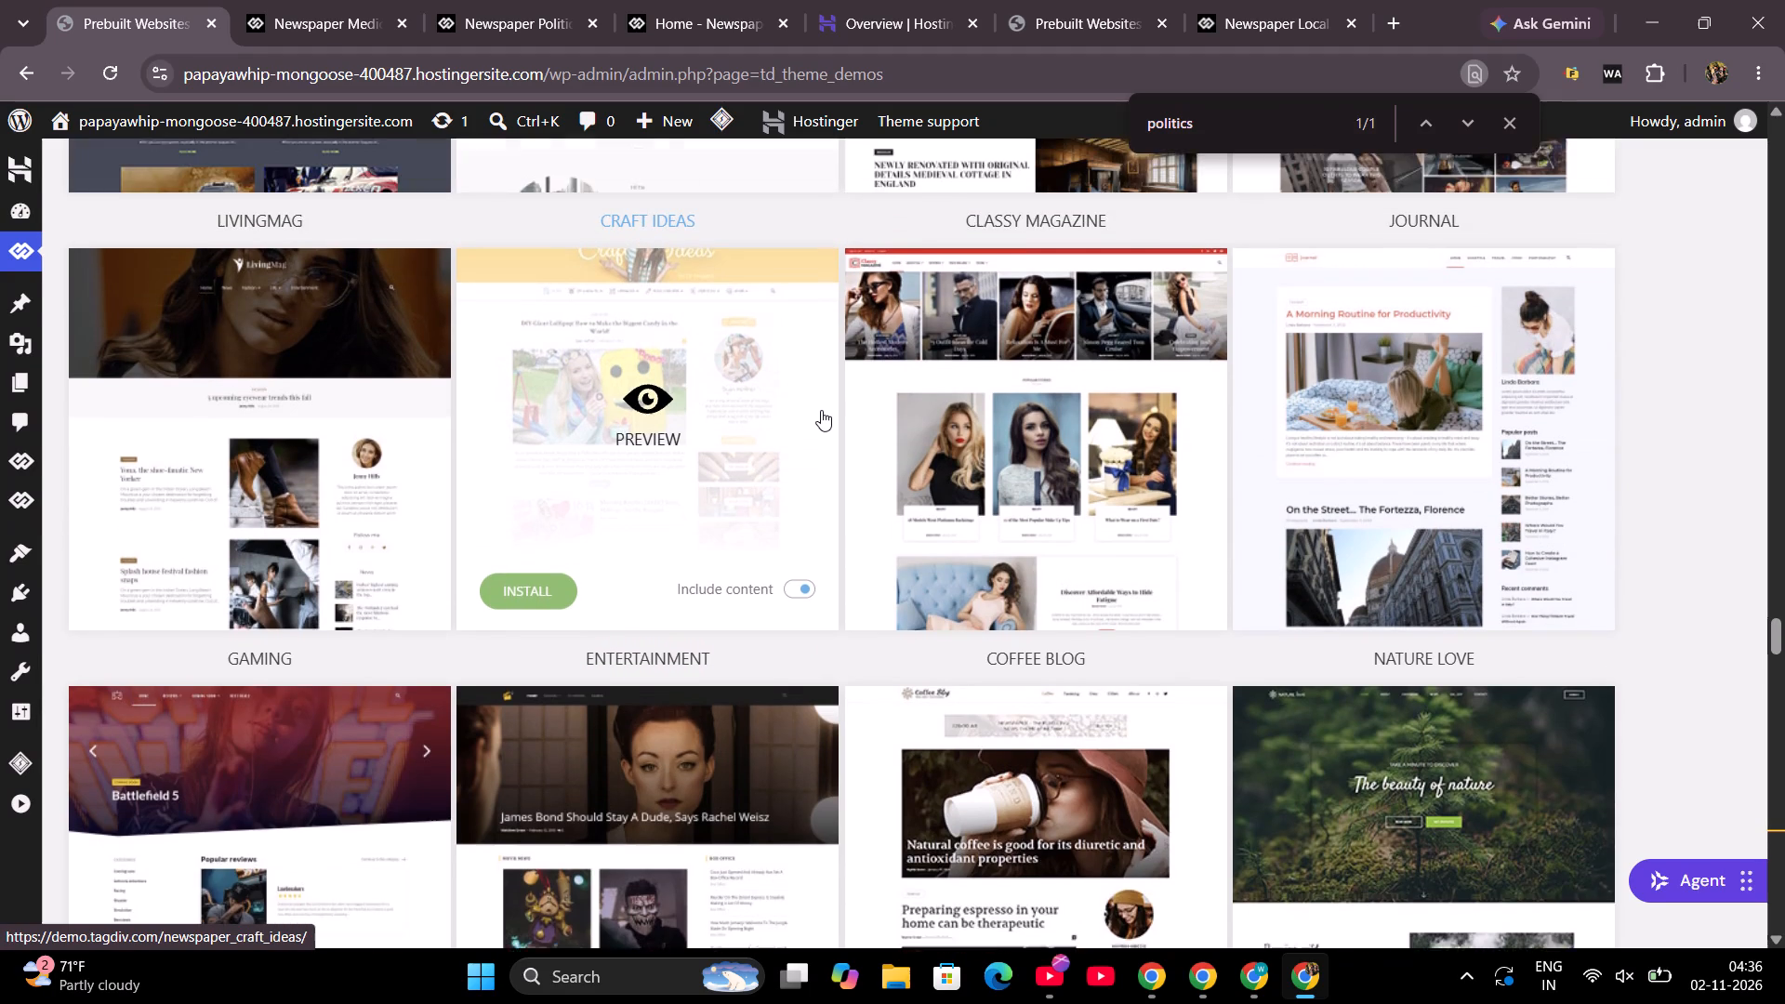
{"action": "scroll", "coordinate": [821, 410], "scroll_direction": "up", "scroll_amount": 5}
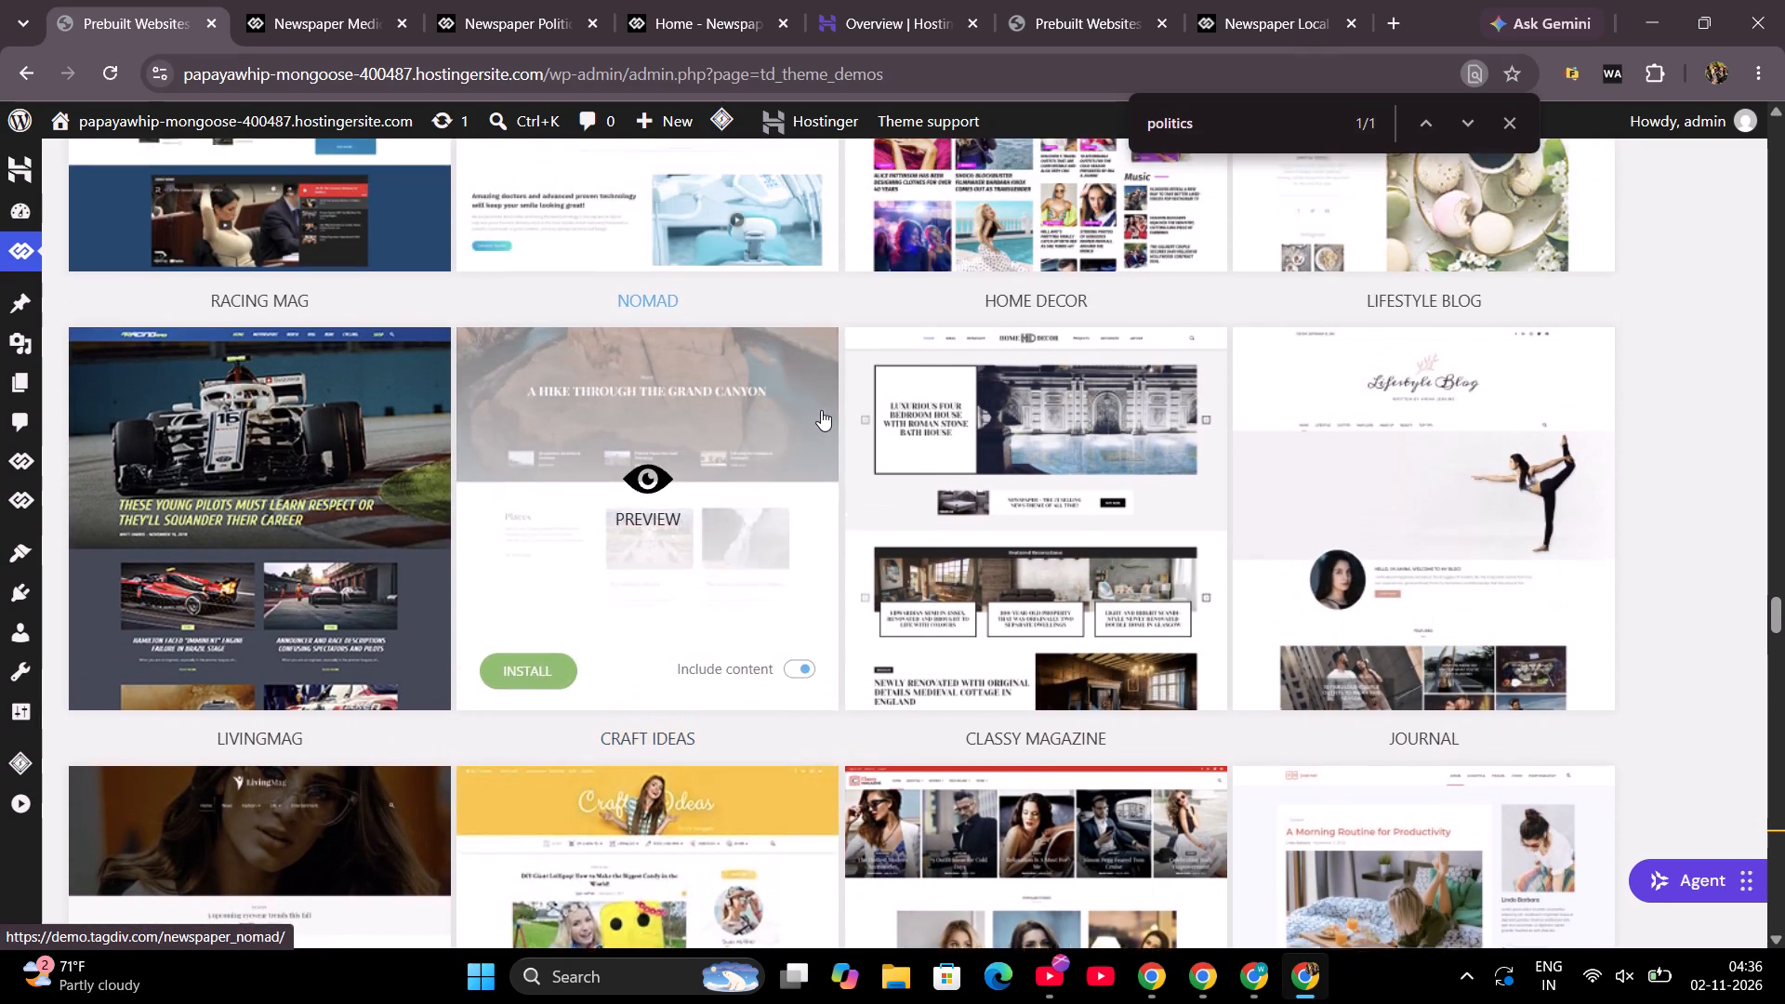
{"action": "scroll", "coordinate": [821, 410], "scroll_direction": "up", "scroll_amount": 5}
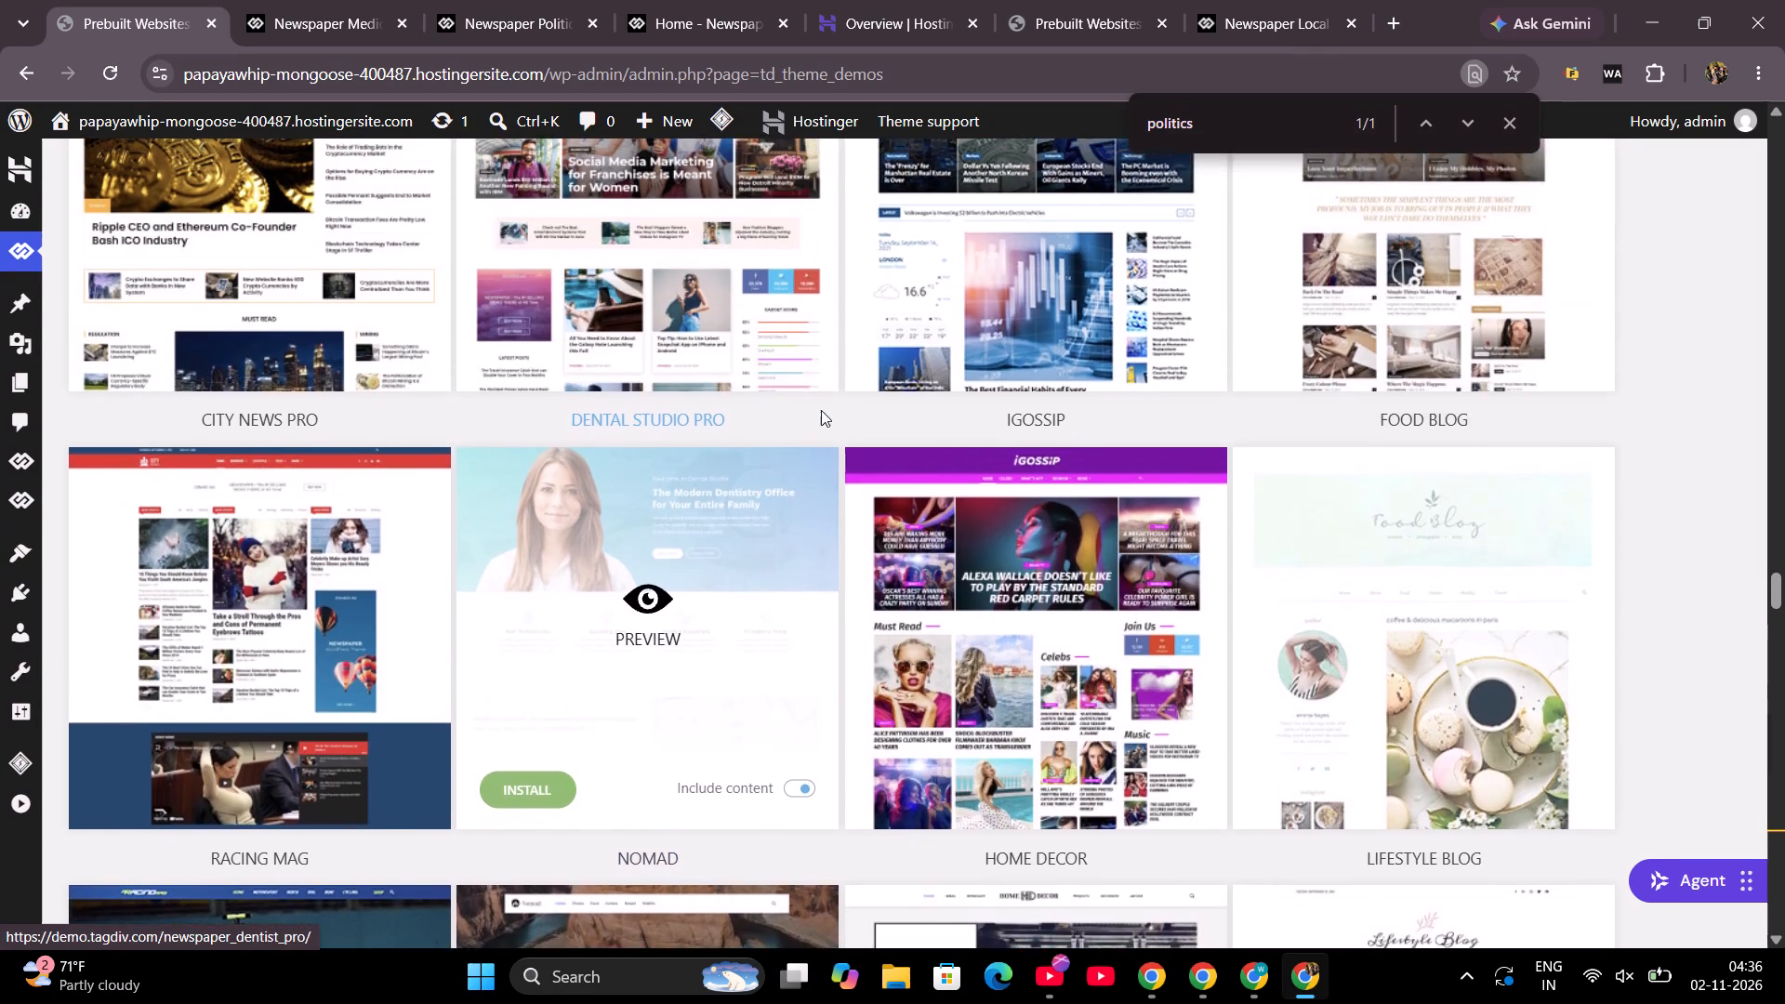
{"action": "scroll", "coordinate": [821, 410], "scroll_direction": "up", "scroll_amount": 6}
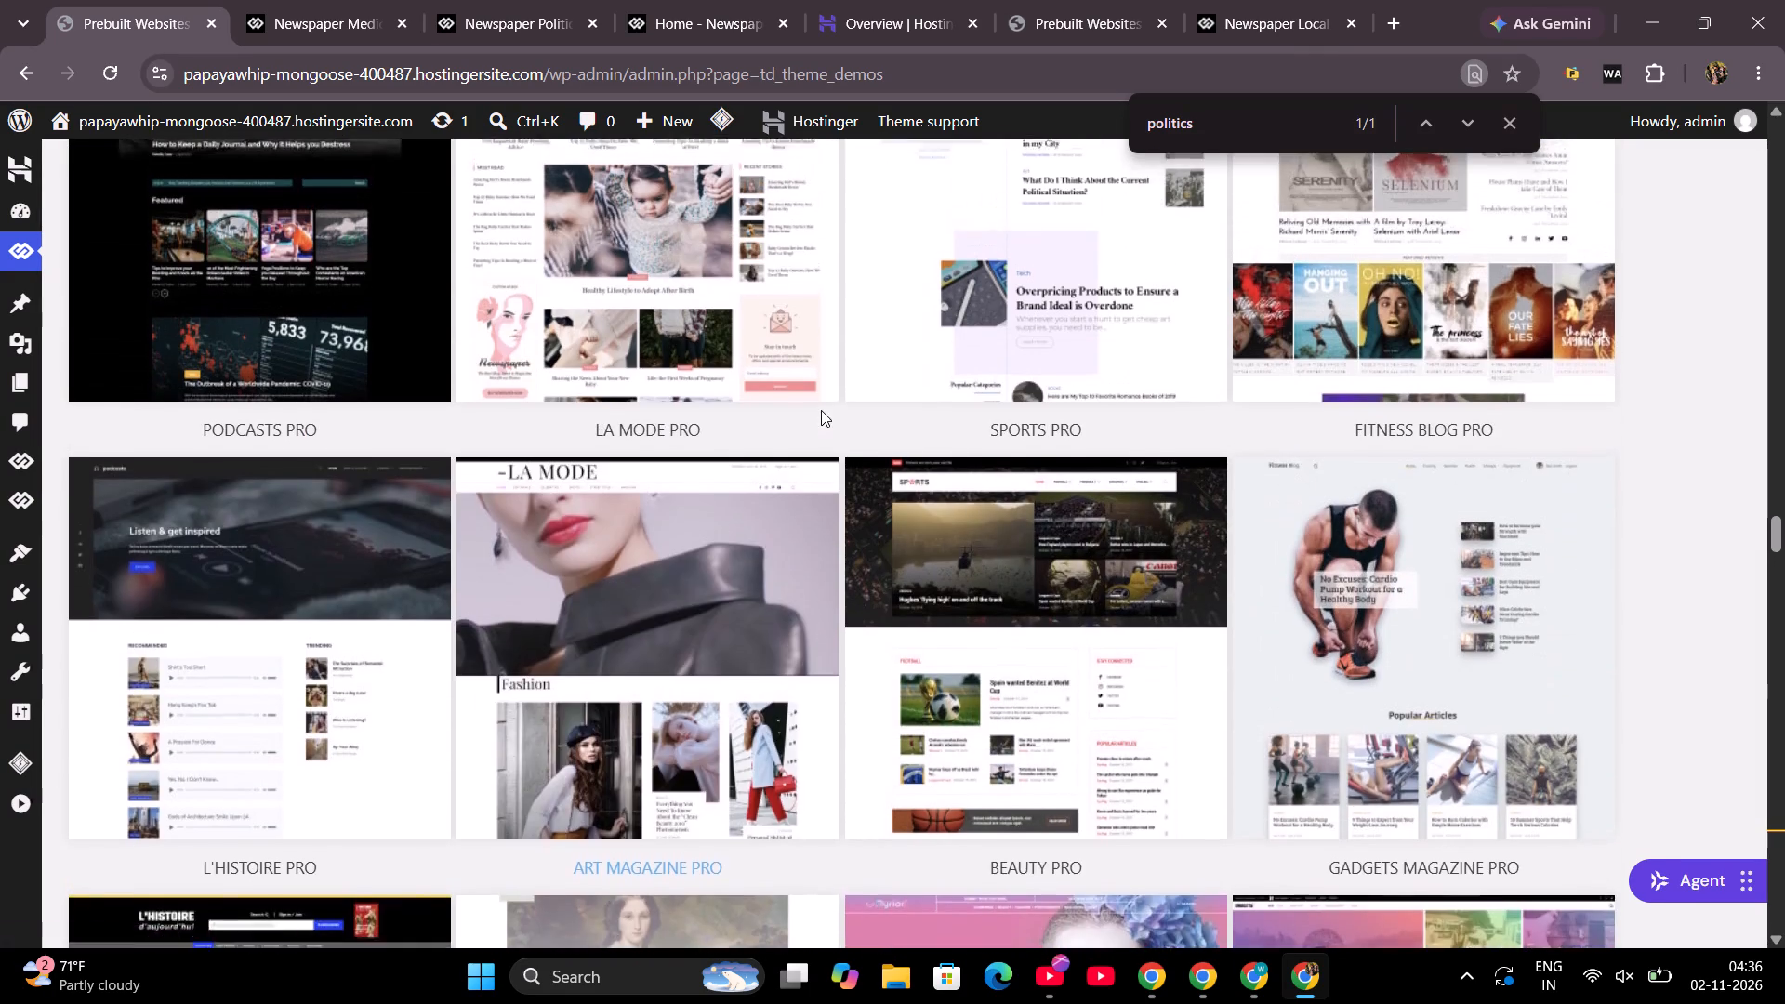
{"action": "scroll", "coordinate": [821, 410], "scroll_direction": "up", "scroll_amount": 5}
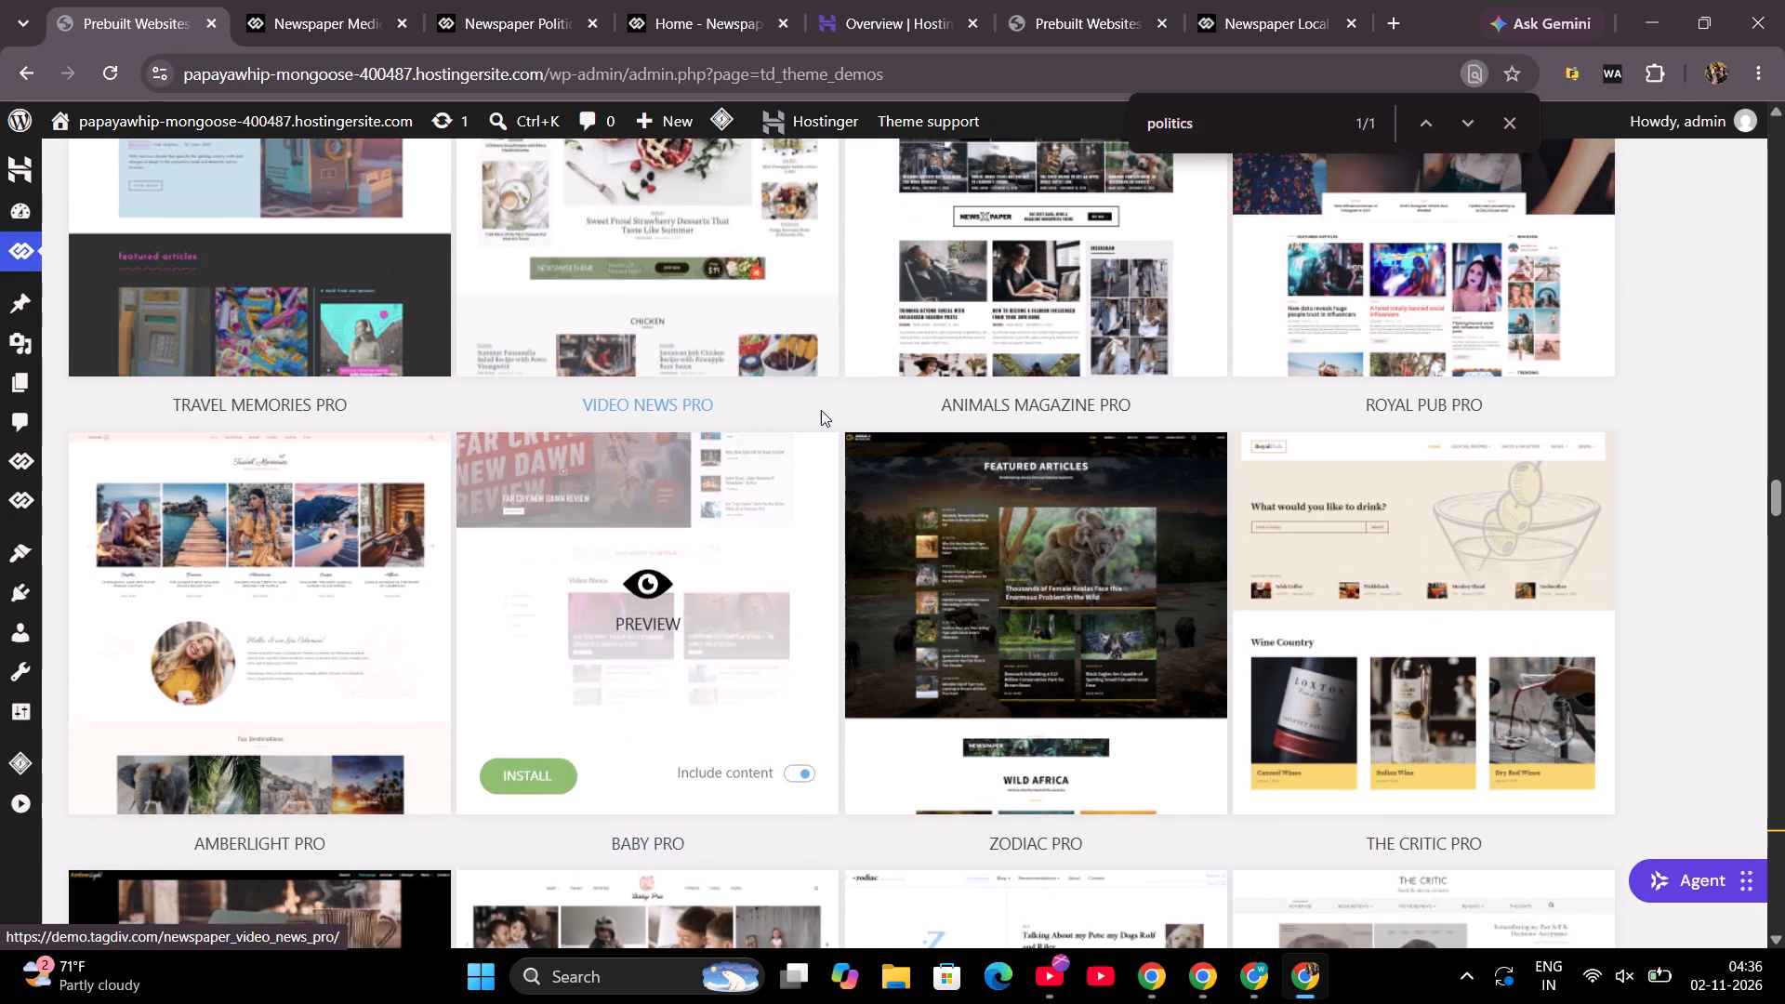
{"action": "scroll", "coordinate": [821, 410], "scroll_direction": "up", "scroll_amount": 1}
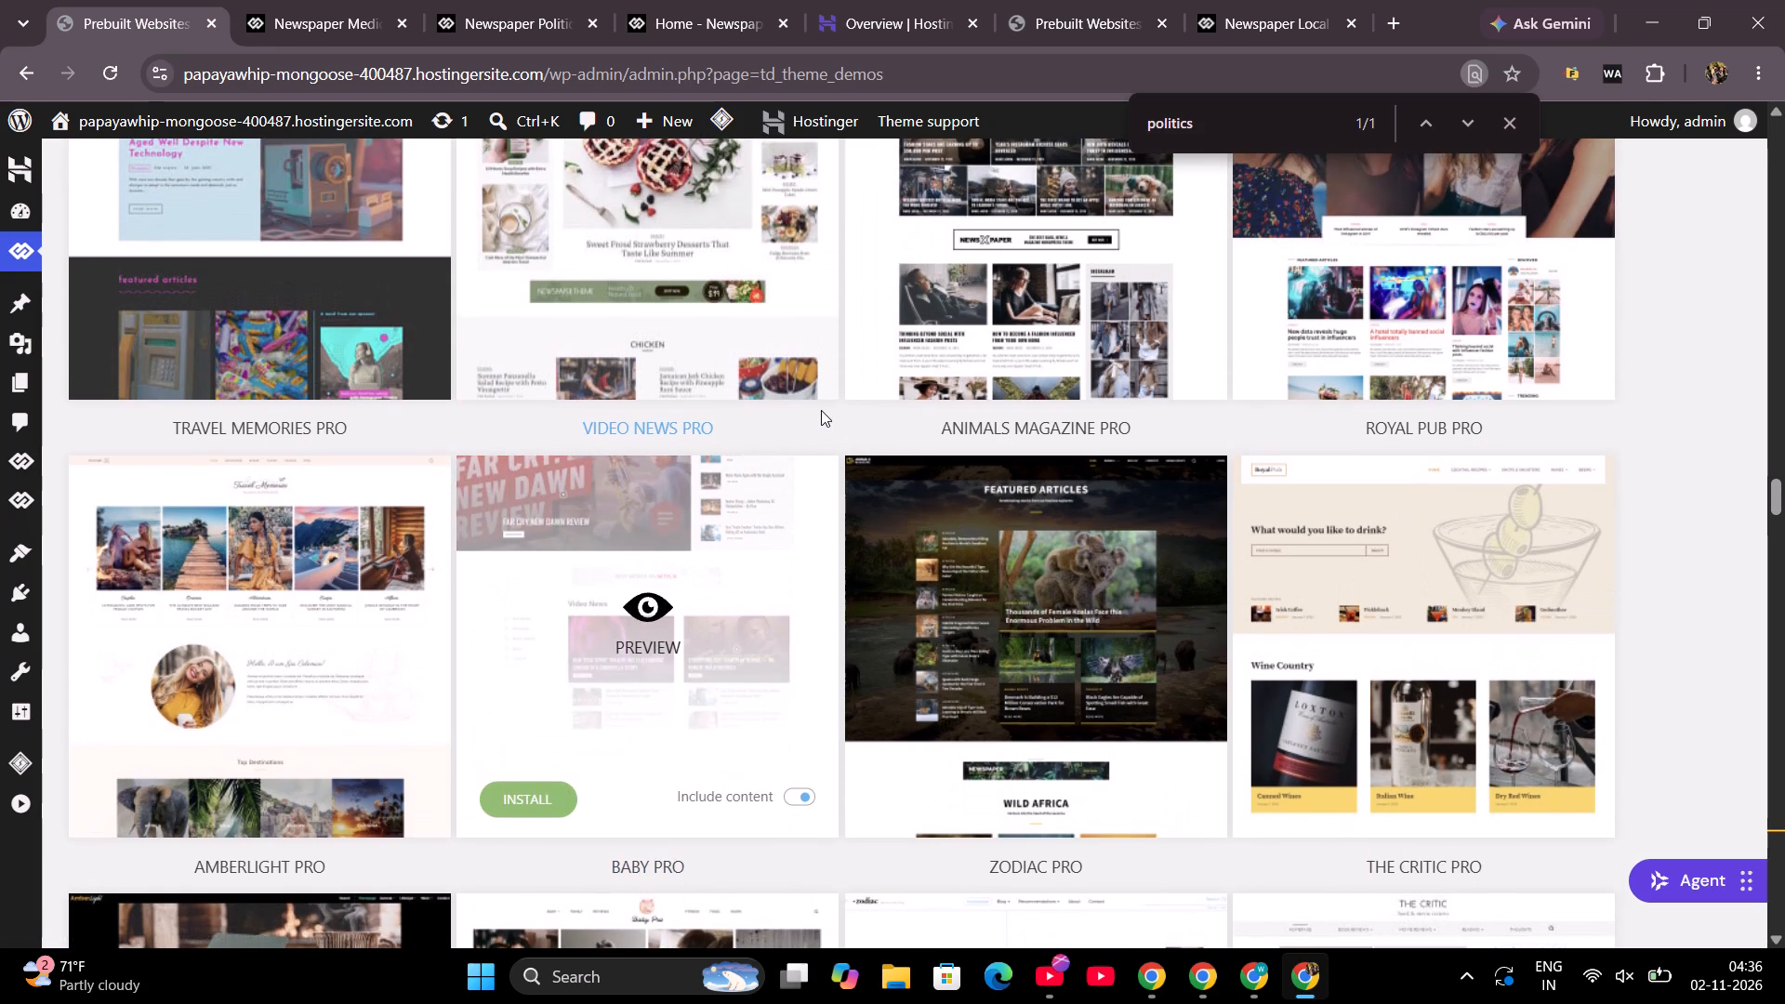
{"action": "scroll", "coordinate": [821, 410], "scroll_direction": "up", "scroll_amount": 7}
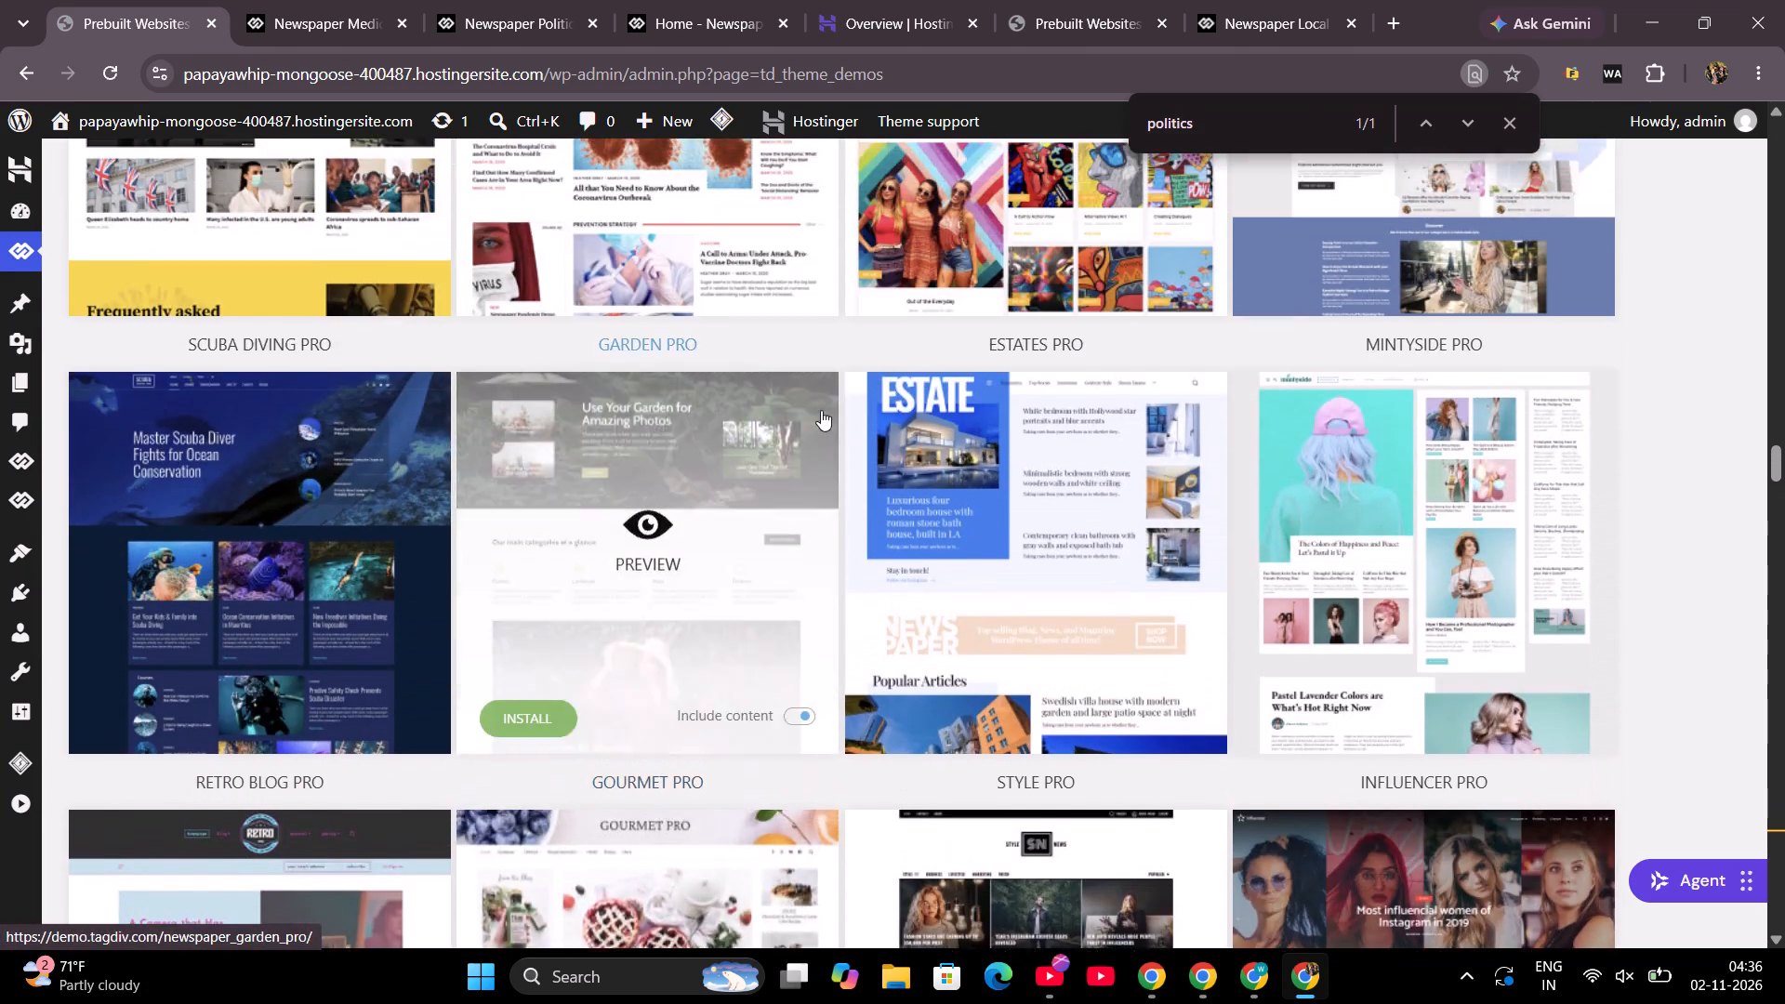
{"action": "scroll", "coordinate": [821, 410], "scroll_direction": "up", "scroll_amount": 4}
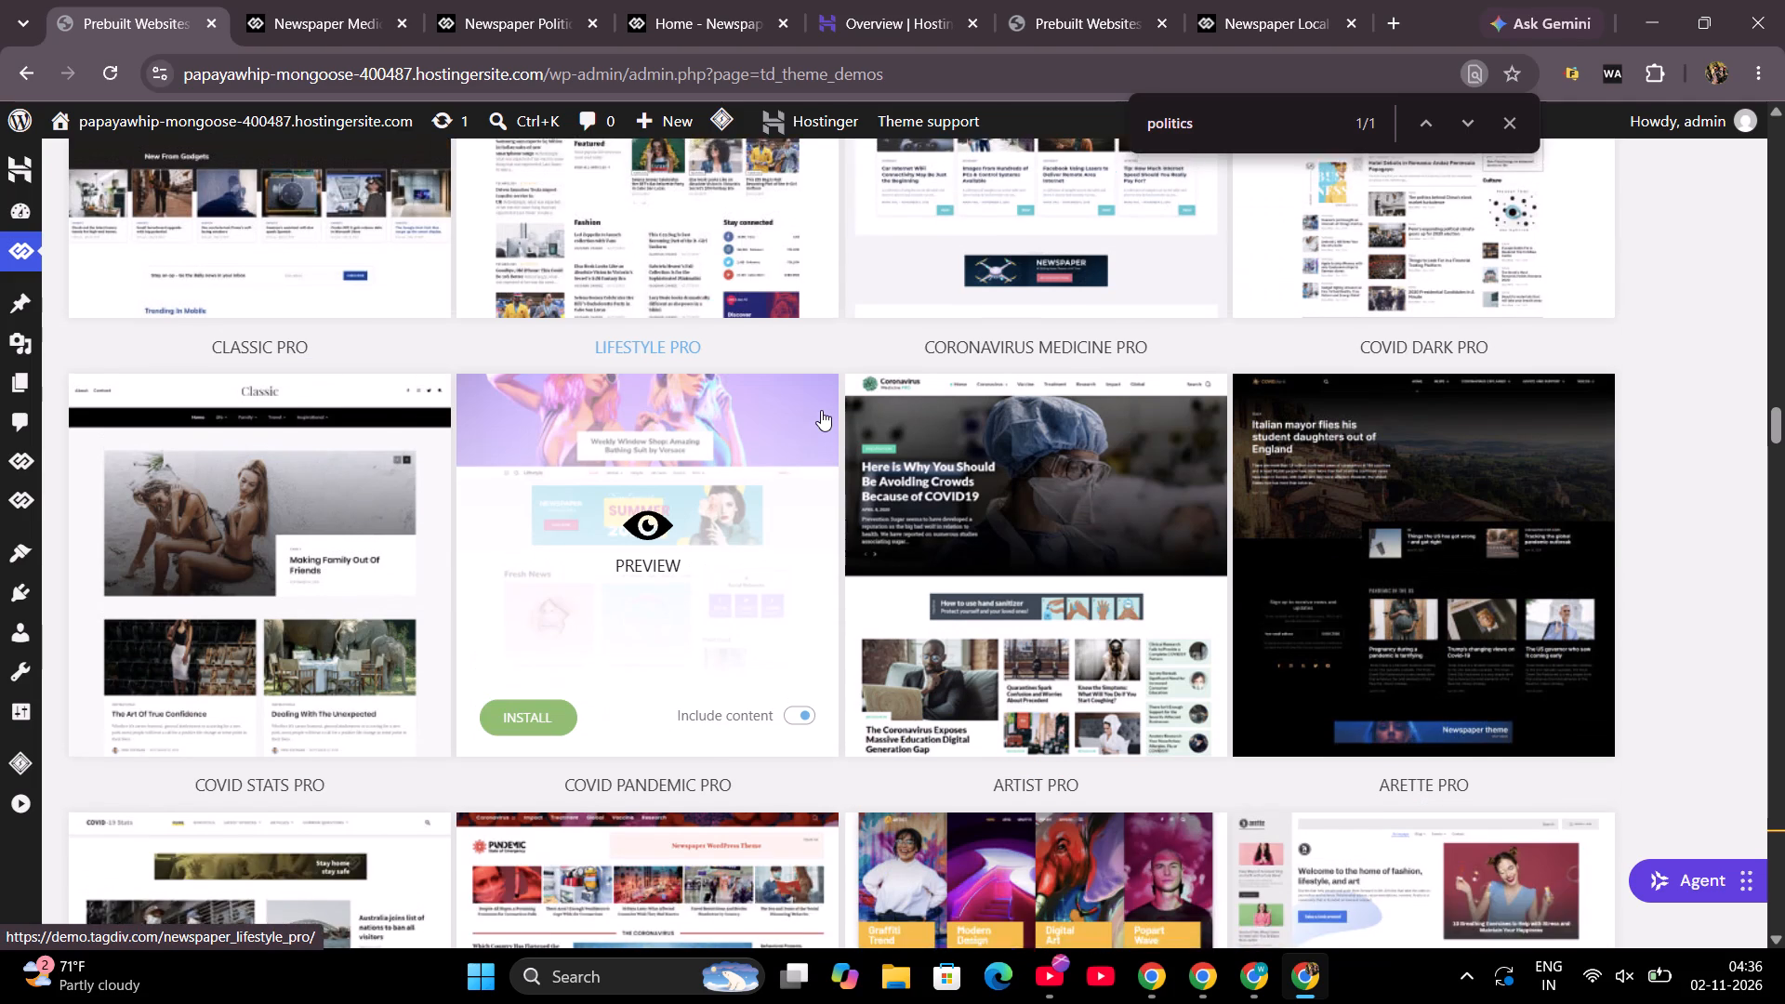
{"action": "scroll", "coordinate": [821, 410], "scroll_direction": "up", "scroll_amount": 5}
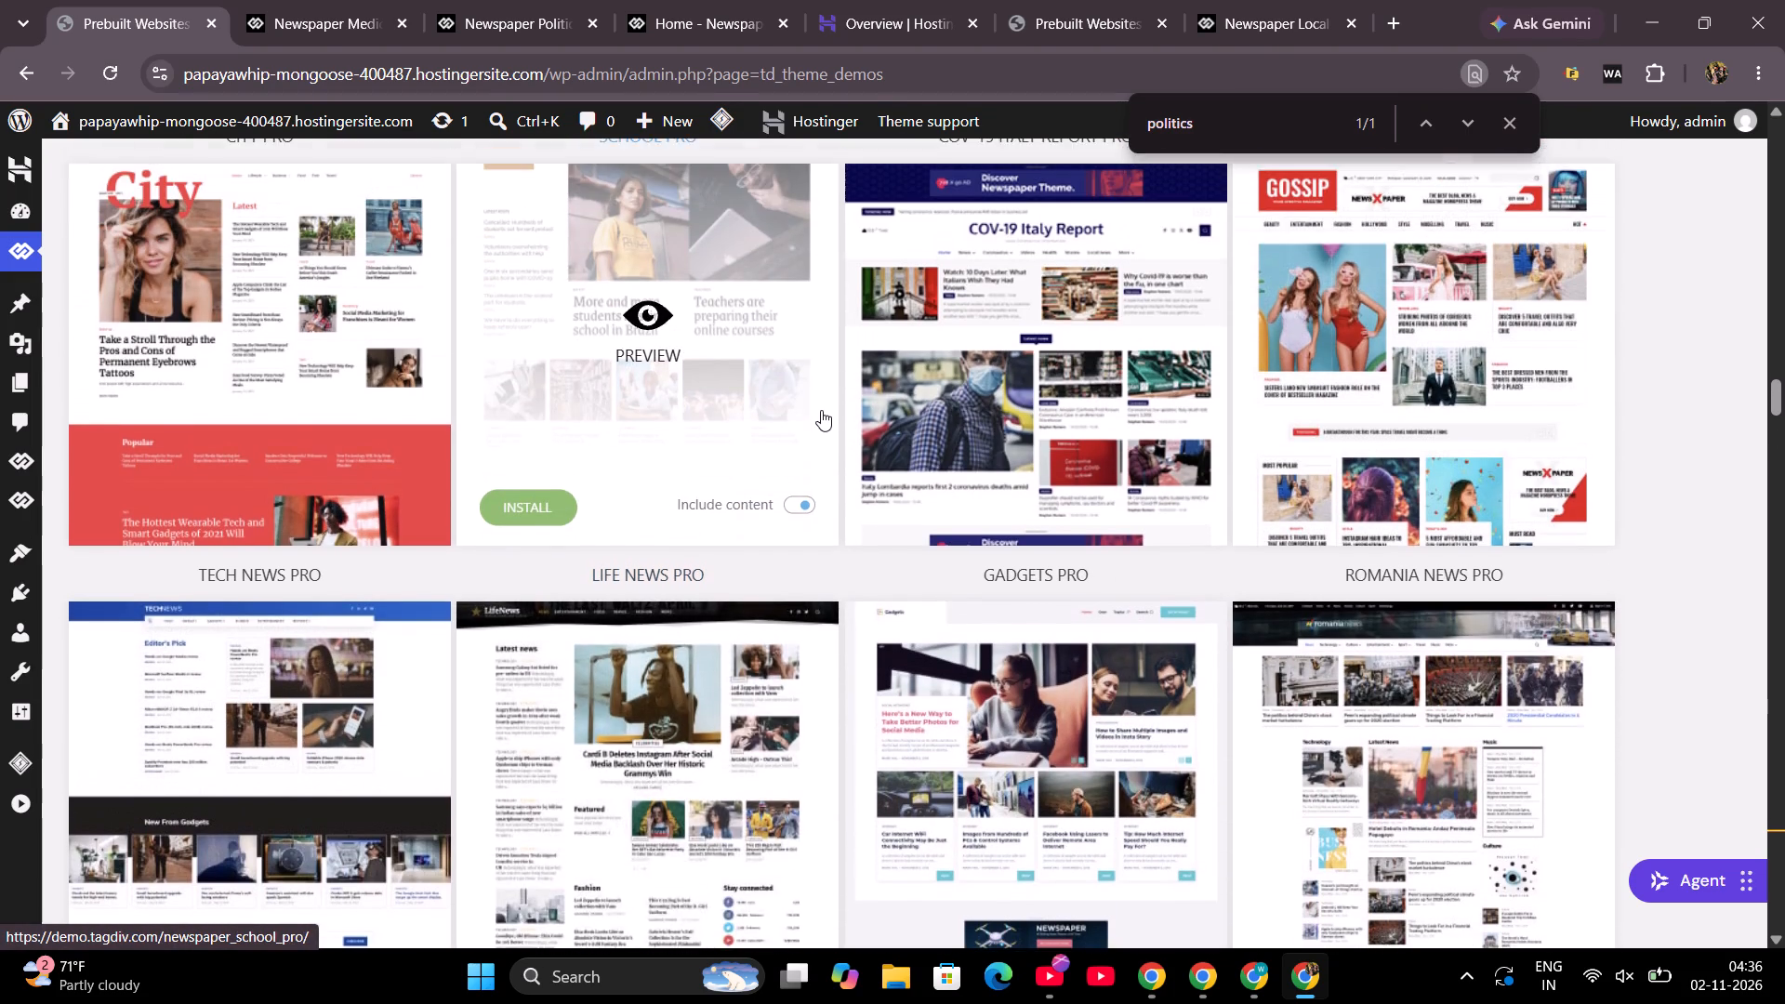
{"action": "scroll", "coordinate": [821, 410], "scroll_direction": "up", "scroll_amount": 7}
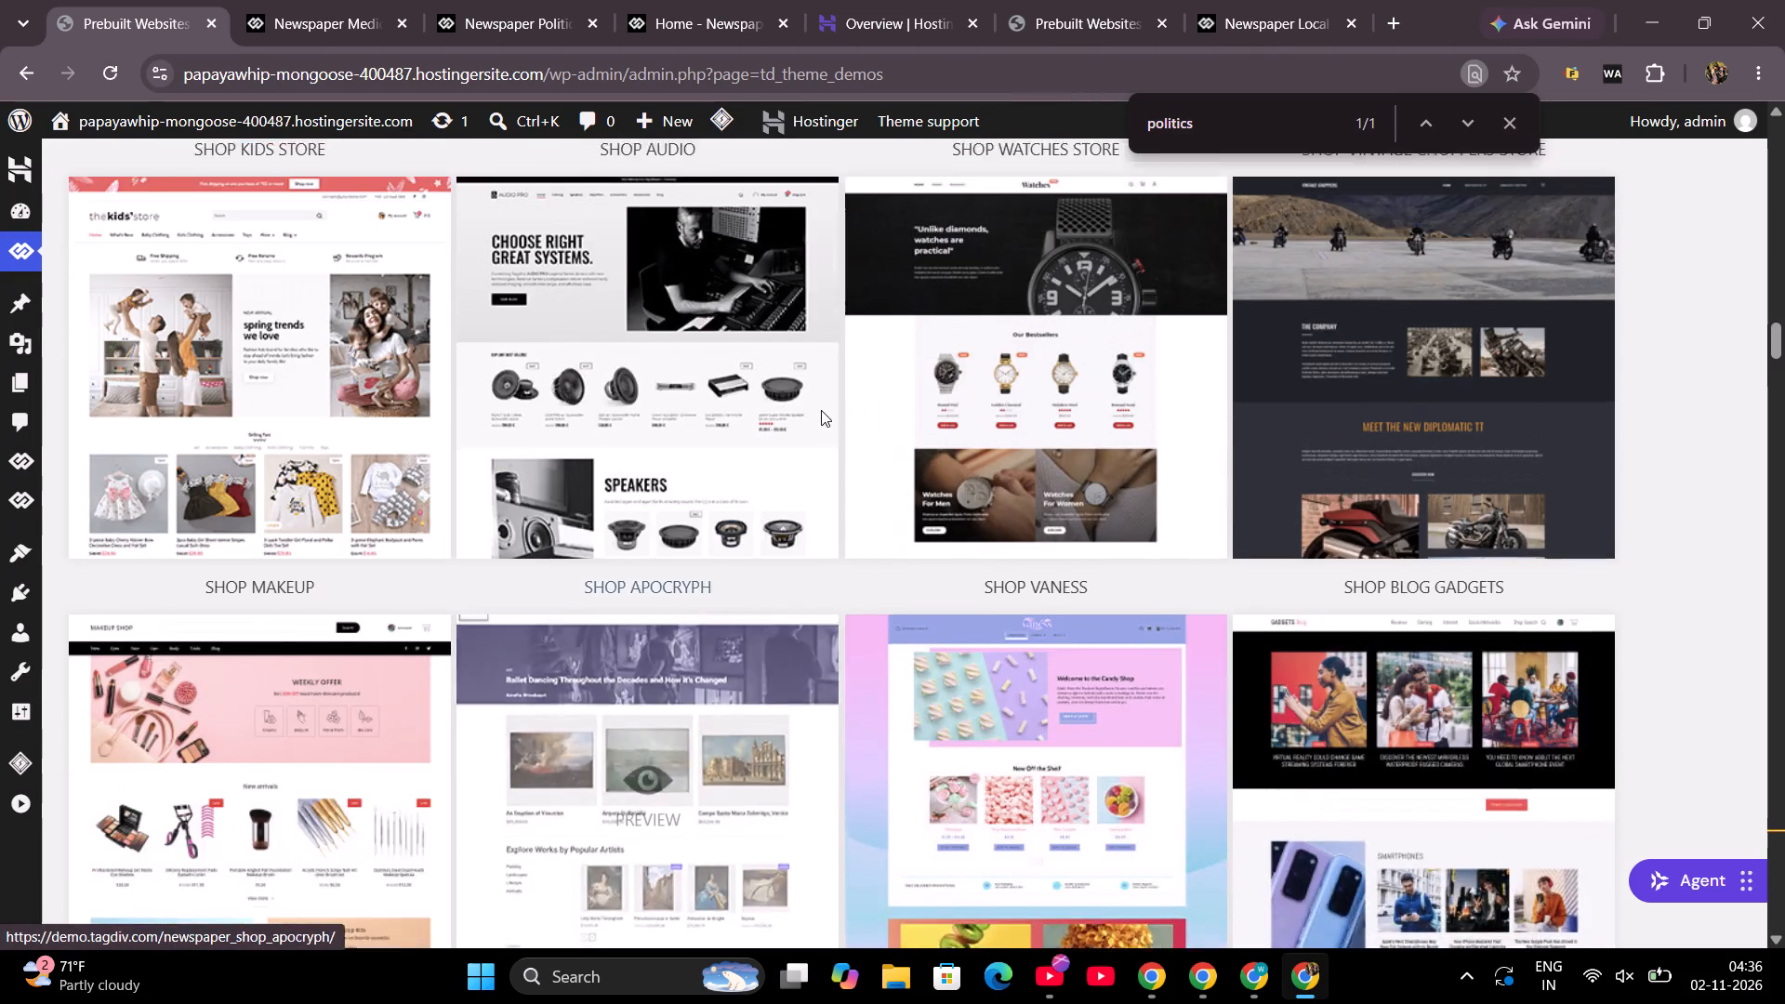
{"action": "scroll", "coordinate": [821, 410], "scroll_direction": "up", "scroll_amount": 5}
Examine the first rows of prebuilt demos, from Default Pro down to the River News and Chained News Pro row.
{"action": "scroll", "coordinate": [821, 410], "scroll_direction": "down", "scroll_amount": 3}
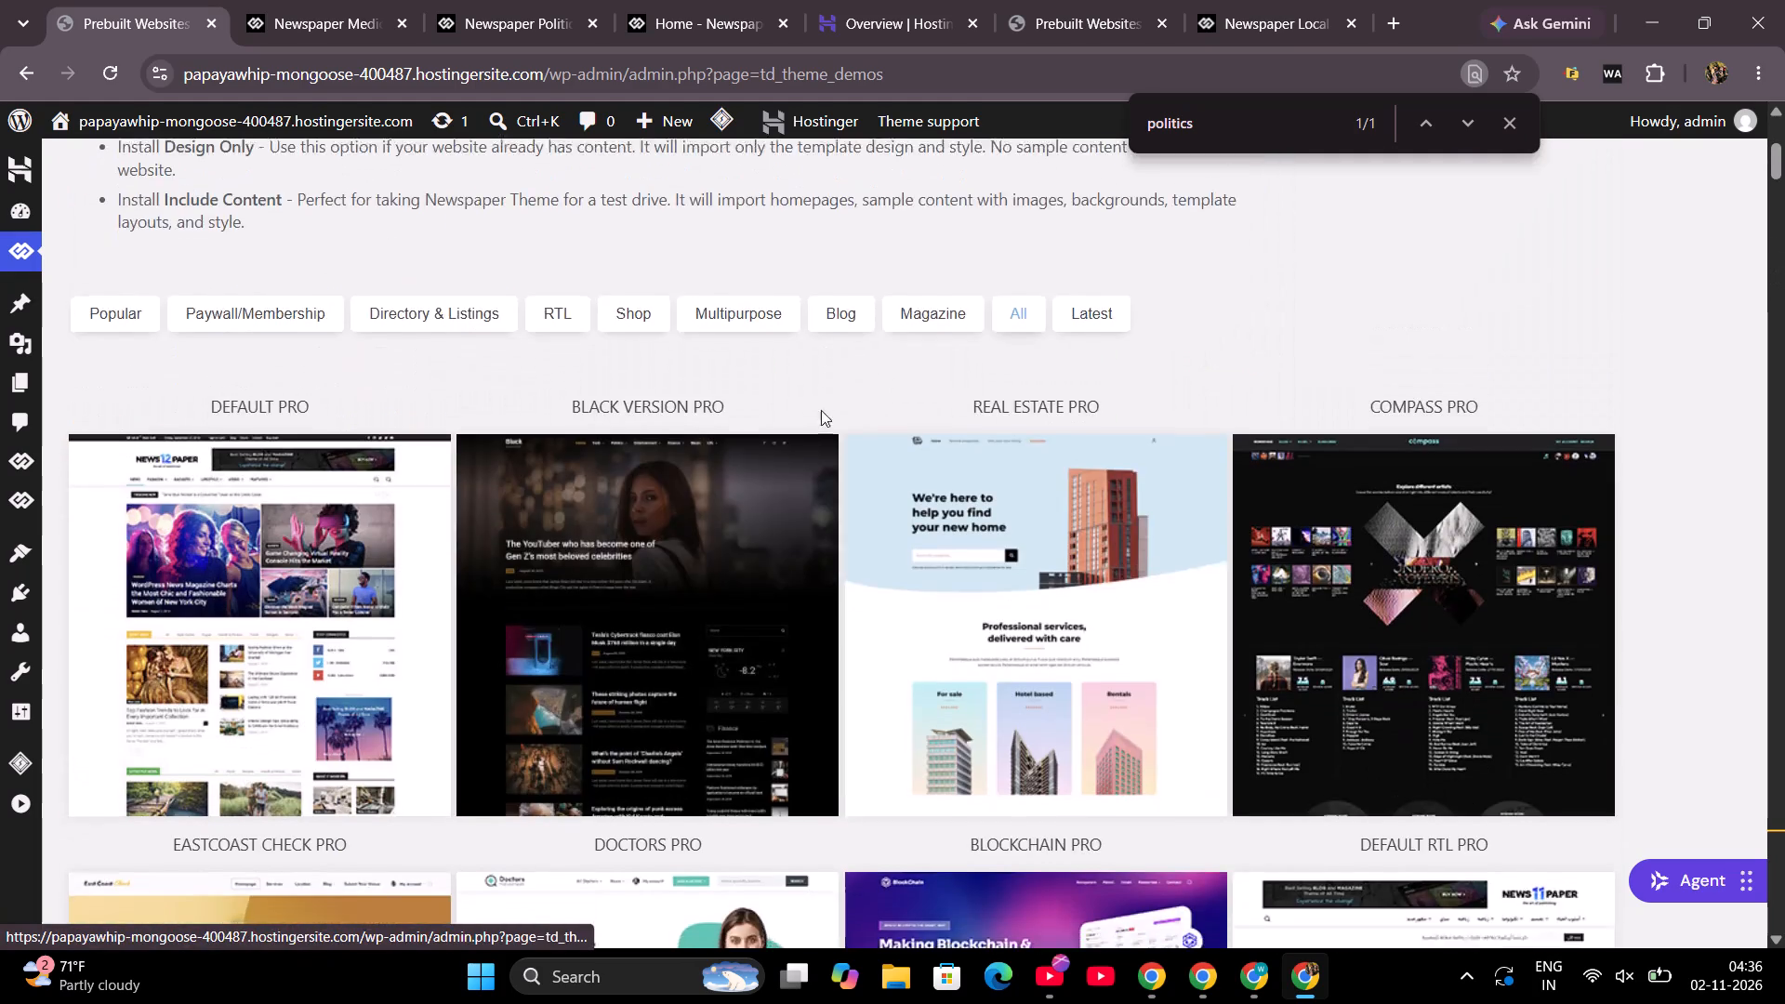
{"action": "scroll", "coordinate": [821, 410], "scroll_direction": "down", "scroll_amount": 2}
{"action": "scroll", "coordinate": [821, 410], "scroll_direction": "up", "scroll_amount": 1}
{"action": "scroll", "coordinate": [813, 733], "scroll_direction": "down", "scroll_amount": 2}
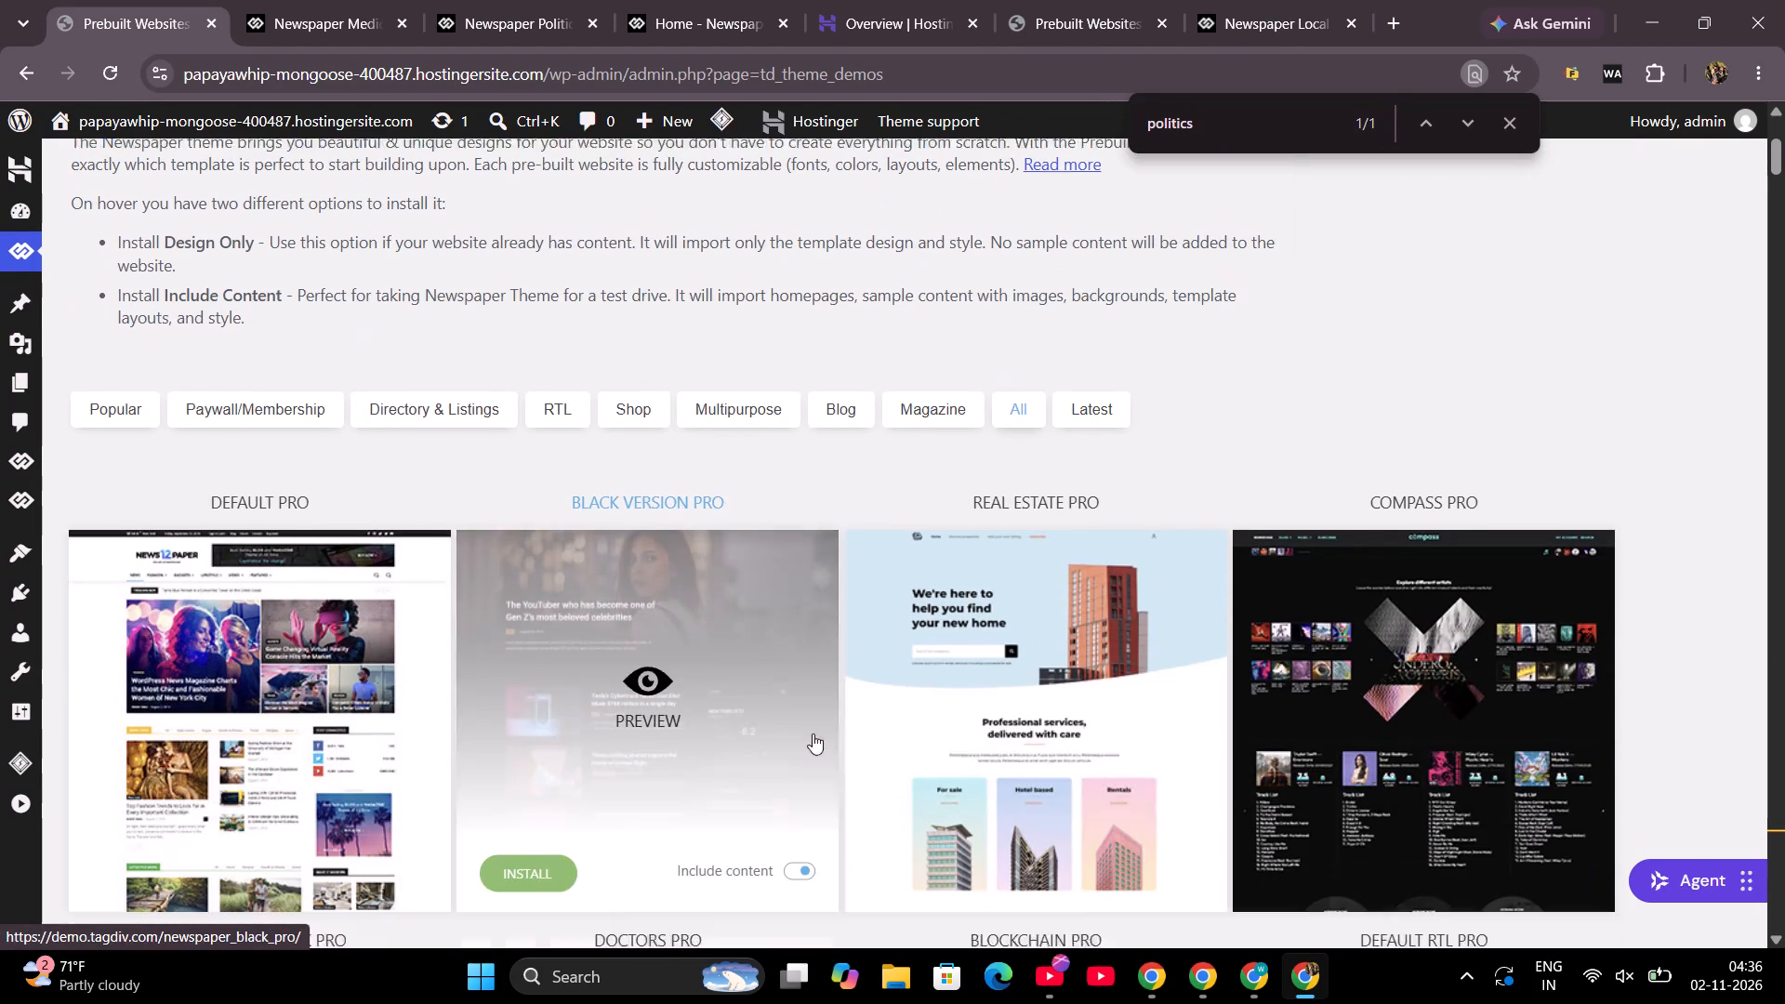
{"action": "scroll", "coordinate": [813, 733], "scroll_direction": "down", "scroll_amount": 4}
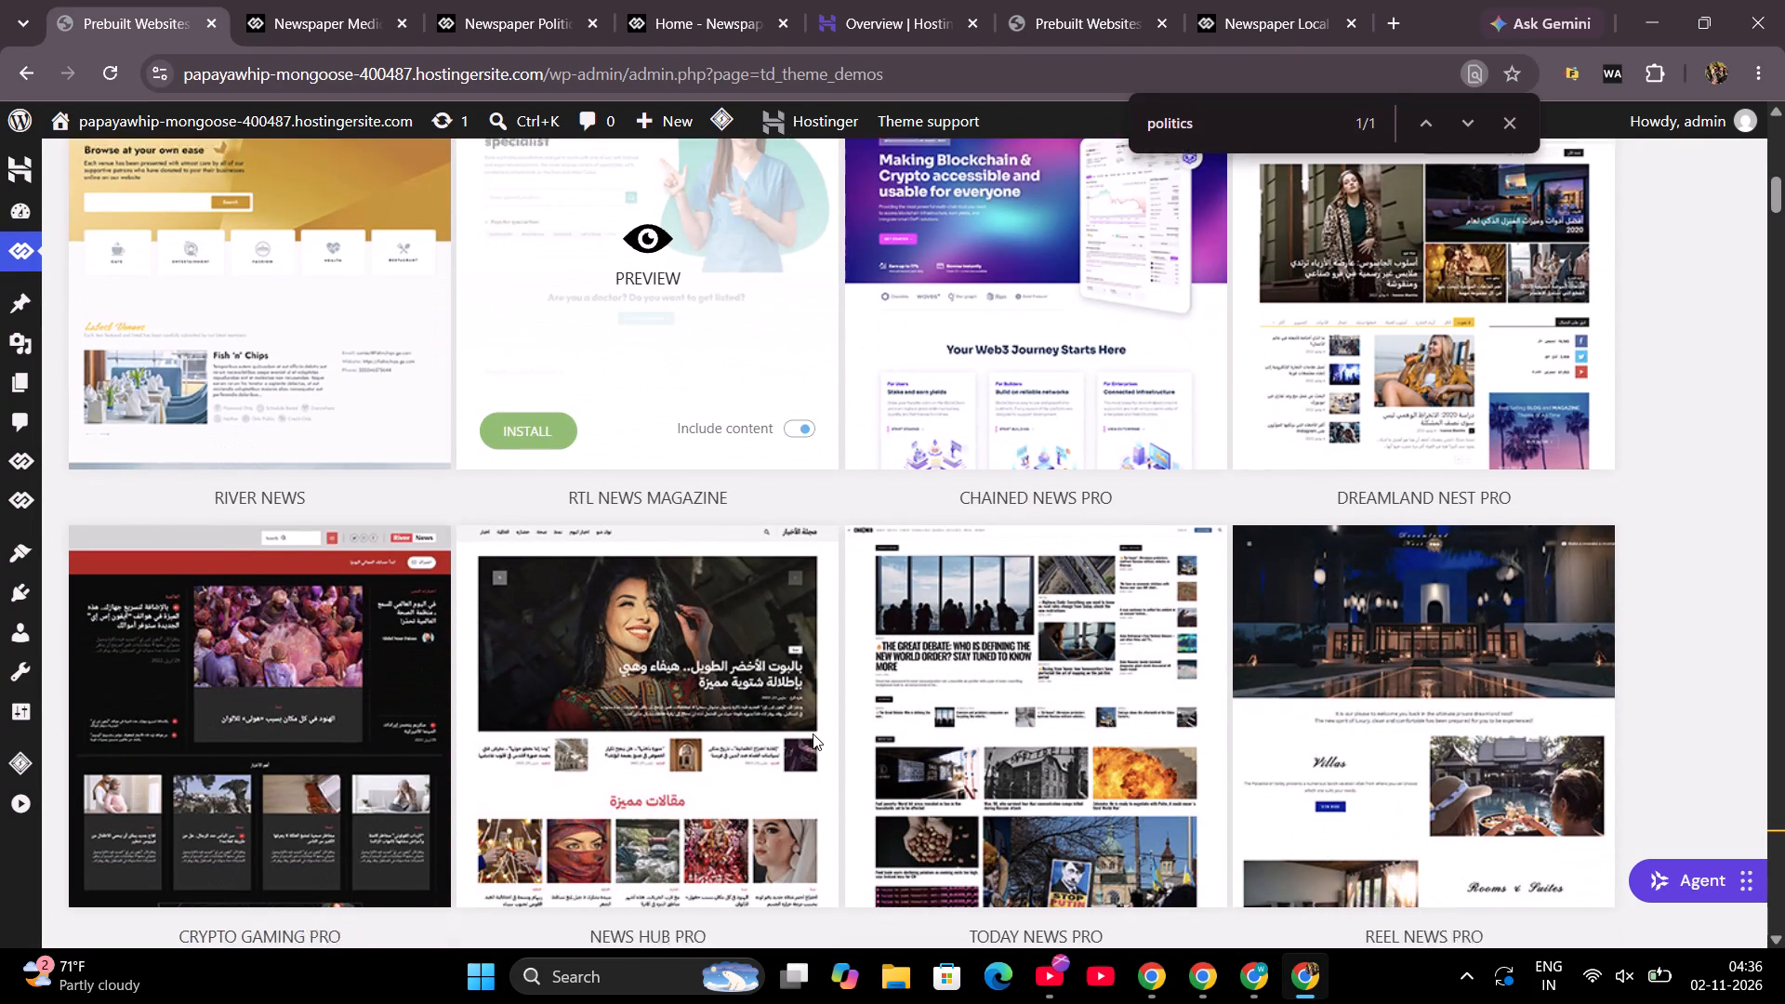
{"action": "scroll", "coordinate": [813, 733], "scroll_direction": "down", "scroll_amount": 1}
Switch to the open Newspaper Politics demo and review its homepage from the World News header down to the Video News section.
{"action": "left_click", "coordinate": [544, 0]}
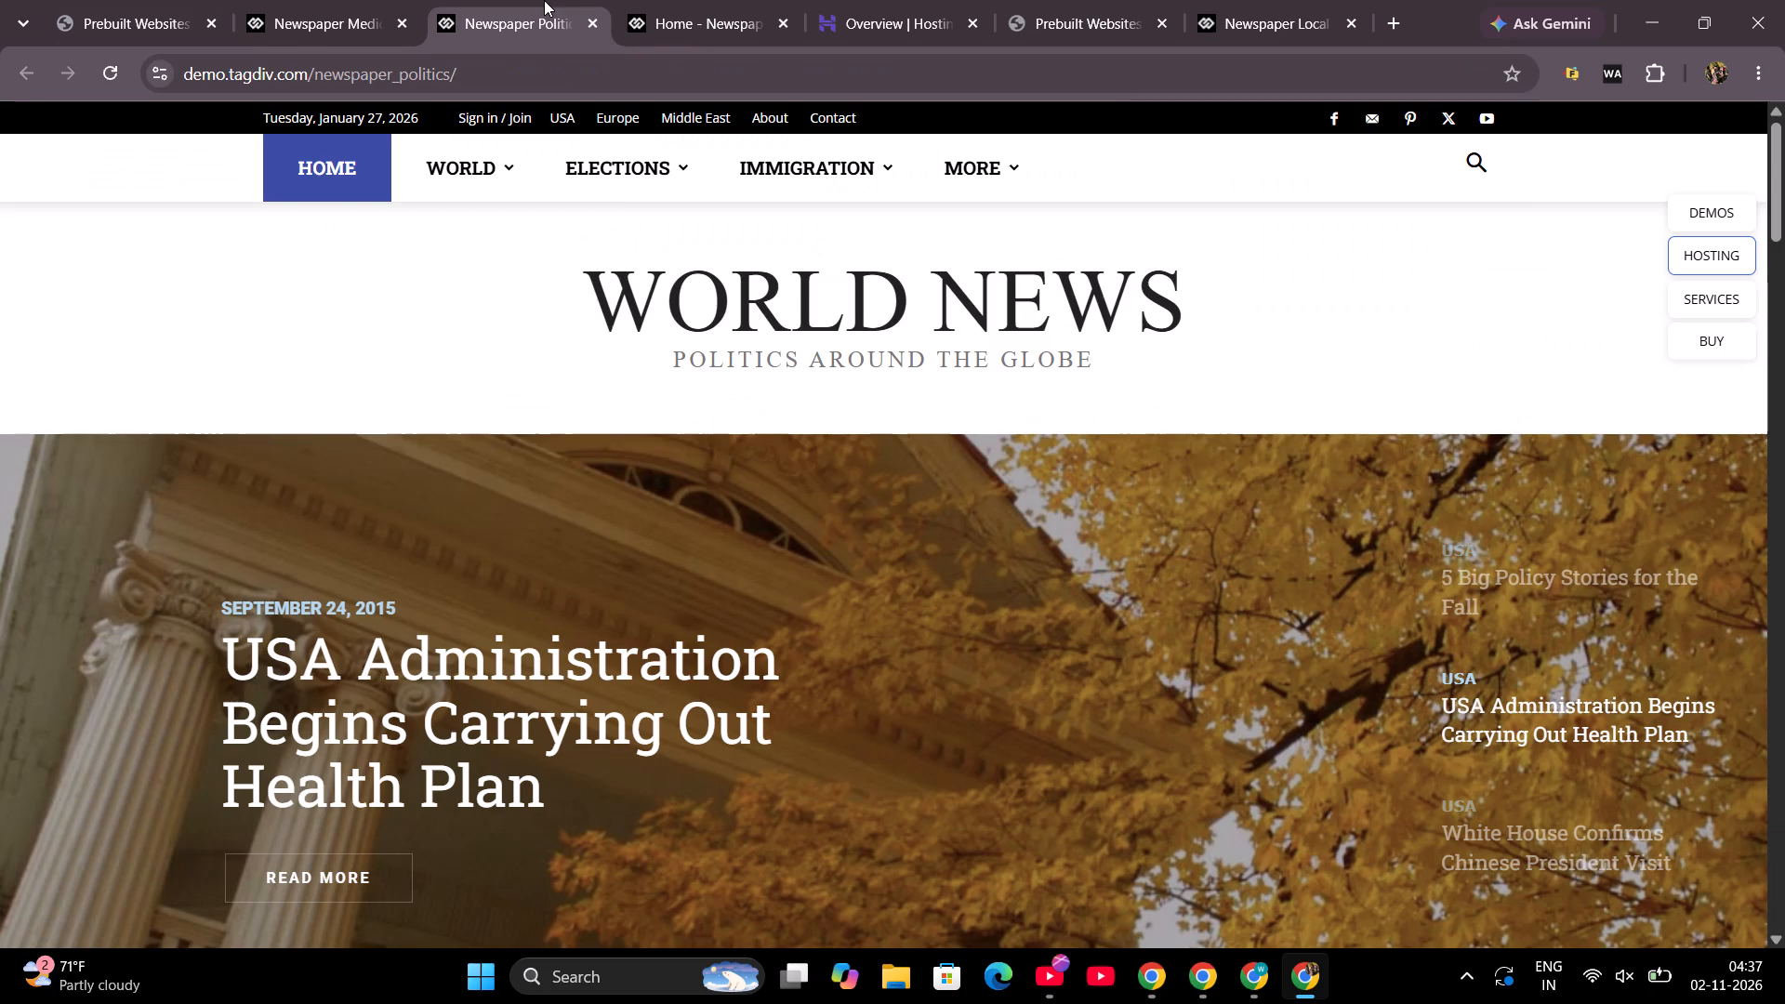
{"action": "scroll", "coordinate": [838, 416], "scroll_direction": "down", "scroll_amount": 2}
{"action": "scroll", "coordinate": [1051, 591], "scroll_direction": "down", "scroll_amount": 4}
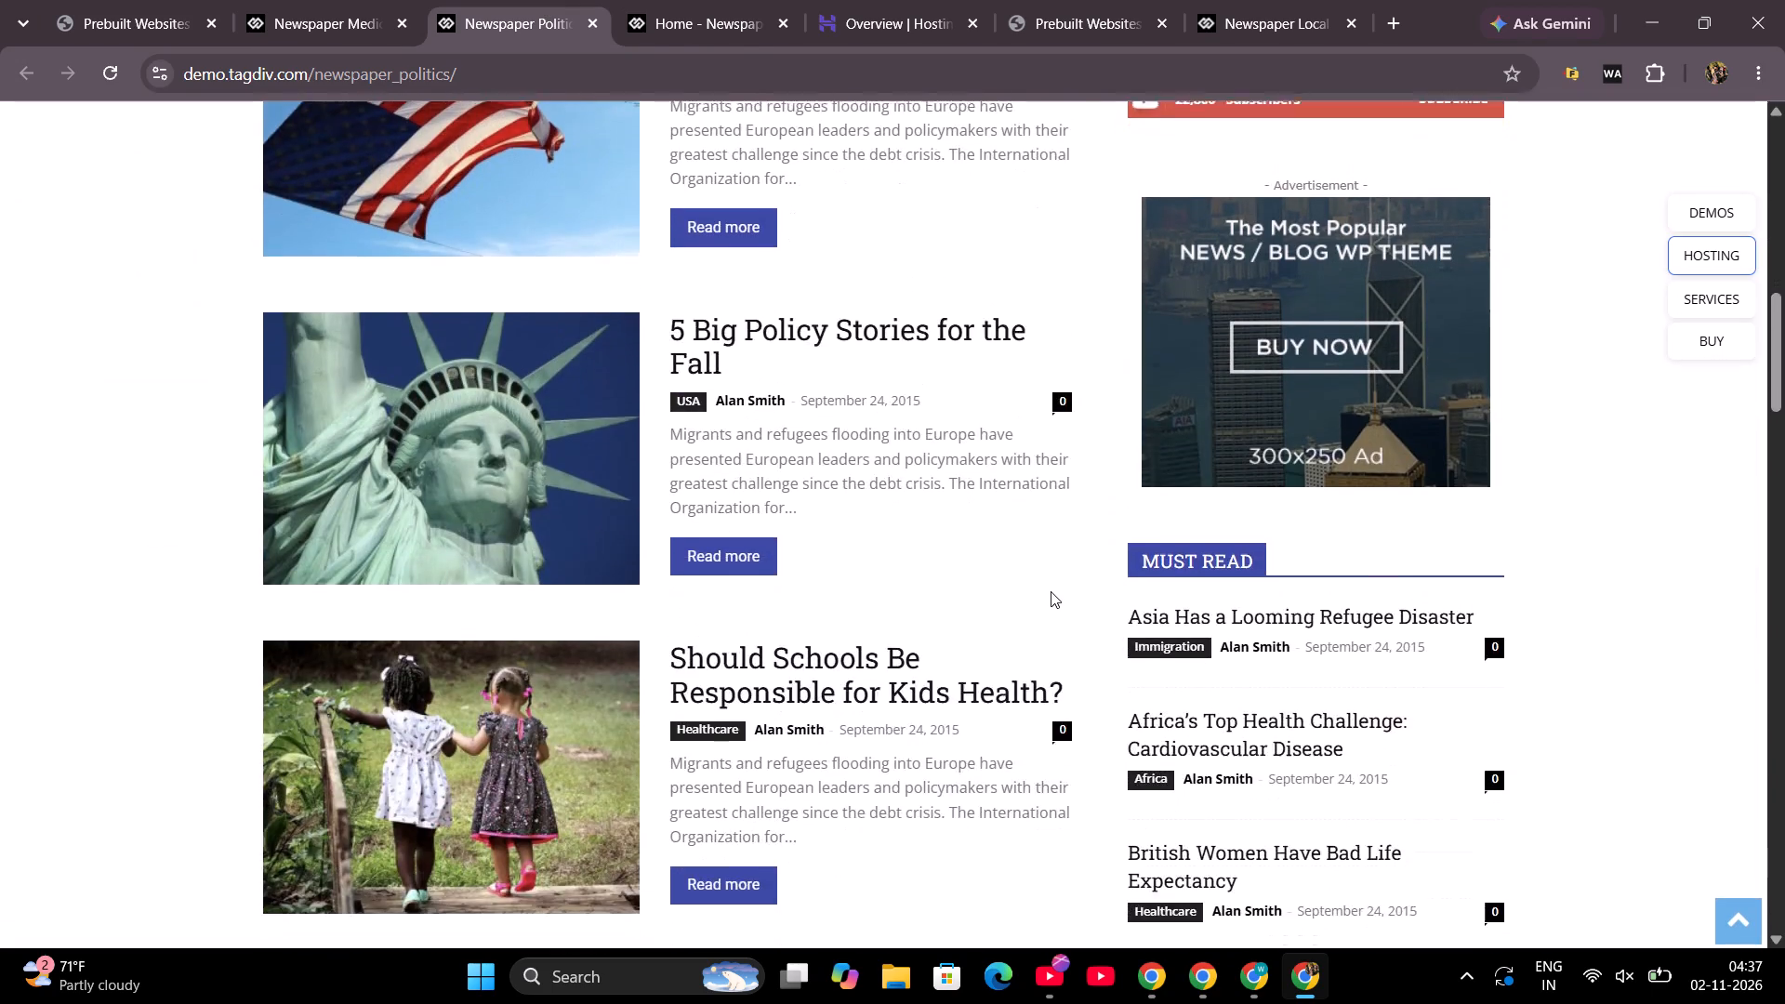
{"action": "scroll", "coordinate": [1051, 591], "scroll_direction": "down", "scroll_amount": 4}
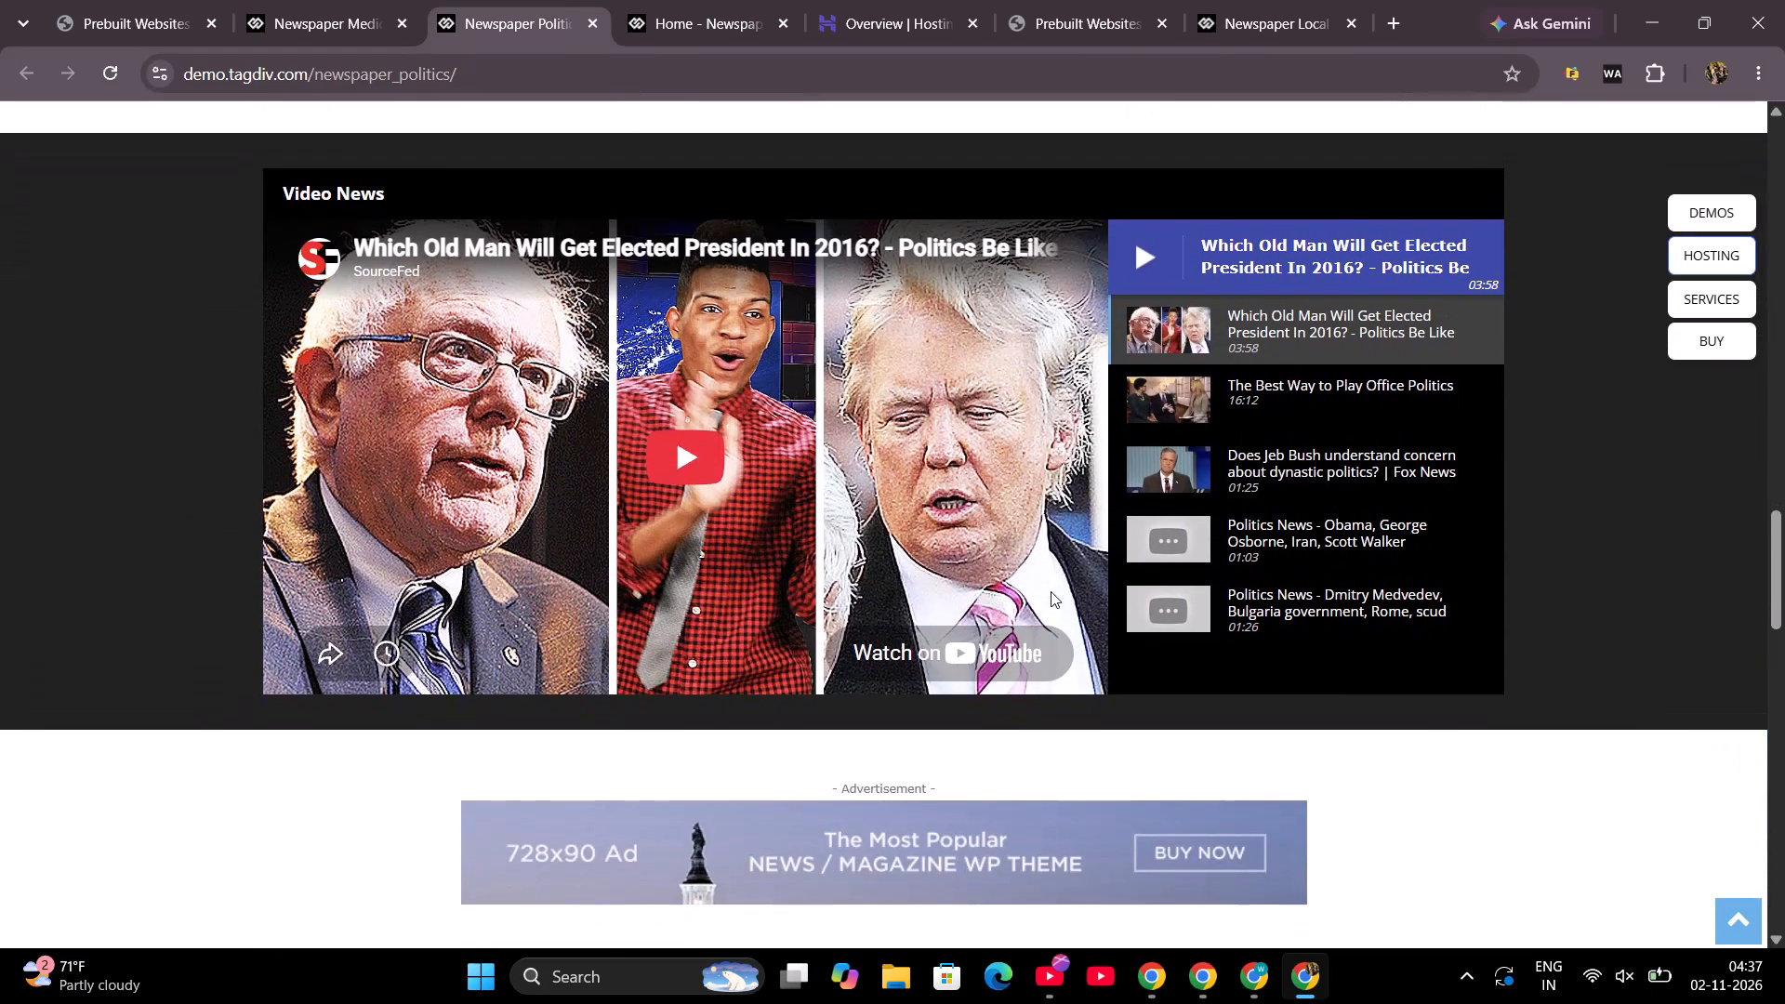
Return to the Prebuilt Websites list, browse down to Coronavirus Medicine Pro and open its demo preview.
{"action": "left_click", "coordinate": [146, 0]}
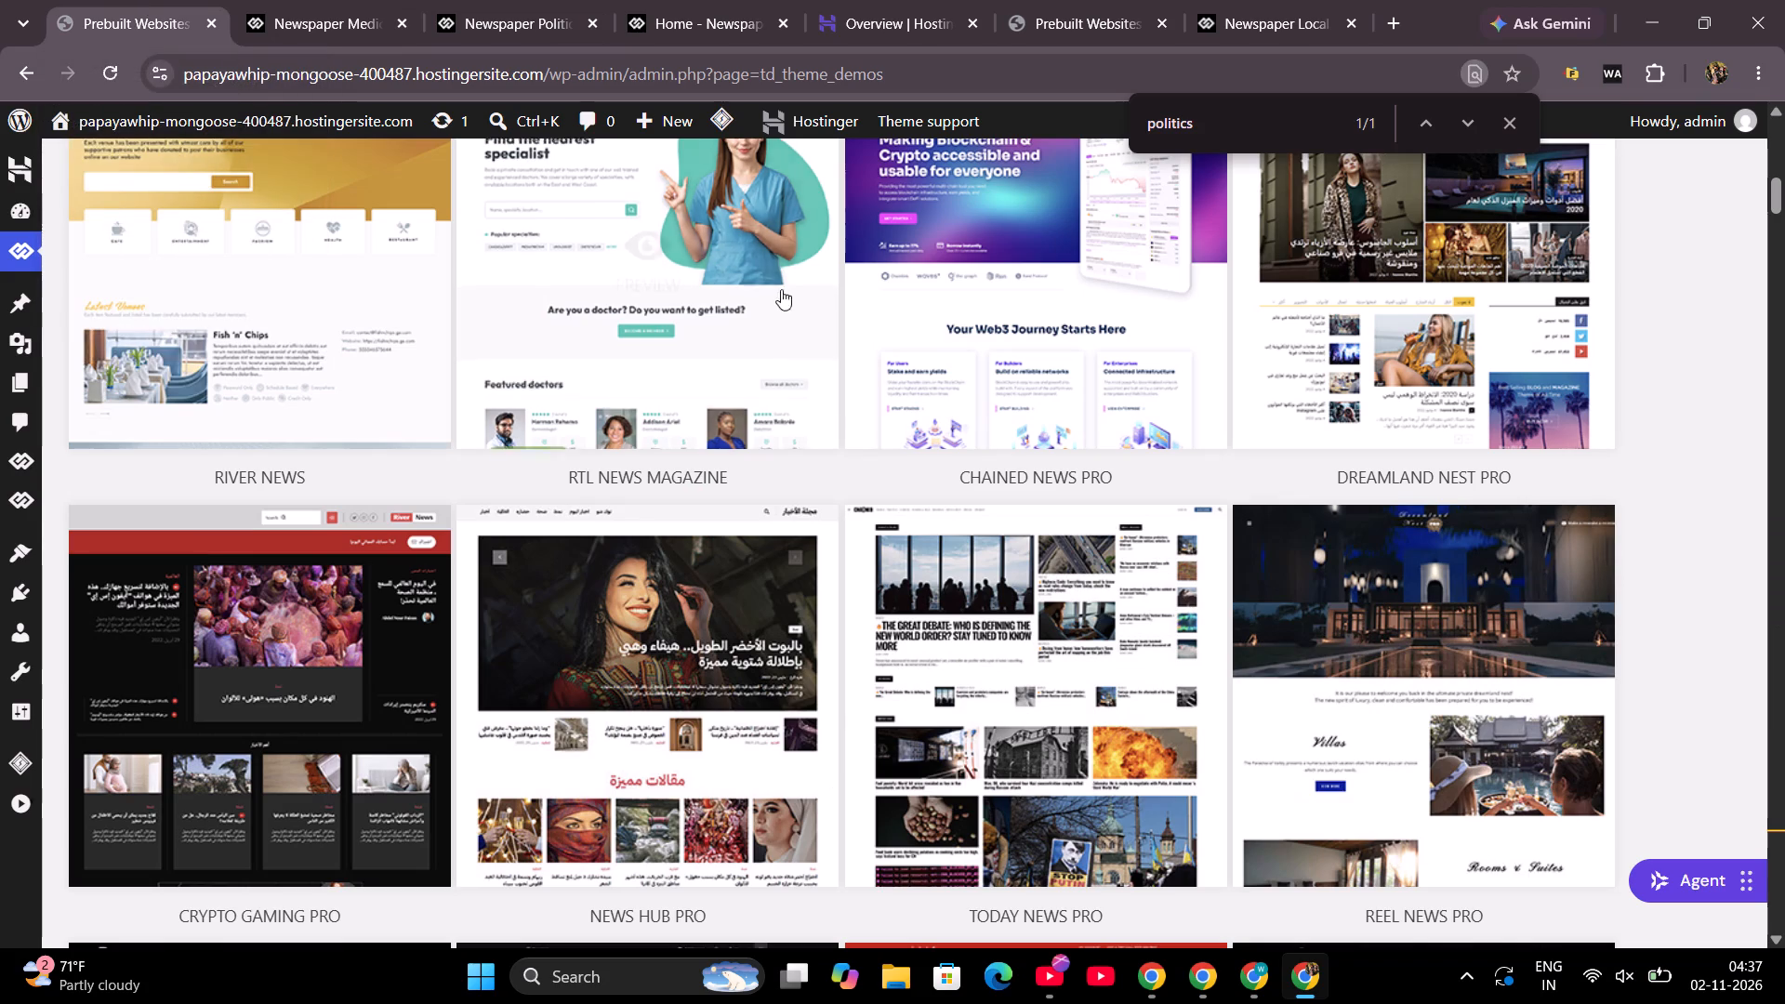
{"action": "scroll", "coordinate": [812, 441], "scroll_direction": "down", "scroll_amount": 2}
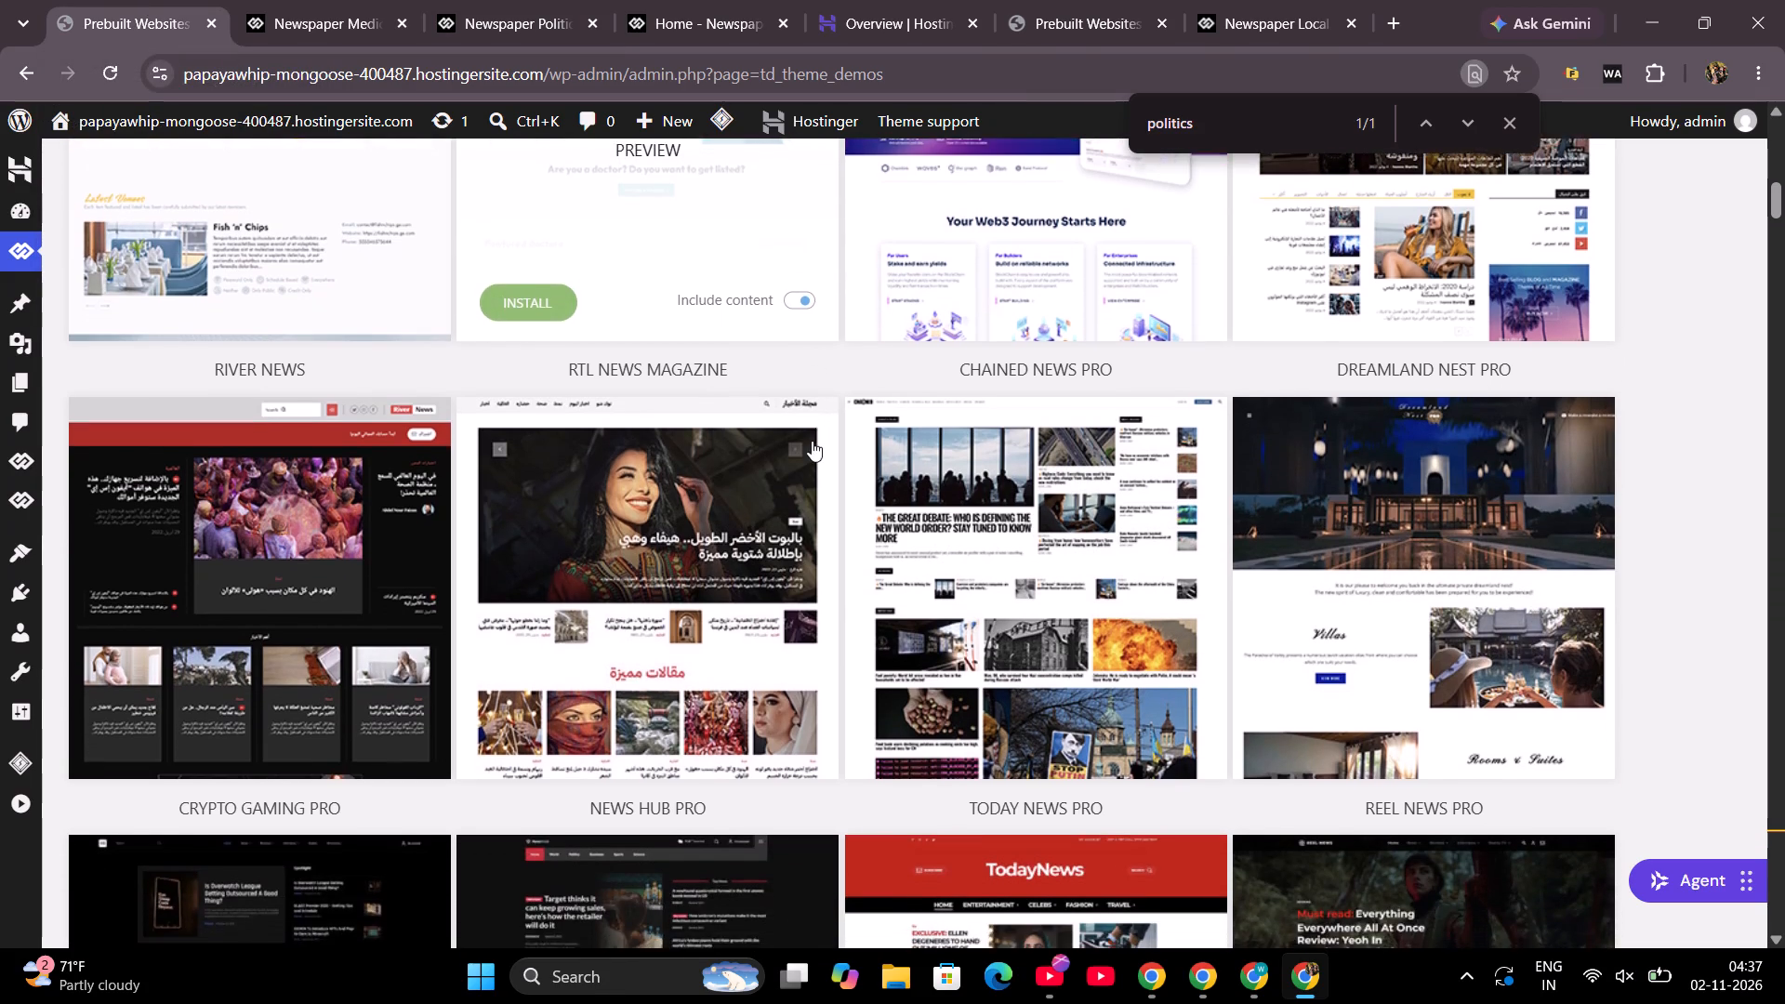
{"action": "scroll", "coordinate": [812, 441], "scroll_direction": "down", "scroll_amount": 8}
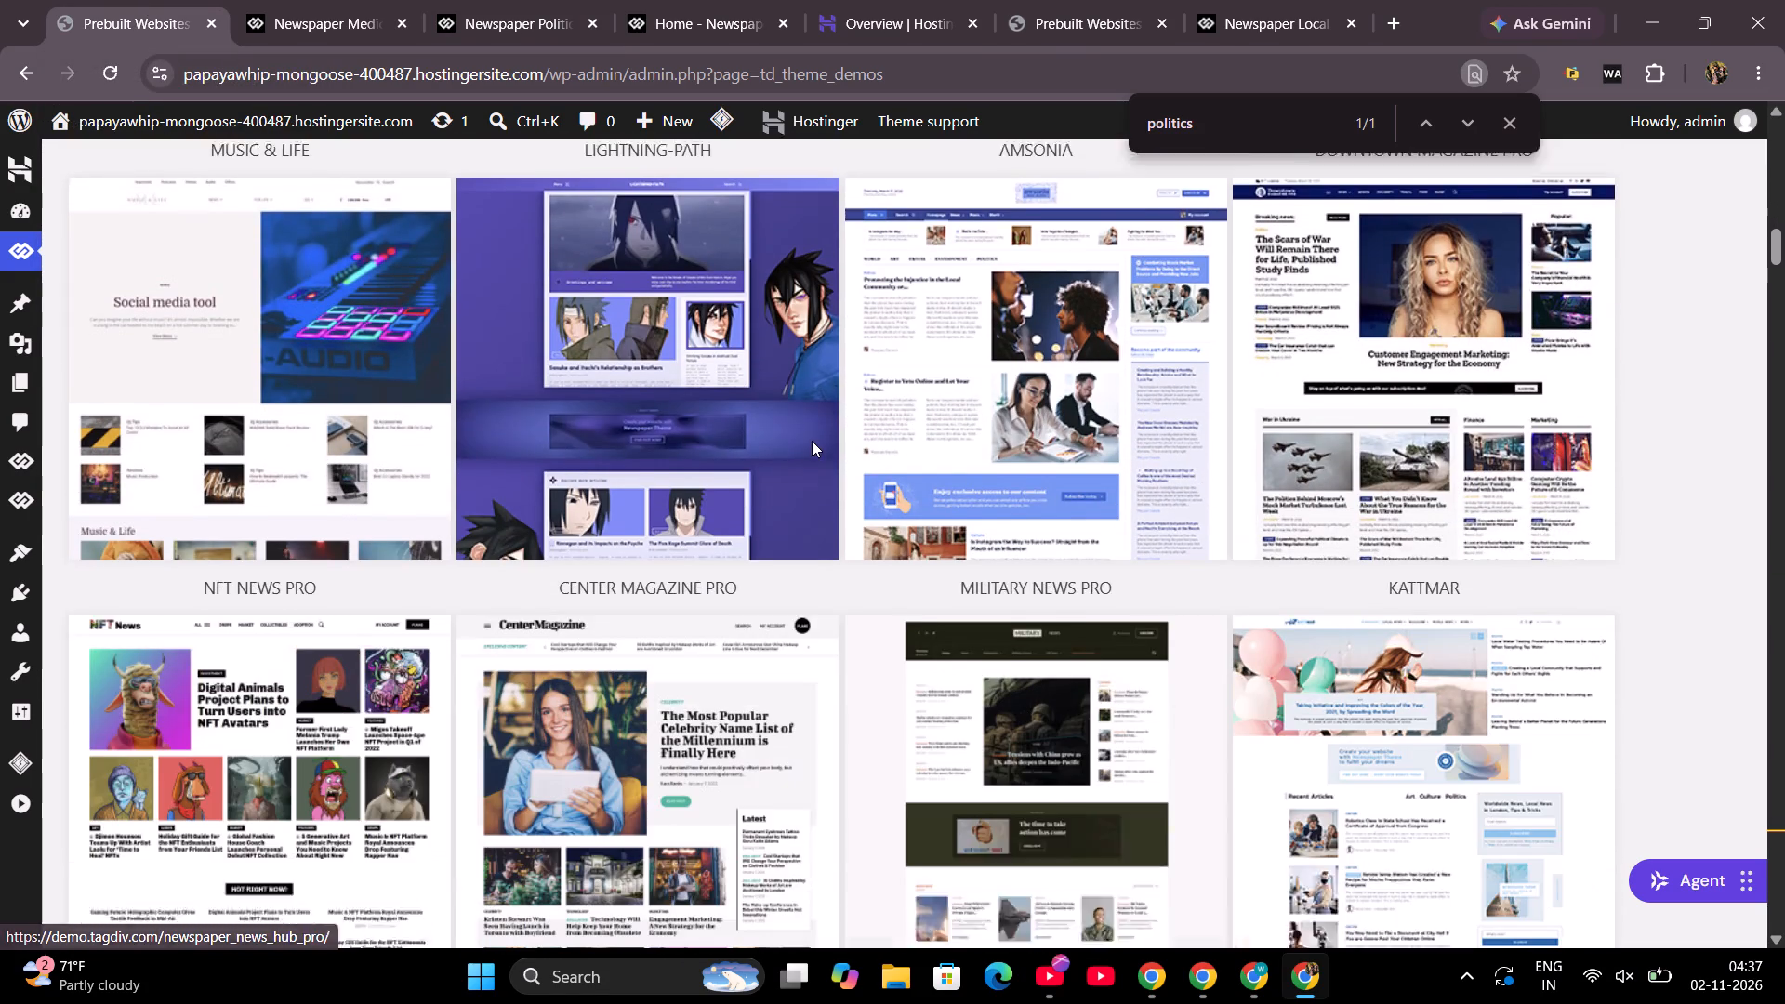
{"action": "scroll", "coordinate": [812, 441], "scroll_direction": "down", "scroll_amount": 5}
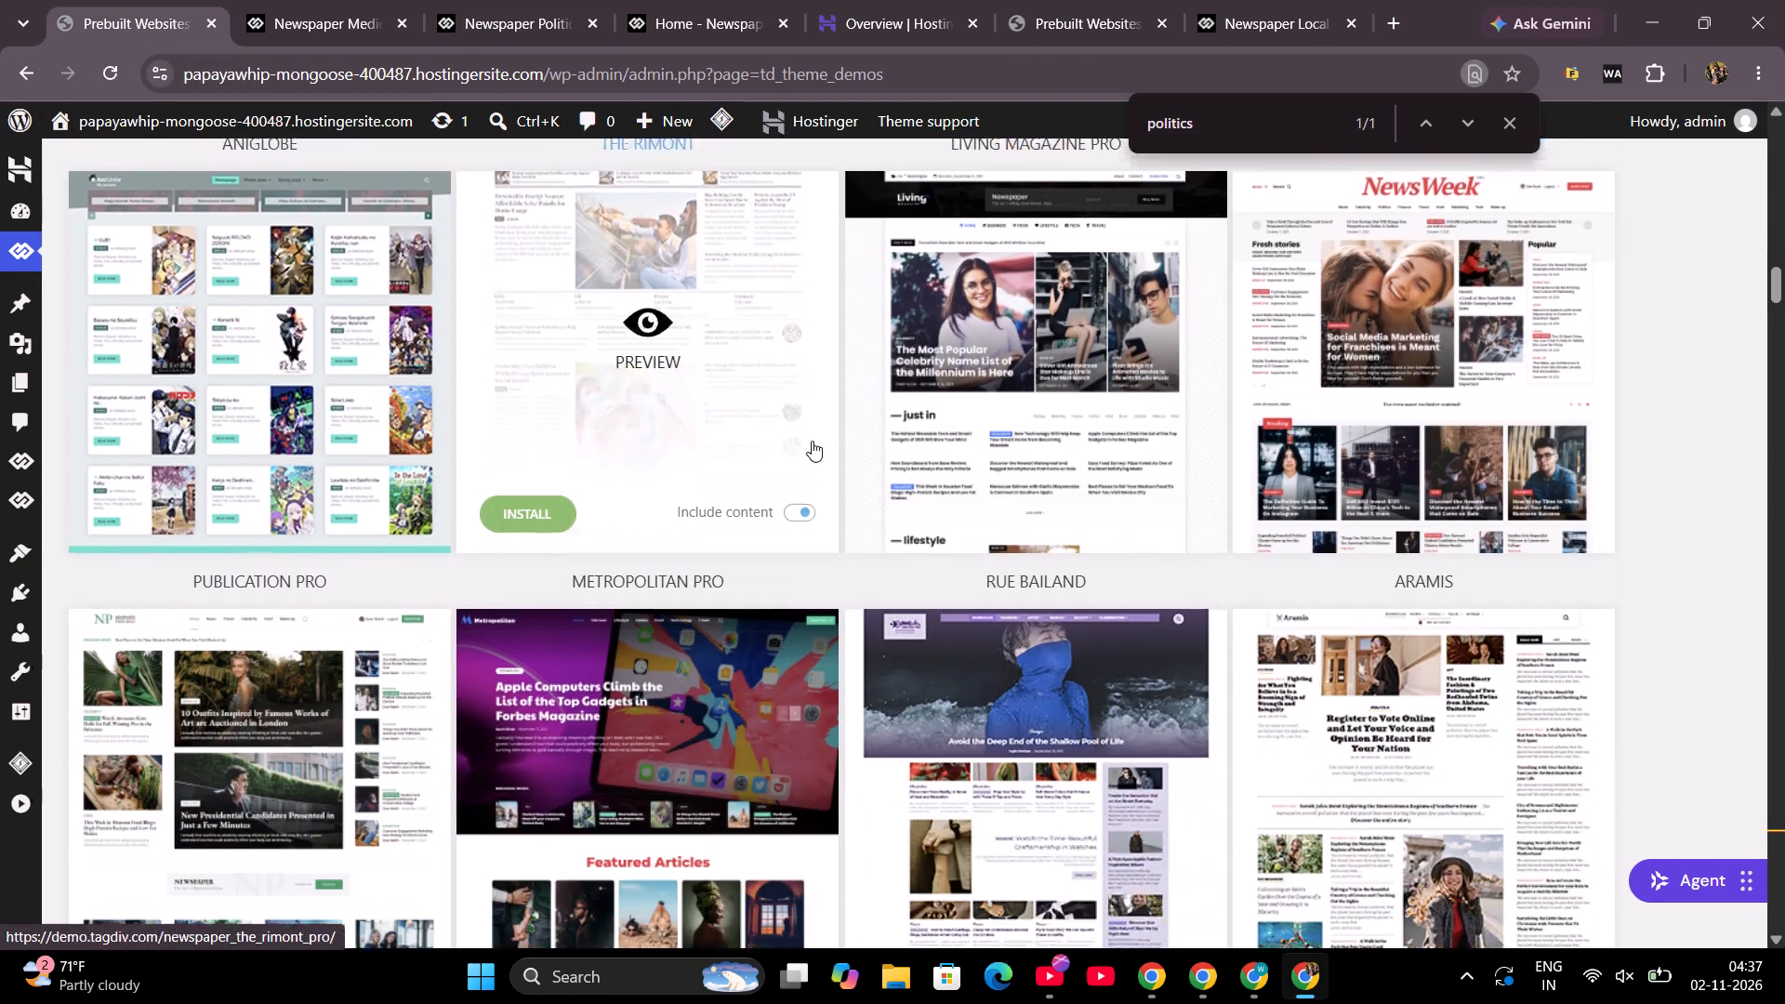
{"action": "scroll", "coordinate": [812, 441], "scroll_direction": "down", "scroll_amount": 7}
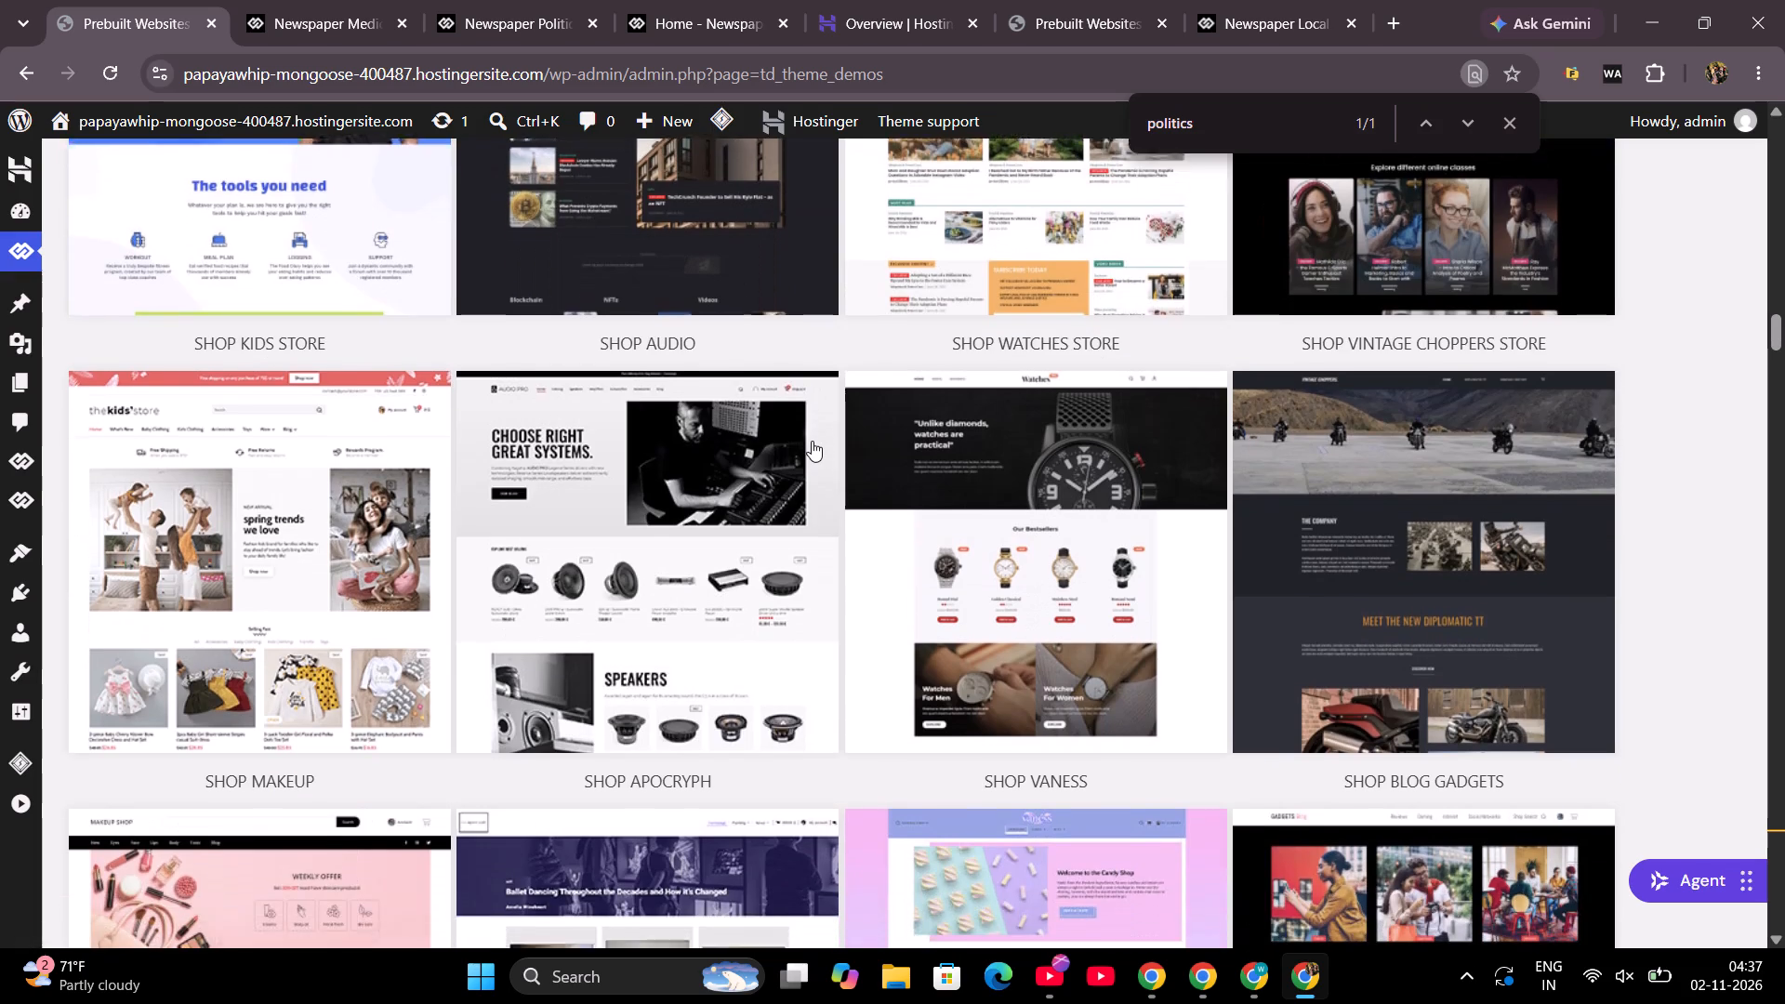
{"action": "scroll", "coordinate": [812, 441], "scroll_direction": "down", "scroll_amount": 4}
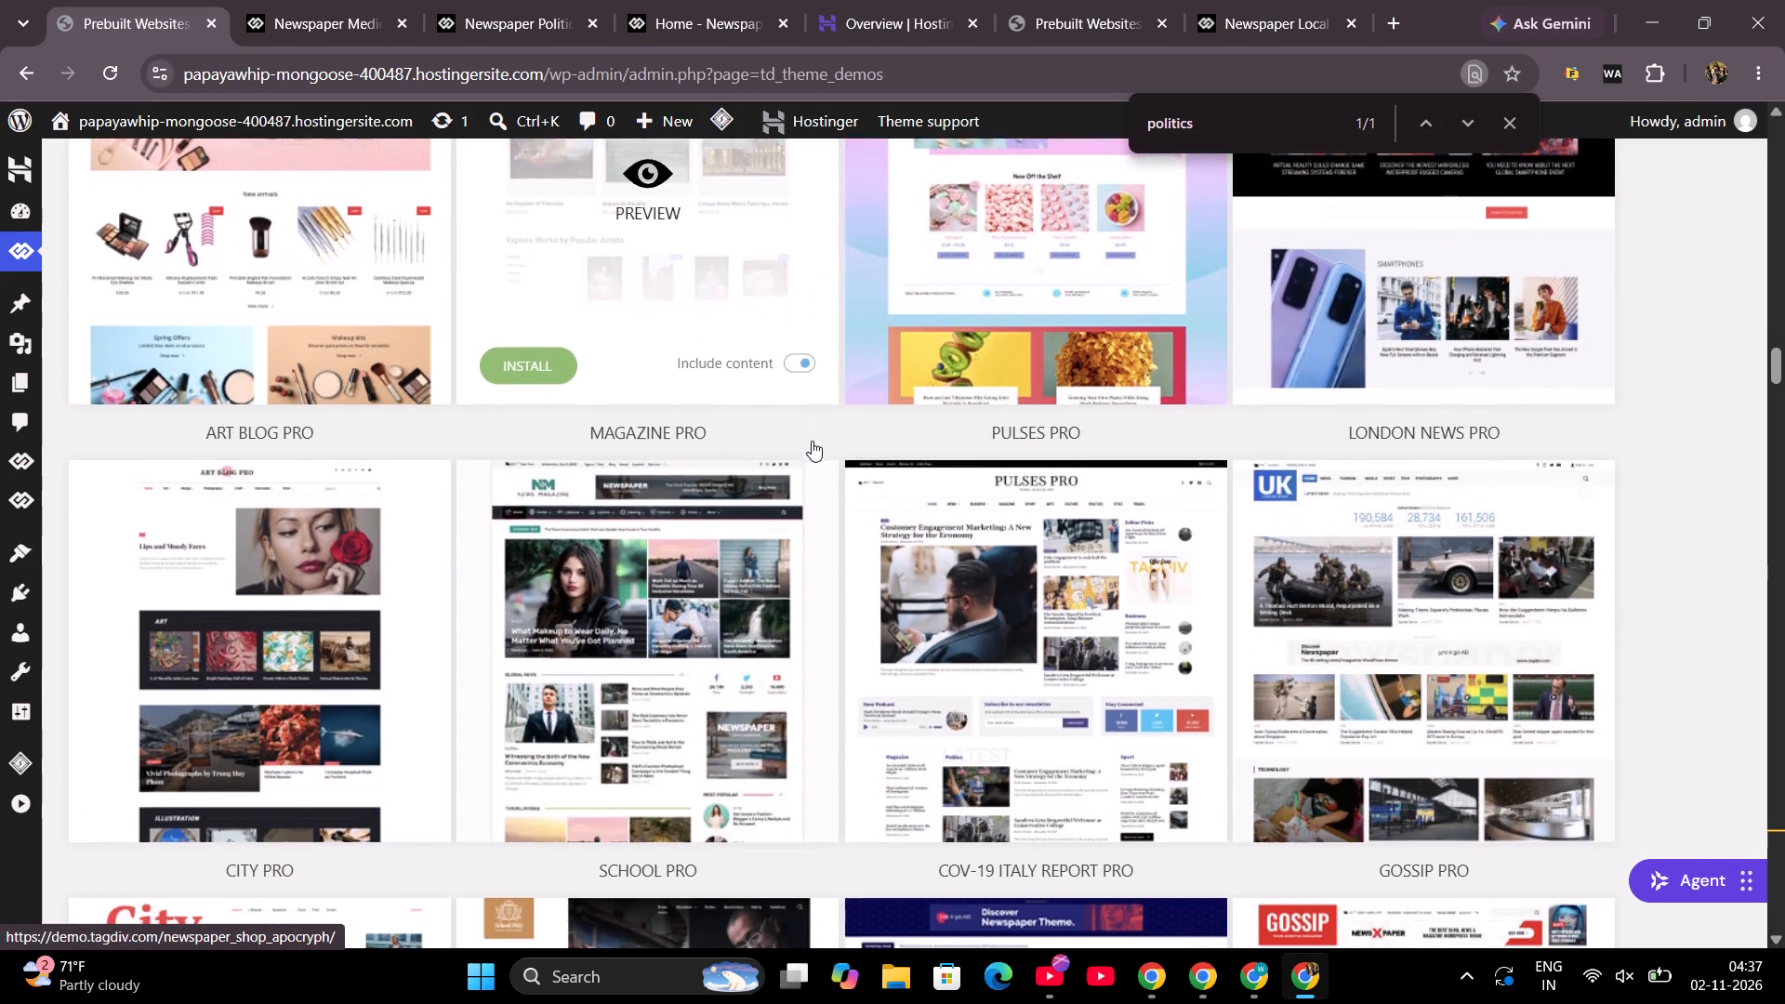
{"action": "scroll", "coordinate": [812, 441], "scroll_direction": "down", "scroll_amount": 4}
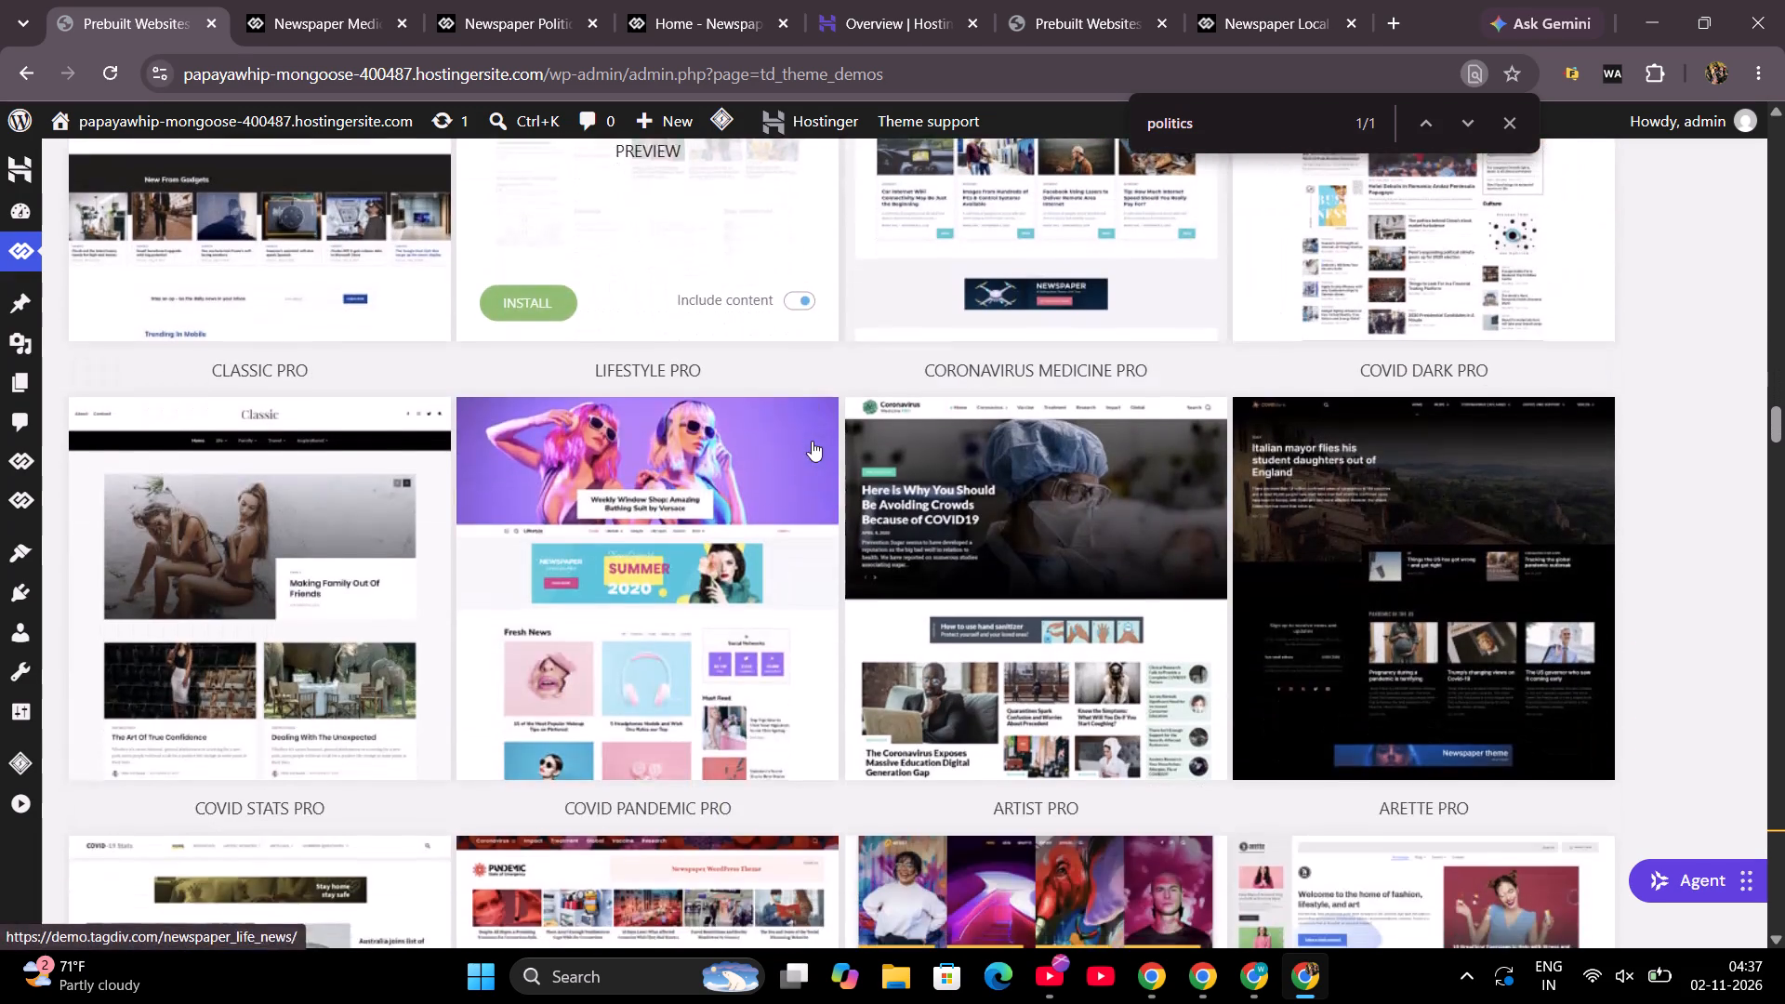
{"action": "scroll", "coordinate": [812, 441], "scroll_direction": "down", "scroll_amount": 4}
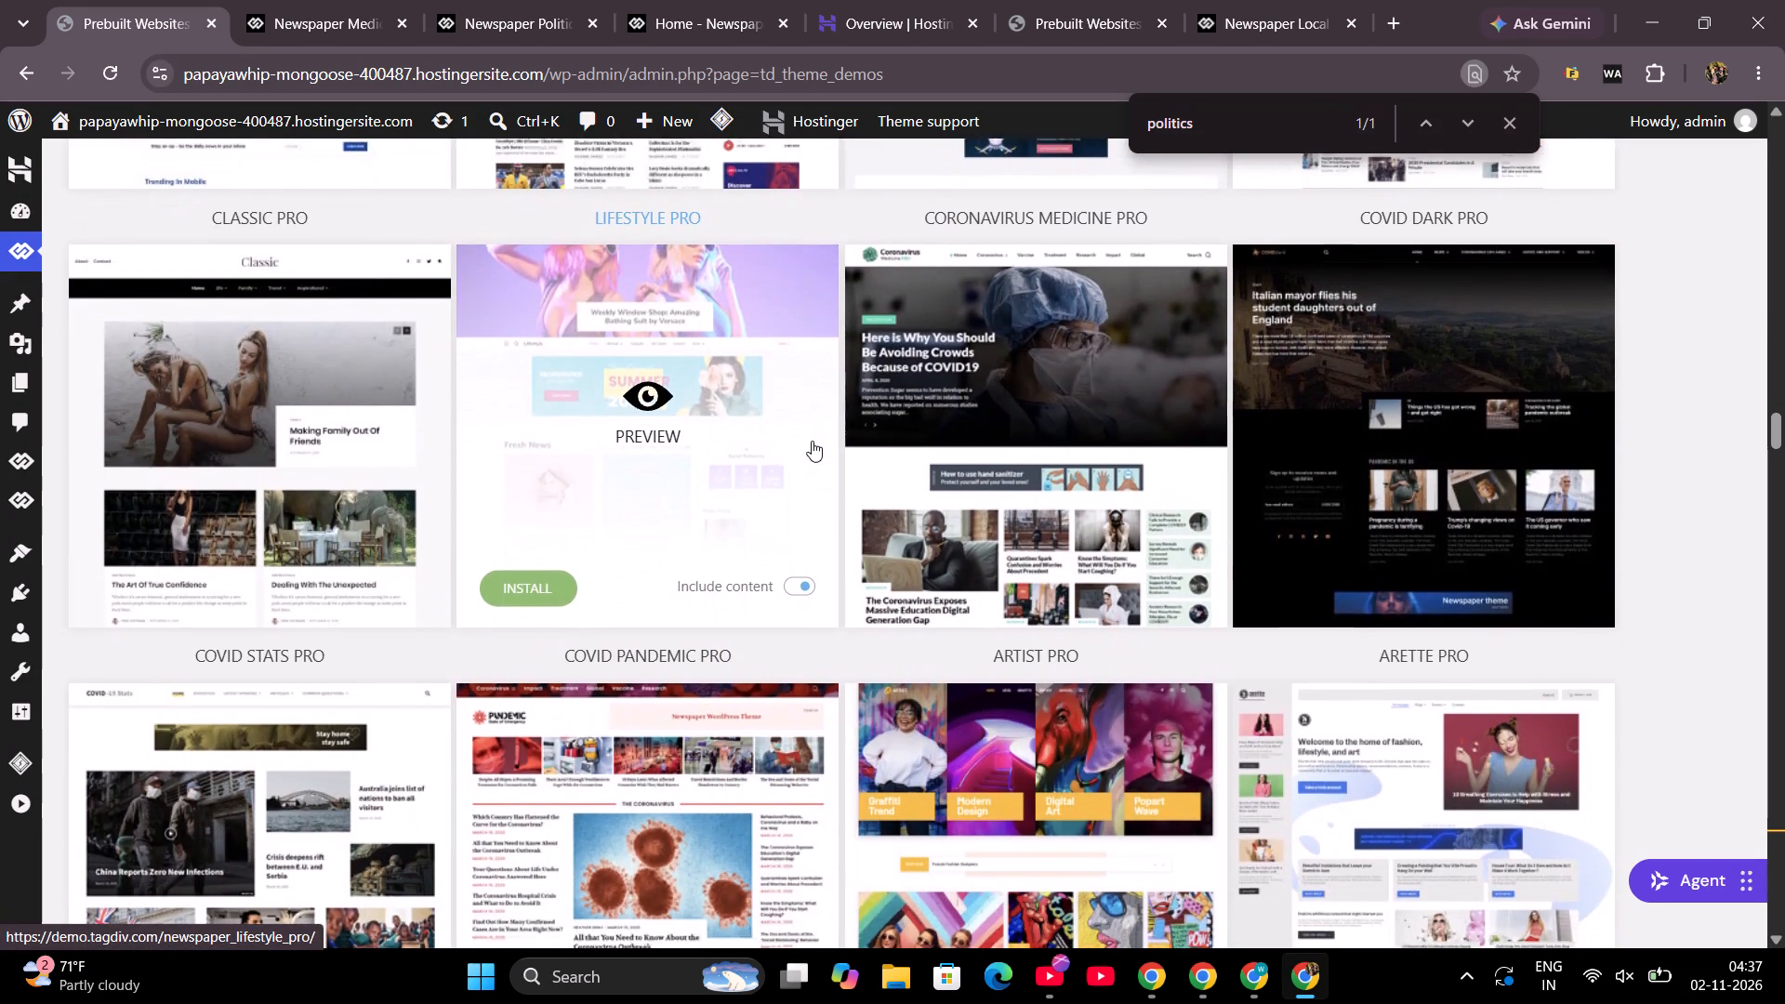
{"action": "scroll", "coordinate": [812, 441], "scroll_direction": "down", "scroll_amount": 2}
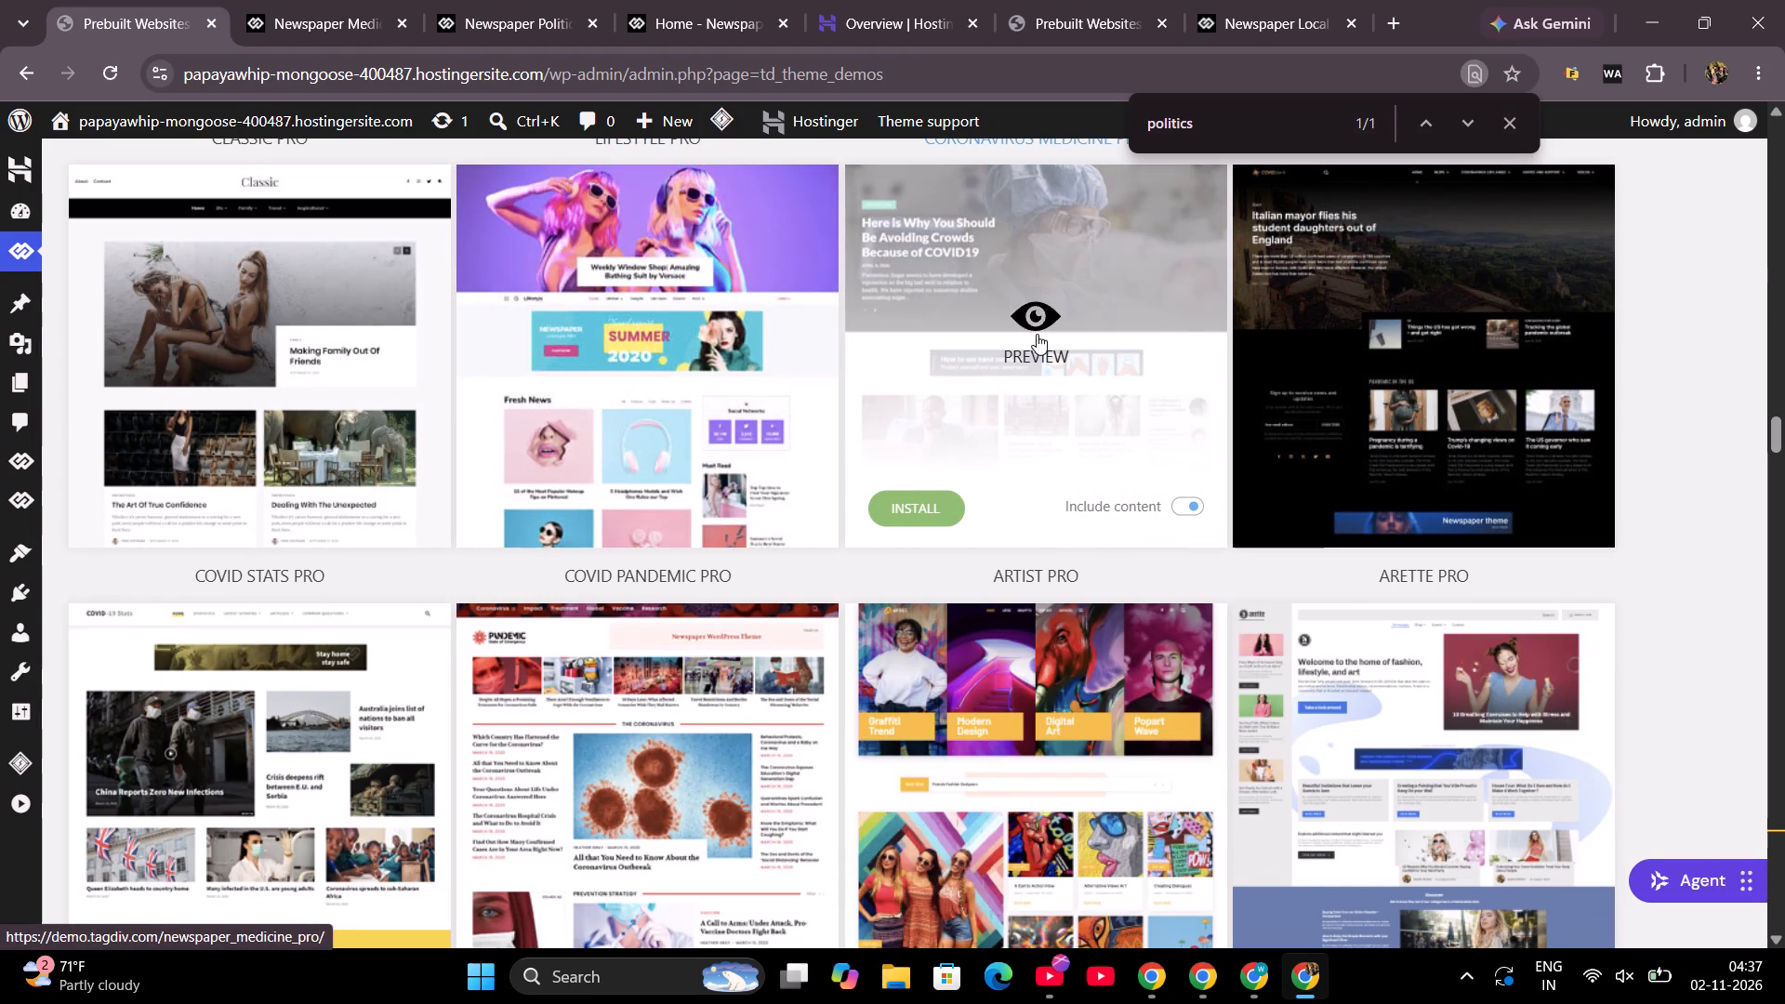
{"action": "left_click", "coordinate": [1037, 334]}
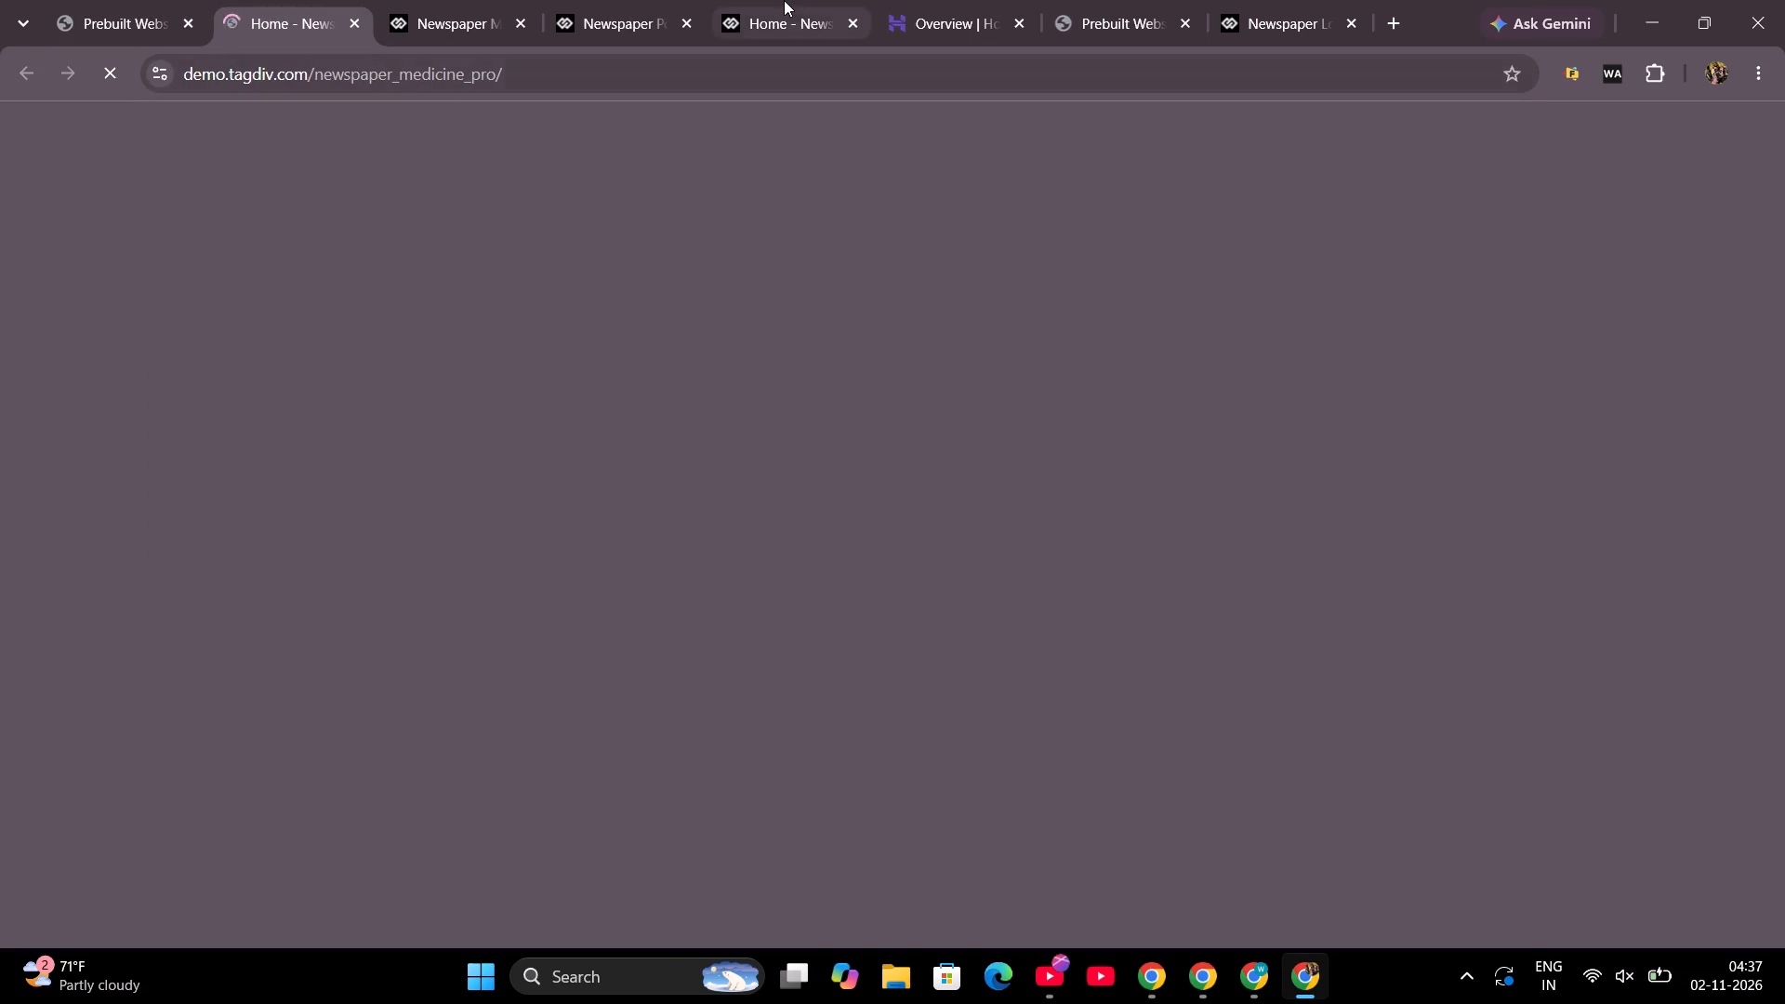
Switch to the open PhotoFolio photography demo, glance over its homepage back up to the header, and close that demo.
{"action": "left_click", "coordinate": [782, 1]}
{"action": "scroll", "coordinate": [802, 394], "scroll_direction": "up", "scroll_amount": 9}
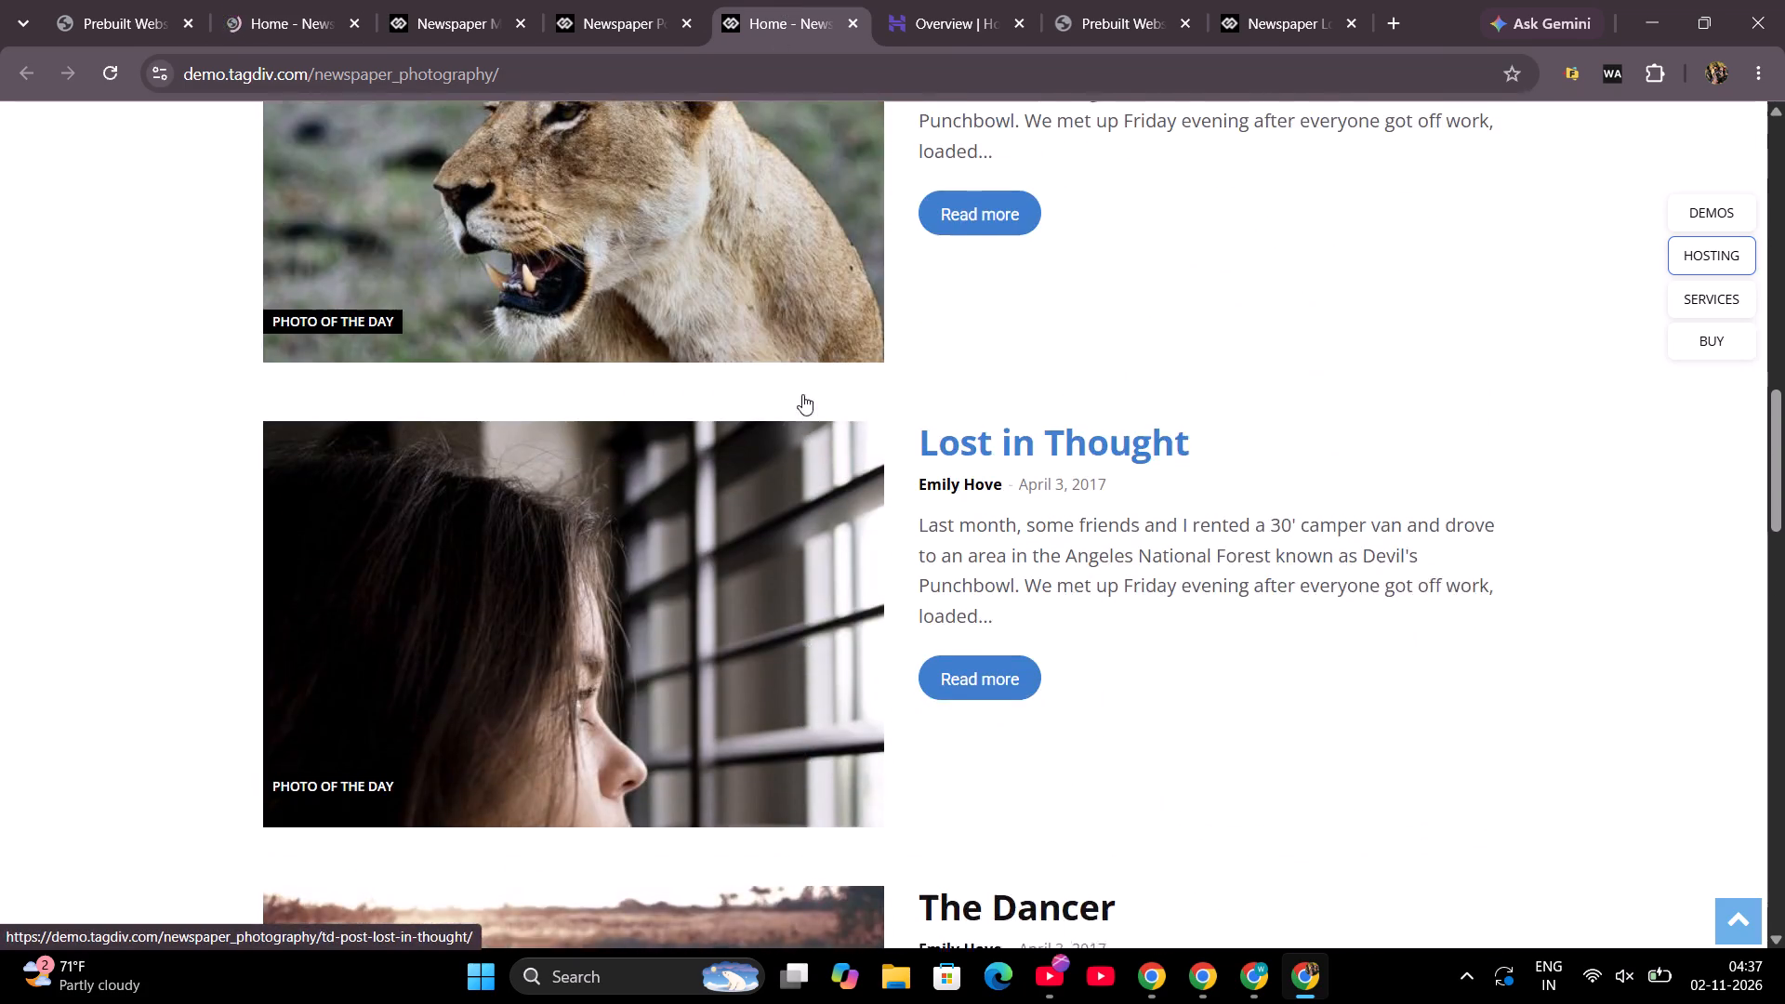
{"action": "scroll", "coordinate": [802, 394], "scroll_direction": "up", "scroll_amount": 7}
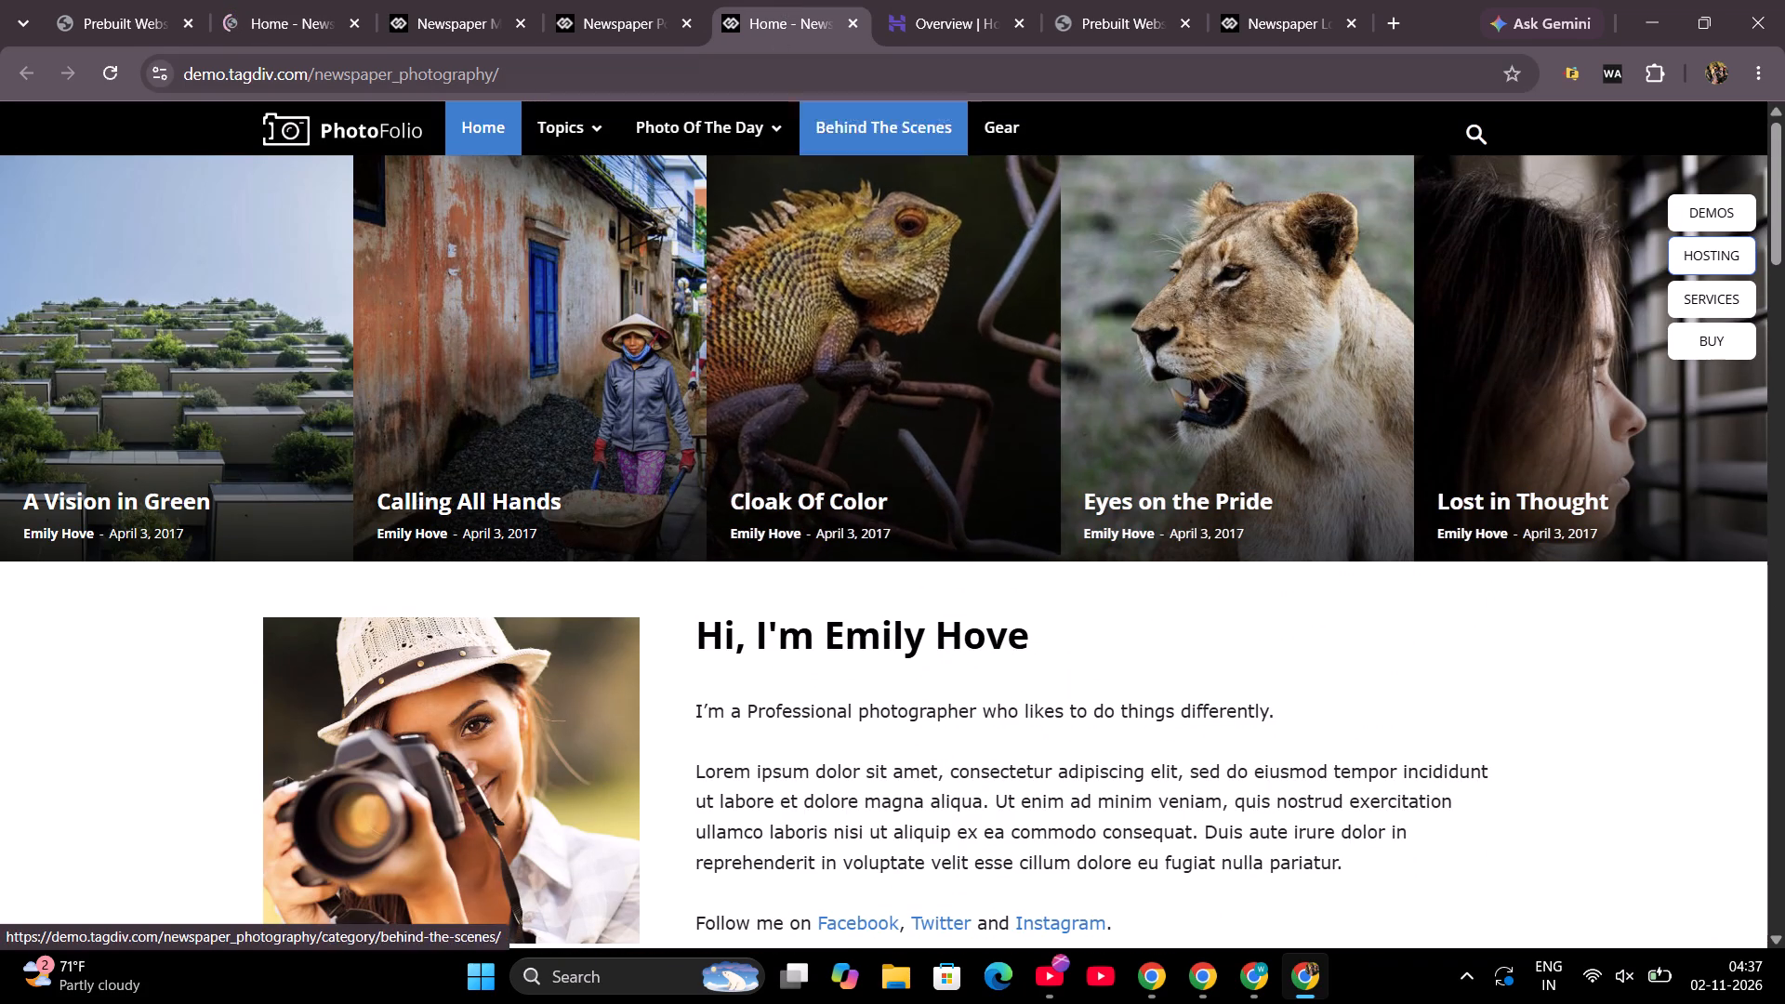
{"action": "left_click", "coordinate": [852, 20]}
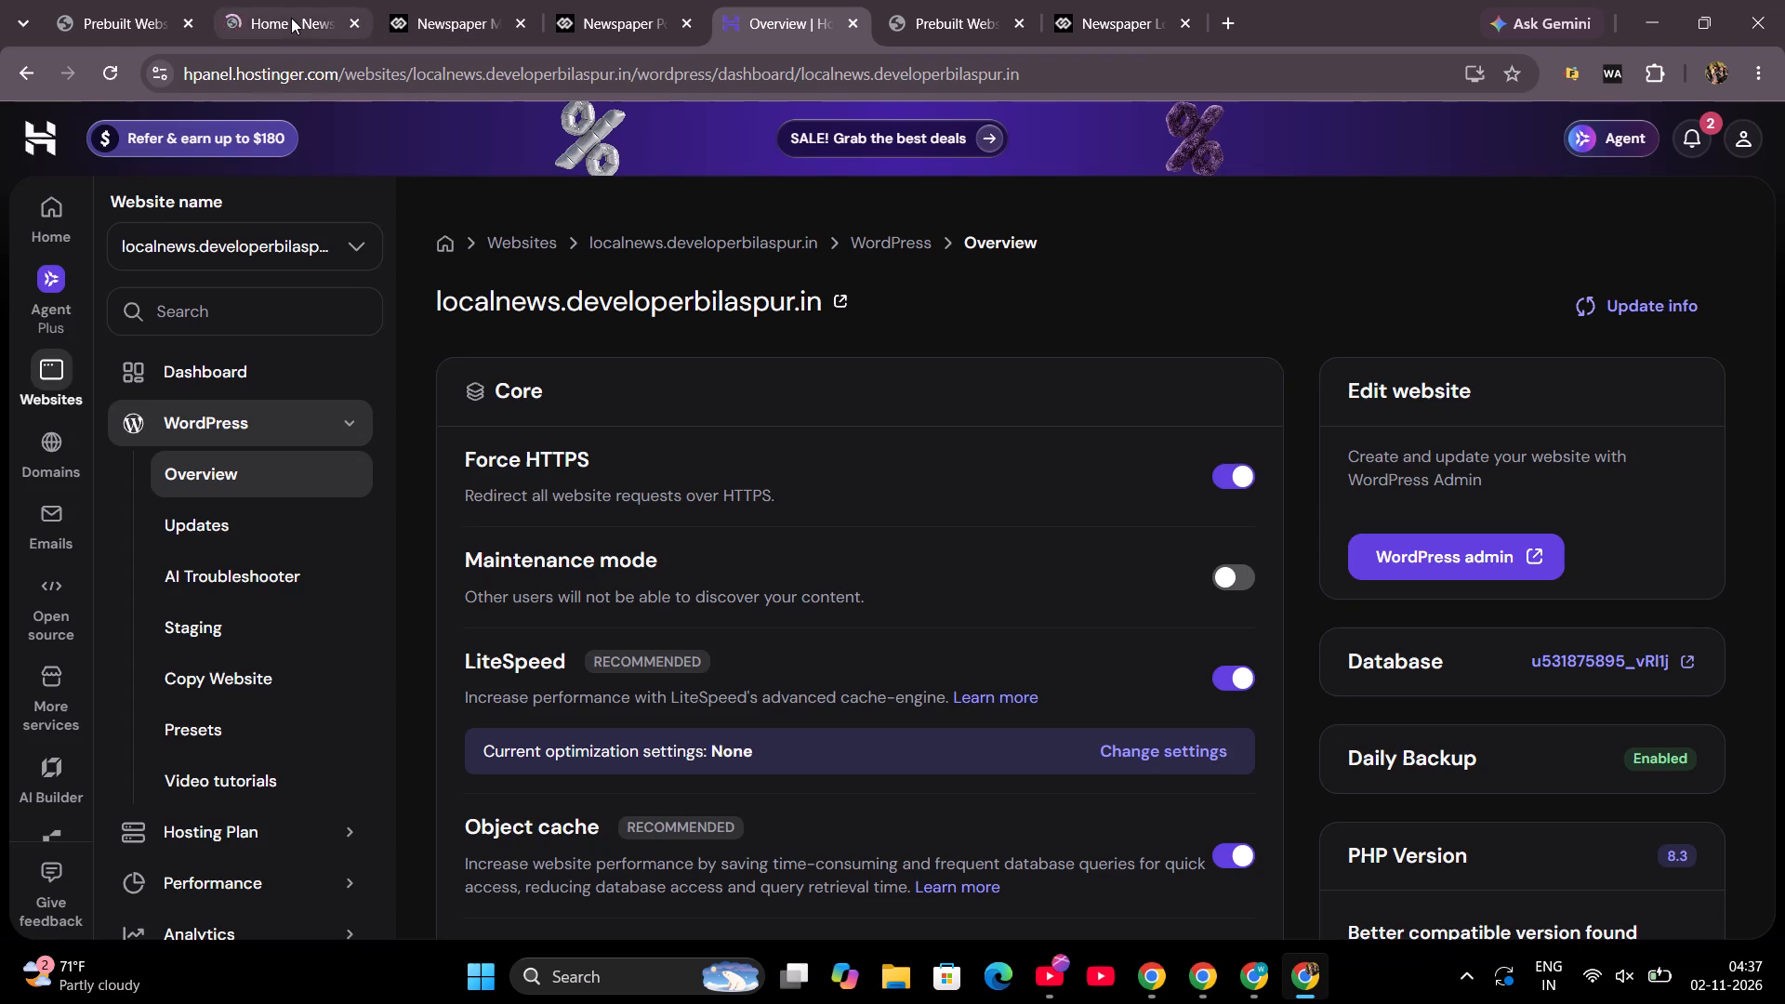
Switch to the Coronavirus Medicine Pro demo and review its desktop homepage down to the Quick Read section.
{"action": "left_click", "coordinate": [291, 18]}
{"action": "scroll", "coordinate": [1538, 730], "scroll_direction": "down", "scroll_amount": 3}
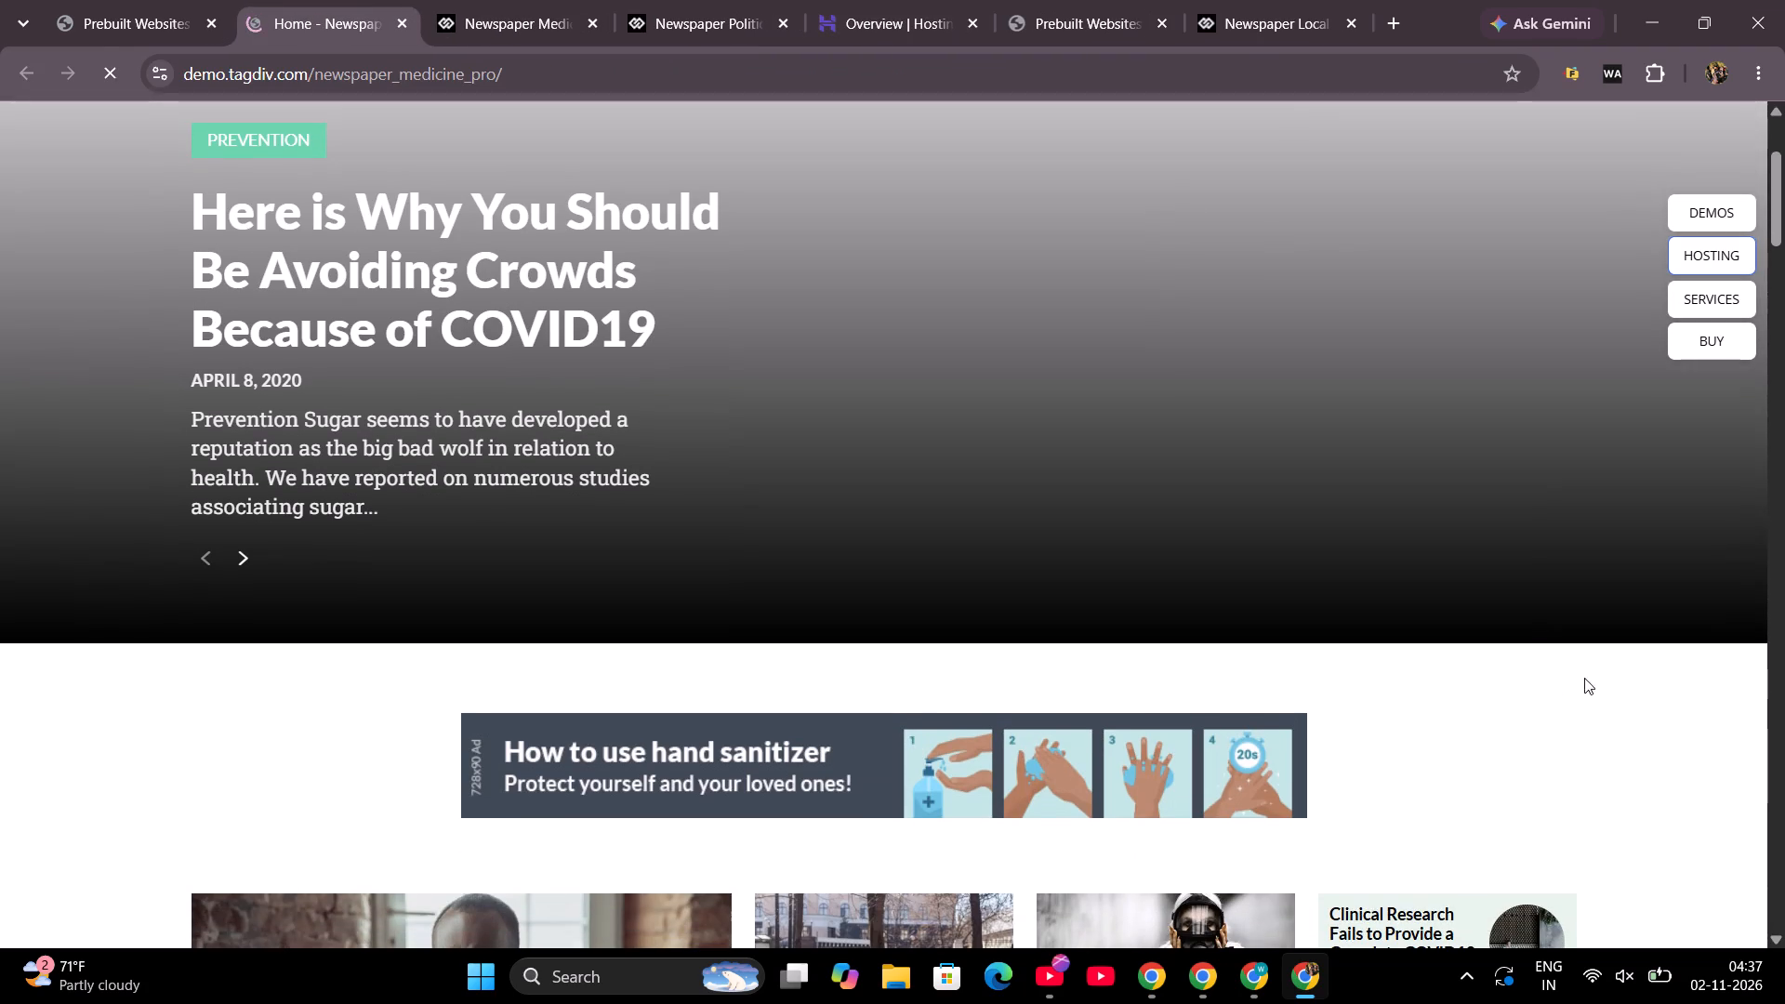
{"action": "scroll", "coordinate": [1708, 761], "scroll_direction": "down", "scroll_amount": 5}
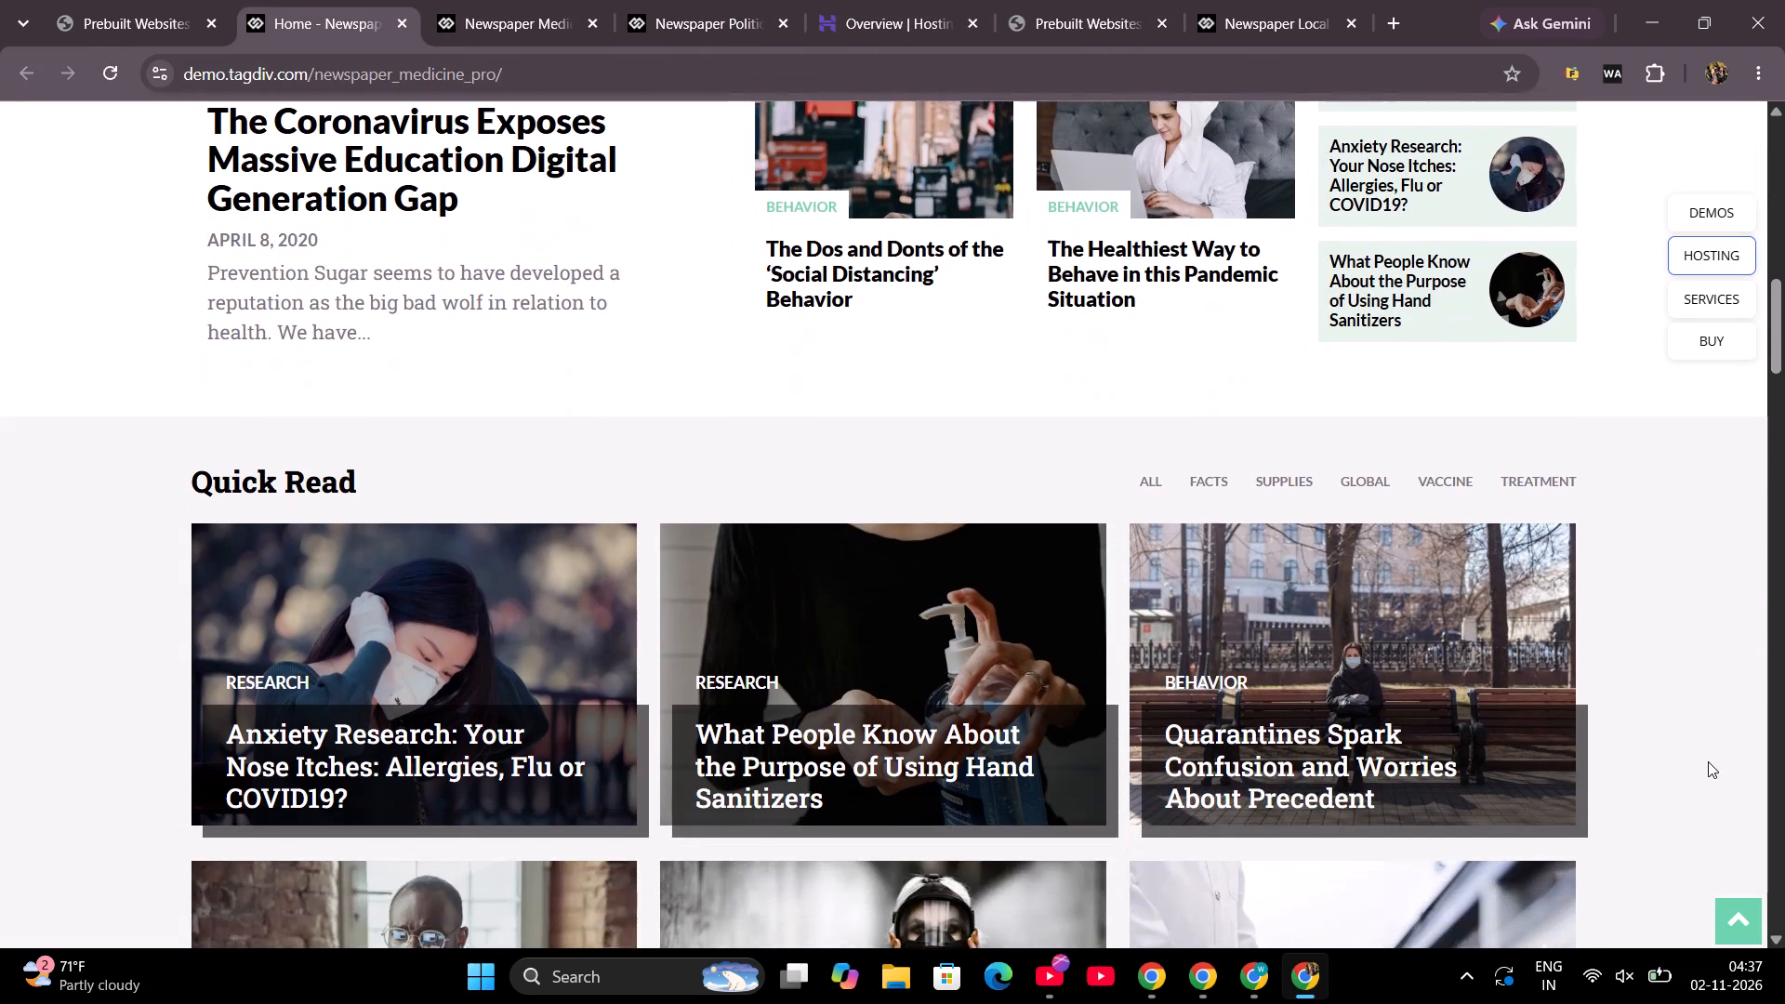
{"action": "scroll", "coordinate": [1708, 761], "scroll_direction": "down", "scroll_amount": 1}
{"action": "scroll", "coordinate": [1708, 761], "scroll_direction": "up", "scroll_amount": 1}
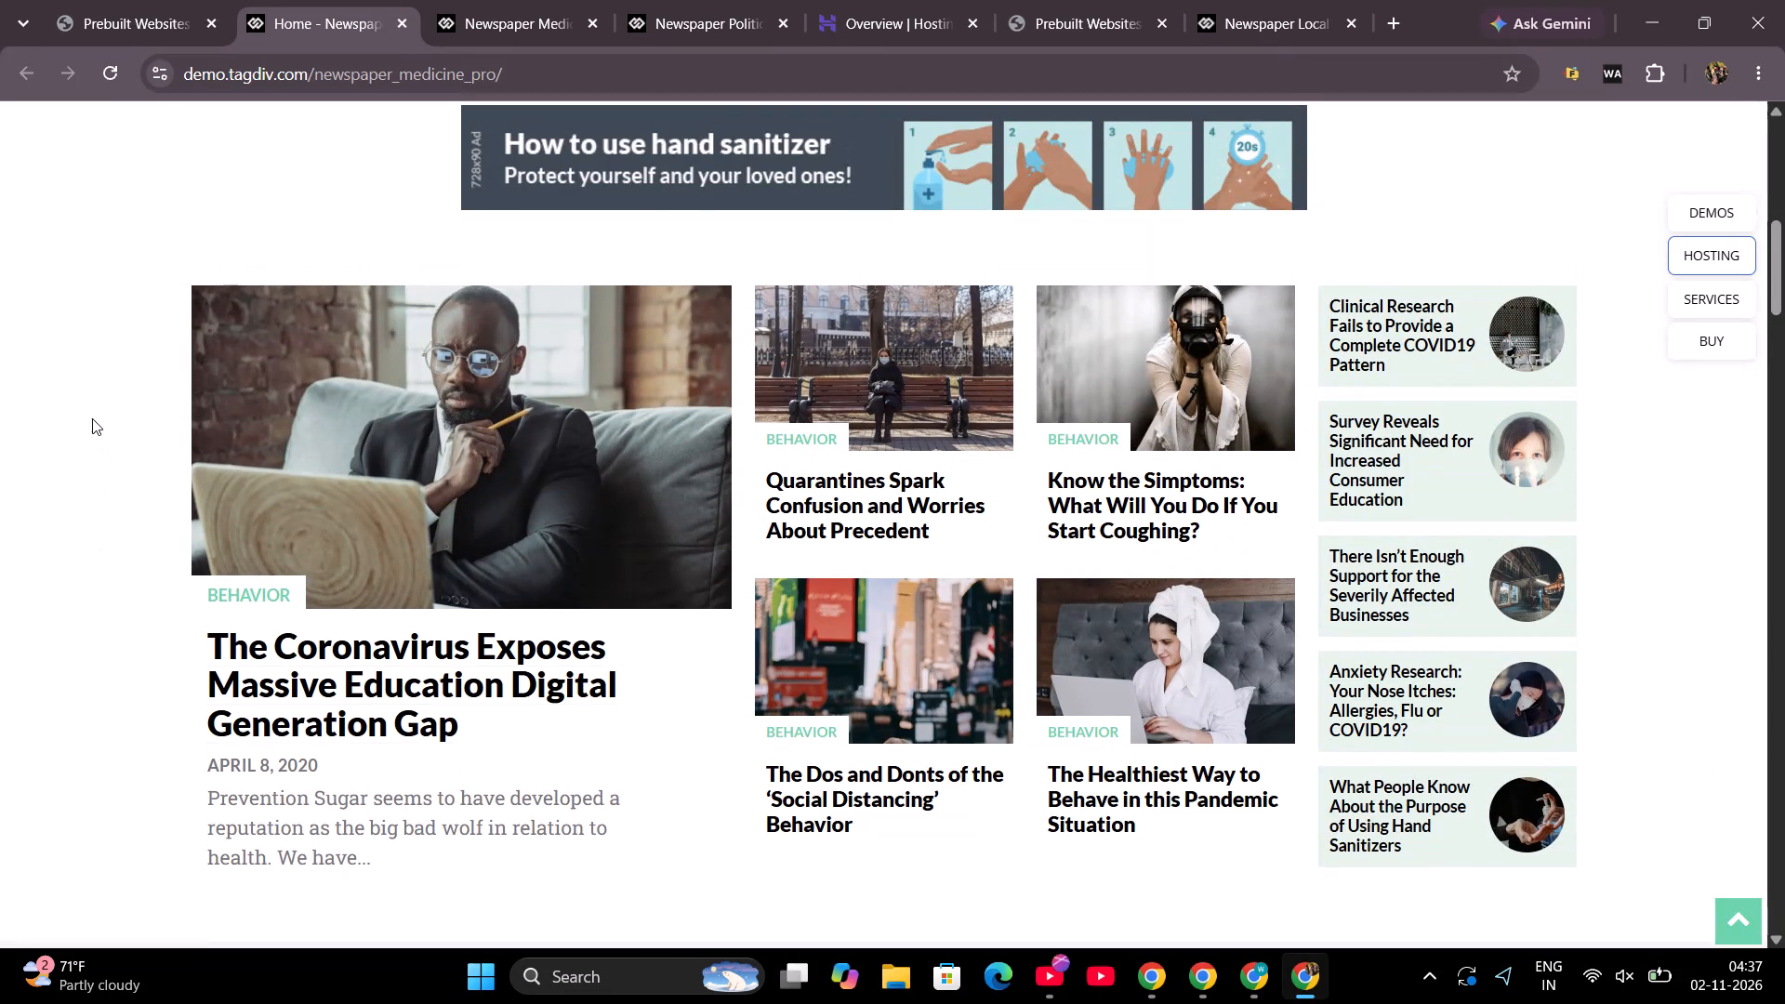
Inspect the Coronavirus Medicine Pro homepage in the developer tools' responsive mobile view, from the header down to the Quick Read section.
{"action": "right_click", "coordinate": [92, 418]}
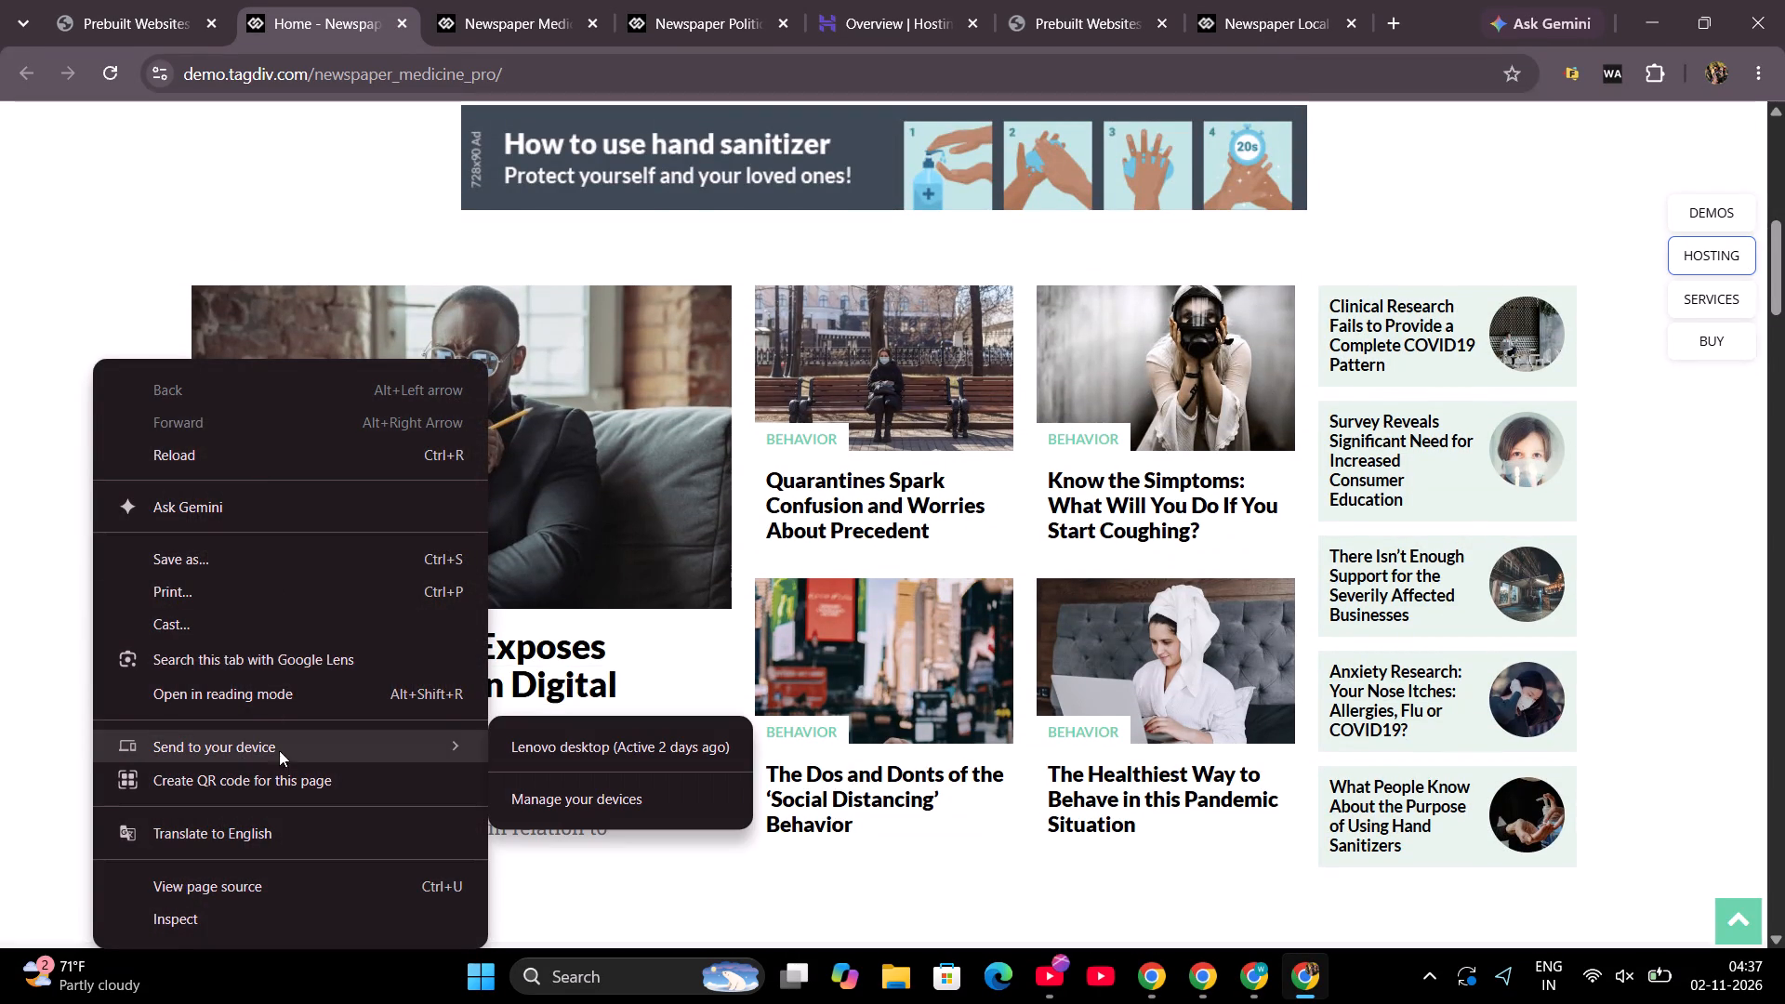
{"action": "left_click", "coordinate": [208, 921]}
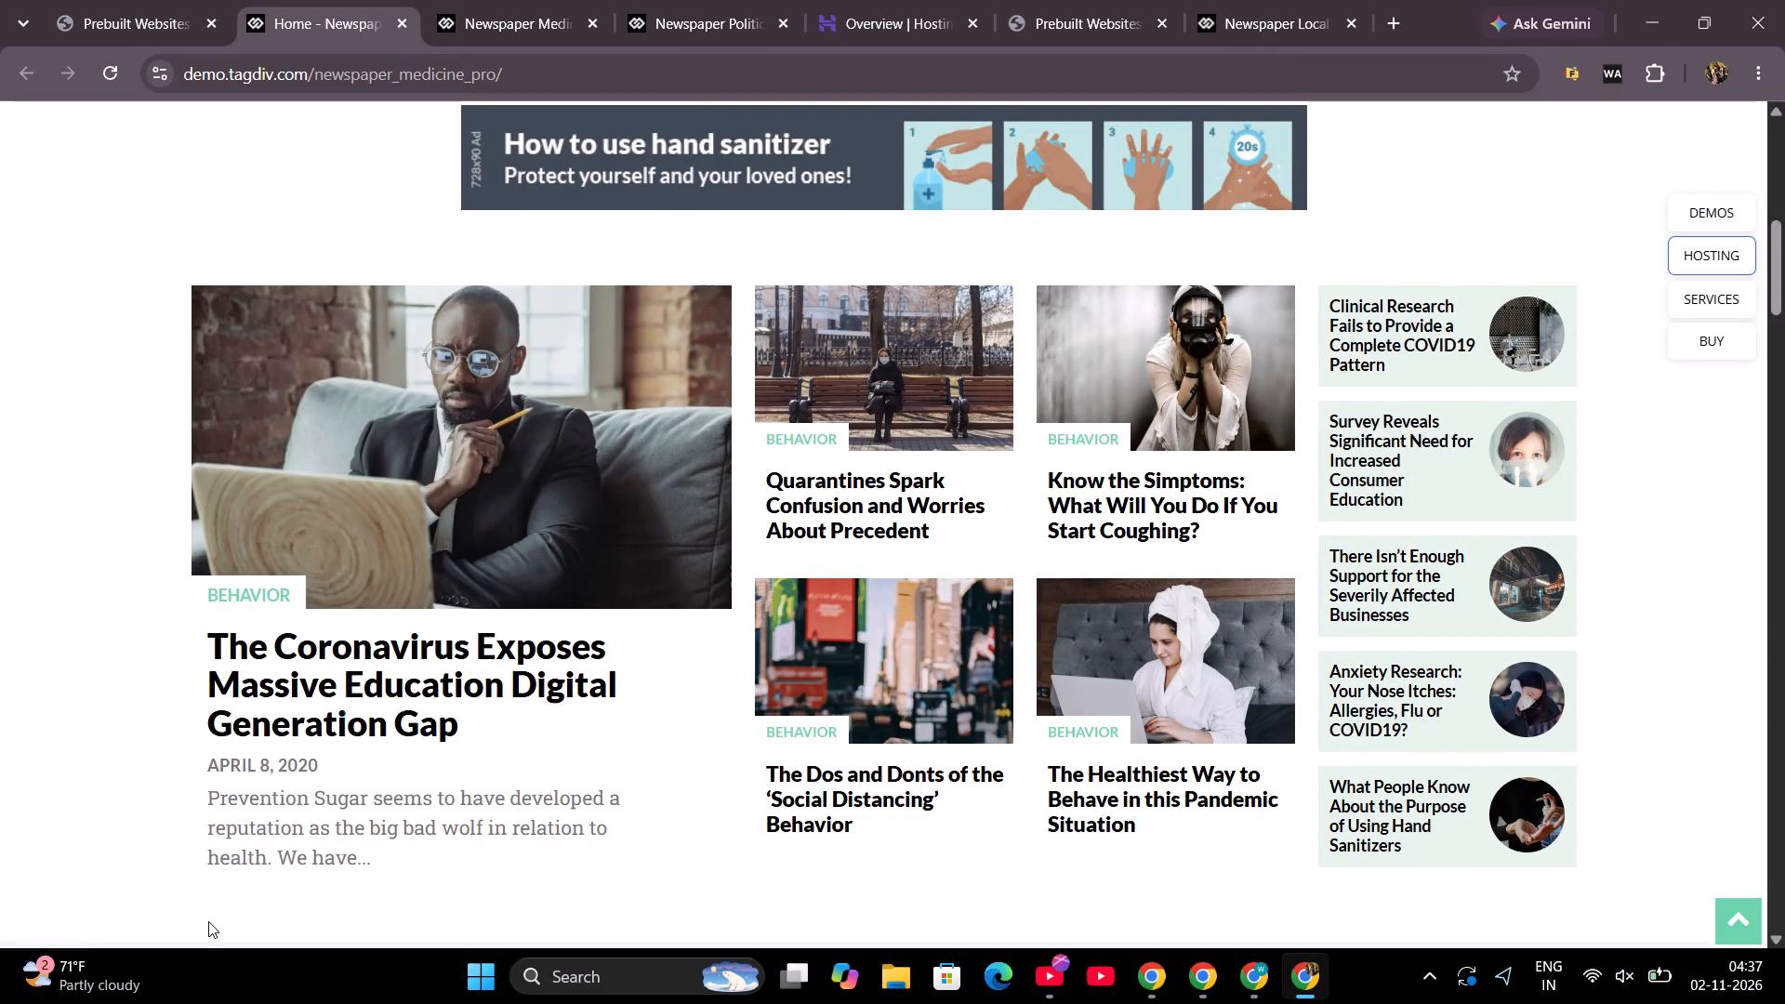
{"action": "scroll", "coordinate": [646, 620], "scroll_direction": "up", "scroll_amount": 4}
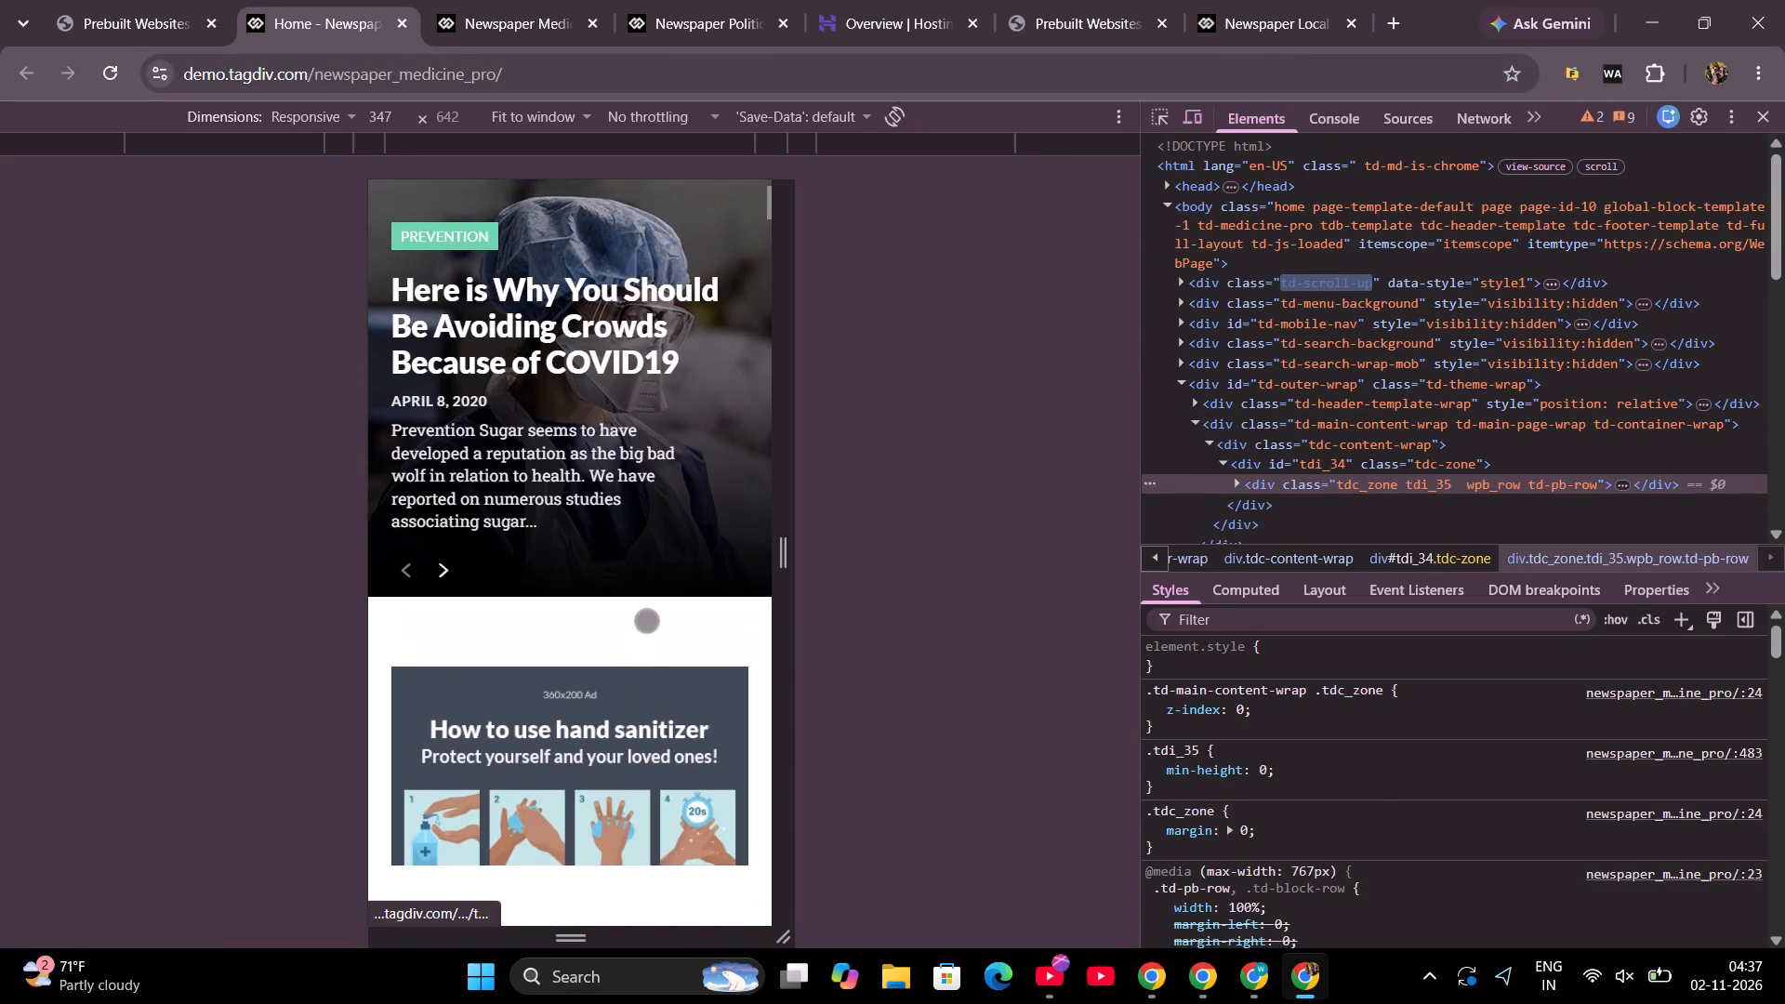
{"action": "scroll", "coordinate": [646, 620], "scroll_direction": "up", "scroll_amount": 2}
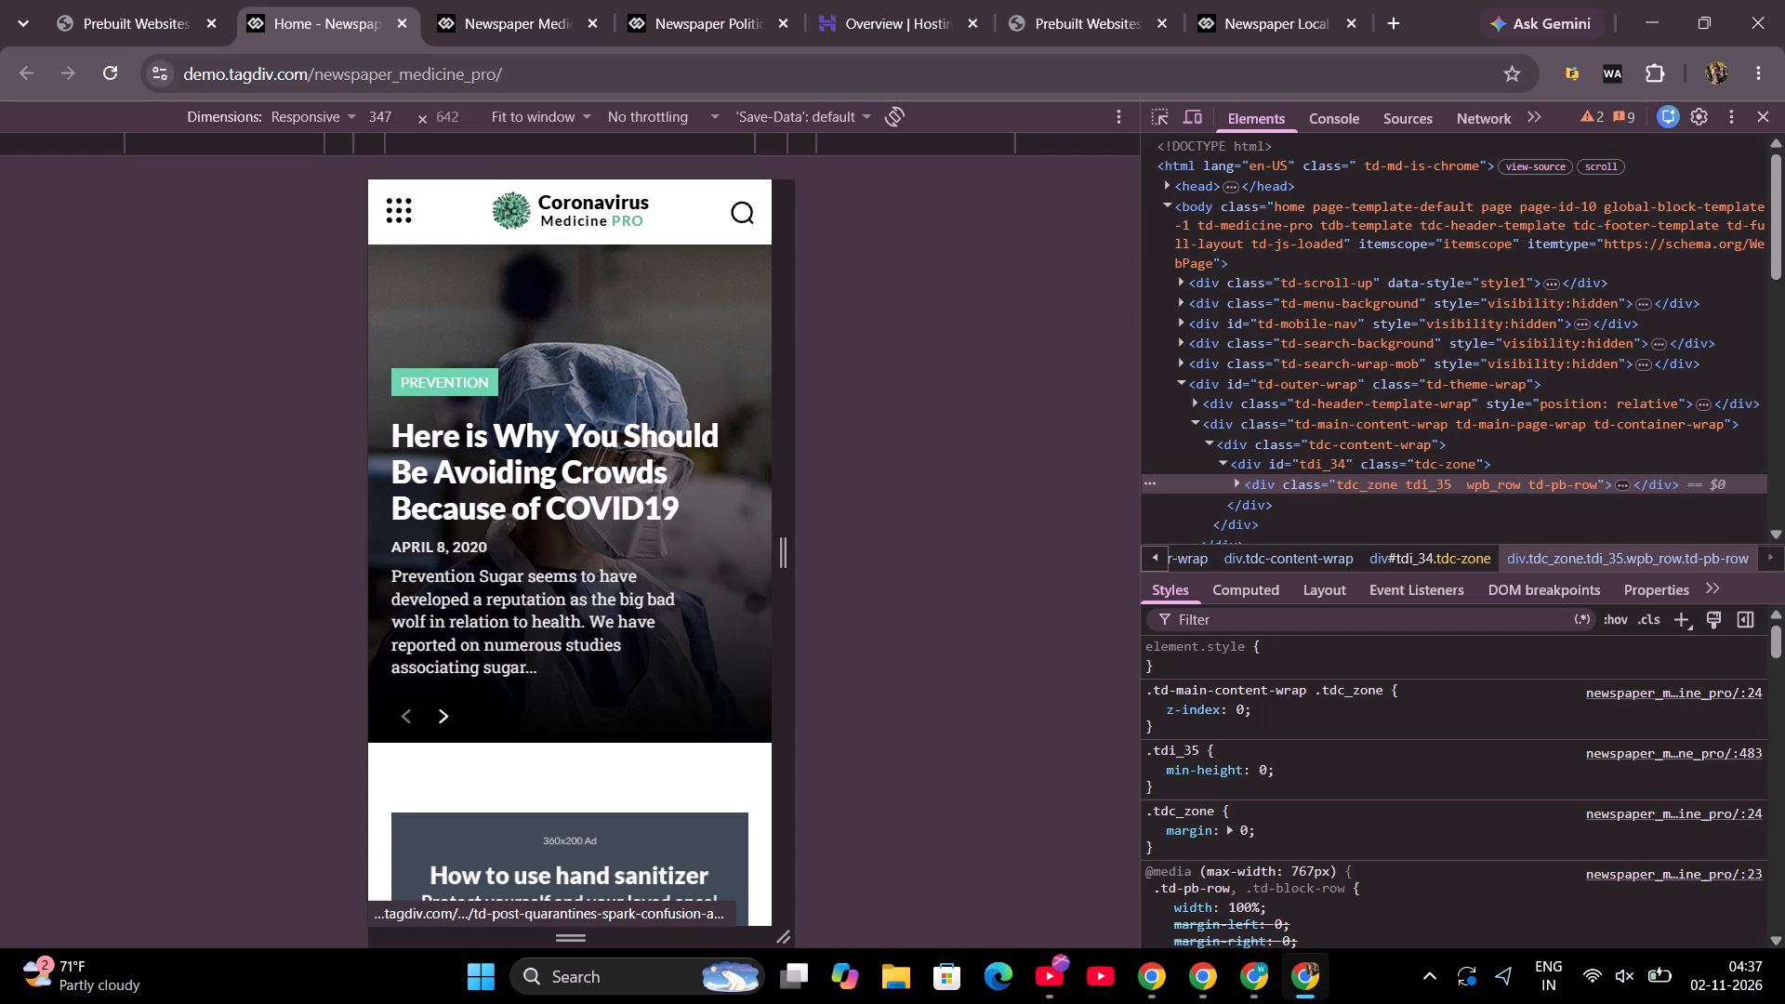
{"action": "scroll", "coordinate": [762, 588], "scroll_direction": "down", "scroll_amount": 4}
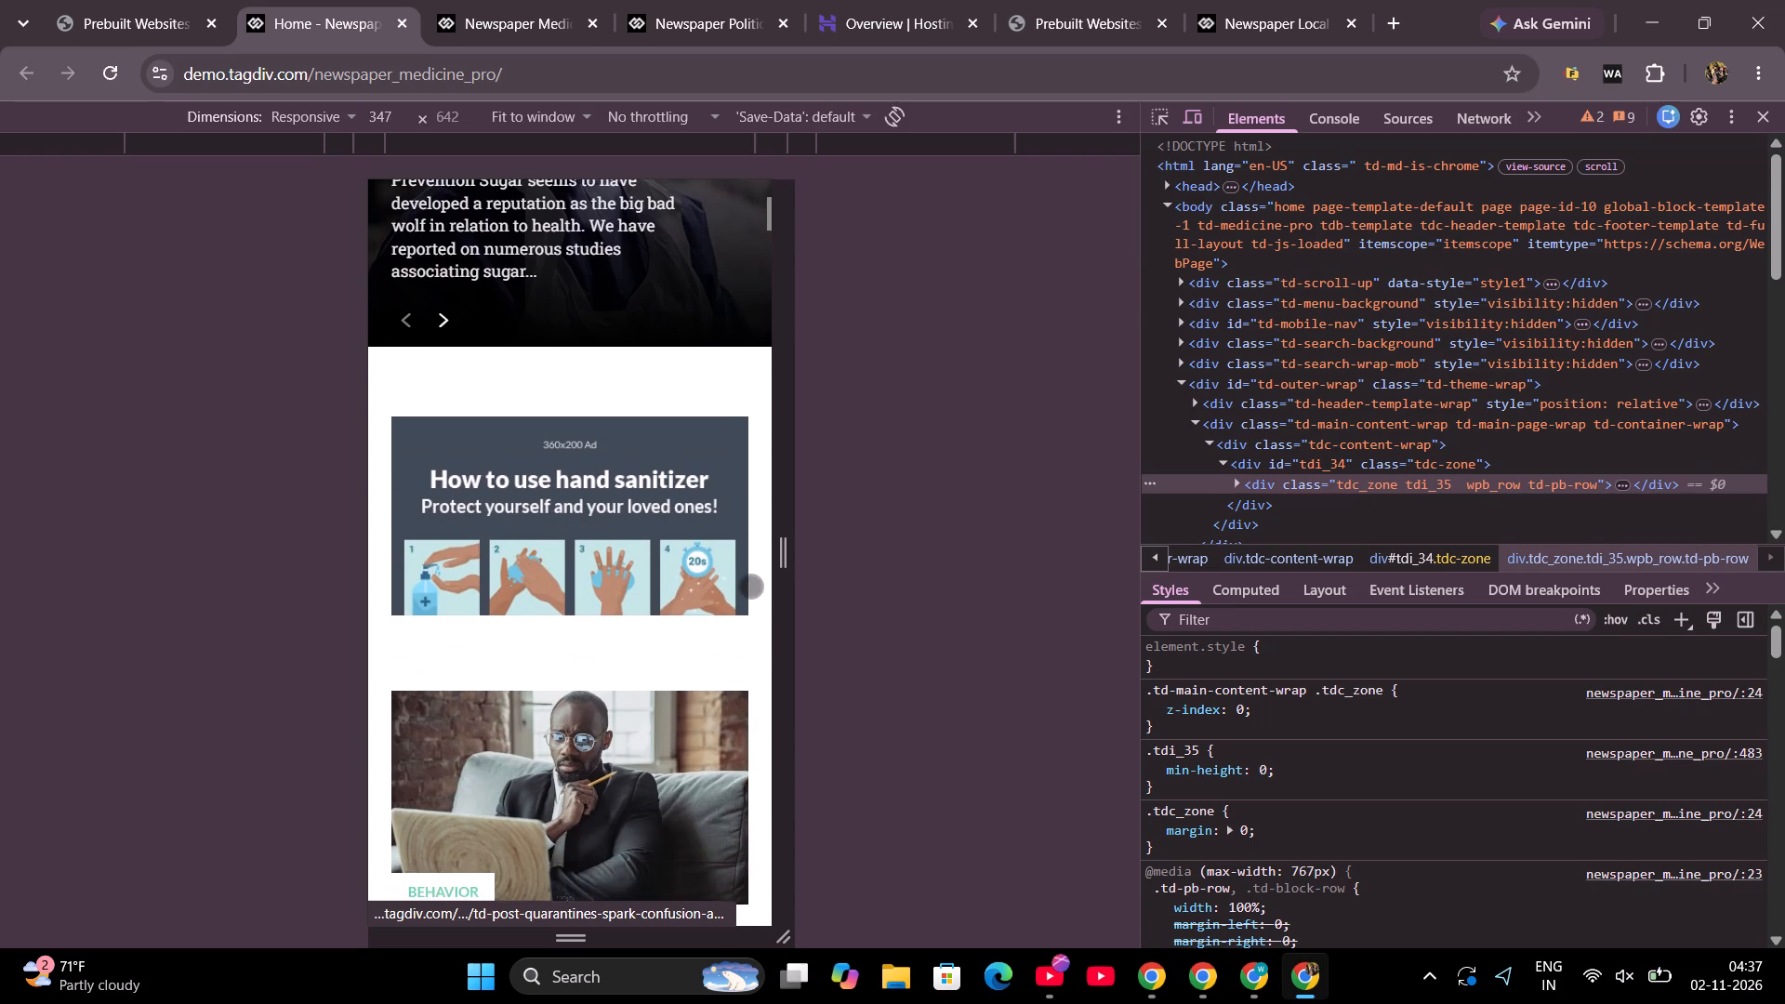
{"action": "scroll", "coordinate": [750, 586], "scroll_direction": "down", "scroll_amount": 1}
{"action": "scroll", "coordinate": [750, 586], "scroll_direction": "up", "scroll_amount": 1}
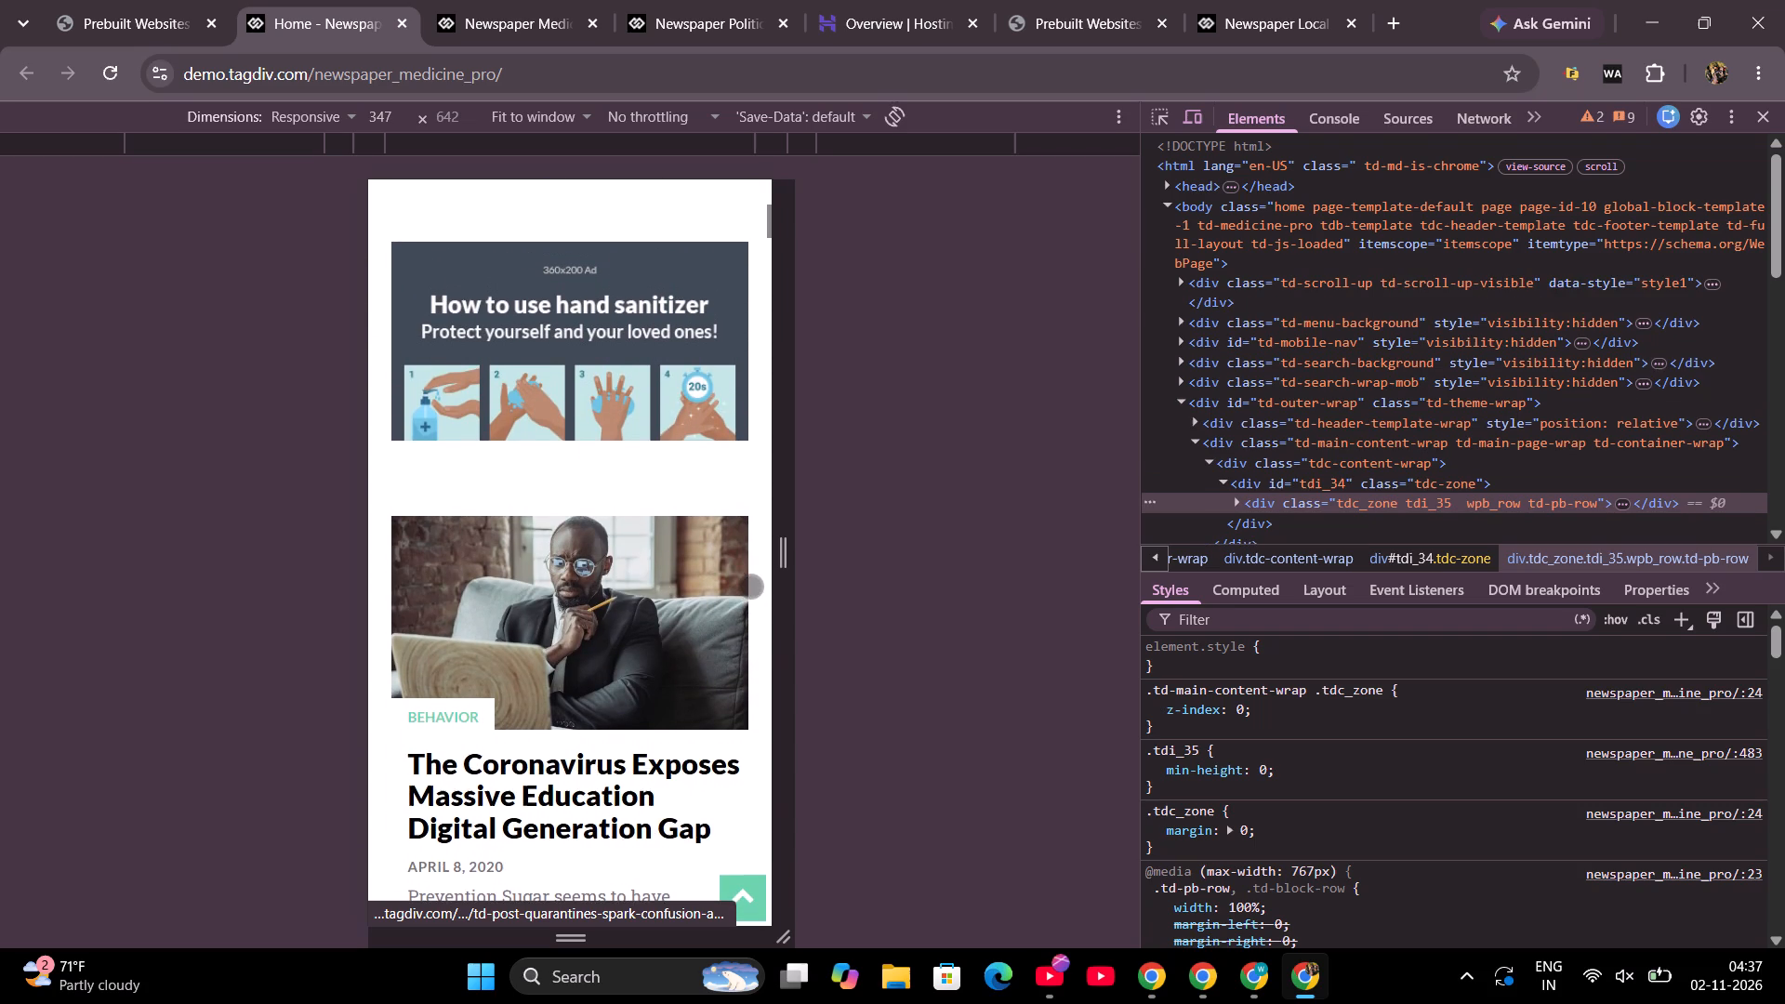
{"action": "scroll", "coordinate": [750, 586], "scroll_direction": "up", "scroll_amount": 1}
{"action": "scroll", "coordinate": [750, 586], "scroll_direction": "down", "scroll_amount": 5}
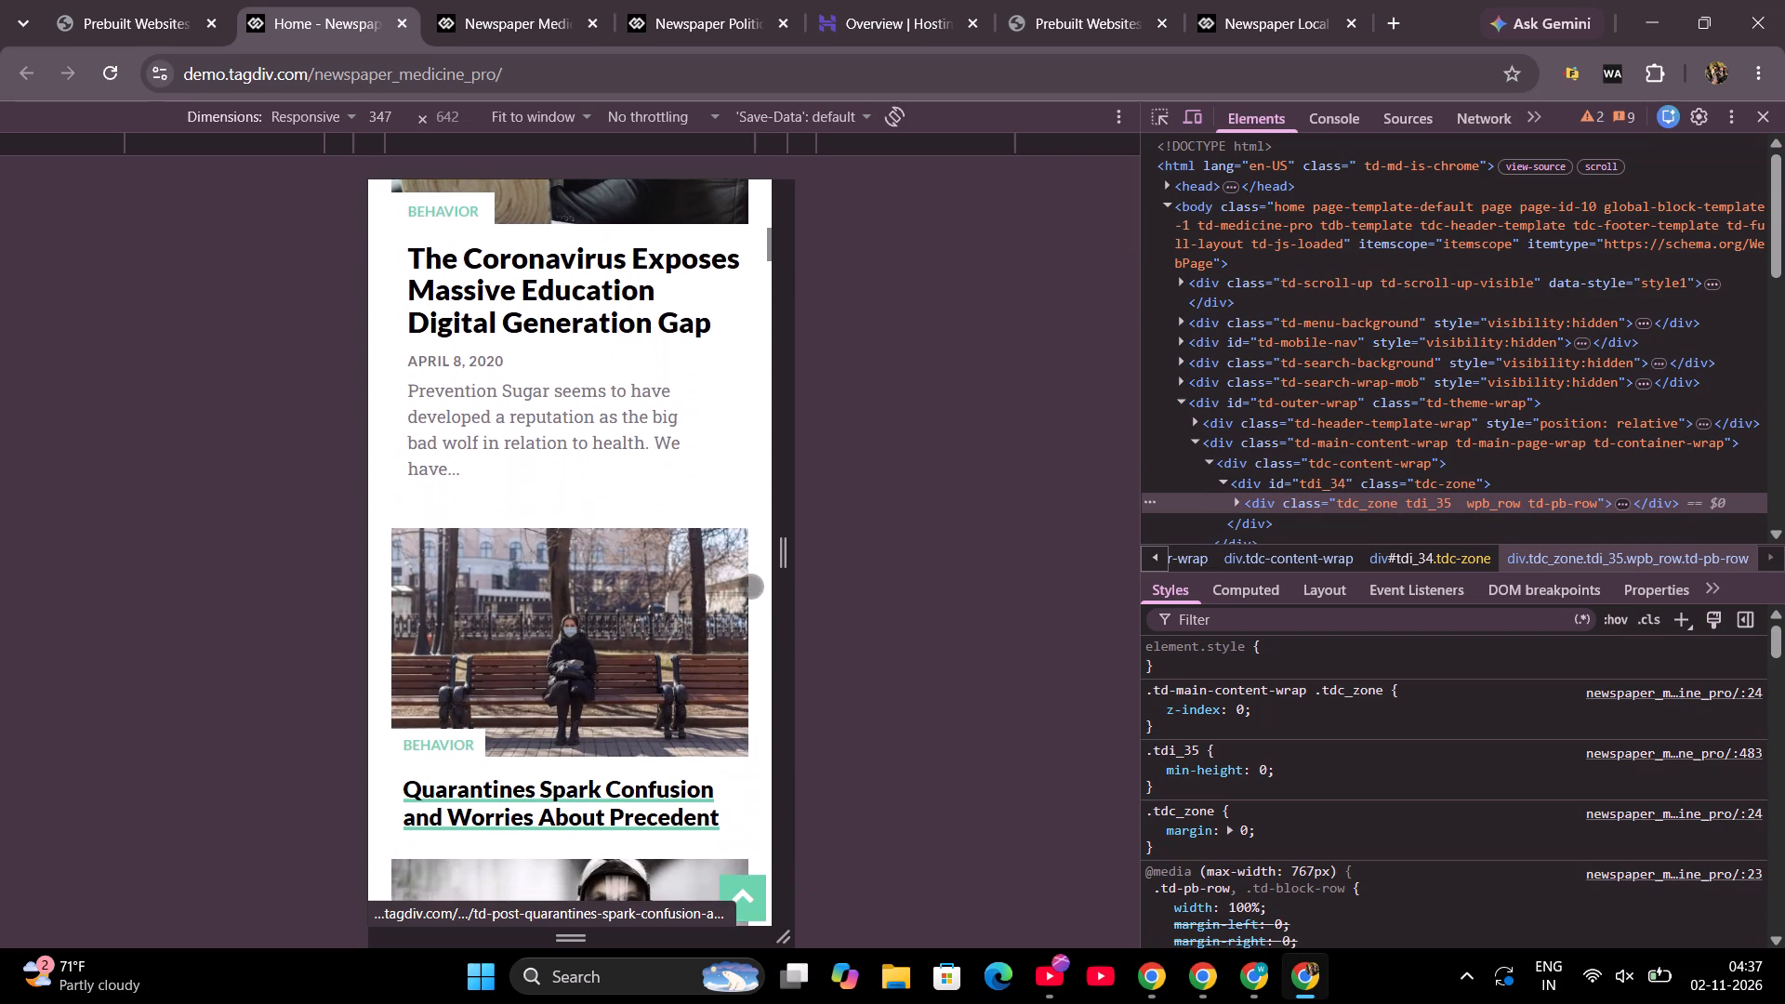
{"action": "scroll", "coordinate": [750, 586], "scroll_direction": "down", "scroll_amount": 7}
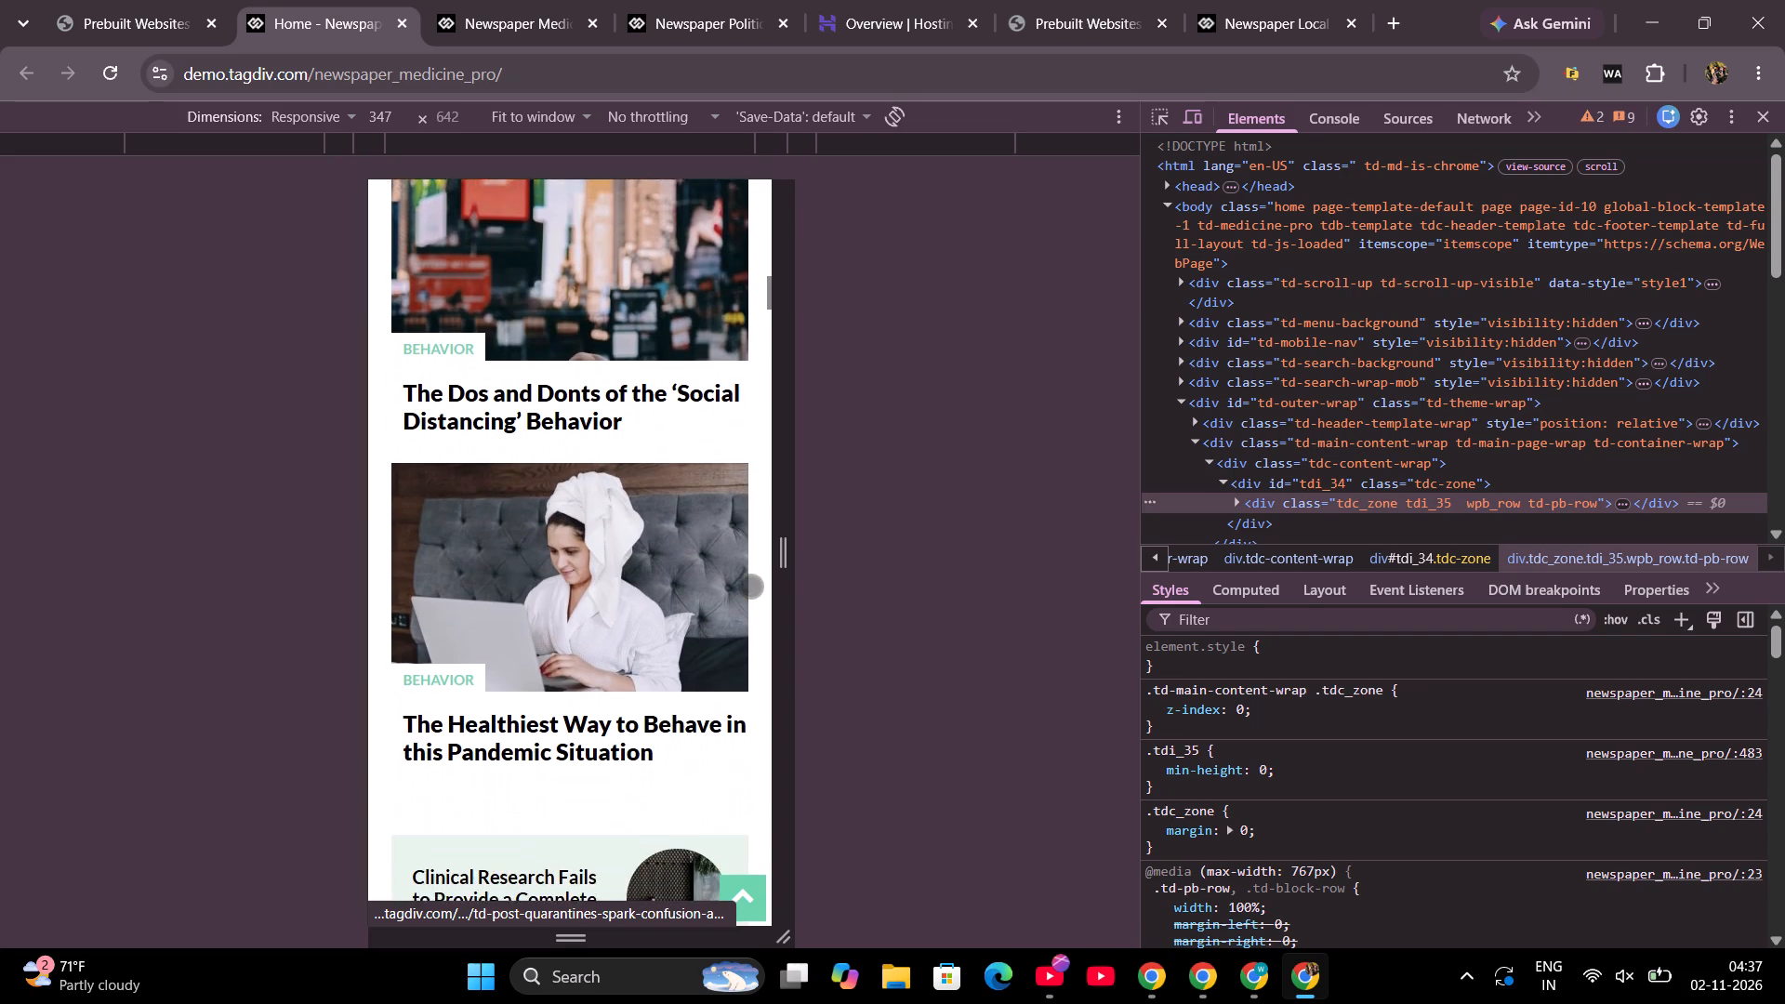
{"action": "scroll", "coordinate": [750, 586], "scroll_direction": "down", "scroll_amount": 6}
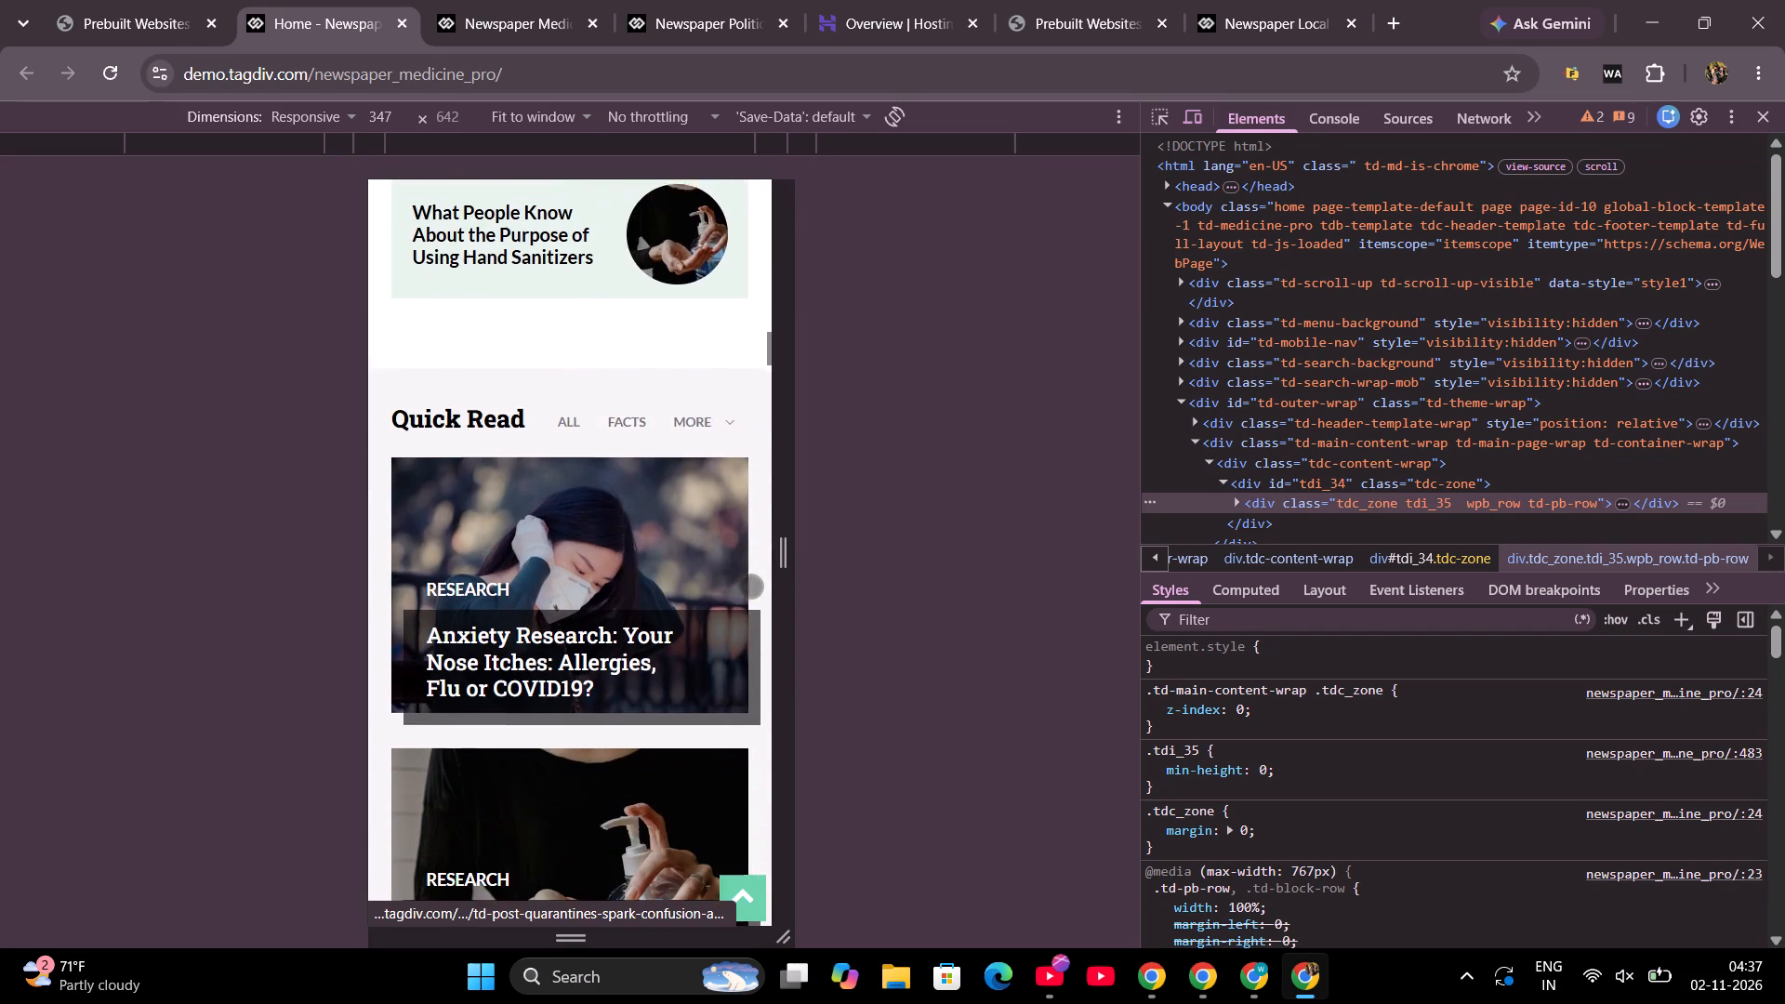
{"action": "scroll", "coordinate": [750, 586], "scroll_direction": "down", "scroll_amount": 3}
Return to the Prebuilt Websites list and compare the demos from Coronavirus Medicine Pro down to the Crypto Pro and Fast News Pro row.
{"action": "left_click", "coordinate": [106, 0]}
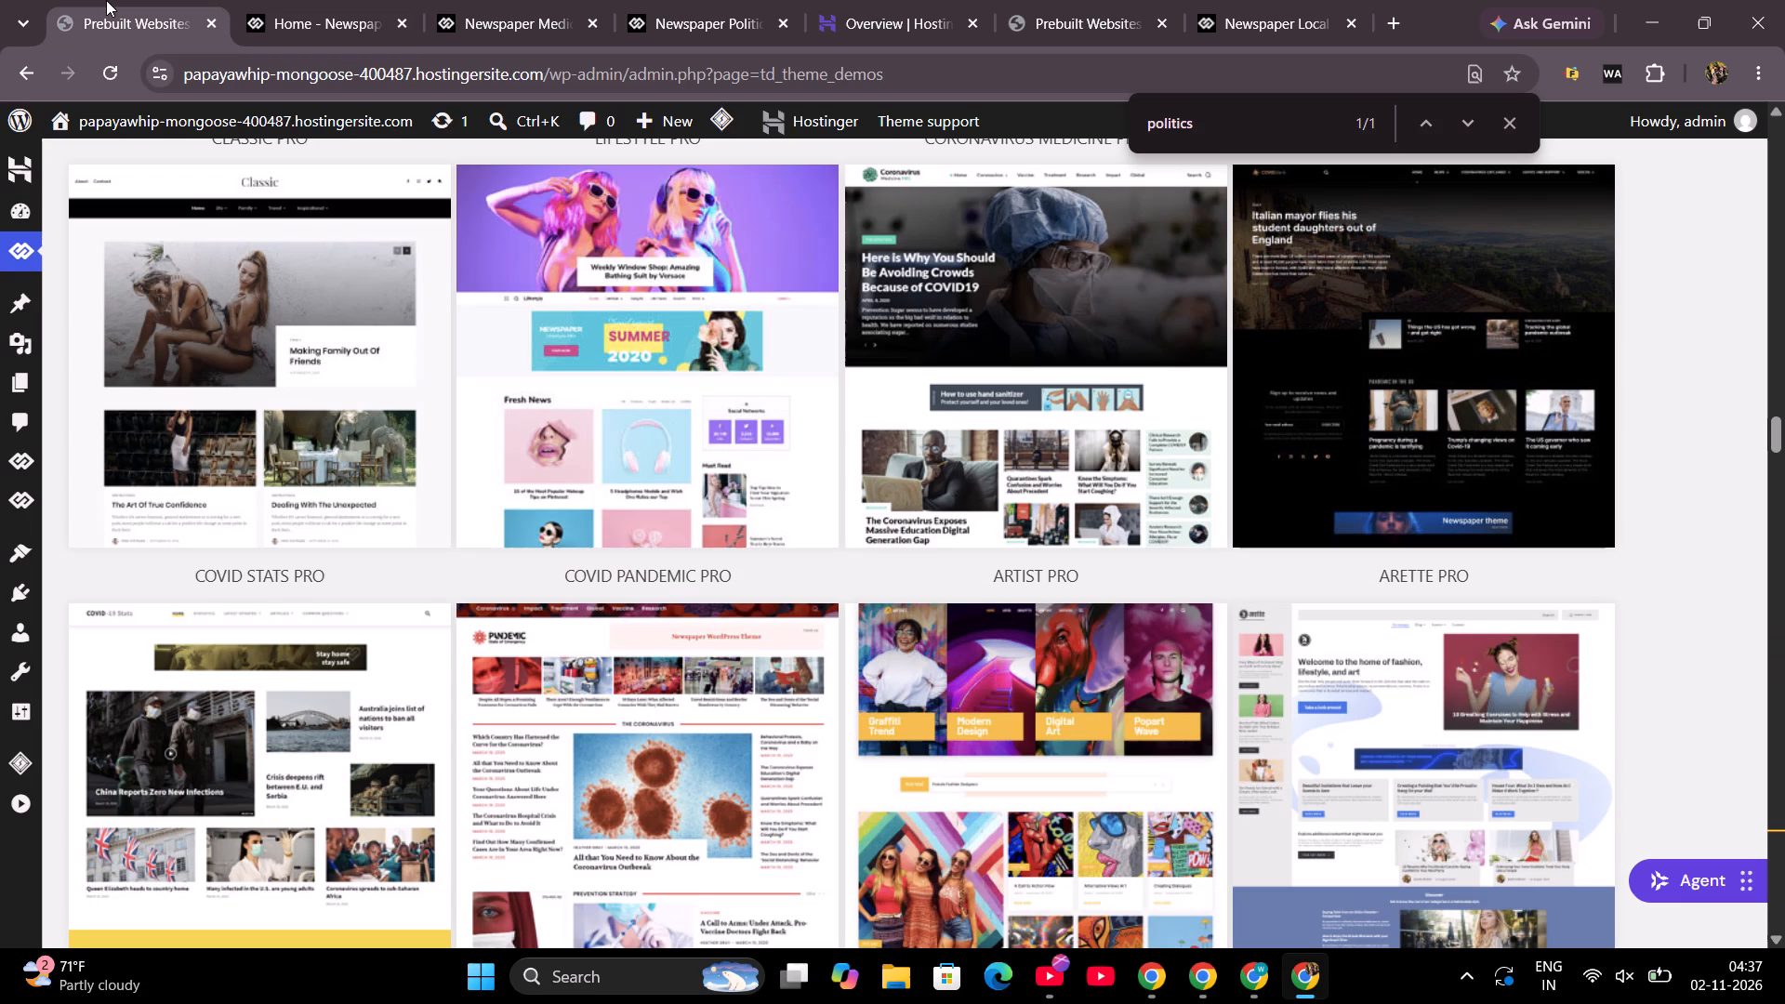
{"action": "scroll", "coordinate": [787, 518], "scroll_direction": "down", "scroll_amount": 1}
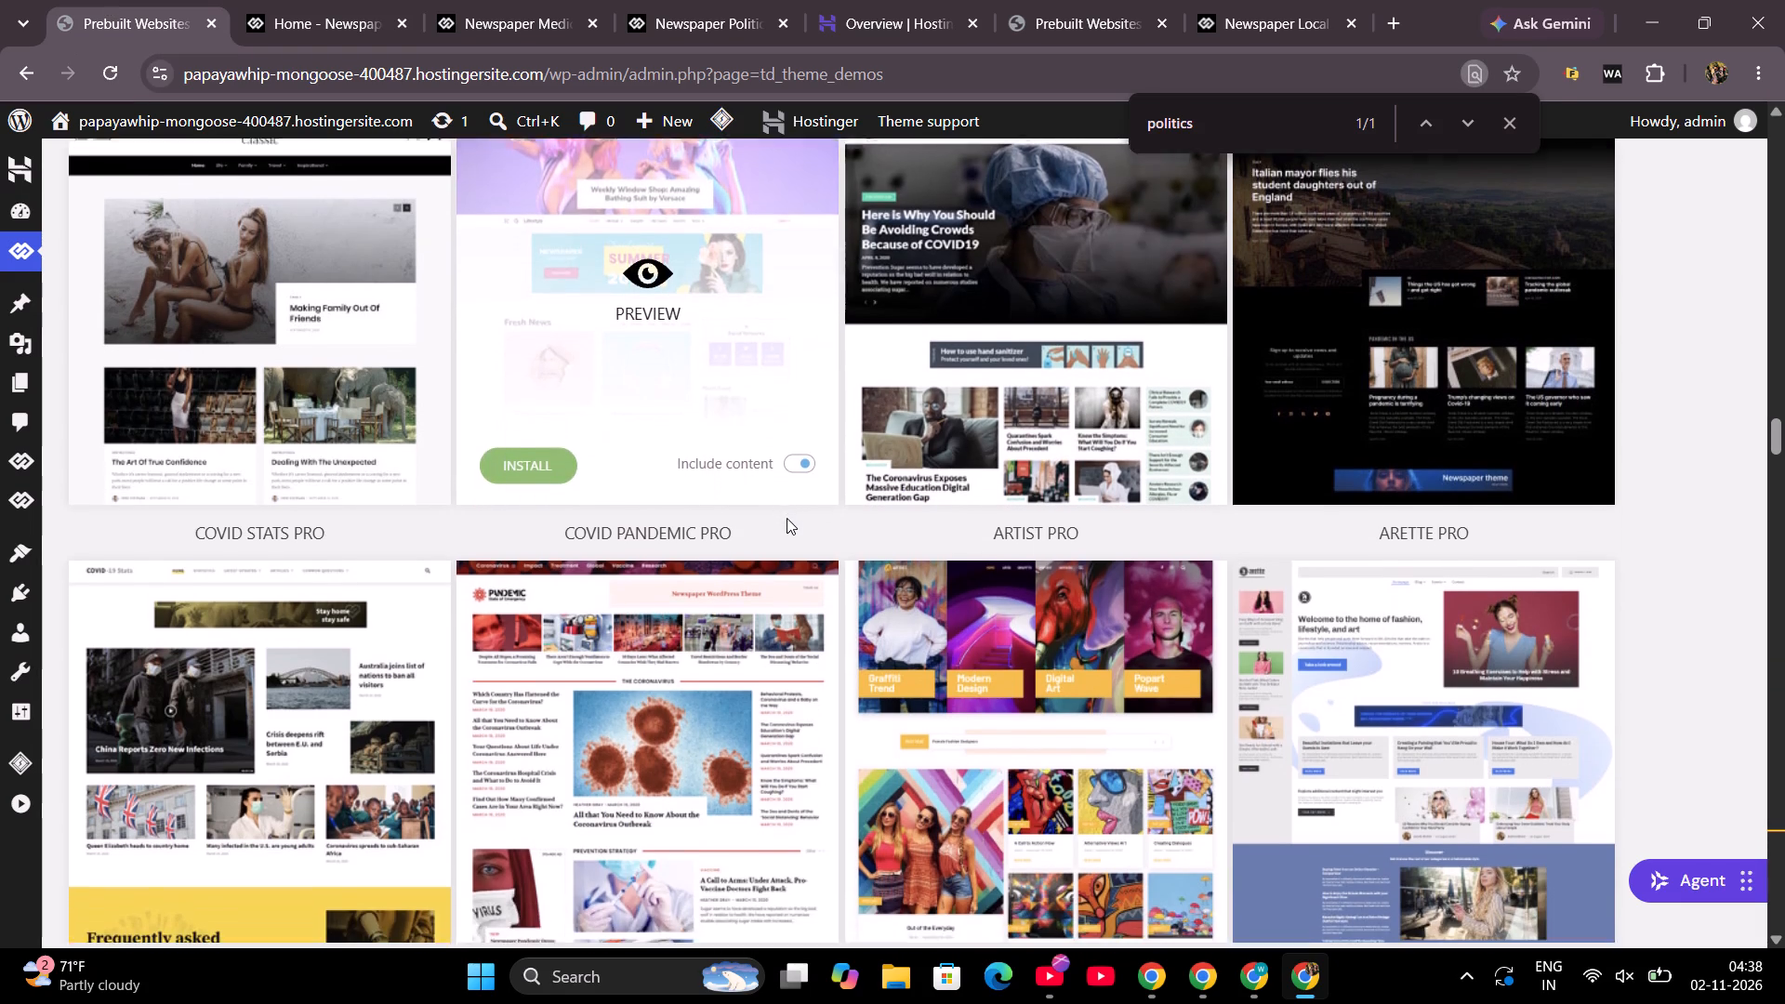
{"action": "scroll", "coordinate": [787, 518], "scroll_direction": "down", "scroll_amount": 3}
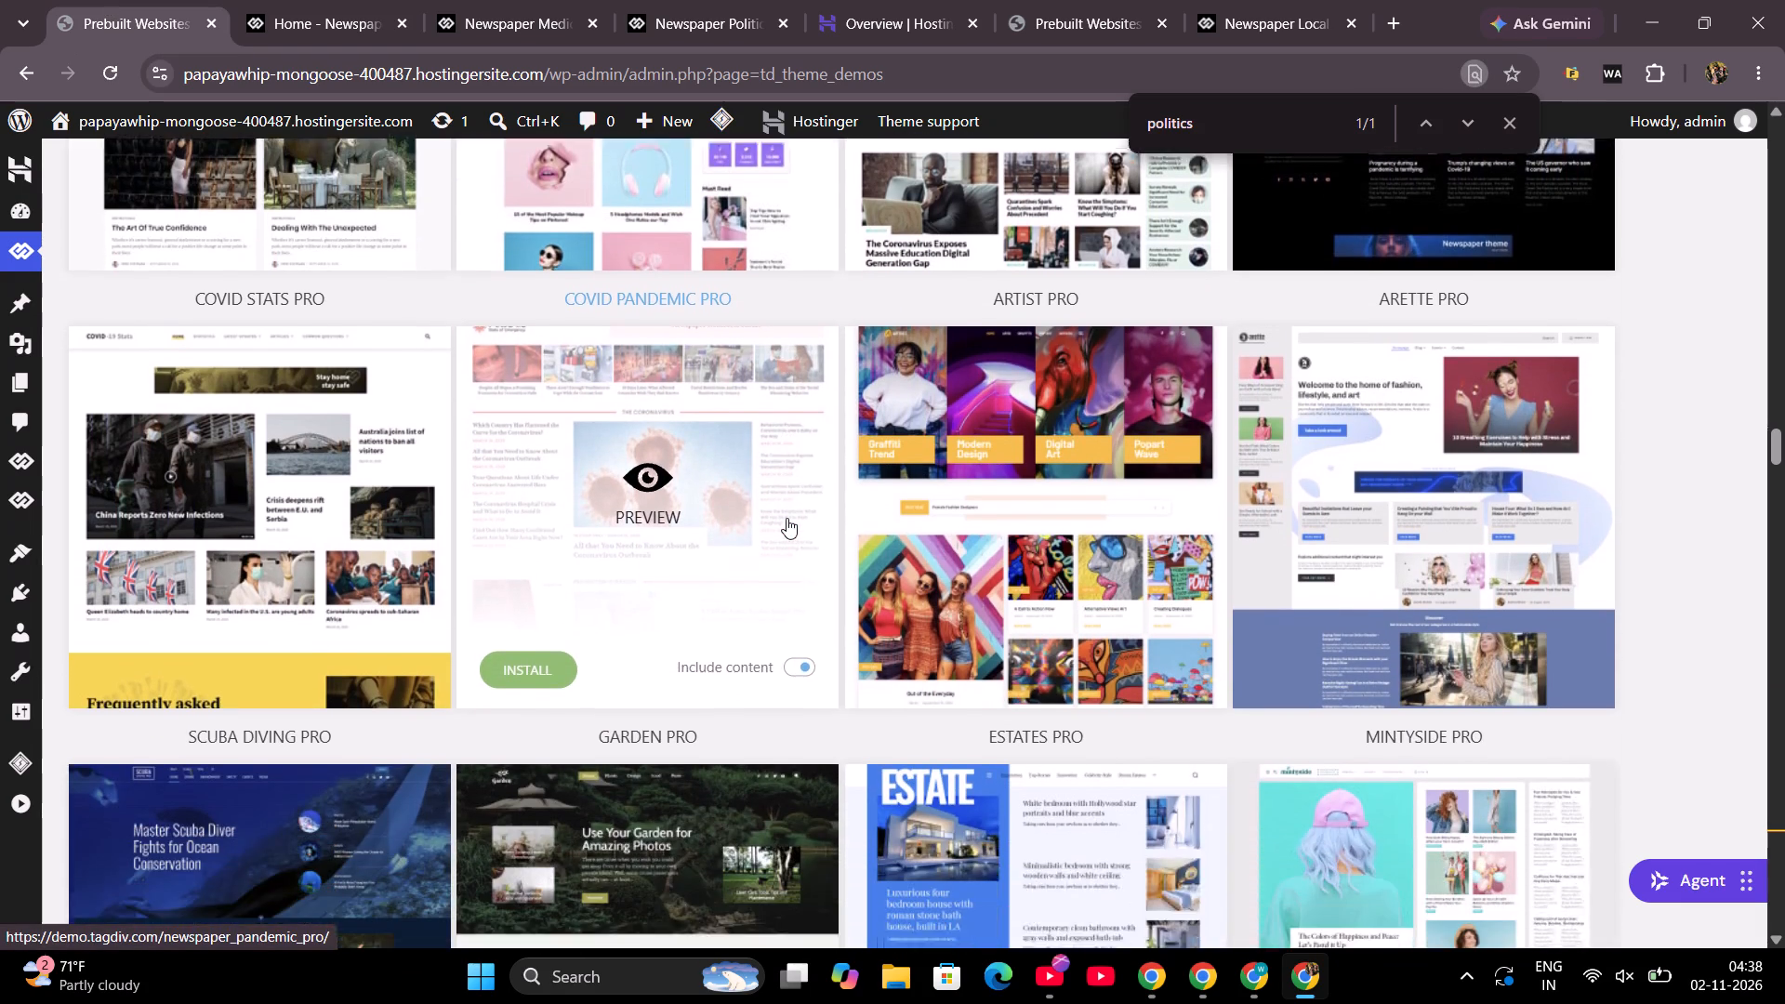
{"action": "scroll", "coordinate": [787, 518], "scroll_direction": "down", "scroll_amount": 9}
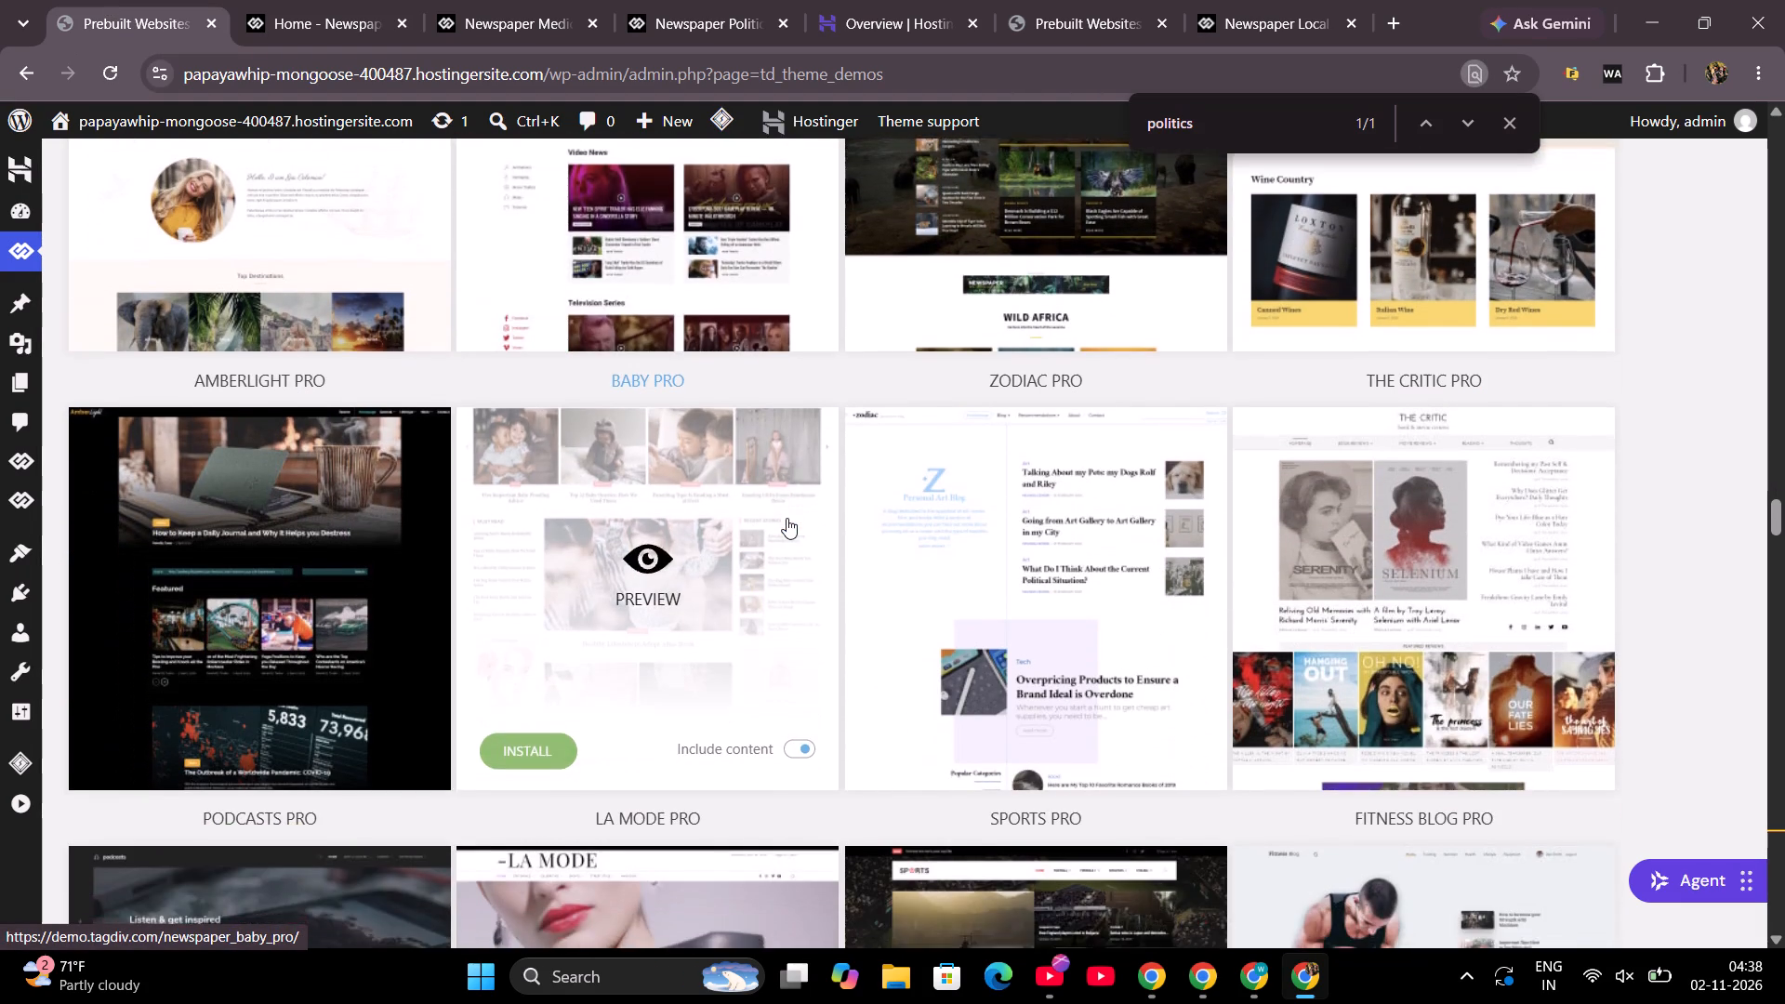
{"action": "scroll", "coordinate": [787, 518], "scroll_direction": "down", "scroll_amount": 6}
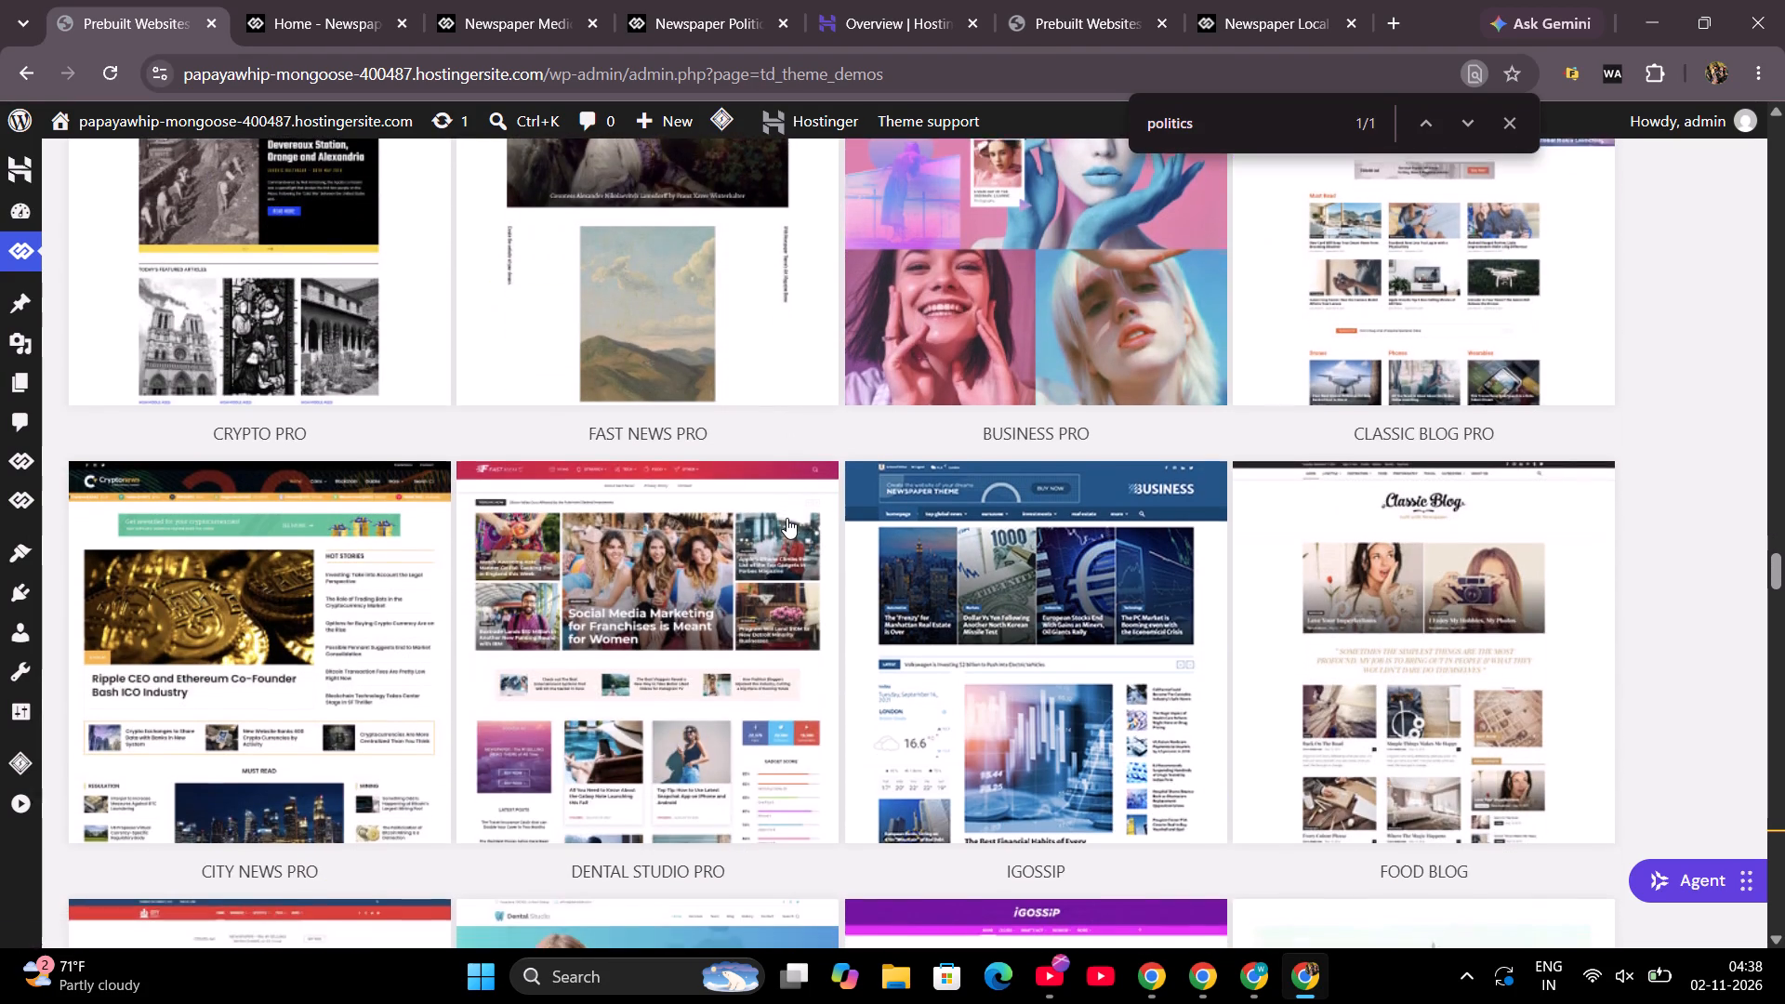
{"action": "scroll", "coordinate": [787, 518], "scroll_direction": "up", "scroll_amount": 1}
{"action": "scroll", "coordinate": [787, 518], "scroll_direction": "down", "scroll_amount": 2}
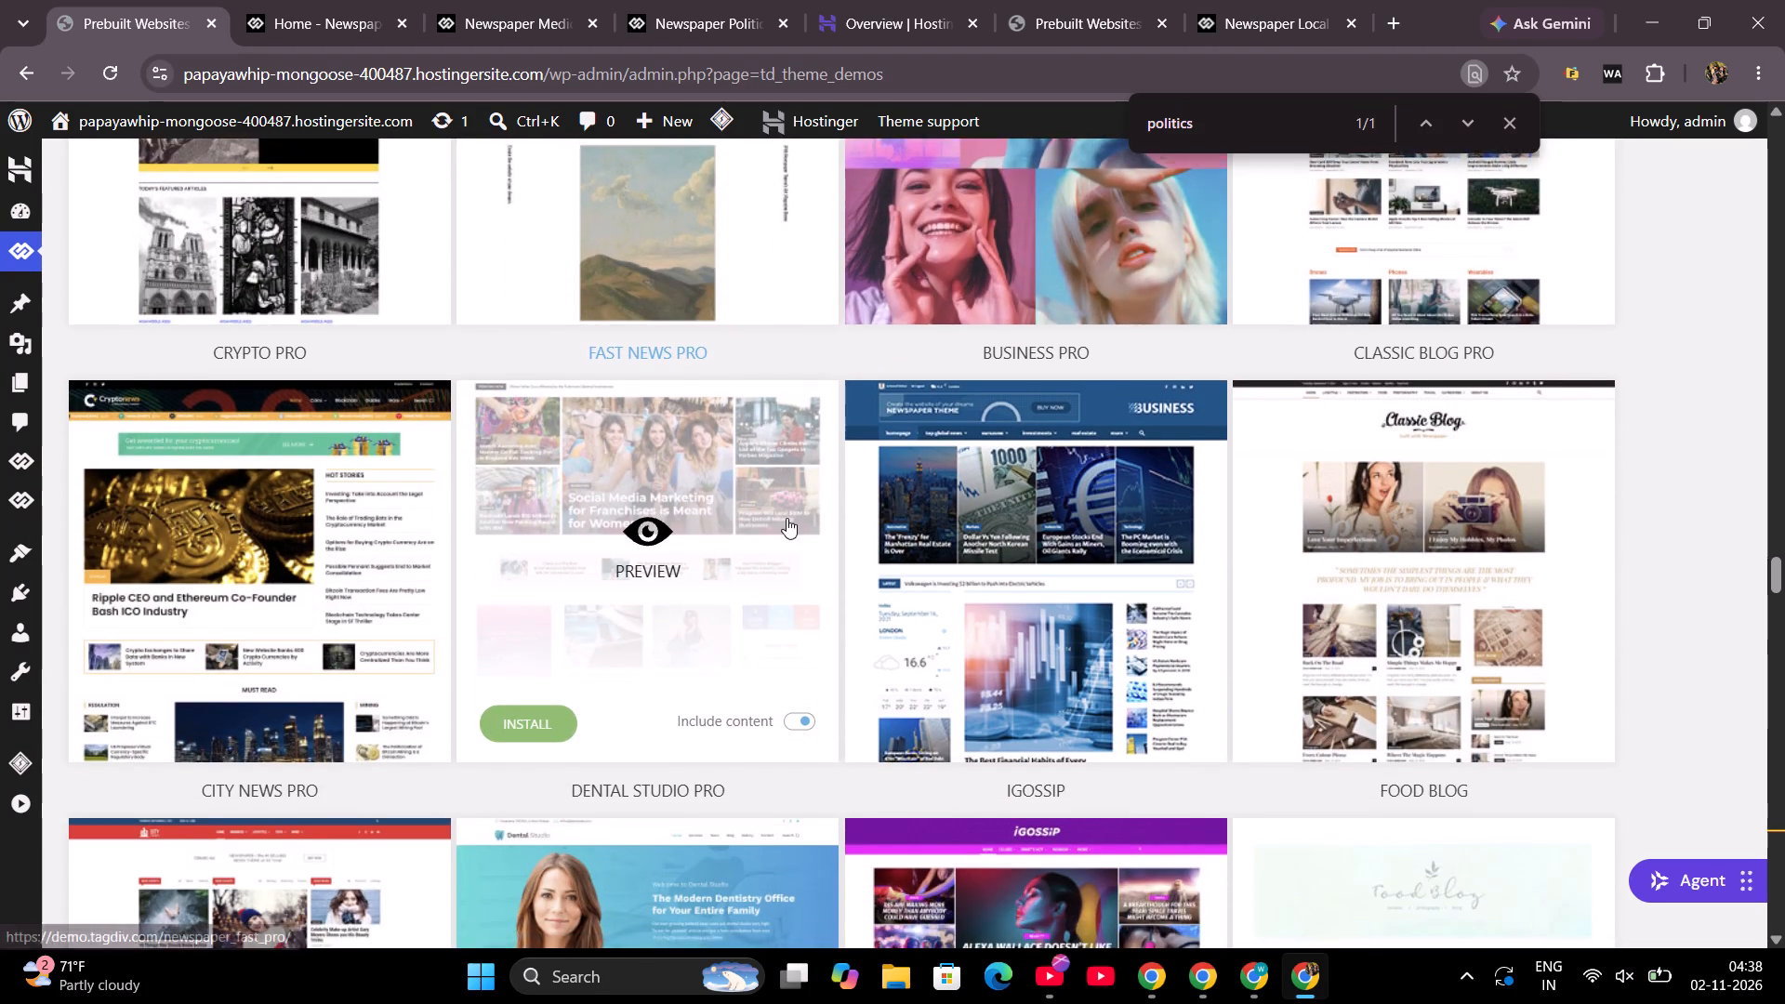
Examine the remaining prebuilt demos from City News Pro down to the Local News and Global Medicine row.
{"action": "scroll", "coordinate": [787, 518], "scroll_direction": "down", "scroll_amount": 4}
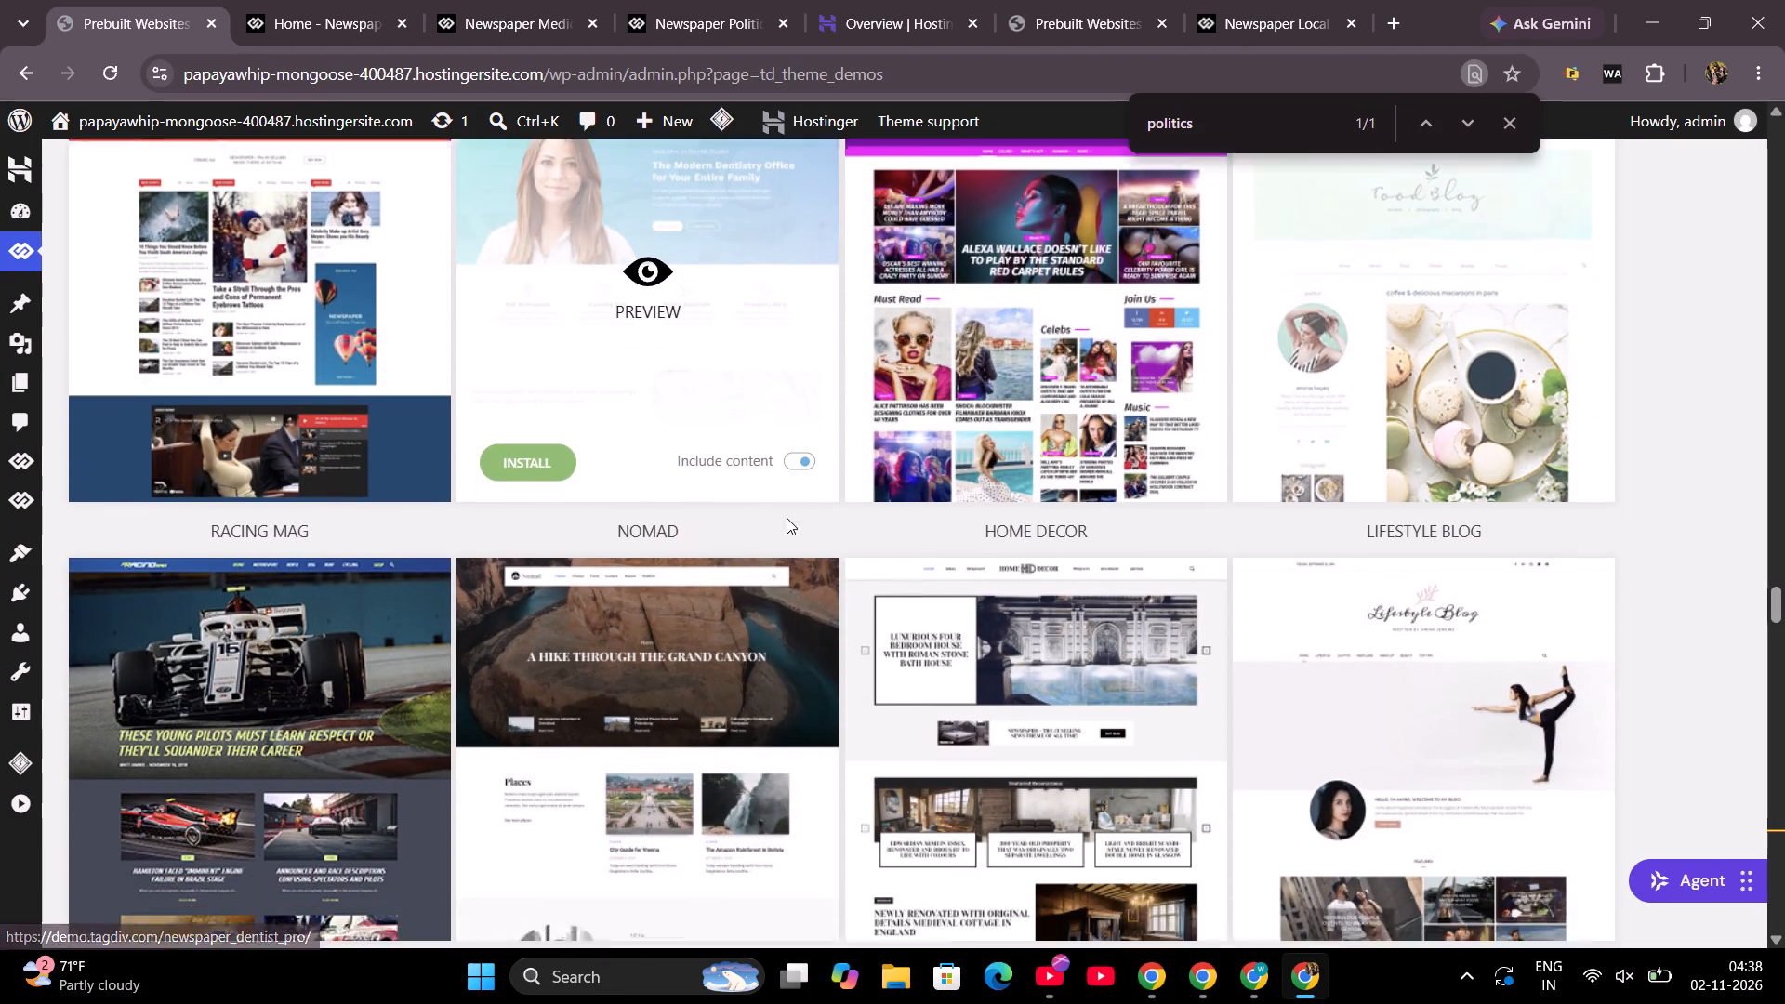
{"action": "scroll", "coordinate": [787, 518], "scroll_direction": "down", "scroll_amount": 6}
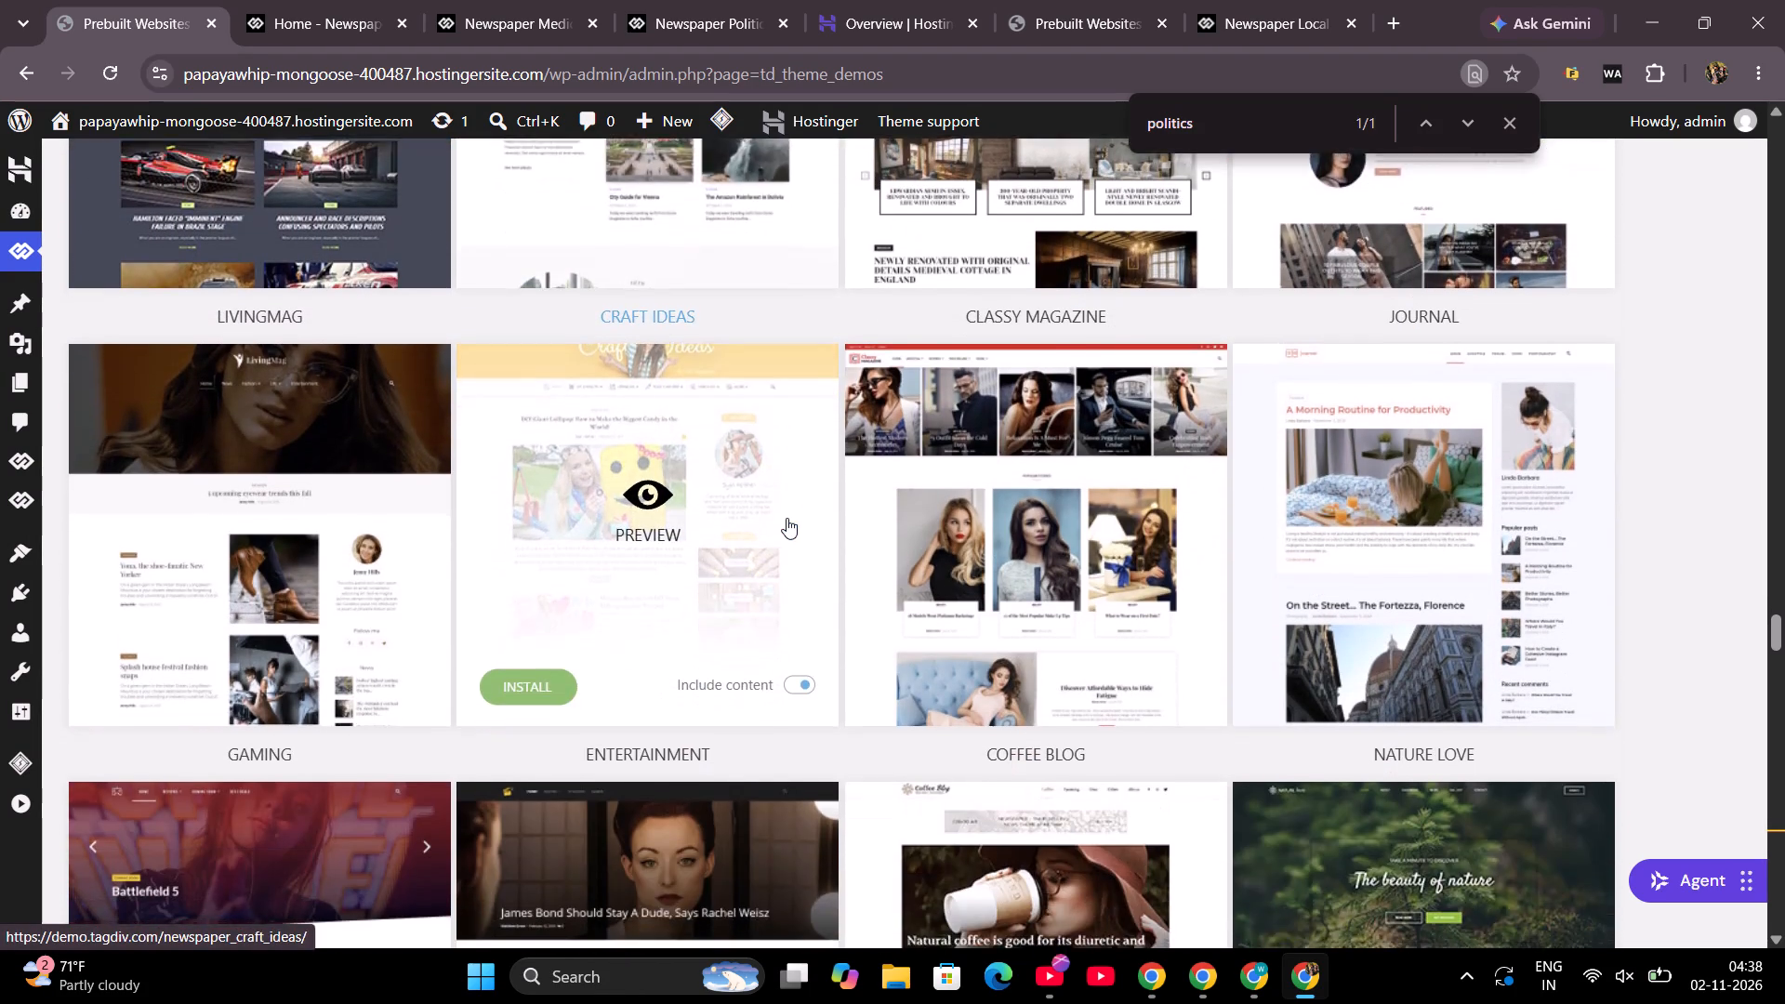
{"action": "scroll", "coordinate": [787, 518], "scroll_direction": "down", "scroll_amount": 6}
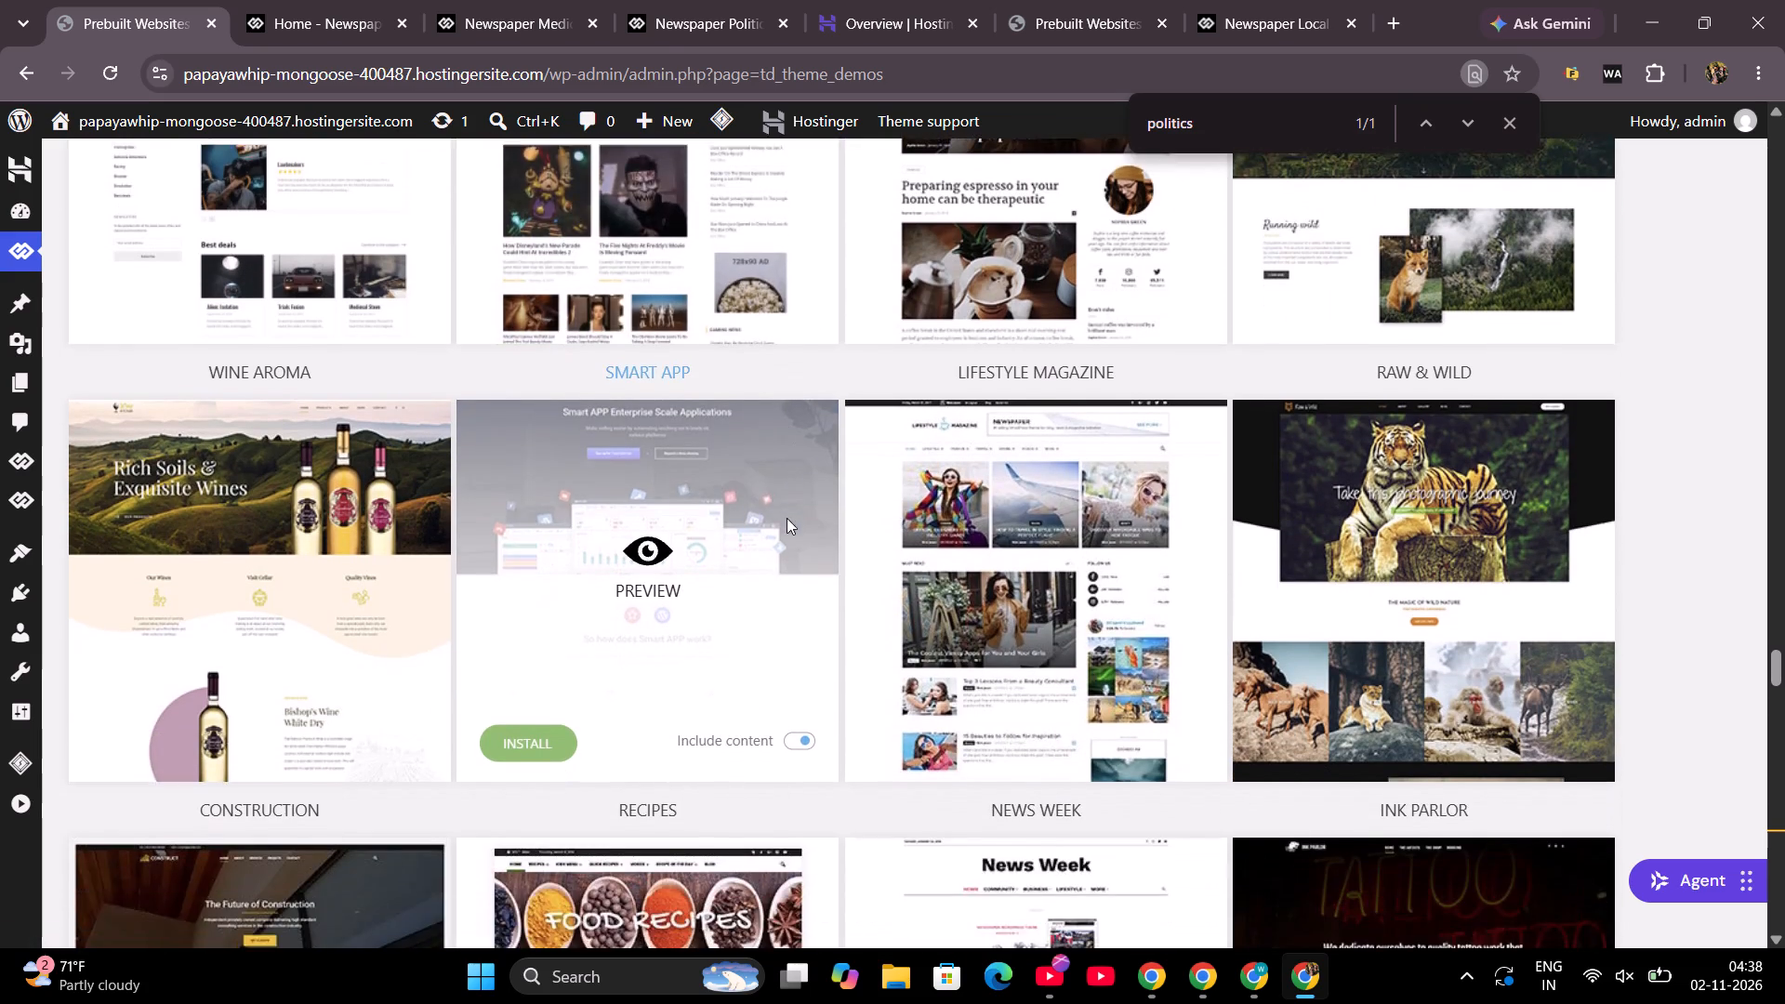
{"action": "scroll", "coordinate": [787, 518], "scroll_direction": "down", "scroll_amount": 5}
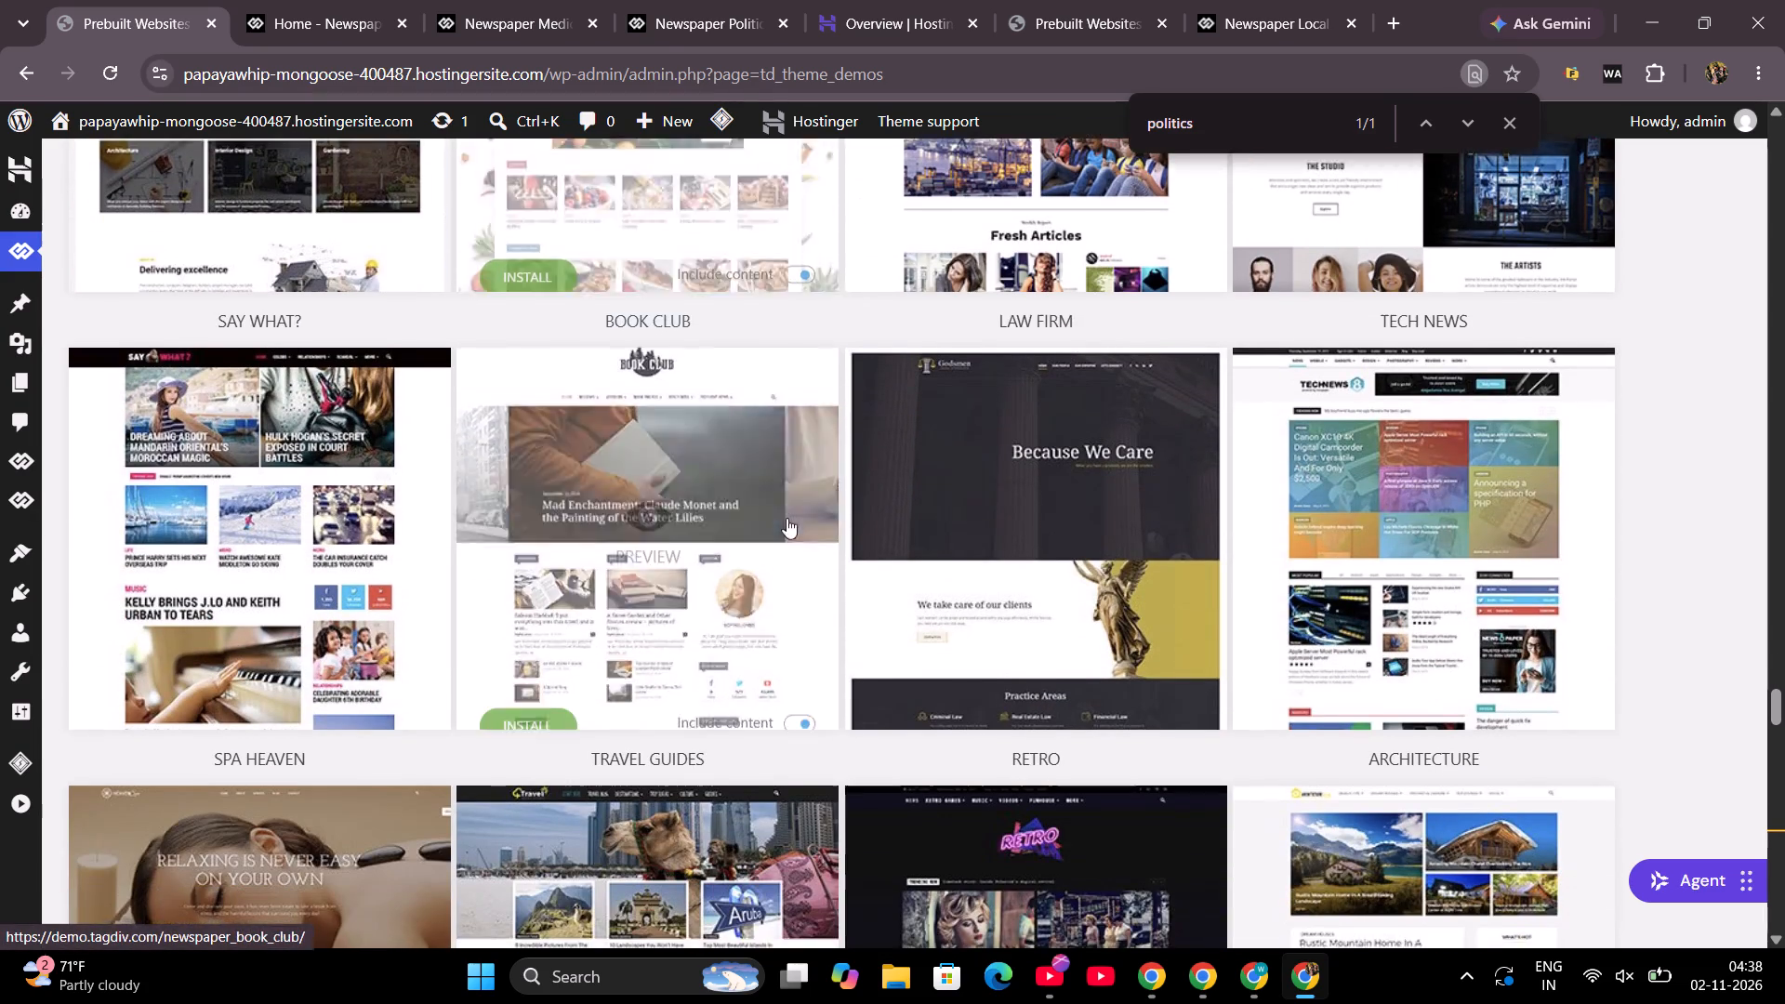
{"action": "scroll", "coordinate": [787, 518], "scroll_direction": "down", "scroll_amount": 5}
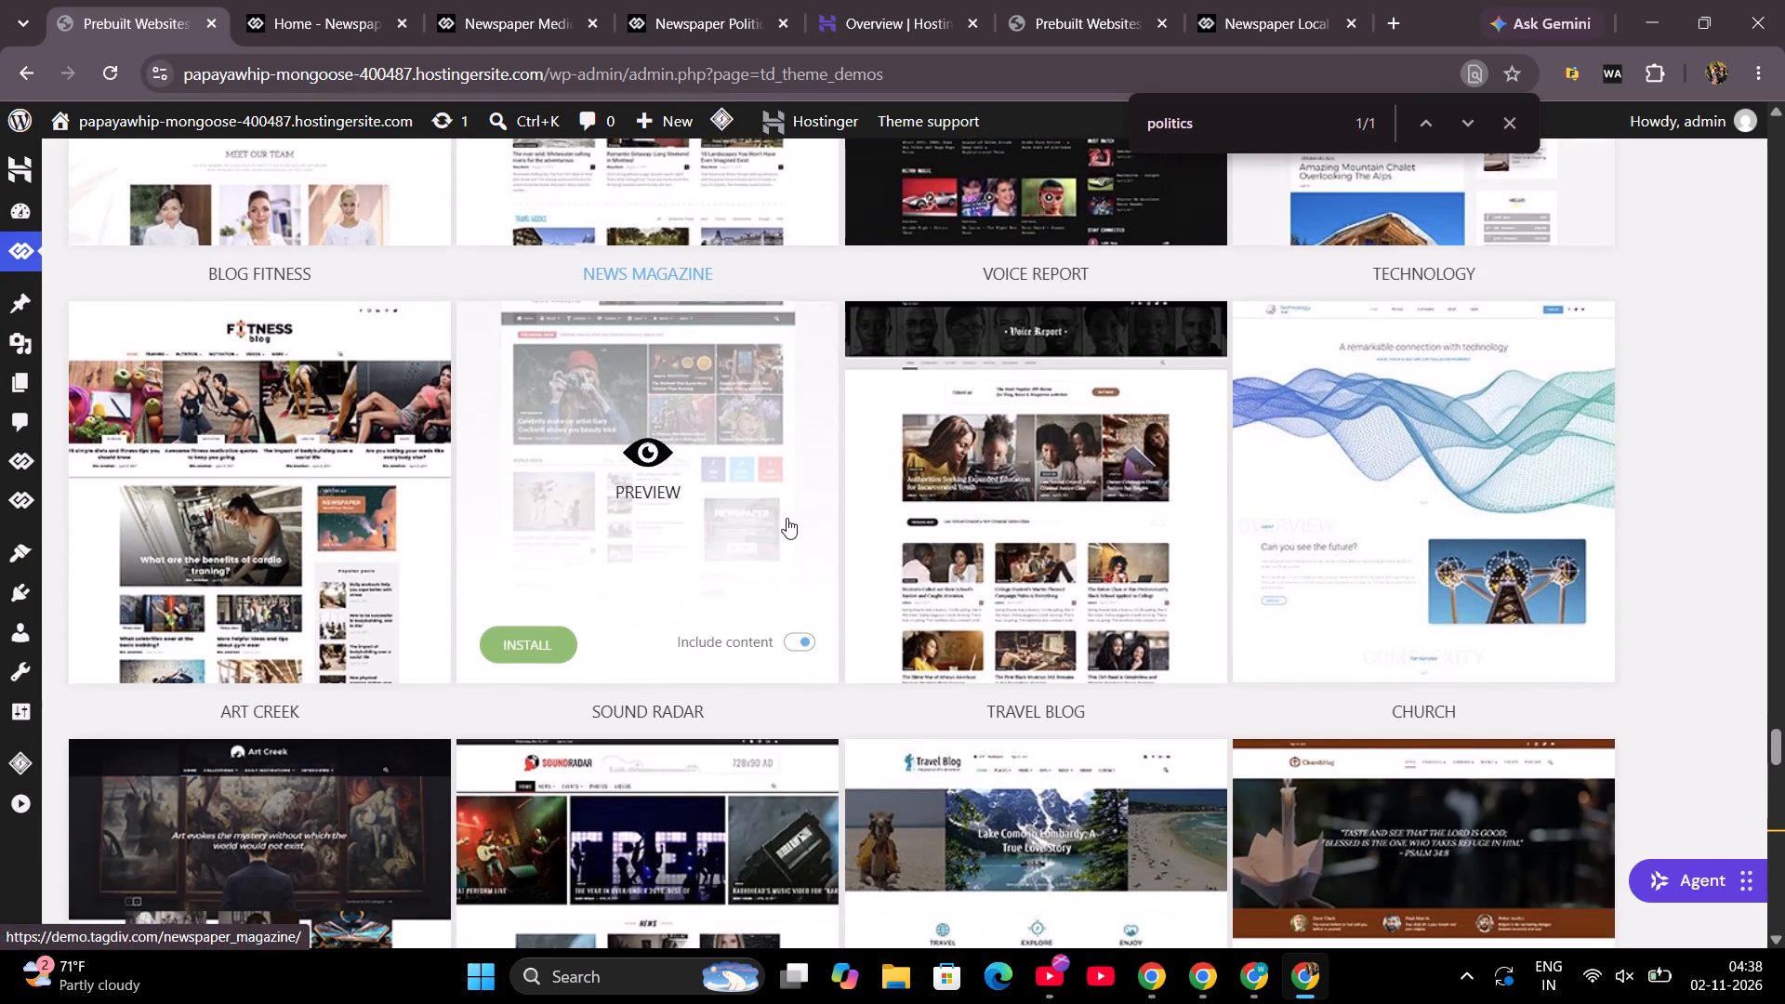
{"action": "scroll", "coordinate": [787, 518], "scroll_direction": "down", "scroll_amount": 3}
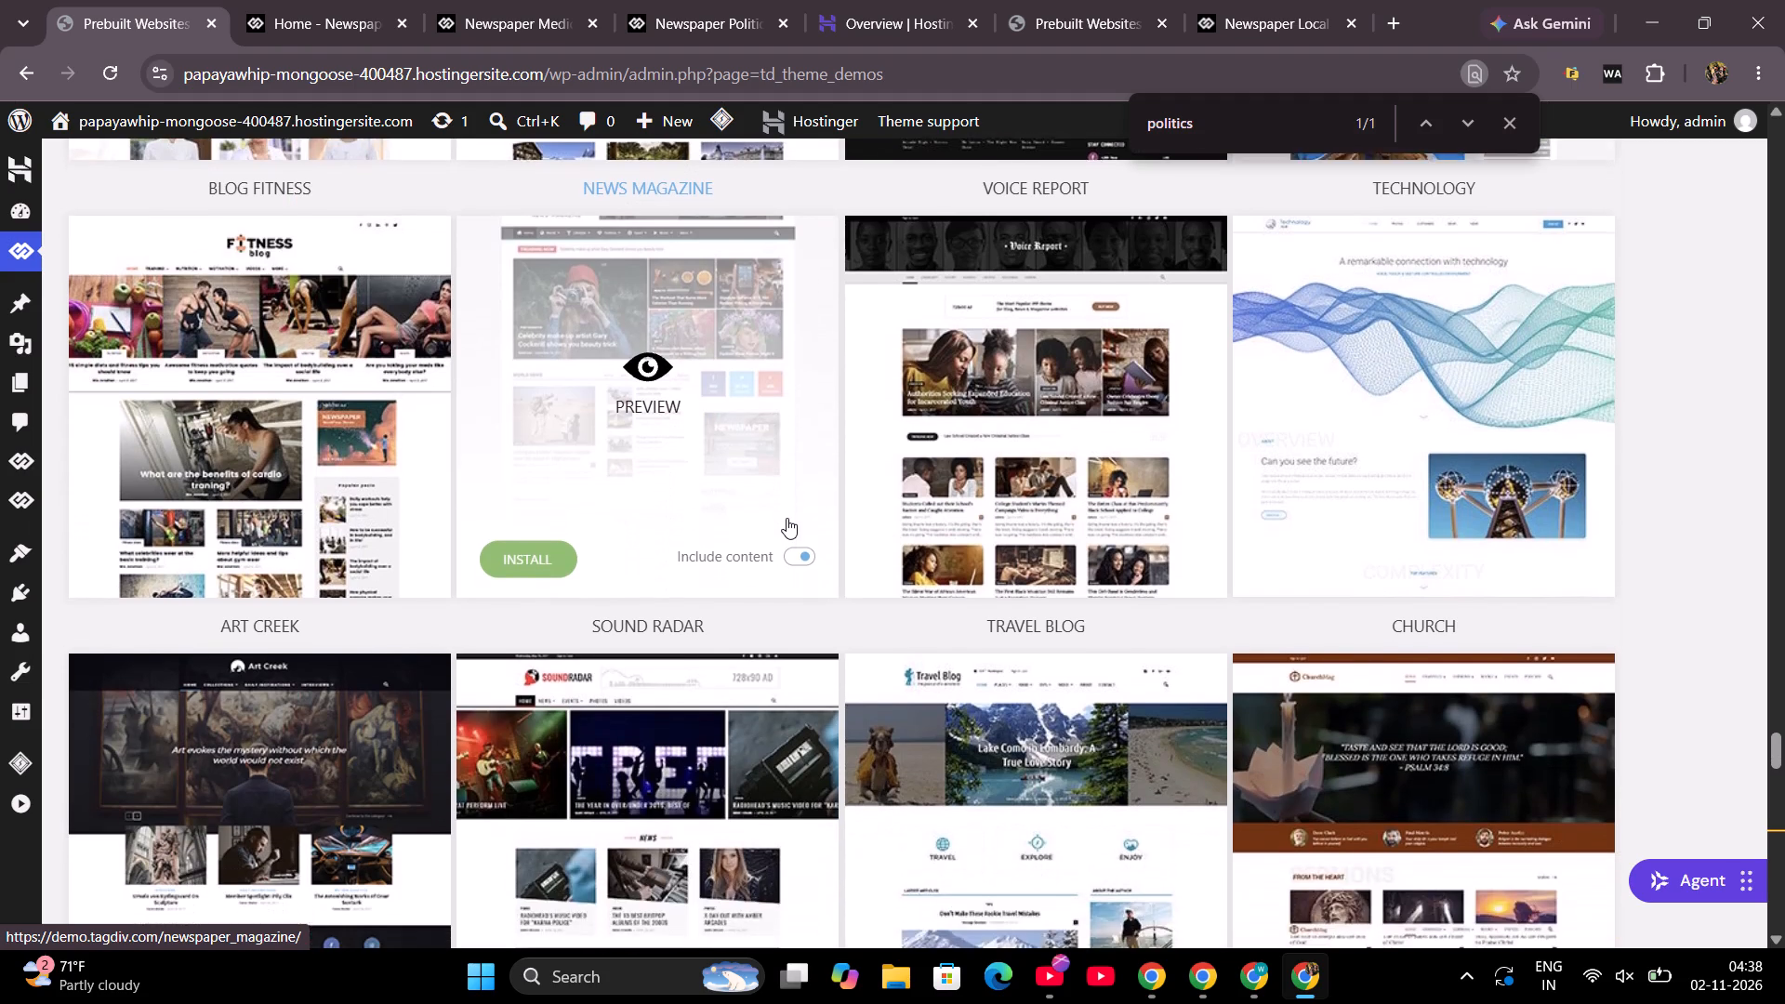
{"action": "scroll", "coordinate": [787, 518], "scroll_direction": "down", "scroll_amount": 5}
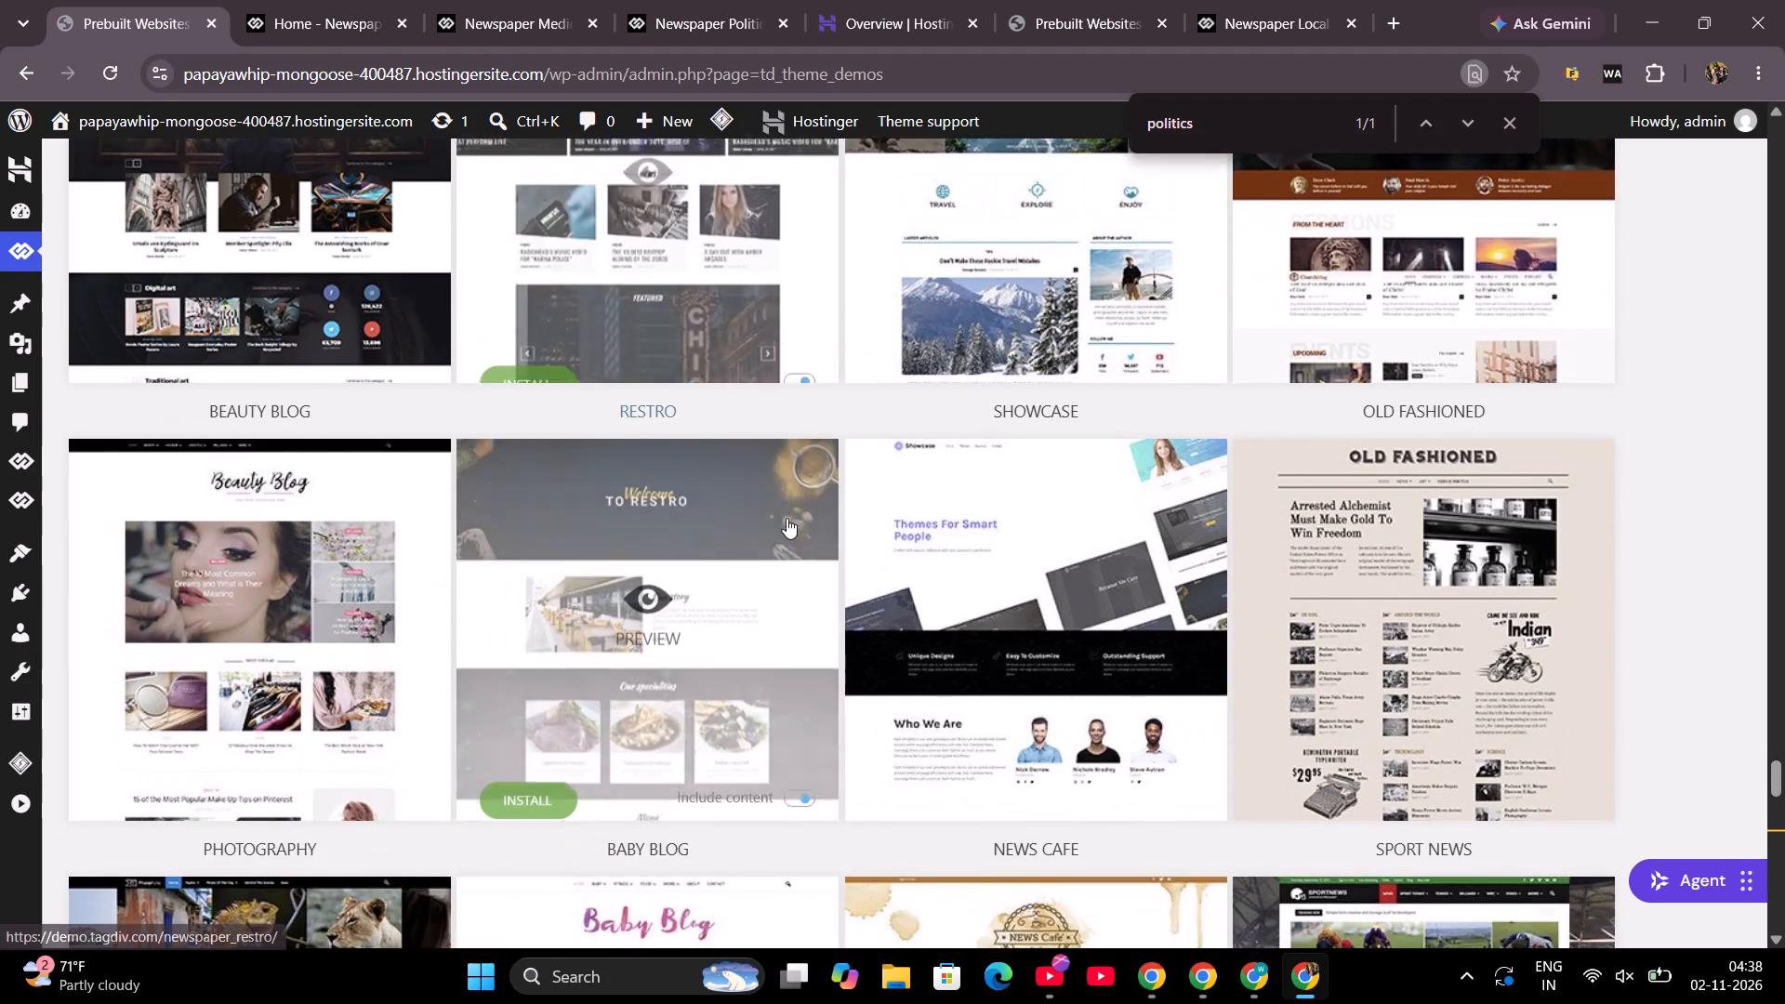
{"action": "scroll", "coordinate": [787, 518], "scroll_direction": "down", "scroll_amount": 6}
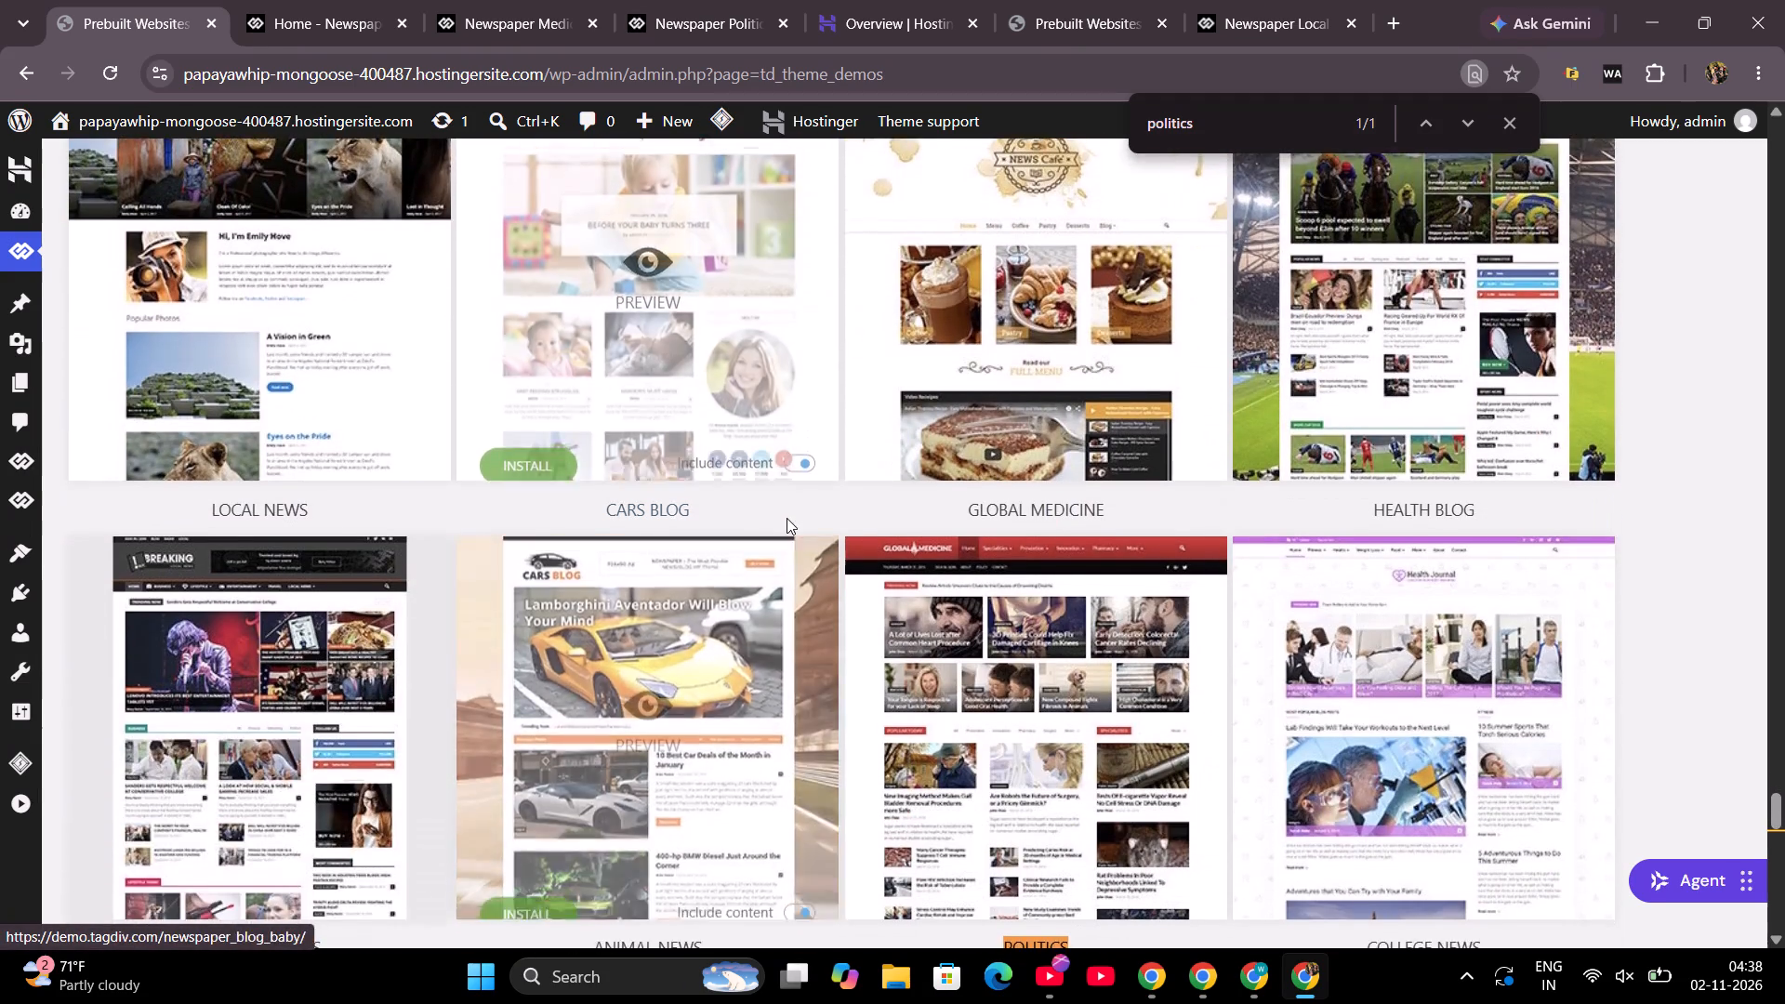
Install the Politics demo as Design only, without the sample content.
{"action": "scroll", "coordinate": [787, 518], "scroll_direction": "down", "scroll_amount": 4}
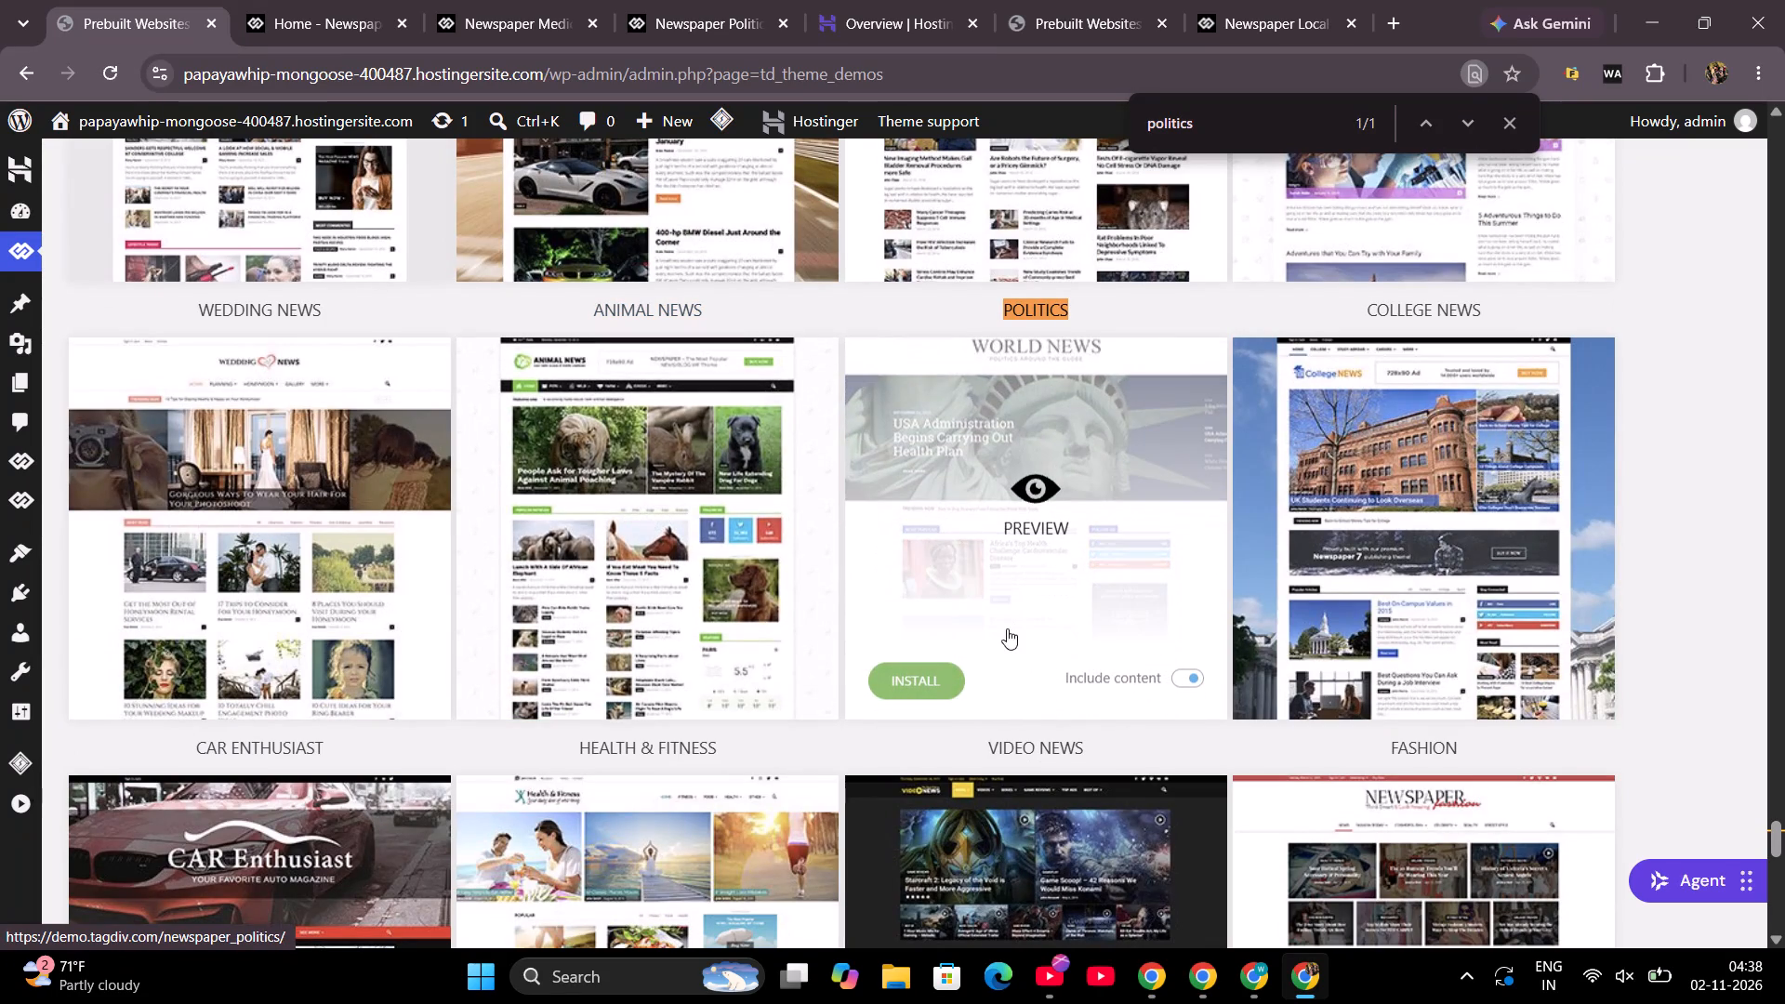
{"action": "left_click", "coordinate": [1194, 676]}
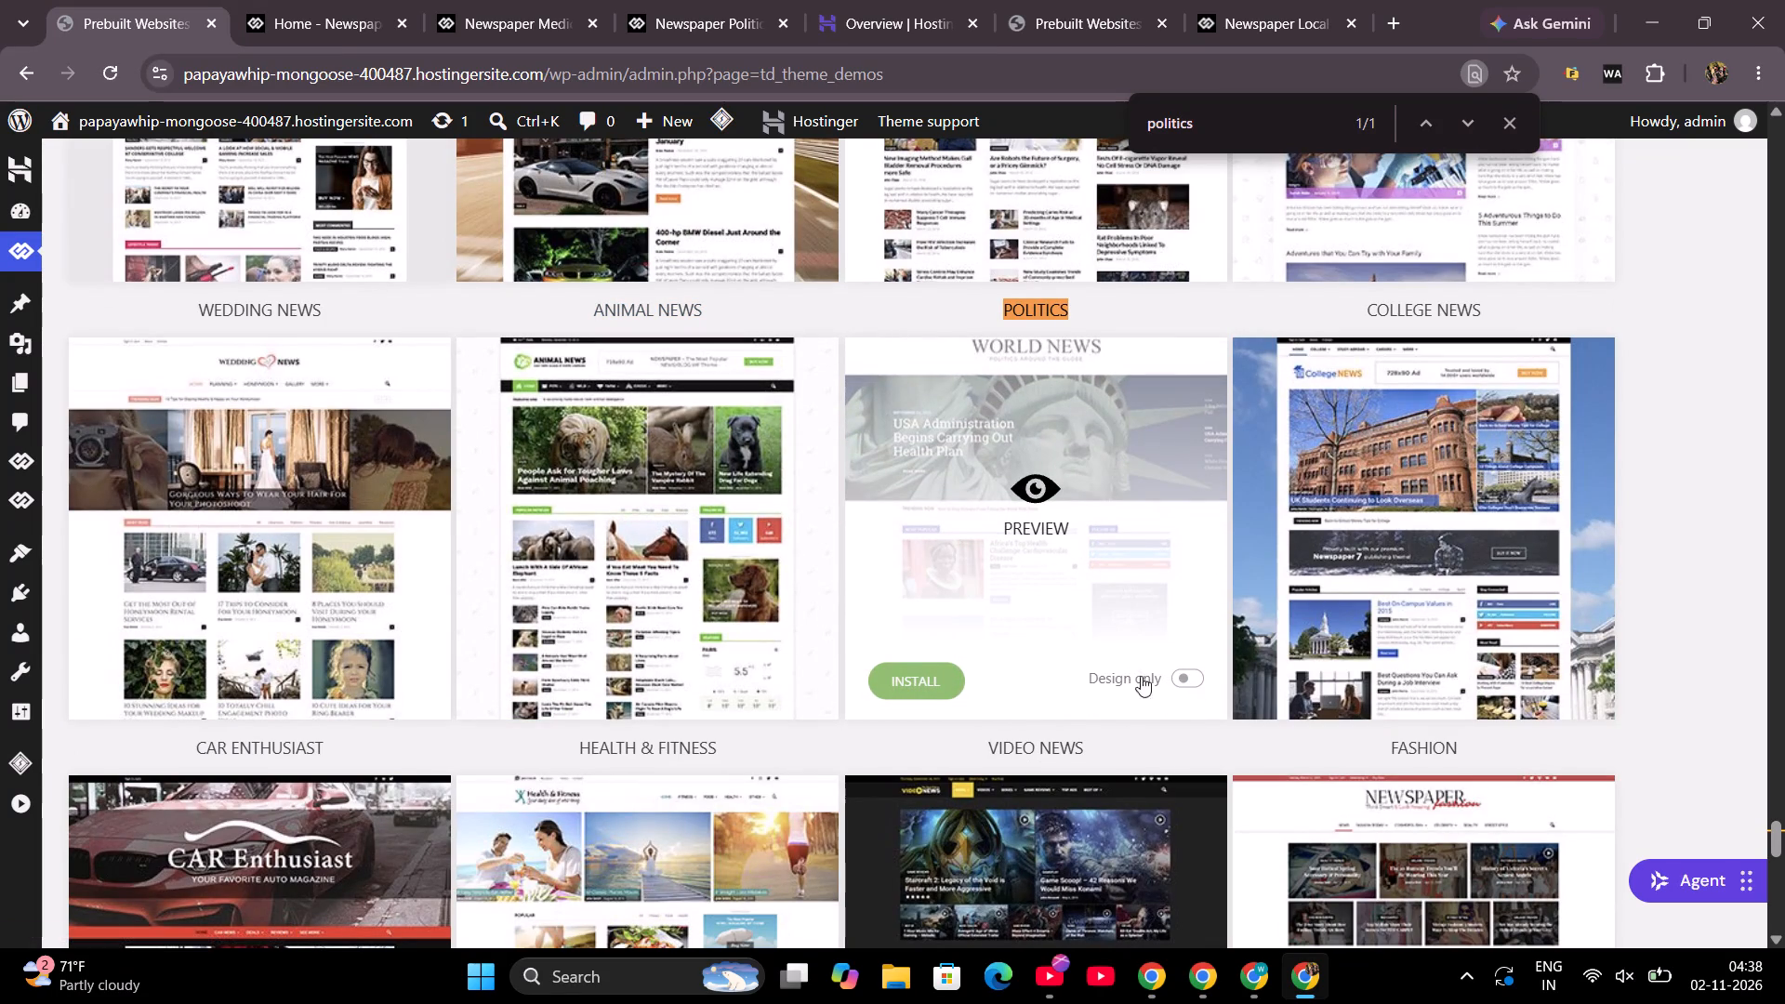
{"action": "left_click", "coordinate": [932, 676]}
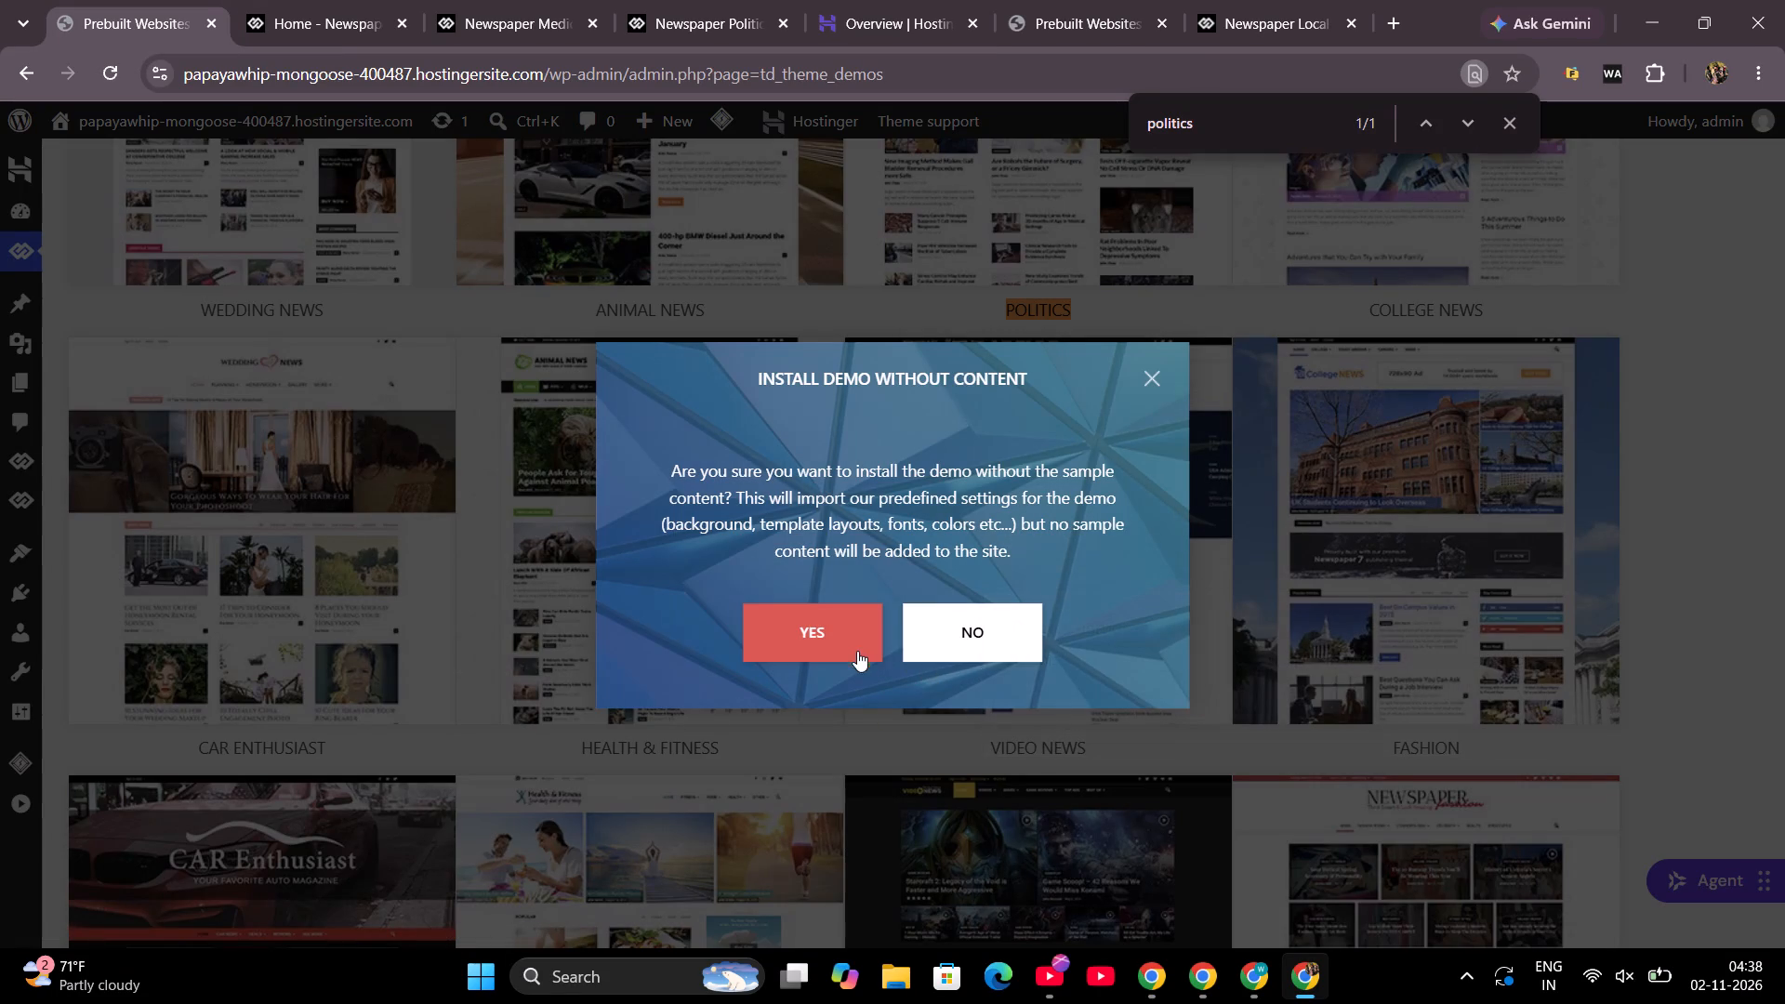
{"action": "left_click", "coordinate": [841, 633]}
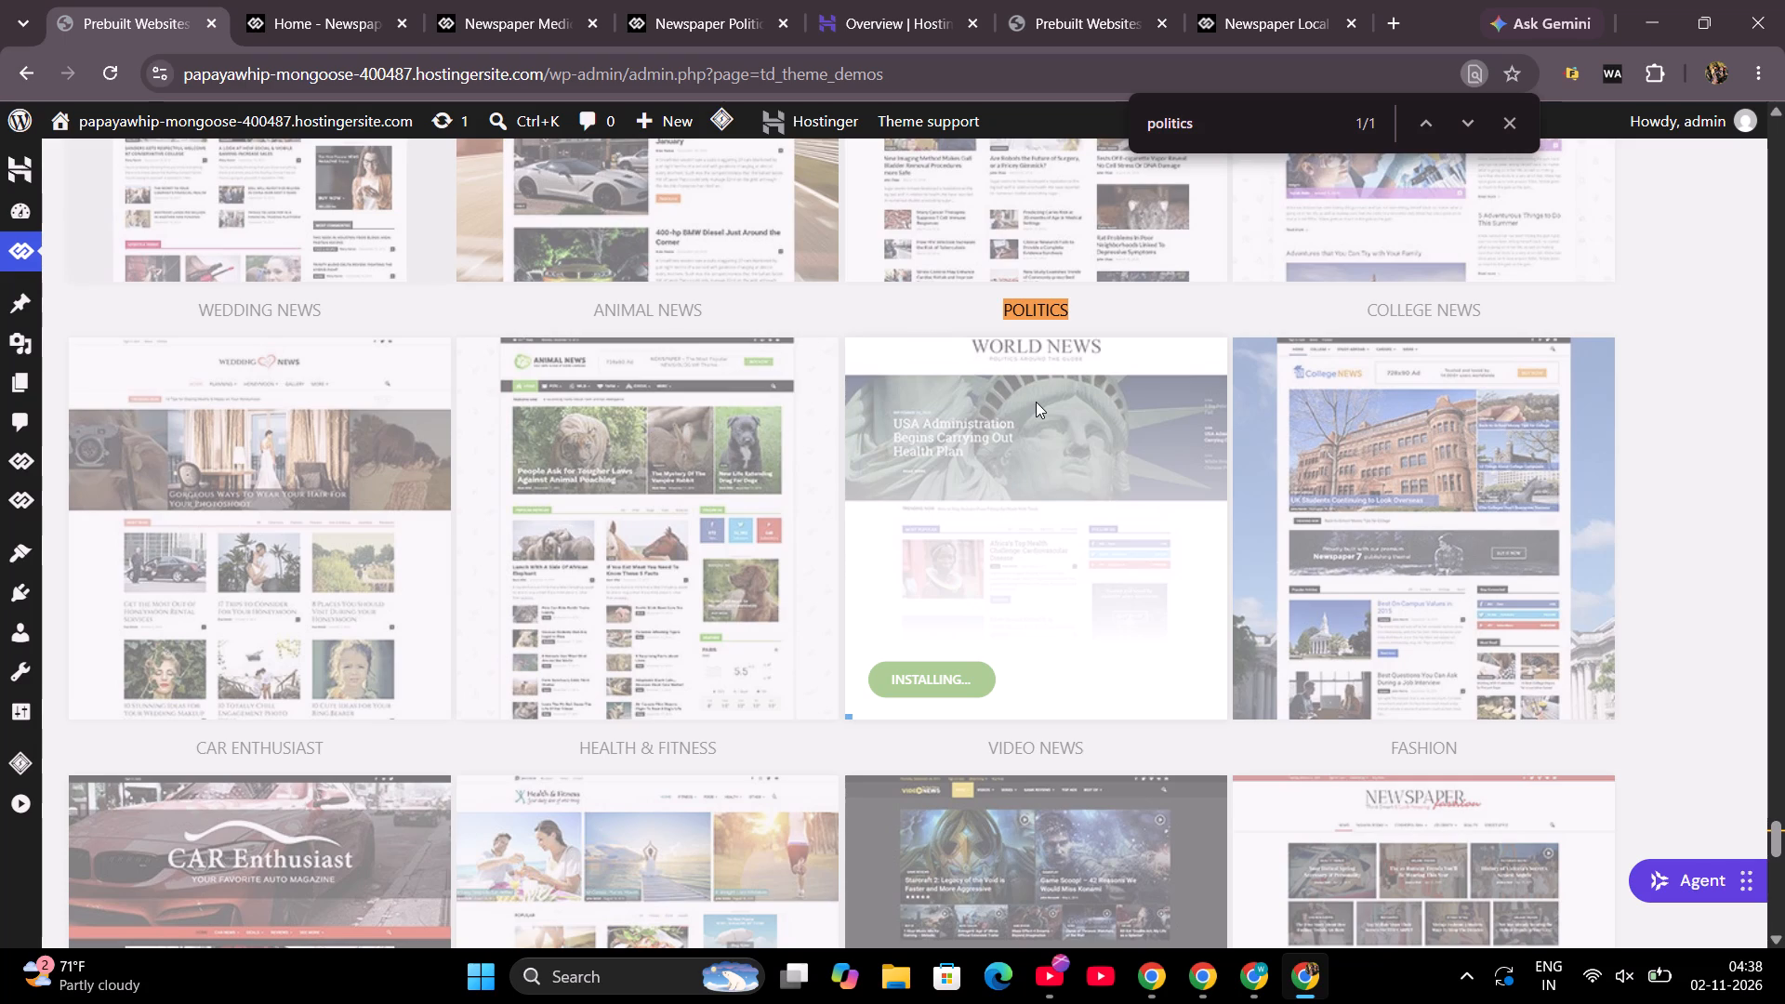
Open the preview of the College News demo.
{"action": "left_click", "coordinate": [1419, 505]}
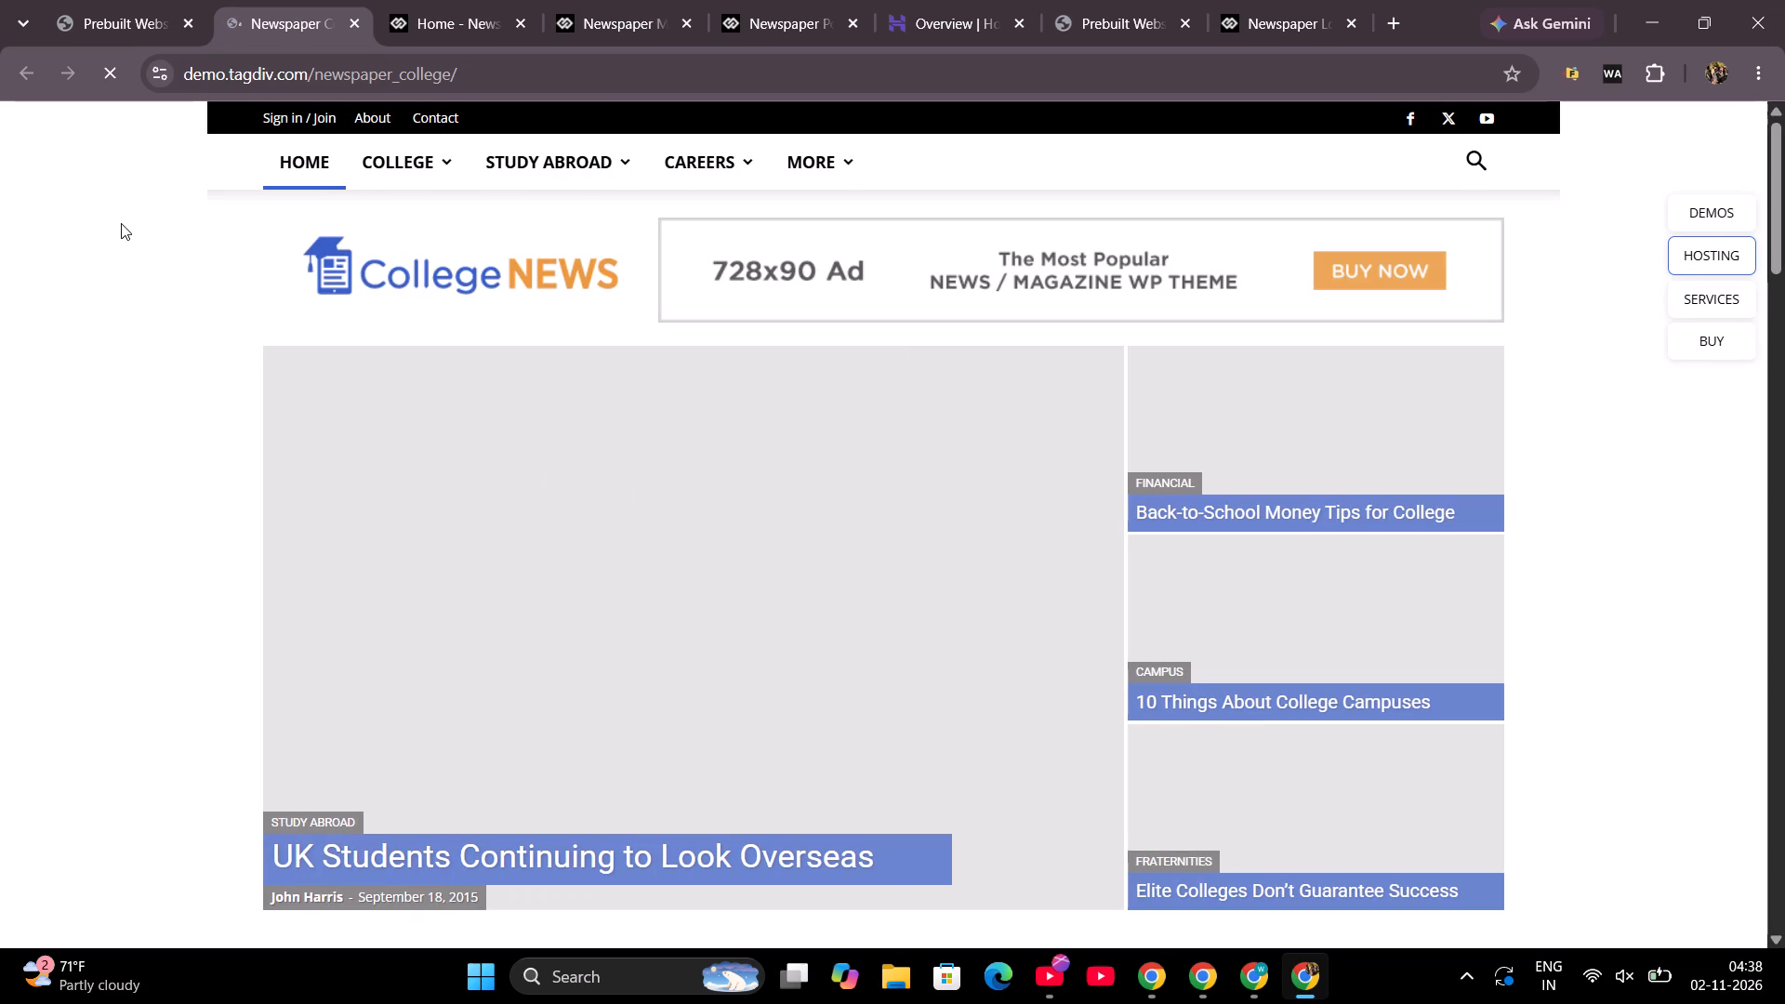
Examine the homepage layout of the College News demo down to its Popular Articles section.
{"action": "scroll", "coordinate": [505, 408], "scroll_direction": "down", "scroll_amount": 5}
{"action": "scroll", "coordinate": [505, 408], "scroll_direction": "up", "scroll_amount": 1}
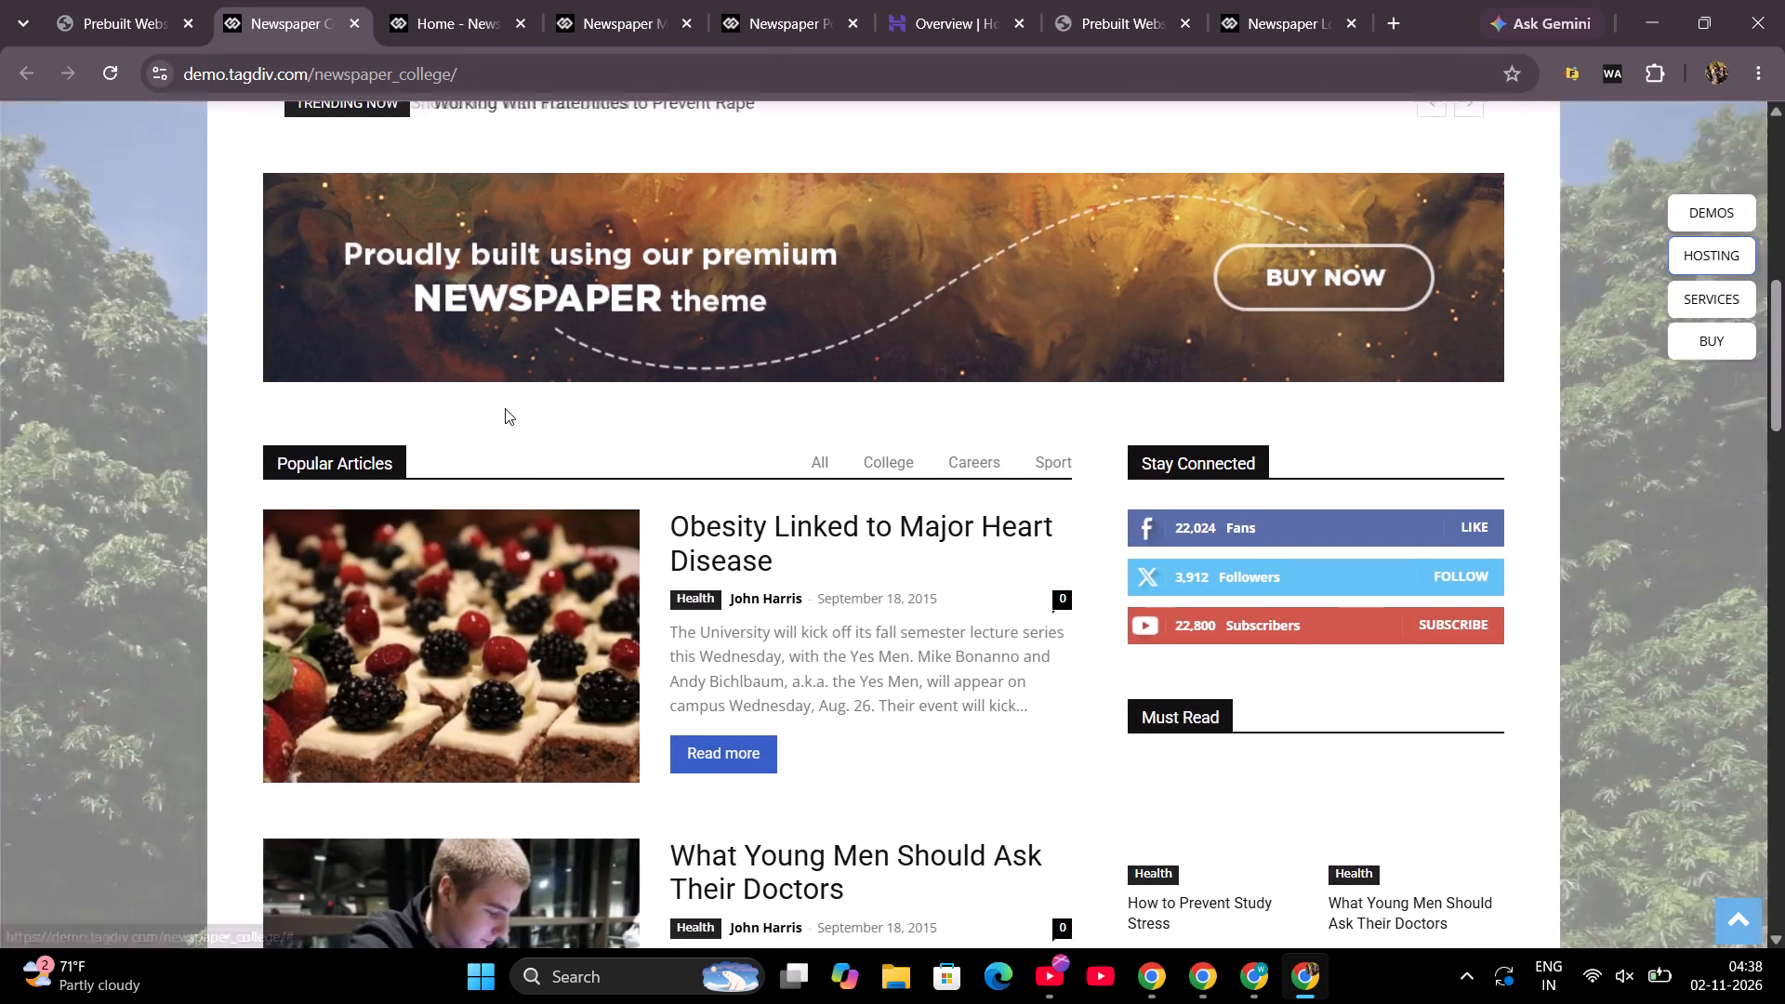
{"action": "scroll", "coordinate": [505, 408], "scroll_direction": "up", "scroll_amount": 5}
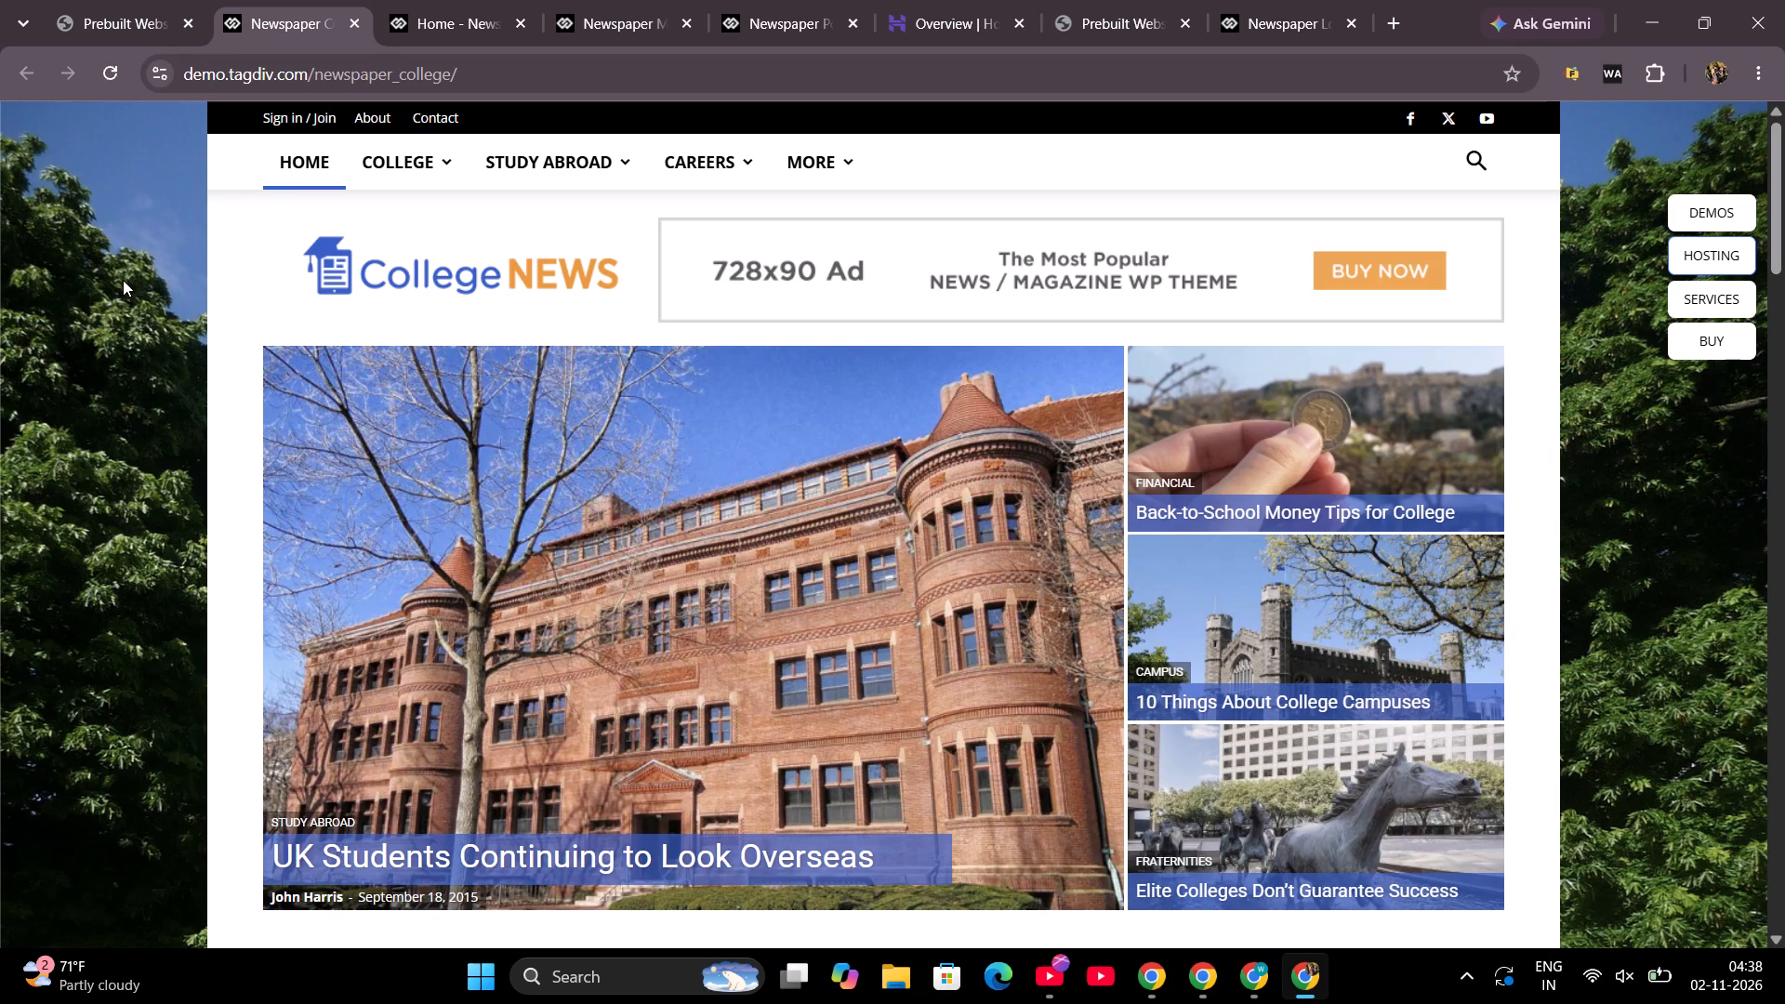
Open the Import revolution slider tutorial linked from the installed Politics demo and read through its instructions.
{"action": "left_click", "coordinate": [127, 11]}
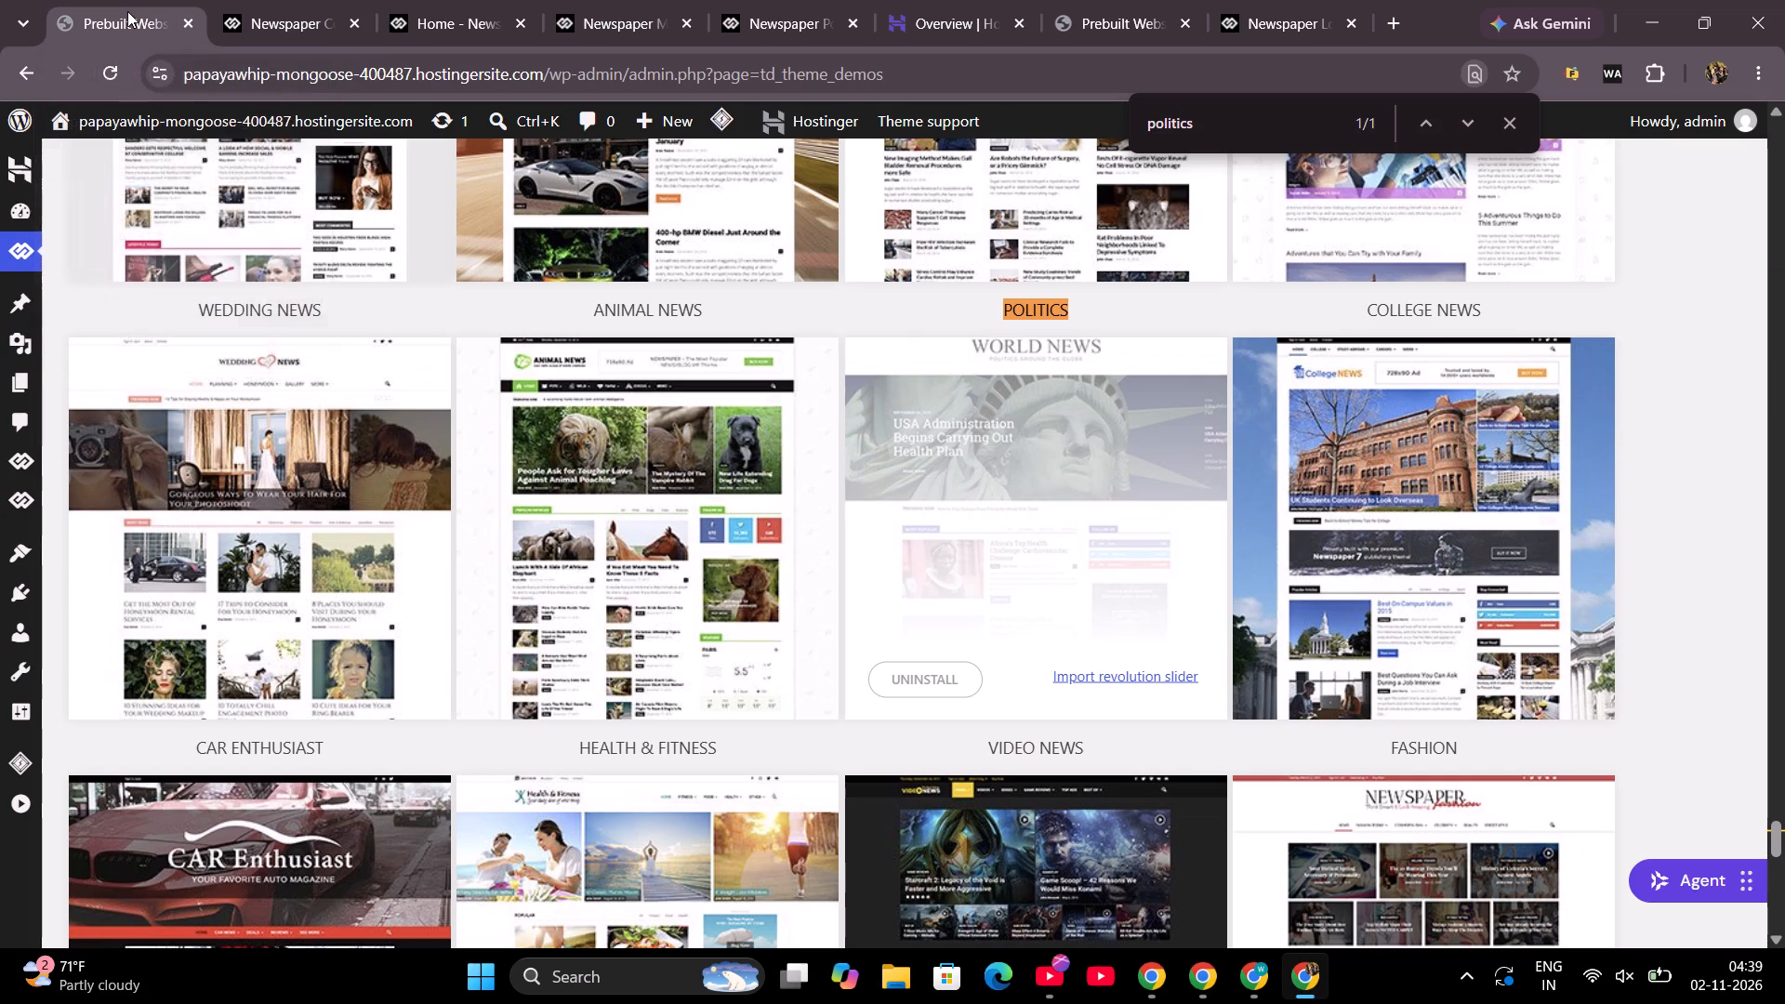
{"action": "scroll", "coordinate": [694, 517], "scroll_direction": "down", "scroll_amount": 1}
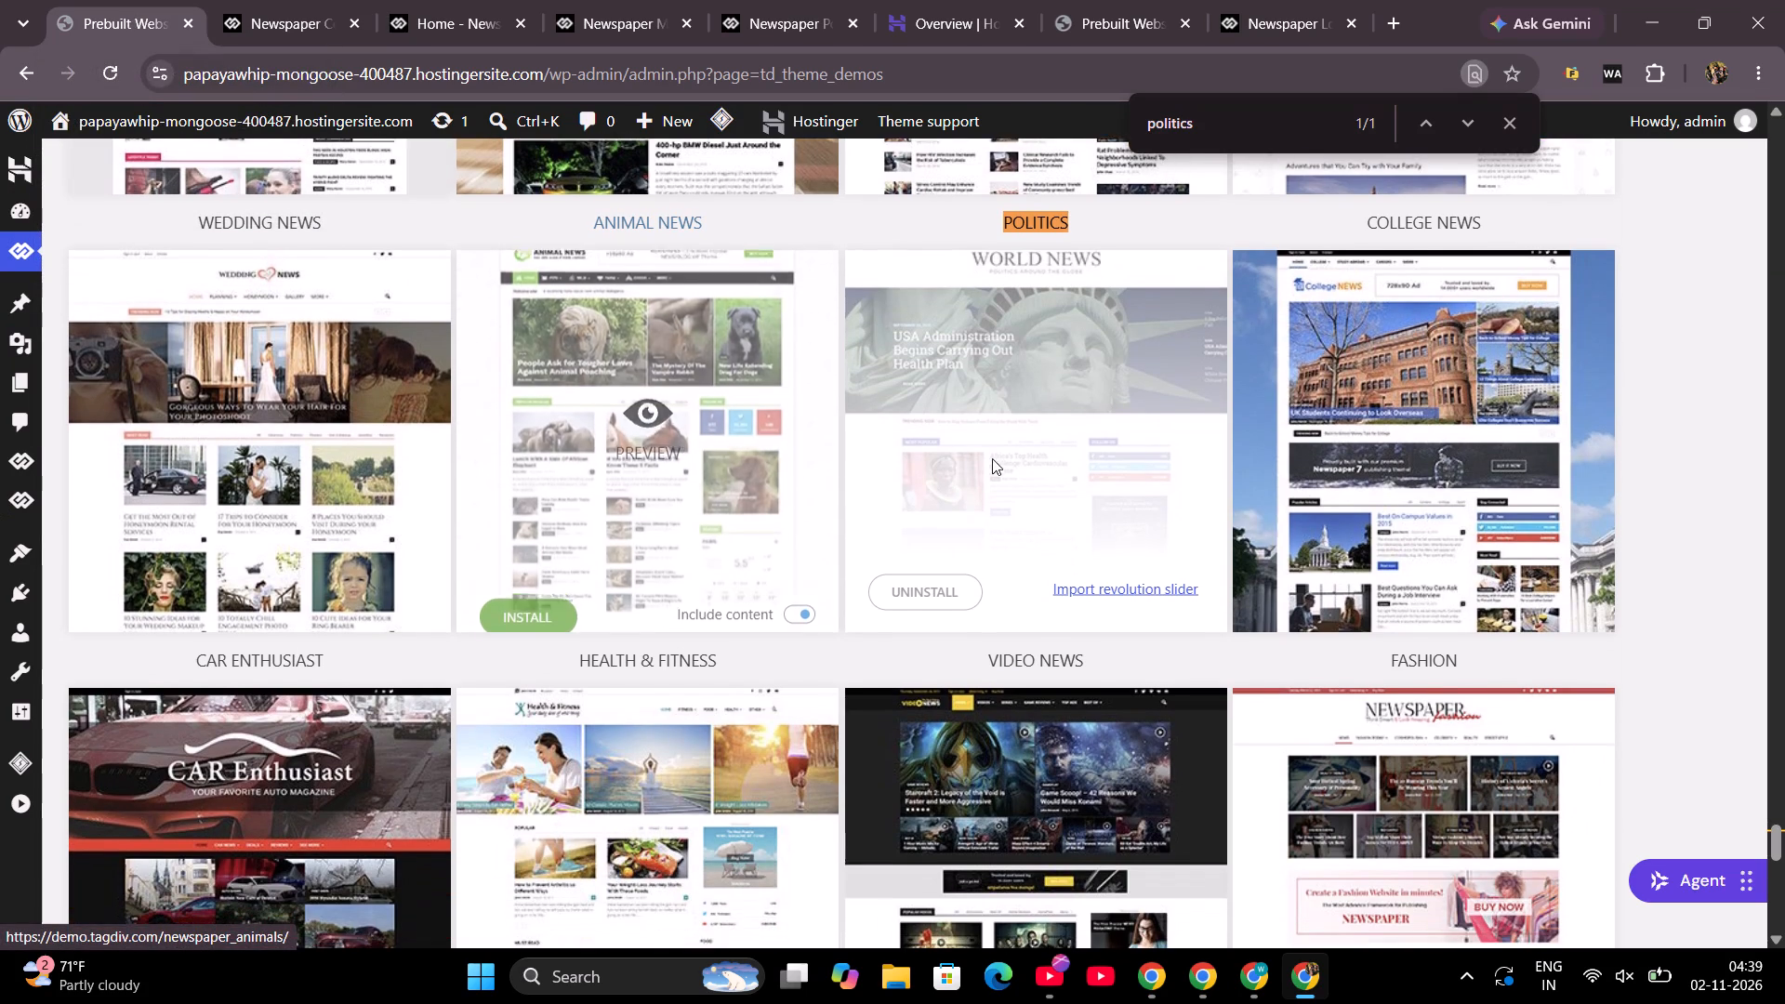
{"action": "left_click", "coordinate": [1128, 590]}
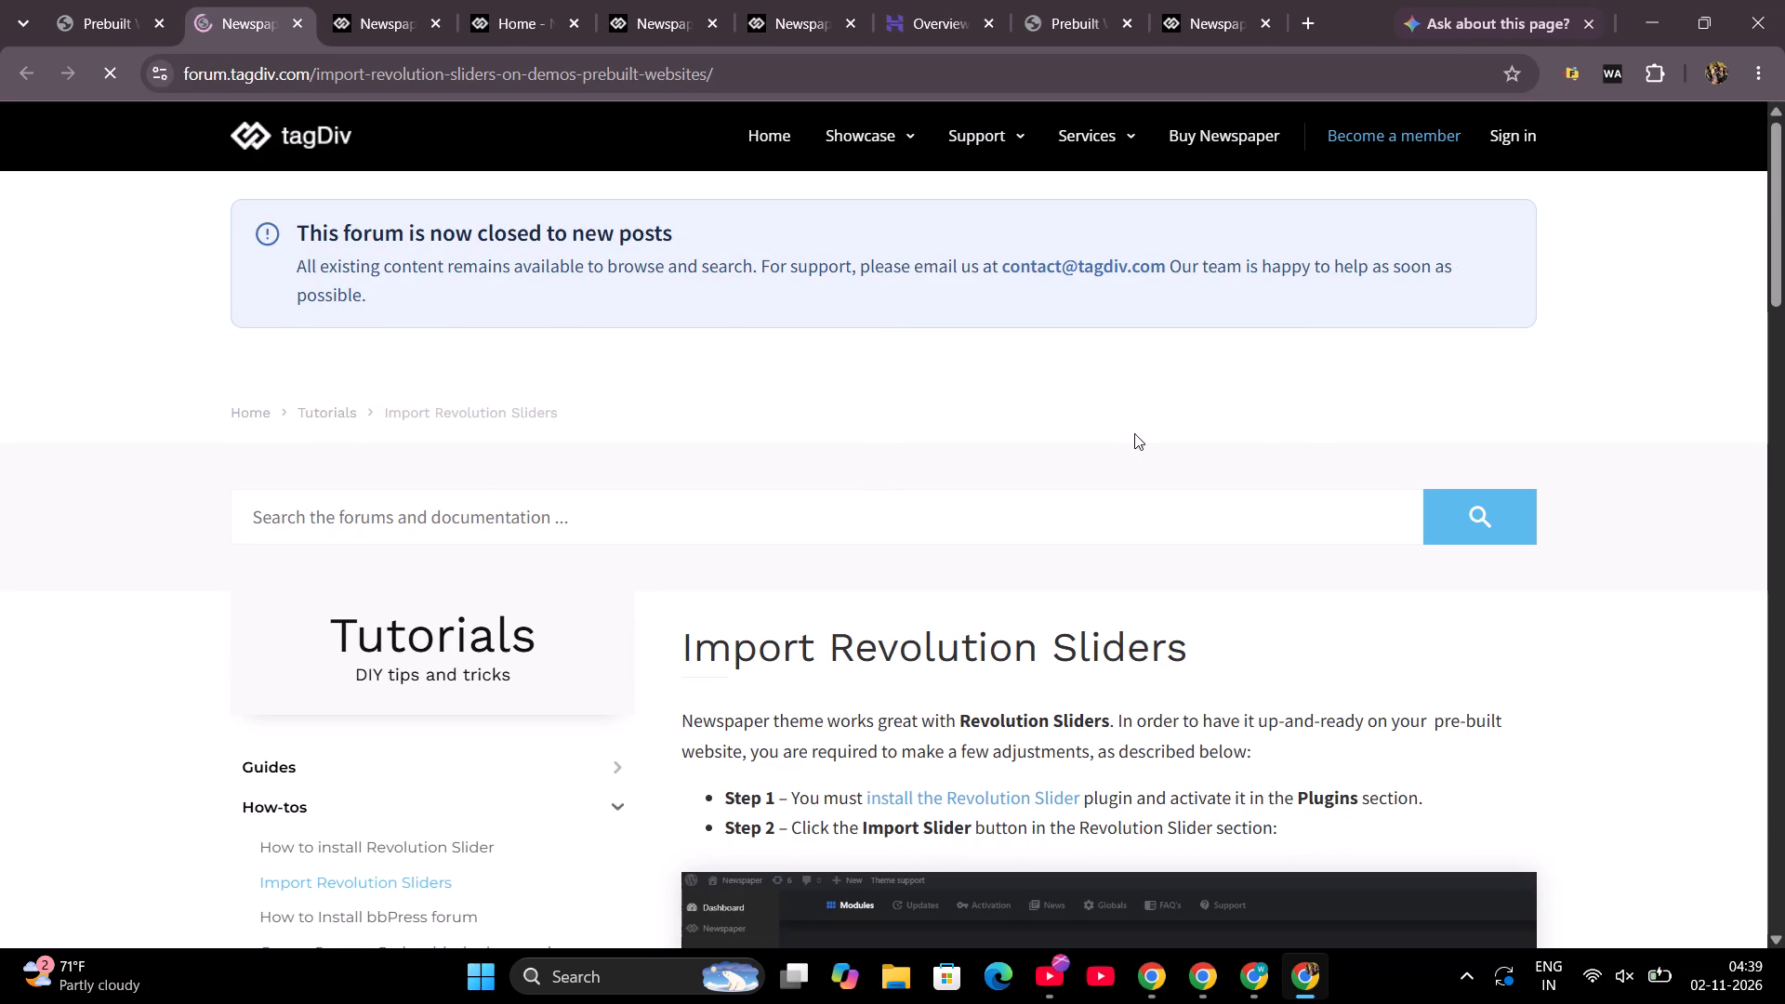
{"action": "scroll", "coordinate": [1581, 468], "scroll_direction": "down", "scroll_amount": 5}
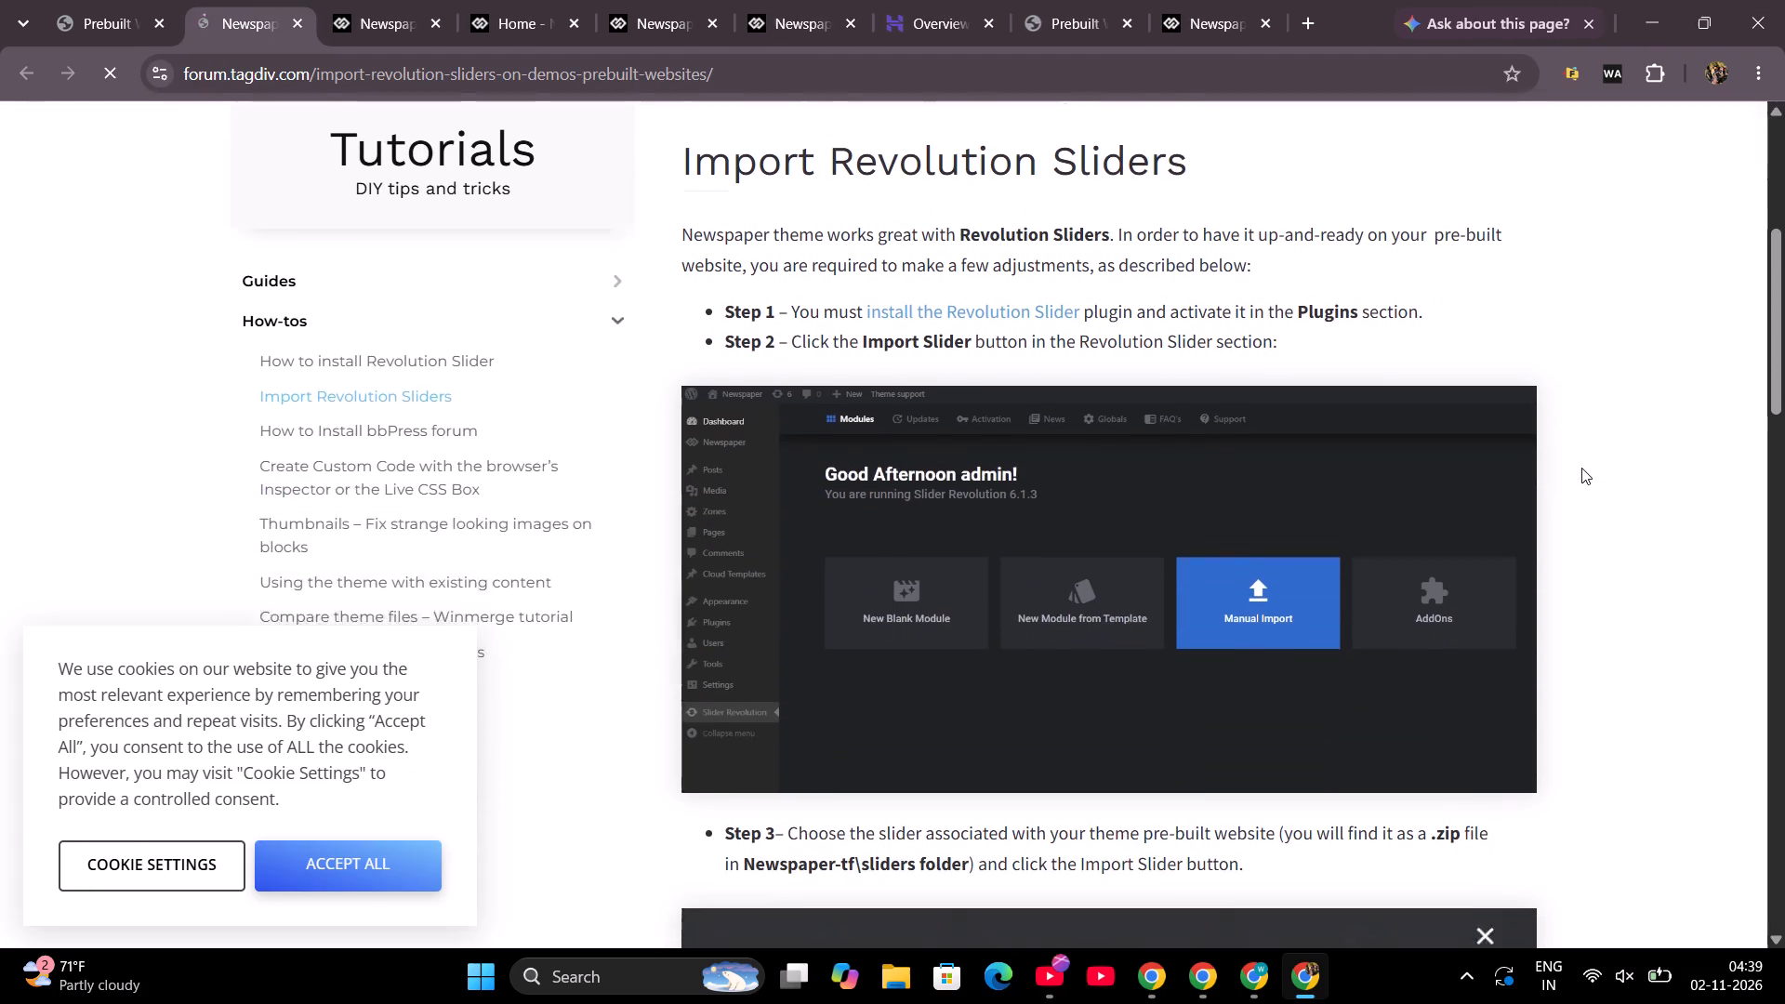
{"action": "scroll", "coordinate": [1581, 468], "scroll_direction": "down", "scroll_amount": 3}
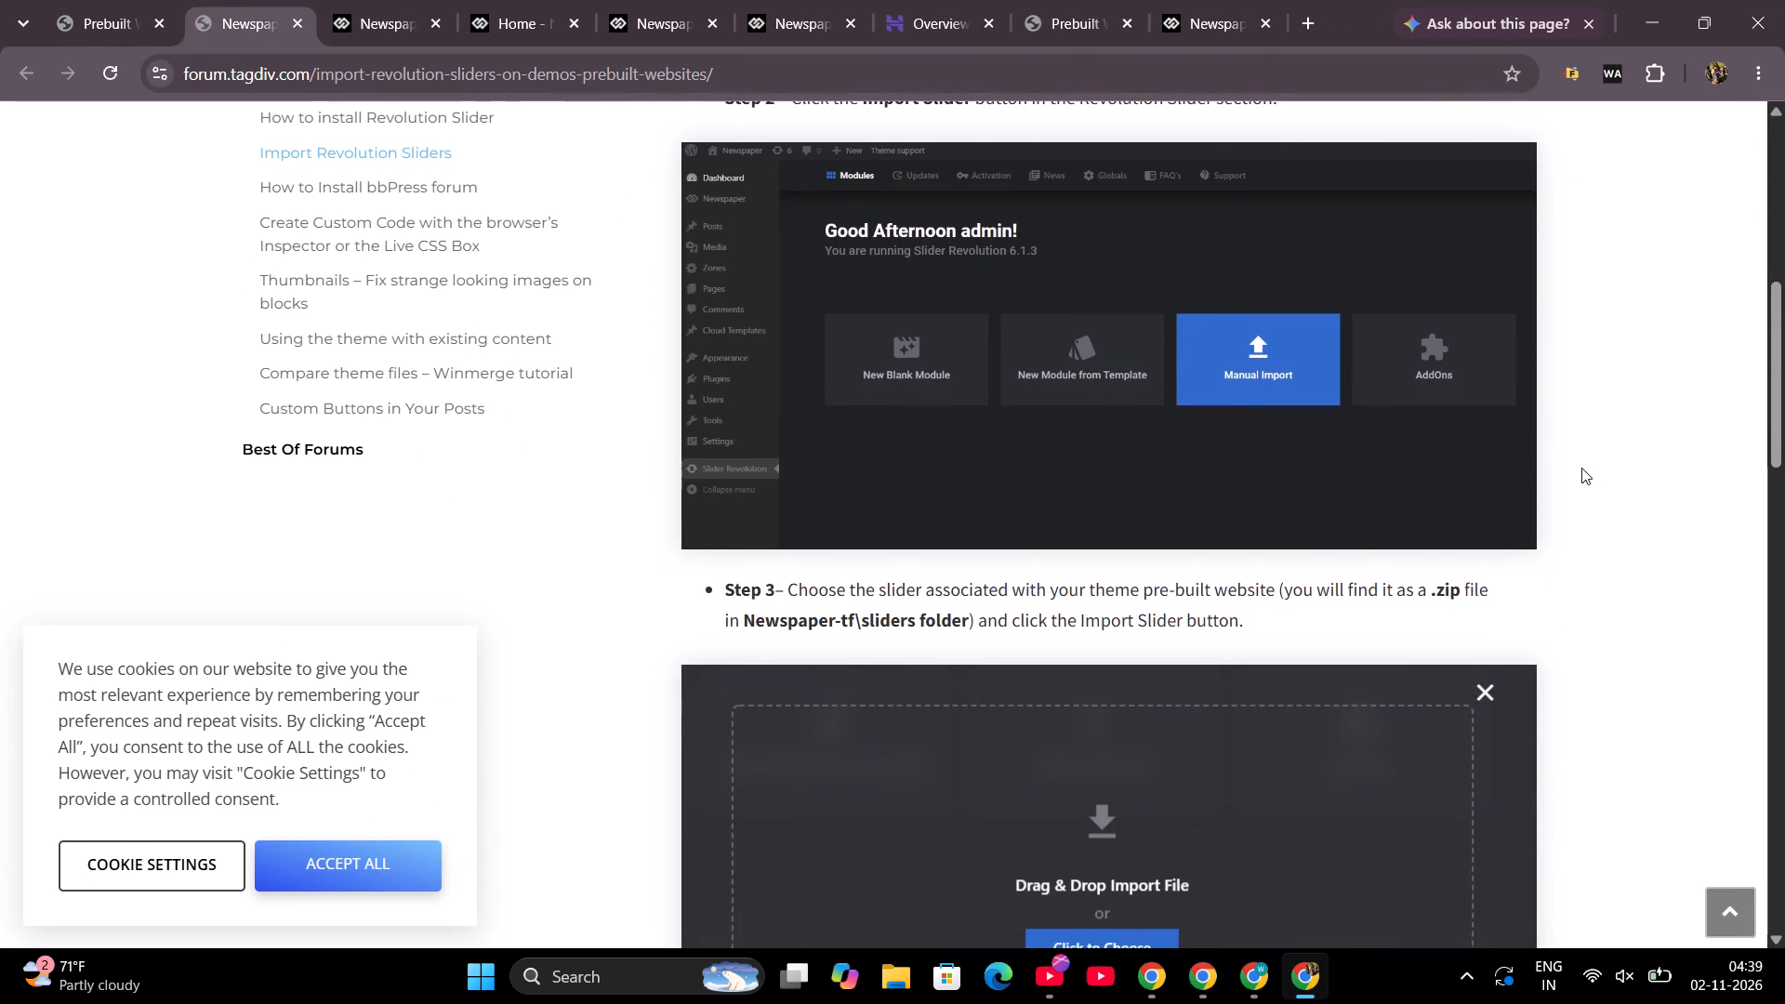
{"action": "scroll", "coordinate": [1581, 468], "scroll_direction": "down", "scroll_amount": 4}
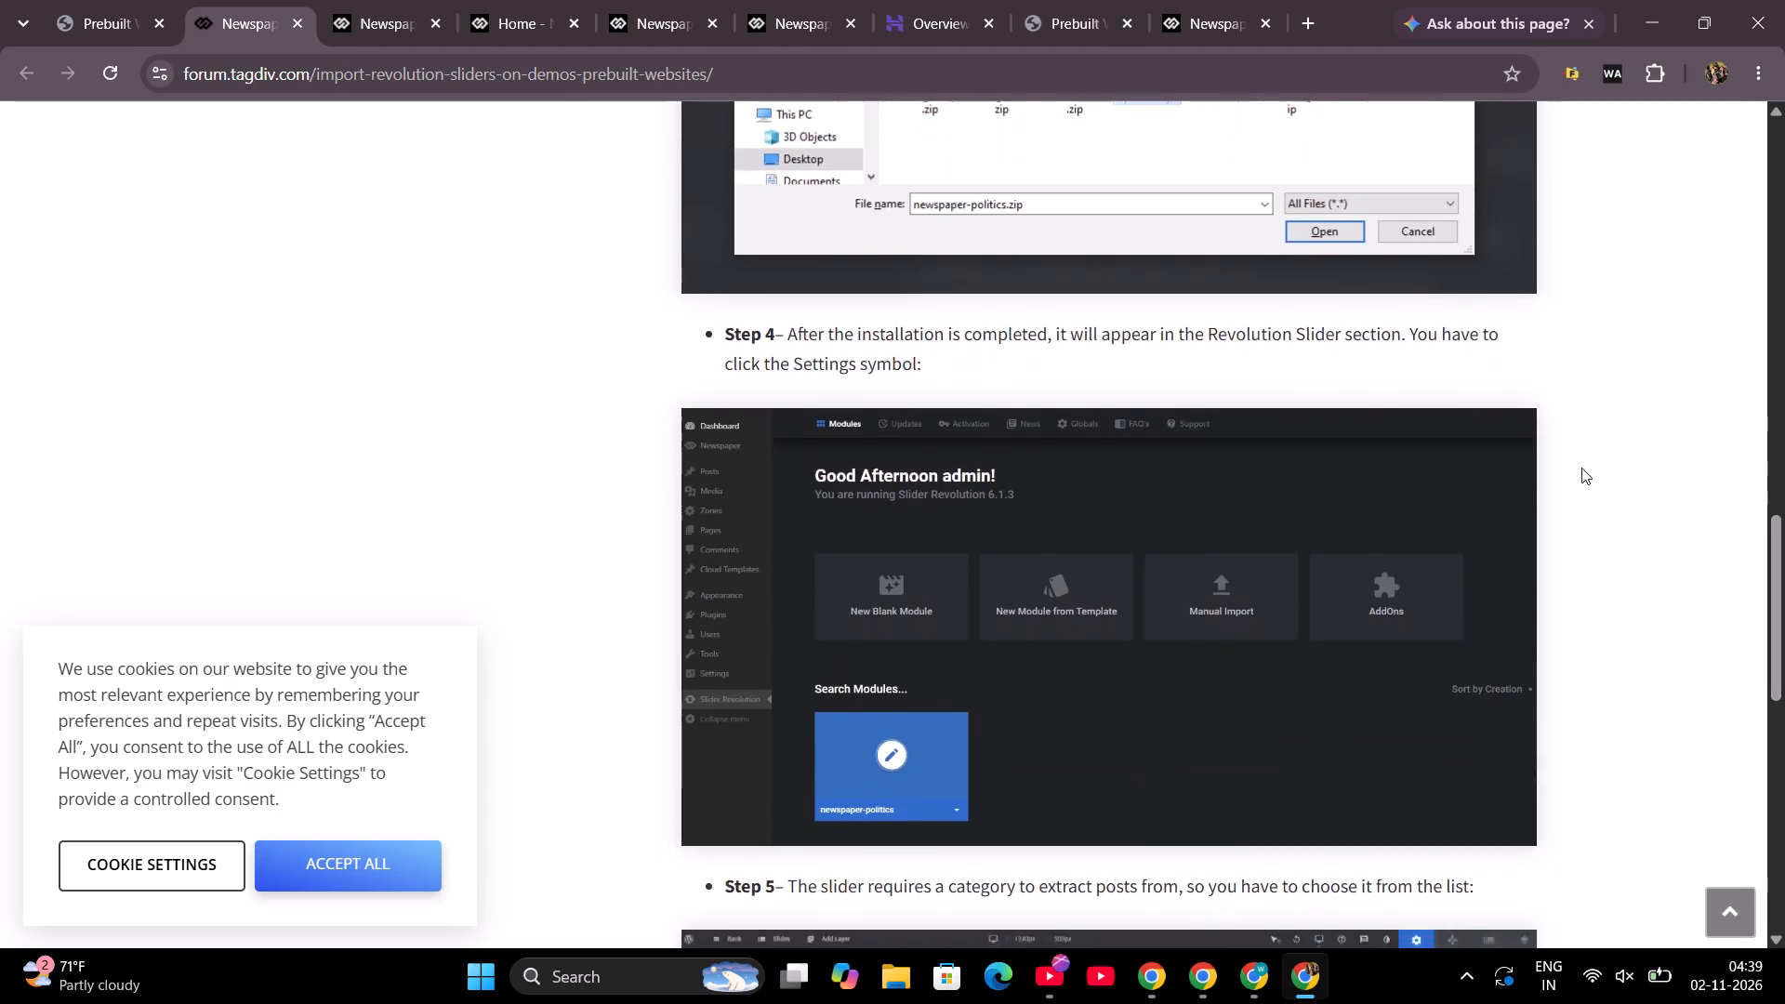
{"action": "scroll", "coordinate": [1581, 468], "scroll_direction": "up", "scroll_amount": 6}
Open the live site localnews.developerbilaspur.in from its Hostinger dashboard to check the installed design.
{"action": "left_click", "coordinate": [92, 4]}
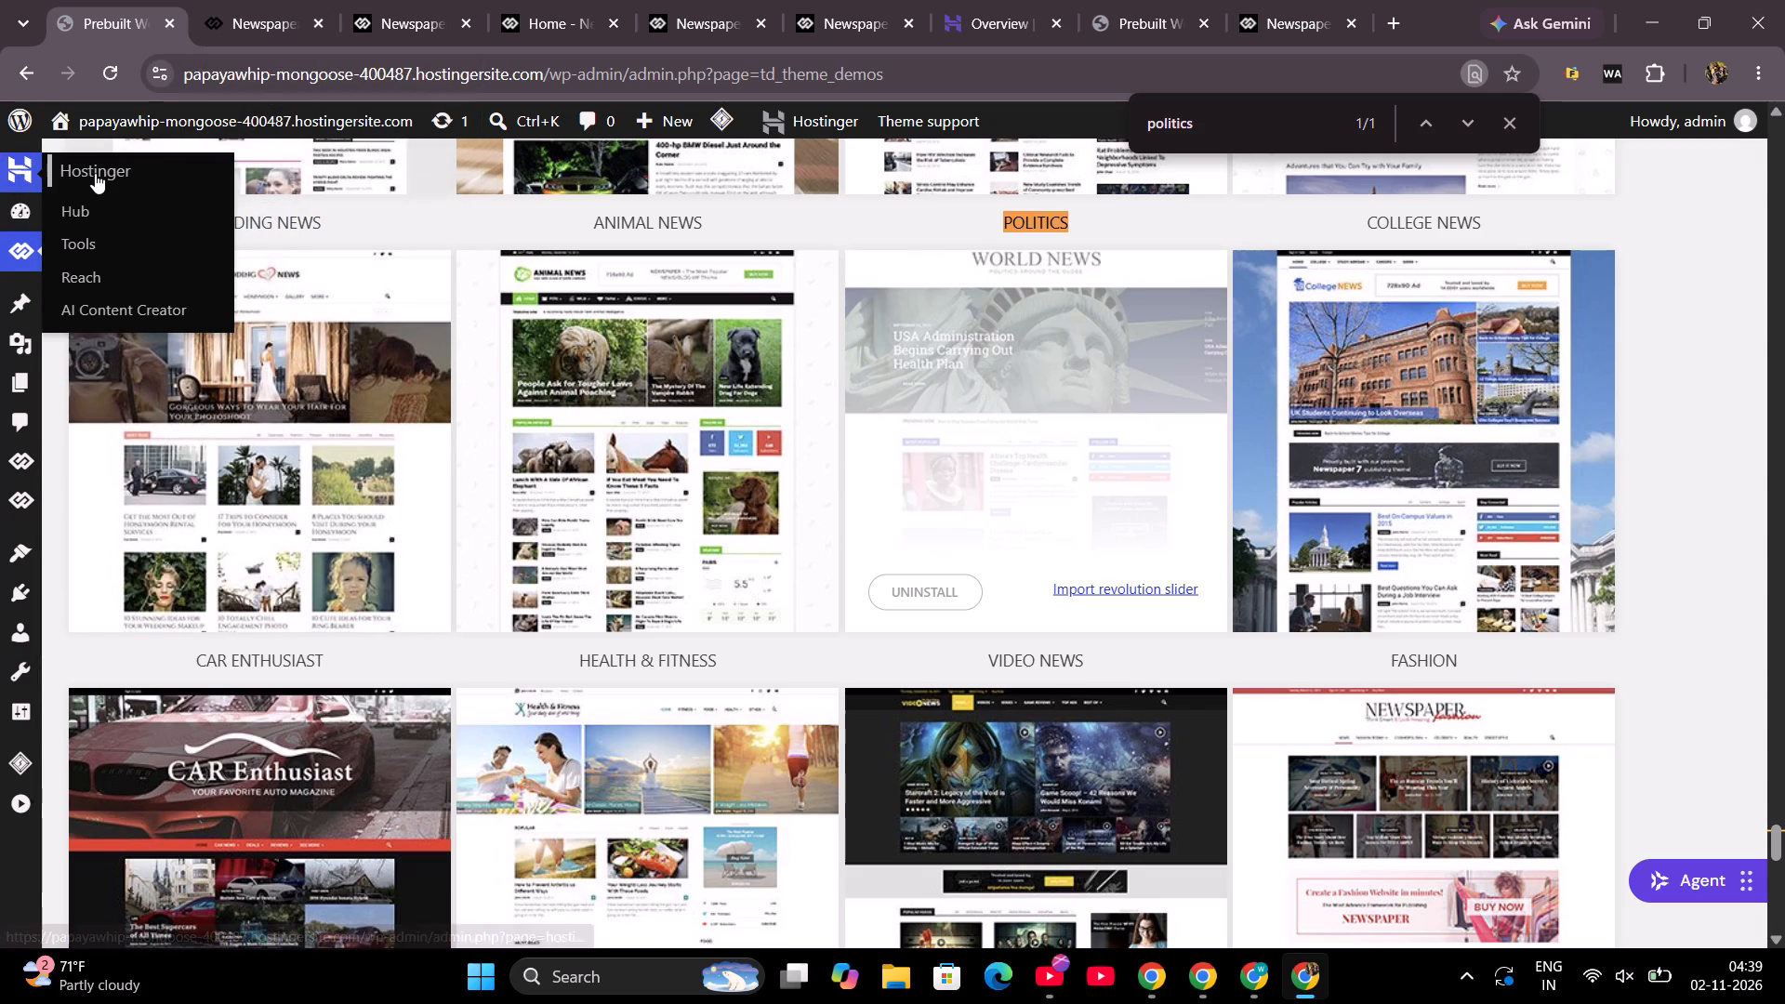
{"action": "left_click", "coordinate": [95, 173]}
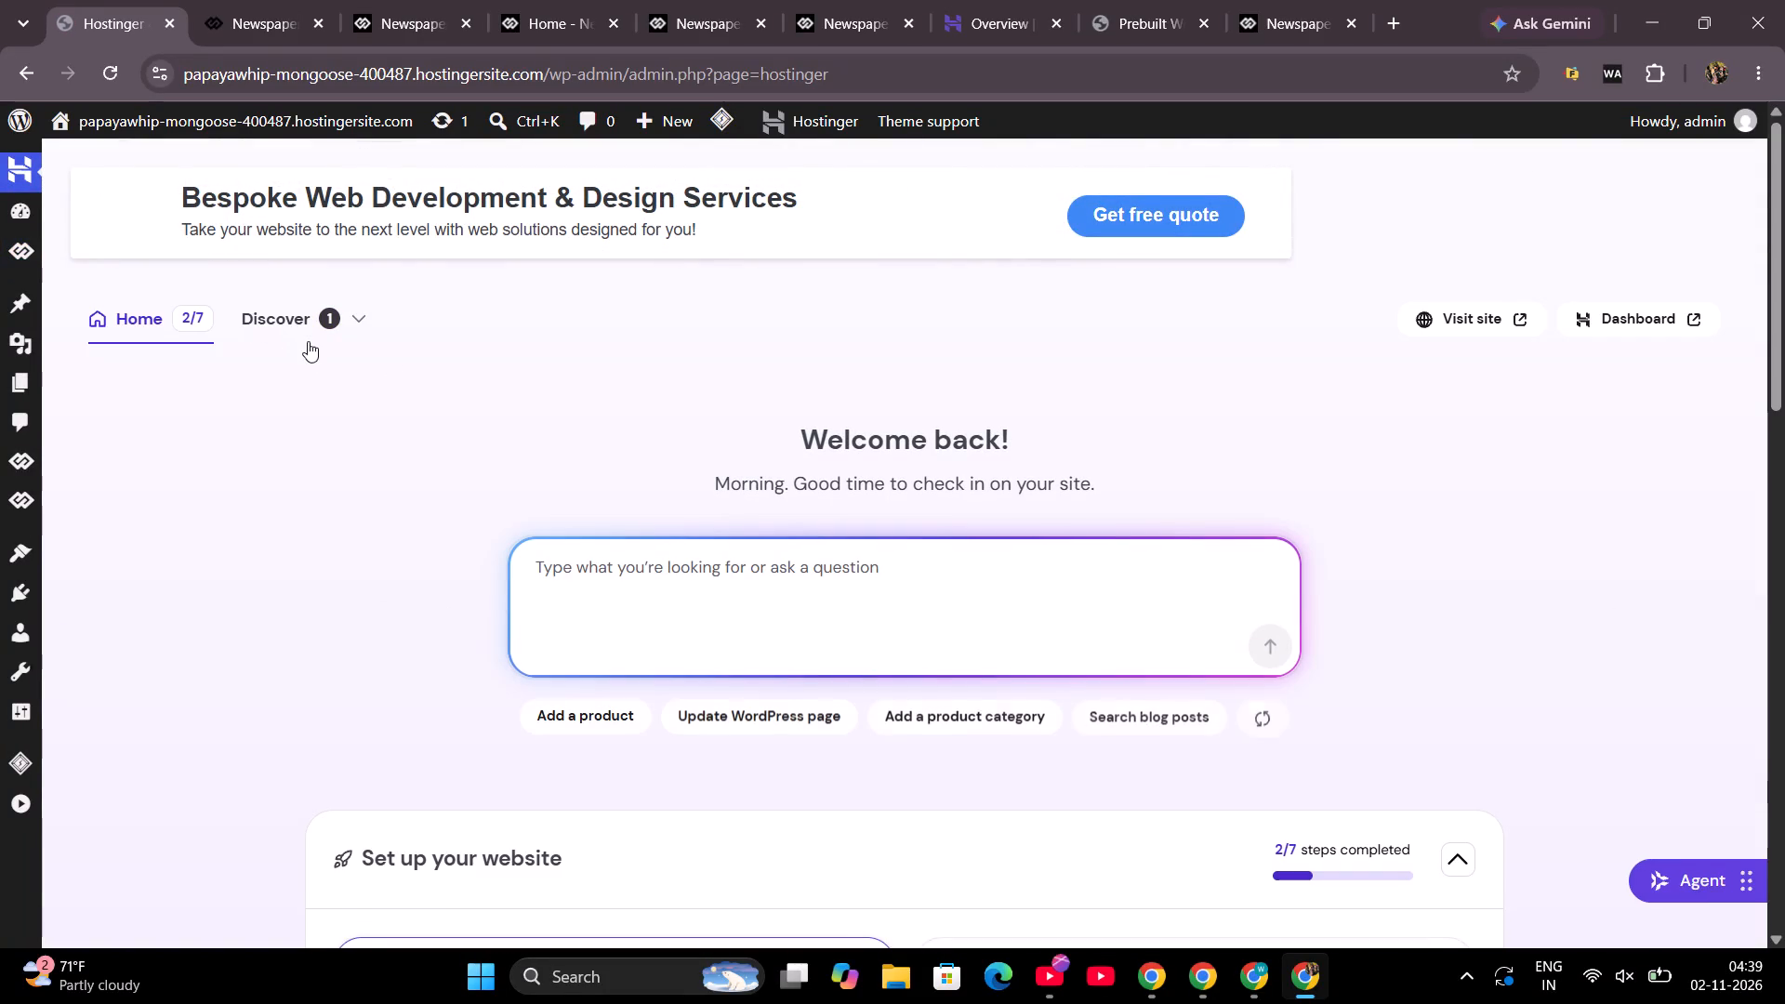
{"action": "left_click", "coordinate": [1026, 0]}
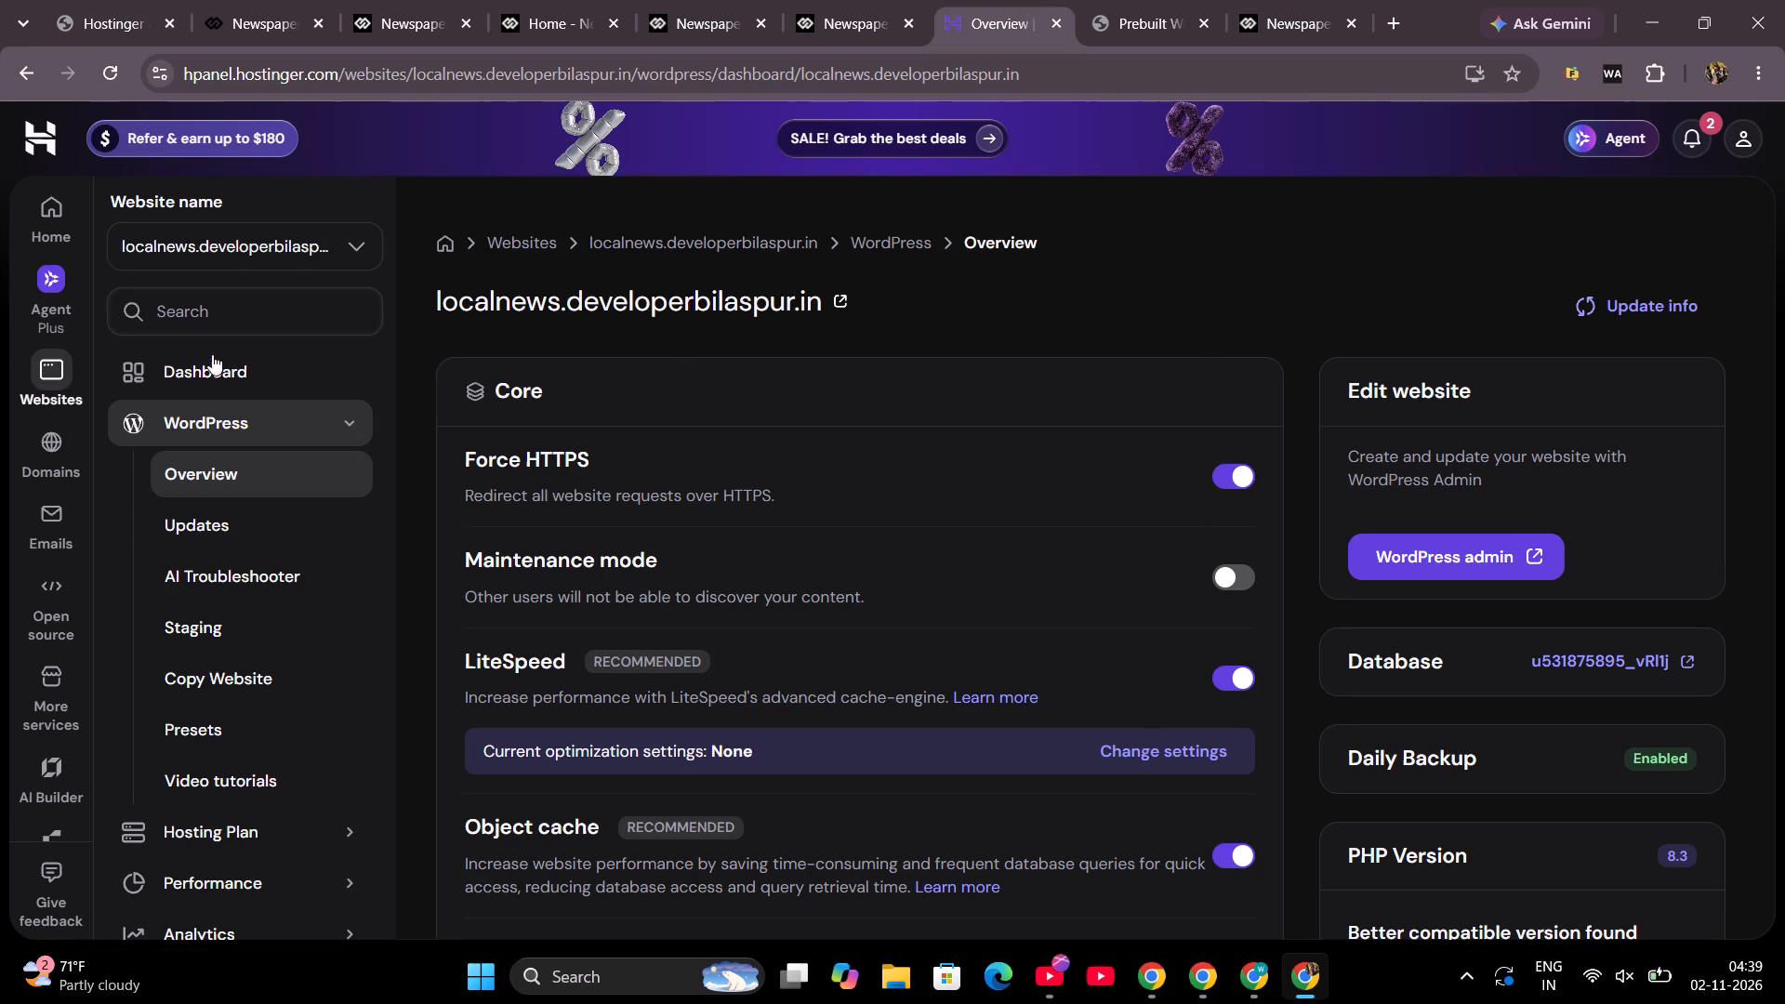
{"action": "left_click", "coordinate": [193, 375]}
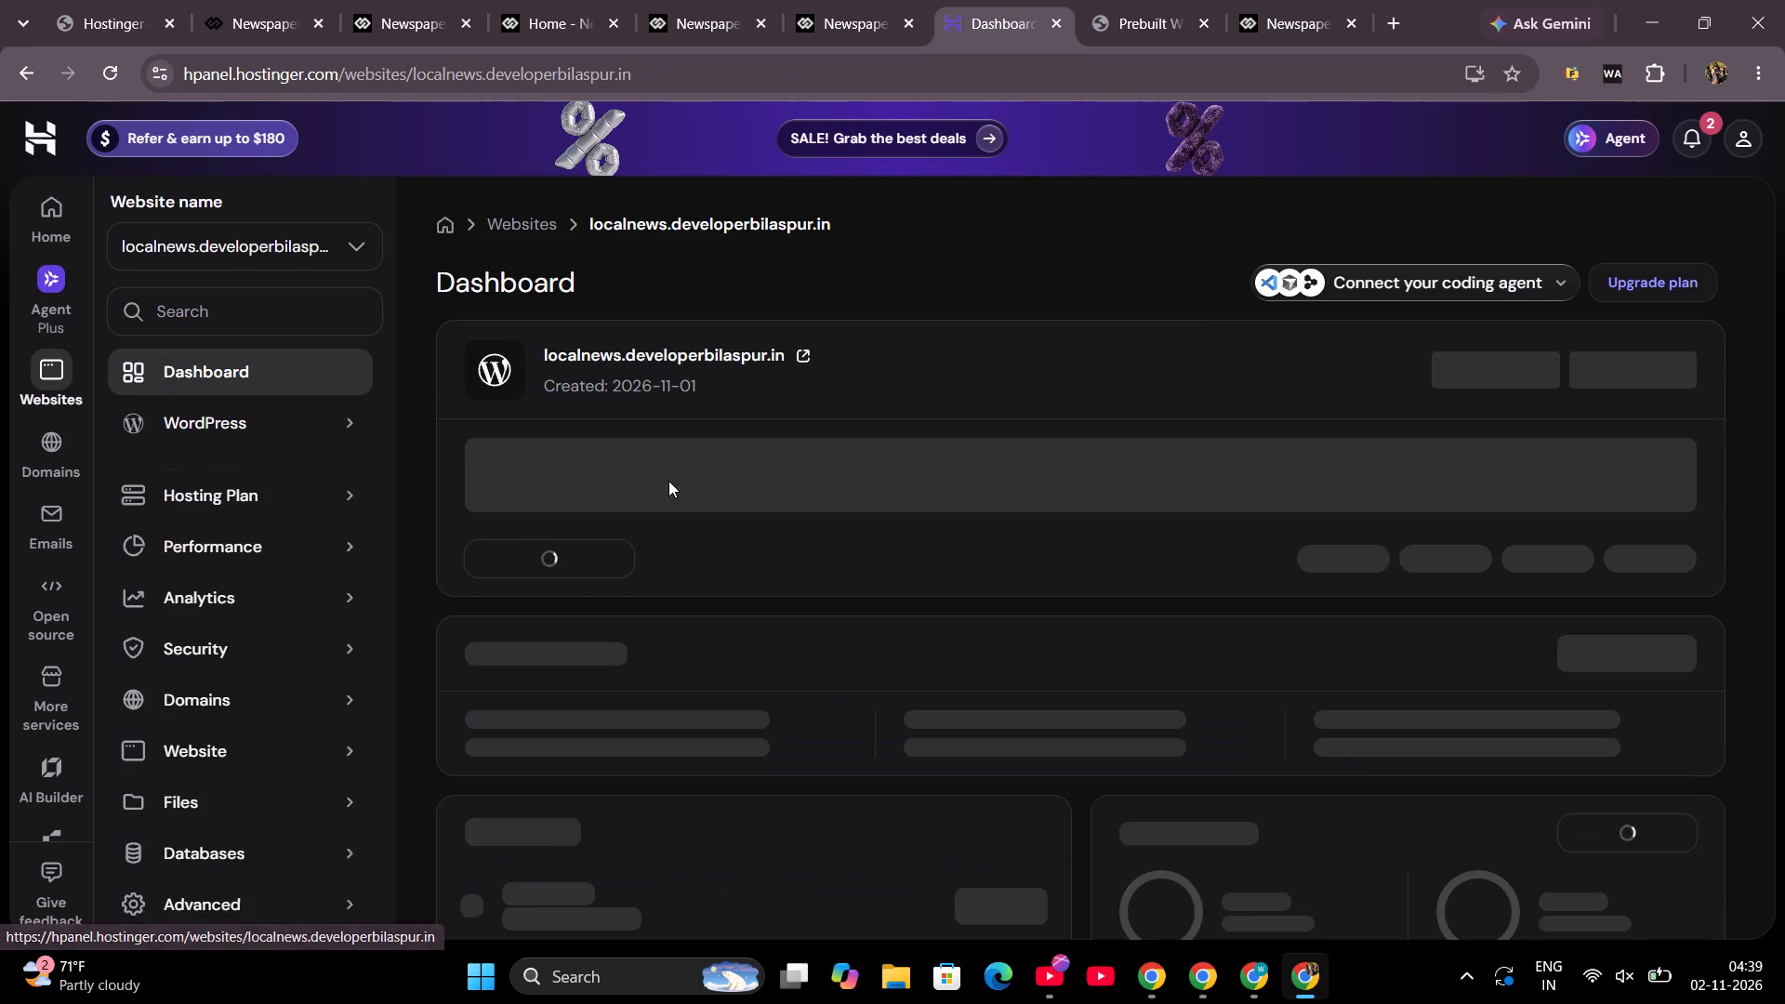
{"action": "left_click", "coordinate": [800, 356]}
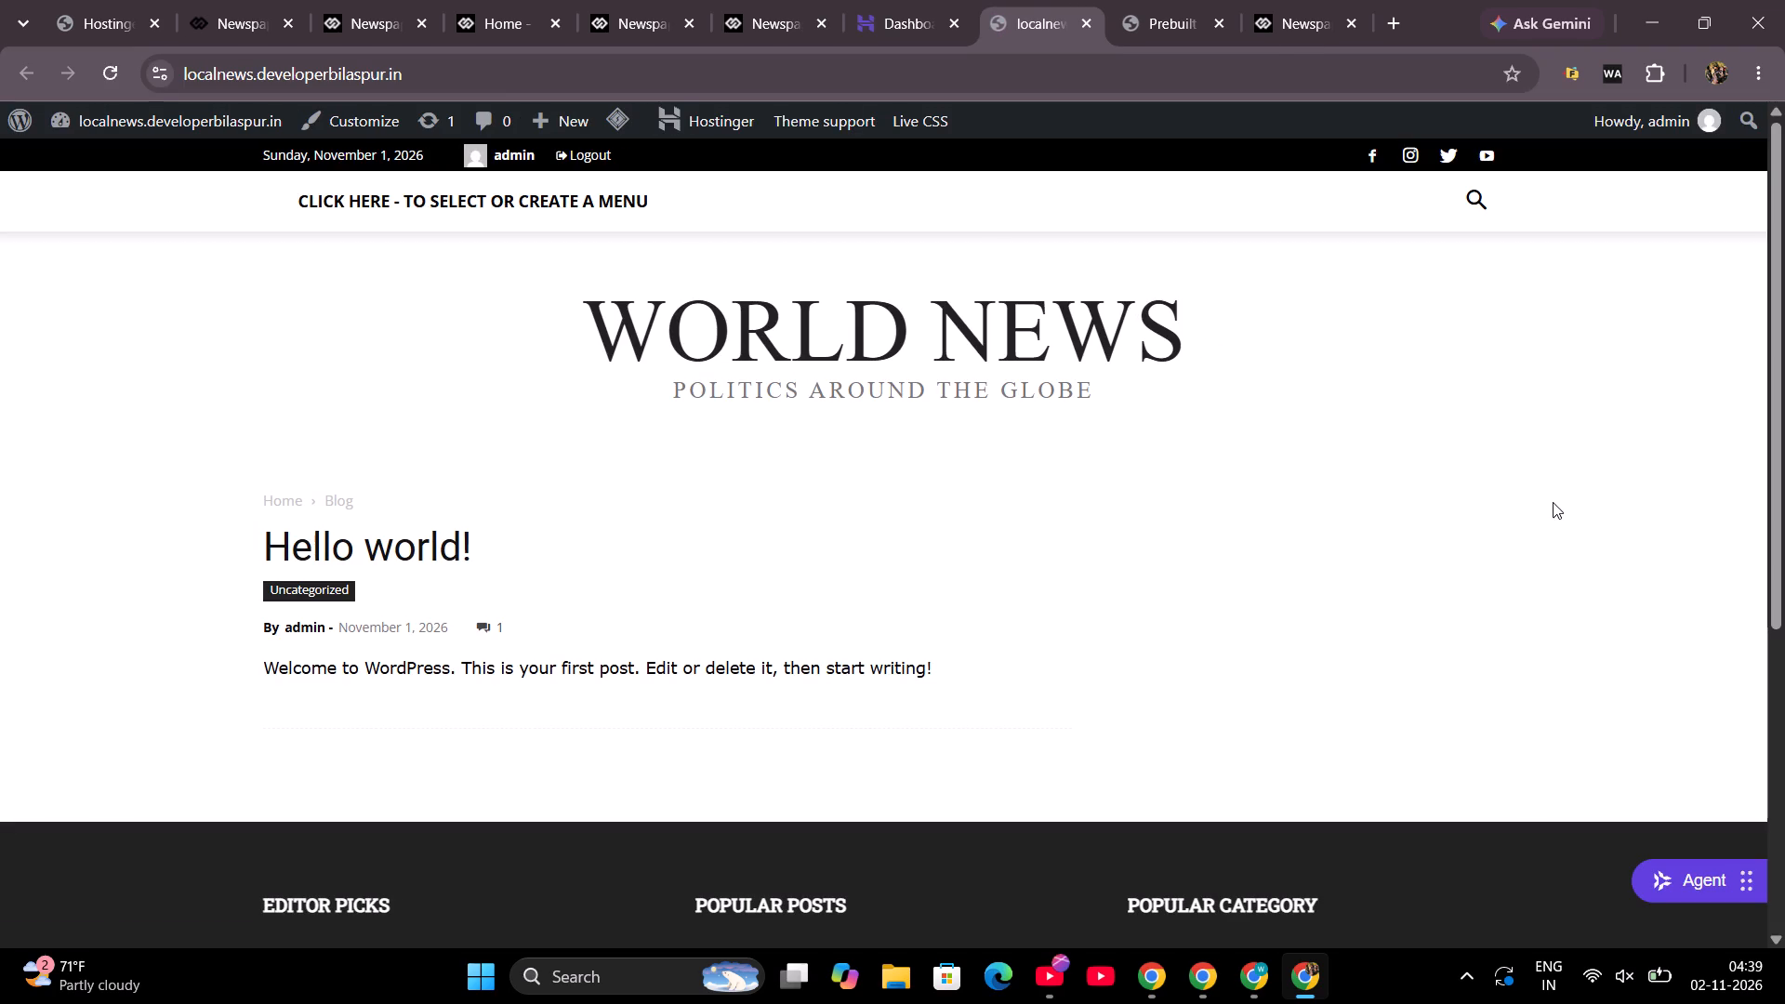
Compare the live site with the Politics demo preview, and revisit the Hostinger dashboard and the slider tutorial.
{"action": "left_click", "coordinate": [902, 22]}
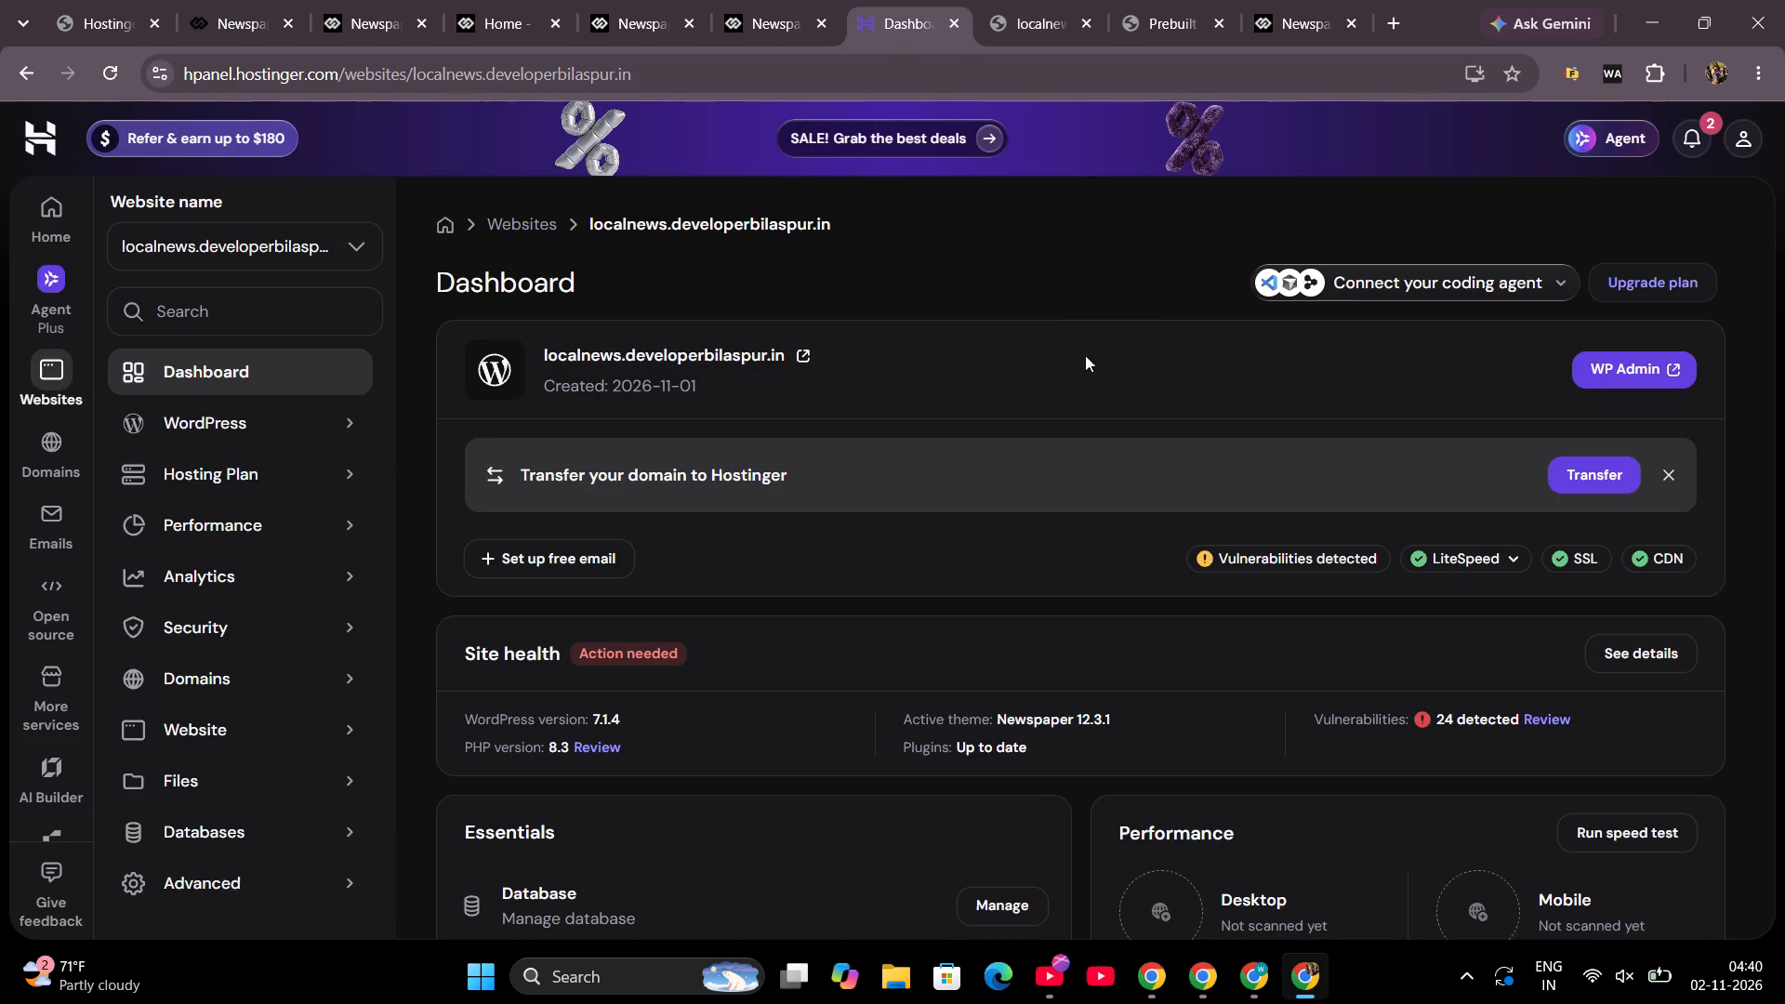
{"action": "left_click", "coordinate": [1010, 1]}
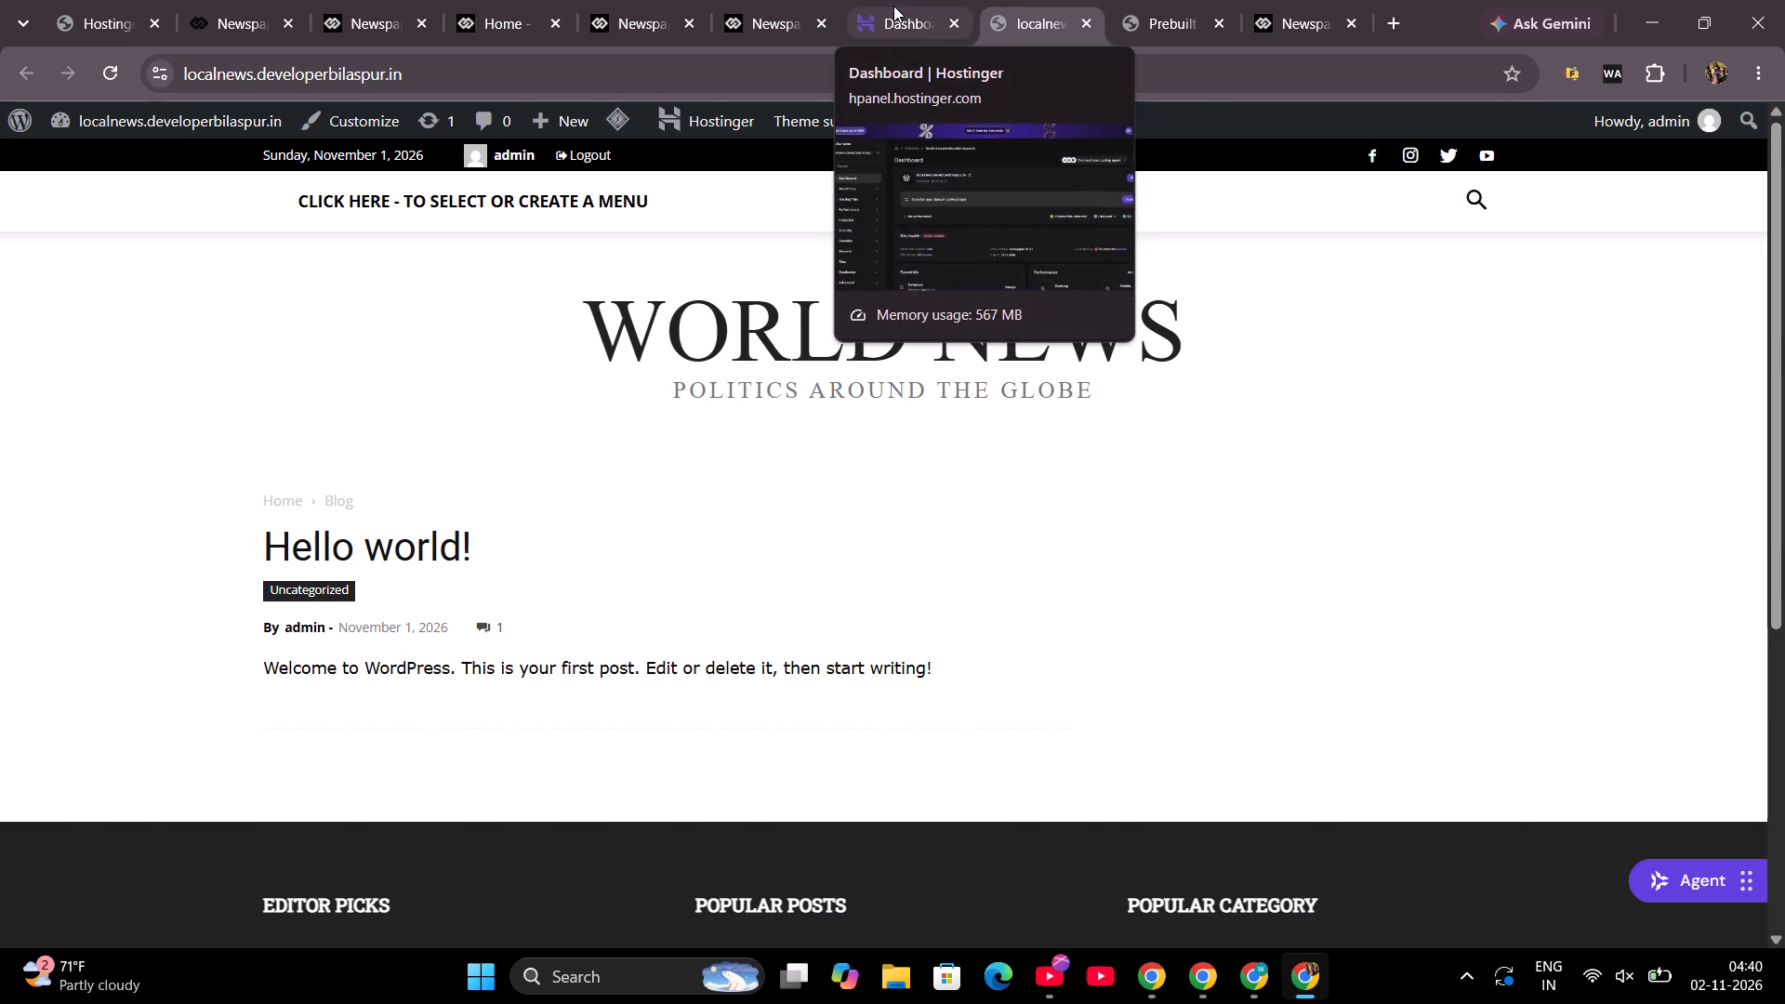
{"action": "left_click", "coordinate": [893, 6]}
{"action": "left_click", "coordinate": [776, 5]}
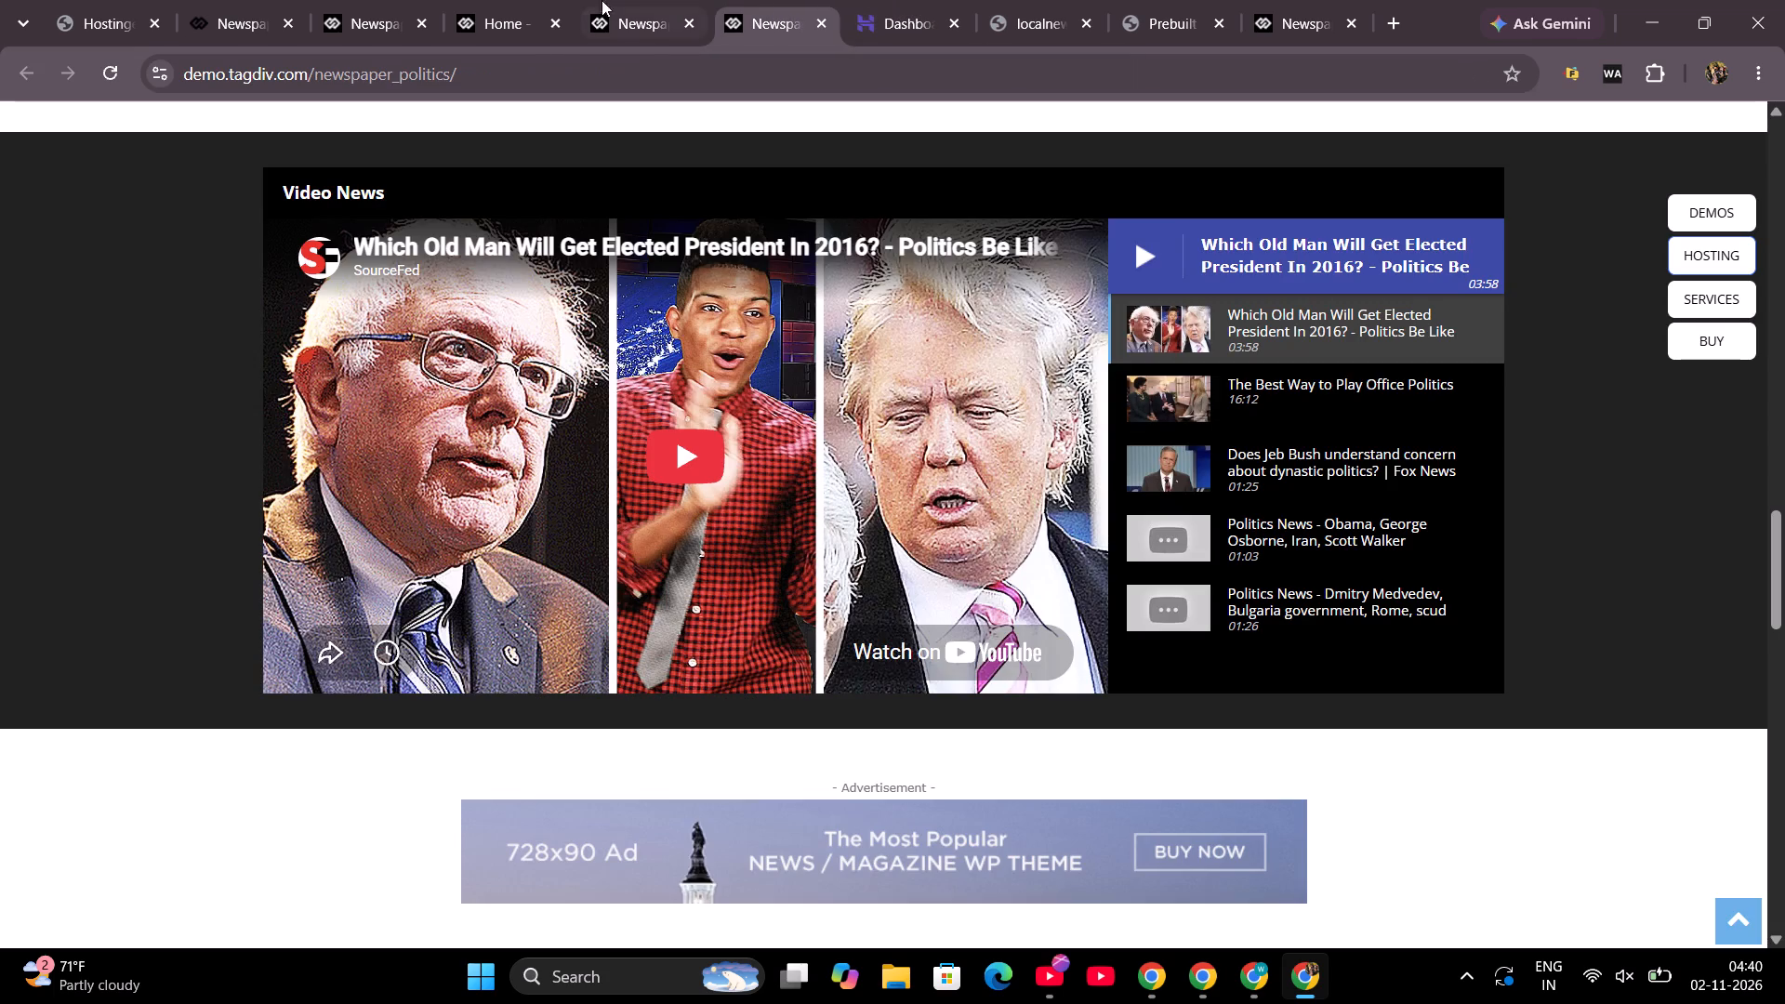
{"action": "left_click", "coordinate": [202, 18]}
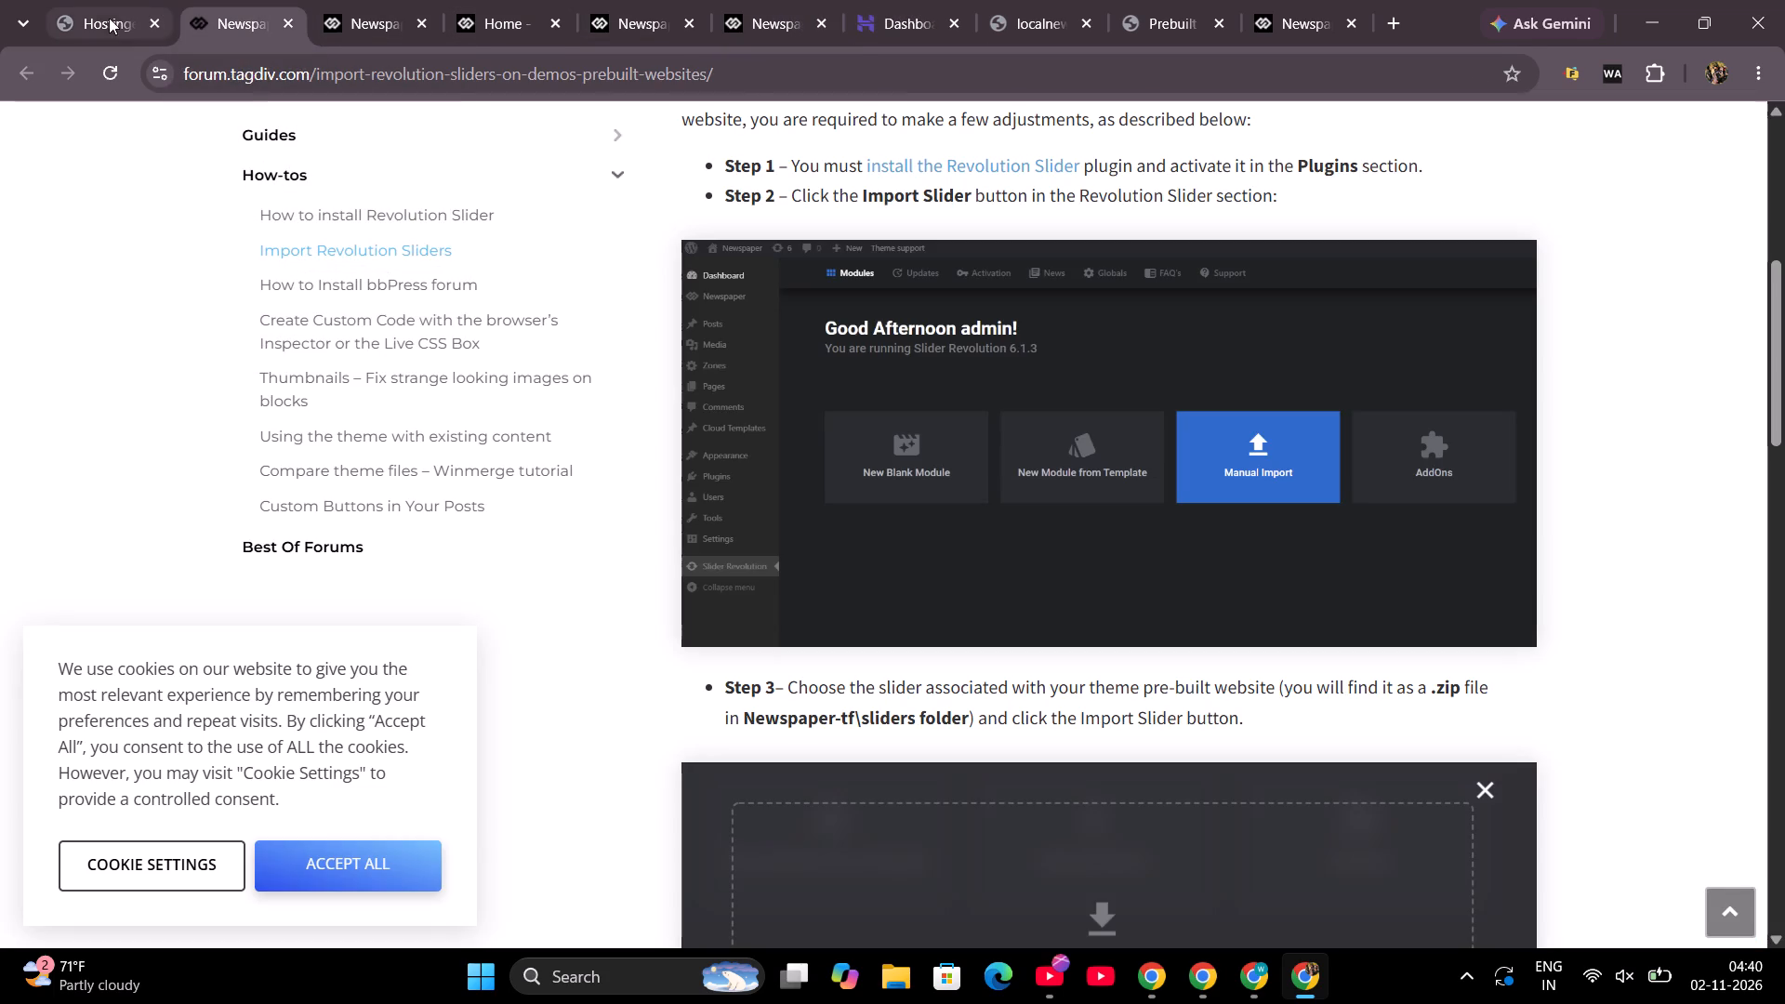
Reopen the Newspaper theme's Prebuilt Websites page in WordPress admin, dismiss the Agent chat, and list All demos.
{"action": "left_click", "coordinate": [101, 17]}
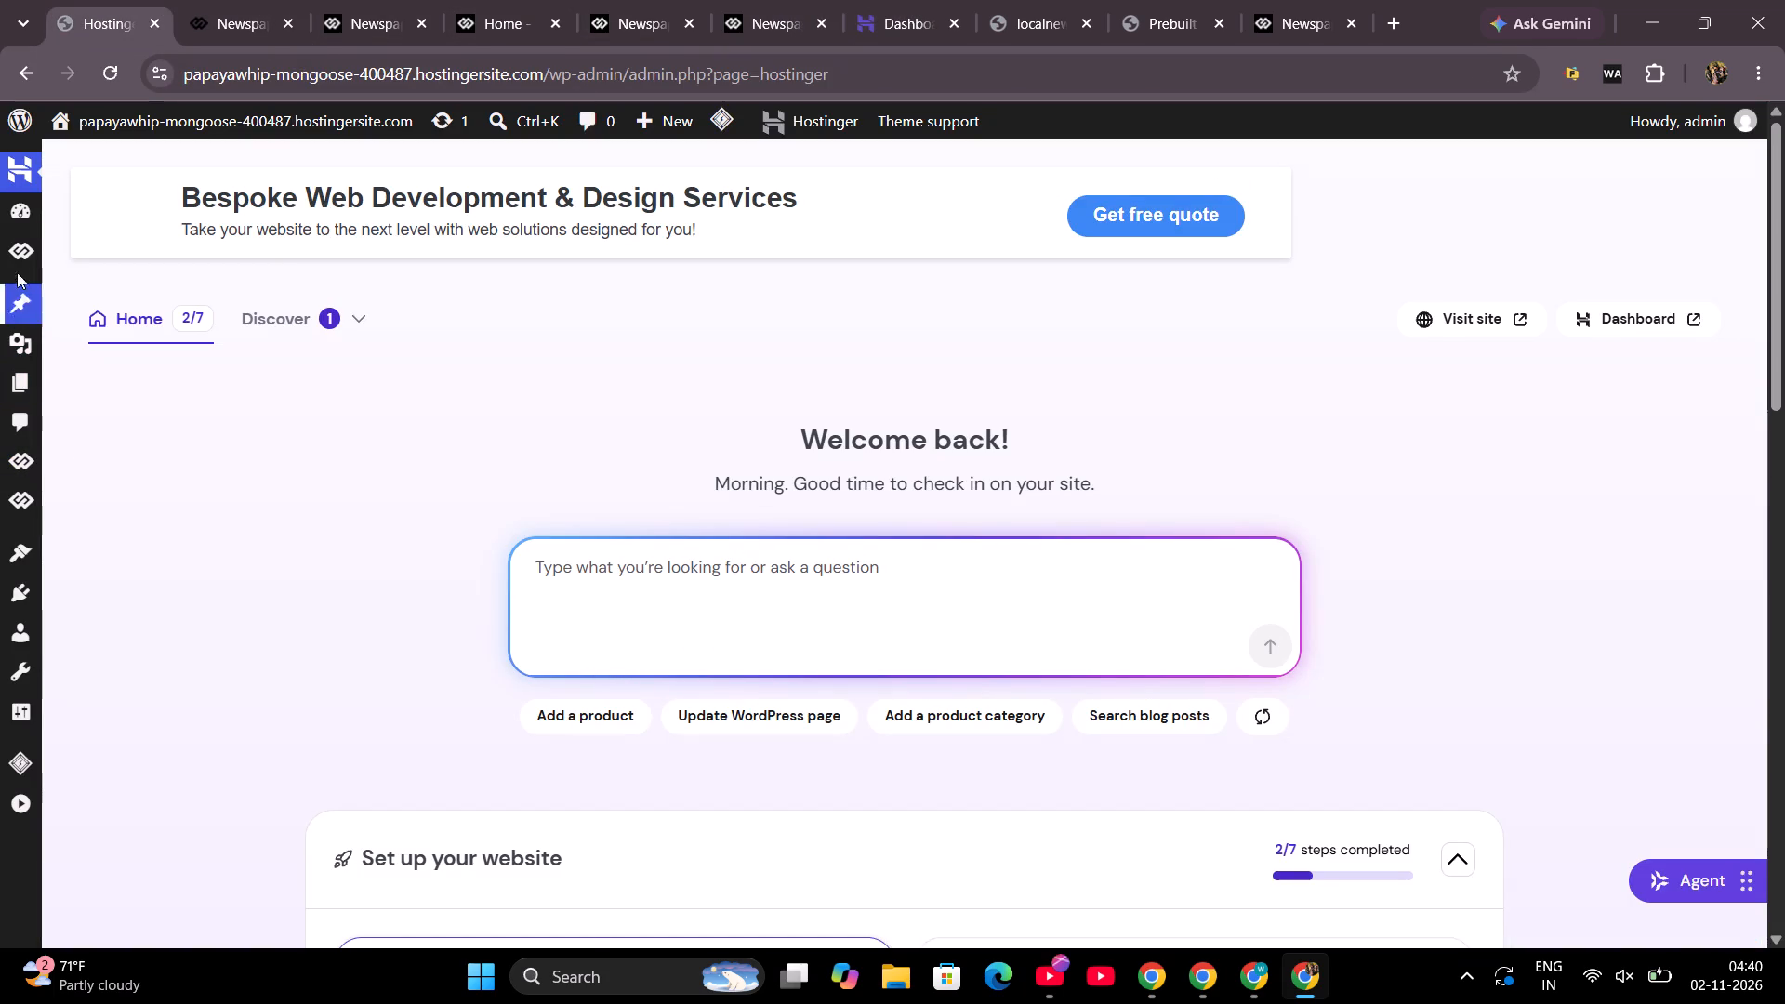
{"action": "left_click", "coordinate": [13, 245]}
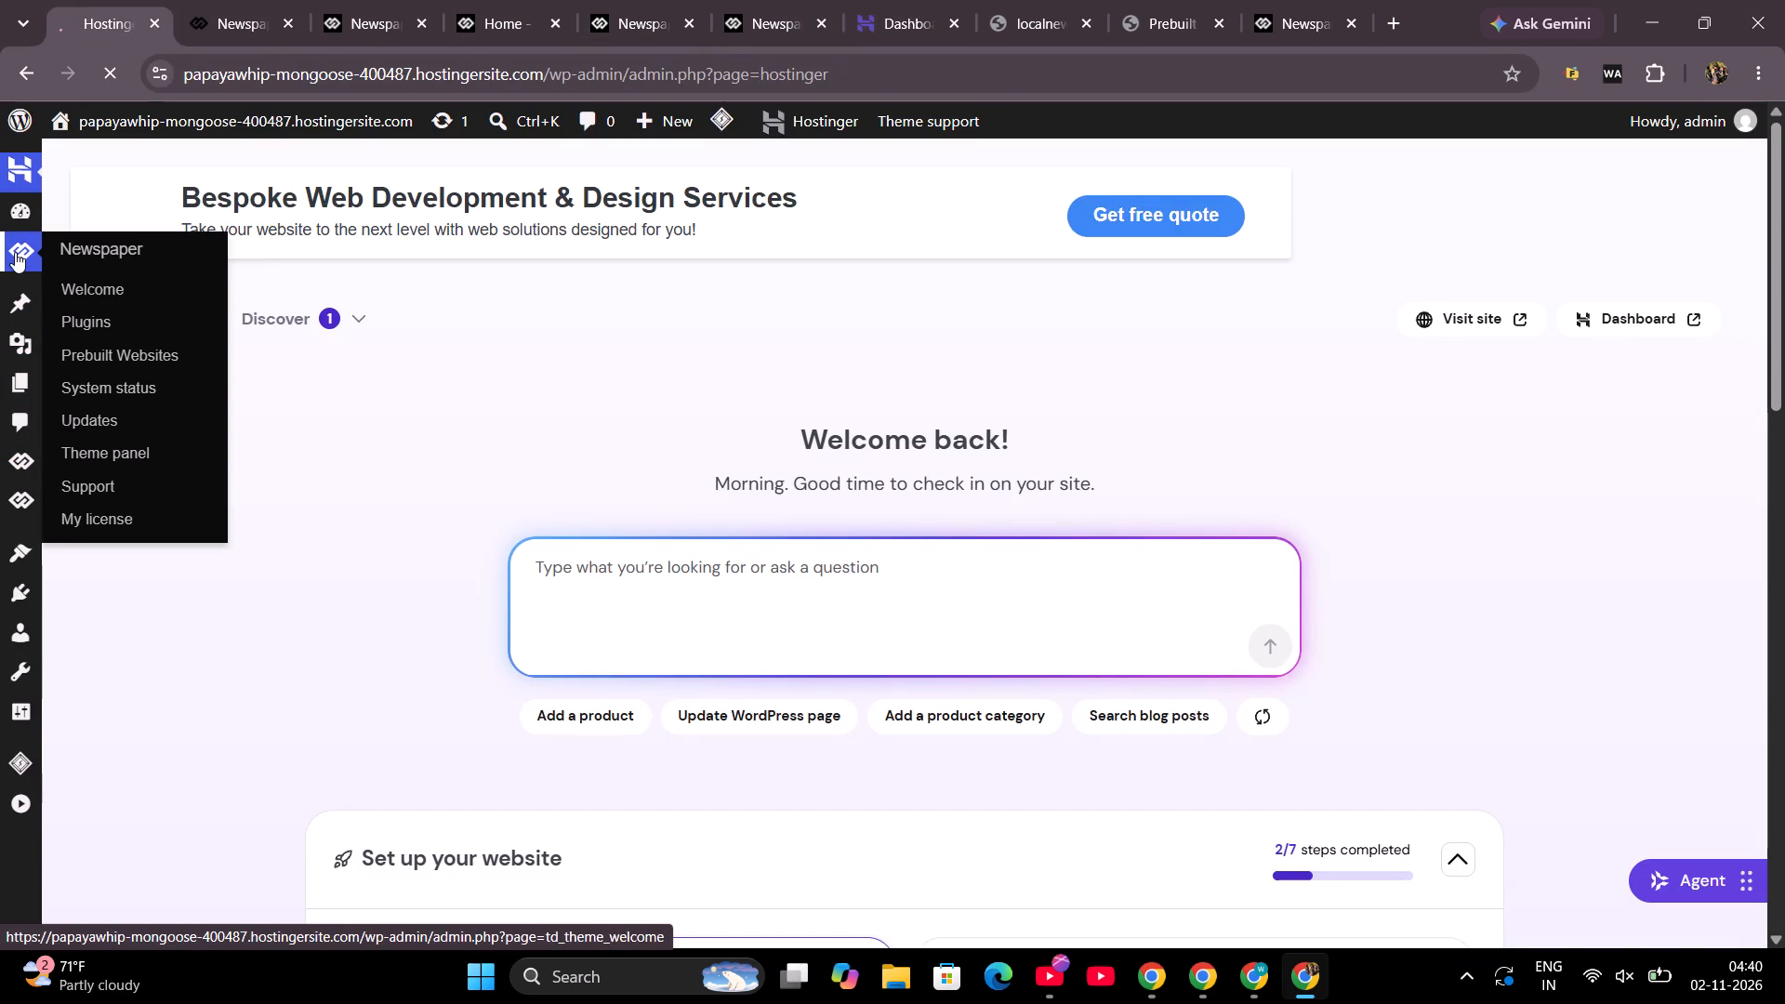
{"action": "left_click", "coordinate": [393, 286]}
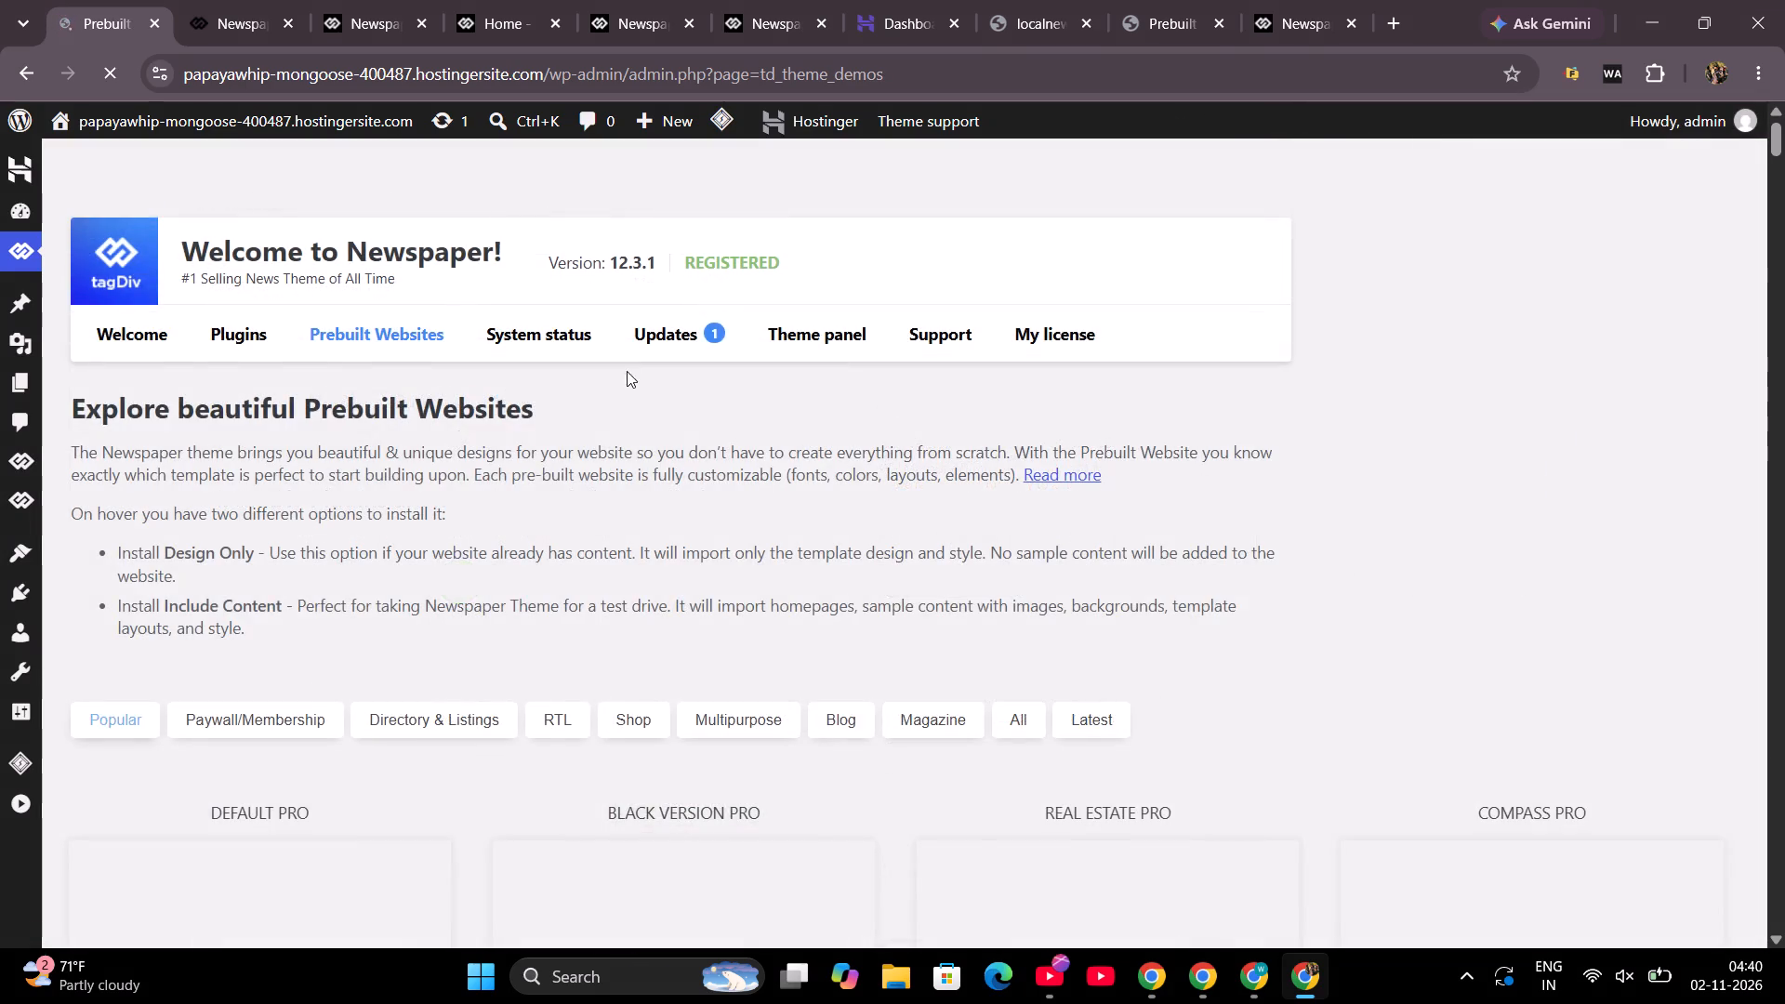
{"action": "scroll", "coordinate": [984, 594], "scroll_direction": "down", "scroll_amount": 4}
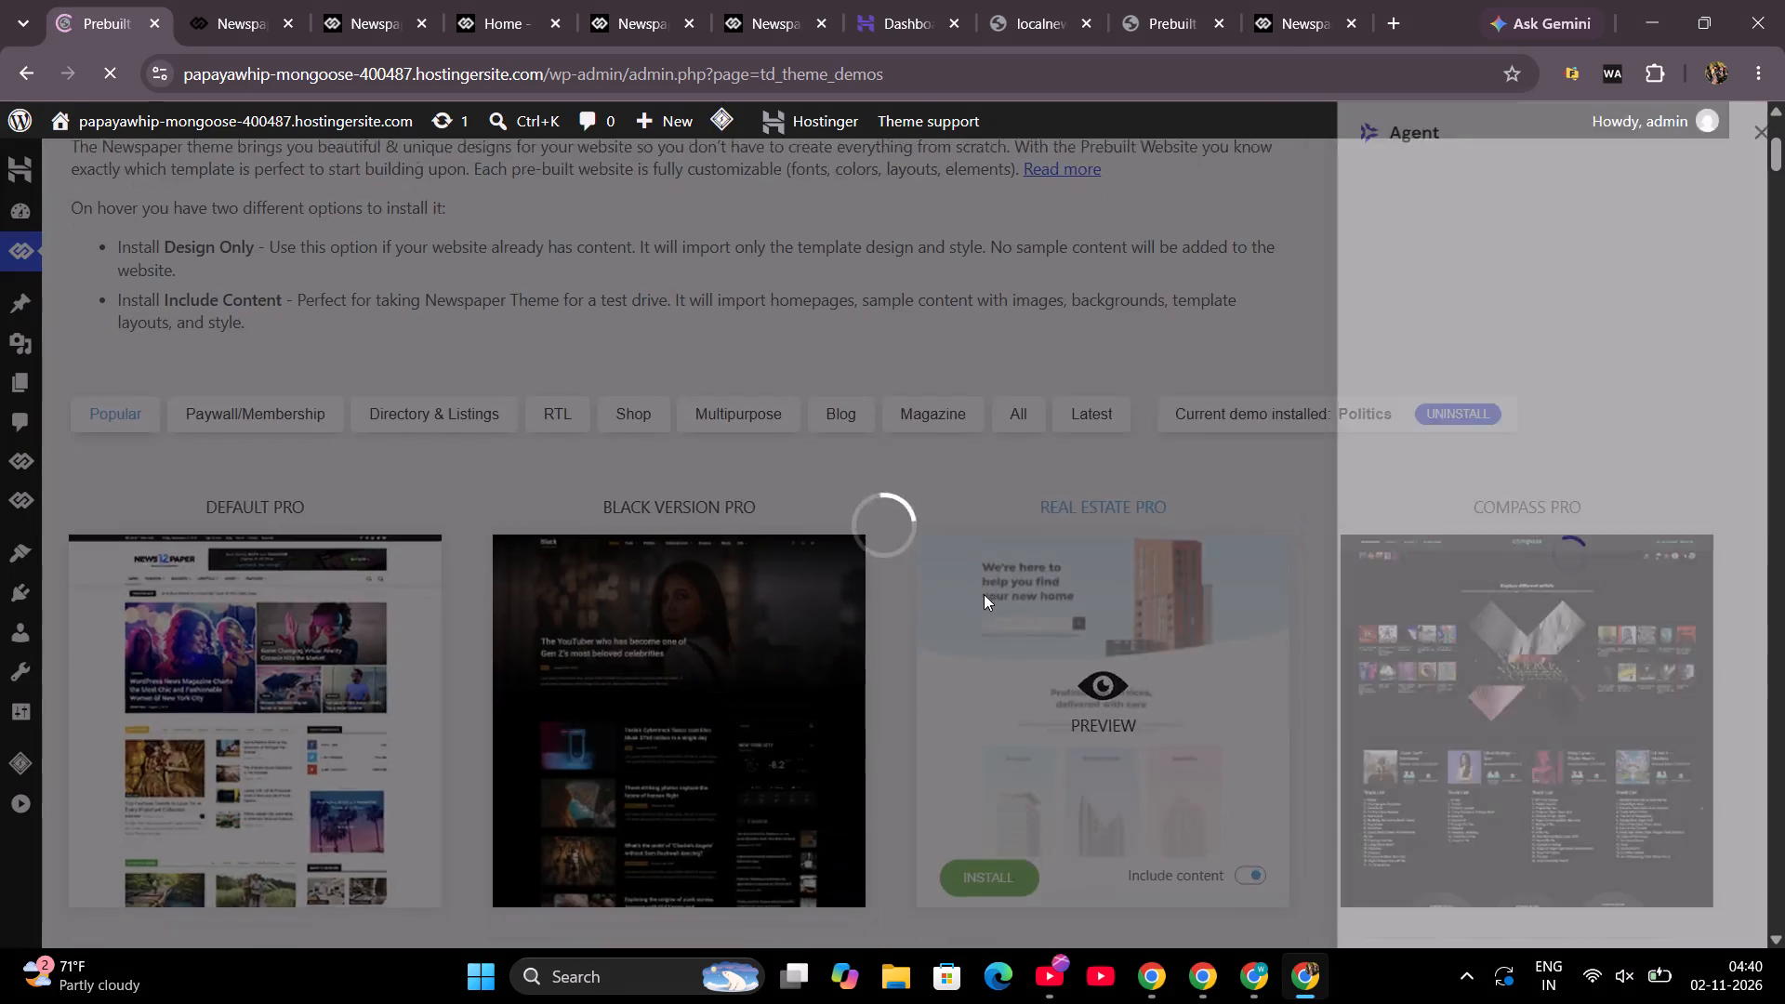
{"action": "scroll", "coordinate": [984, 594], "scroll_direction": "down", "scroll_amount": 3}
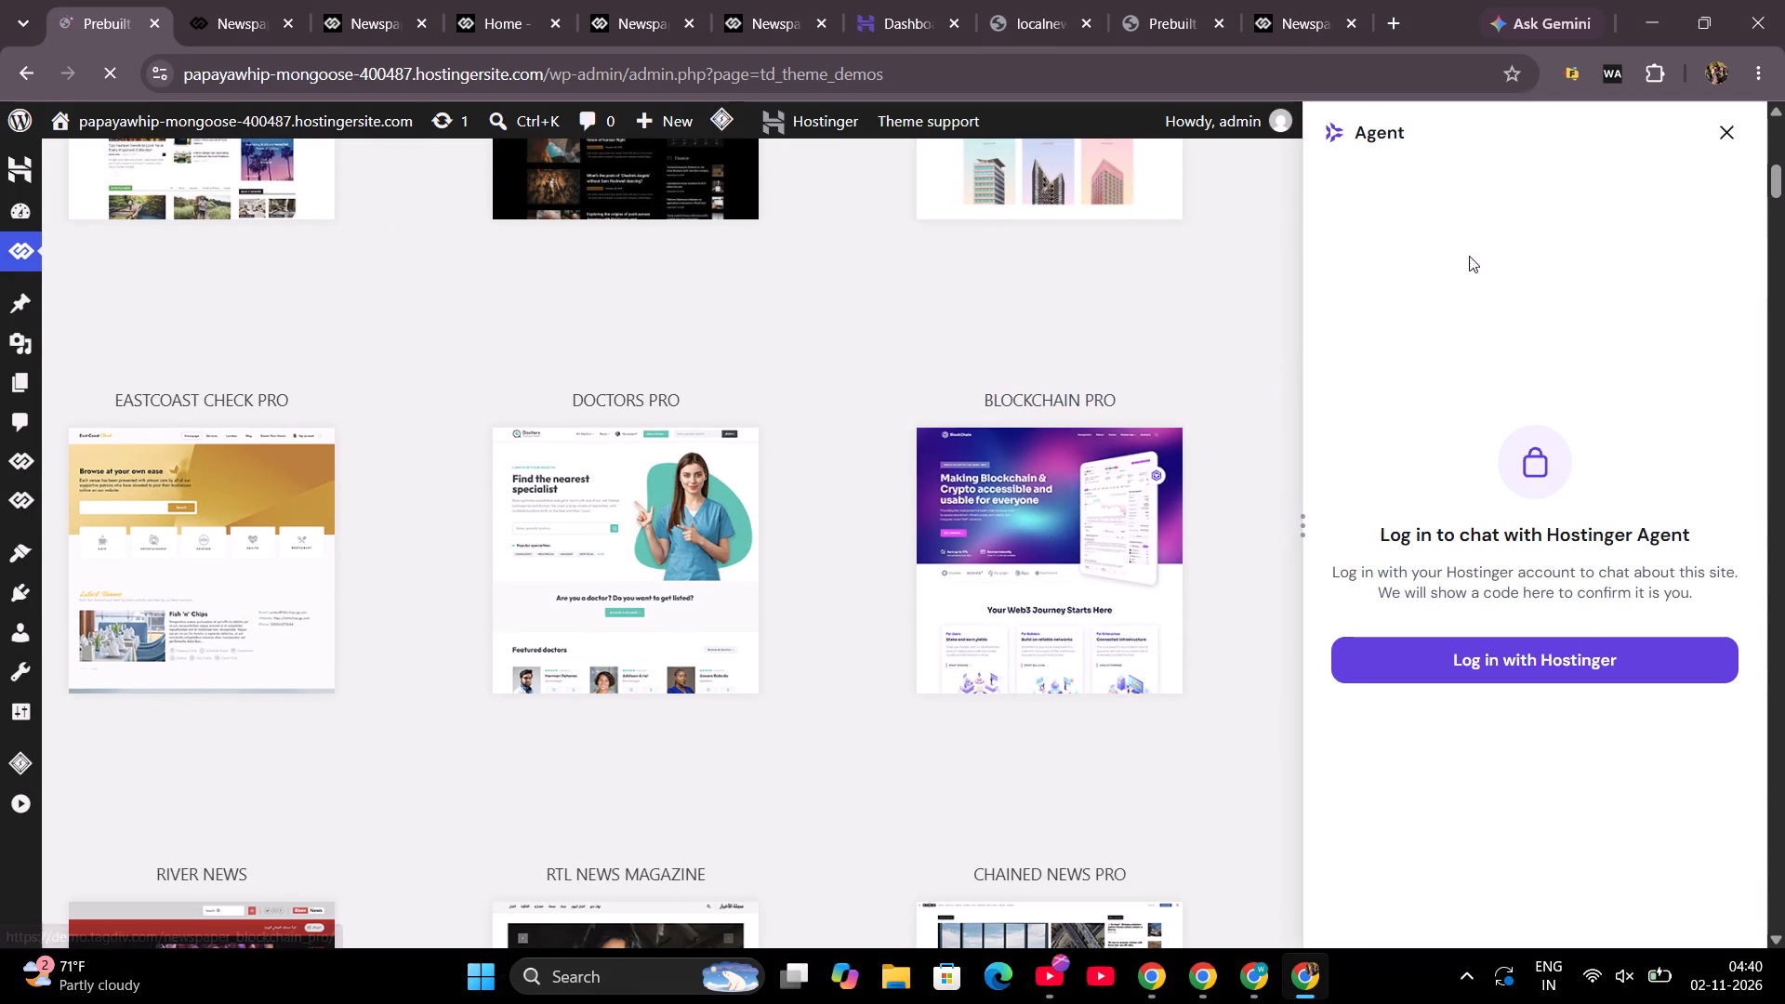
{"action": "left_click", "coordinate": [1729, 138]}
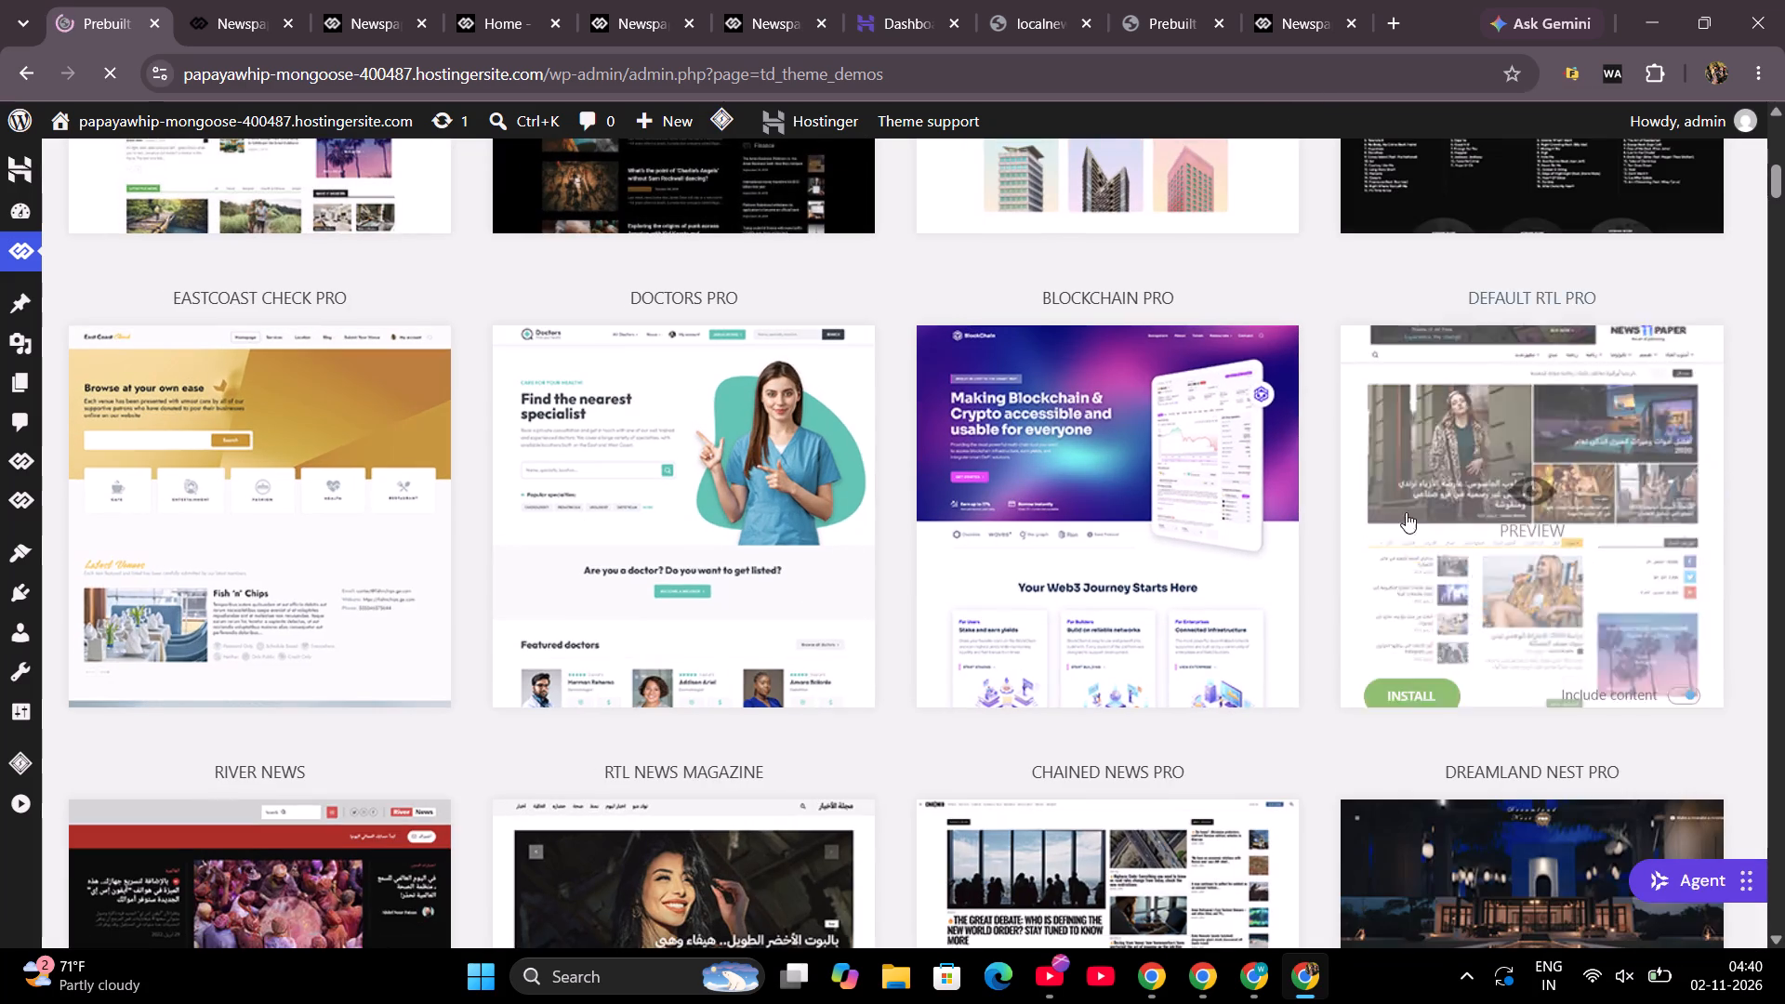
{"action": "scroll", "coordinate": [1321, 648], "scroll_direction": "down", "scroll_amount": 20}
{"action": "scroll", "coordinate": [1321, 648], "scroll_direction": "down", "scroll_amount": 18}
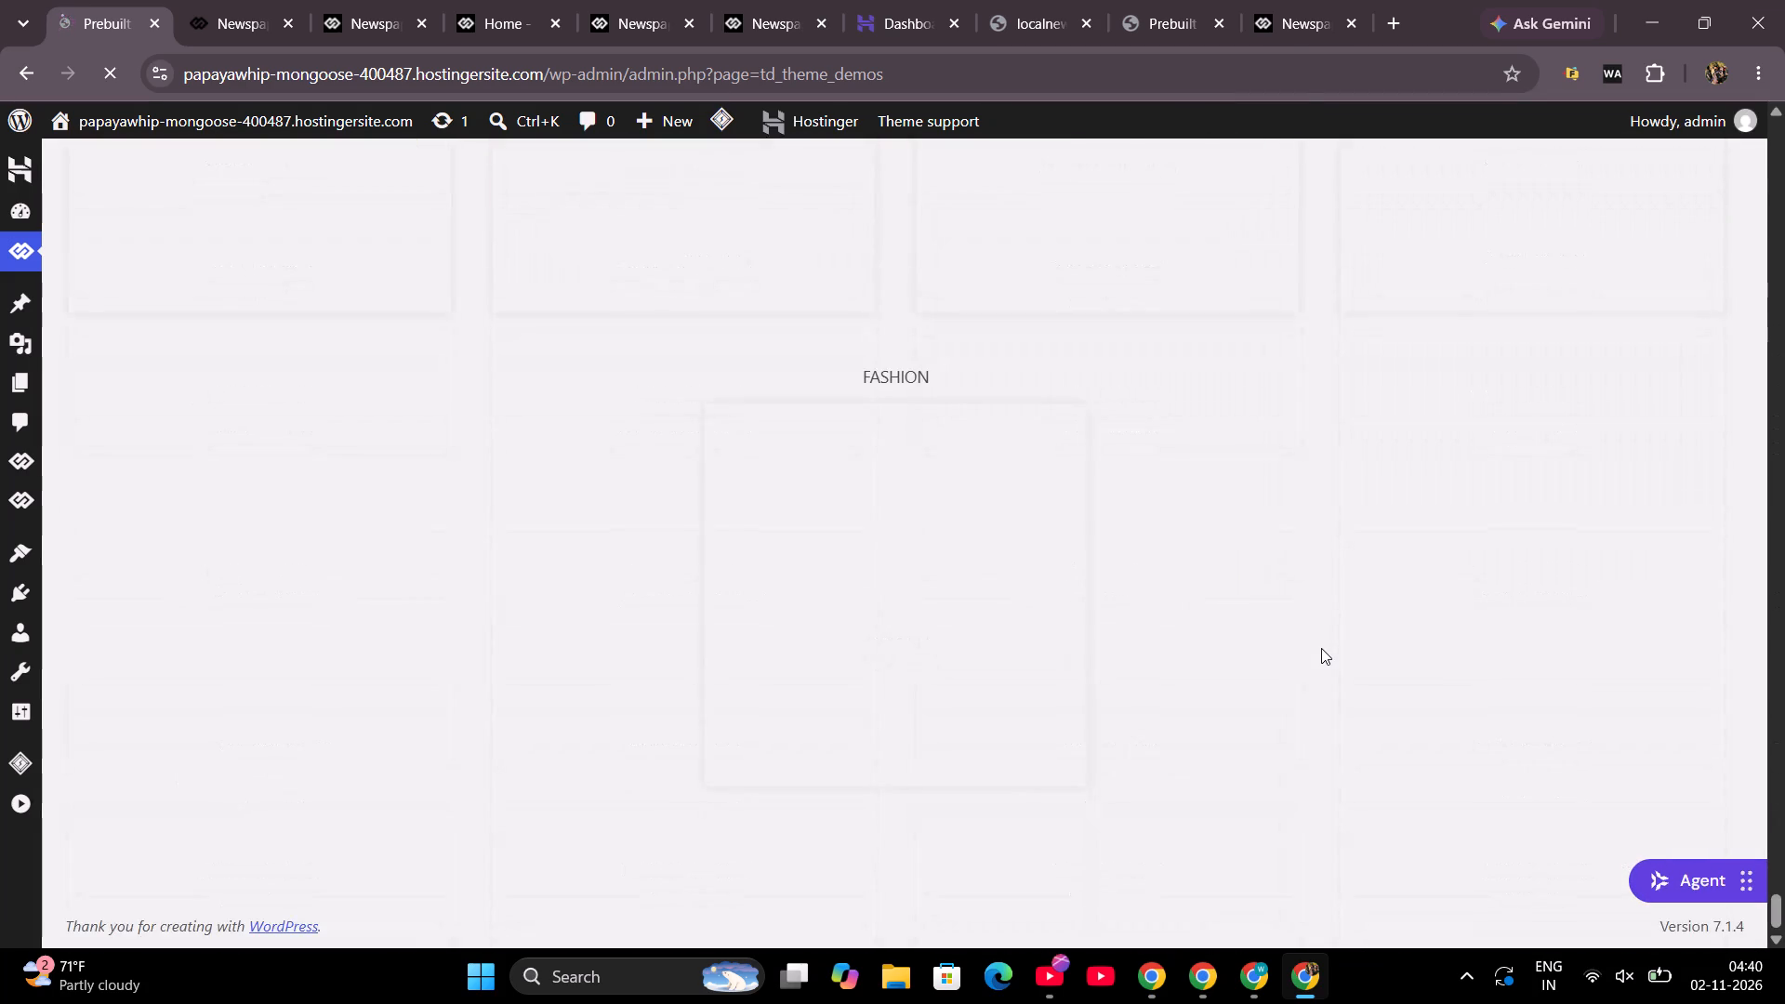
{"action": "scroll", "coordinate": [1330, 576], "scroll_direction": "up", "scroll_amount": 20}
{"action": "scroll", "coordinate": [1330, 576], "scroll_direction": "up", "scroll_amount": 20}
{"action": "scroll", "coordinate": [1330, 576], "scroll_direction": "up", "scroll_amount": 2}
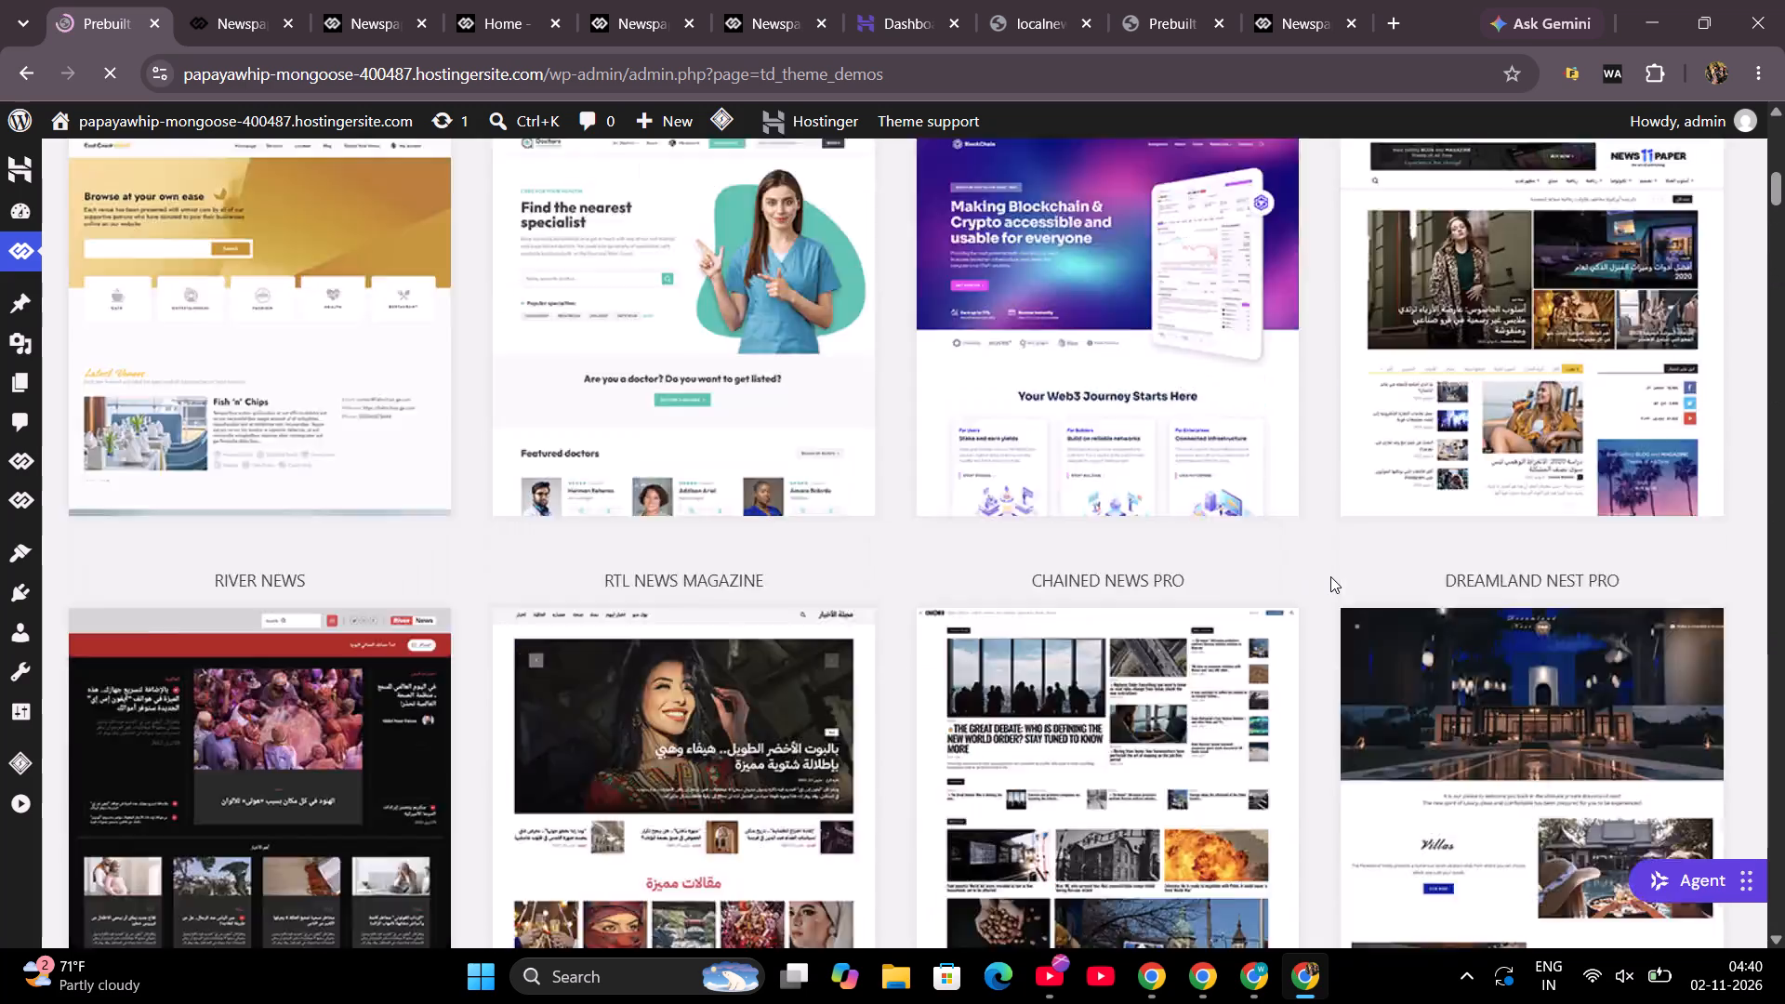
{"action": "scroll", "coordinate": [1330, 576], "scroll_direction": "up", "scroll_amount": 9}
{"action": "left_click", "coordinate": [1027, 806]}
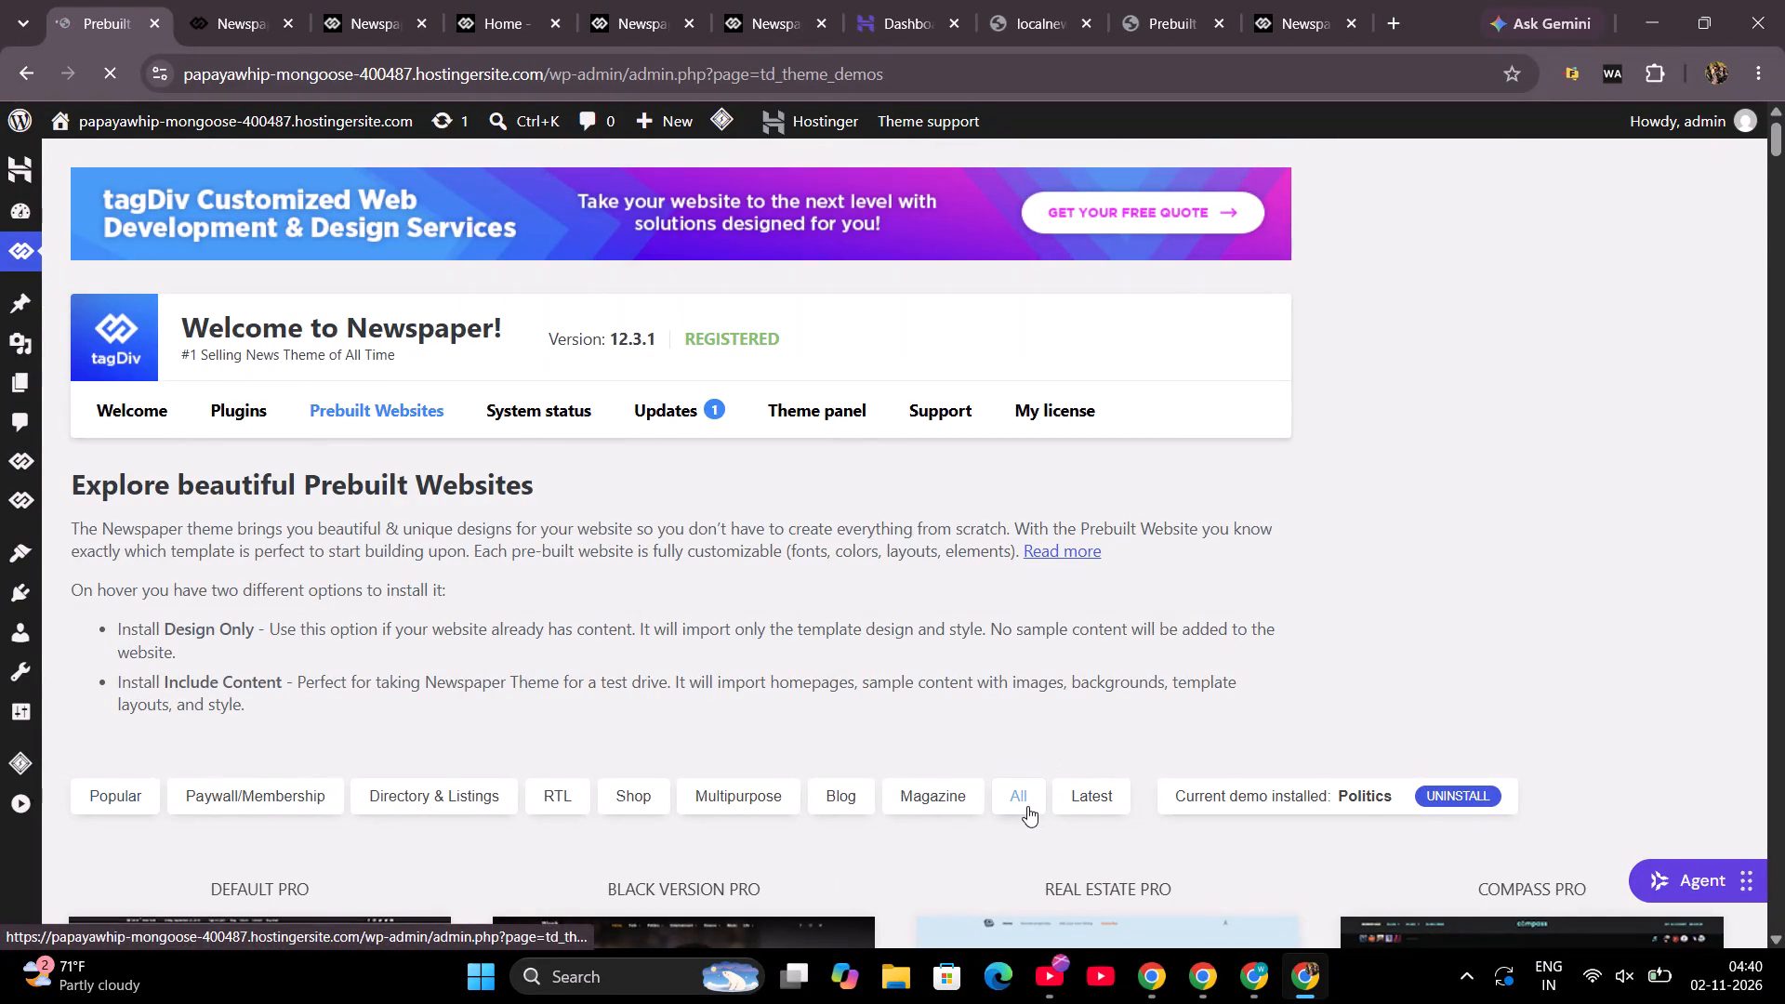
{"action": "scroll", "coordinate": [1535, 616], "scroll_direction": "down", "scroll_amount": 10}
{"action": "scroll", "coordinate": [1535, 616], "scroll_direction": "up", "scroll_amount": 5}
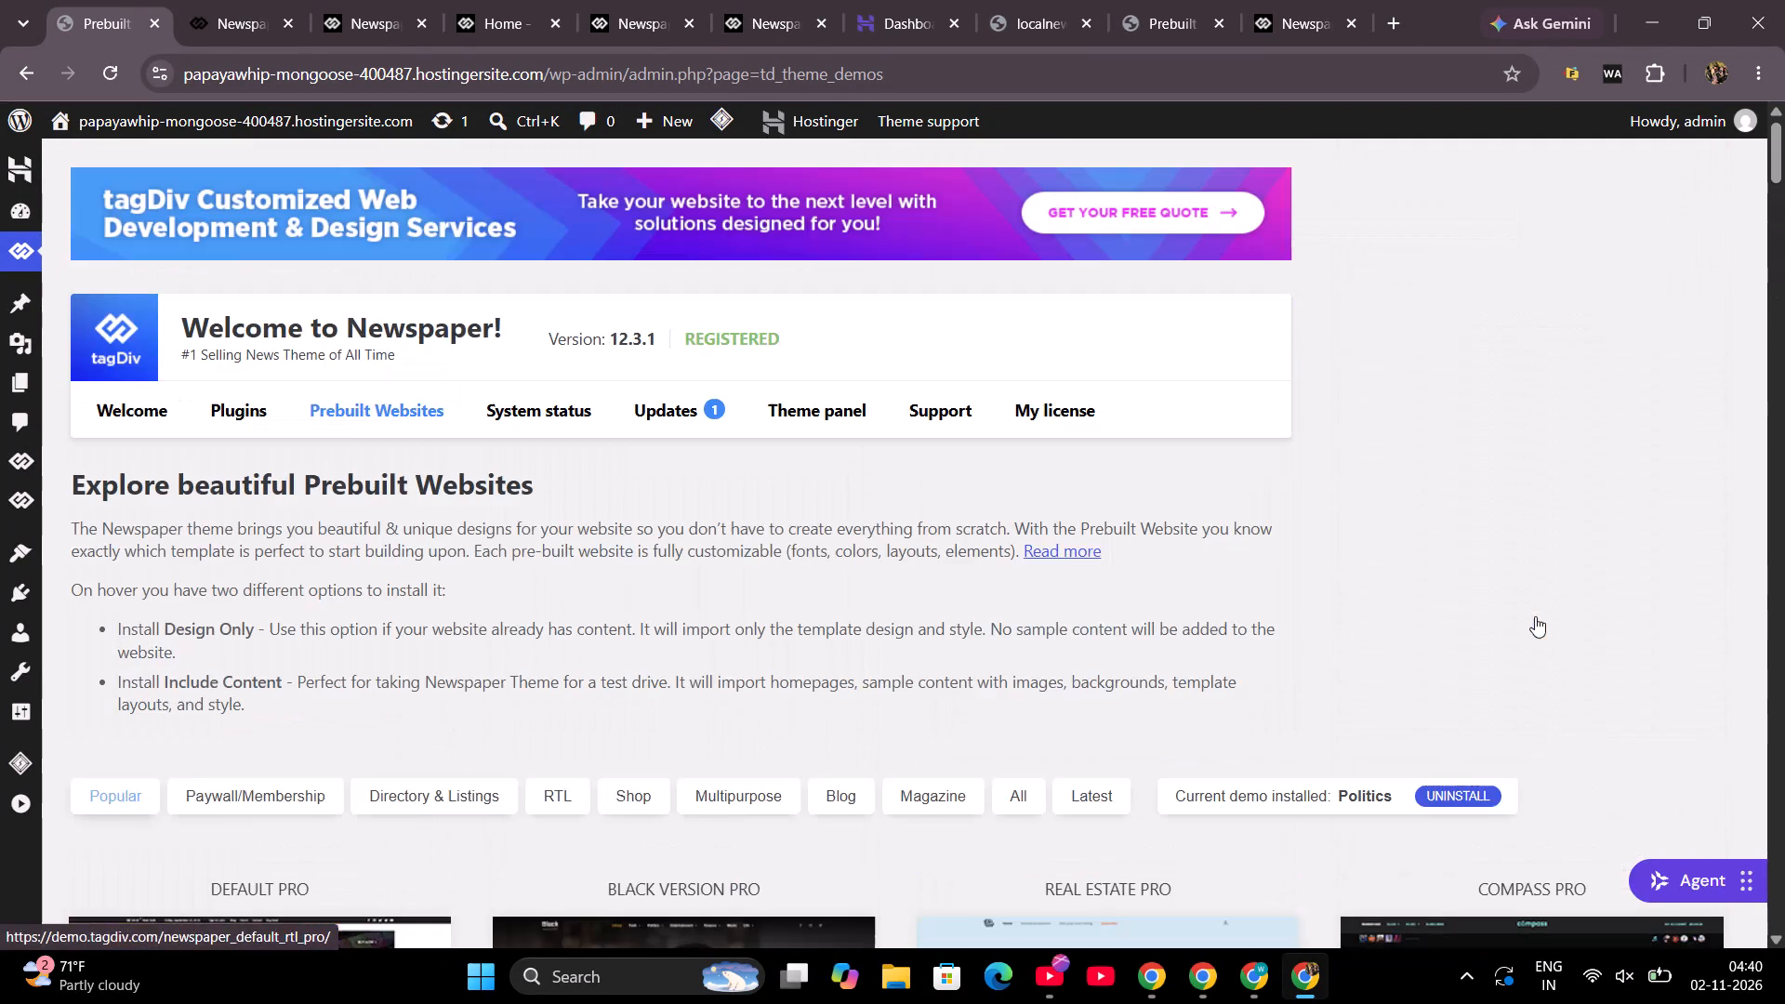
{"action": "left_click", "coordinate": [1027, 799]}
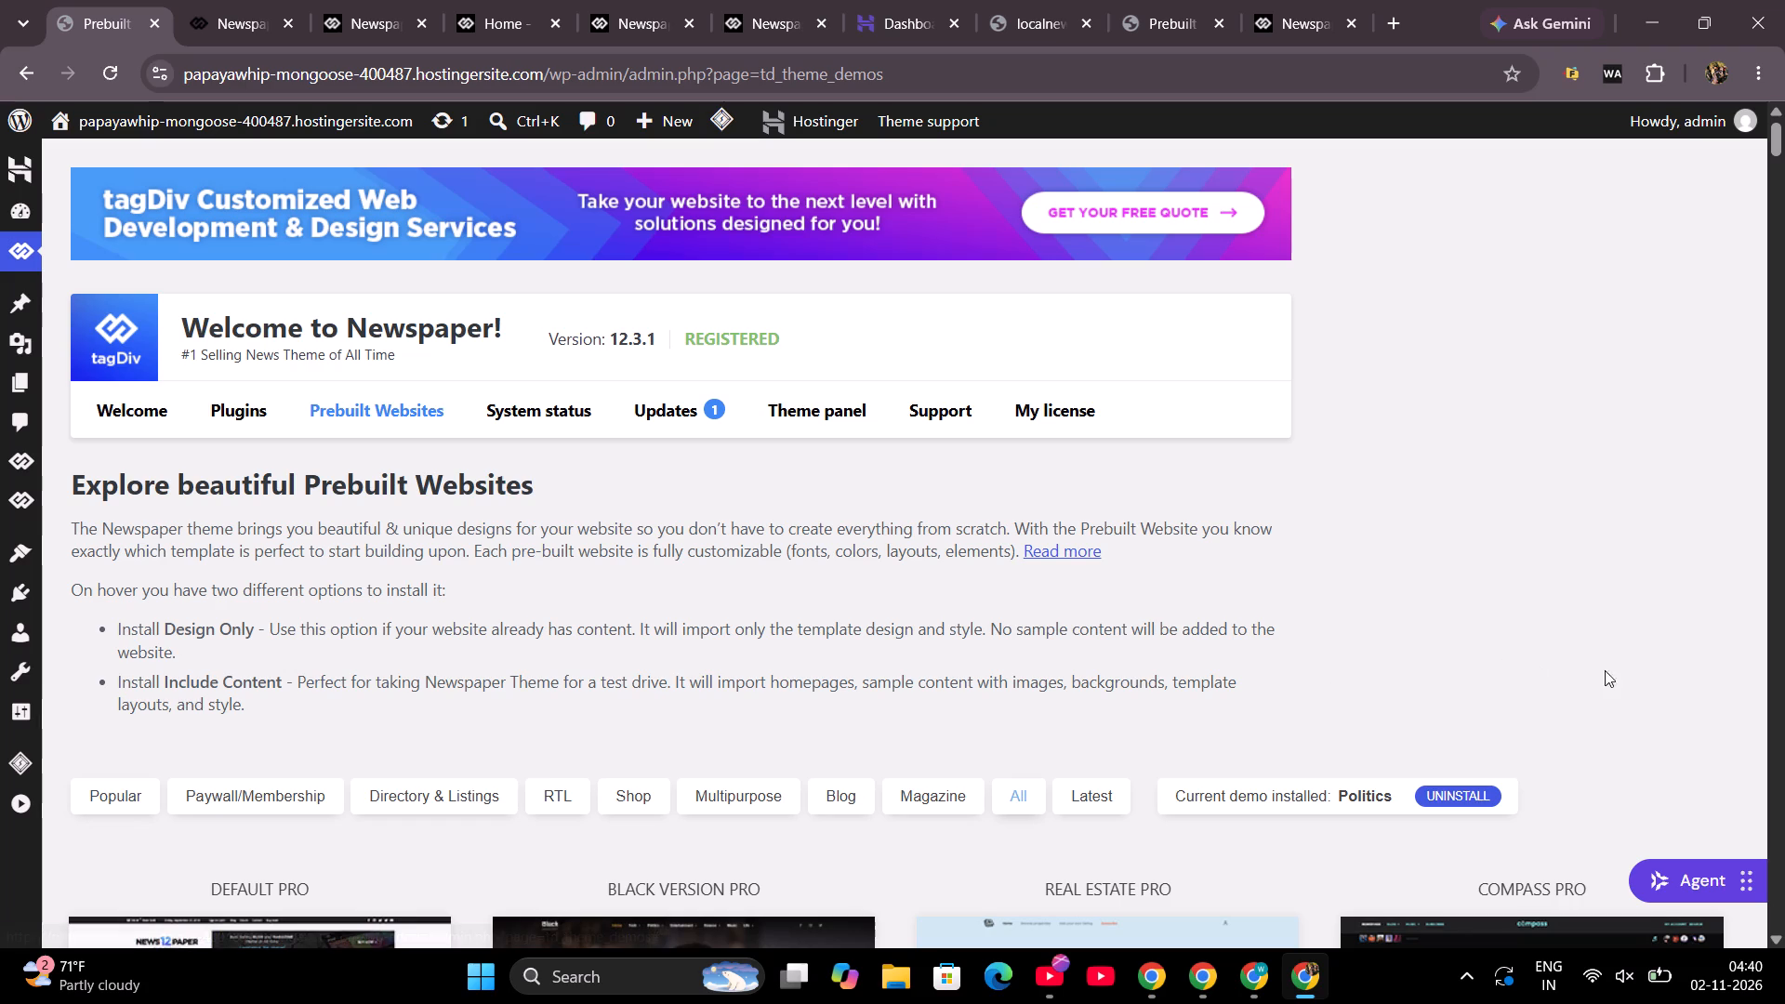
Uninstall the Politics demo from the prebuilt websites.
{"action": "scroll", "coordinate": [1635, 676], "scroll_direction": "down", "scroll_amount": 20}
{"action": "scroll", "coordinate": [1635, 676], "scroll_direction": "down", "scroll_amount": 13}
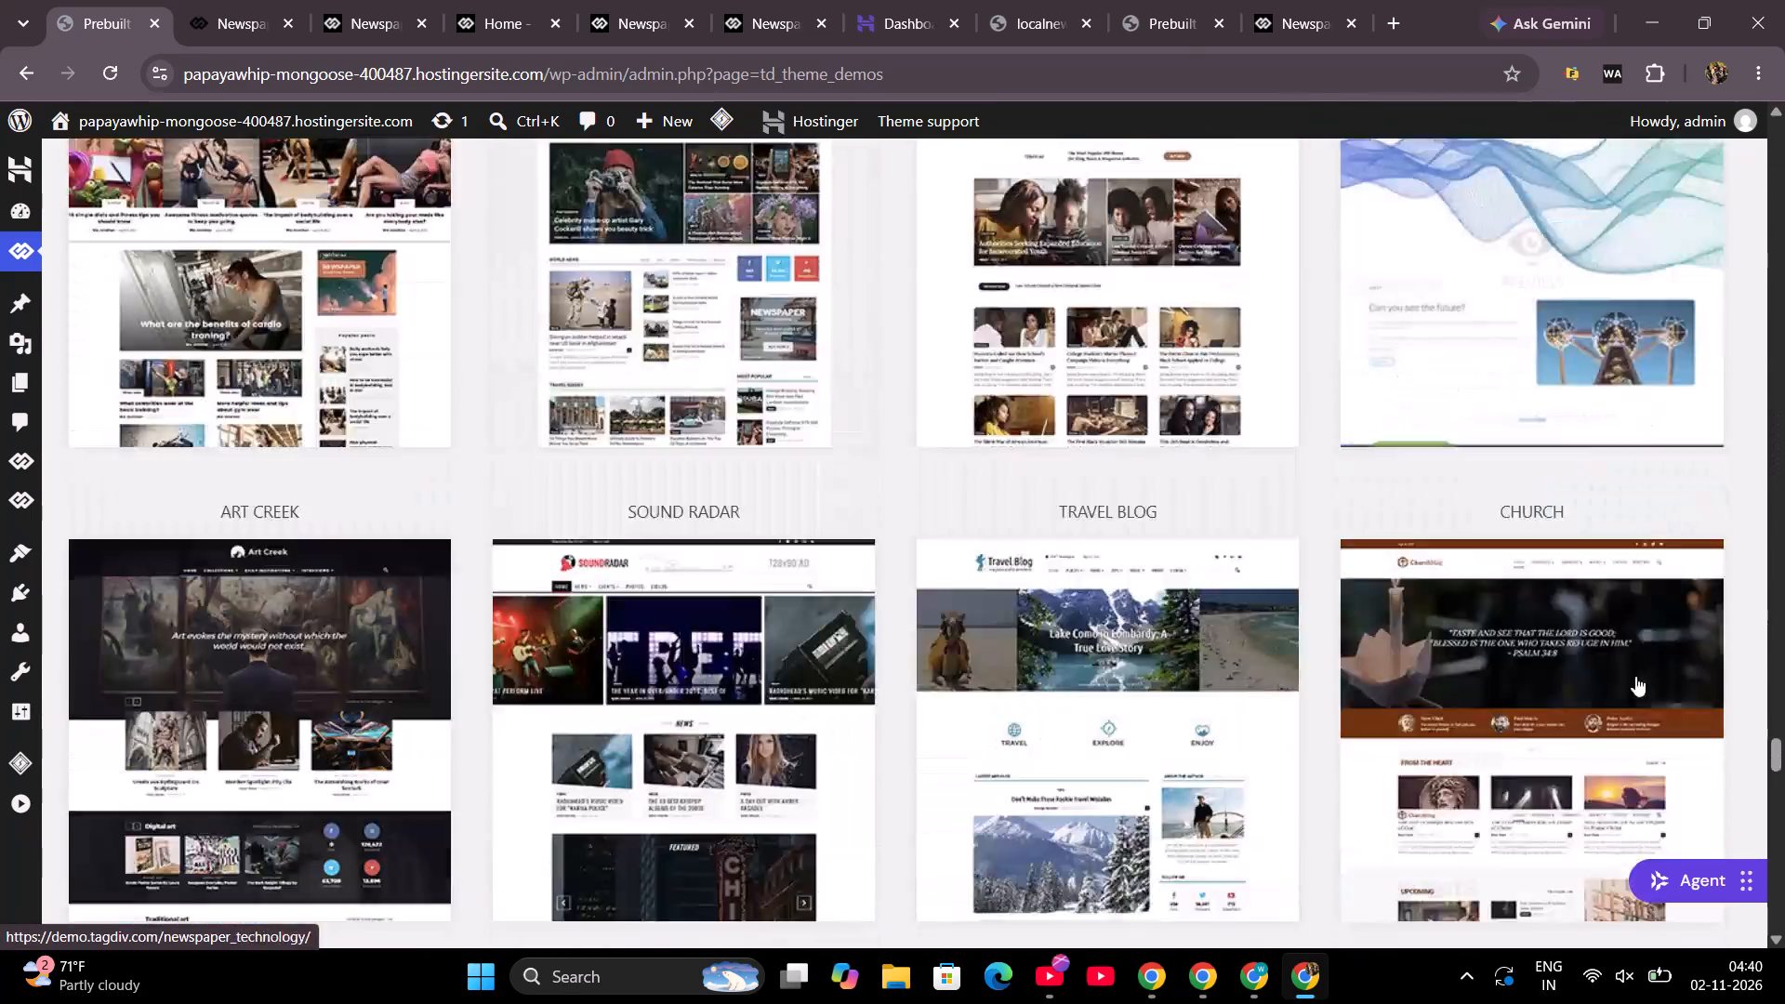
{"action": "scroll", "coordinate": [1635, 676], "scroll_direction": "down", "scroll_amount": 15}
{"action": "scroll", "coordinate": [1635, 676], "scroll_direction": "up", "scroll_amount": 5}
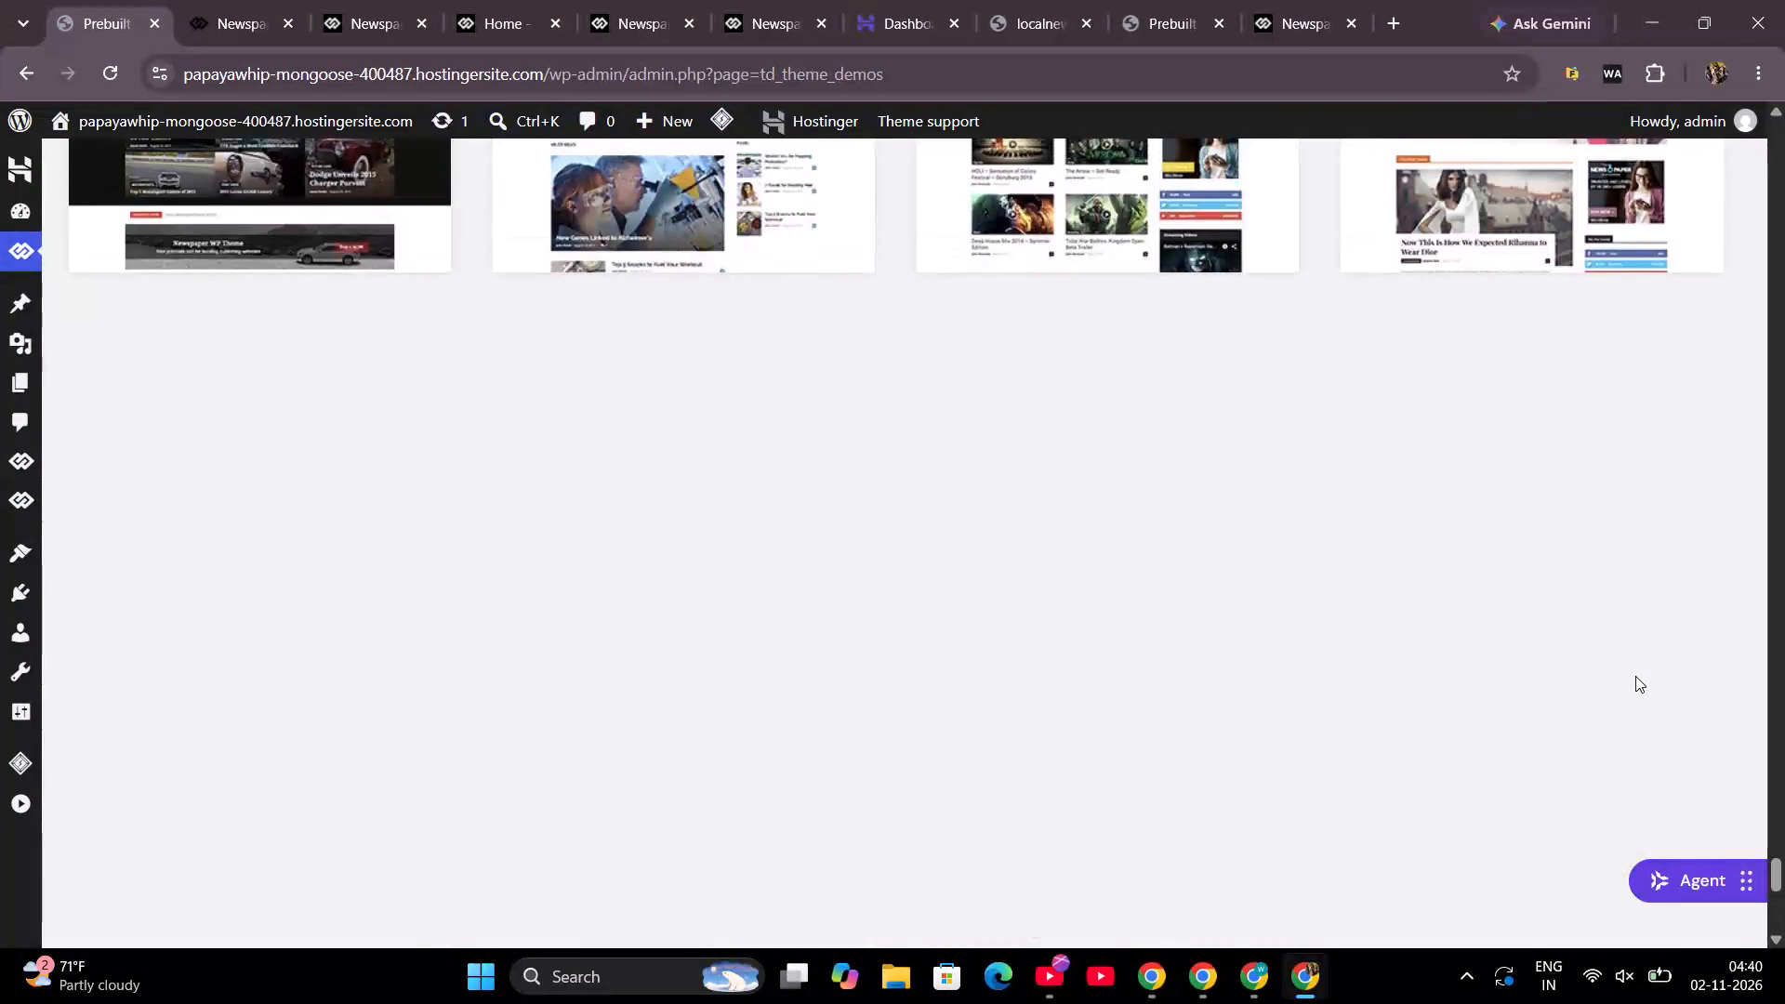
{"action": "scroll", "coordinate": [1635, 676], "scroll_direction": "up", "scroll_amount": 2}
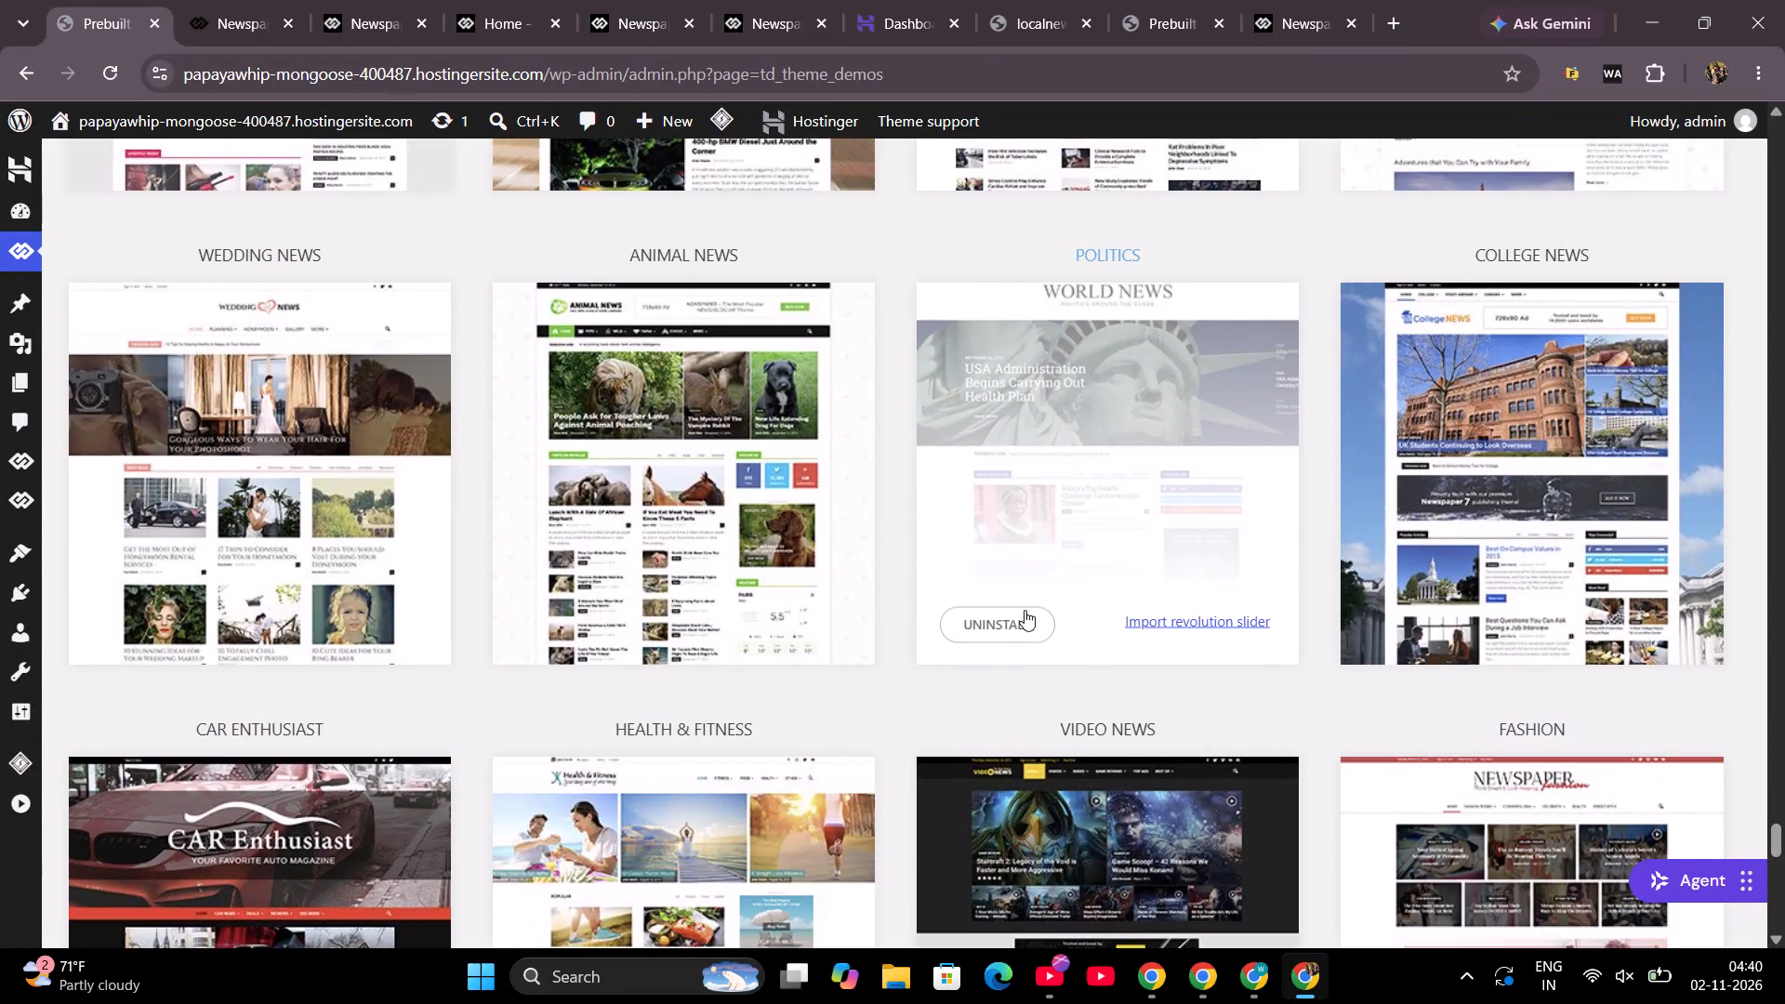
{"action": "left_click", "coordinate": [1014, 614]}
{"action": "left_click", "coordinate": [839, 611]}
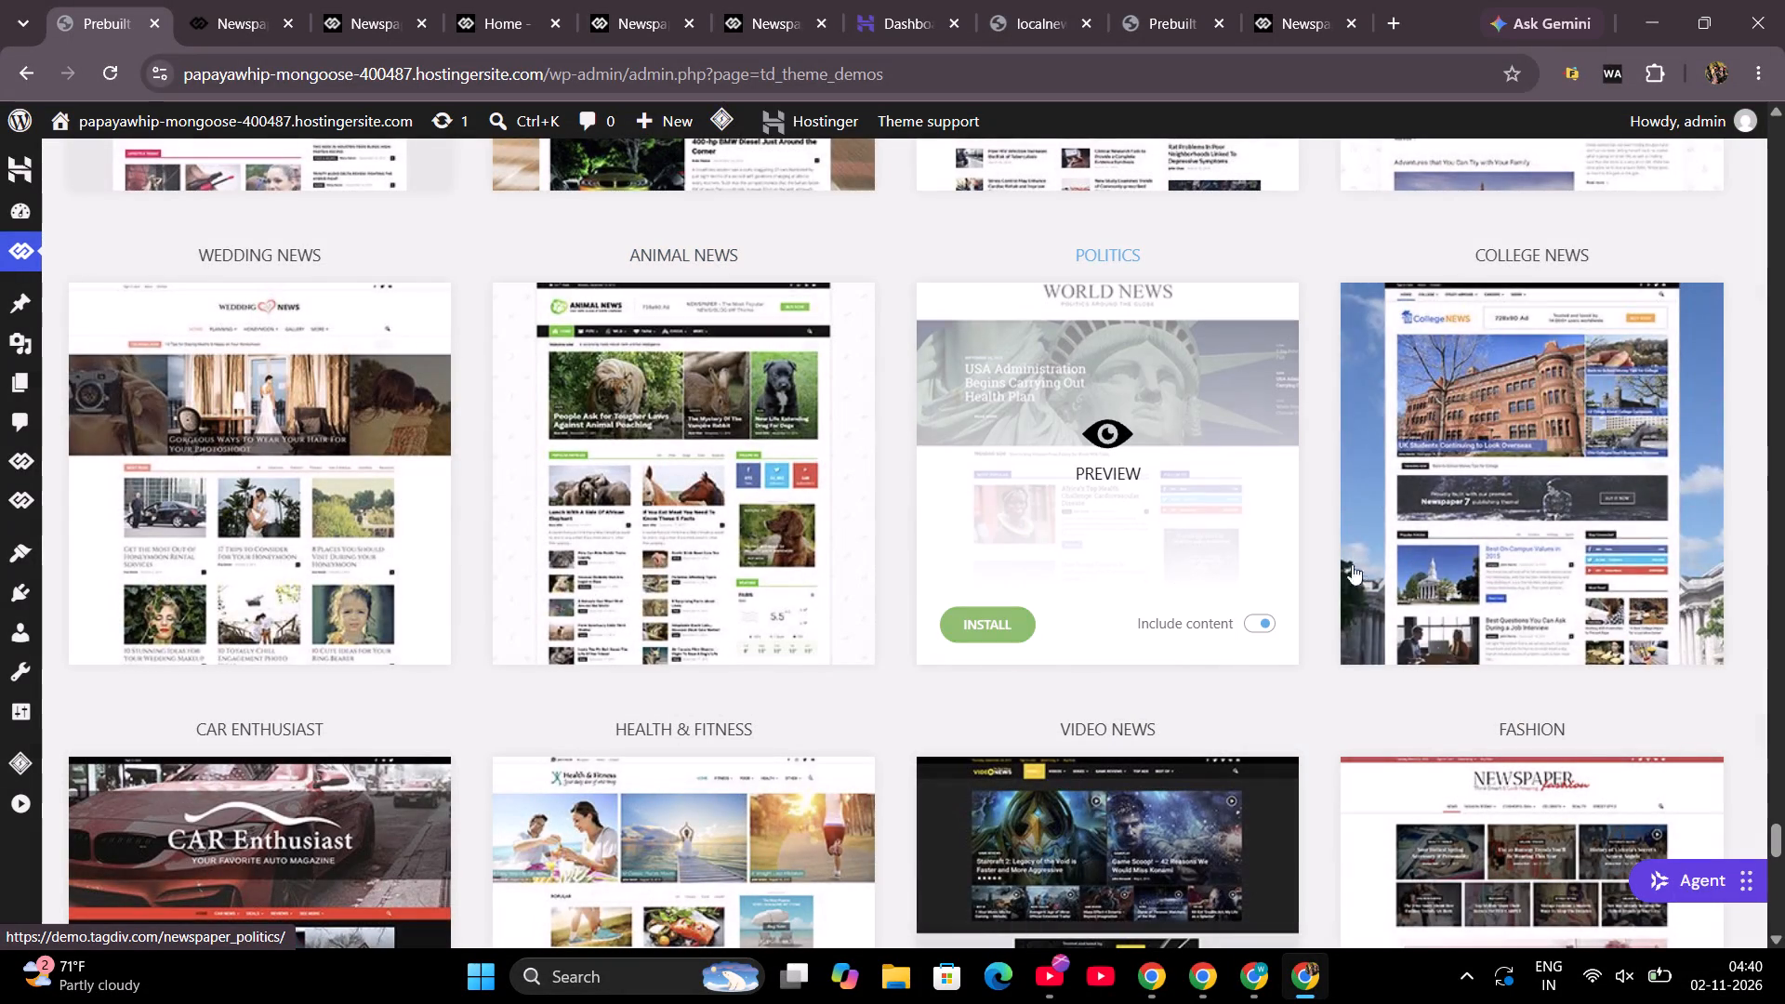
Install the Politics demo with Include content enabled.
{"action": "left_click", "coordinate": [1012, 624]}
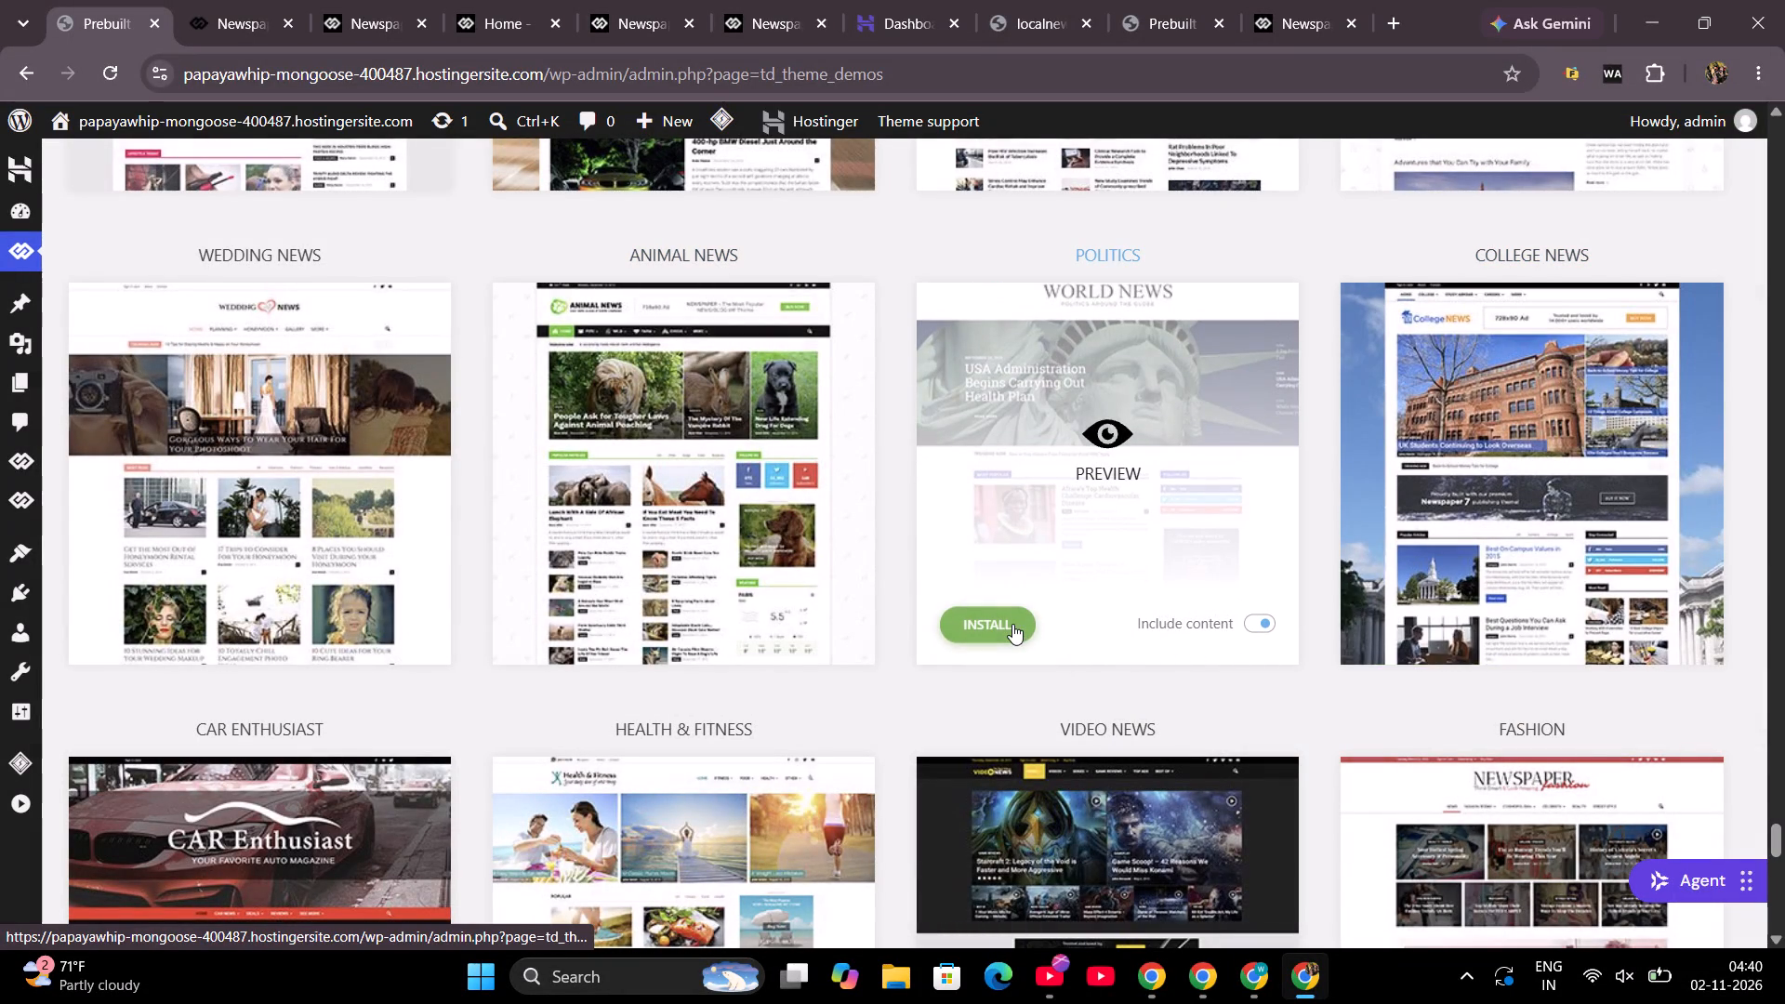
{"action": "left_click", "coordinate": [808, 721]}
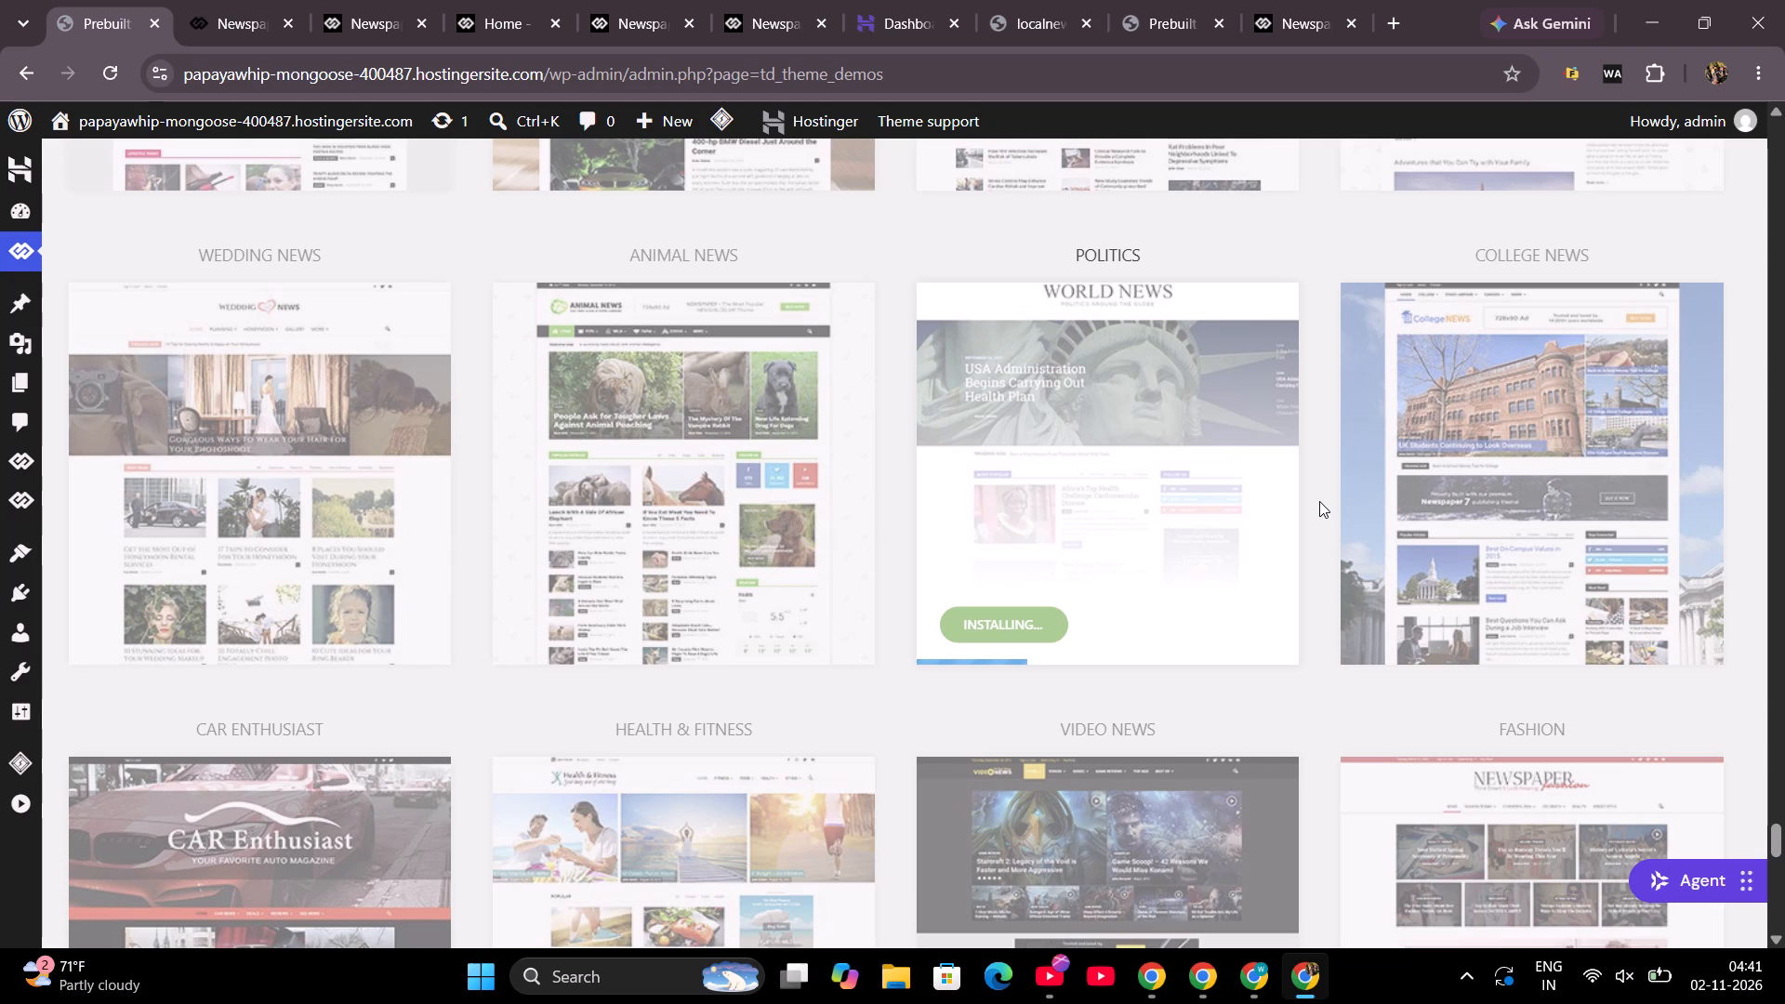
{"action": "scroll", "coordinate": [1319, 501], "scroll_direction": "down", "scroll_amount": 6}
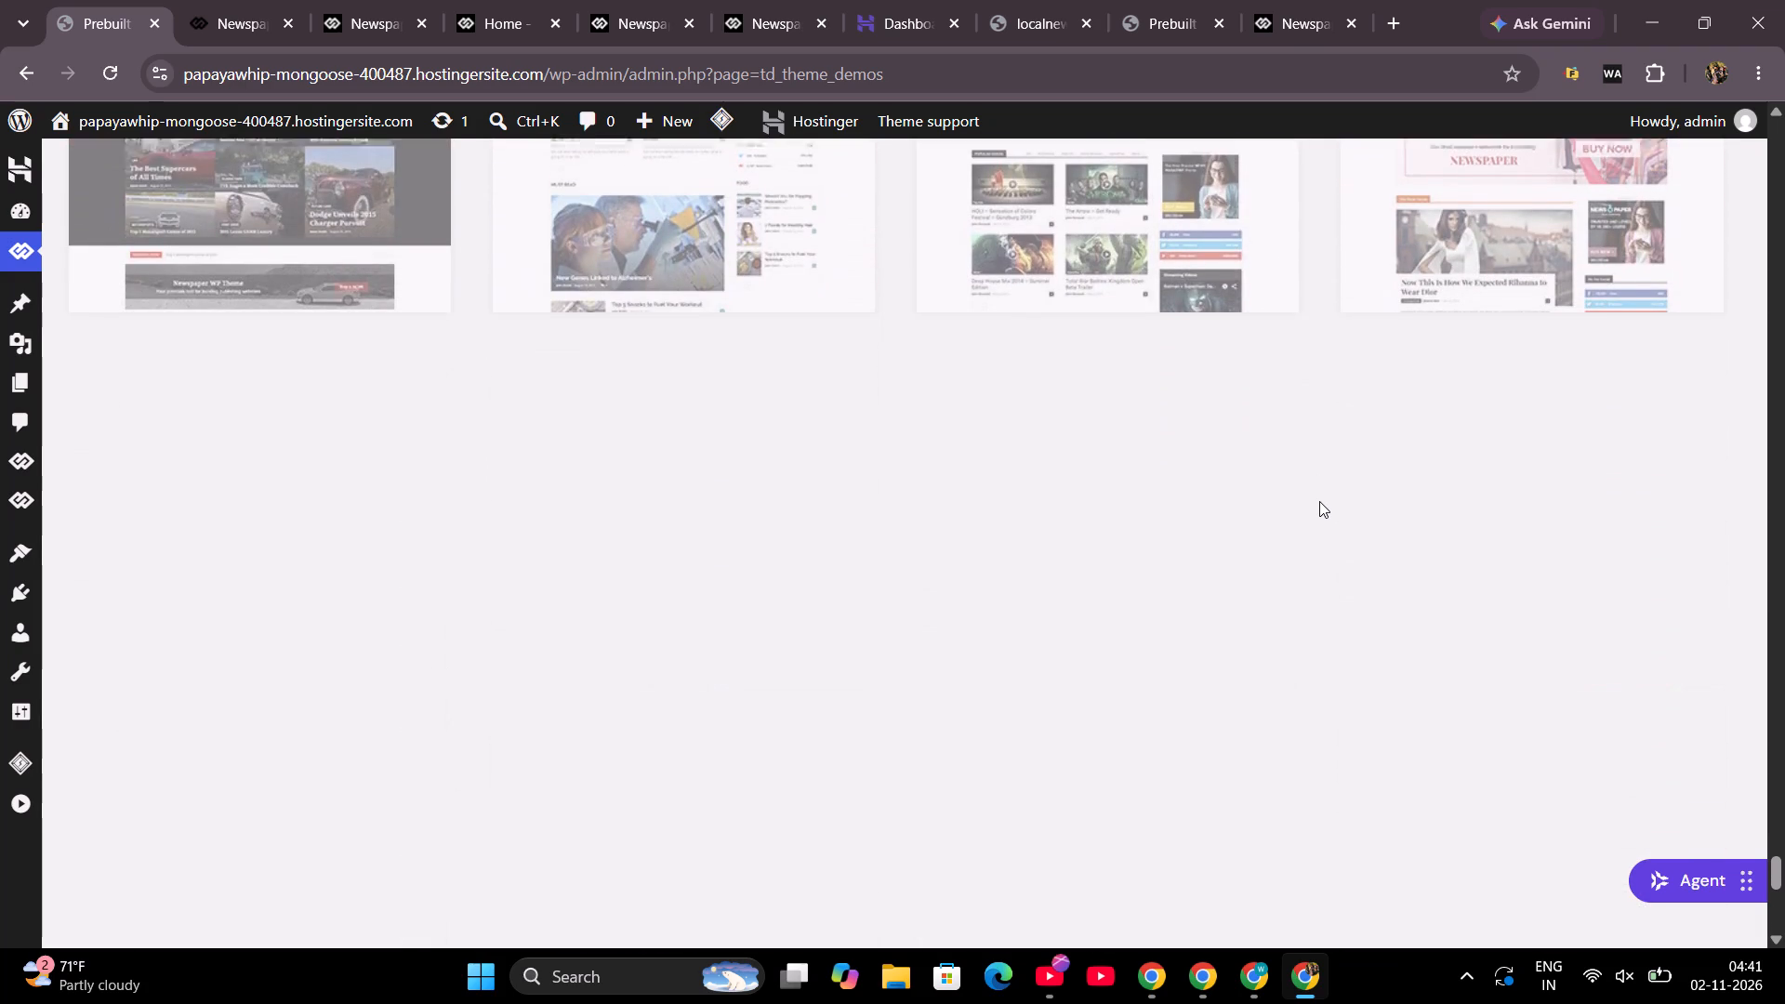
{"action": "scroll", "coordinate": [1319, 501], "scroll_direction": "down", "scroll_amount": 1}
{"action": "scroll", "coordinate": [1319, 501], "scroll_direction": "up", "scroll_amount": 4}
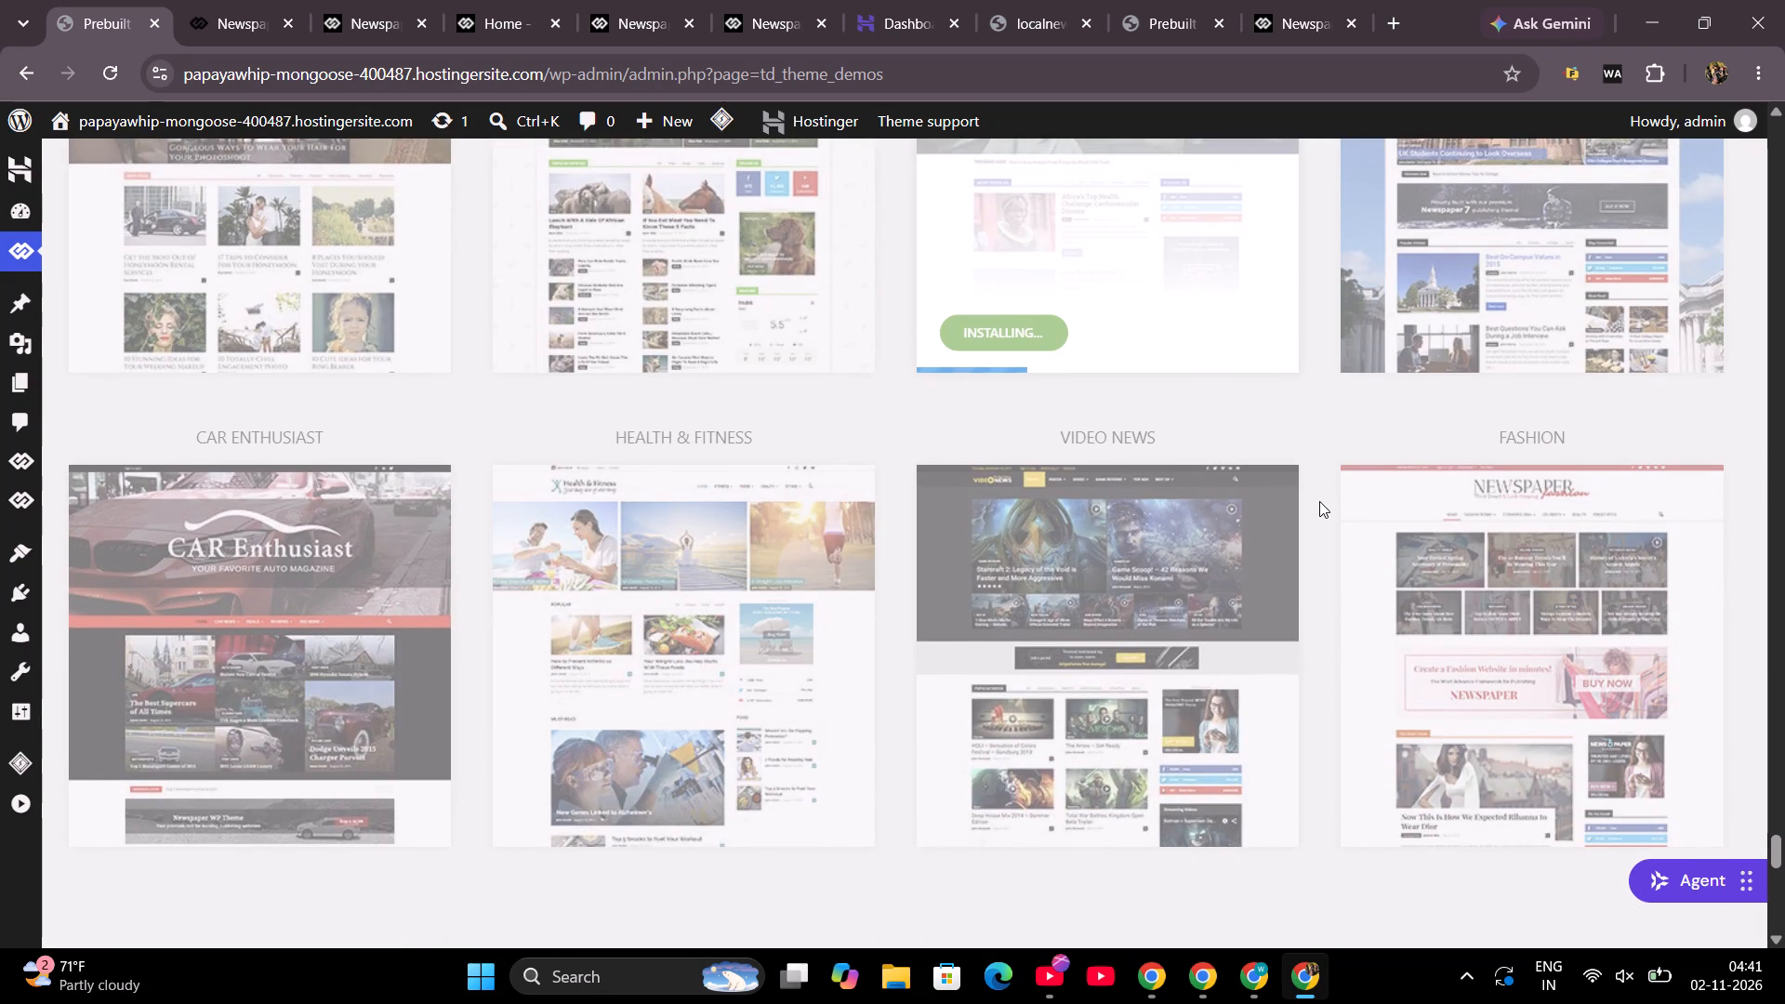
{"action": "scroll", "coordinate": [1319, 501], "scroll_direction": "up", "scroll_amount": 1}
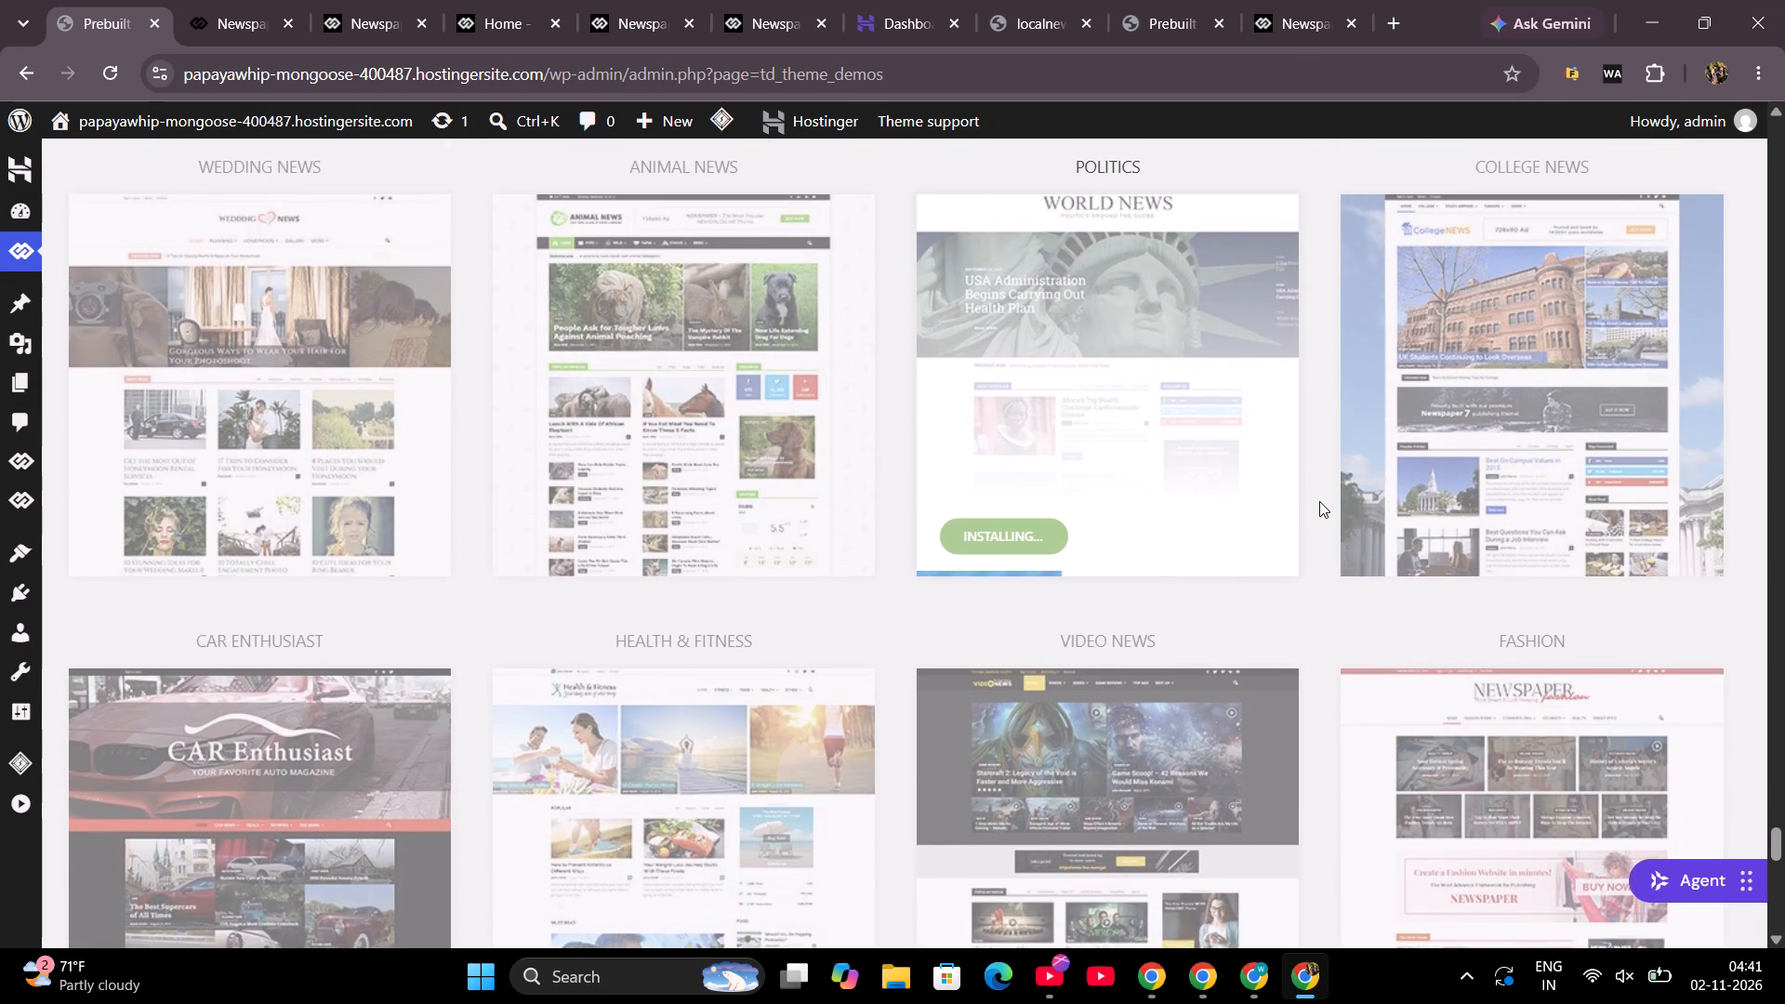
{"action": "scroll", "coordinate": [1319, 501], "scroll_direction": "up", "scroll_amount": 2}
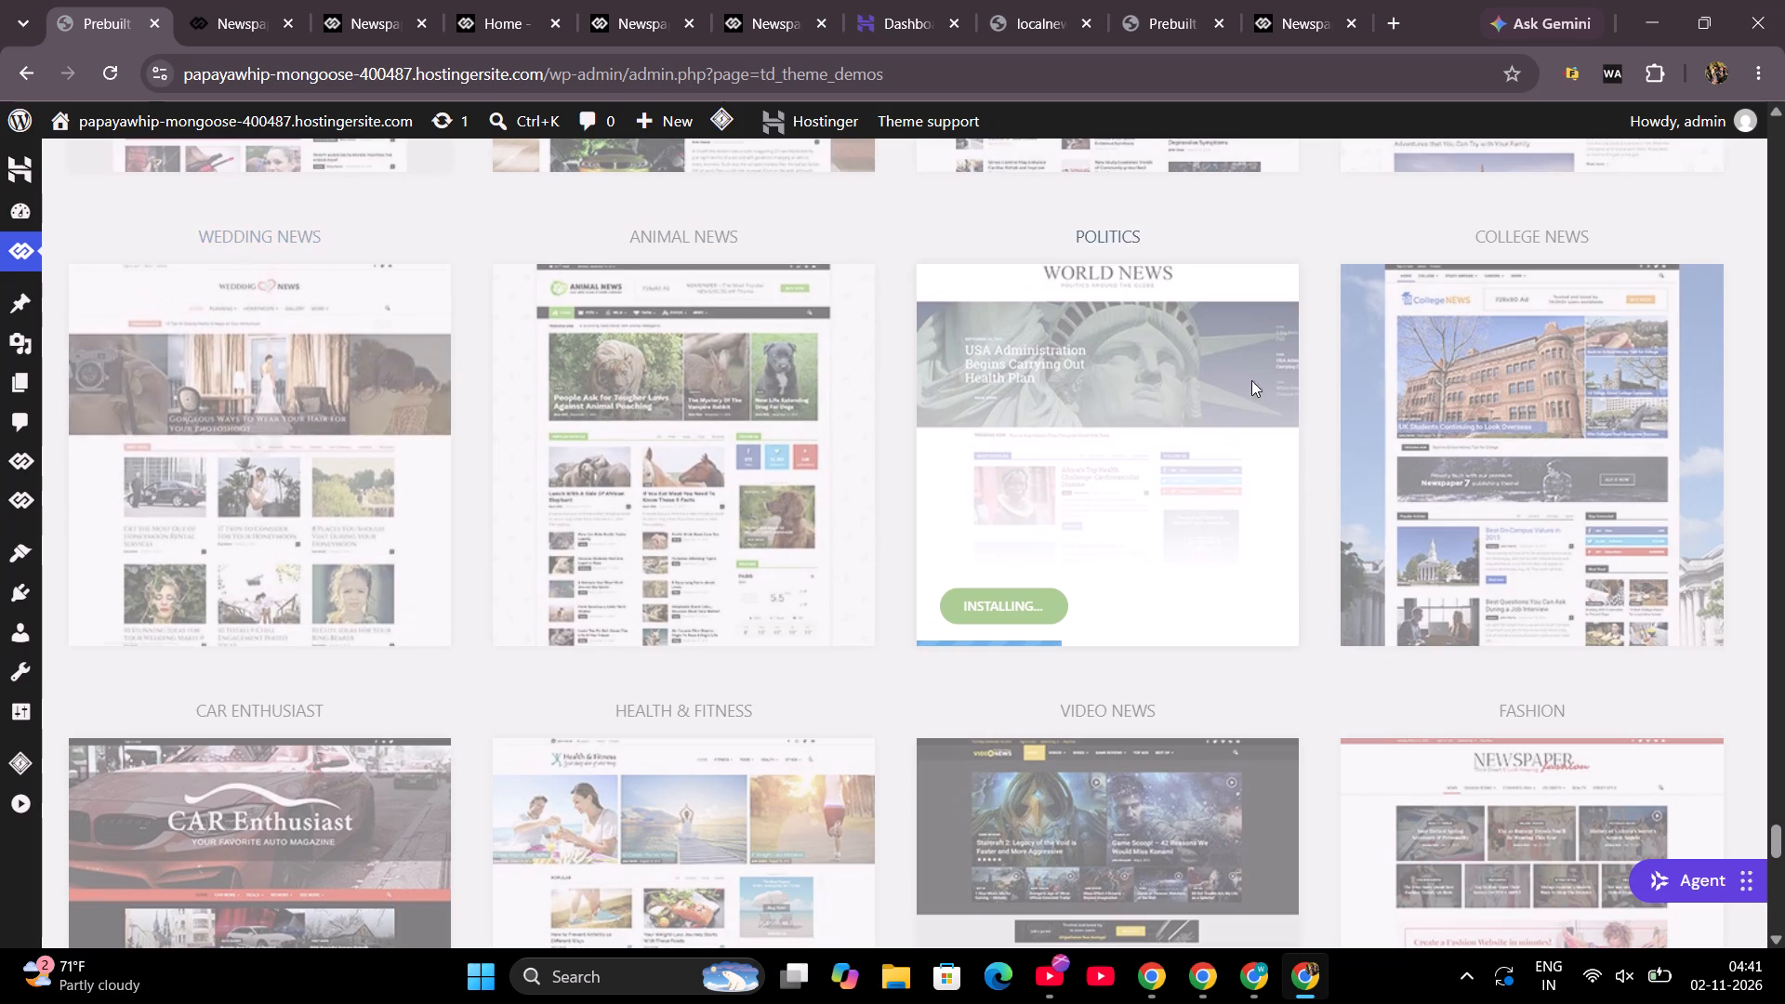
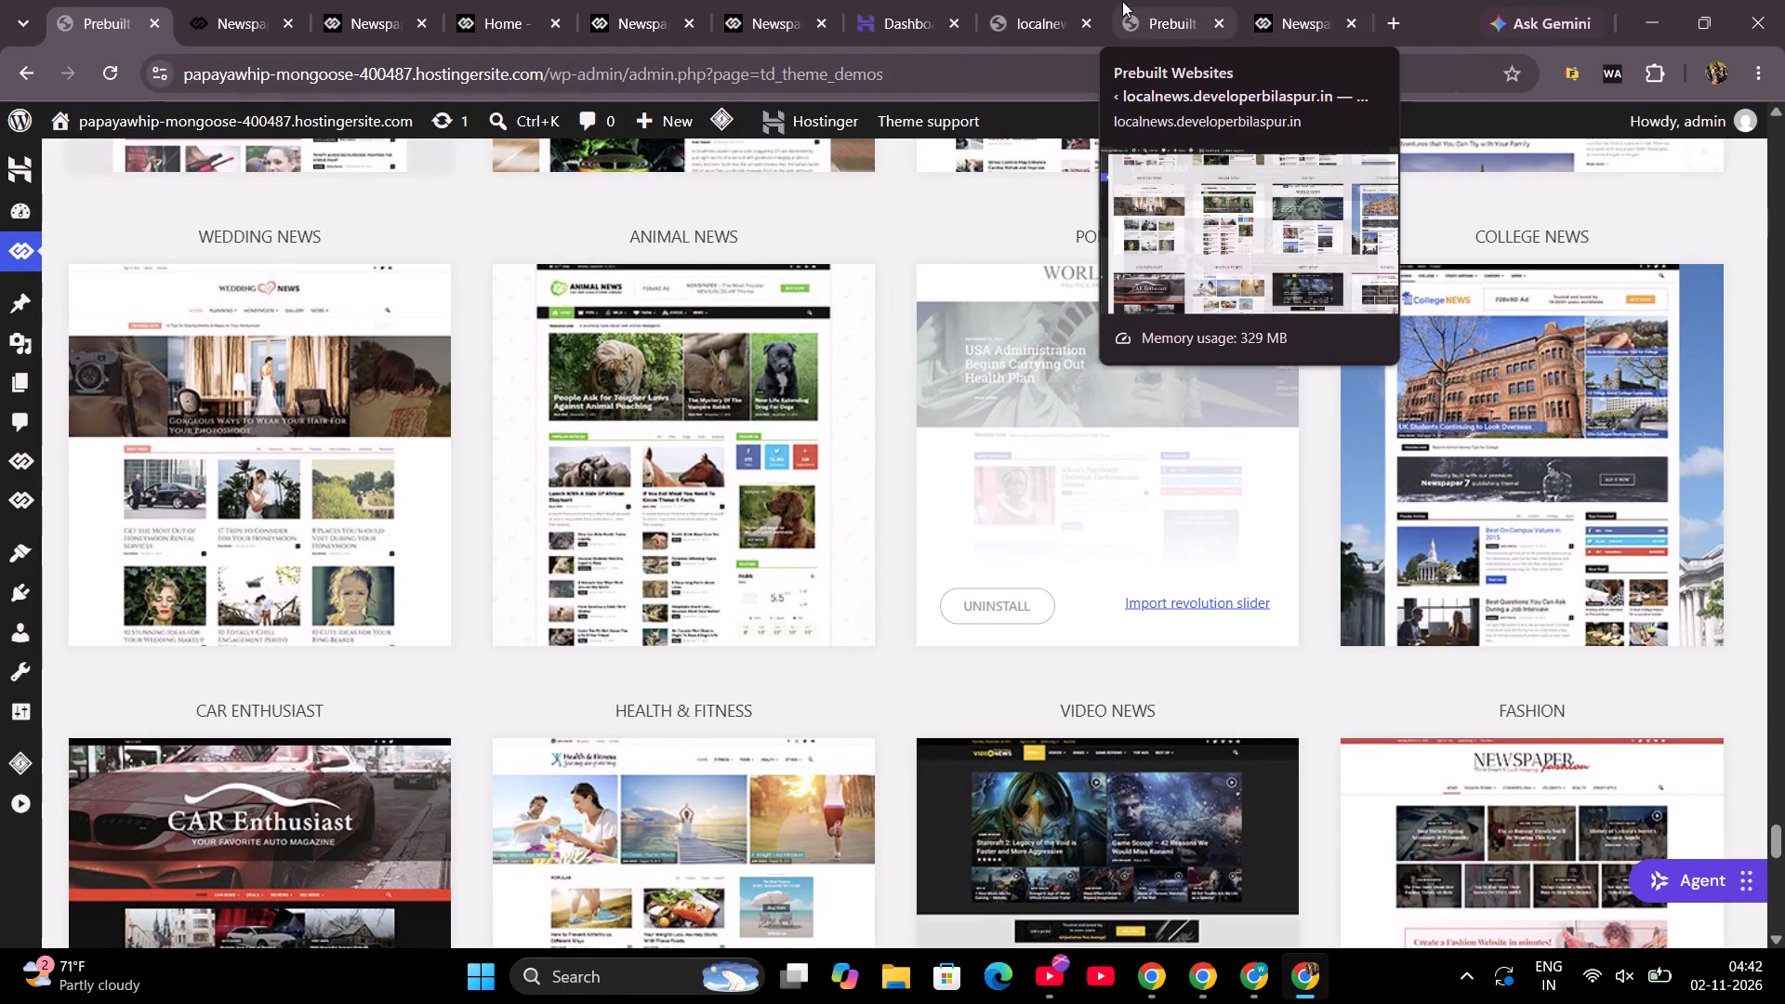
Reload the live localnews.developerbilaspur.in homepage and review the imported Politics demo content down to the Latest Articles section.
{"action": "left_click", "coordinate": [1047, 11]}
{"action": "left_click", "coordinate": [115, 66]}
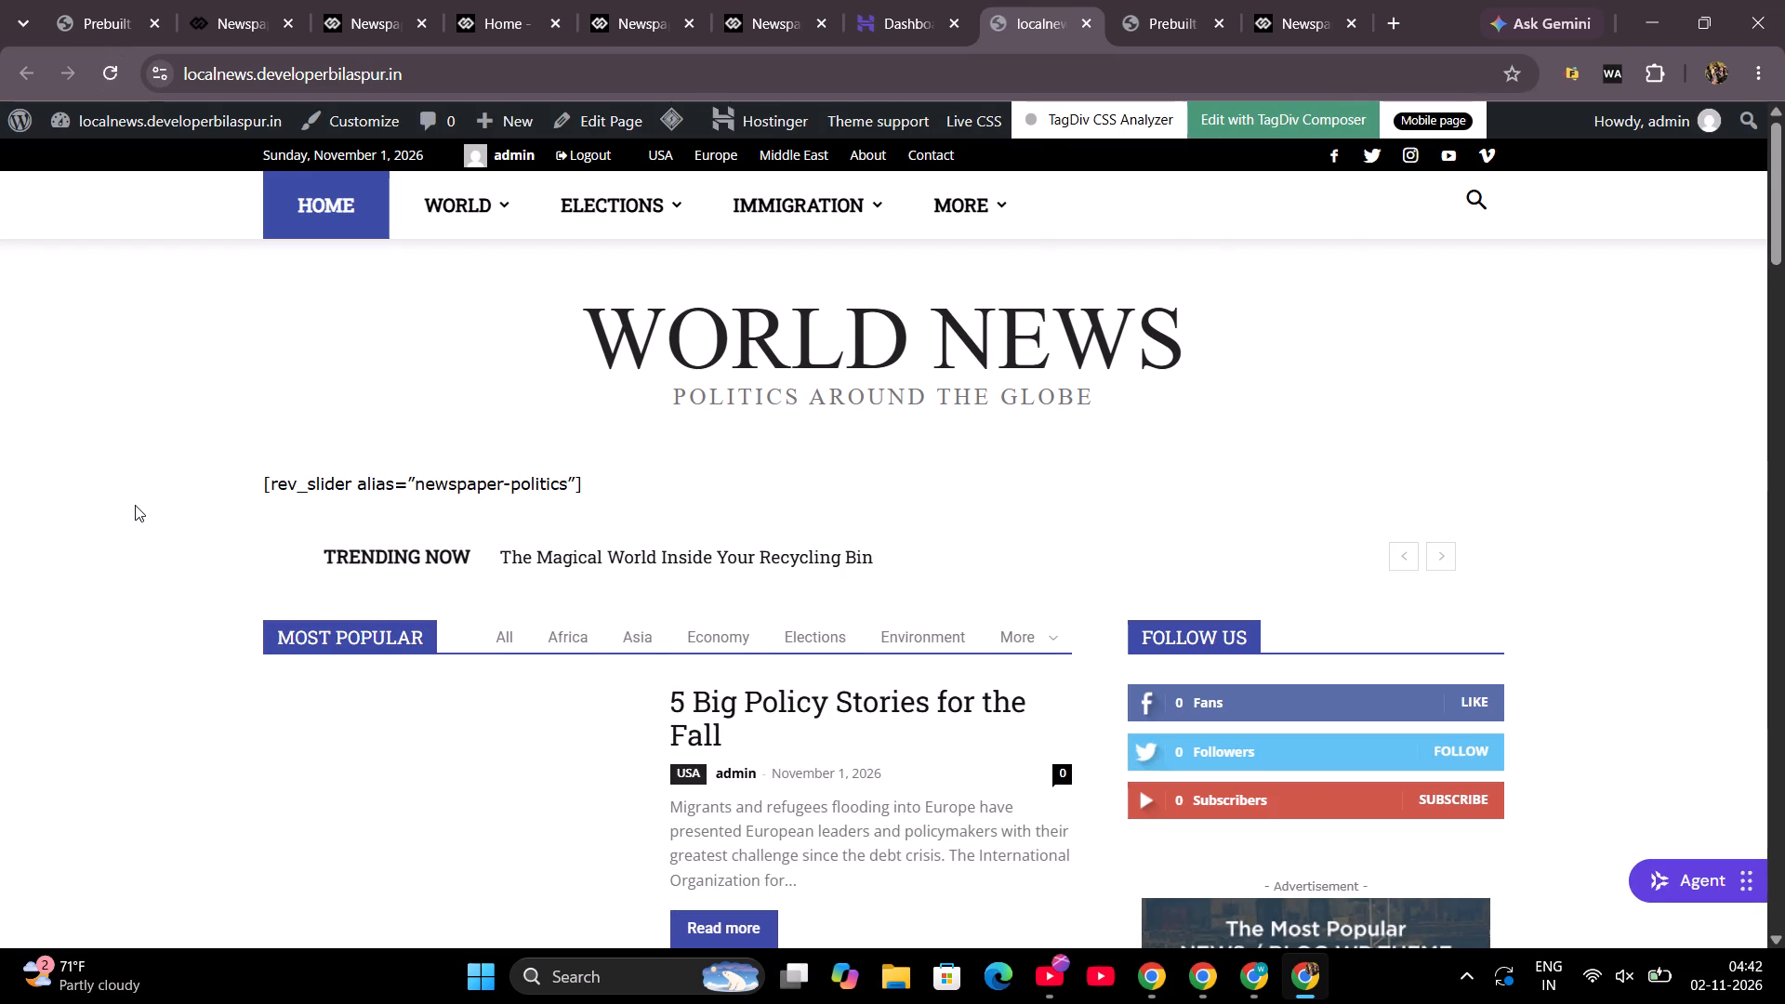
{"action": "scroll", "coordinate": [135, 505], "scroll_direction": "down", "scroll_amount": 8}
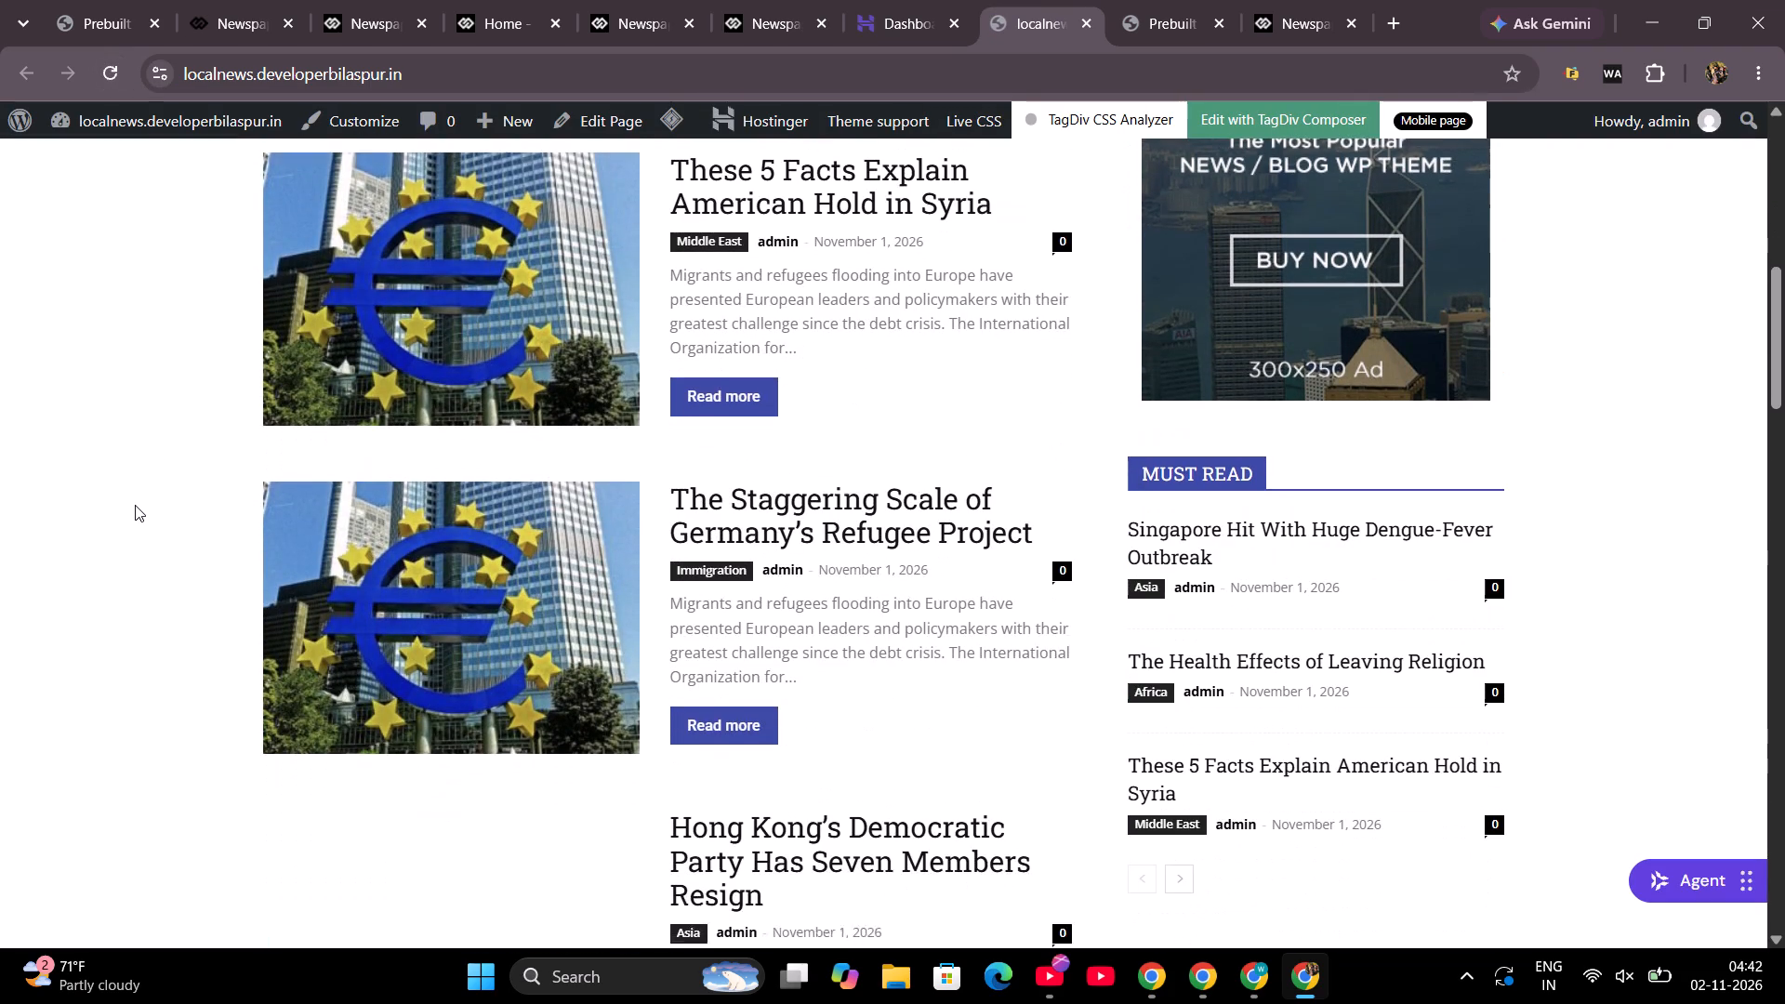
{"action": "scroll", "coordinate": [135, 505], "scroll_direction": "down", "scroll_amount": 5}
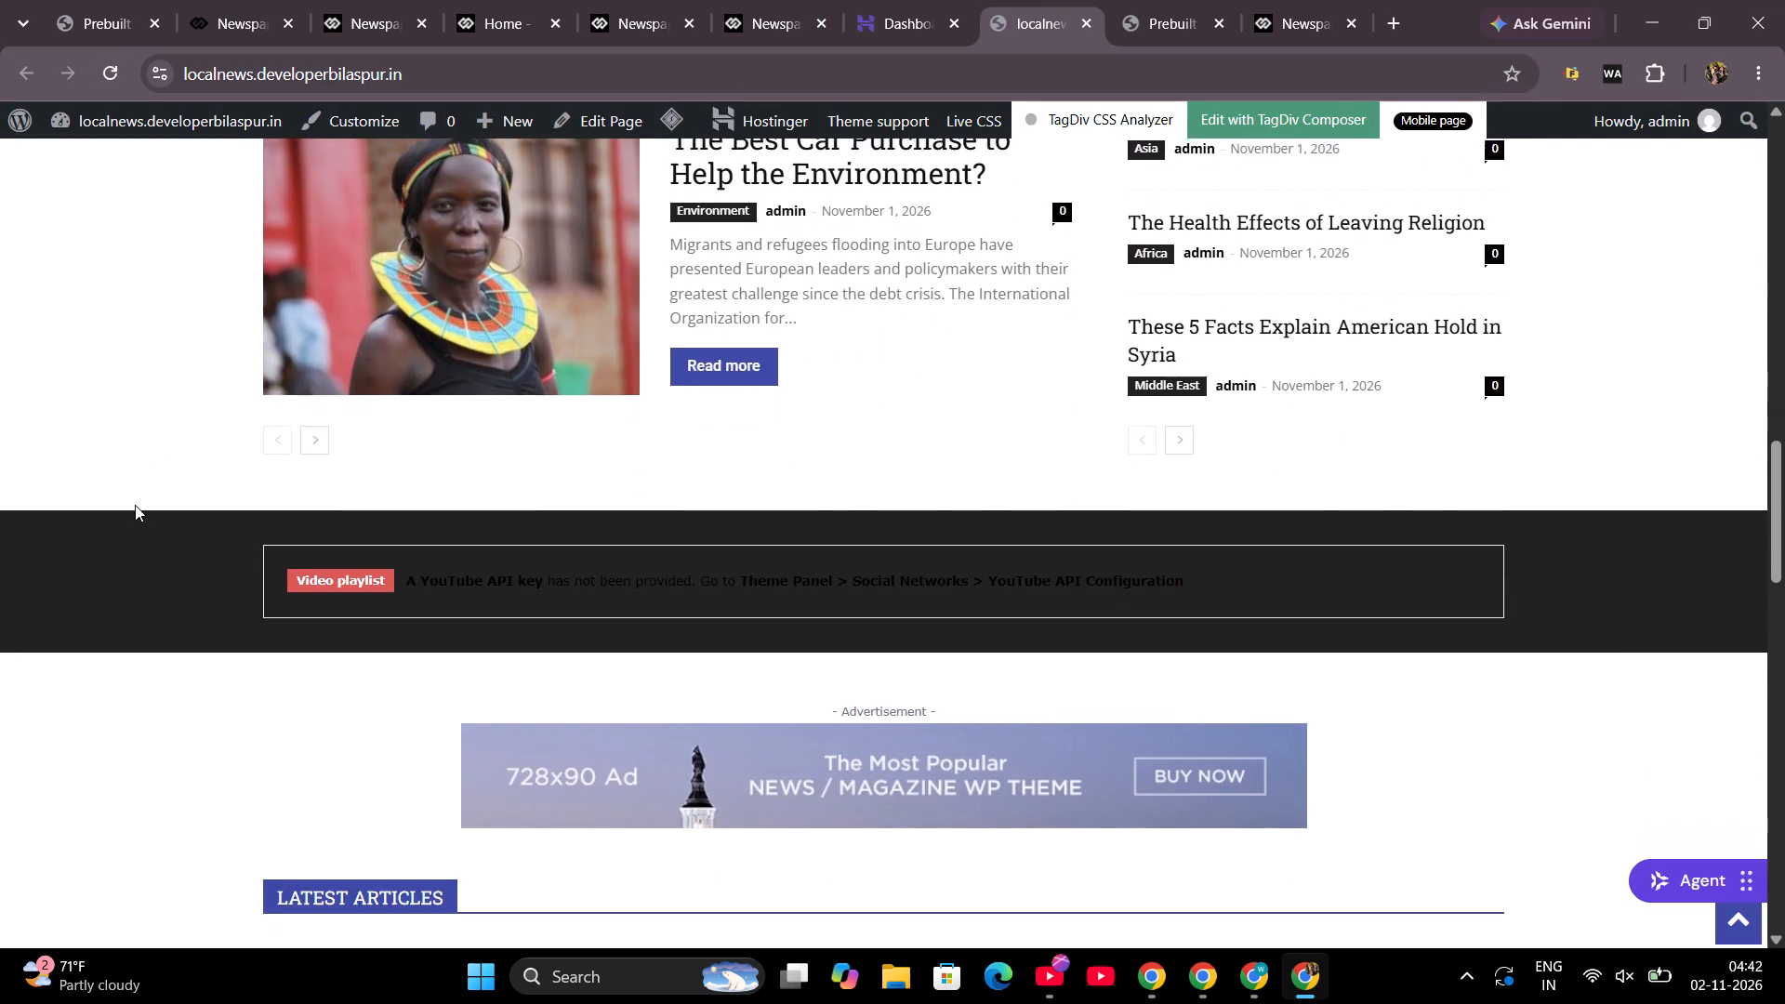
{"action": "scroll", "coordinate": [135, 505], "scroll_direction": "down", "scroll_amount": 4}
{"action": "scroll", "coordinate": [135, 505], "scroll_direction": "up", "scroll_amount": 10}
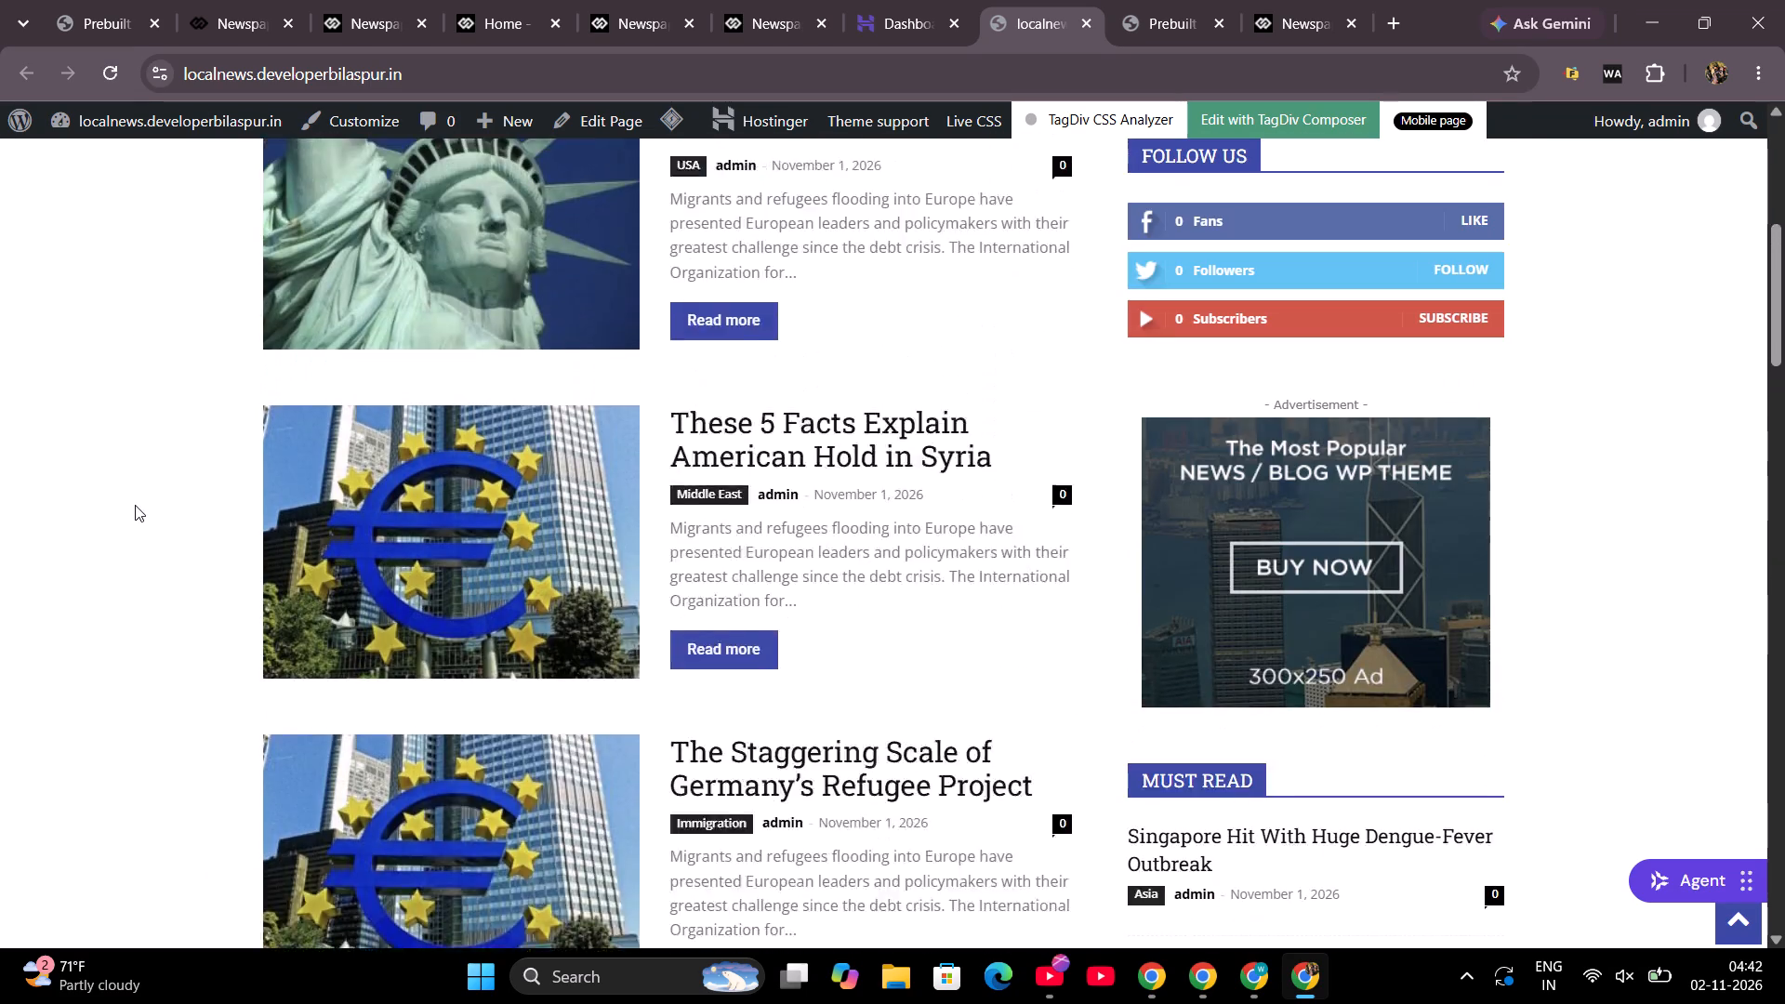
{"action": "scroll", "coordinate": [135, 505], "scroll_direction": "up", "scroll_amount": 4}
Inspect the live homepage in the developer tools' responsive mobile view, checking its header and post layout, and close the tools.
{"action": "right_click", "coordinate": [139, 399]}
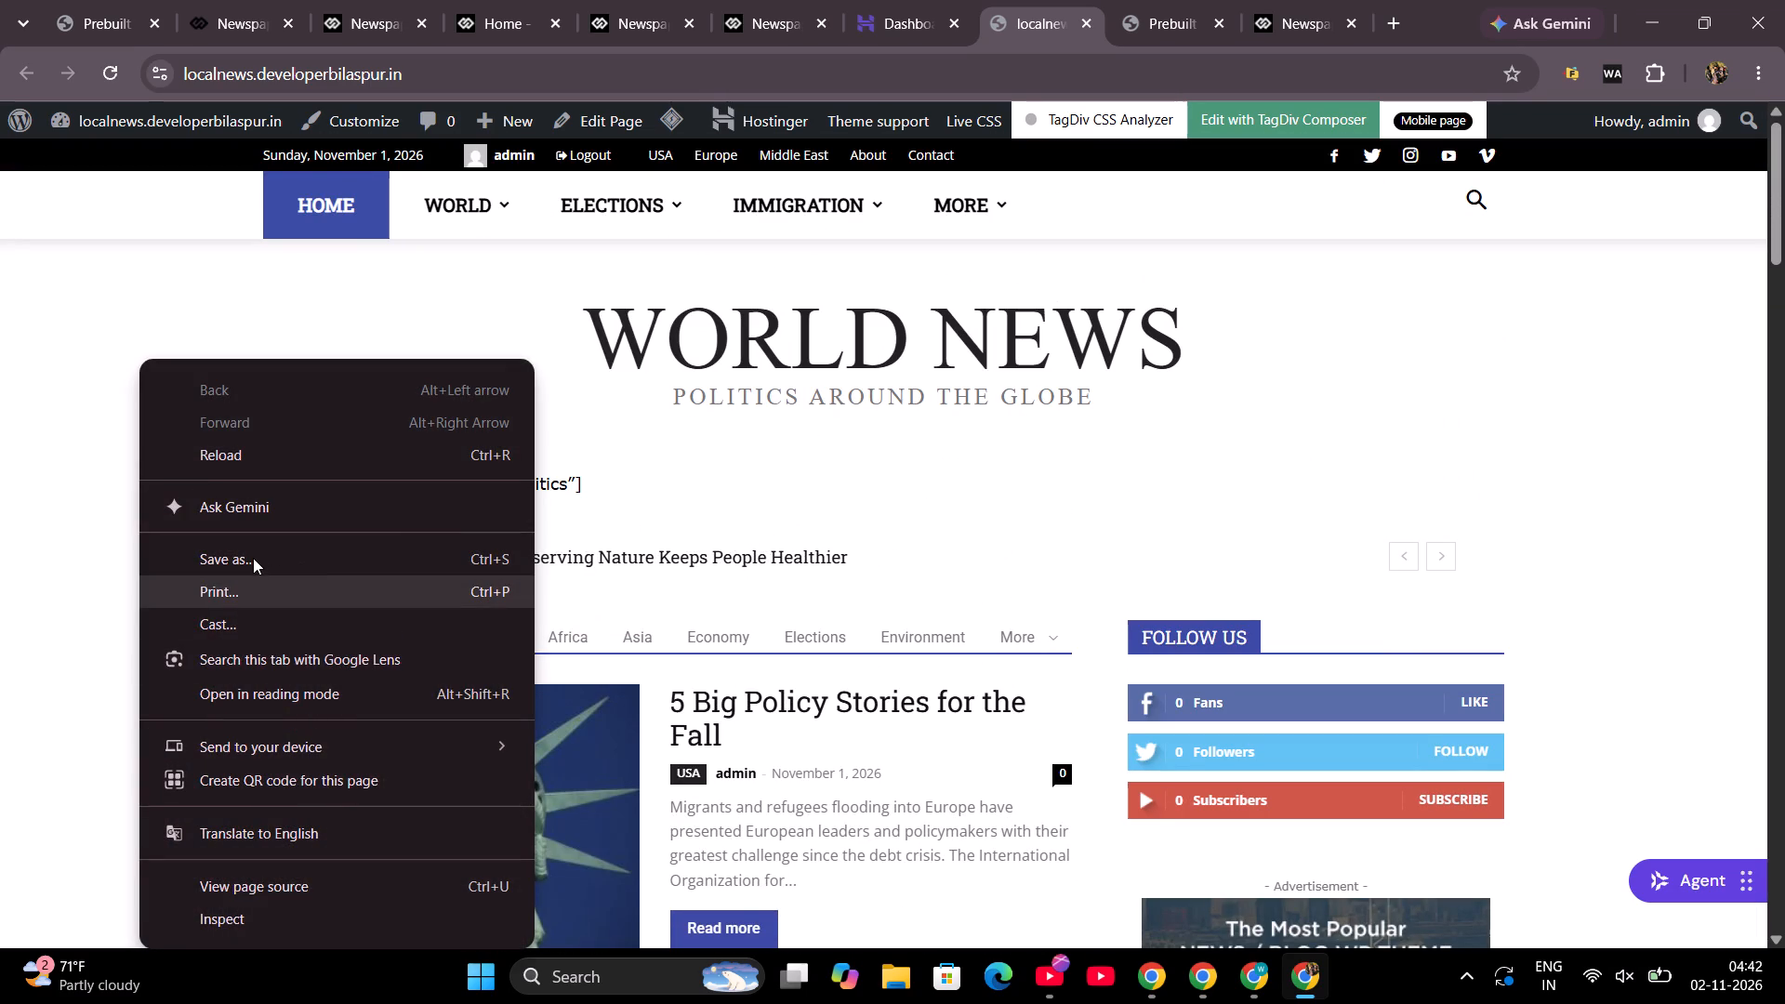
{"action": "left_click", "coordinate": [286, 920]}
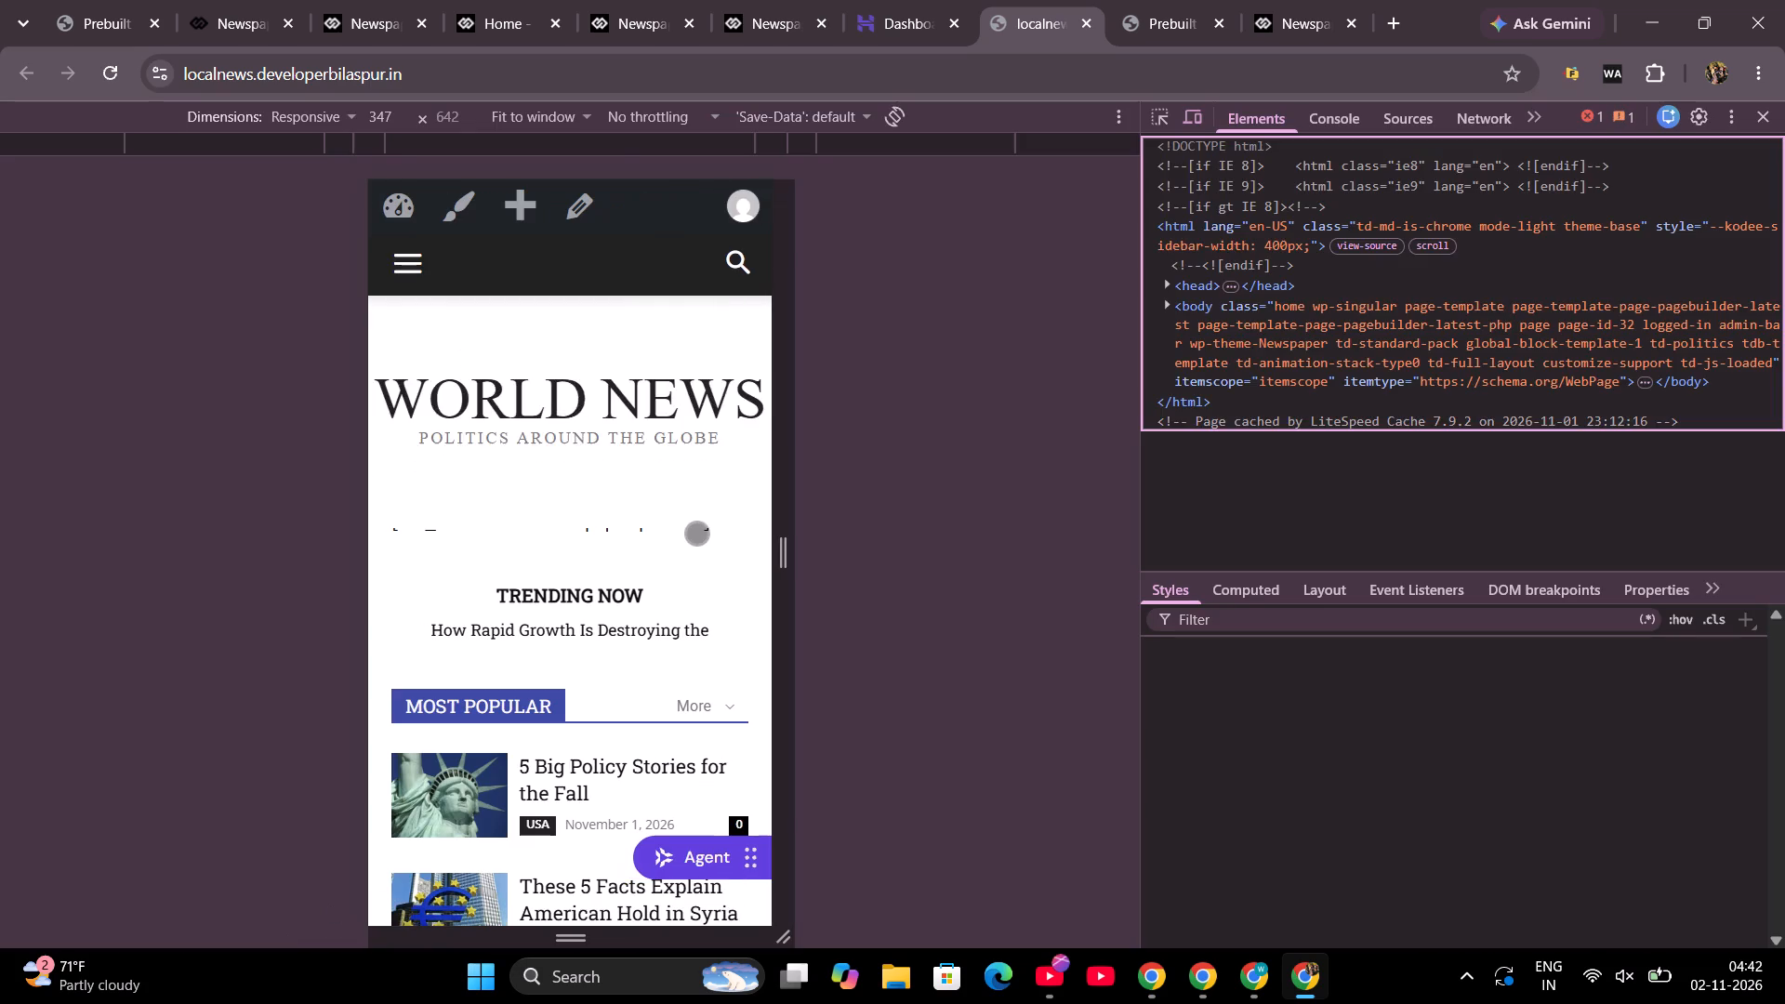
{"action": "scroll", "coordinate": [696, 533], "scroll_direction": "down", "scroll_amount": 1}
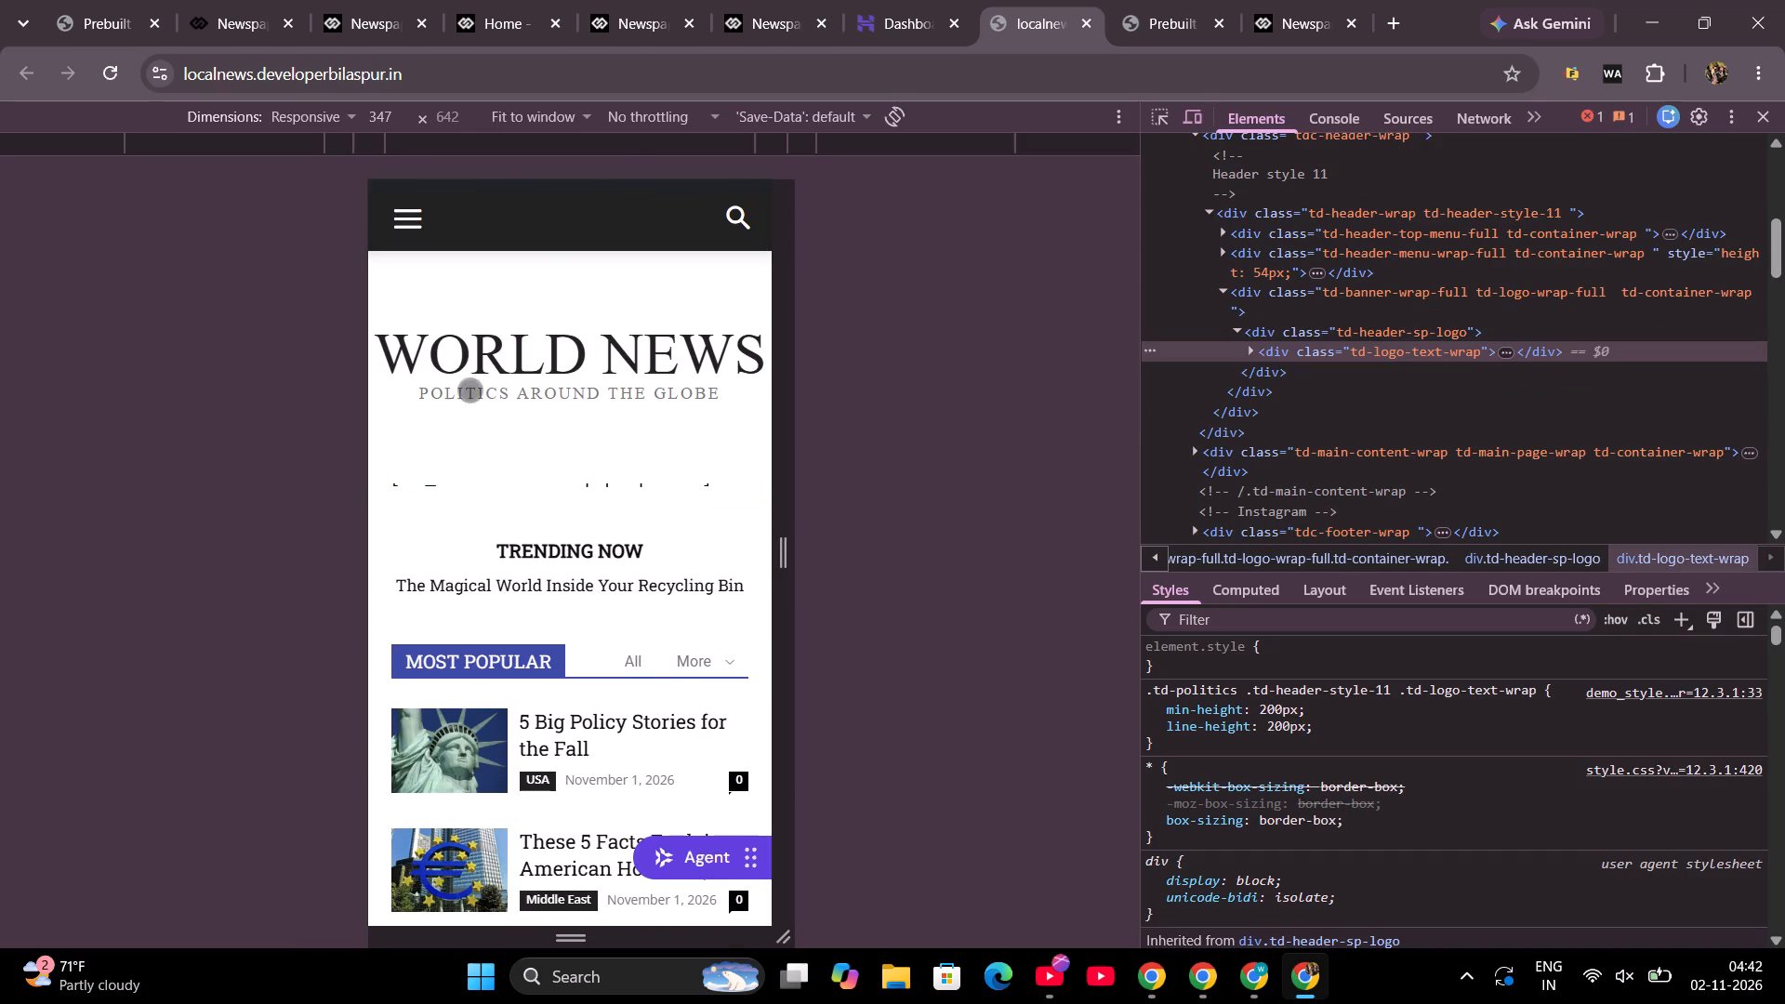
{"action": "scroll", "coordinate": [736, 446], "scroll_direction": "down", "scroll_amount": 1}
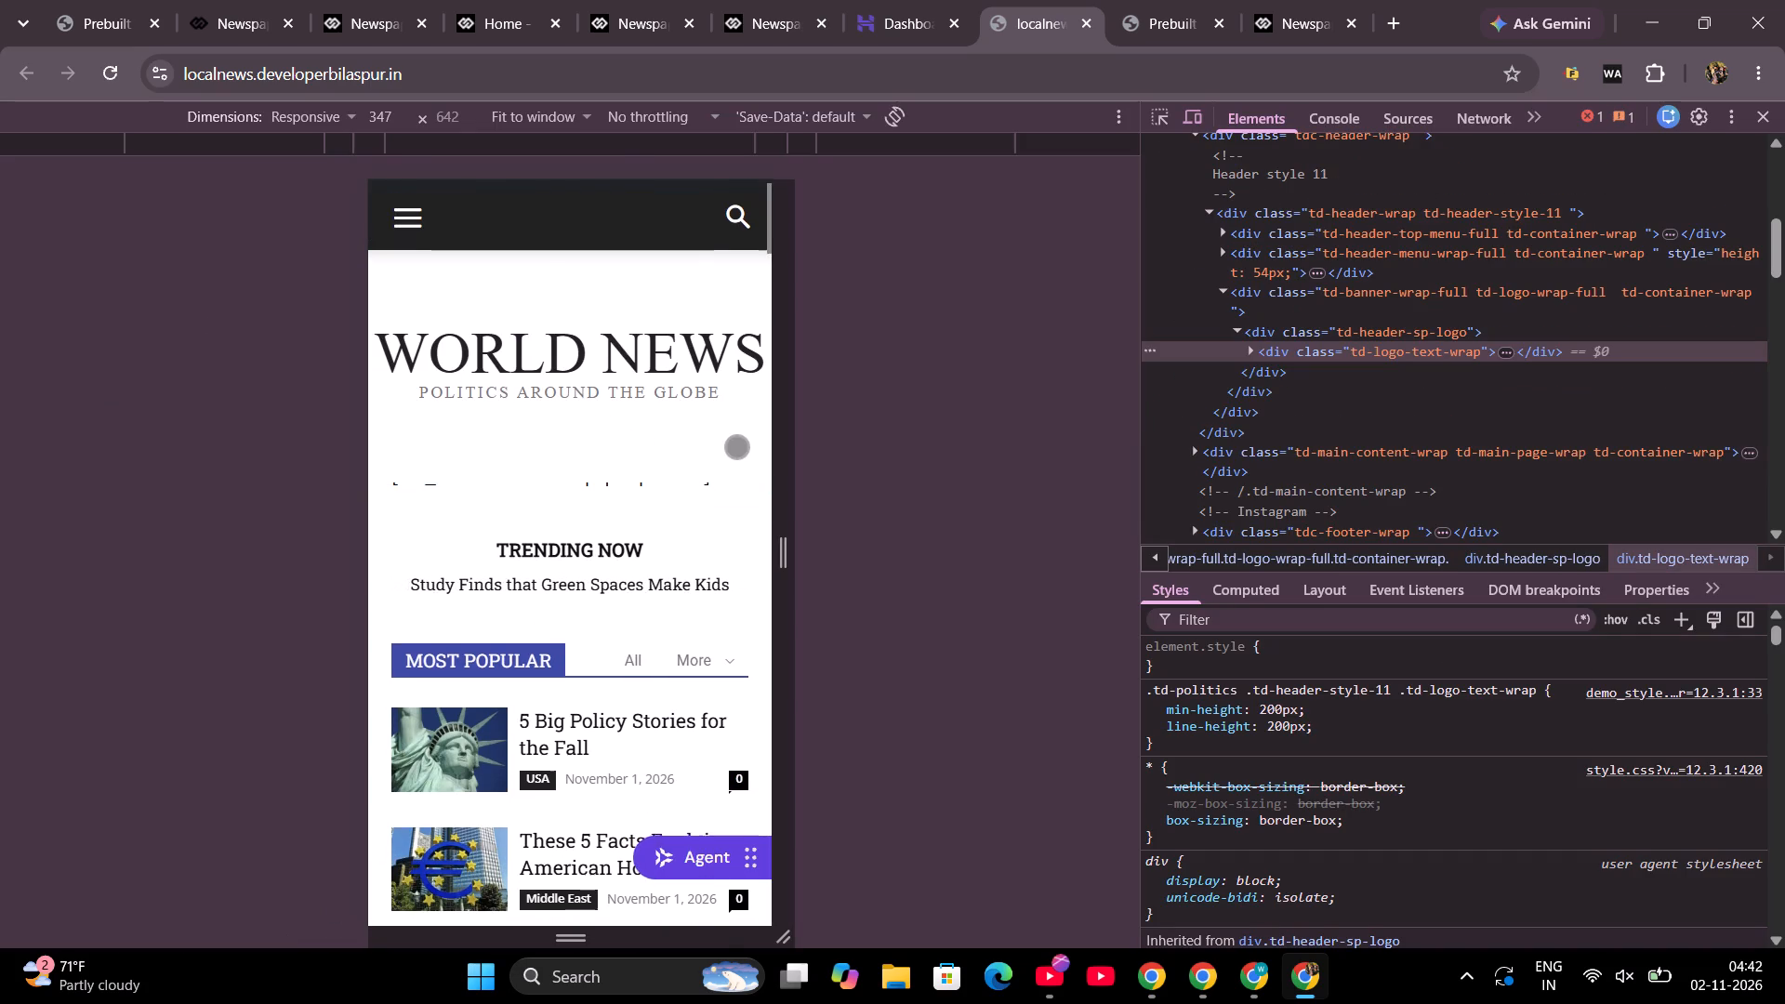
{"action": "scroll", "coordinate": [736, 446], "scroll_direction": "down", "scroll_amount": 2}
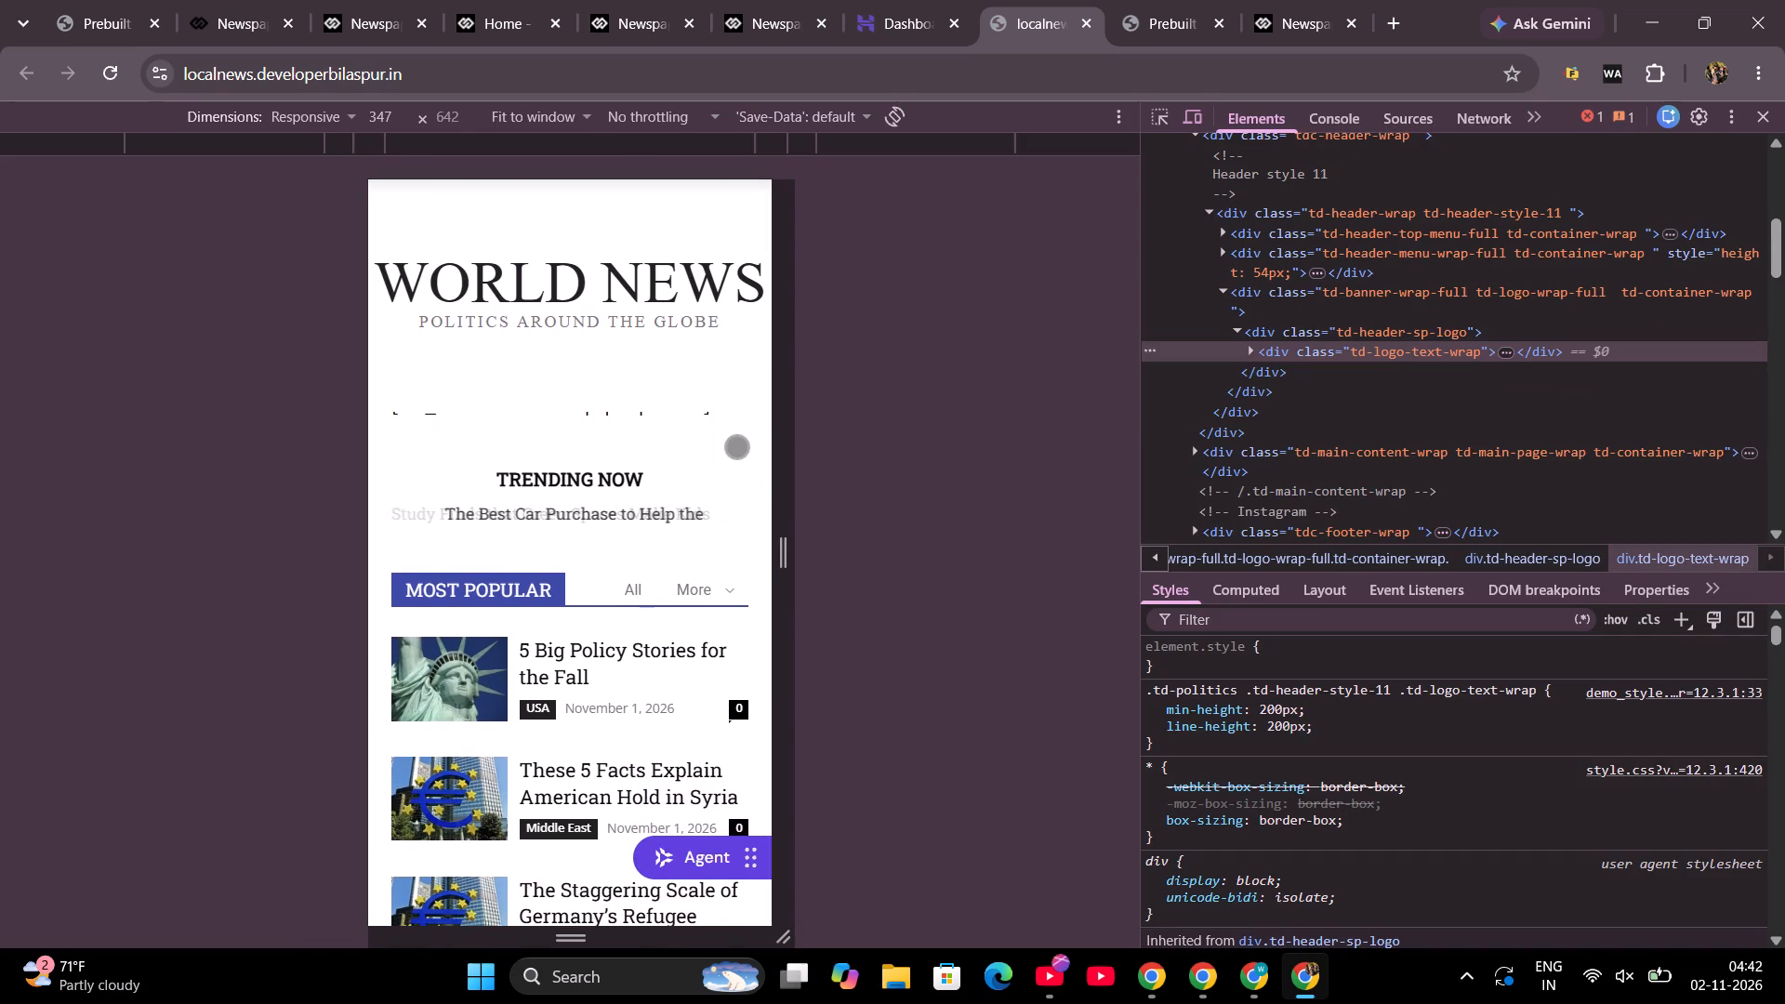
{"action": "scroll", "coordinate": [736, 446], "scroll_direction": "down", "scroll_amount": 3}
{"action": "scroll", "coordinate": [736, 446], "scroll_direction": "up", "scroll_amount": 1}
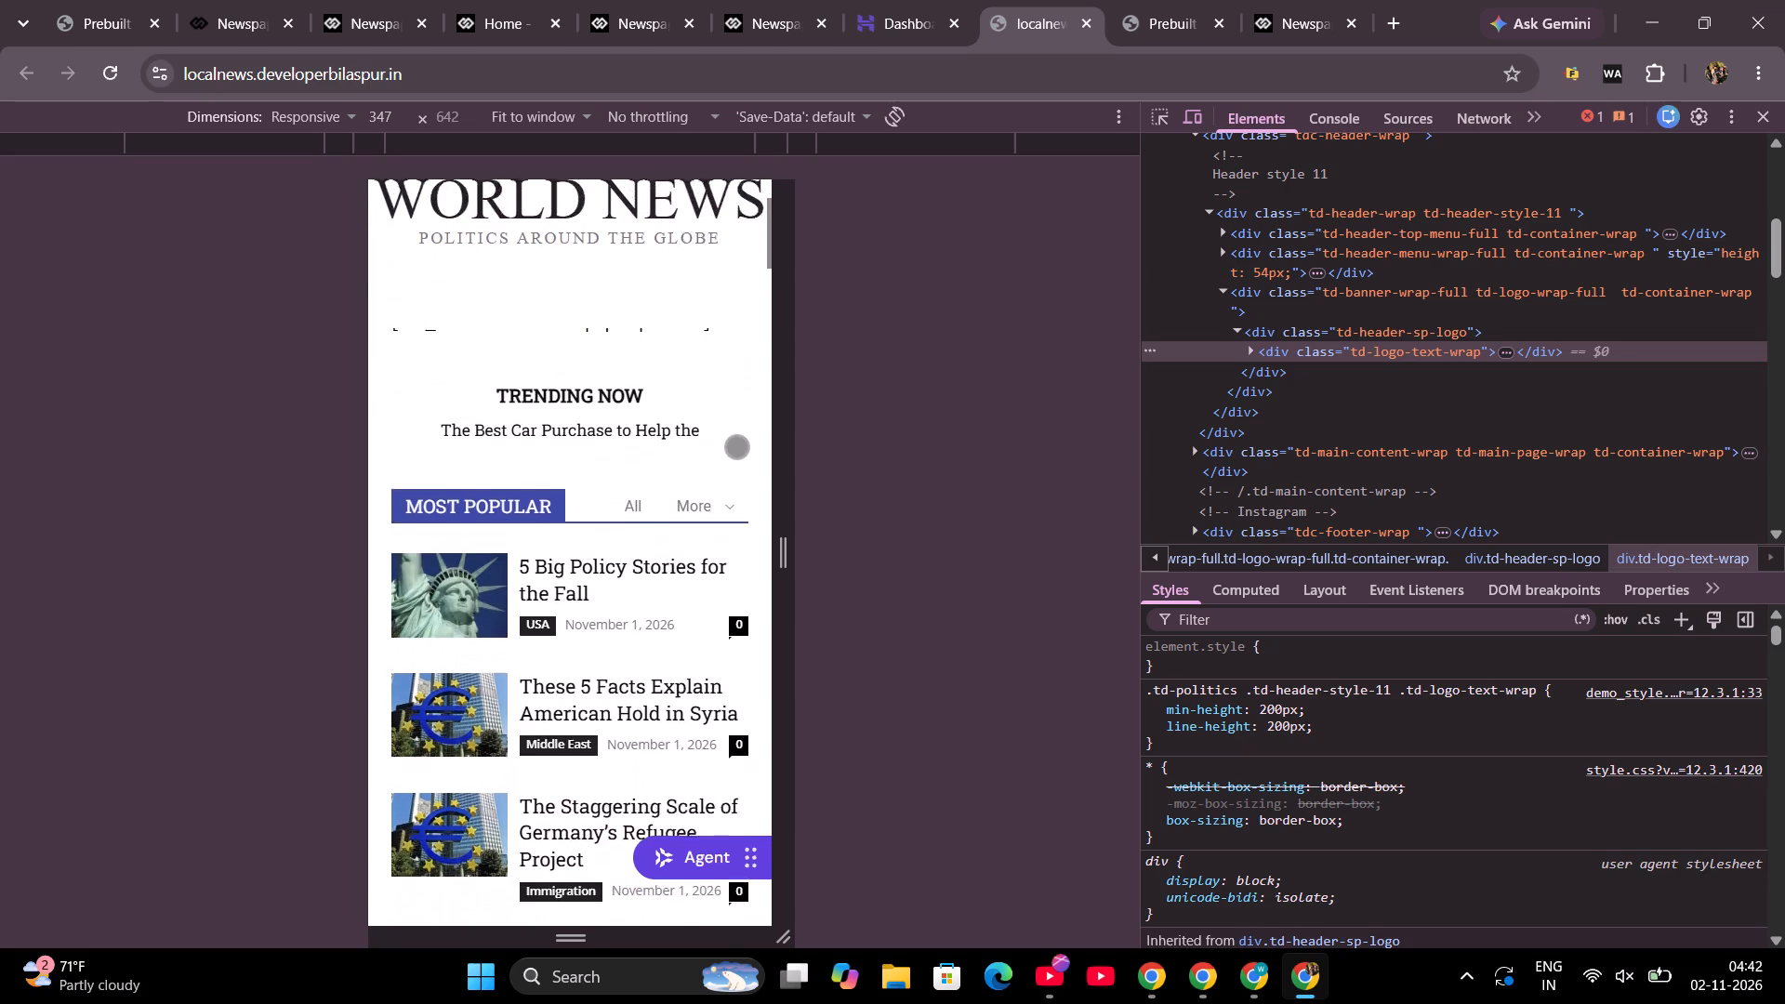
{"action": "scroll", "coordinate": [736, 446], "scroll_direction": "up", "scroll_amount": 1}
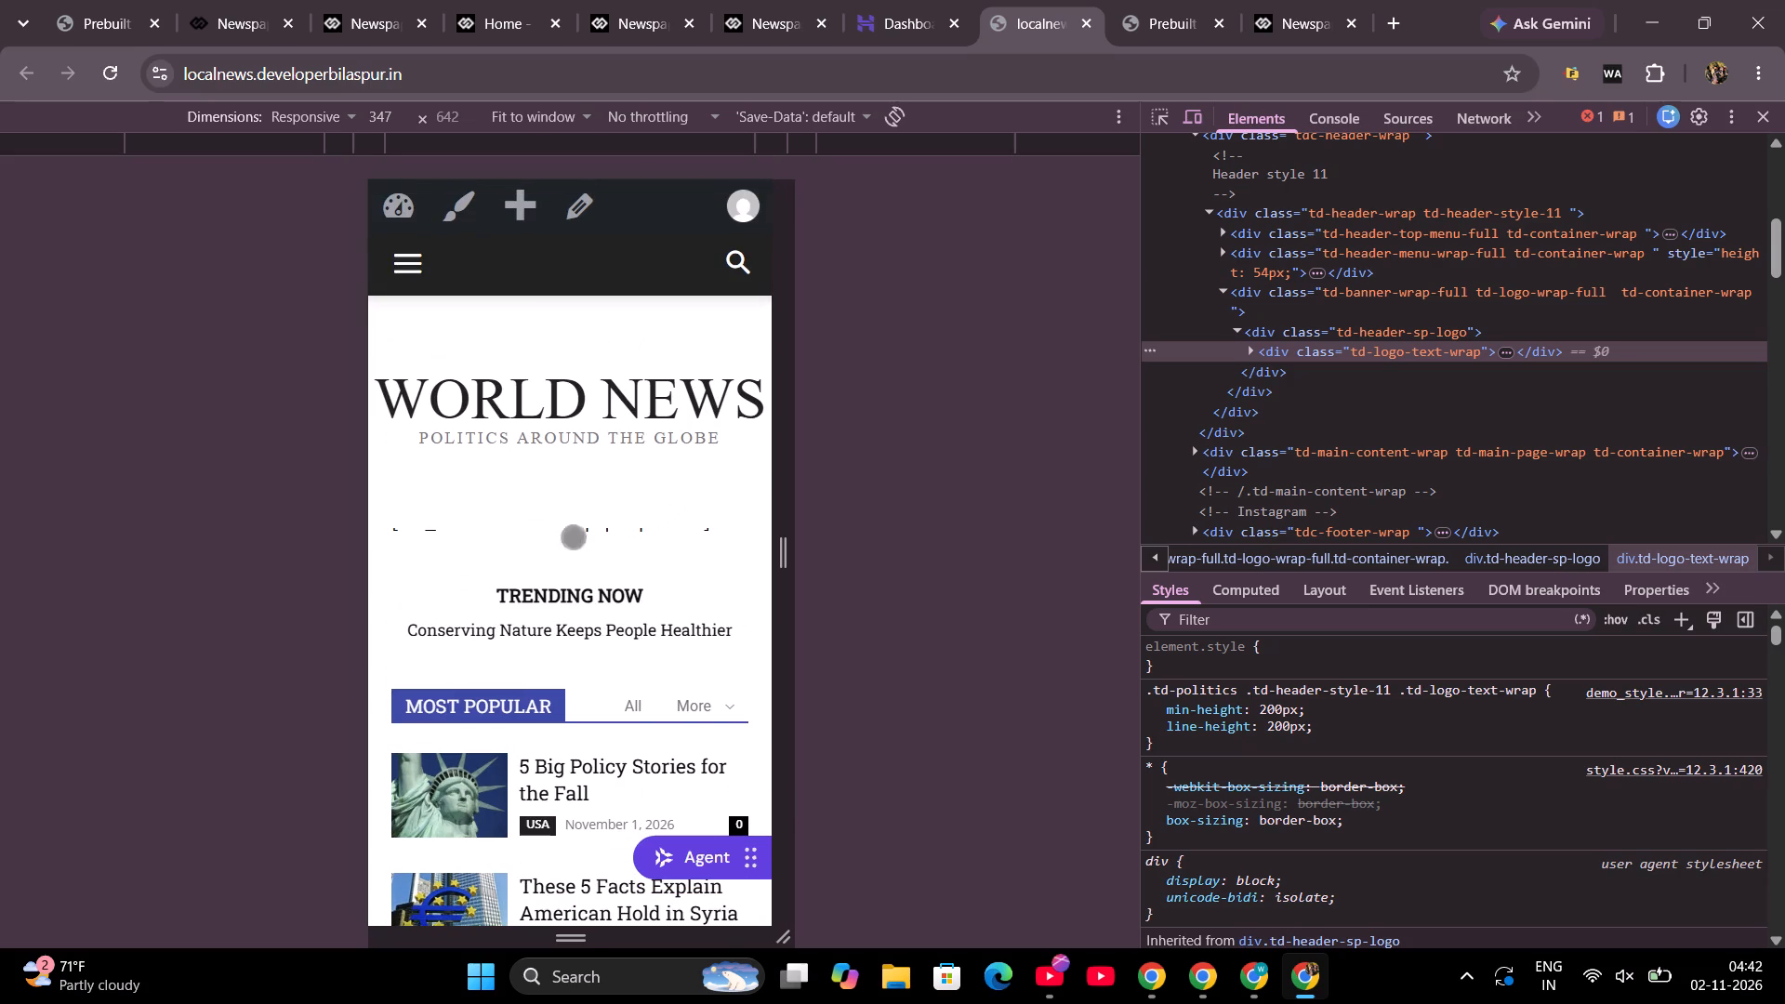
{"action": "scroll", "coordinate": [714, 549], "scroll_direction": "down", "scroll_amount": 2}
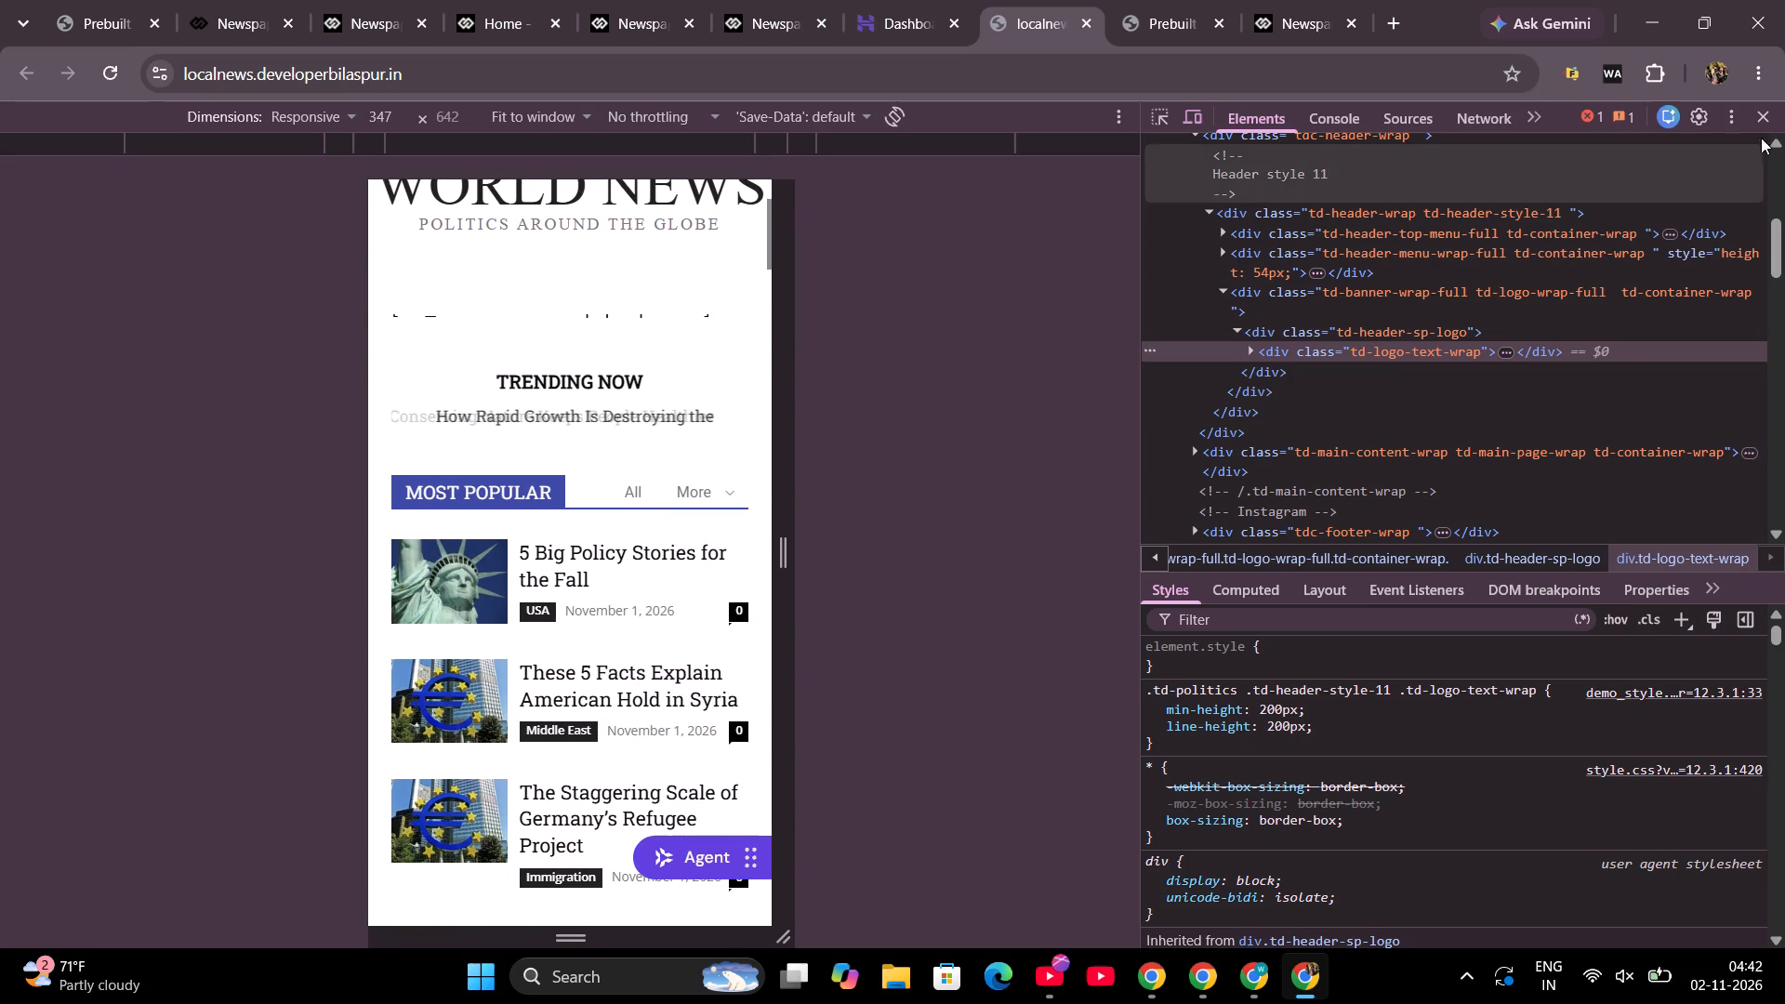
{"action": "left_click", "coordinate": [1767, 126]}
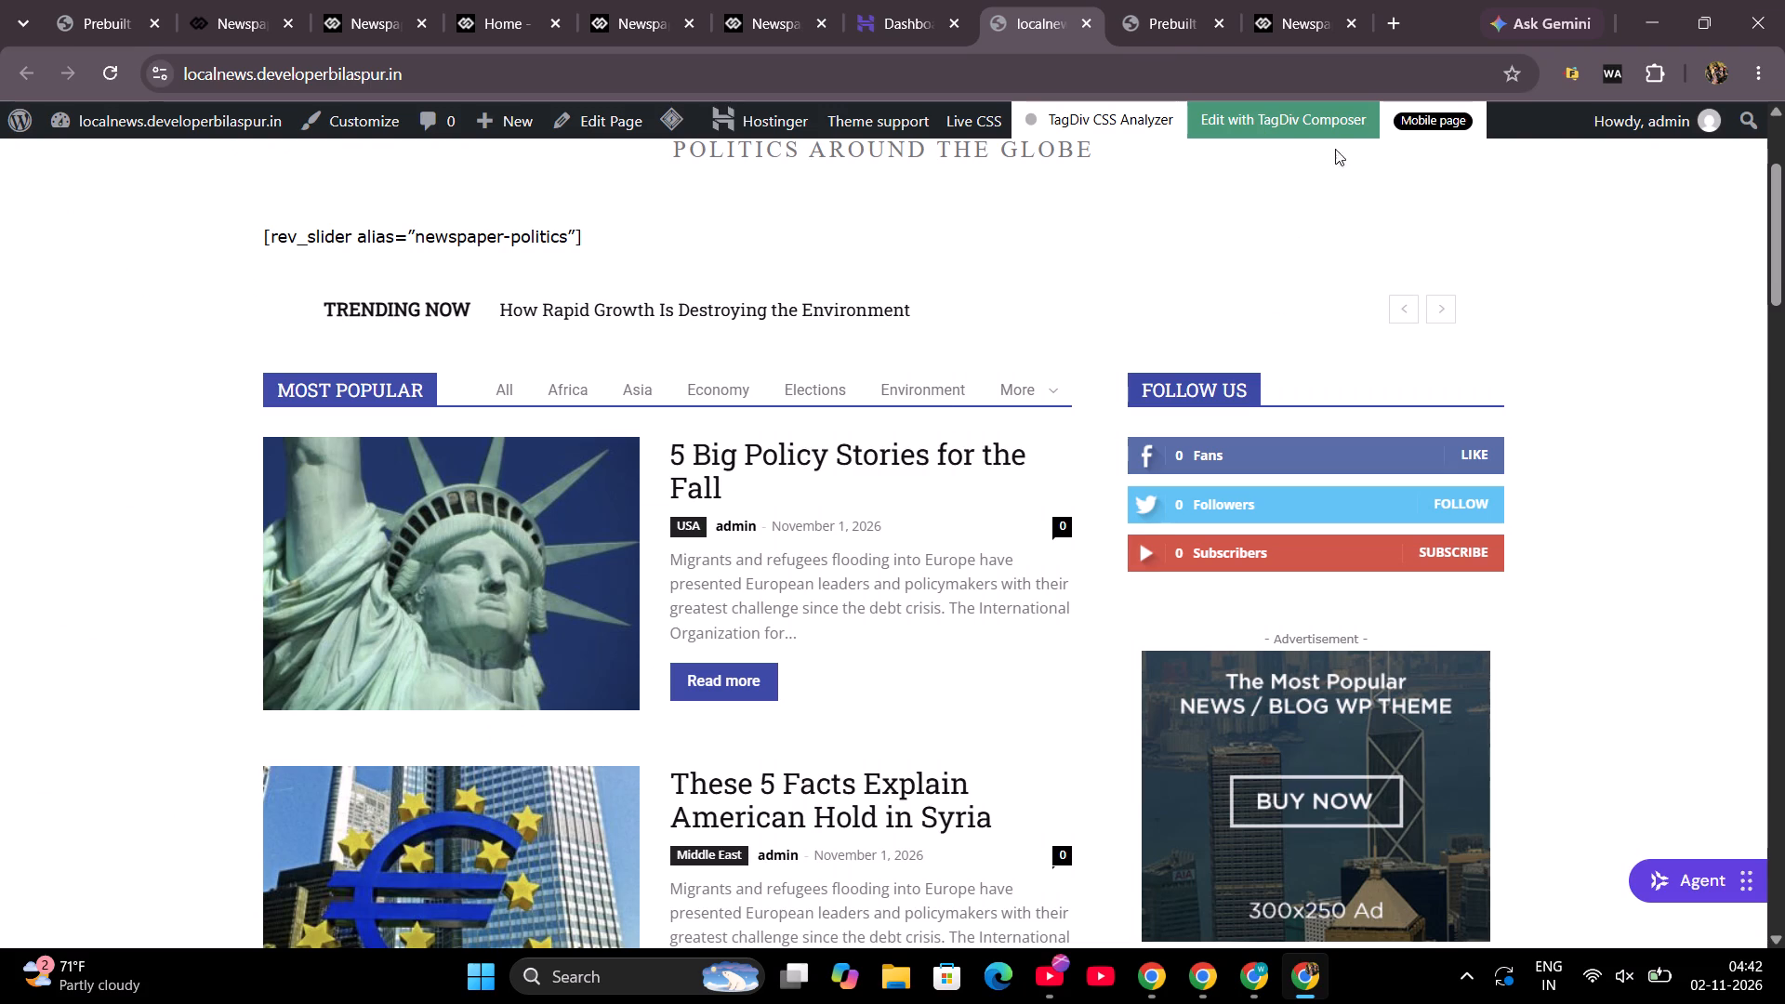
Open the homepage in TagDiv Composer and examine the Revolution Slider and Social Counter settings and the rest of the layout.
{"action": "left_click", "coordinate": [1289, 120]}
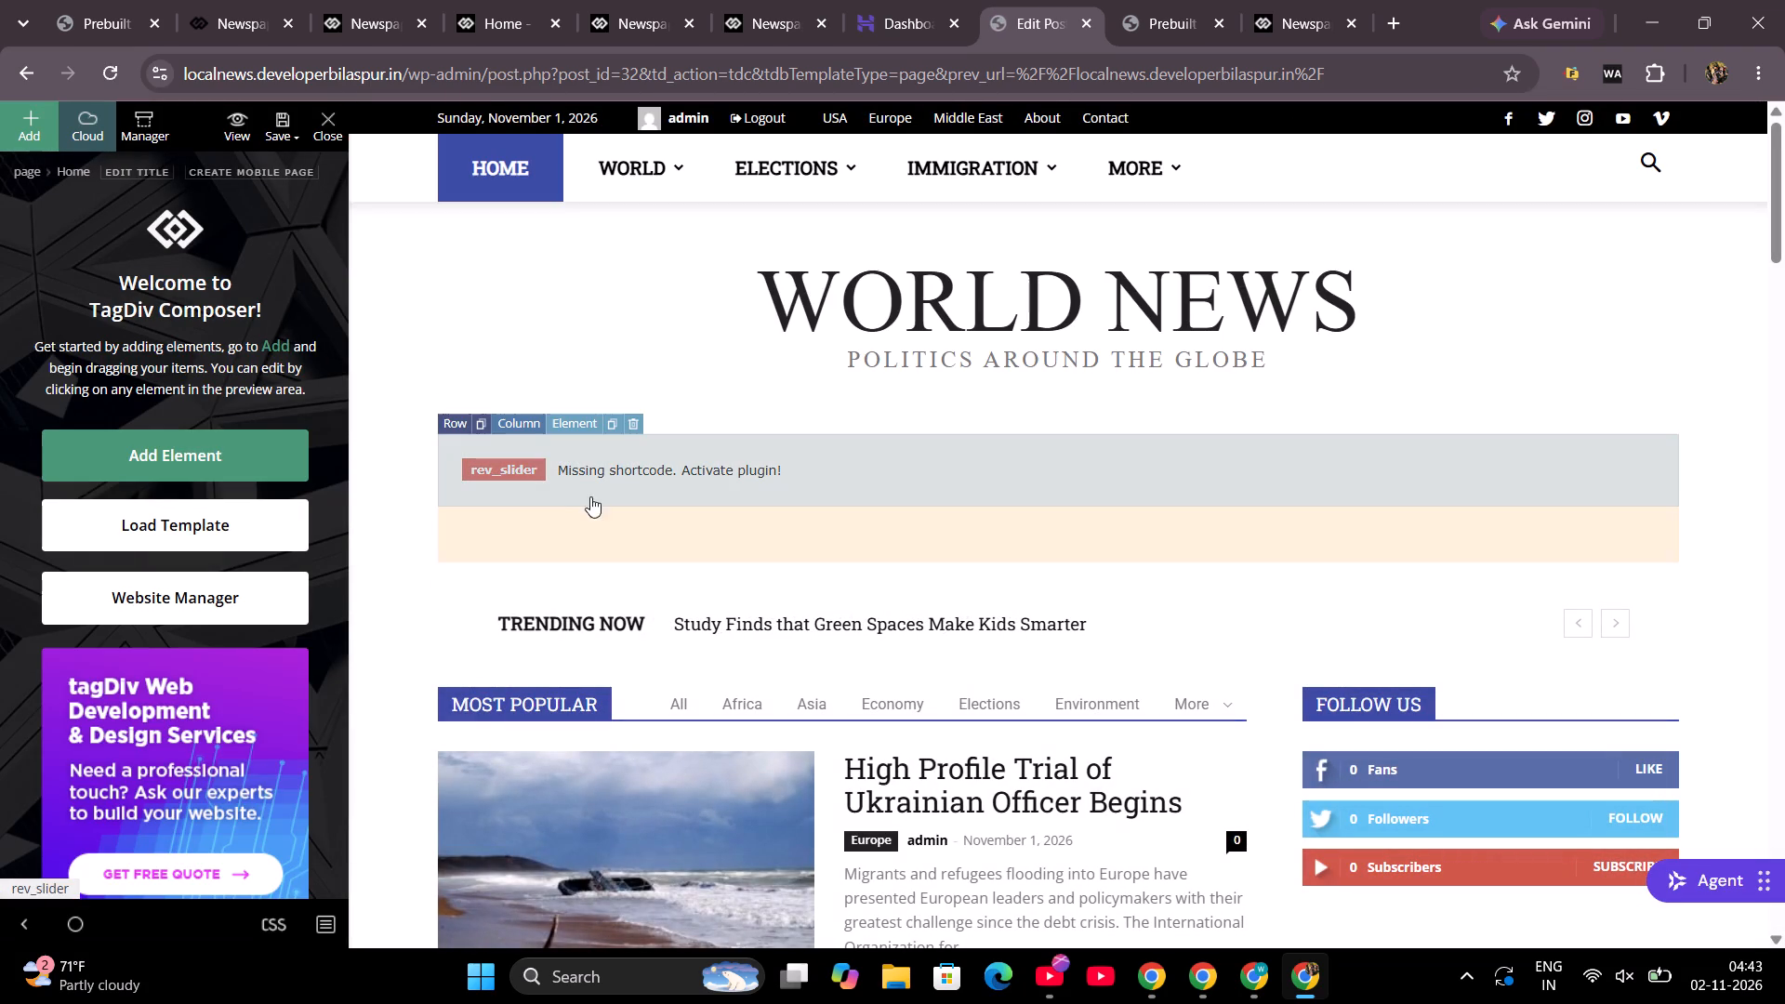
{"action": "left_click", "coordinate": [834, 491]}
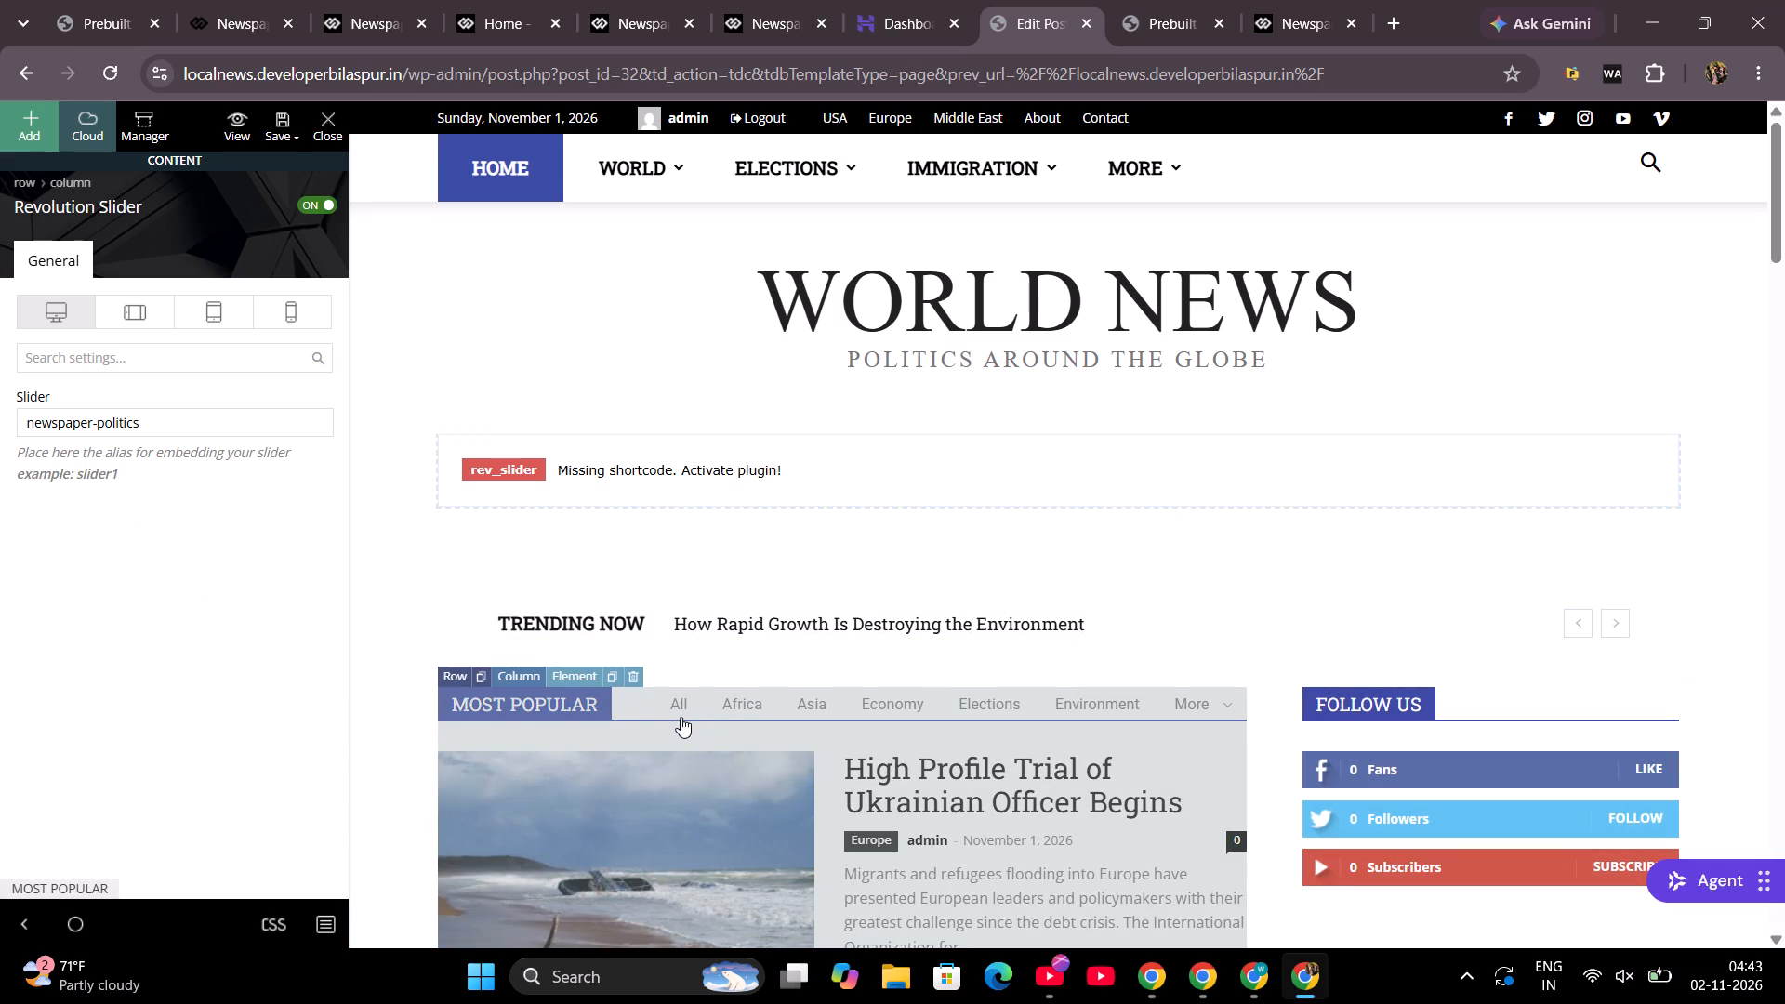
{"action": "scroll", "coordinate": [1000, 717], "scroll_direction": "down", "scroll_amount": 4}
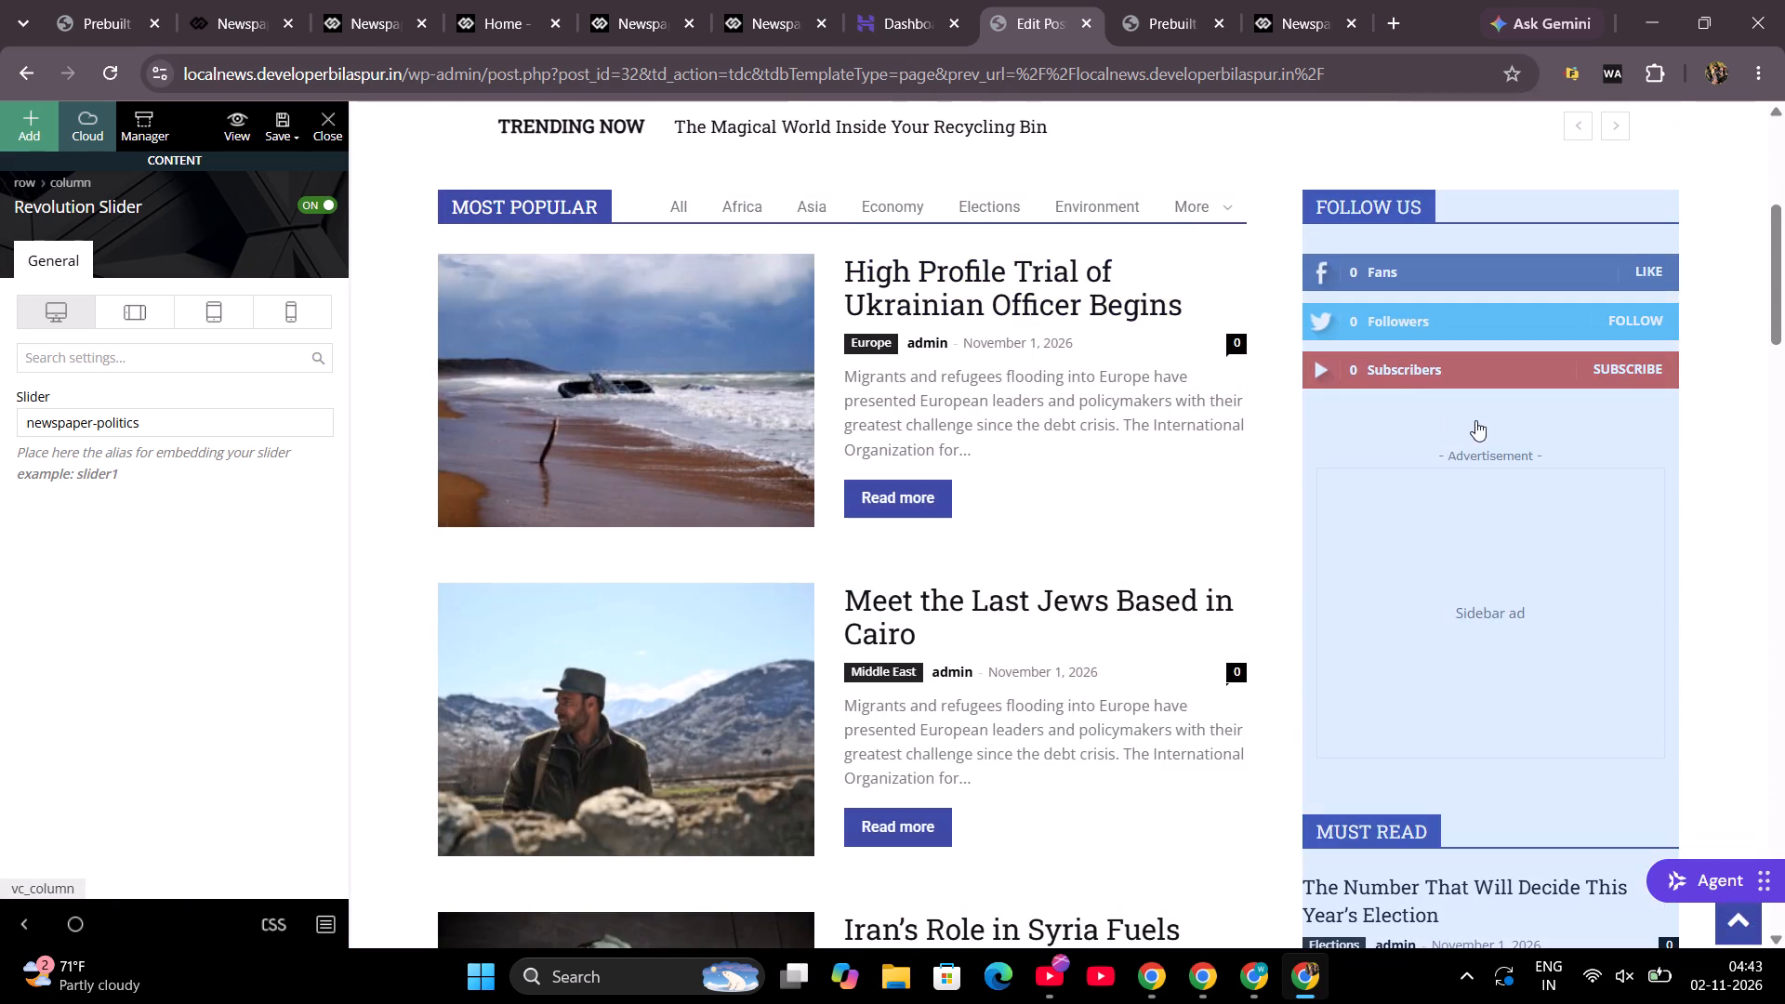
{"action": "left_click", "coordinate": [1421, 379]}
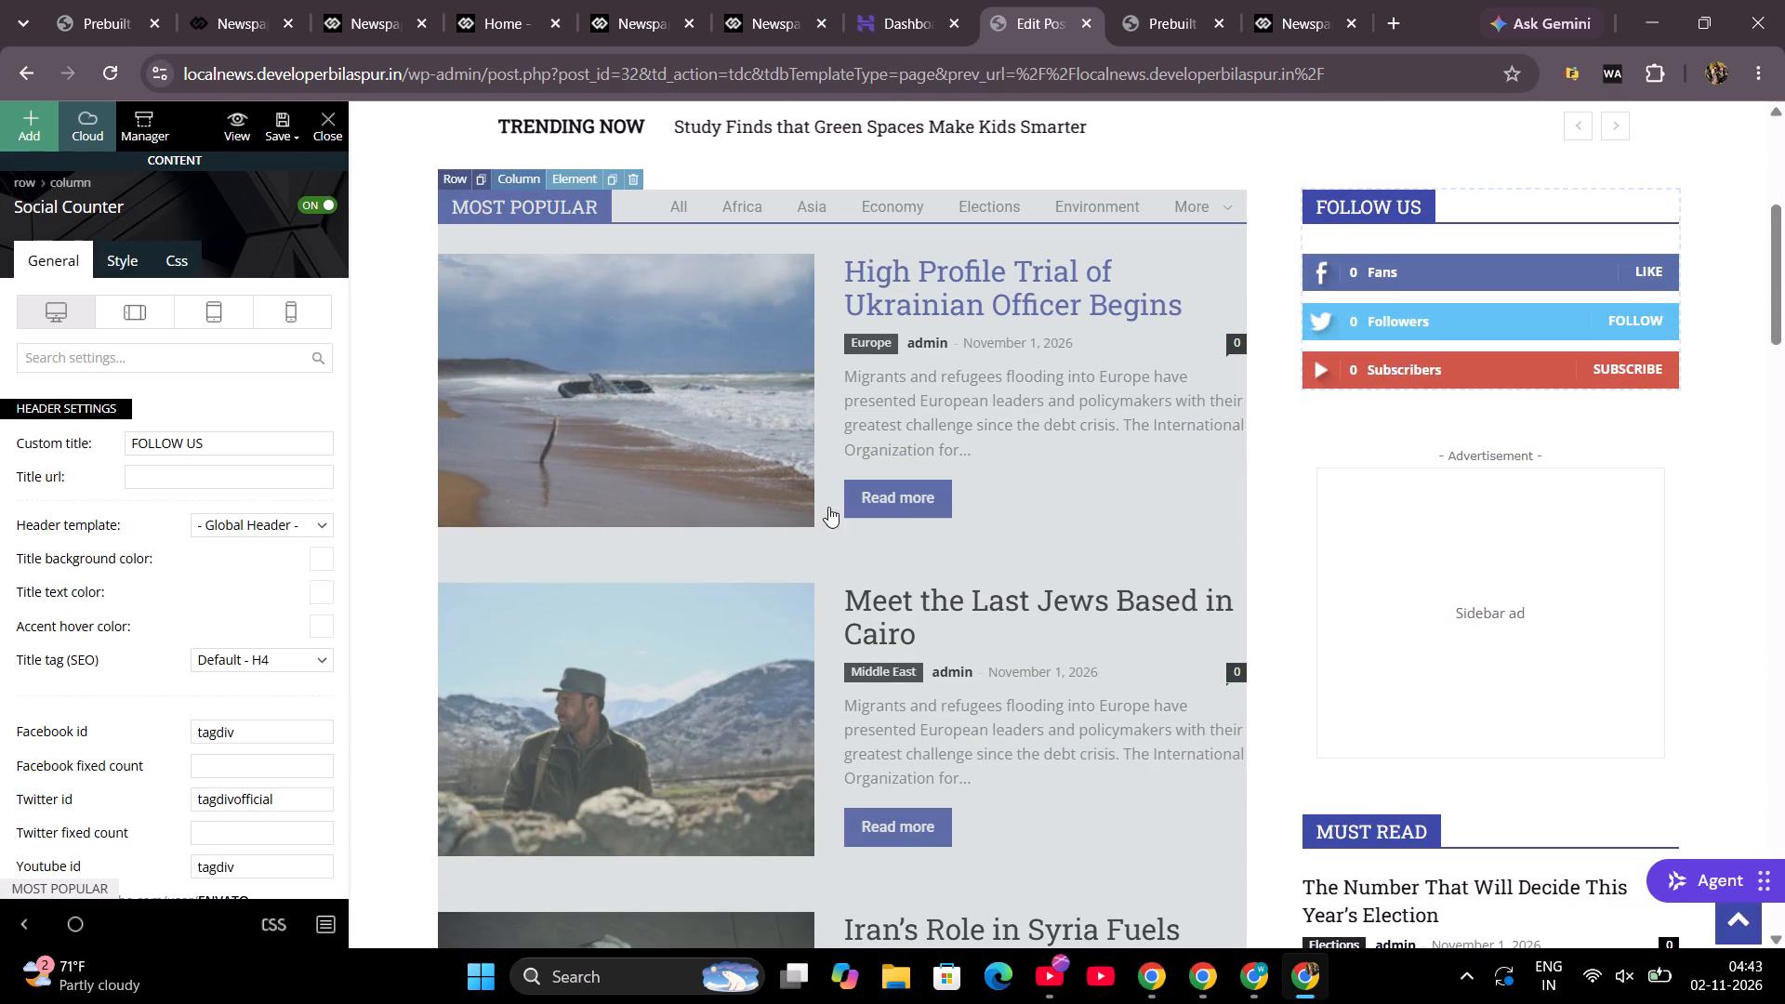
{"action": "scroll", "coordinate": [964, 606], "scroll_direction": "down", "scroll_amount": 4}
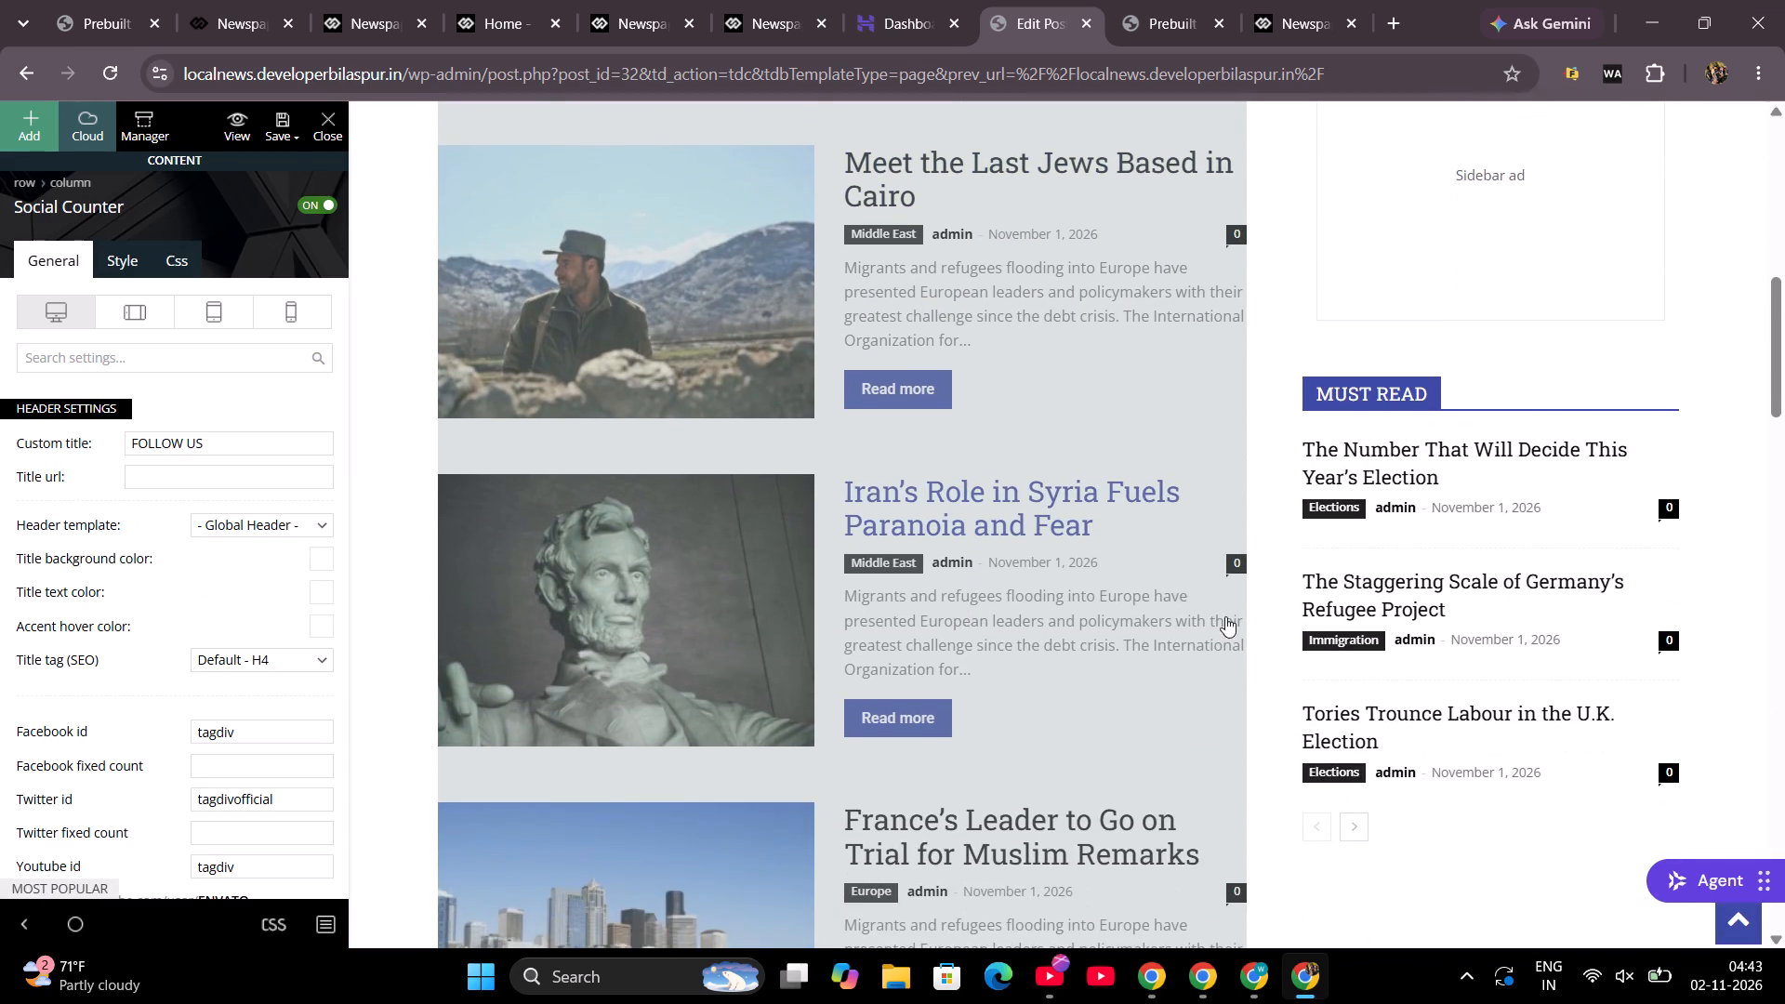
{"action": "scroll", "coordinate": [1117, 631], "scroll_direction": "down", "scroll_amount": 3}
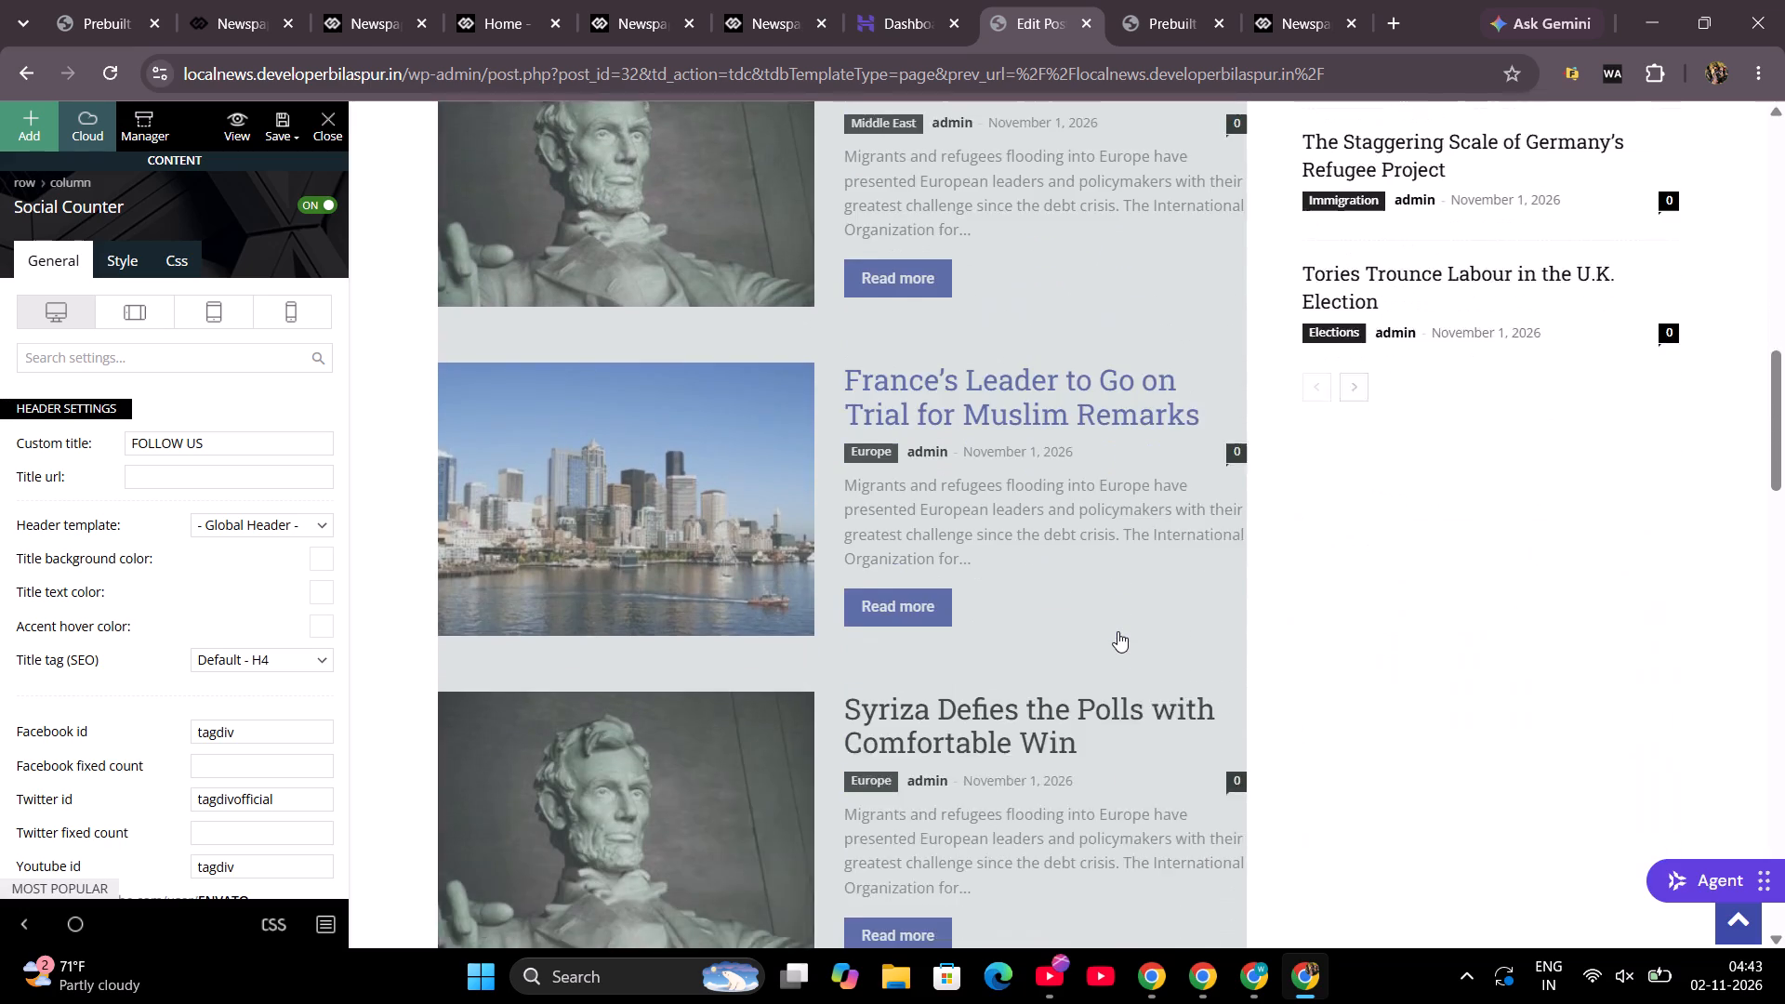
{"action": "scroll", "coordinate": [1117, 631], "scroll_direction": "down", "scroll_amount": 3}
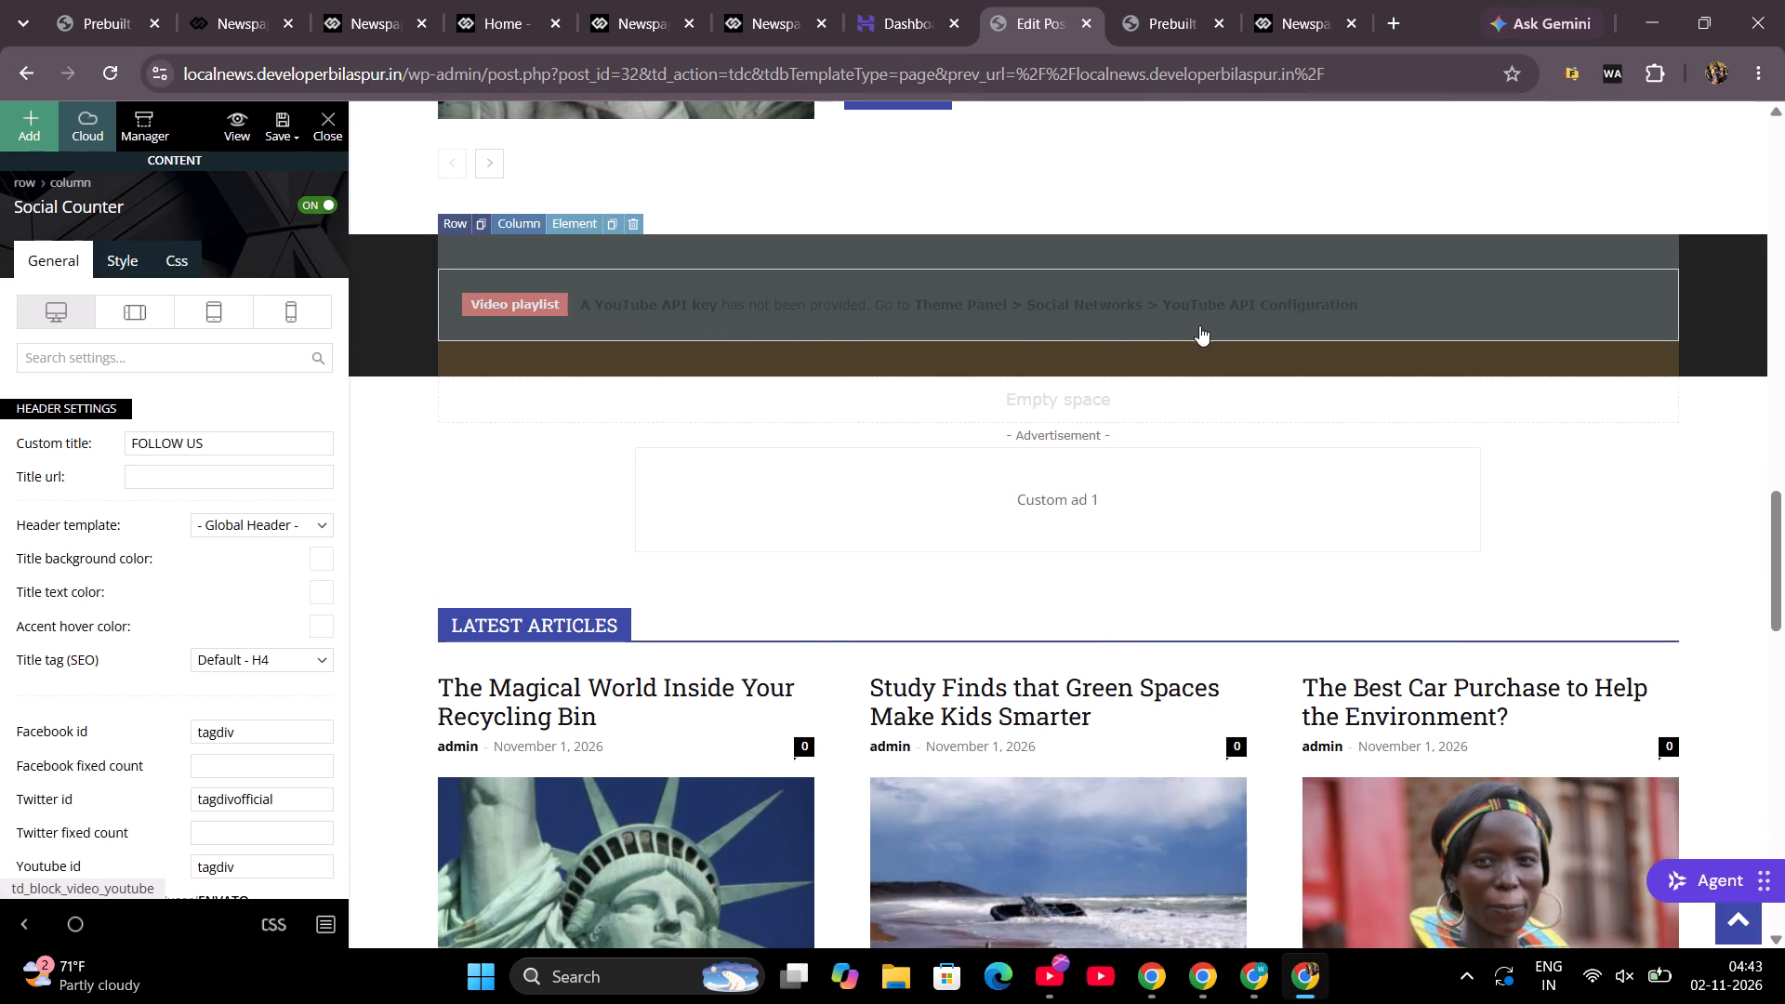
{"action": "scroll", "coordinate": [961, 589], "scroll_direction": "down", "scroll_amount": 3}
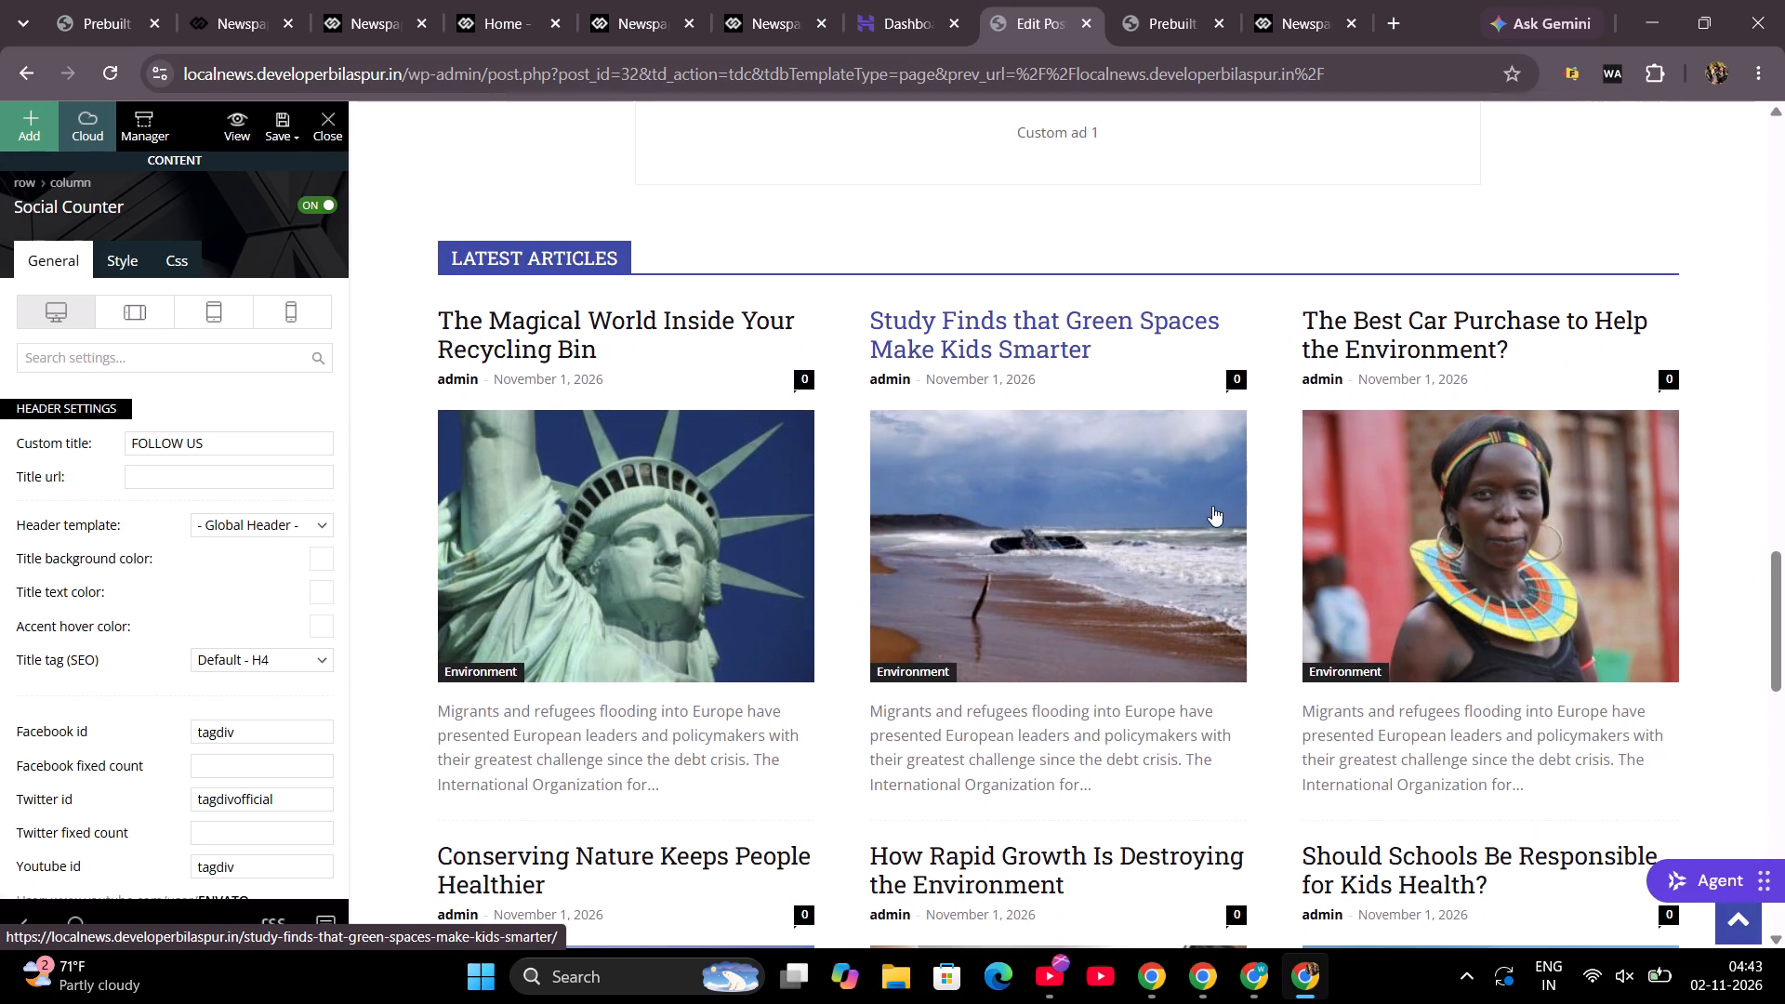
{"action": "scroll", "coordinate": [1266, 733], "scroll_direction": "down", "scroll_amount": 3}
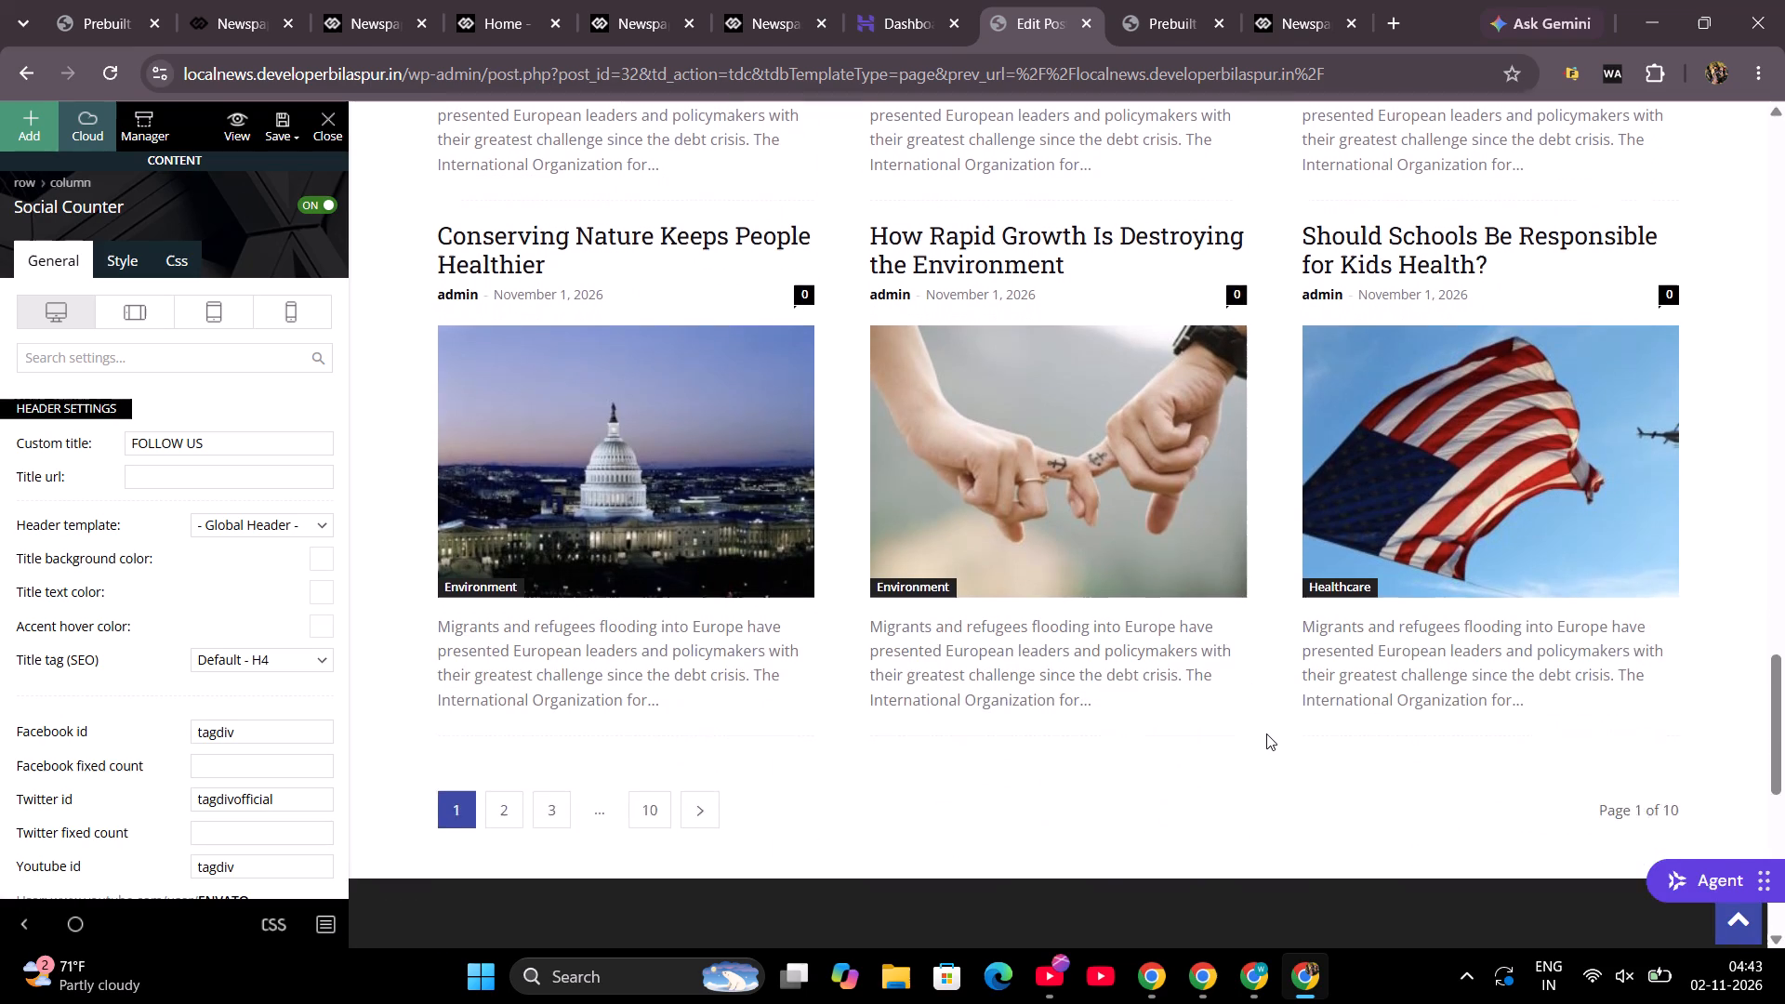
{"action": "scroll", "coordinate": [1266, 733], "scroll_direction": "down", "scroll_amount": 5}
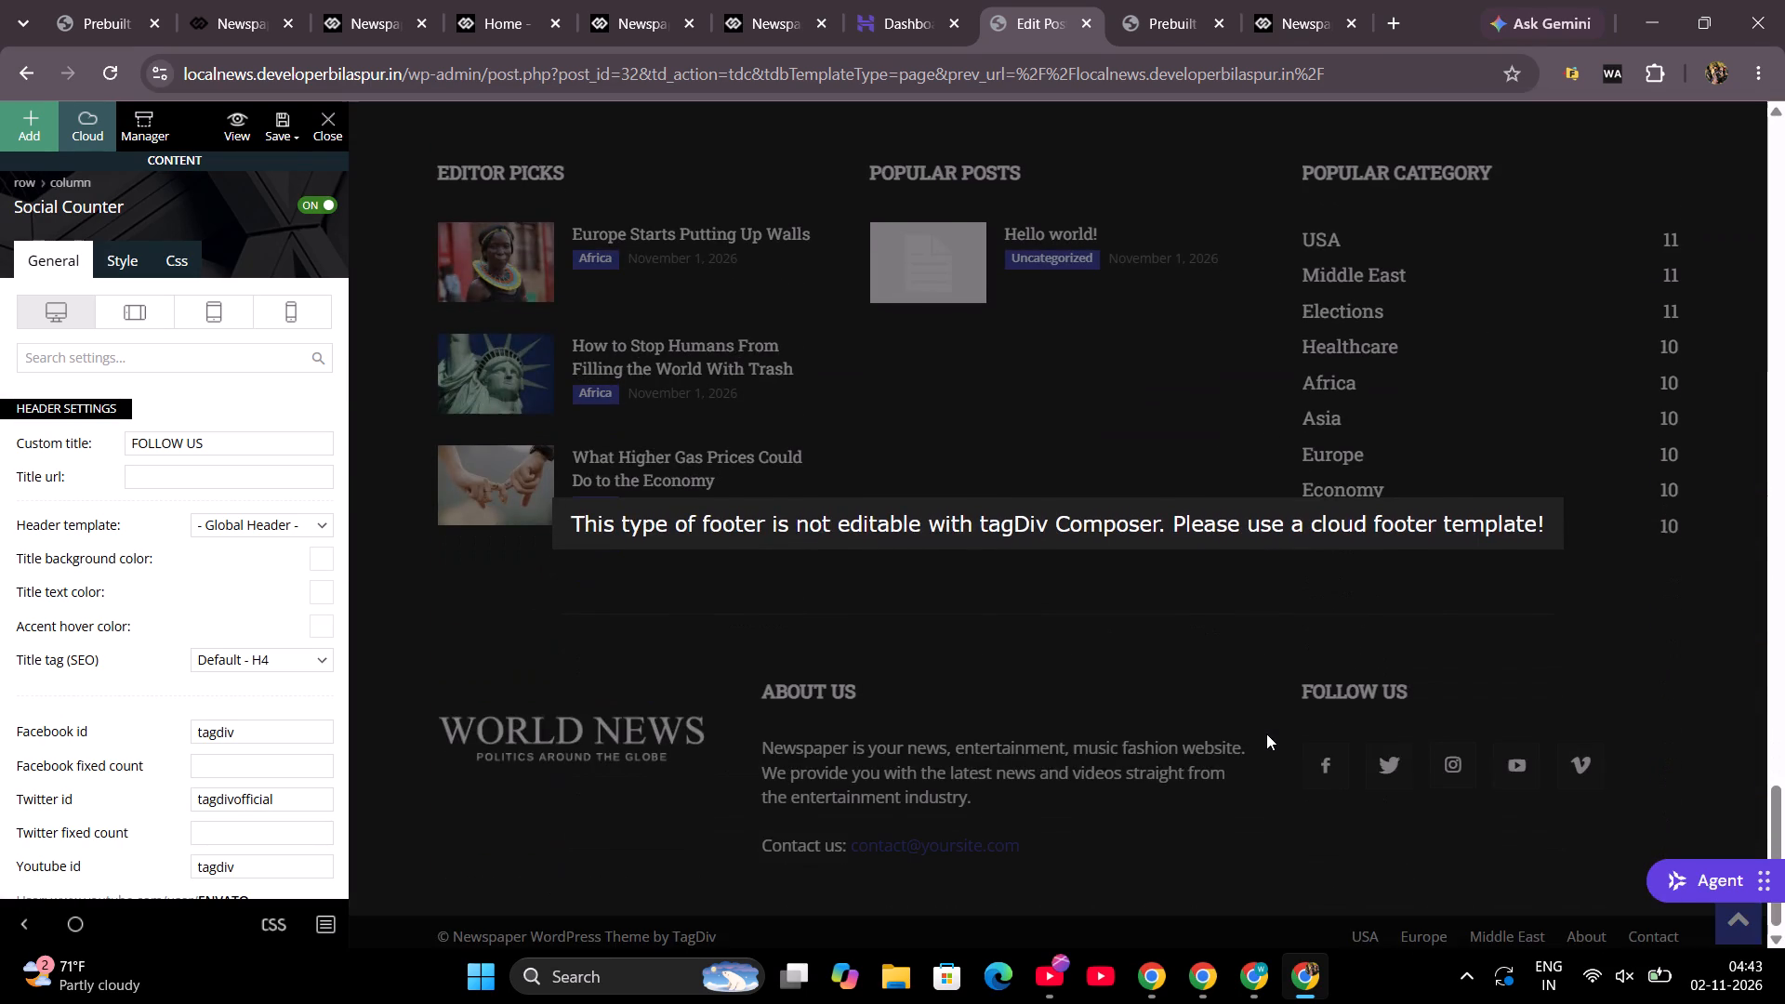
{"action": "scroll", "coordinate": [1266, 733], "scroll_direction": "up", "scroll_amount": 9}
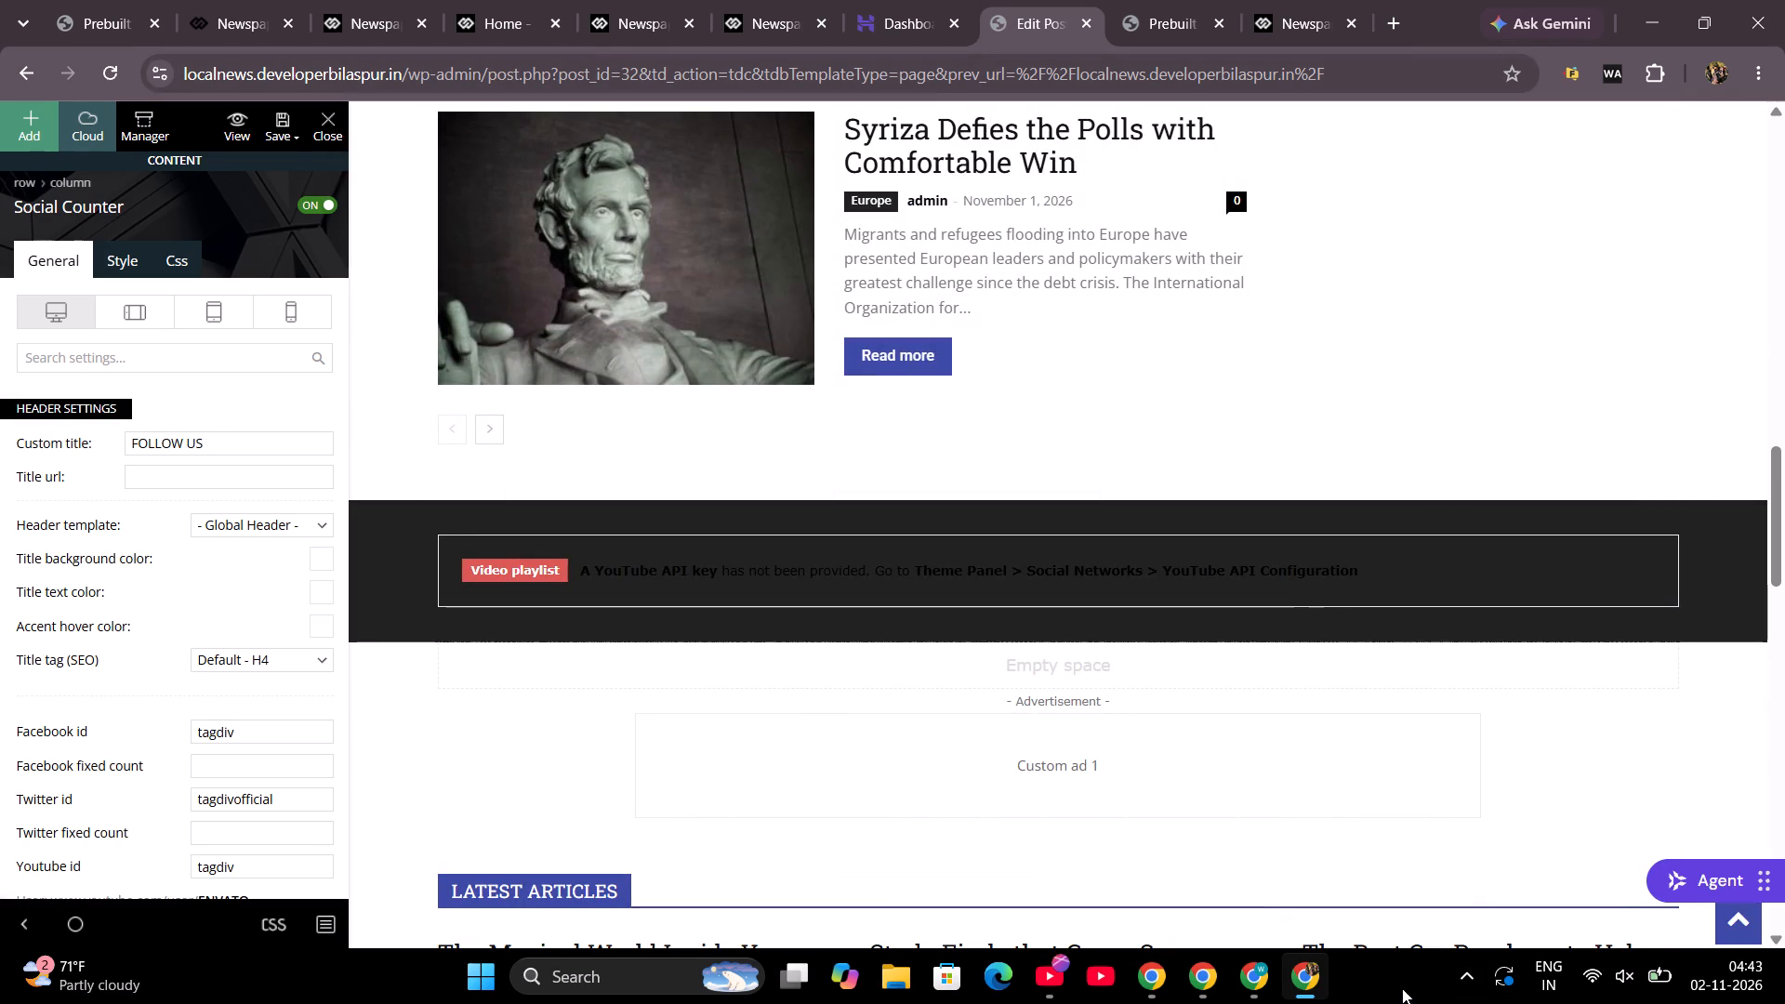
Switch to the other Chrome window, search Google for Twitter in a new tab, and open the X website.
{"action": "left_click", "coordinate": [1254, 967]}
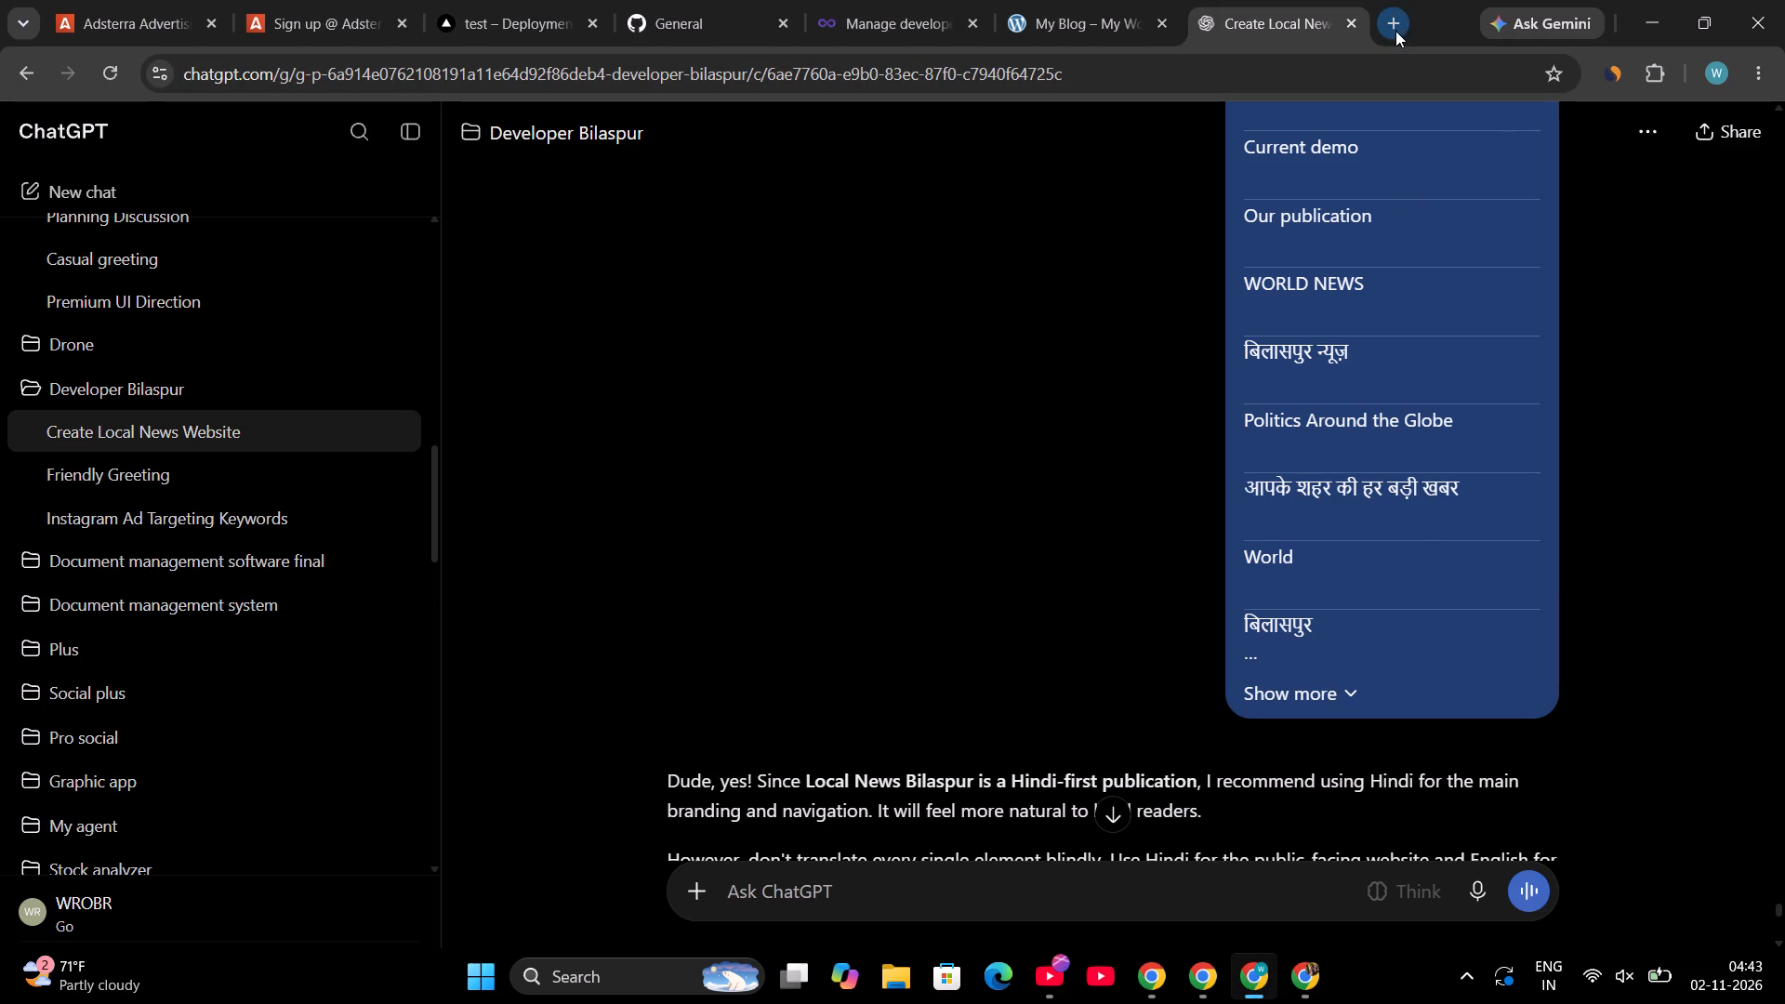
{"action": "left_click", "coordinate": [1395, 31]}
{"action": "left_click", "coordinate": [860, 431]}
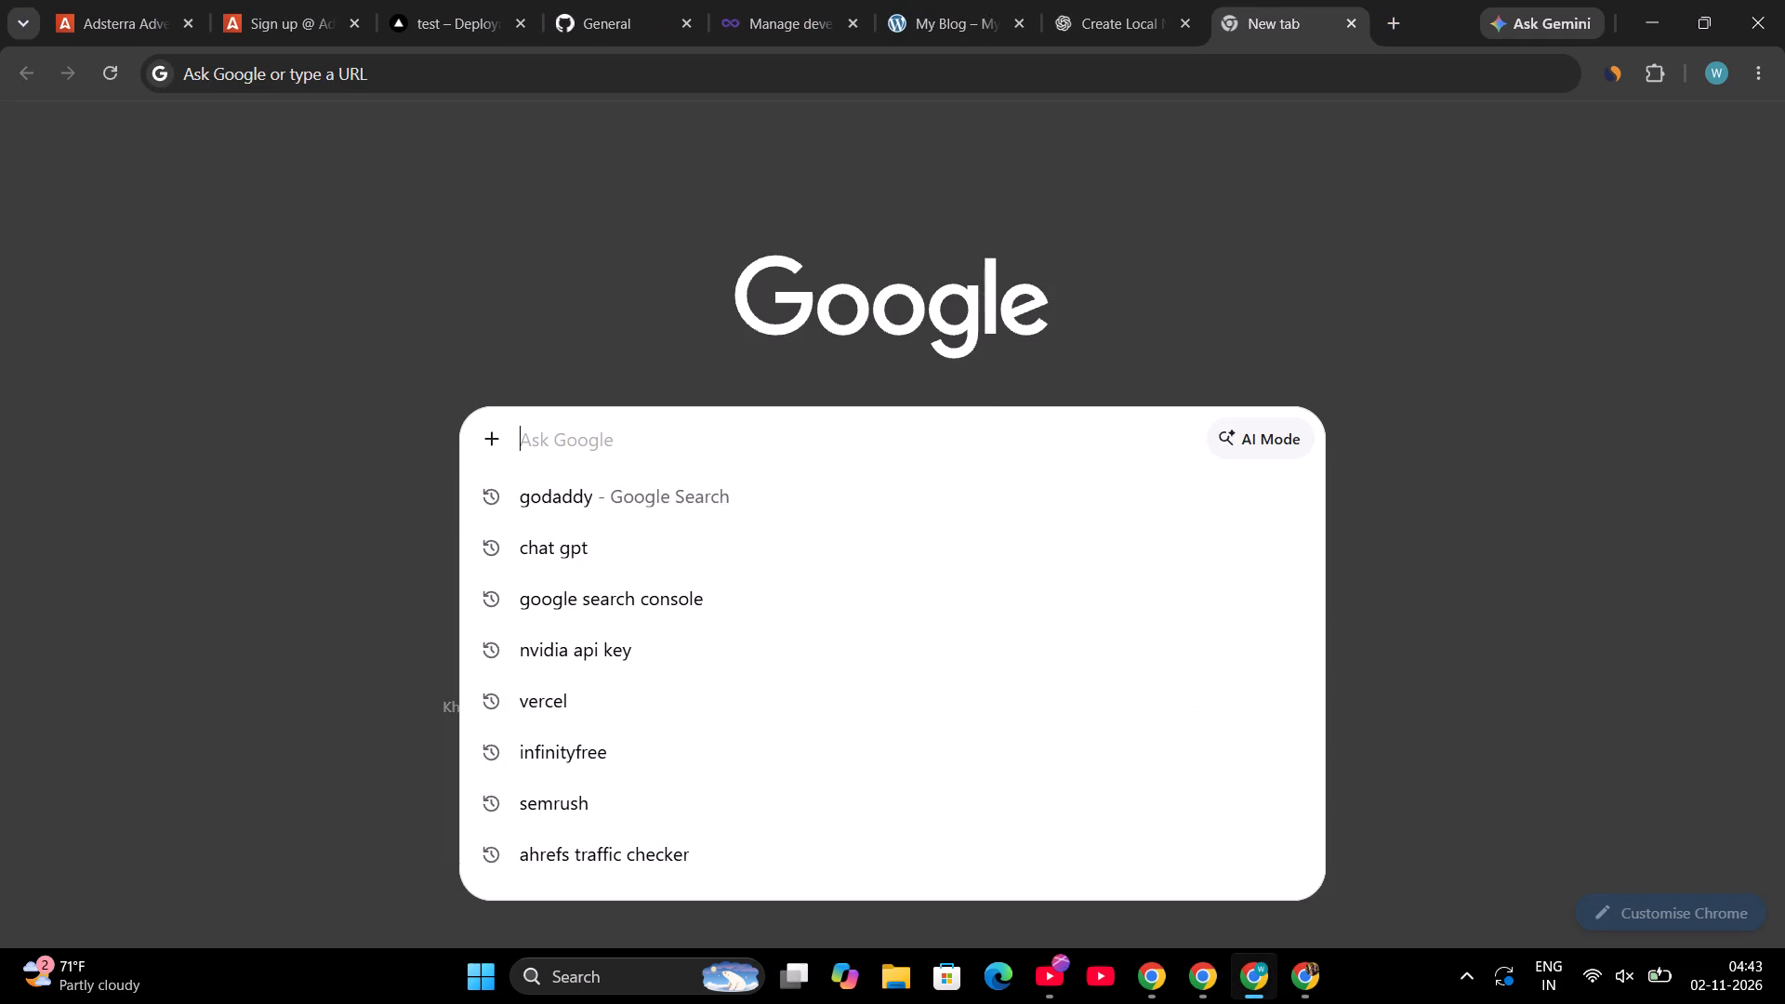
{"action": "type", "text": "Twitter"}
{"action": "key", "text": "space"}
{"action": "key", "text": "Return"}
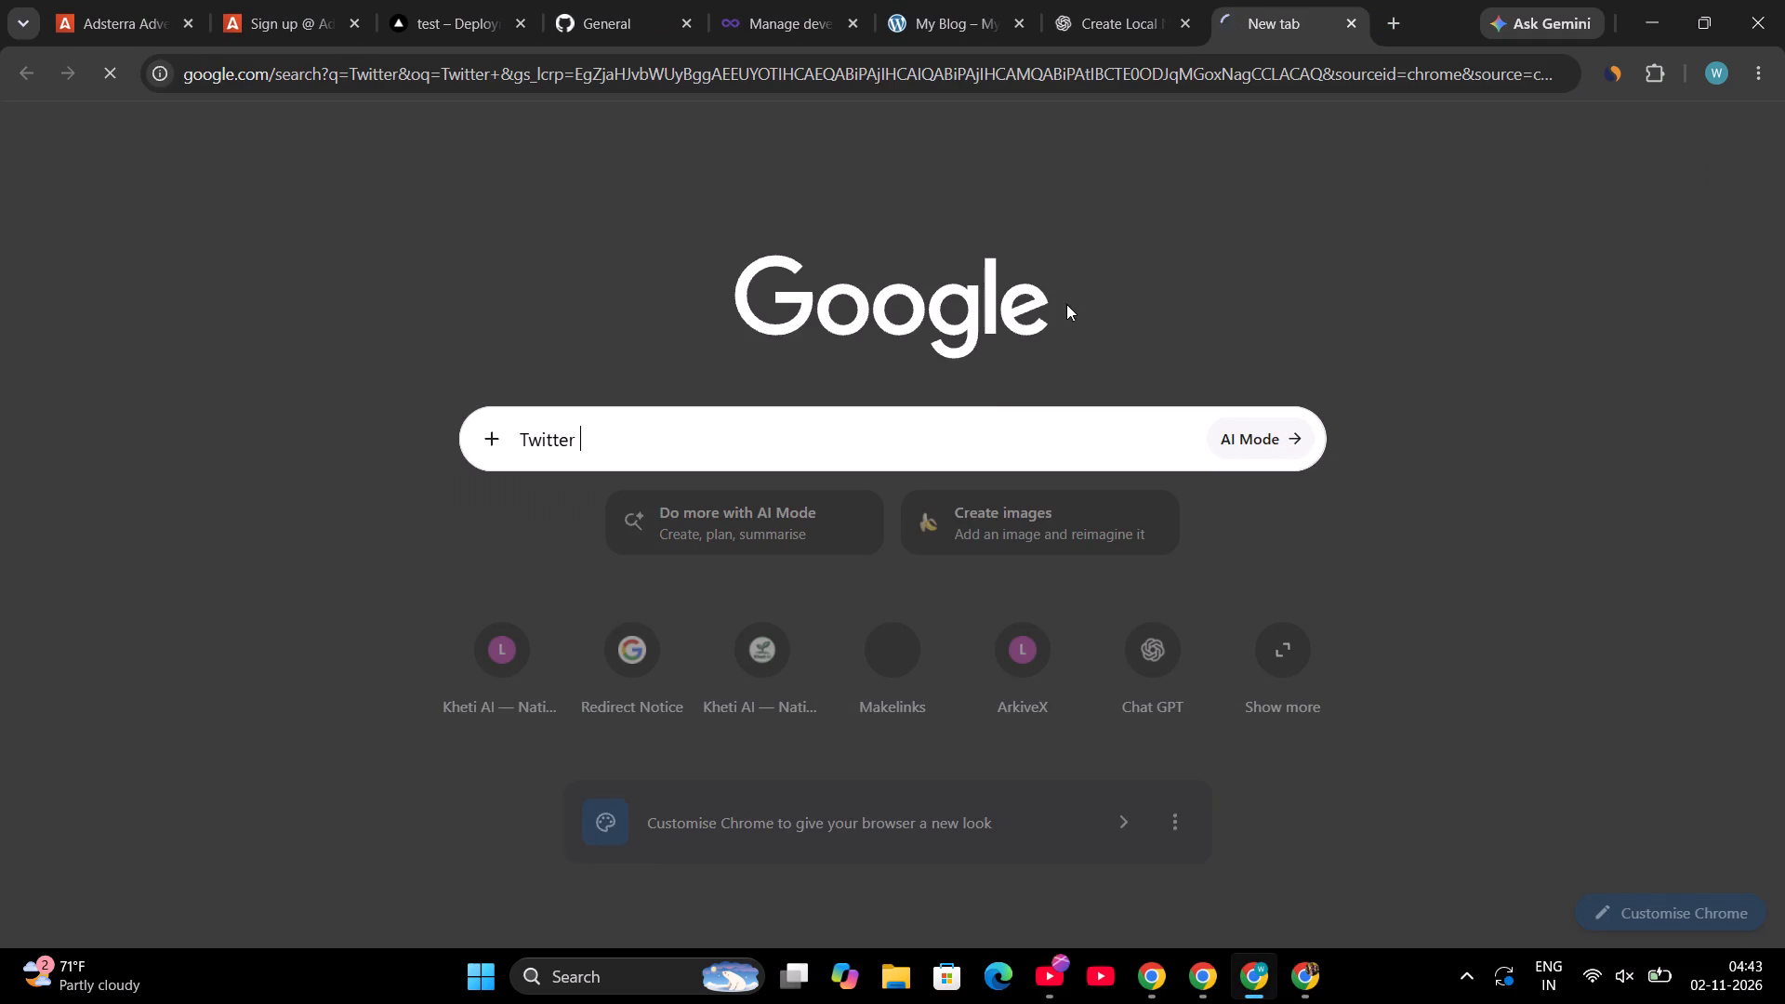
{"action": "left_click", "coordinate": [413, 342]}
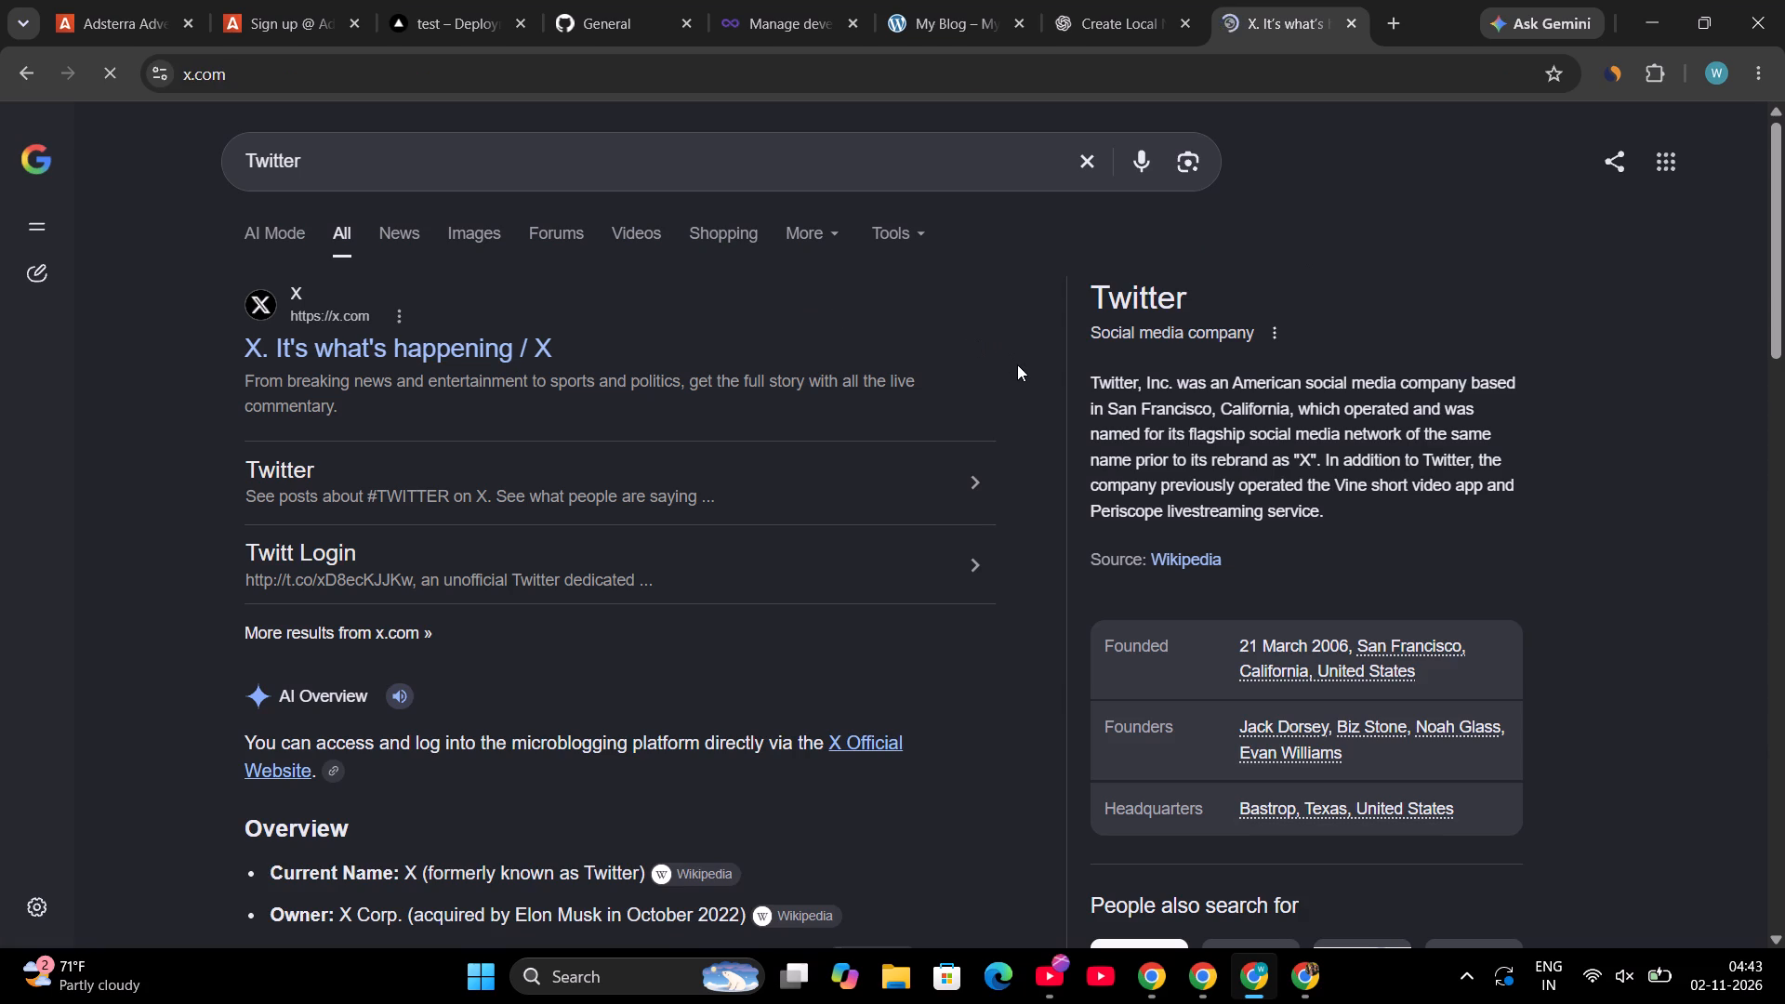
Start signing in to X with a Google account.
{"action": "left_click", "coordinate": [500, 456]}
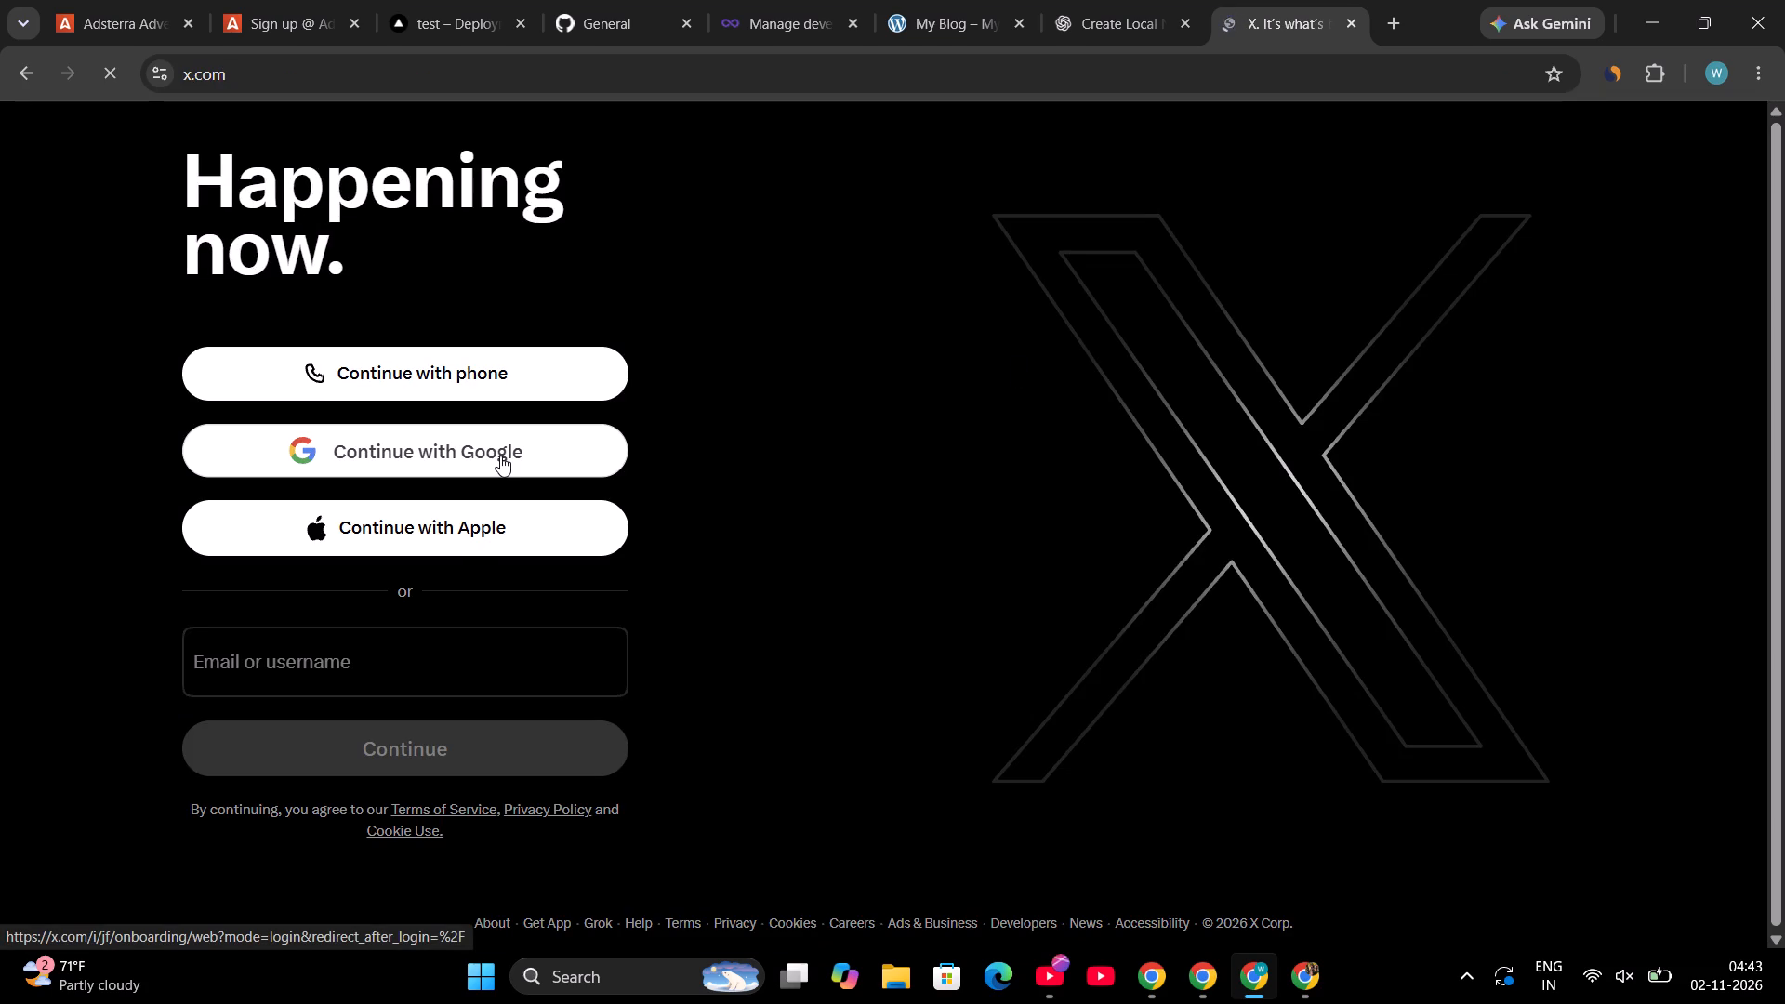
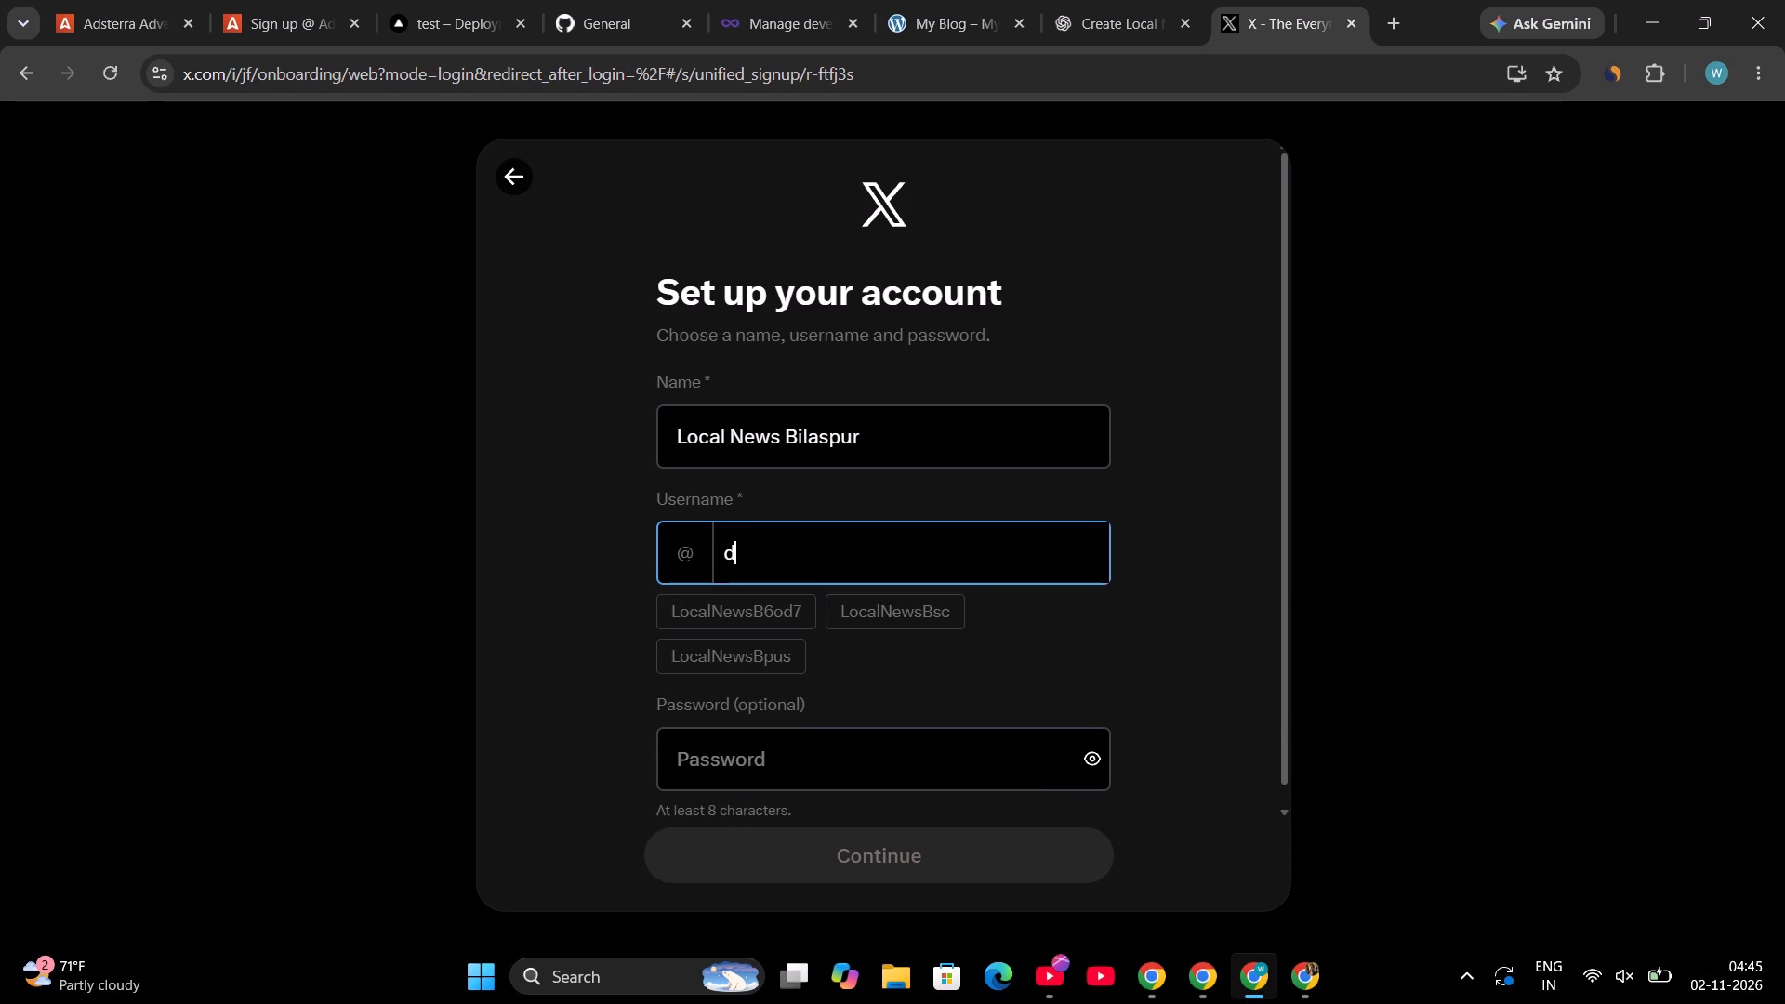
Enter developerbilasp as the username for the Local News Bilaspur account.
{"action": "type", "text": "eveloper"}
{"action": "type", "text": "bilas"}
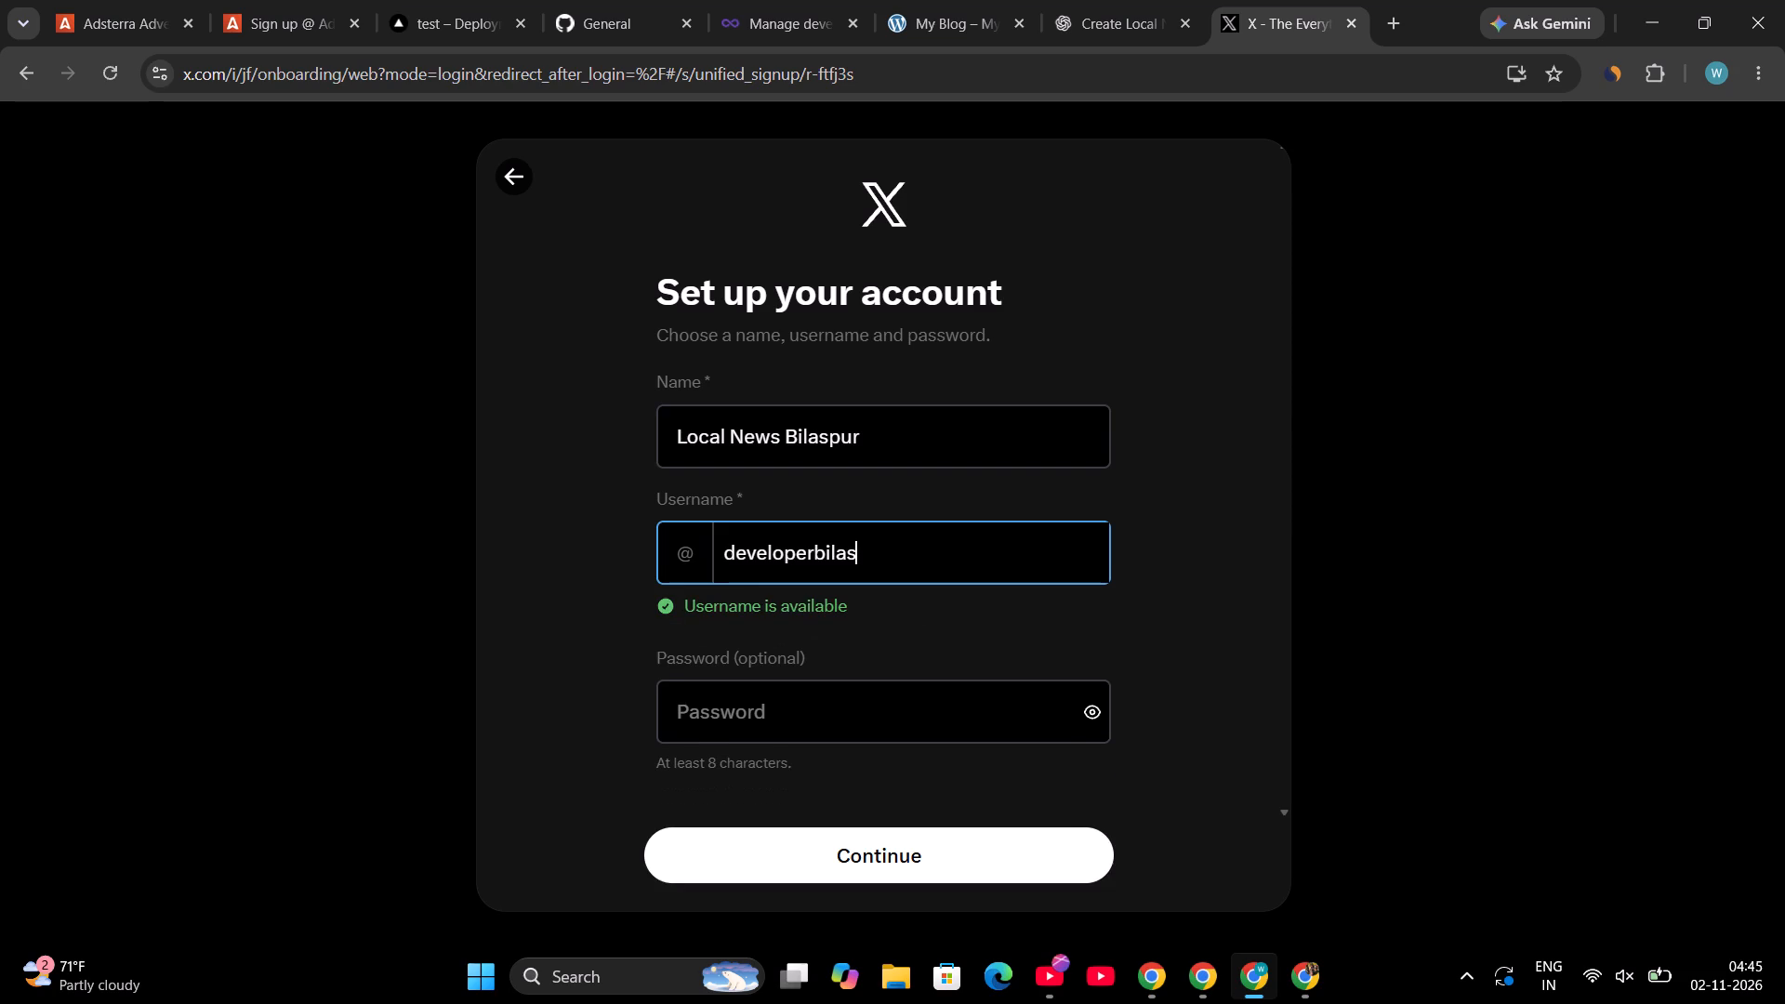
{"action": "key", "text": "p"}
{"action": "key", "text": "u"}
{"action": "key", "text": "r"}
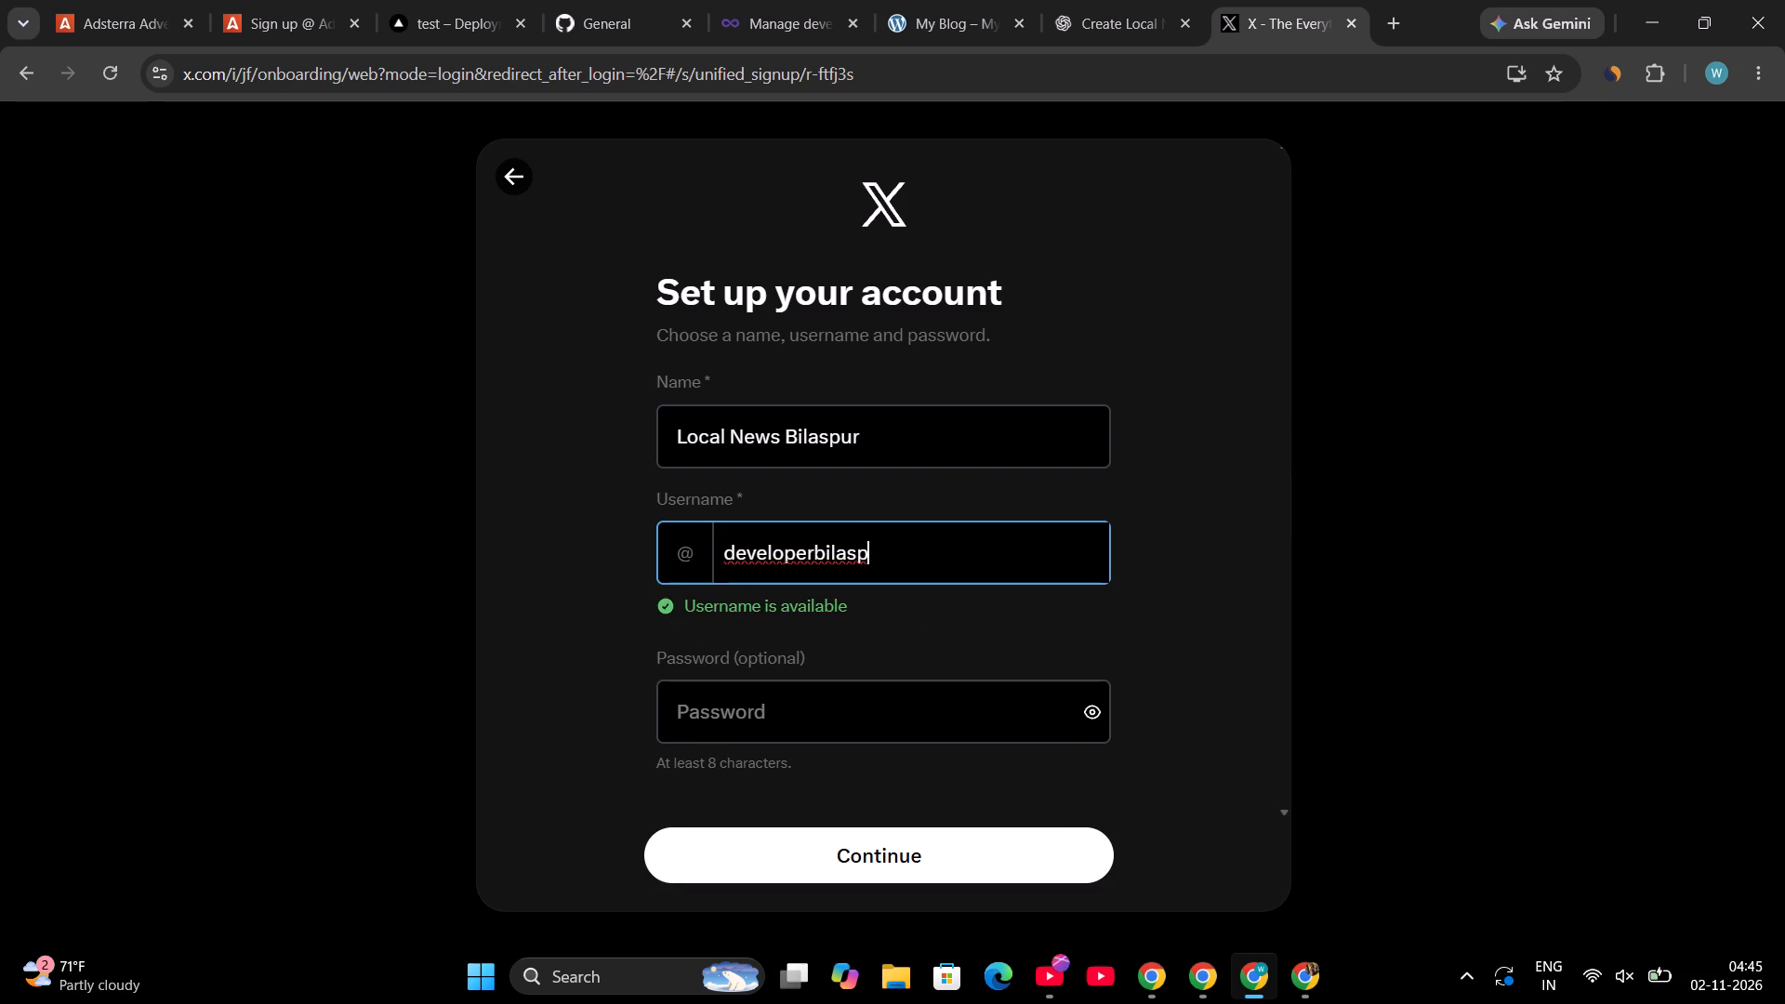
{"action": "left_click", "coordinate": [917, 443]}
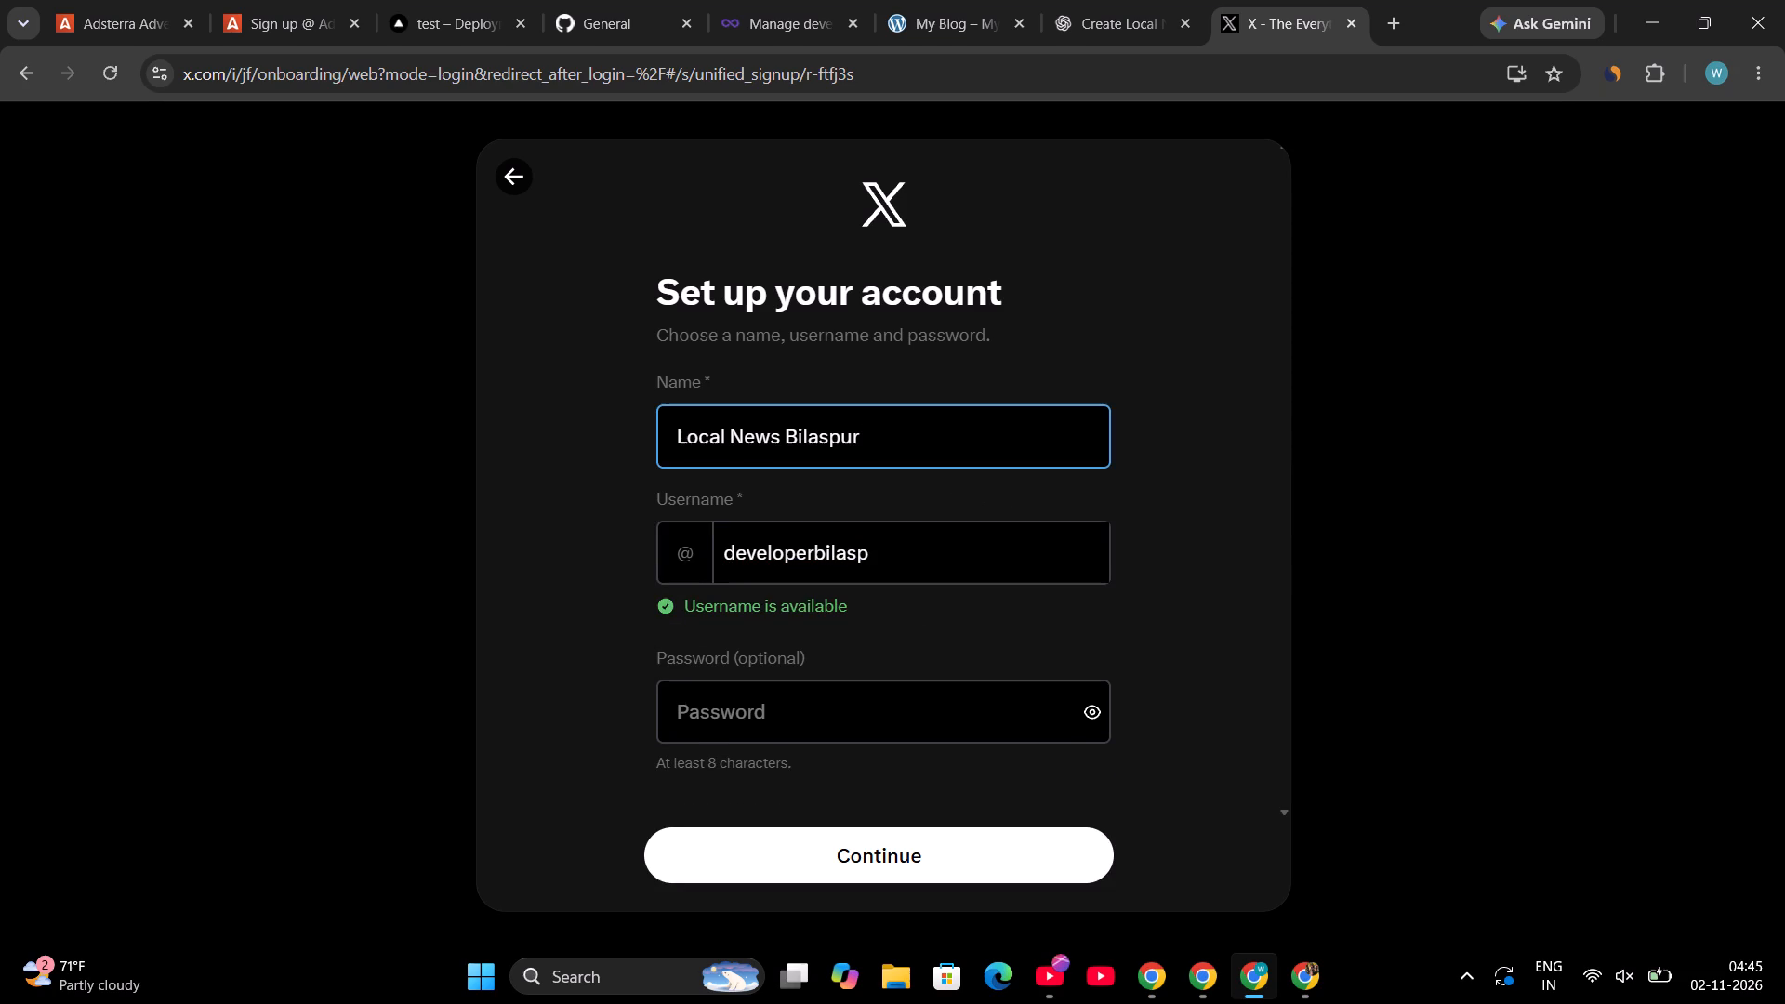
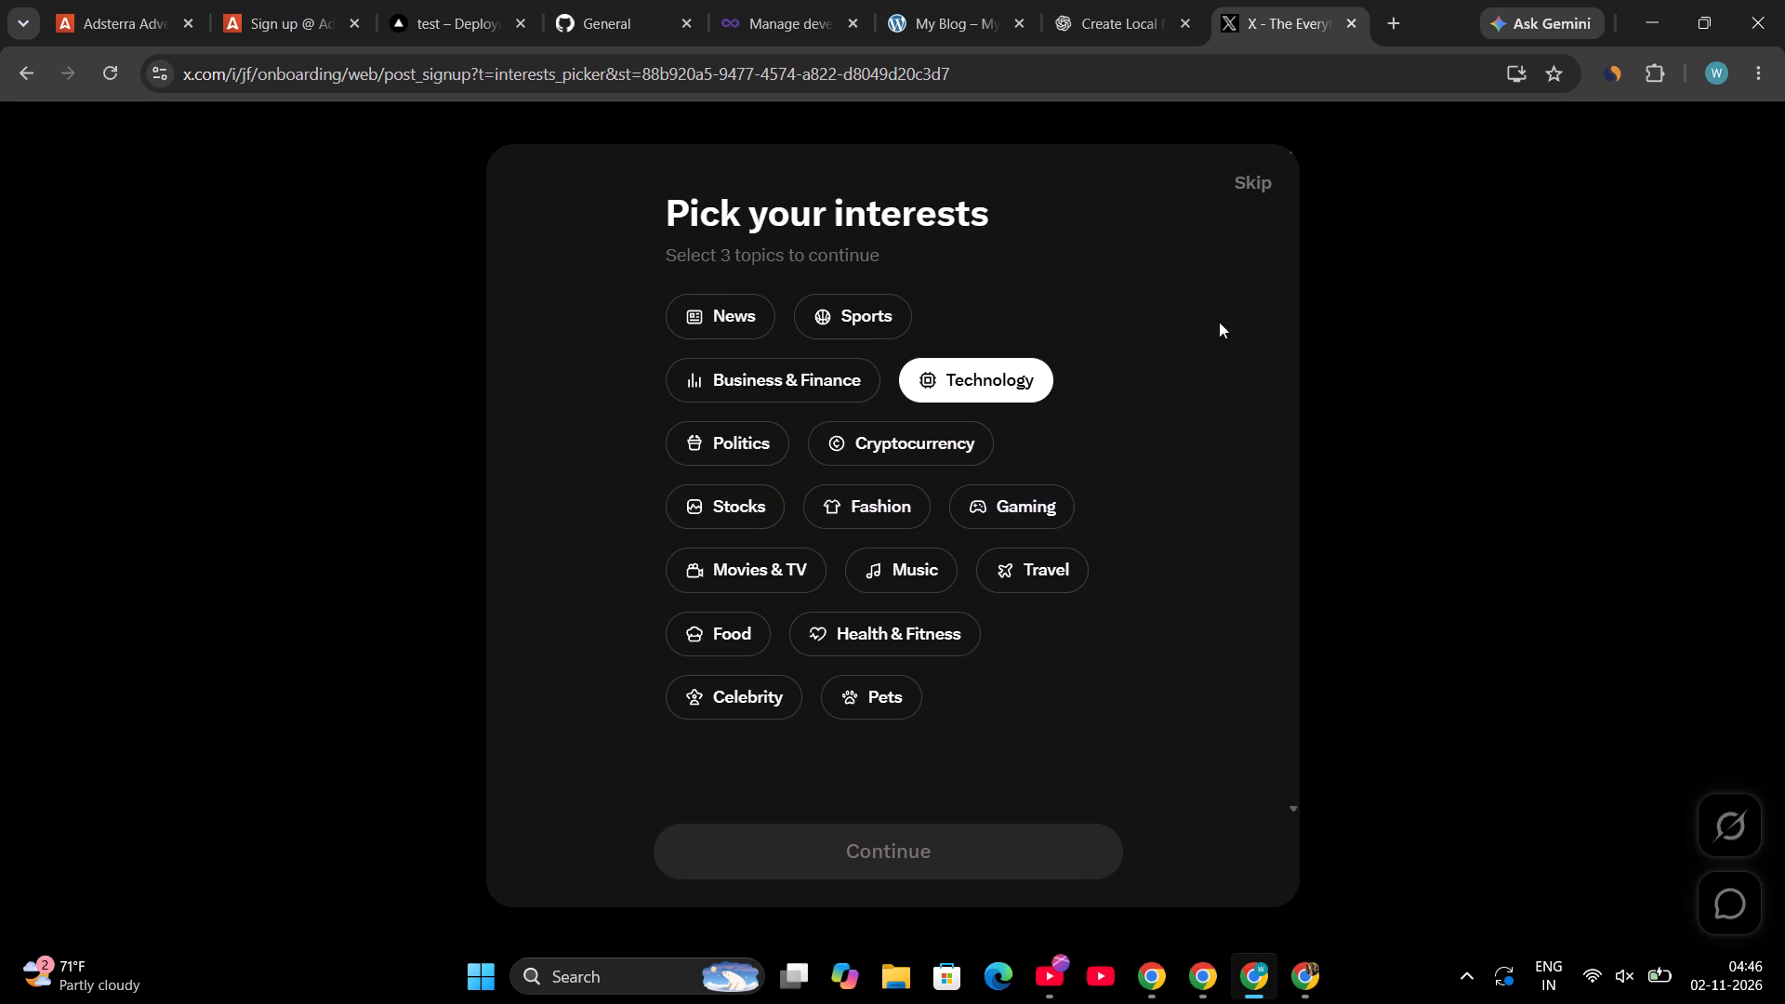
Add News and Celebrity to the selected interests and continue to the profile picture setup.
{"action": "left_click", "coordinate": [746, 321]}
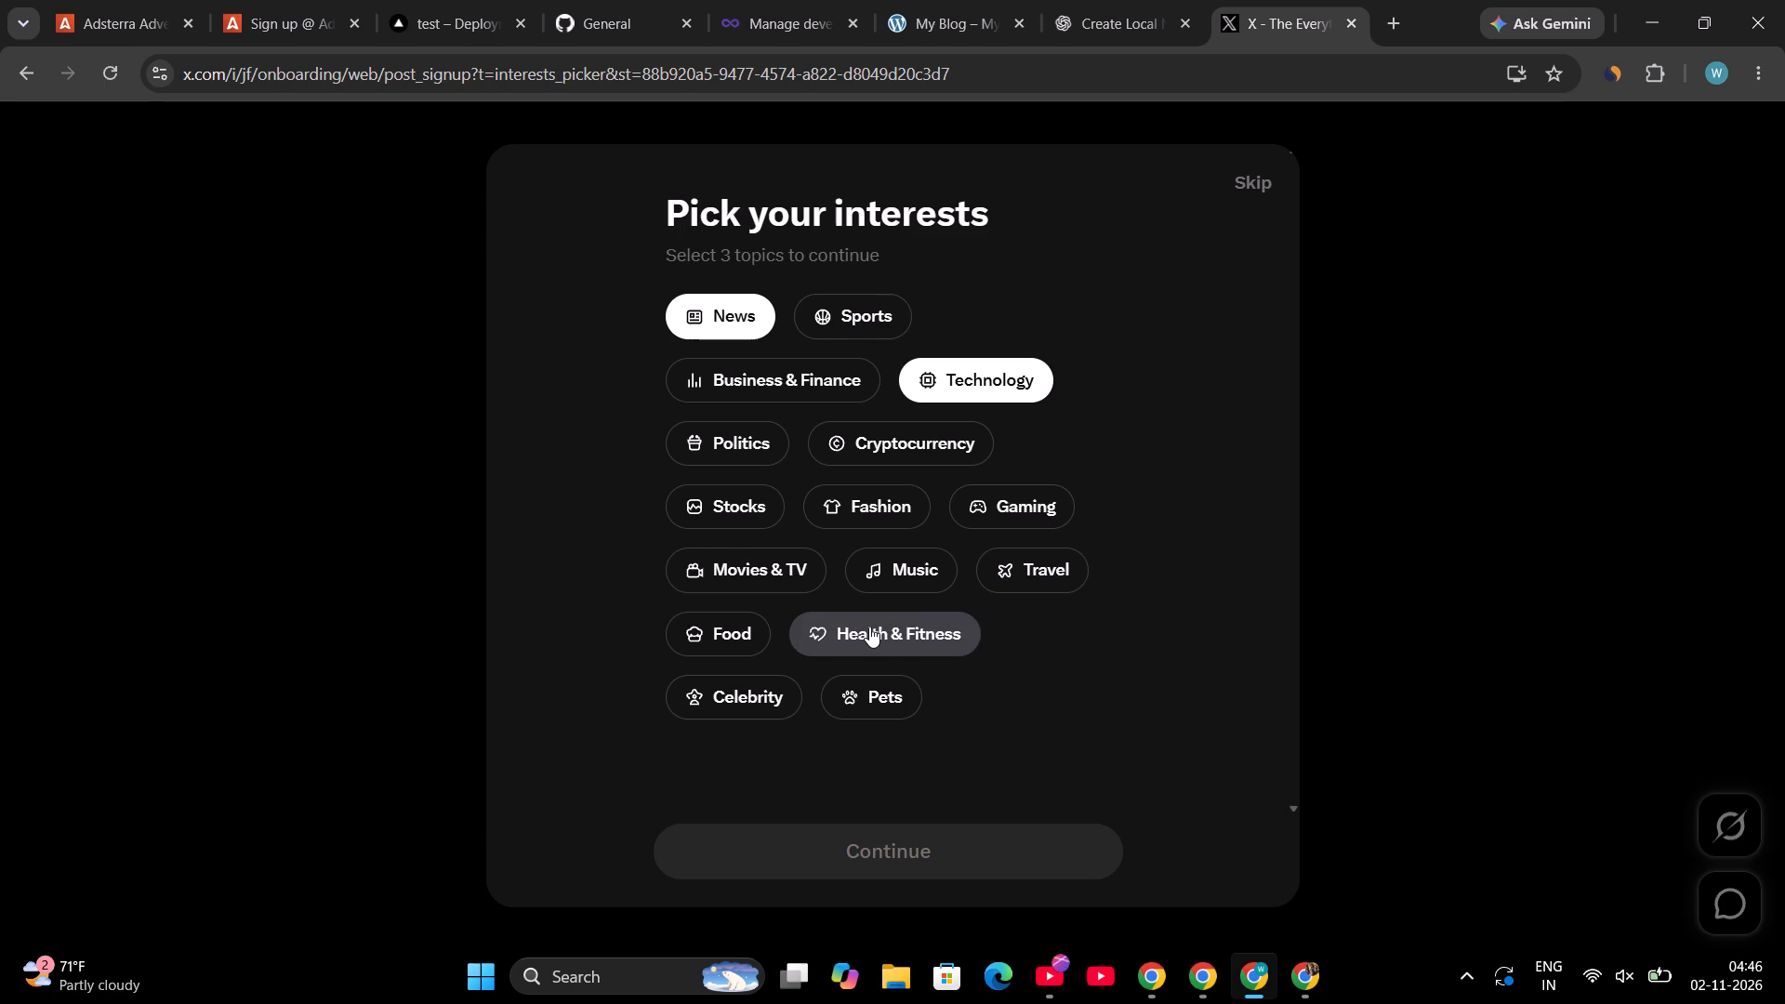
{"action": "left_click", "coordinate": [740, 705]}
{"action": "left_click", "coordinate": [948, 850]}
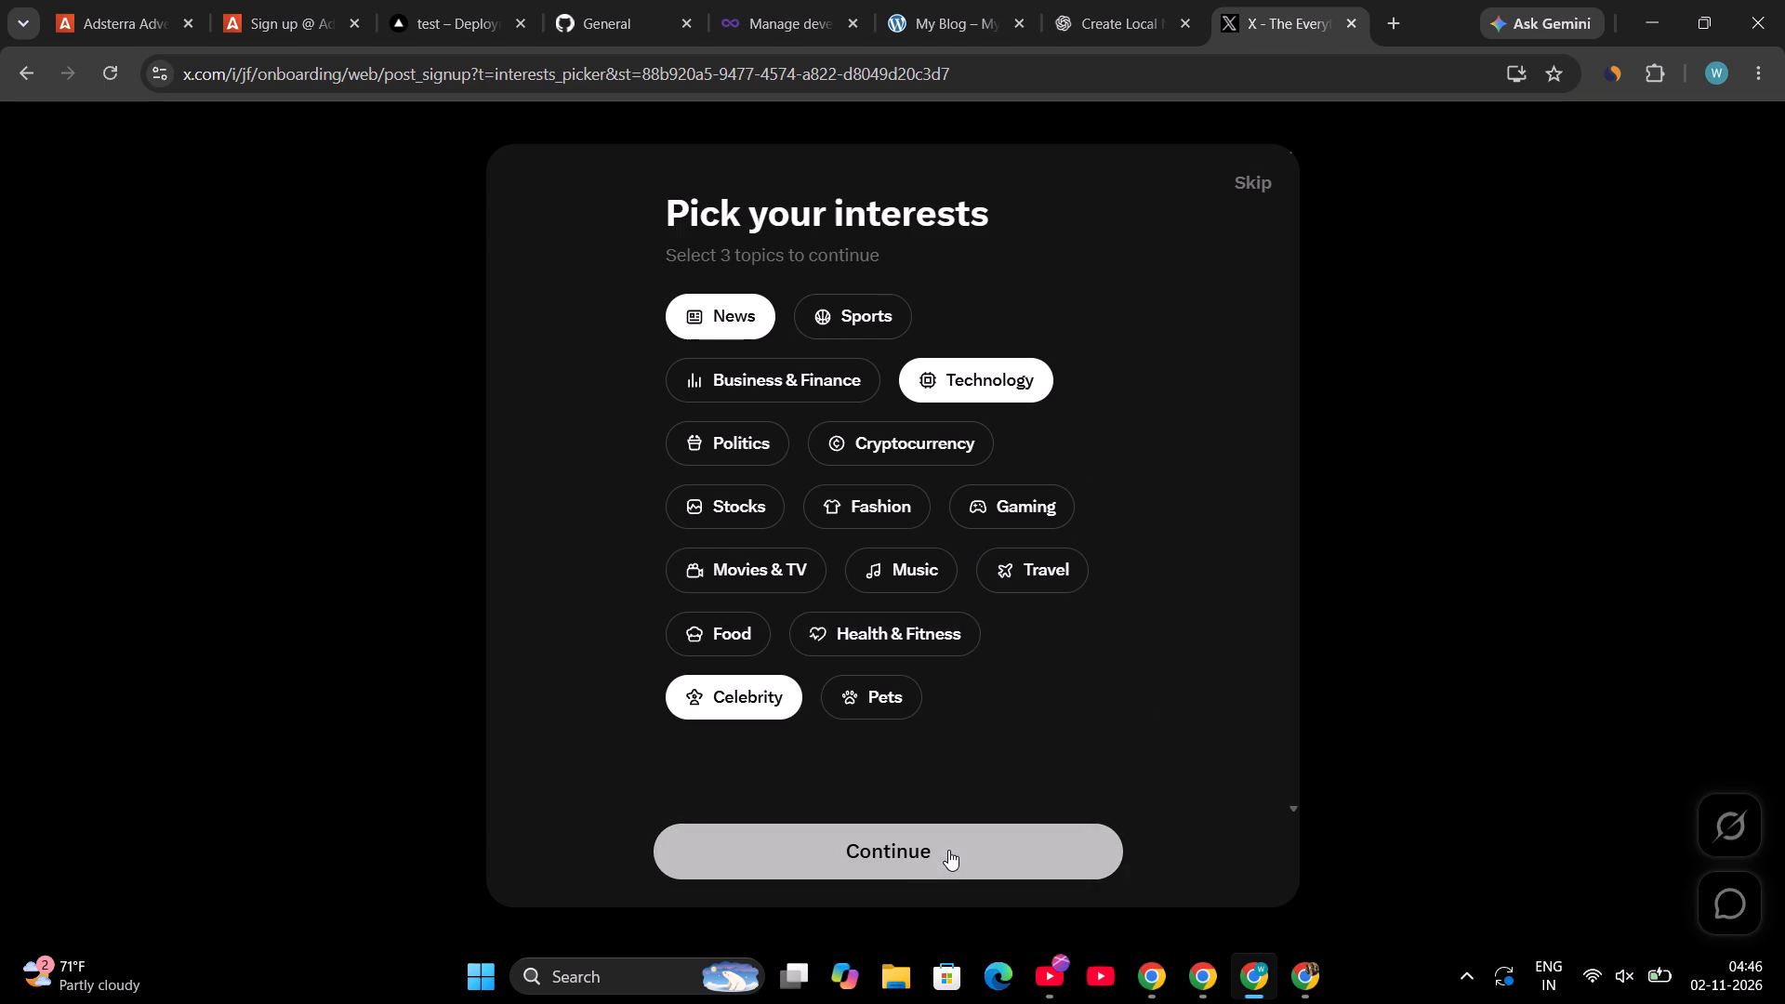
{"action": "scroll", "coordinate": [1233, 393], "scroll_direction": "down", "scroll_amount": 3}
{"action": "left_click", "coordinate": [907, 844]}
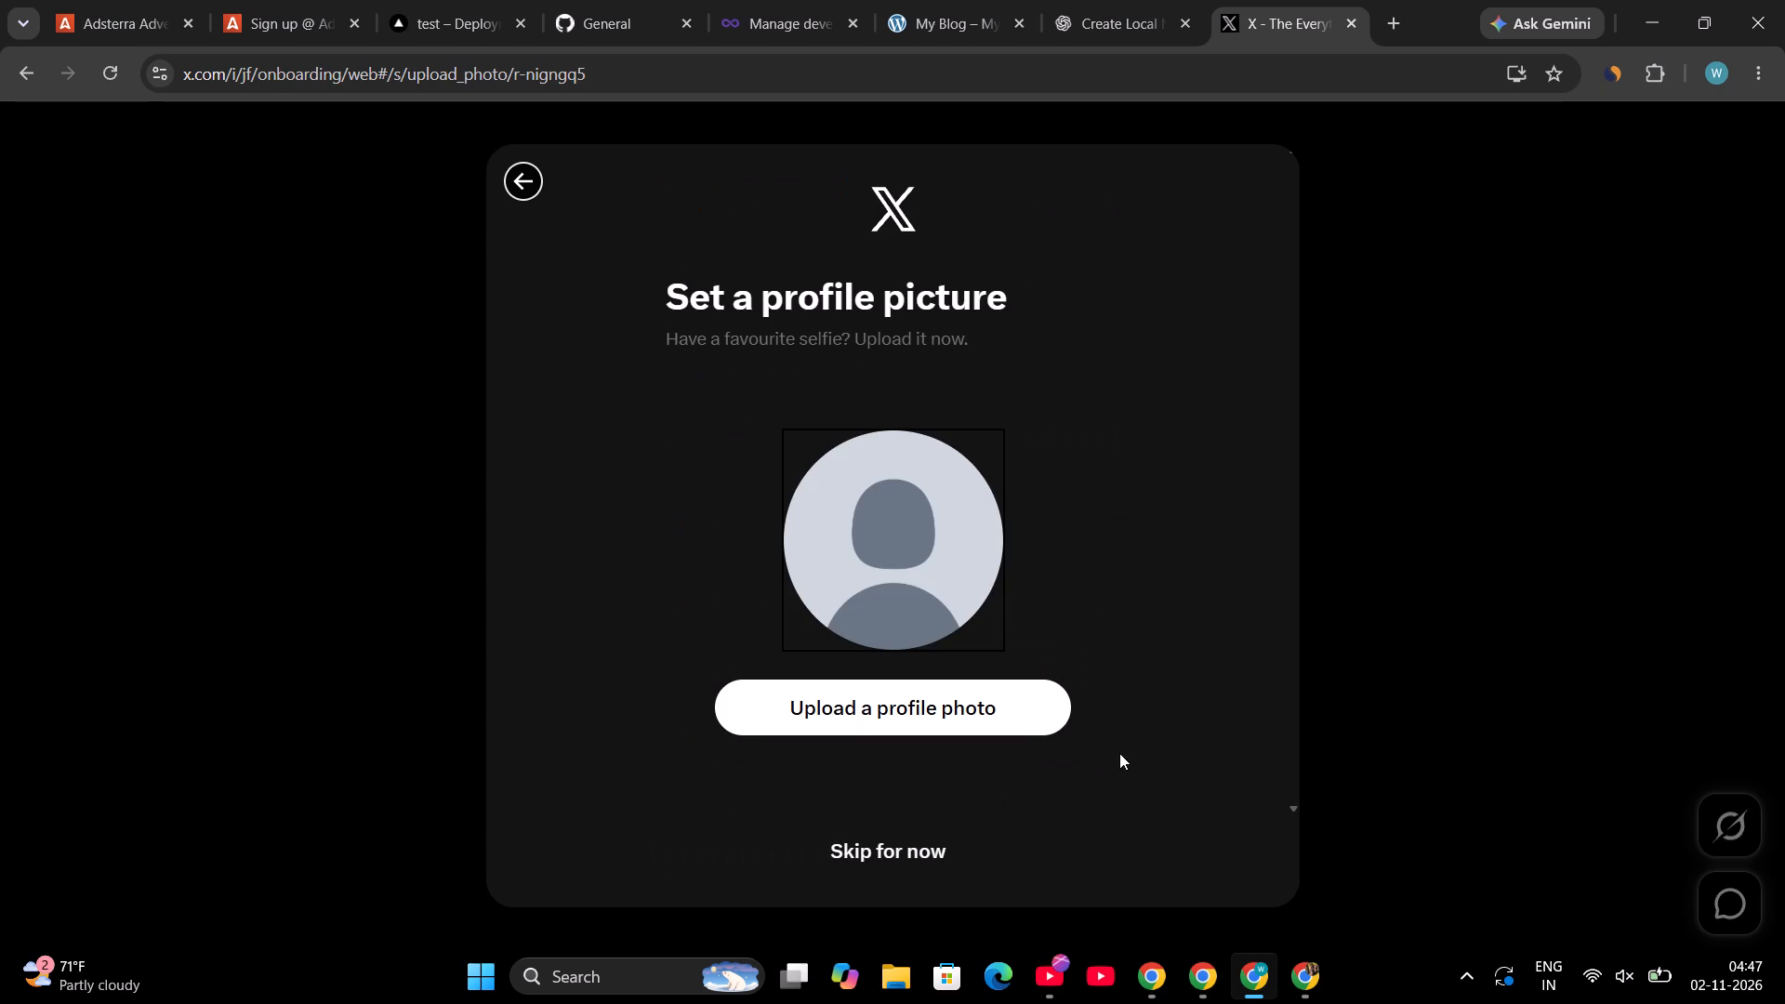
Start a profile photo upload and look through the Downloads folder for a suitable picture.
{"action": "left_click", "coordinate": [878, 701]}
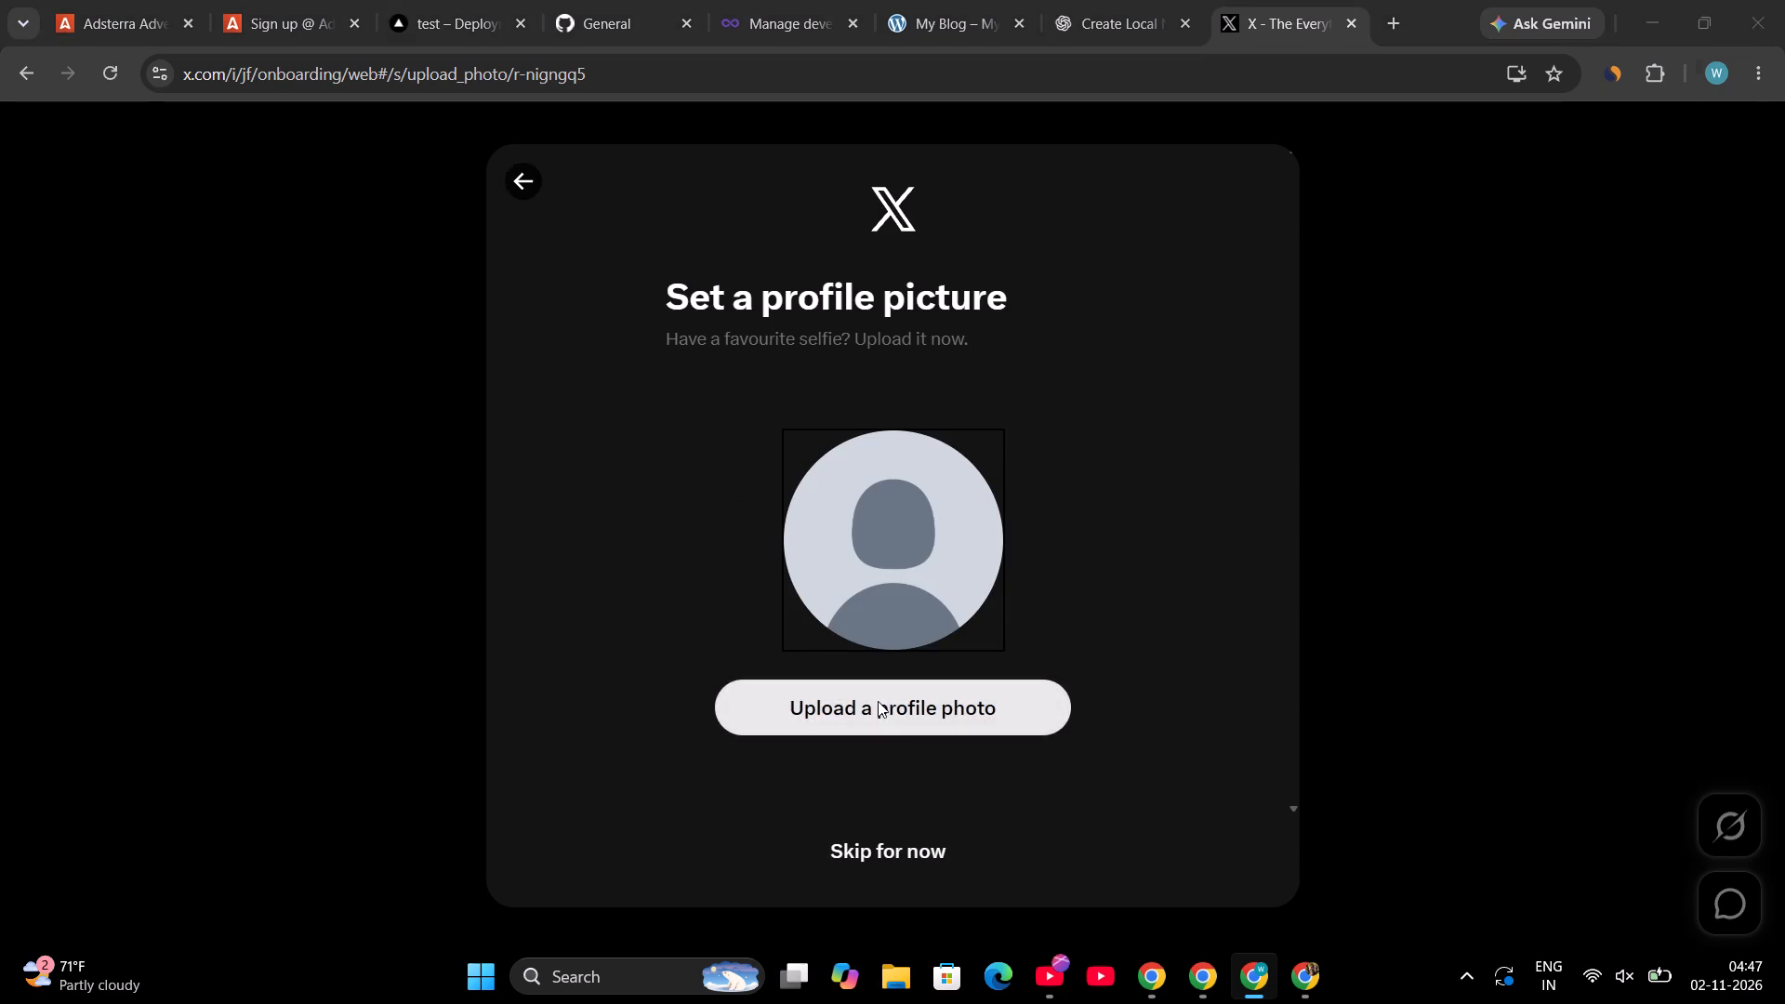
{"action": "scroll", "coordinate": [766, 415], "scroll_direction": "down", "scroll_amount": 1}
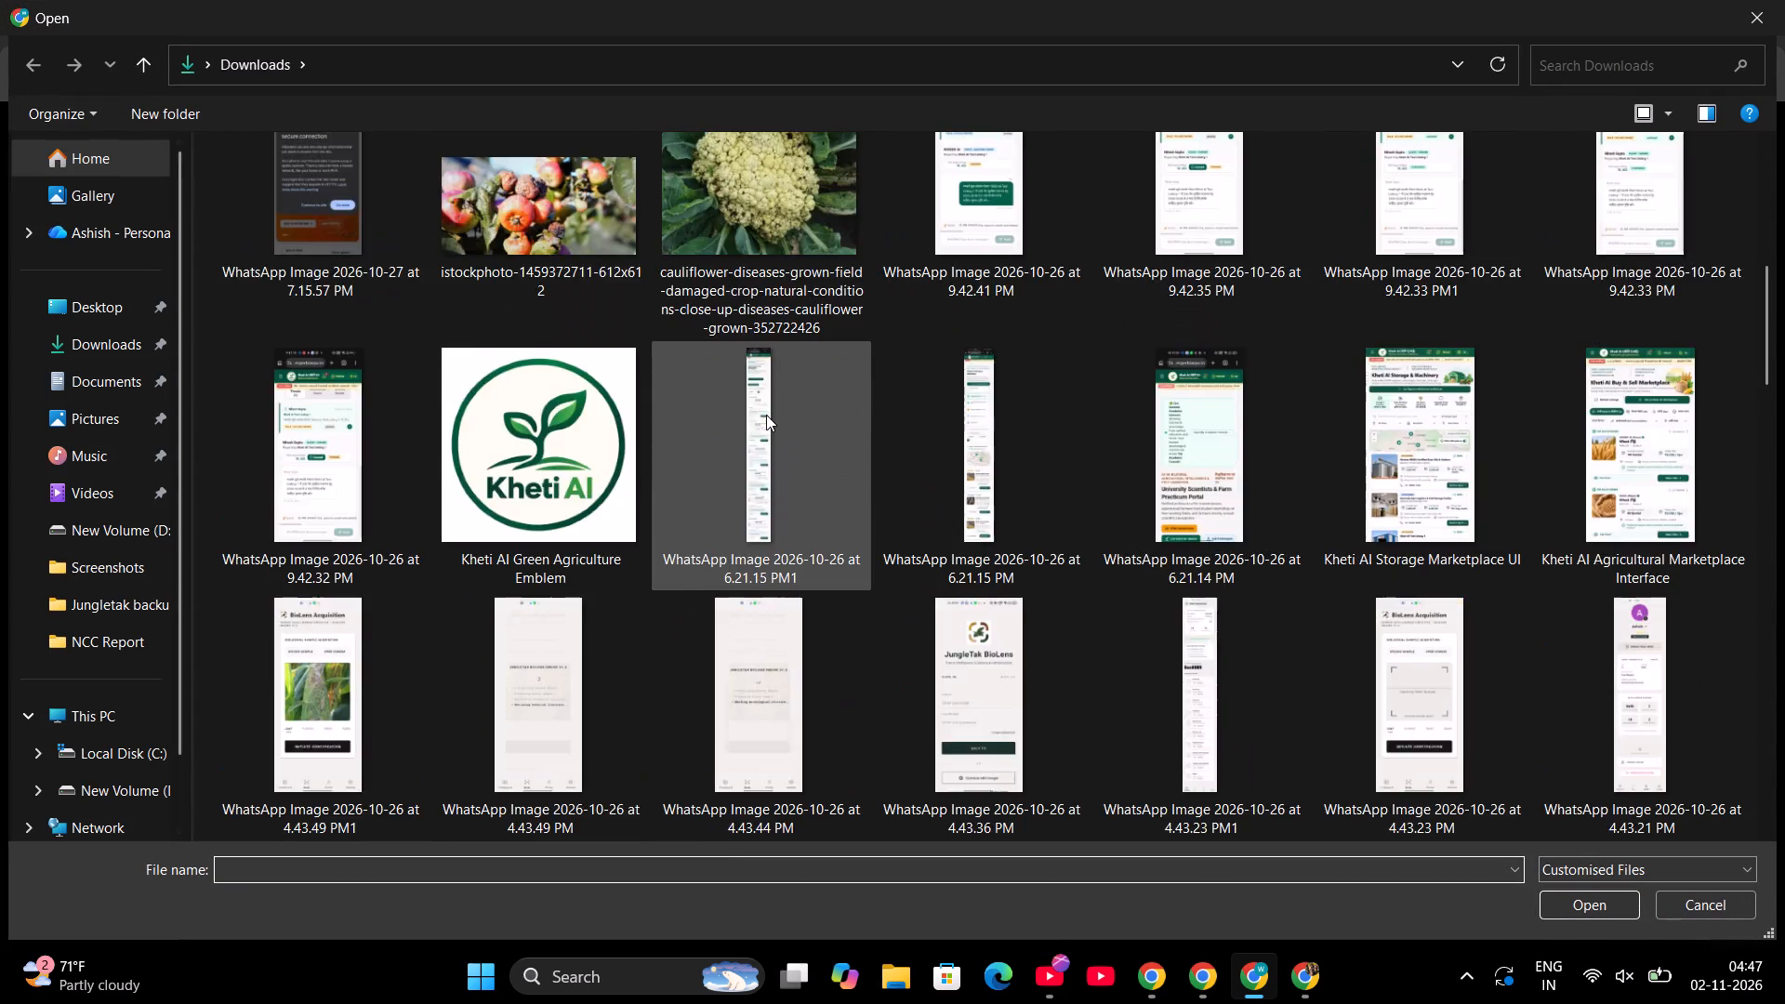
{"action": "scroll", "coordinate": [766, 415], "scroll_direction": "down", "scroll_amount": 3}
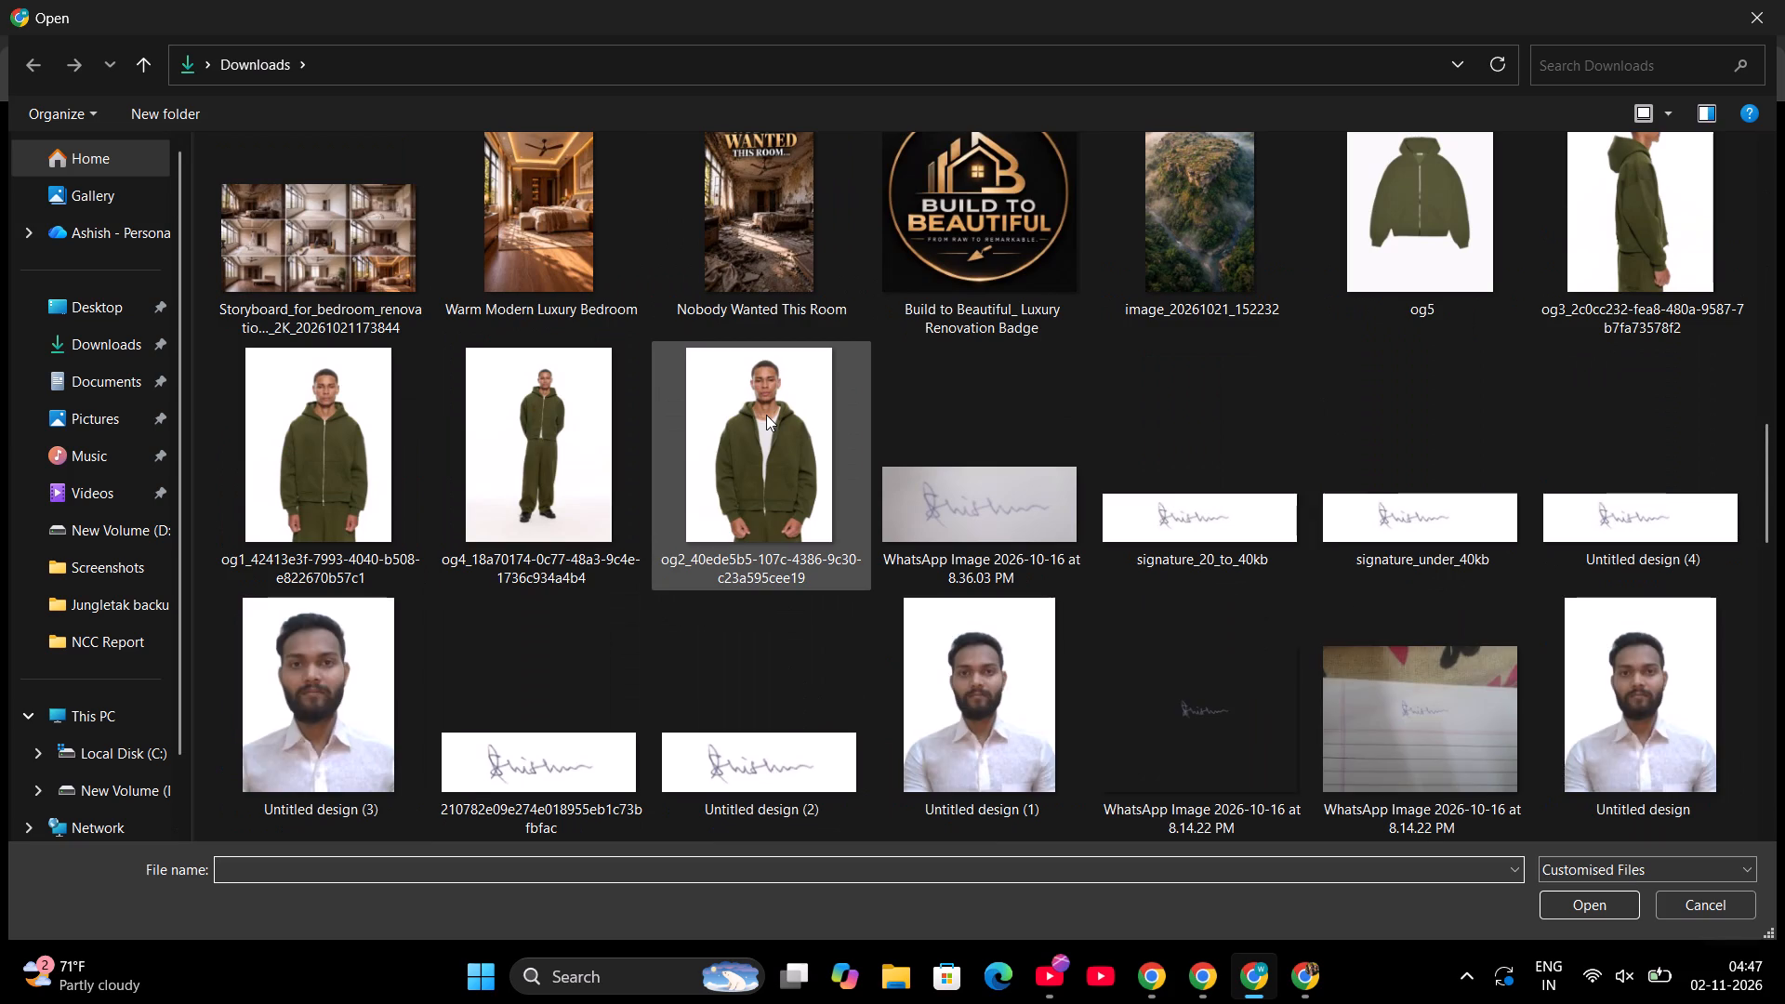
{"action": "scroll", "coordinate": [766, 415], "scroll_direction": "down", "scroll_amount": 3}
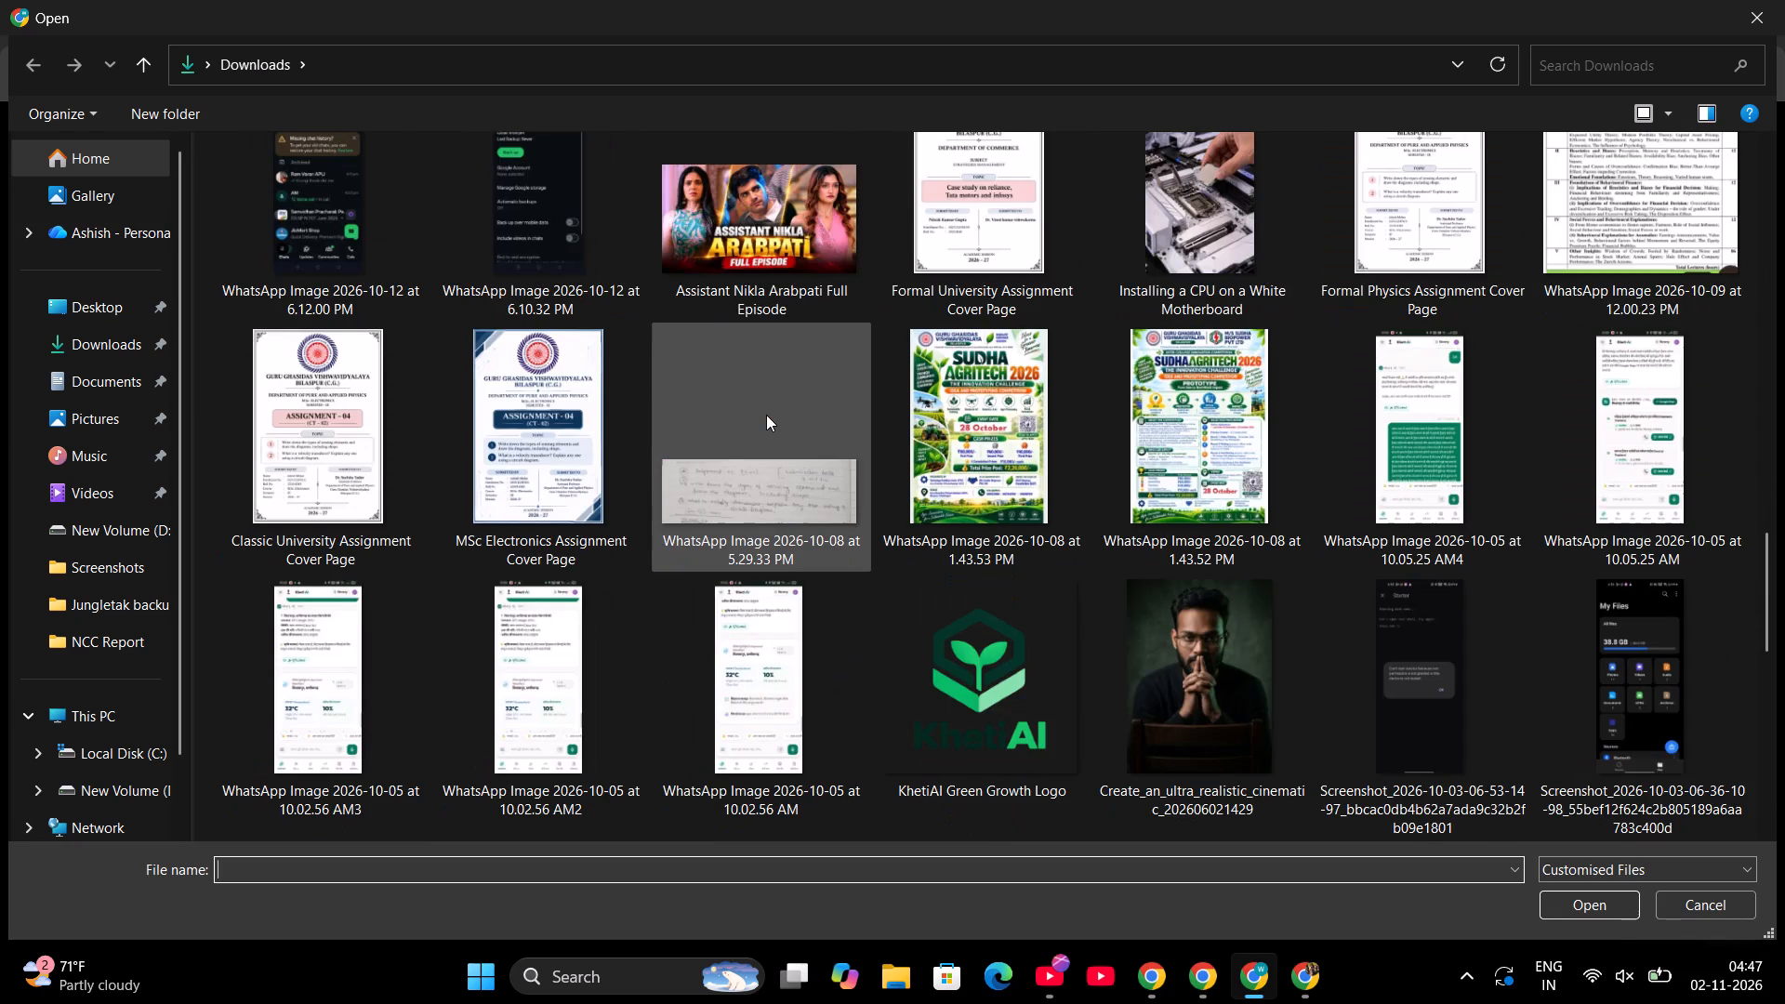
{"action": "scroll", "coordinate": [766, 415], "scroll_direction": "down", "scroll_amount": 3}
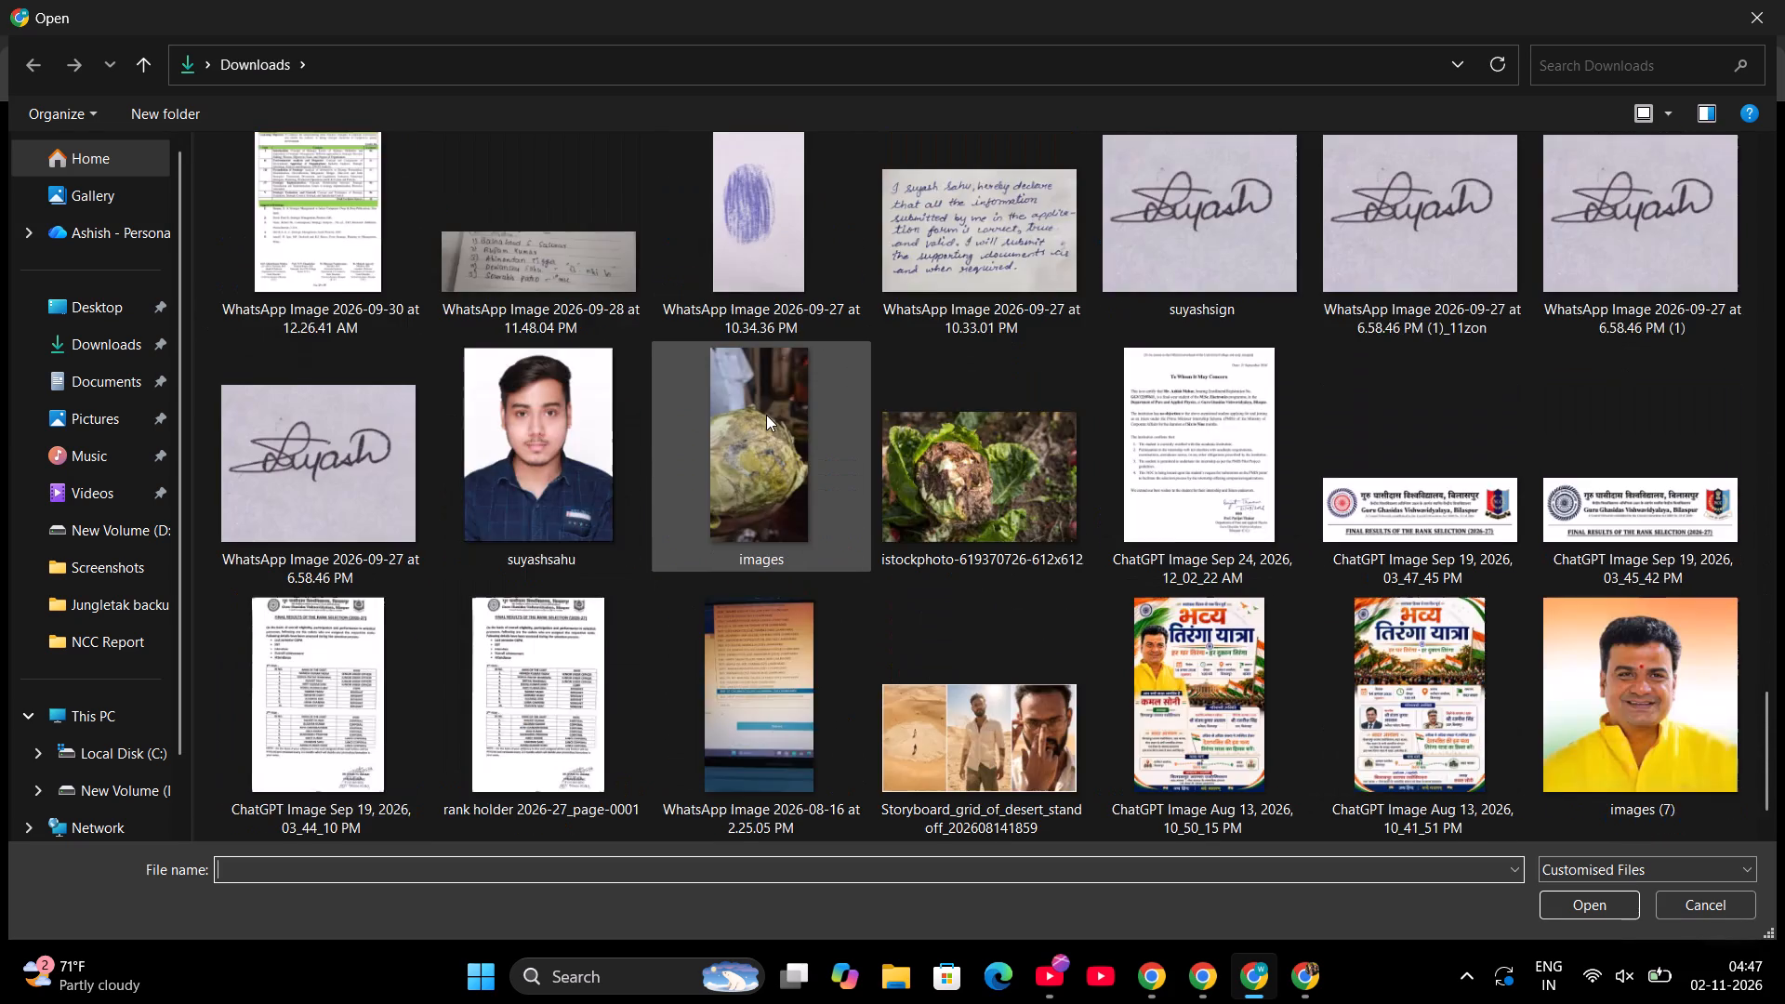
{"action": "scroll", "coordinate": [766, 415], "scroll_direction": "down", "scroll_amount": 4}
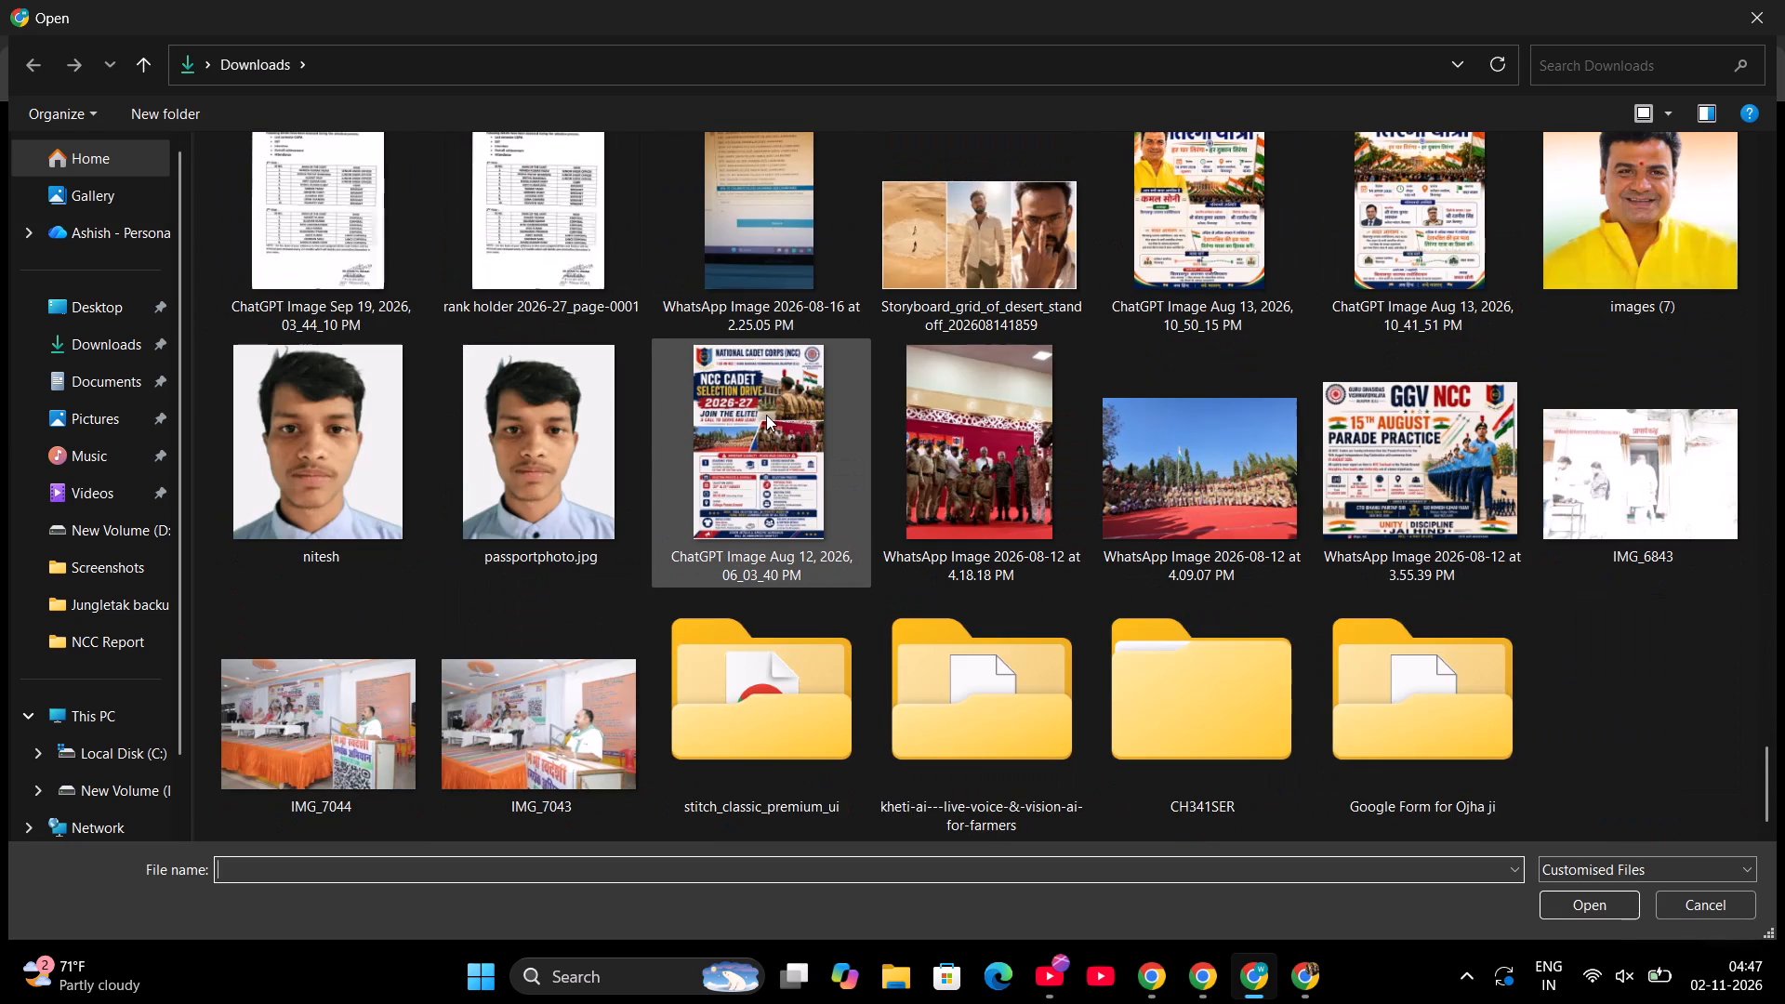
{"action": "scroll", "coordinate": [766, 415], "scroll_direction": "down", "scroll_amount": 1}
{"action": "scroll", "coordinate": [766, 415], "scroll_direction": "up", "scroll_amount": 4}
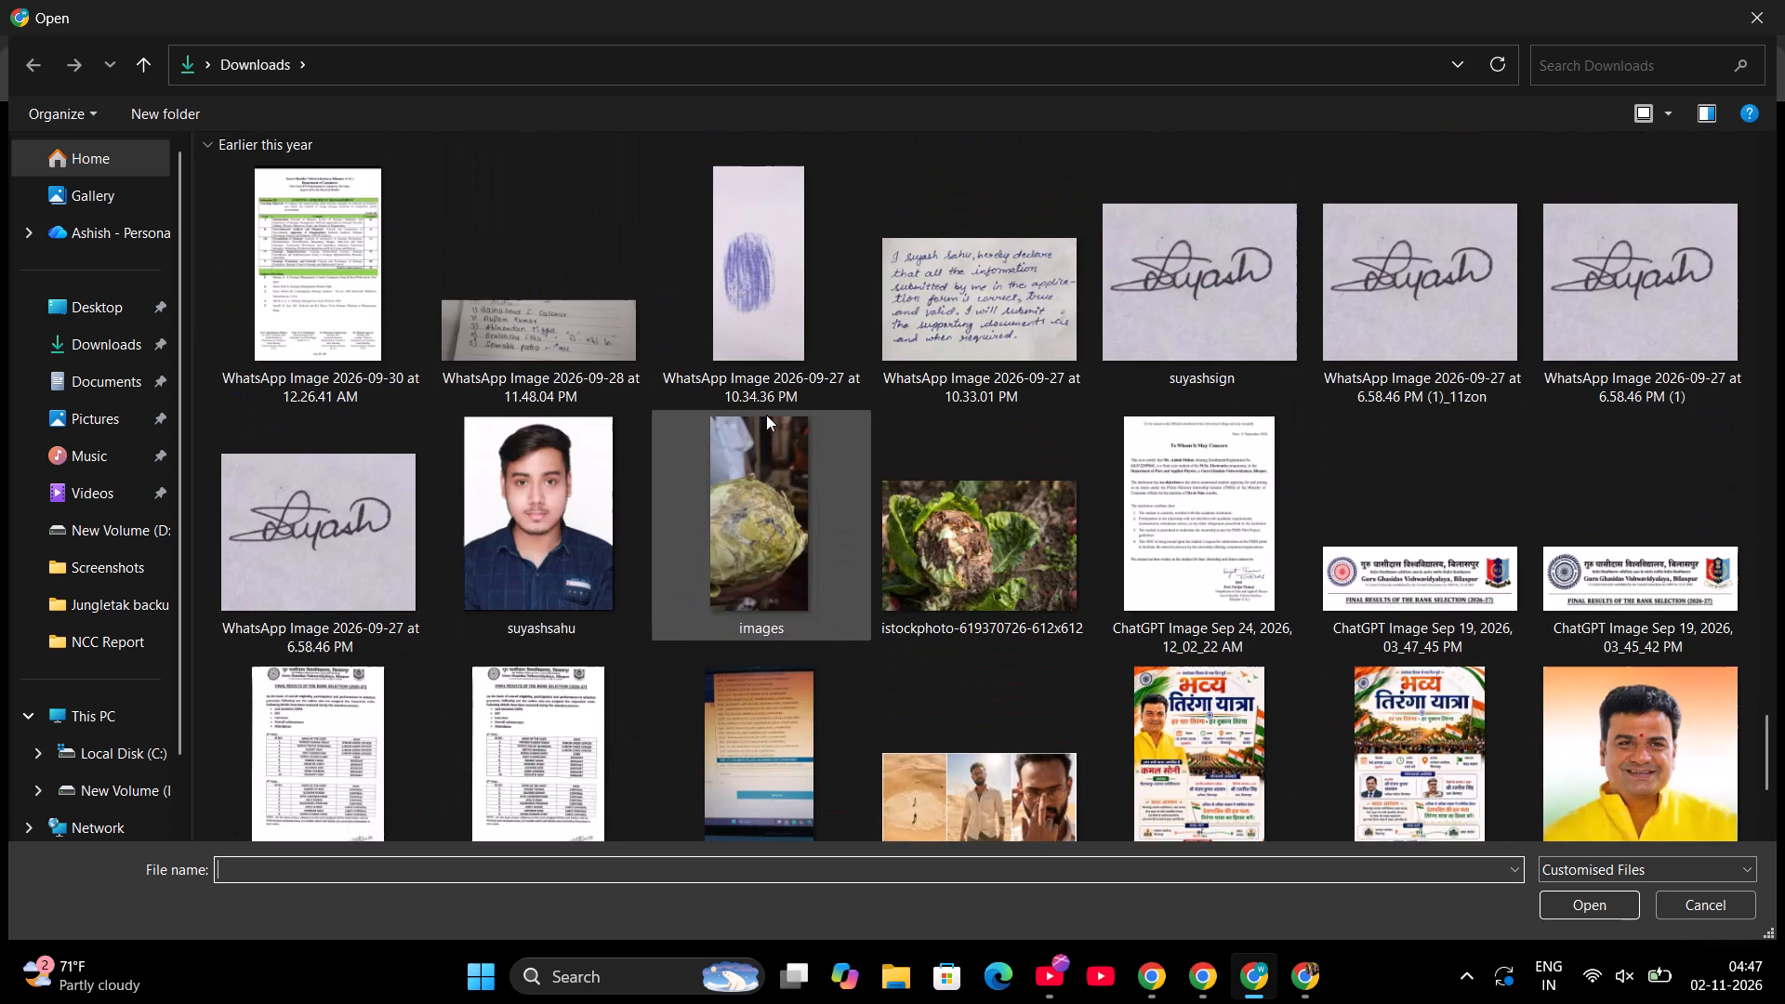
{"action": "scroll", "coordinate": [766, 415], "scroll_direction": "up", "scroll_amount": 3}
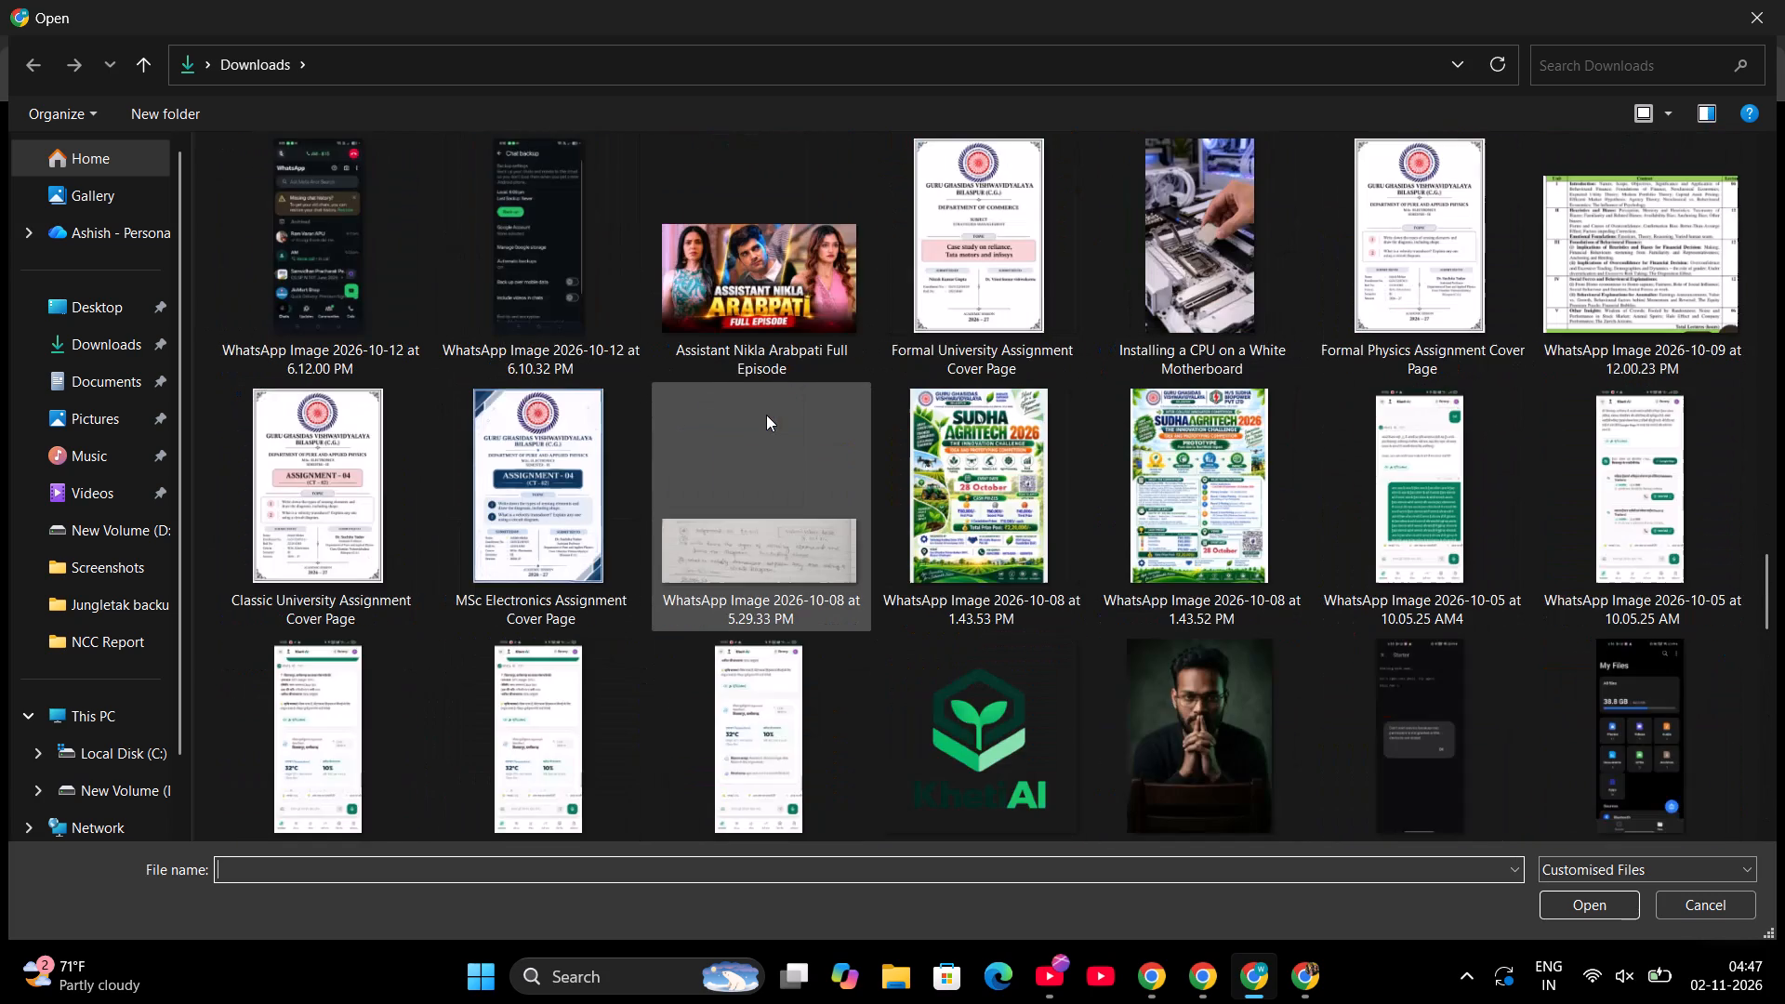
{"action": "scroll", "coordinate": [766, 415], "scroll_direction": "up", "scroll_amount": 4}
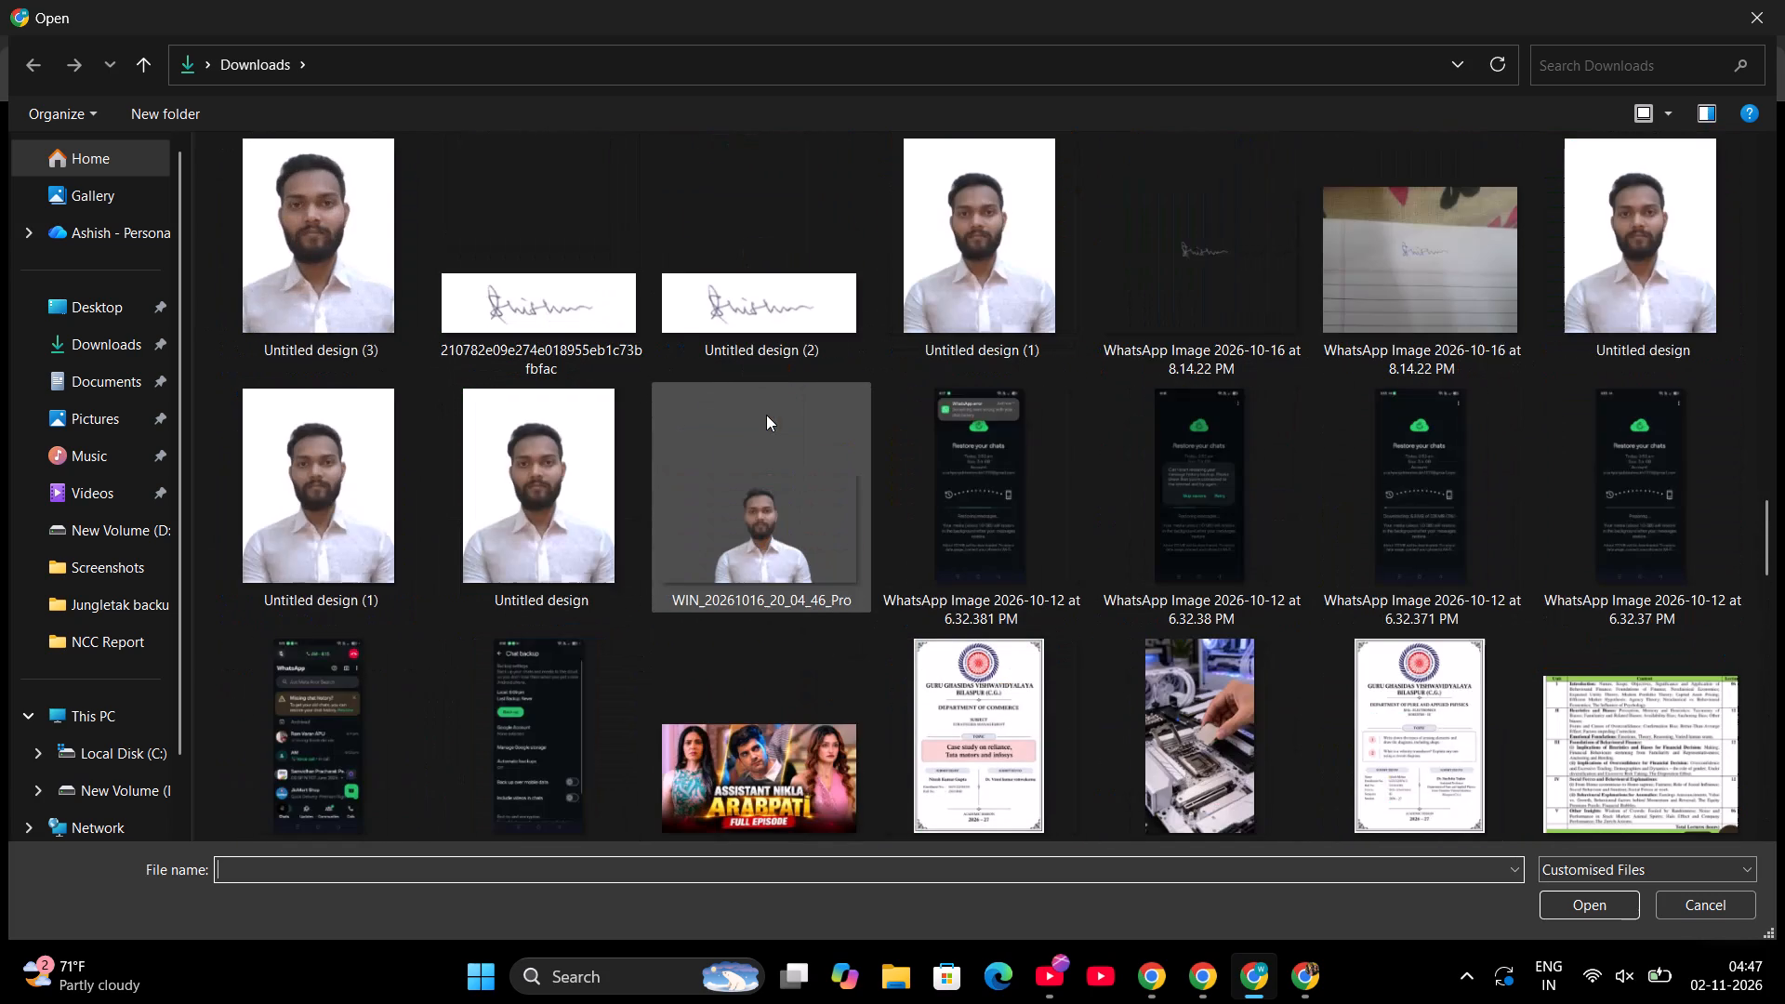
{"action": "scroll", "coordinate": [766, 415], "scroll_direction": "up", "scroll_amount": 4}
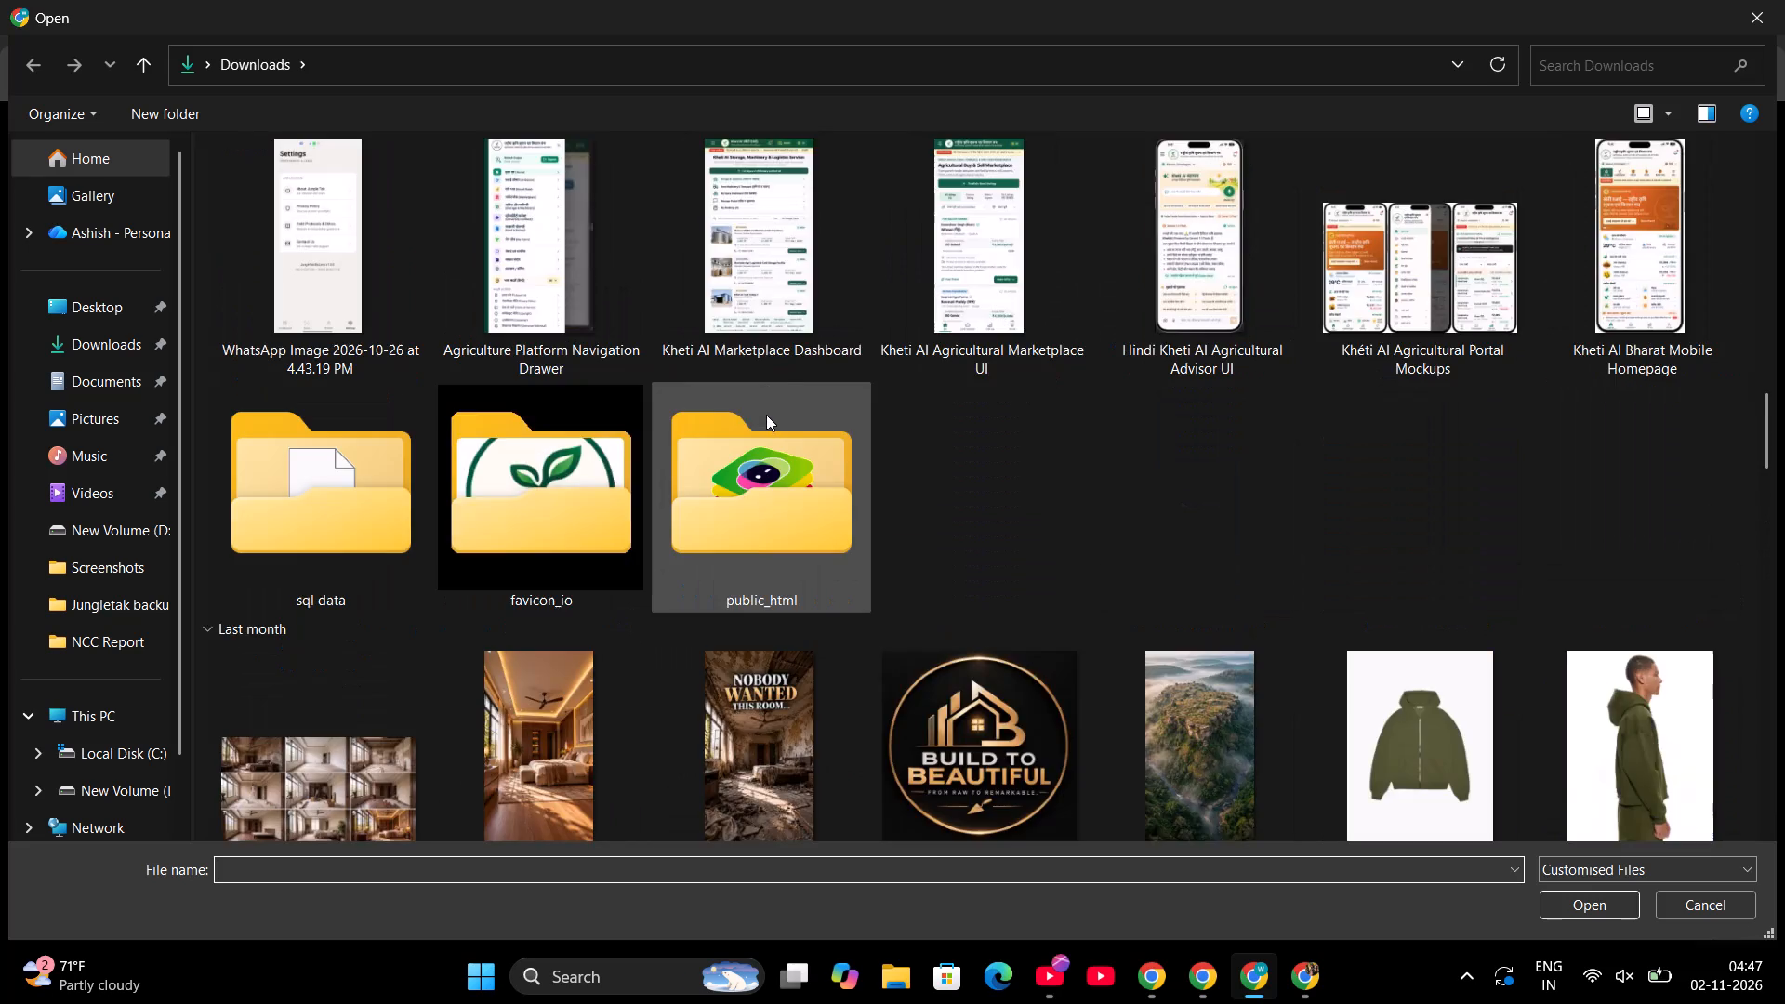
{"action": "scroll", "coordinate": [766, 415], "scroll_direction": "up", "scroll_amount": 3}
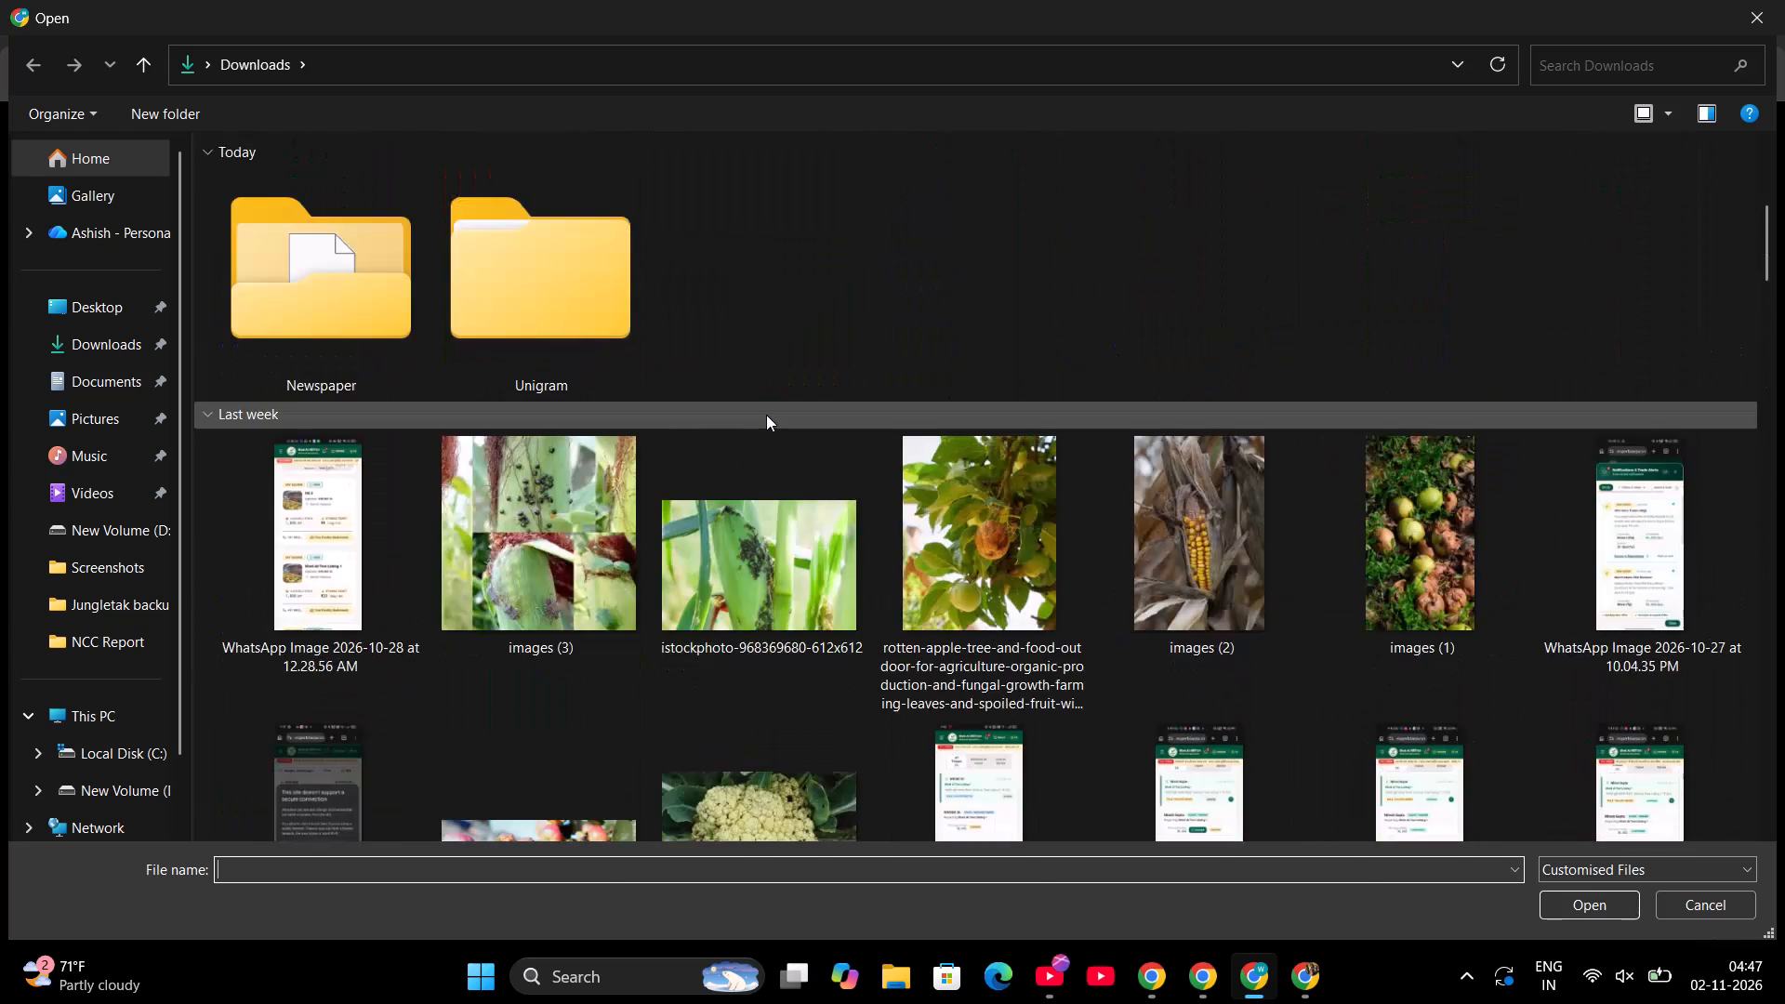
Check the Documents folder for a suitable profile picture.
{"action": "left_click", "coordinate": [91, 340]}
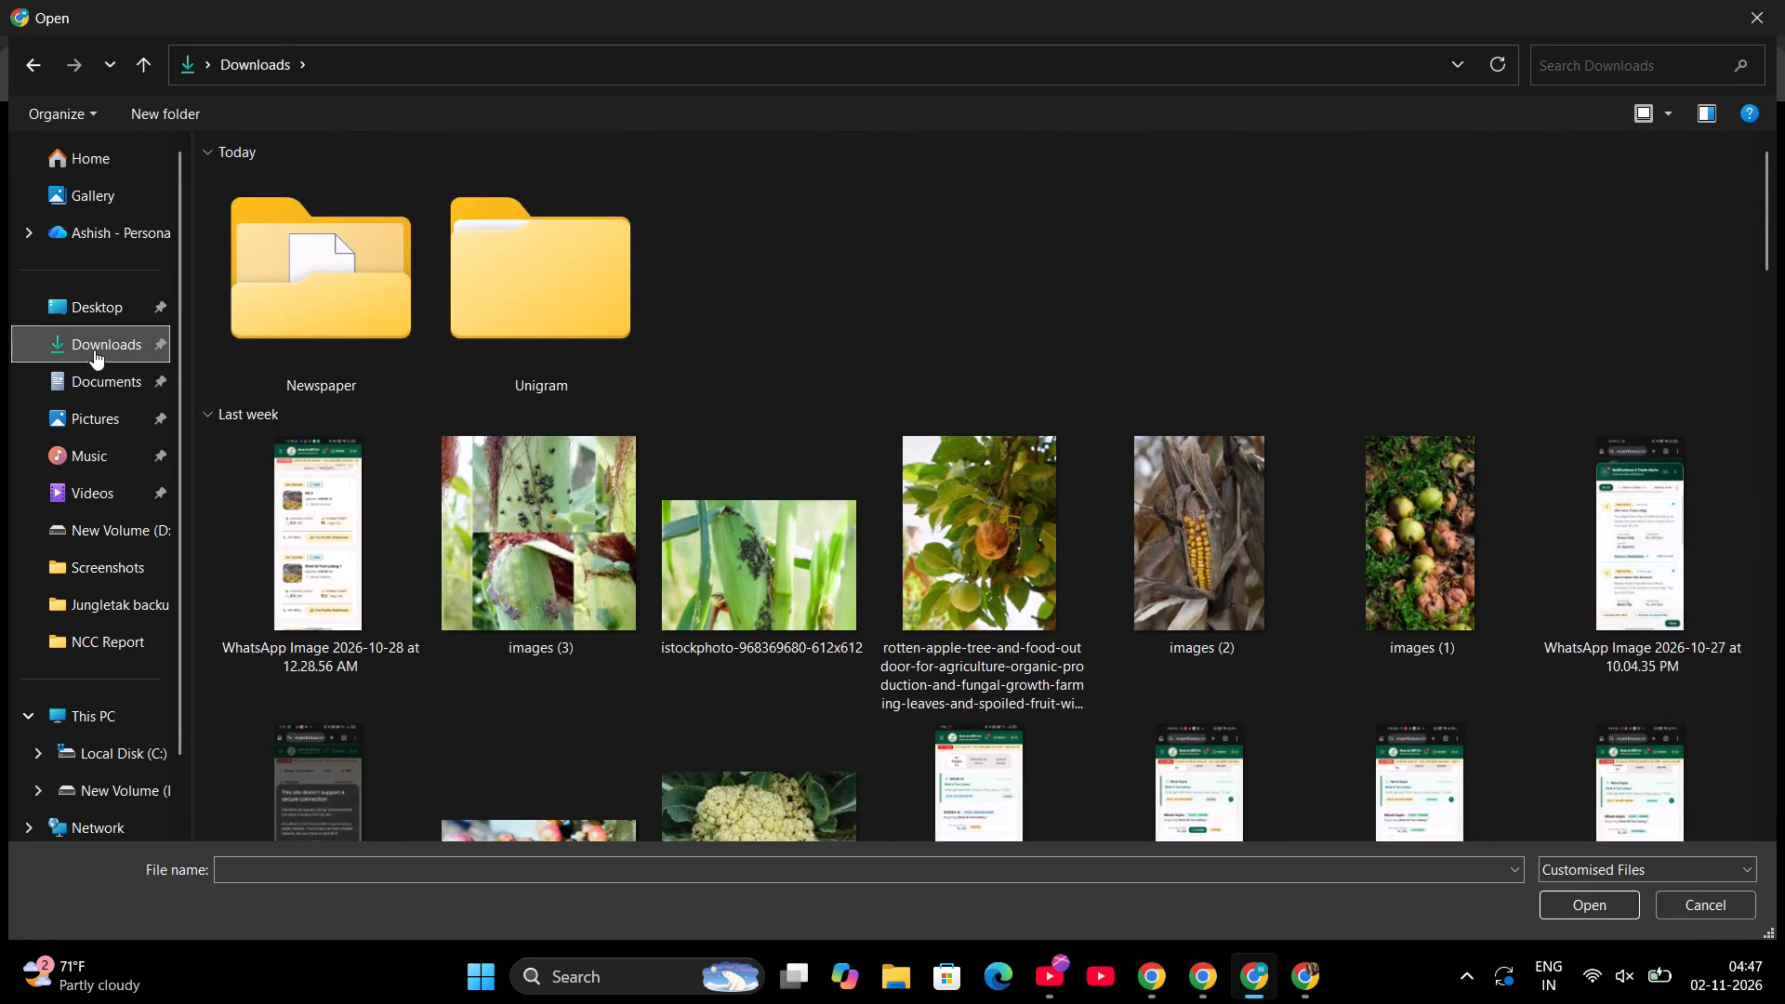
{"action": "left_click", "coordinate": [95, 369]}
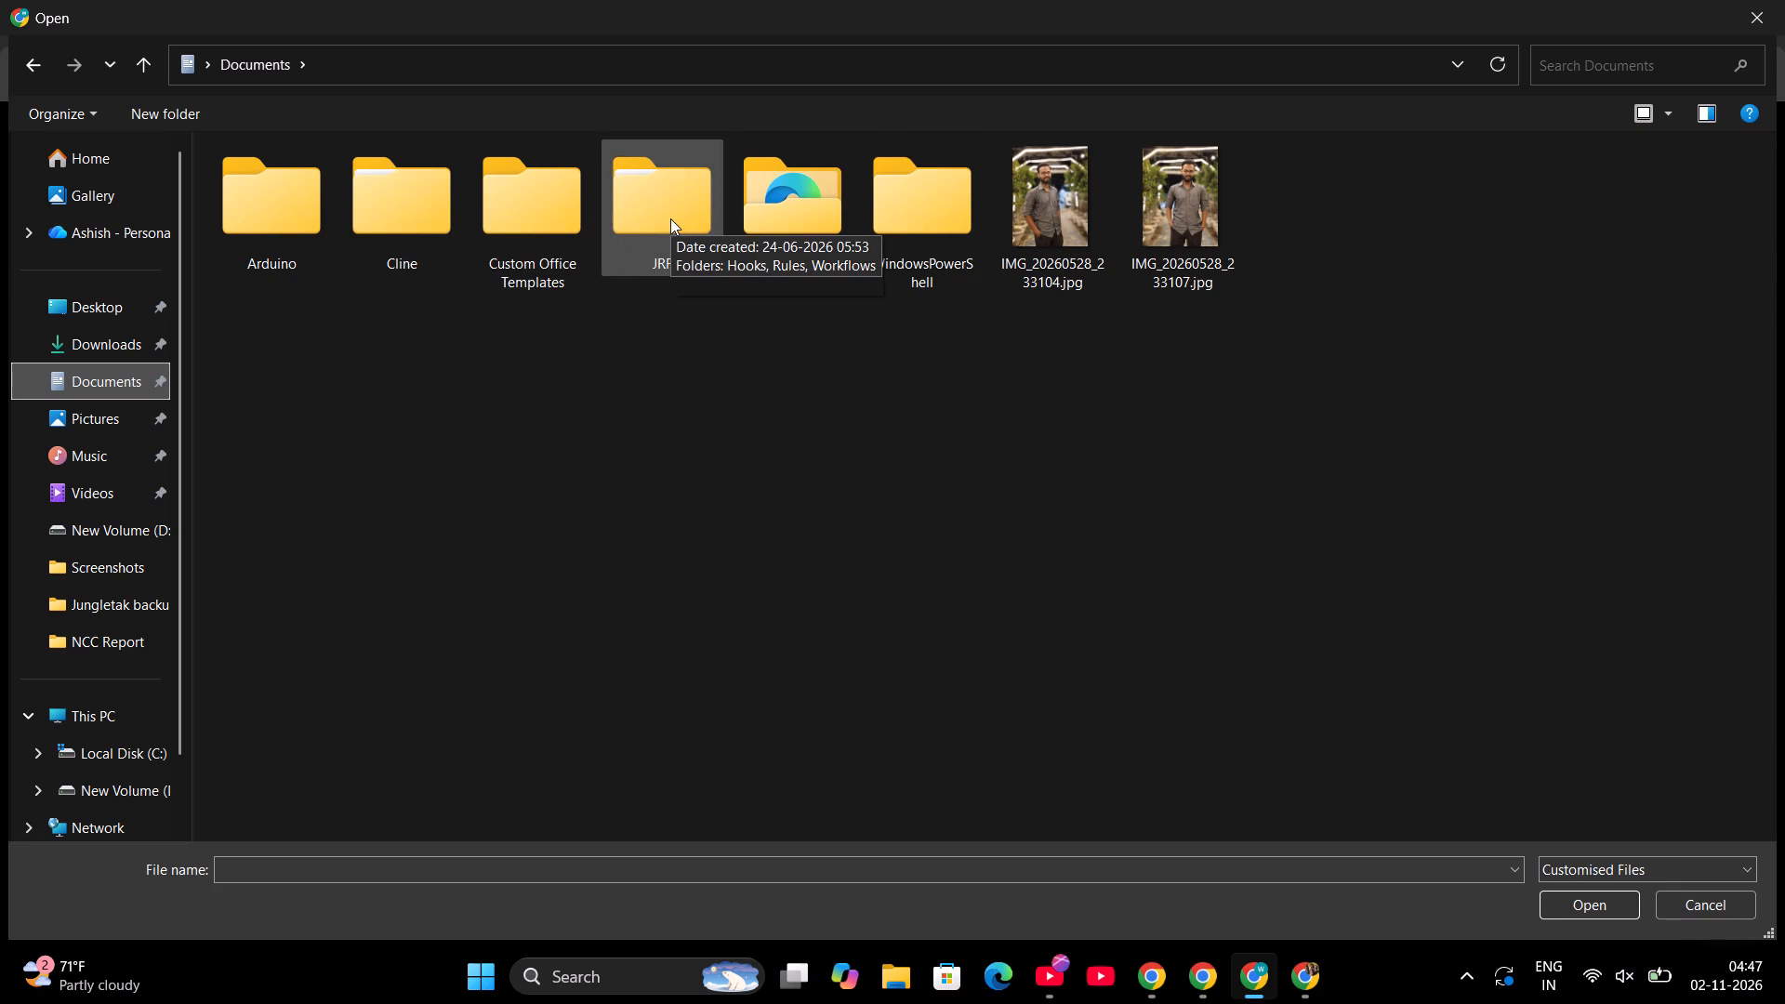
{"action": "left_click", "coordinate": [526, 215]}
Look through the Downloads folder again for an image to use as the profile picture.
{"action": "left_click", "coordinate": [112, 334]}
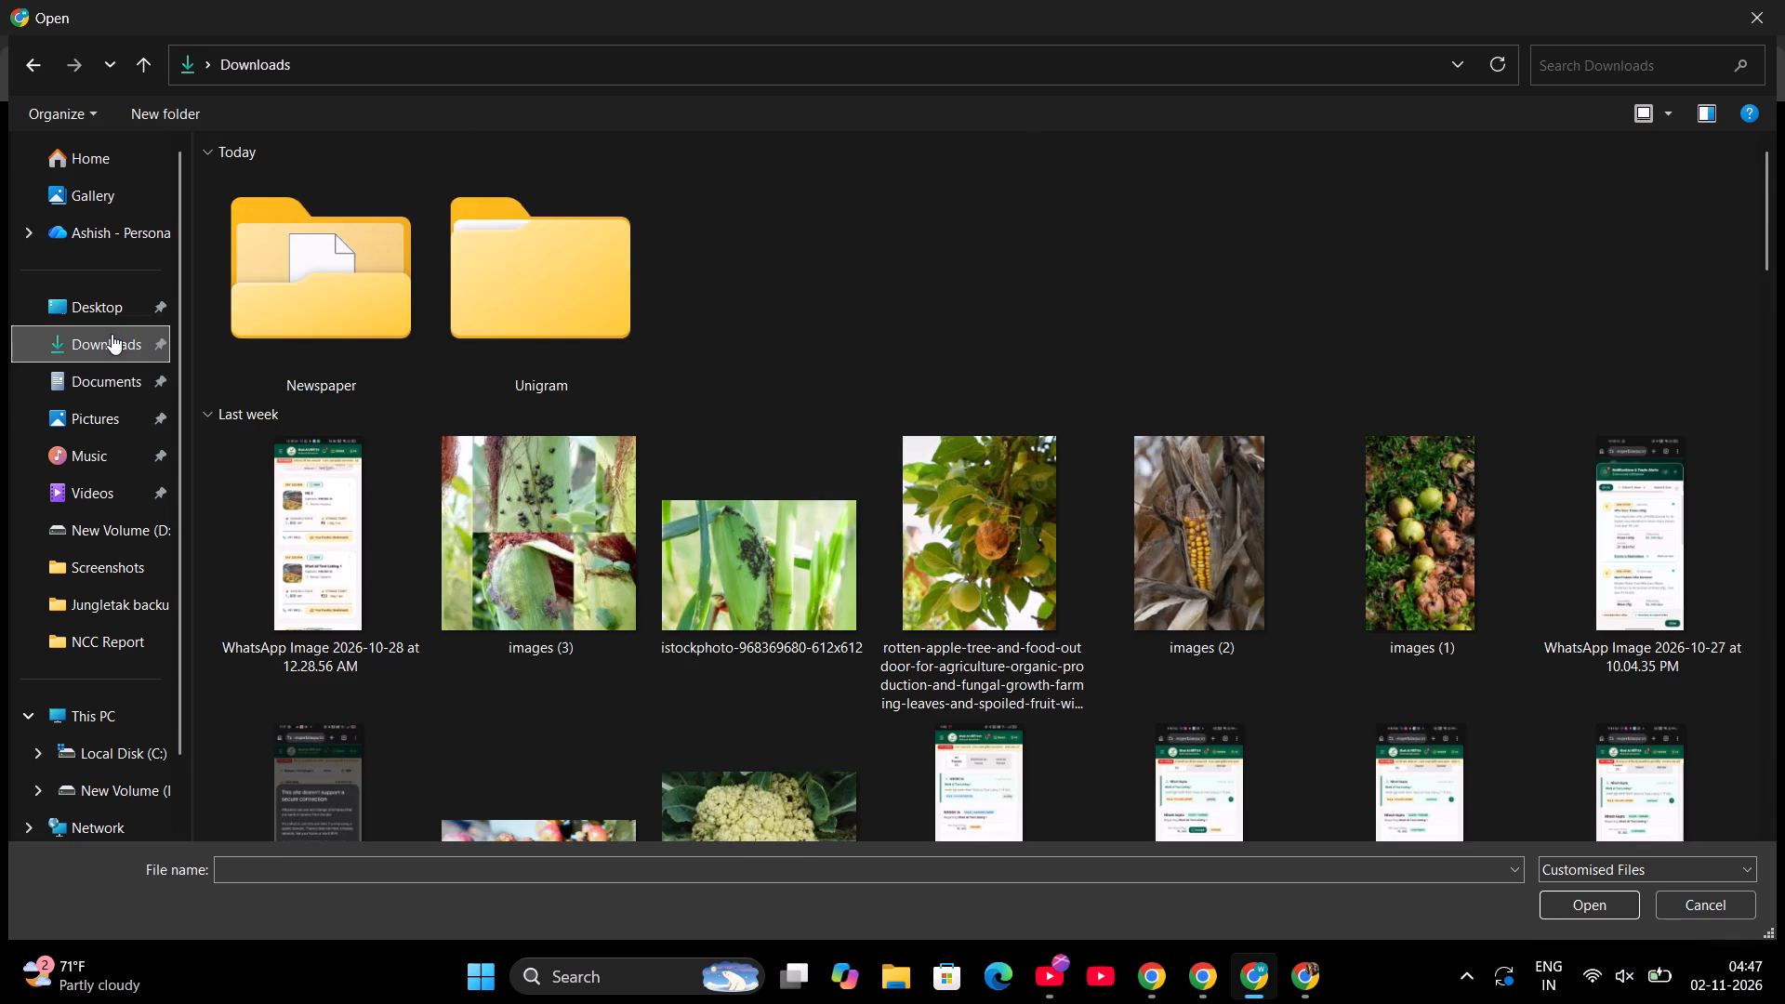
{"action": "scroll", "coordinate": [876, 350], "scroll_direction": "down", "scroll_amount": 1}
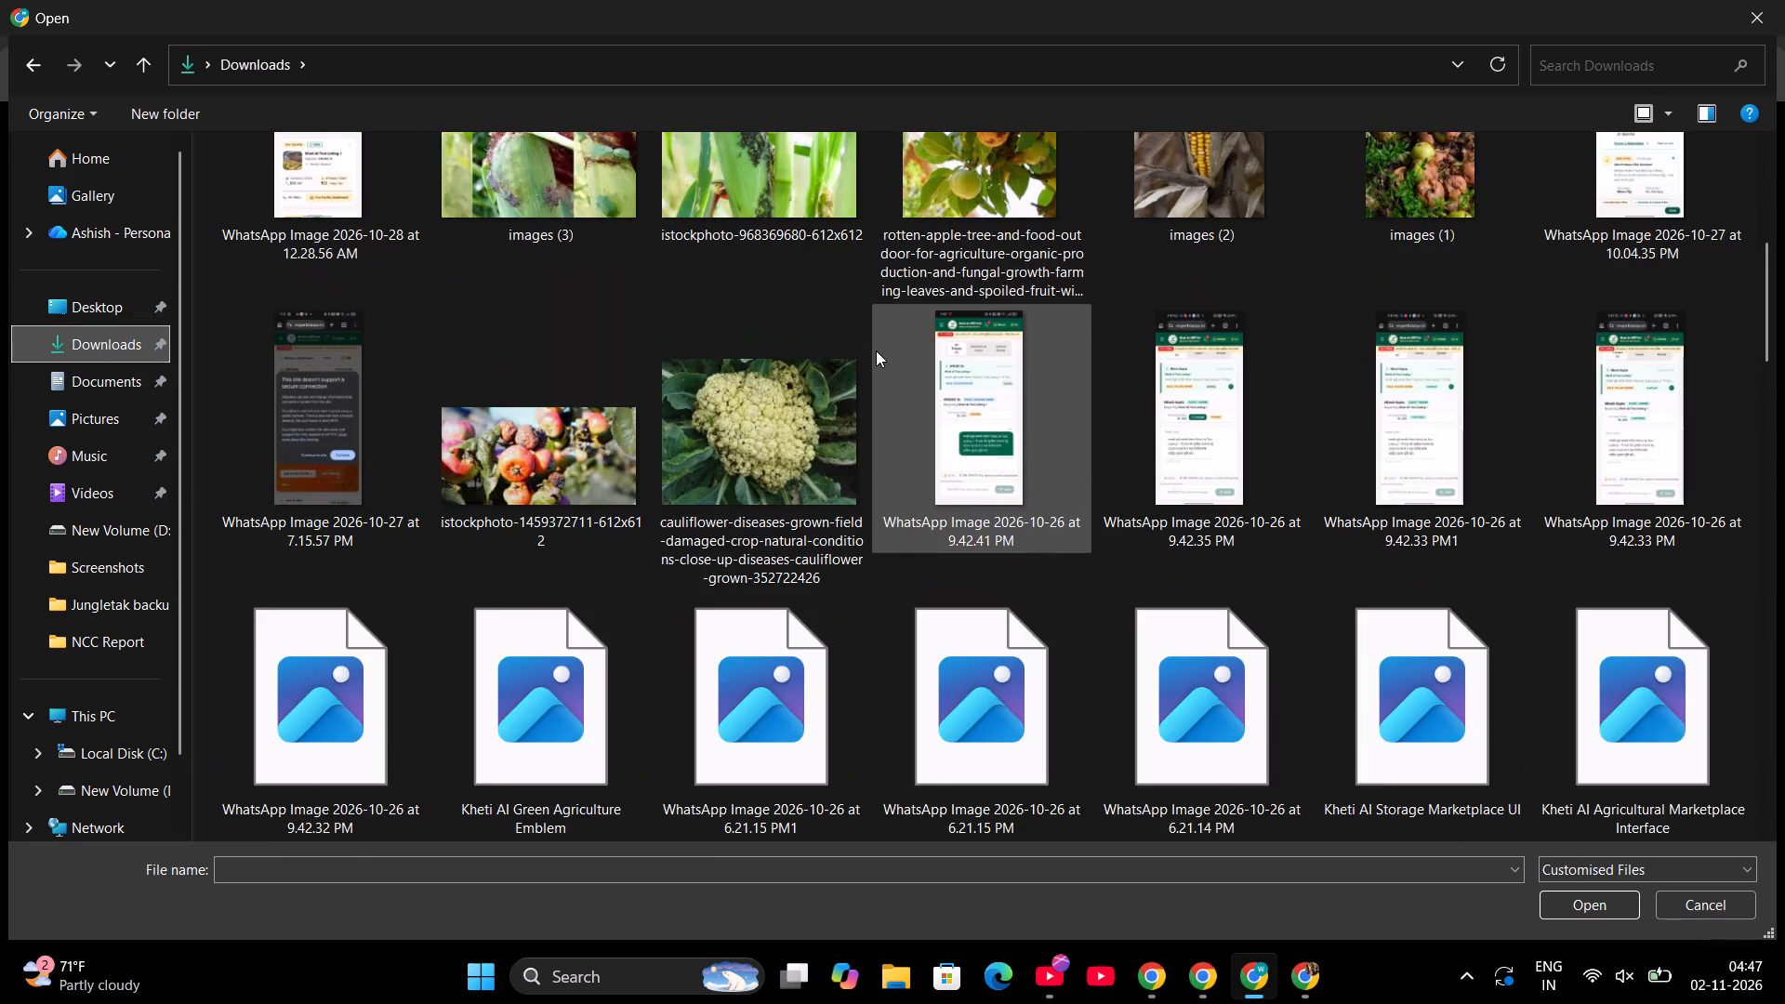
{"action": "scroll", "coordinate": [876, 350], "scroll_direction": "down", "scroll_amount": 4}
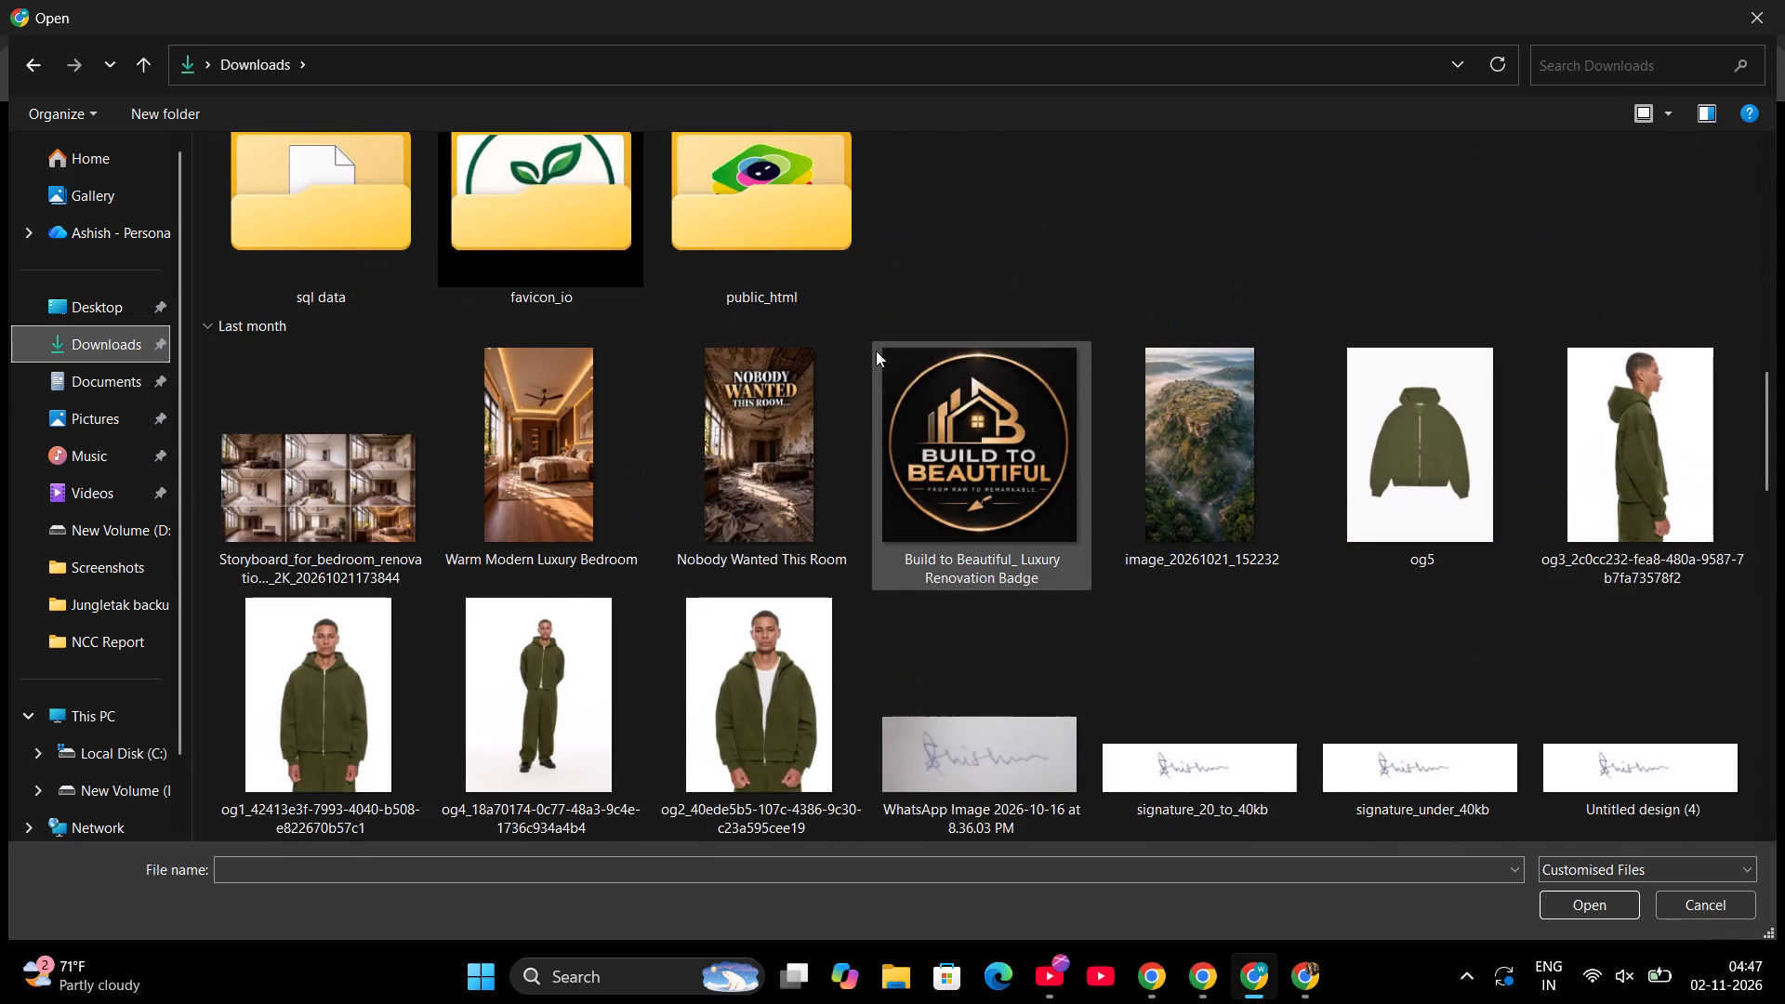
{"action": "scroll", "coordinate": [876, 350], "scroll_direction": "down", "scroll_amount": 4}
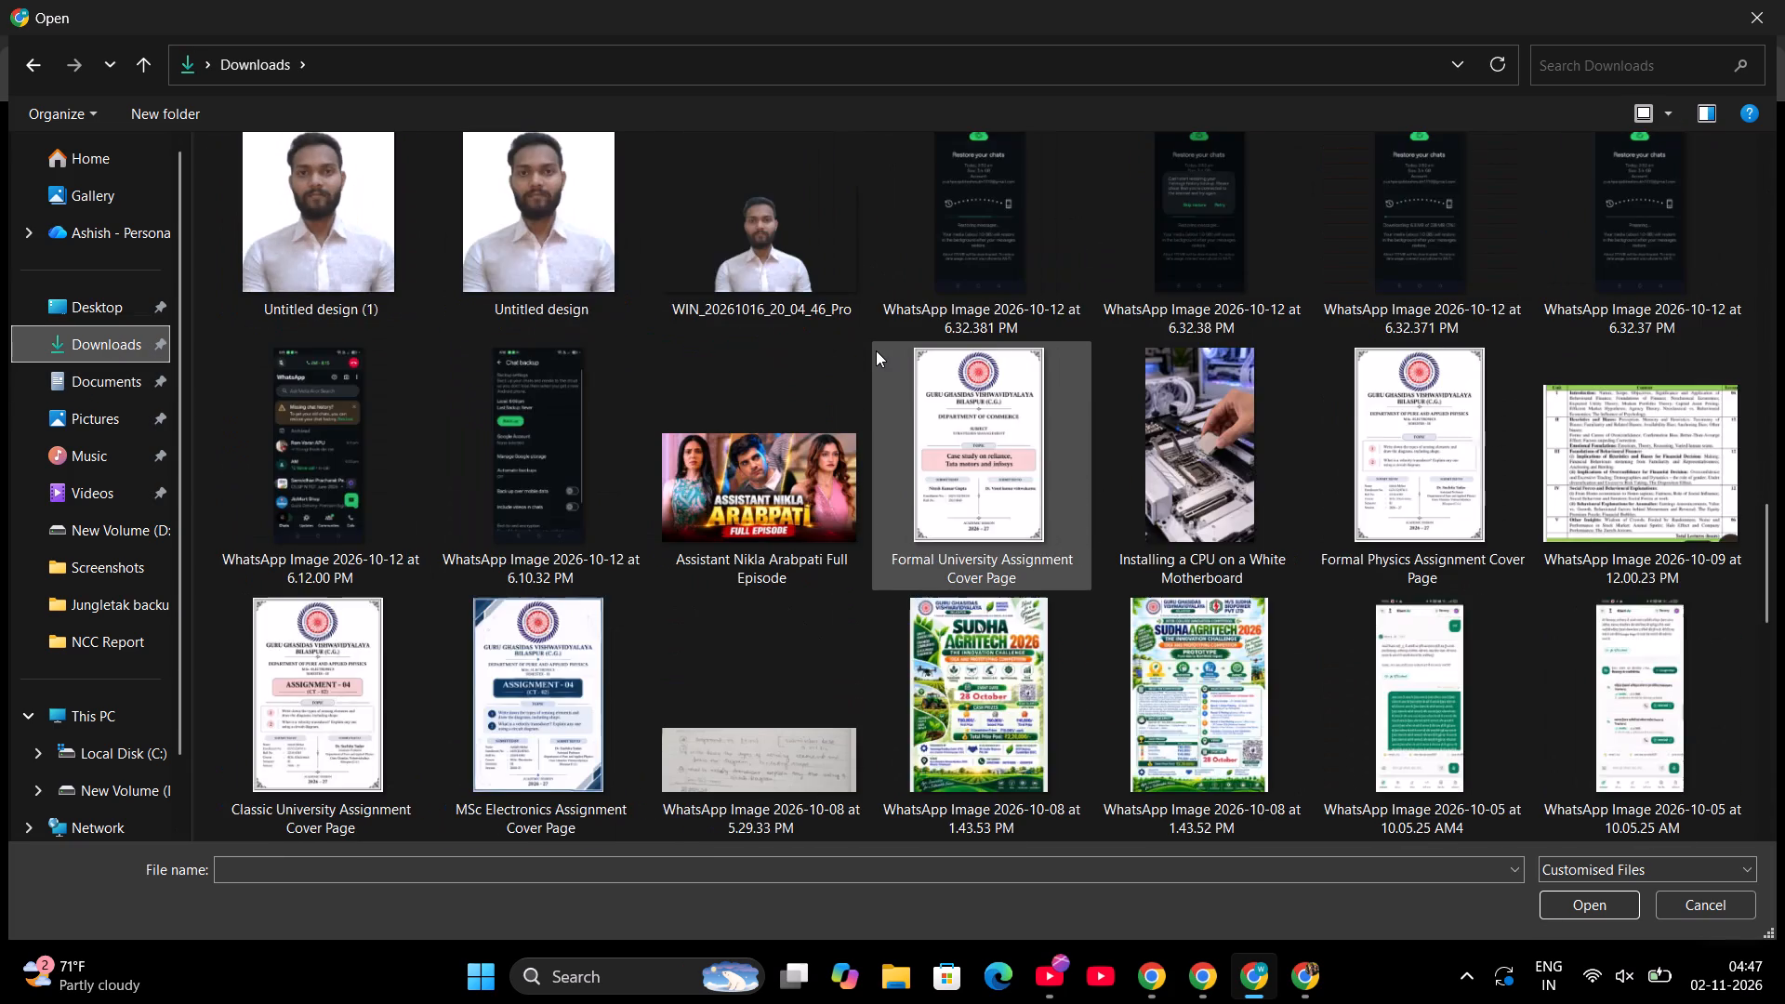
{"action": "scroll", "coordinate": [876, 350], "scroll_direction": "down", "scroll_amount": 4}
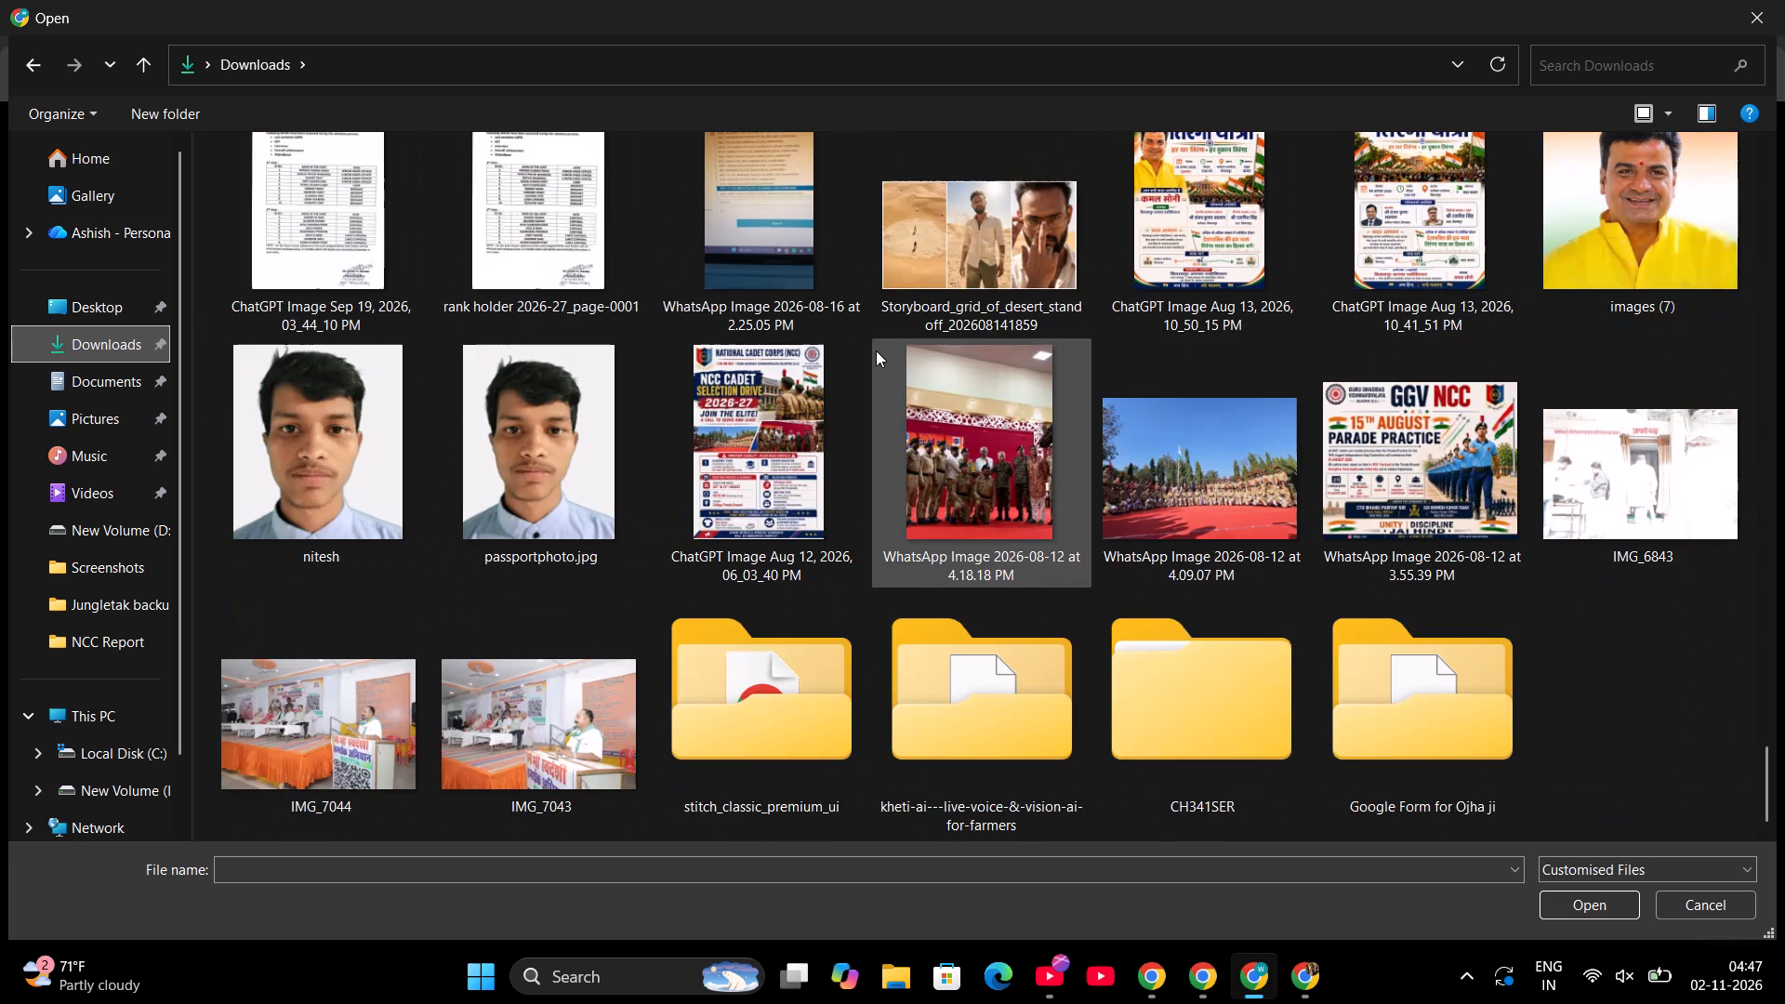
{"action": "scroll", "coordinate": [876, 350], "scroll_direction": "down", "scroll_amount": 1}
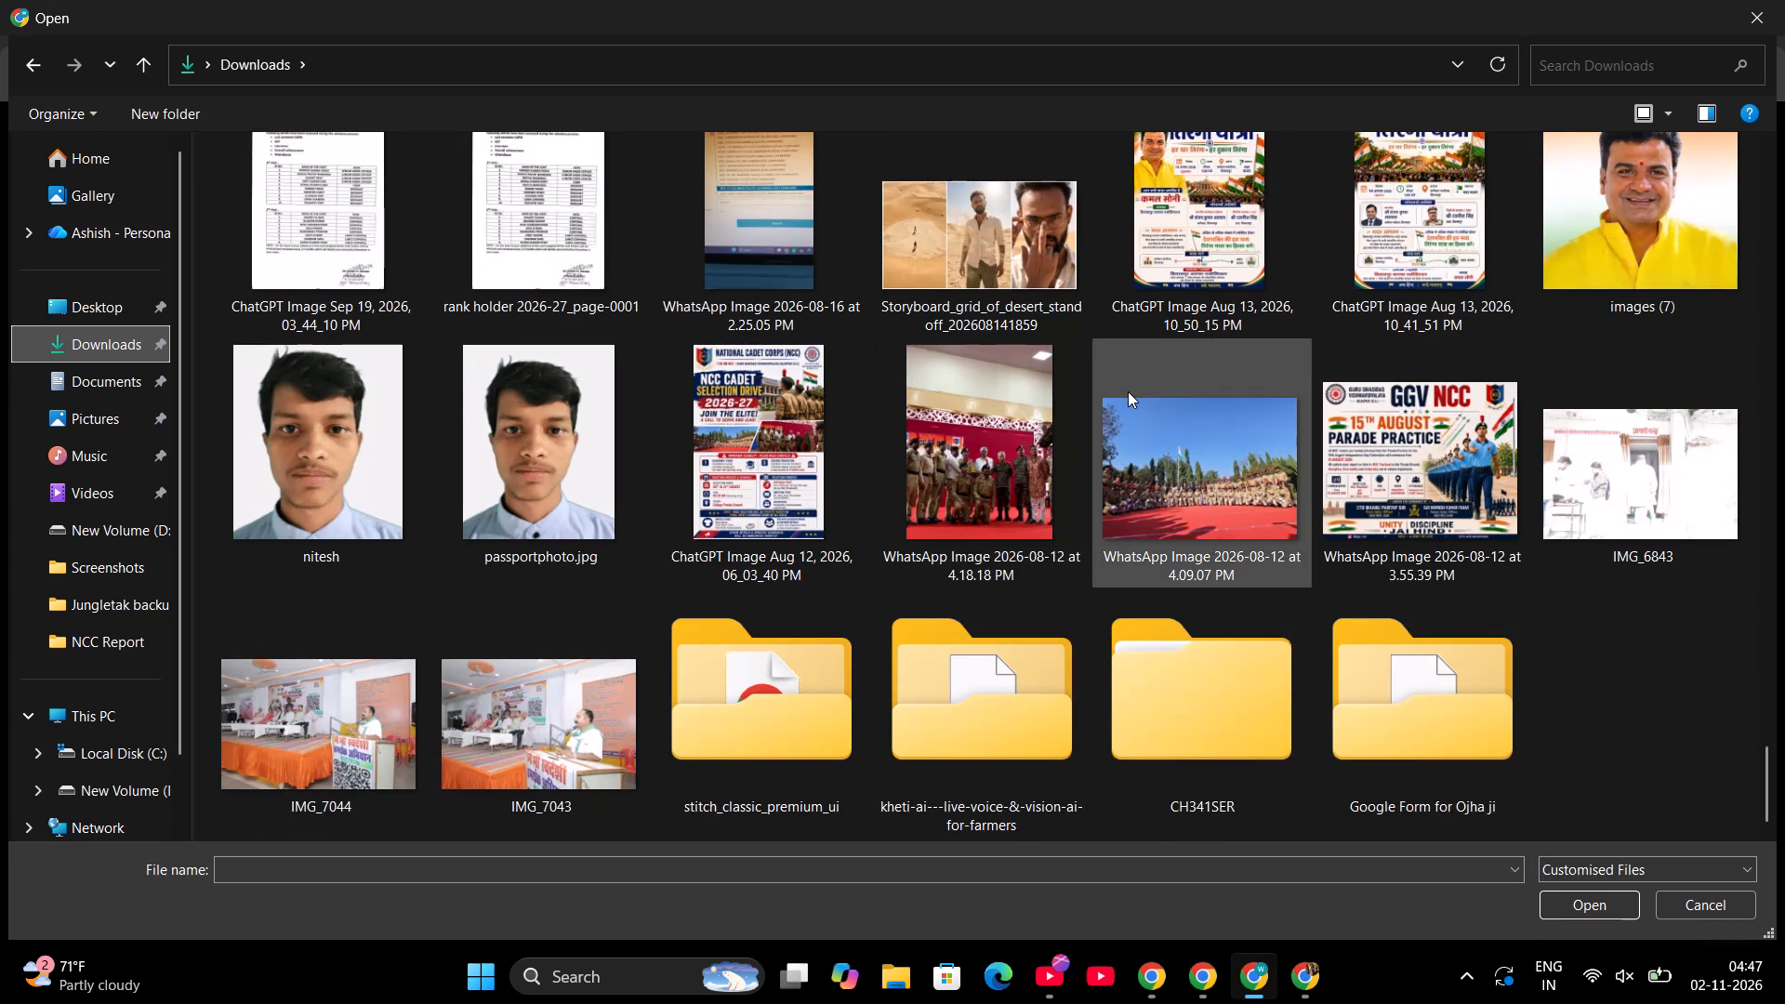
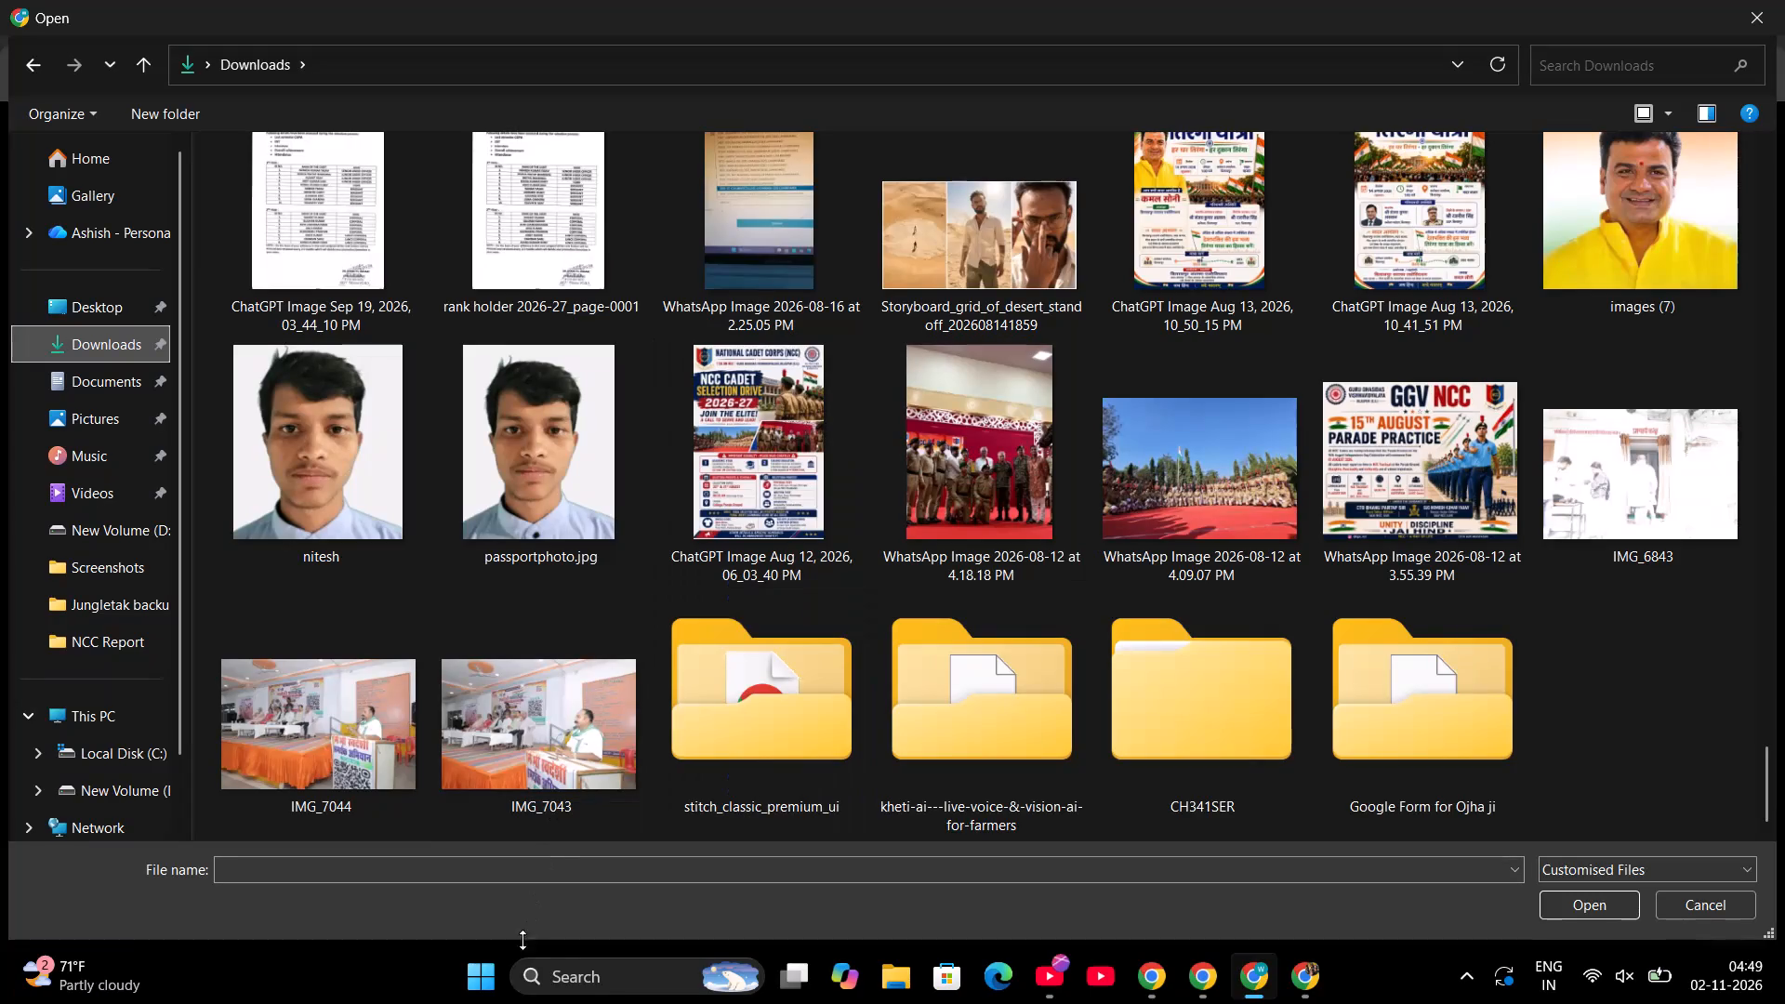
Search Windows for "what" and launch the top match.
{"action": "left_click", "coordinate": [592, 979]}
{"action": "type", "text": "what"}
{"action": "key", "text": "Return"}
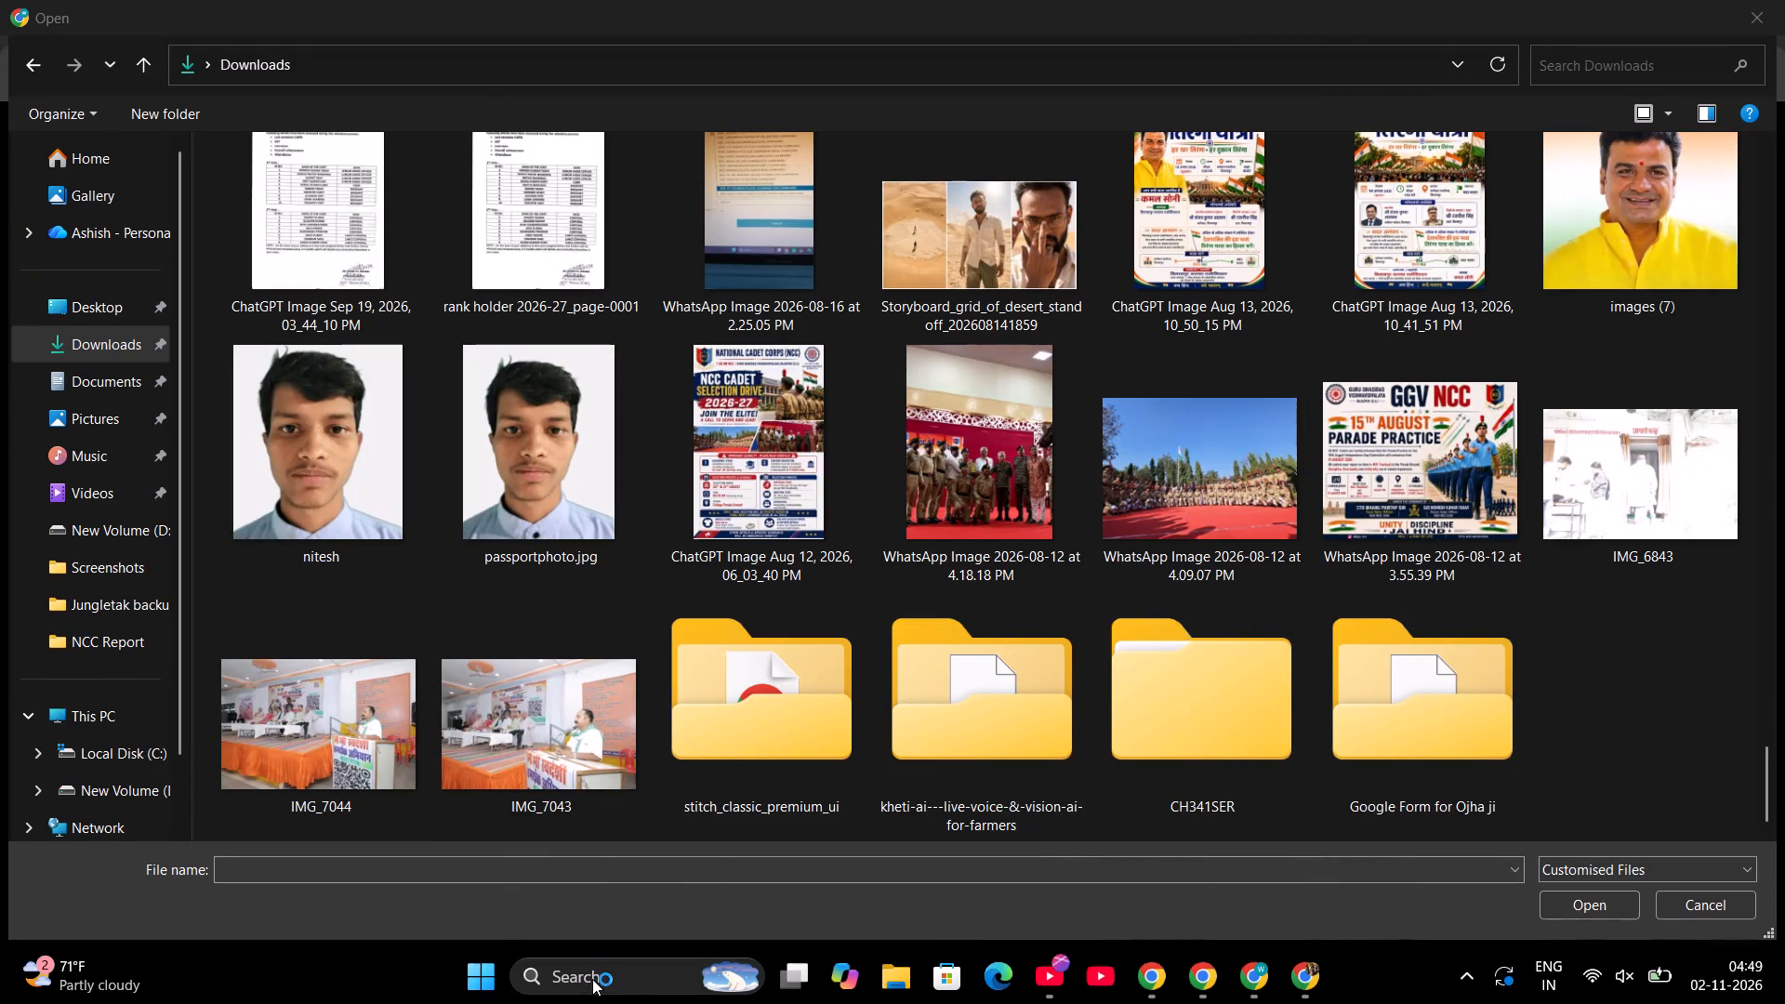
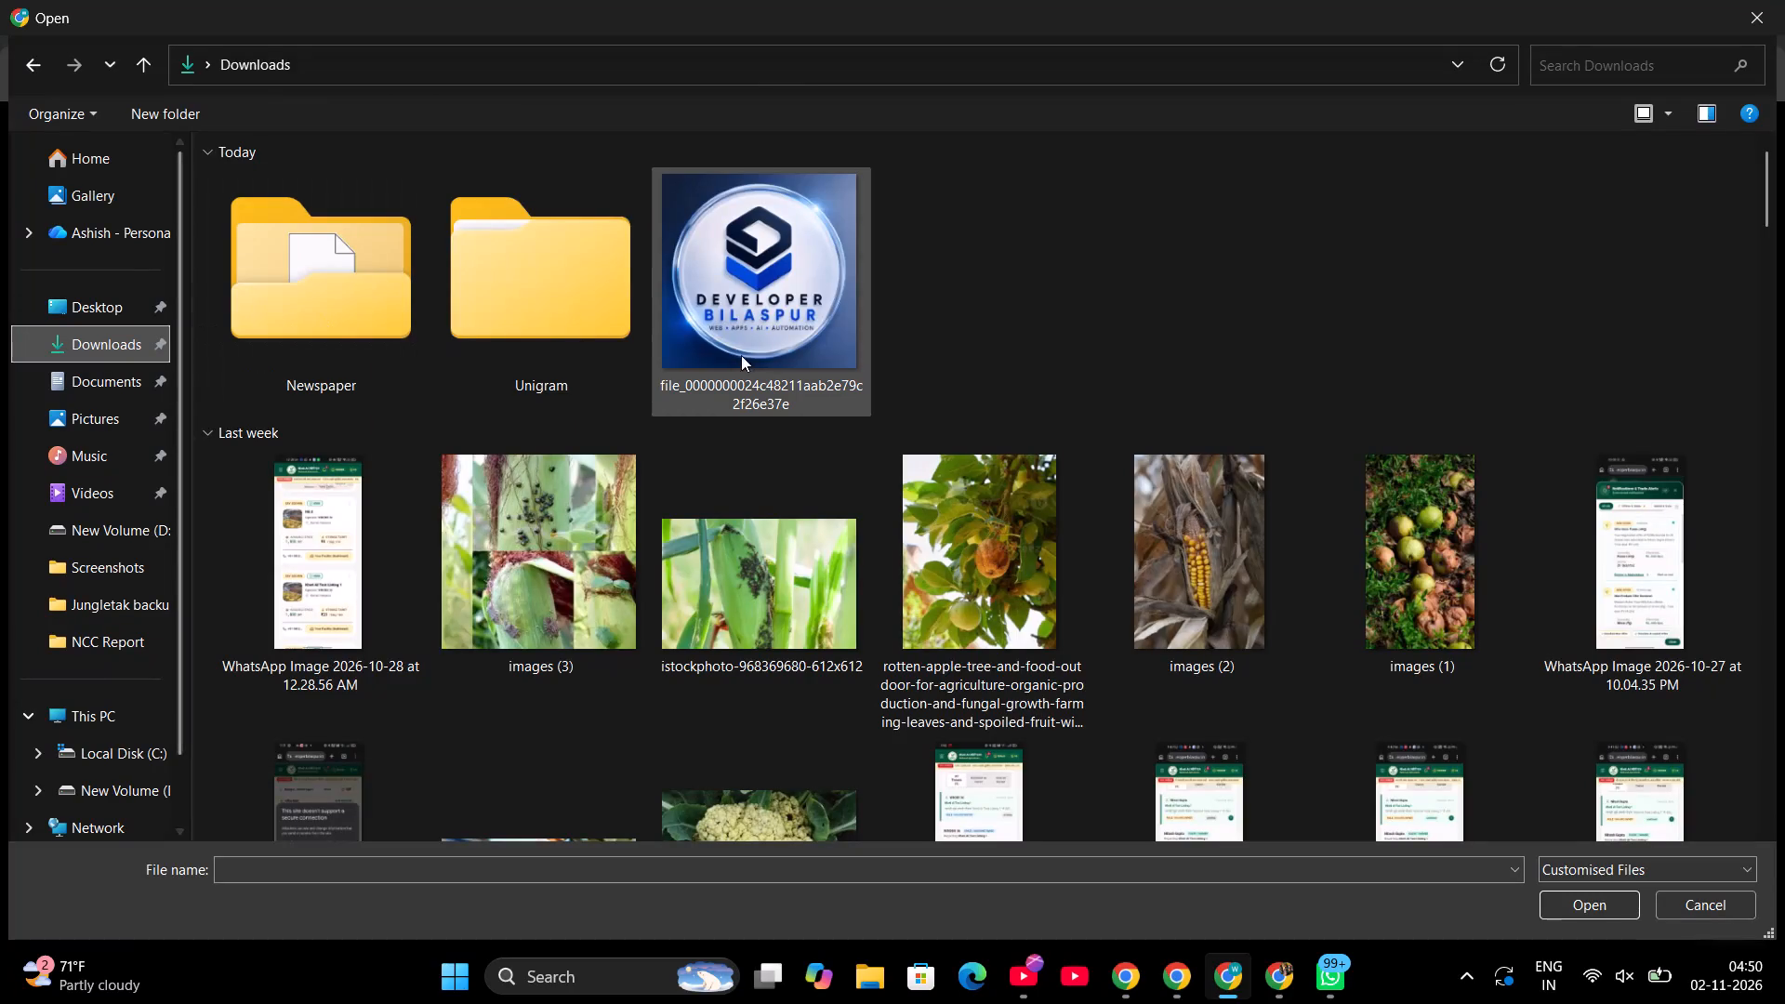
Upload the Developer Bilaspur logo image from Downloads as the profile picture and apply it with its default crop.
{"action": "double_click", "coordinate": [742, 301]}
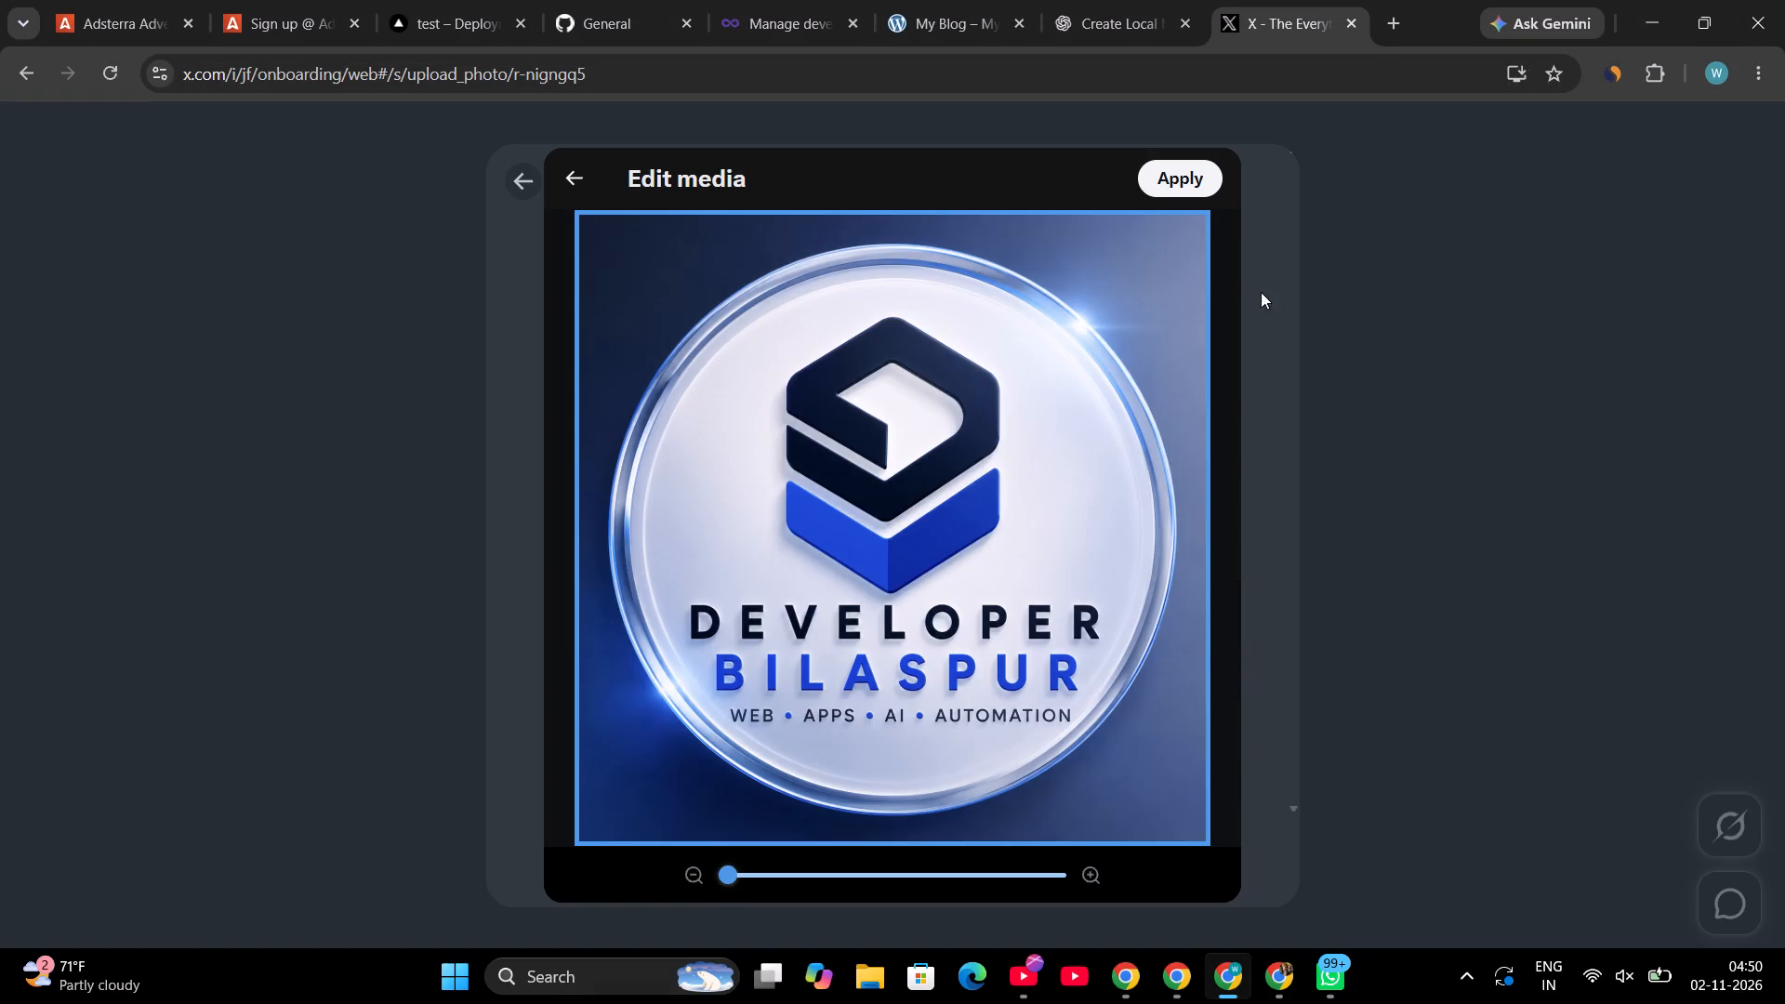
{"action": "left_click", "coordinate": [1187, 193]}
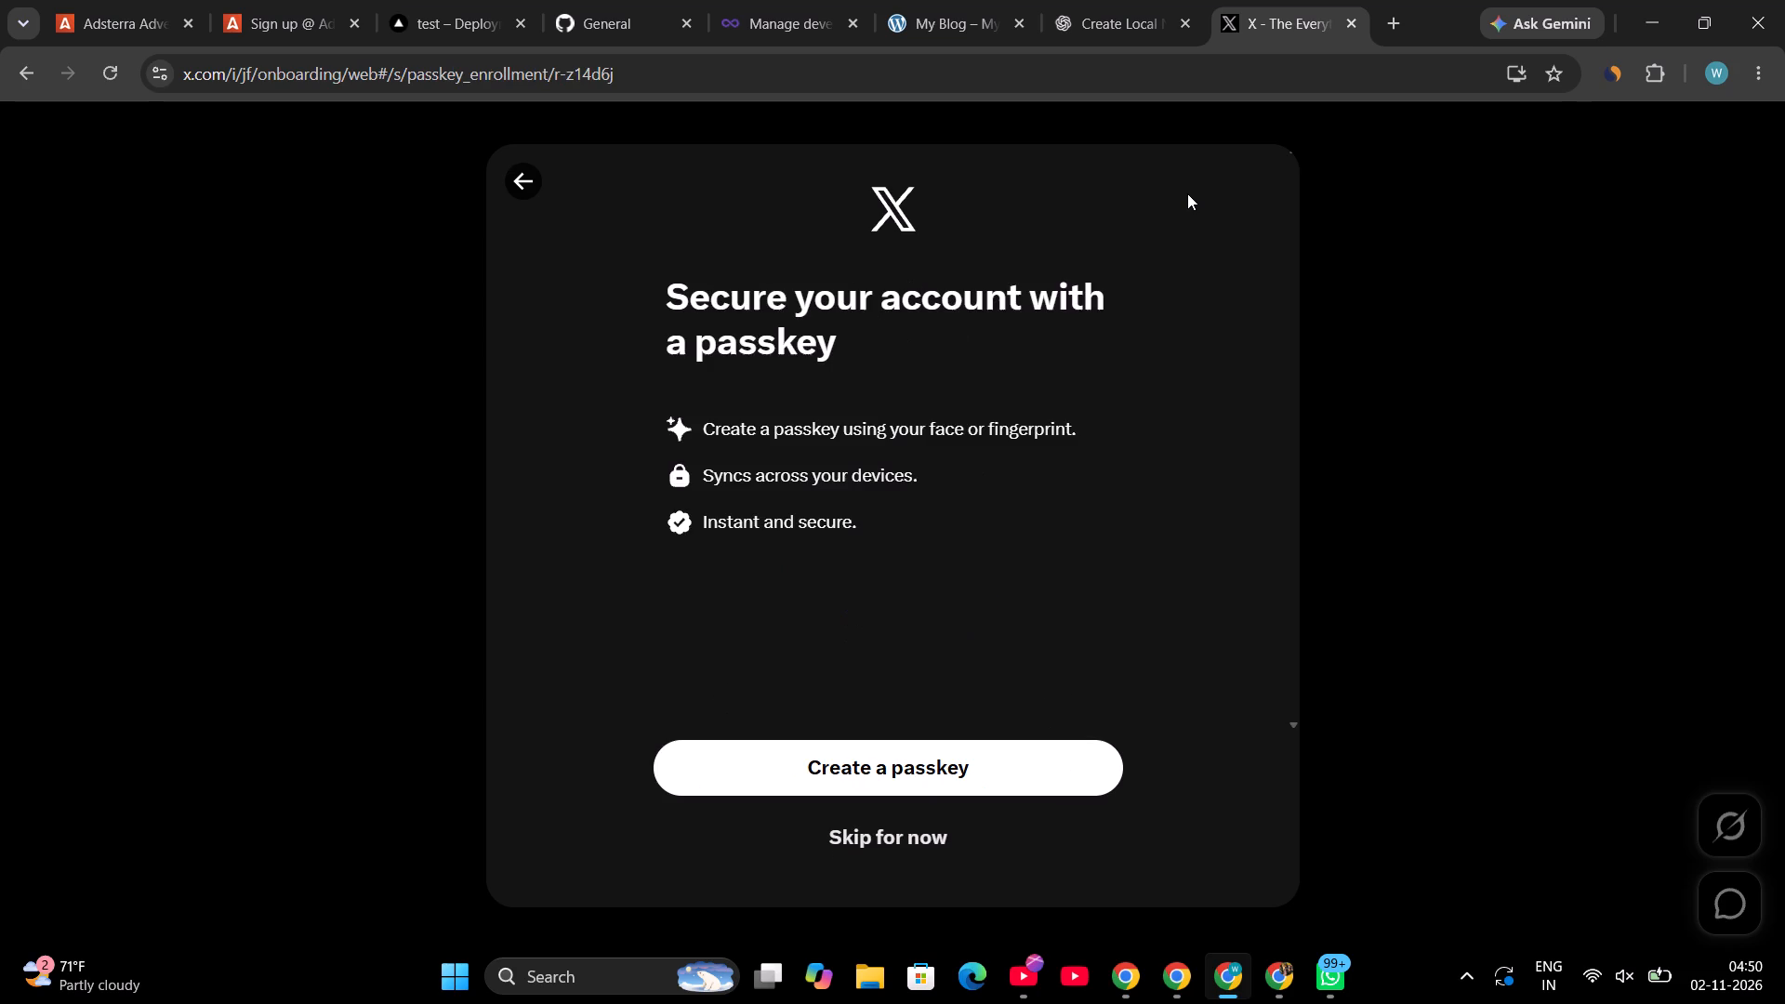
Skip the passkey and notification prompts to finish setting up the X account.
{"action": "left_click", "coordinate": [919, 826]}
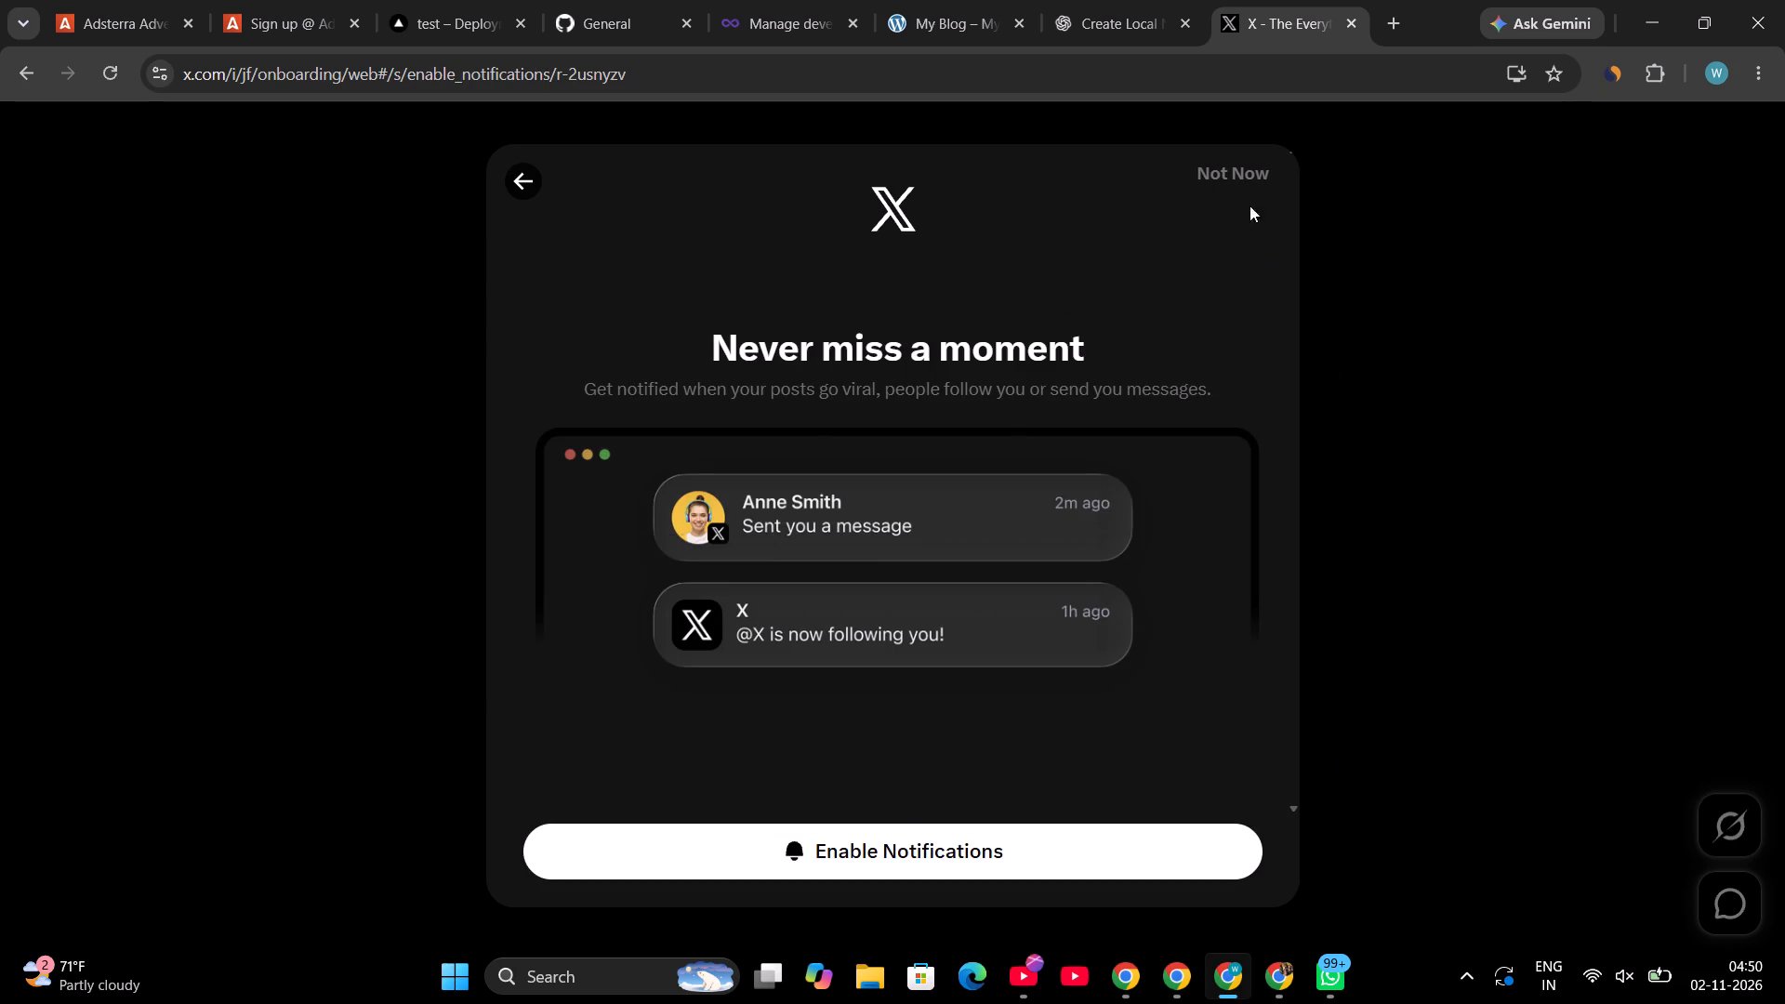
{"action": "left_click", "coordinate": [1236, 173]}
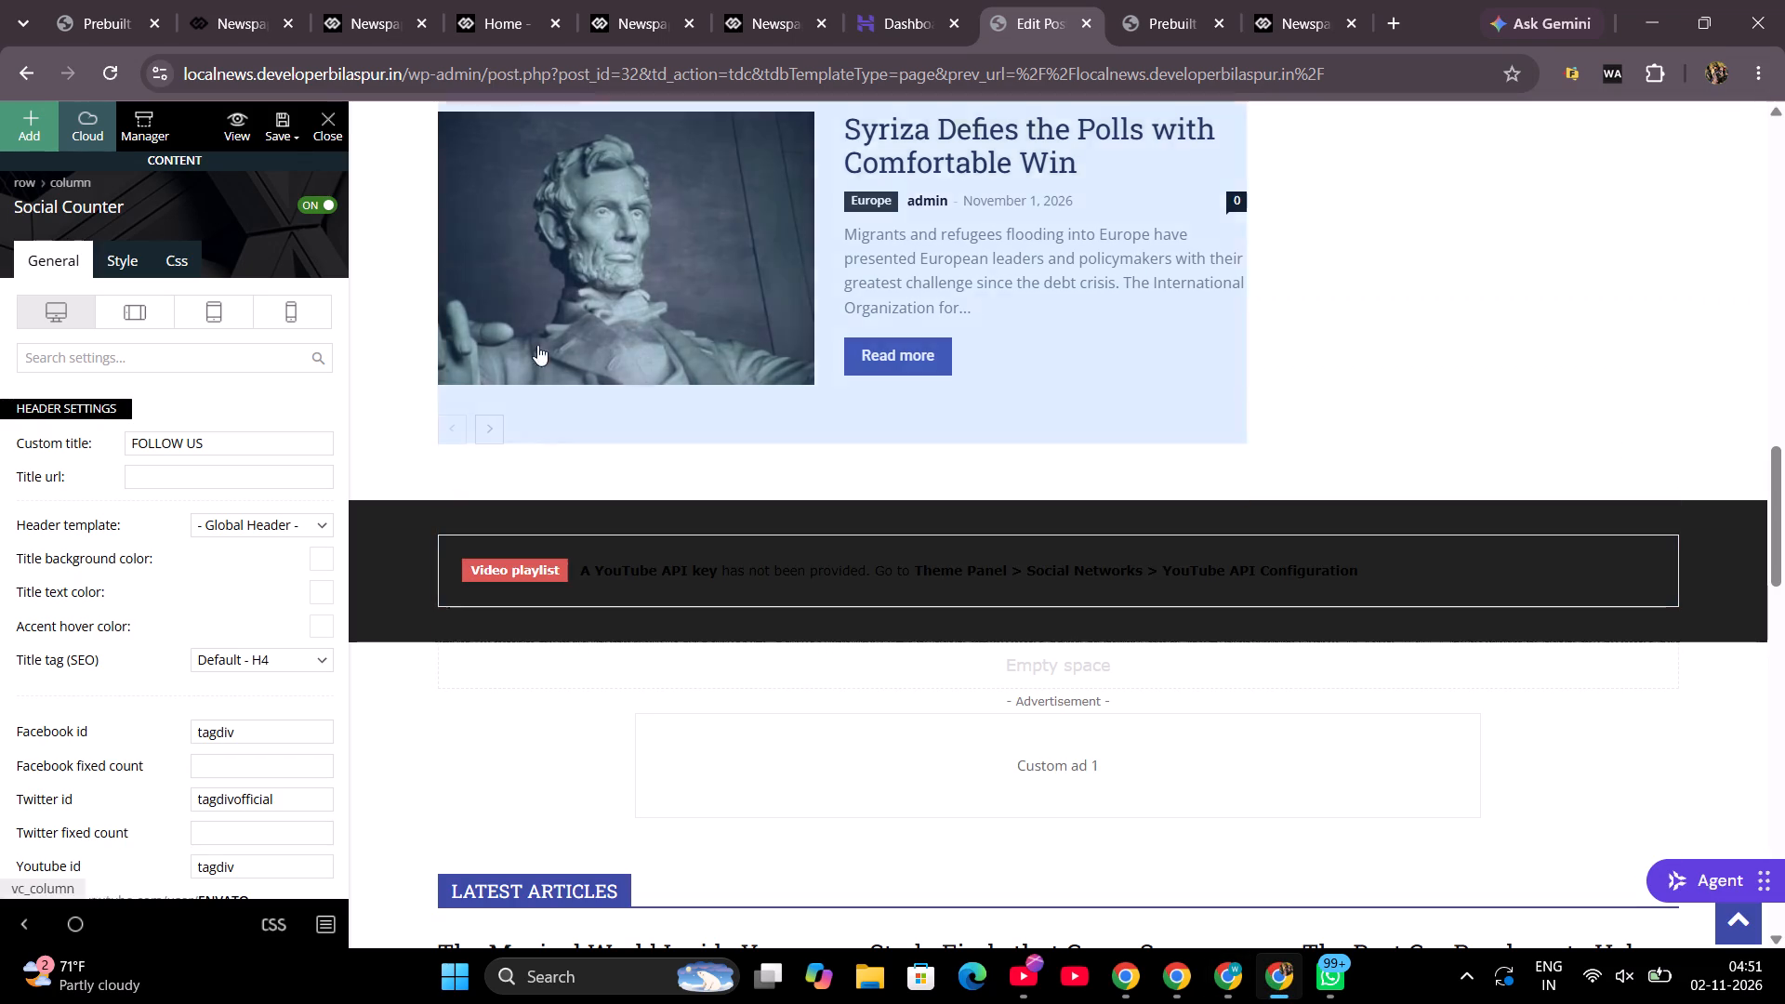
{"action": "scroll", "coordinate": [1533, 396], "scroll_direction": "up", "scroll_amount": 4}
{"action": "scroll", "coordinate": [1533, 396], "scroll_direction": "down", "scroll_amount": 1}
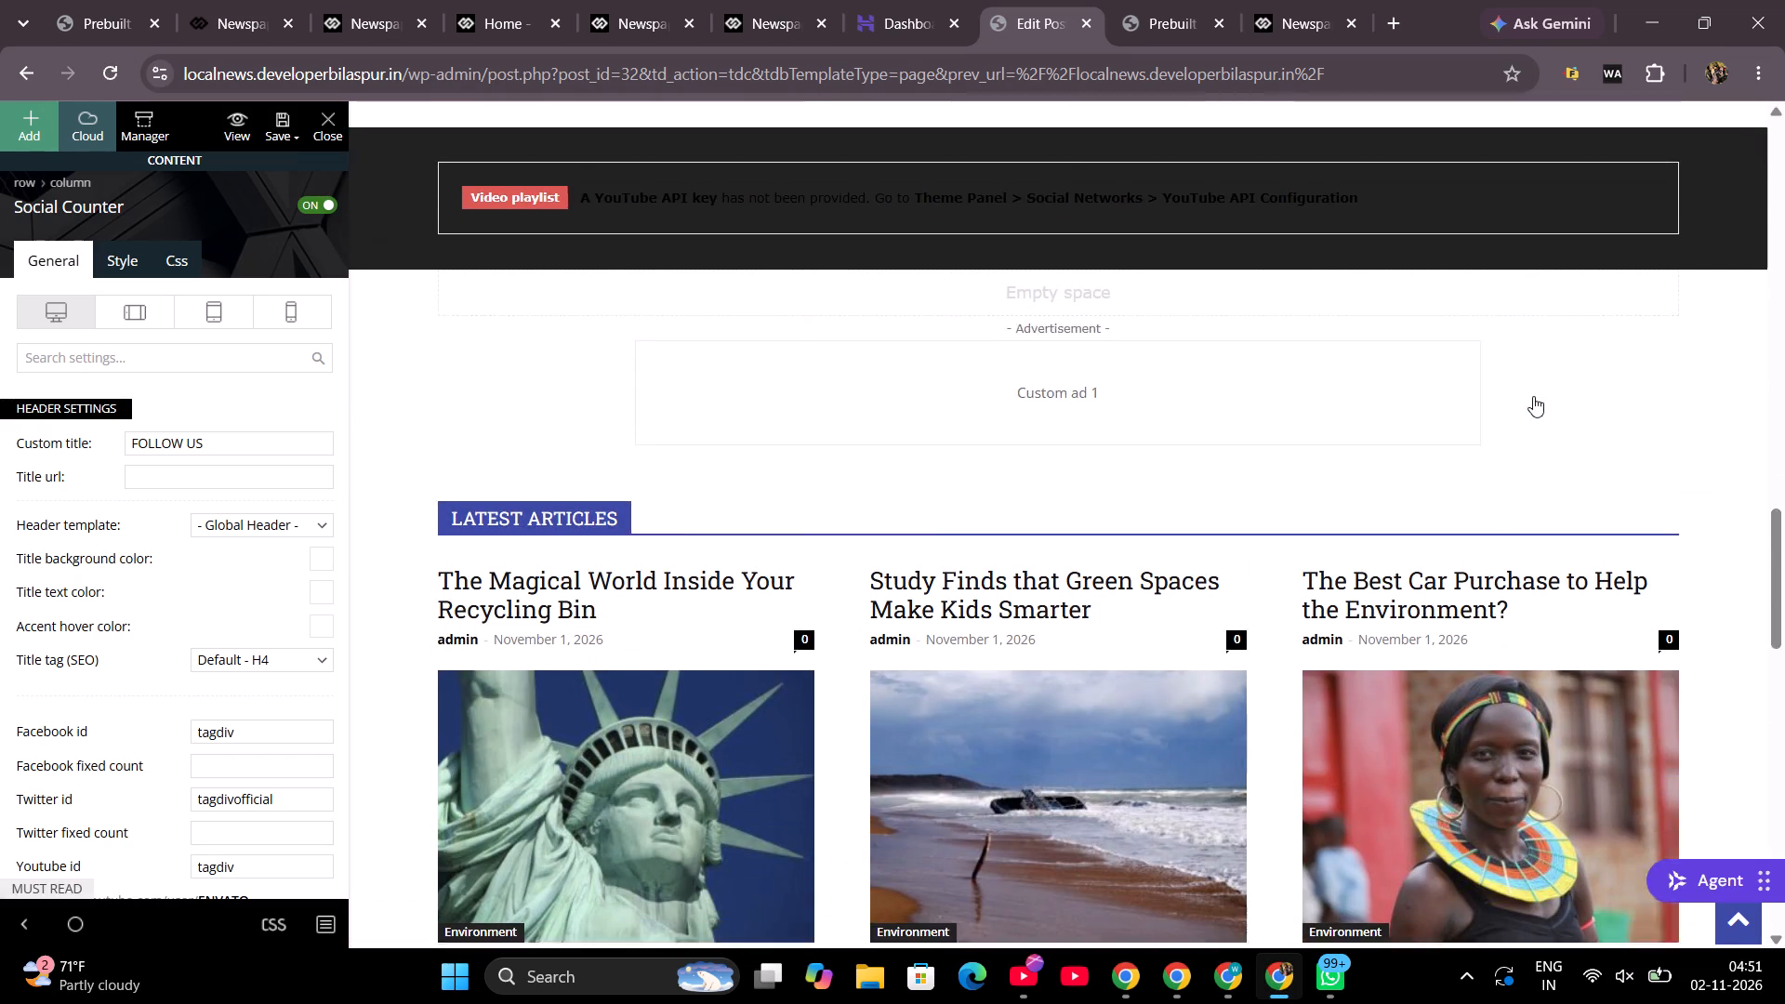
{"action": "scroll", "coordinate": [1533, 396], "scroll_direction": "down", "scroll_amount": 2}
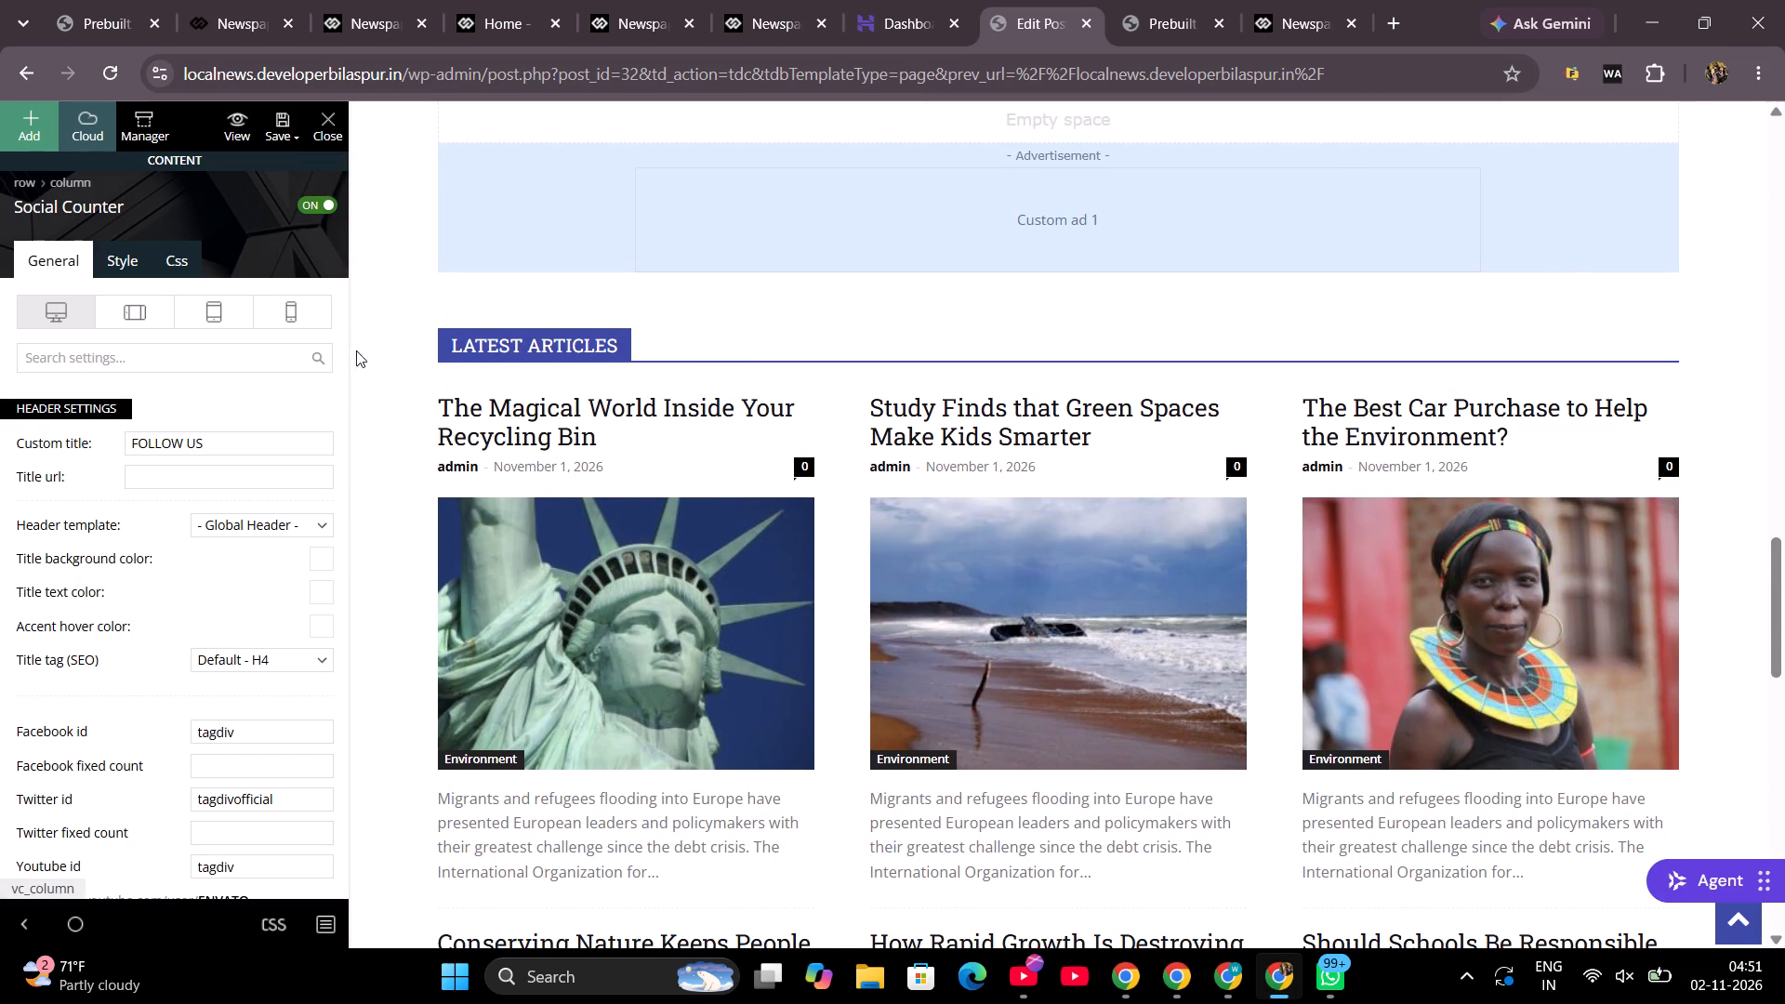
{"action": "left_click", "coordinate": [216, 317]}
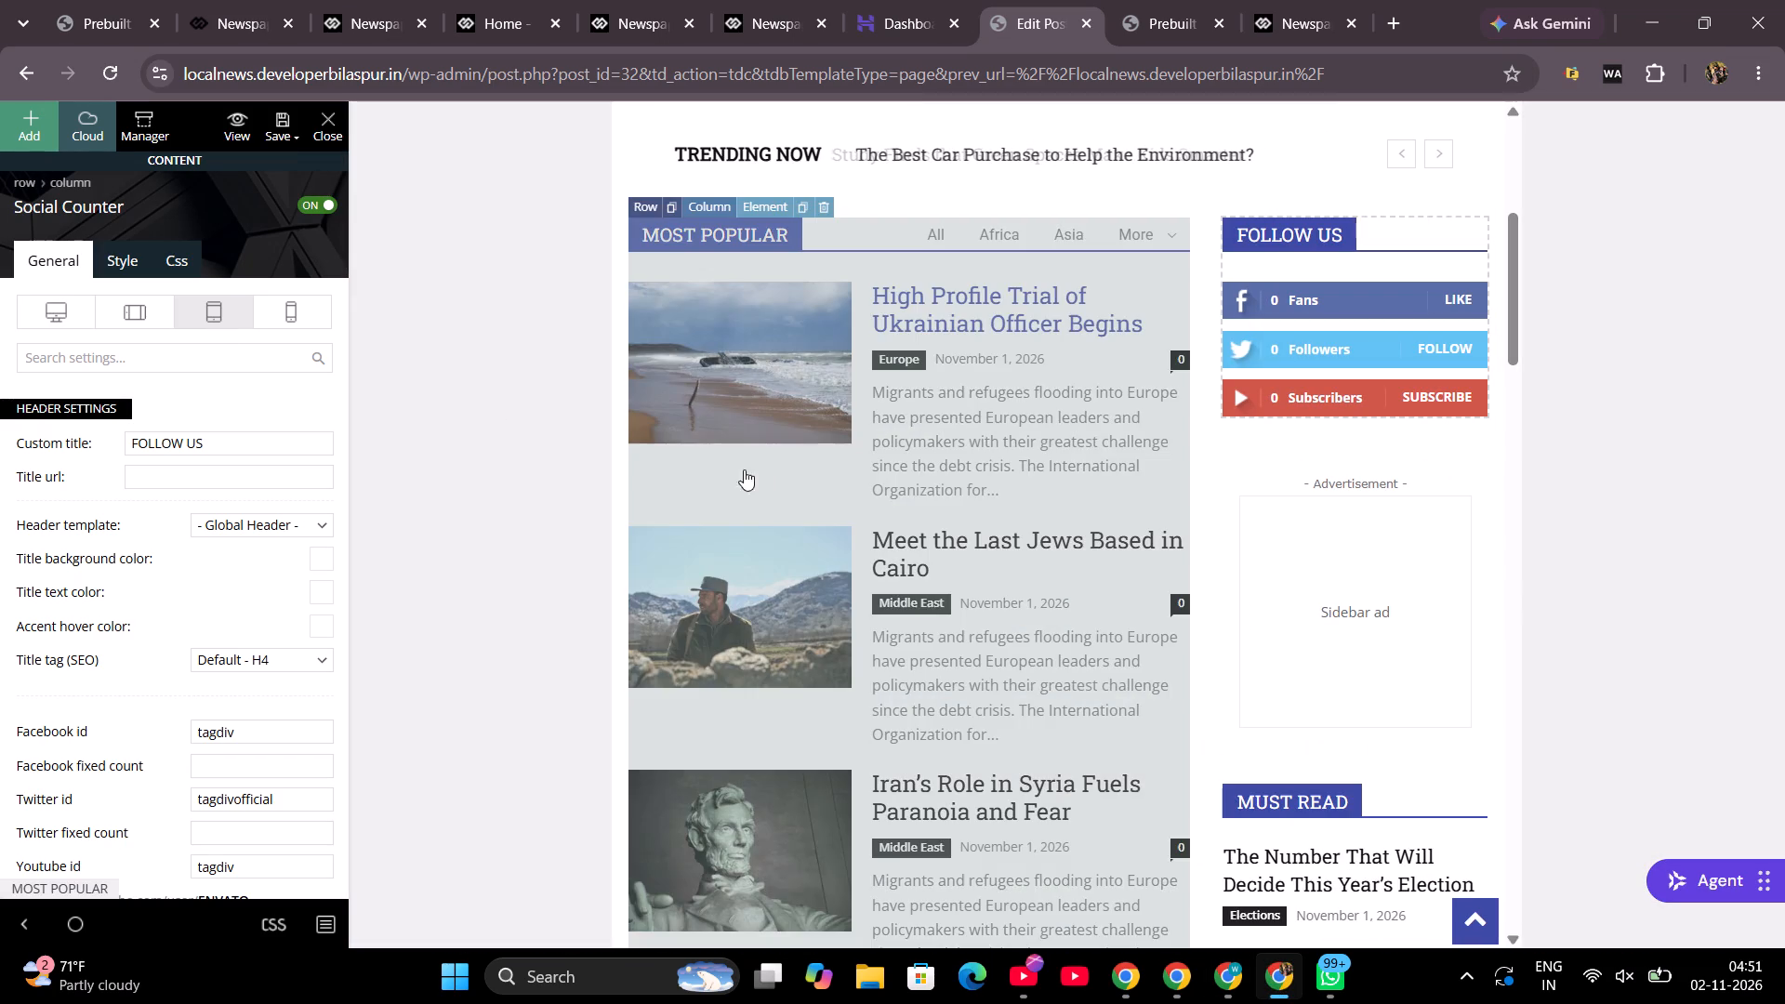
{"action": "scroll", "coordinate": [1092, 504], "scroll_direction": "up", "scroll_amount": 3}
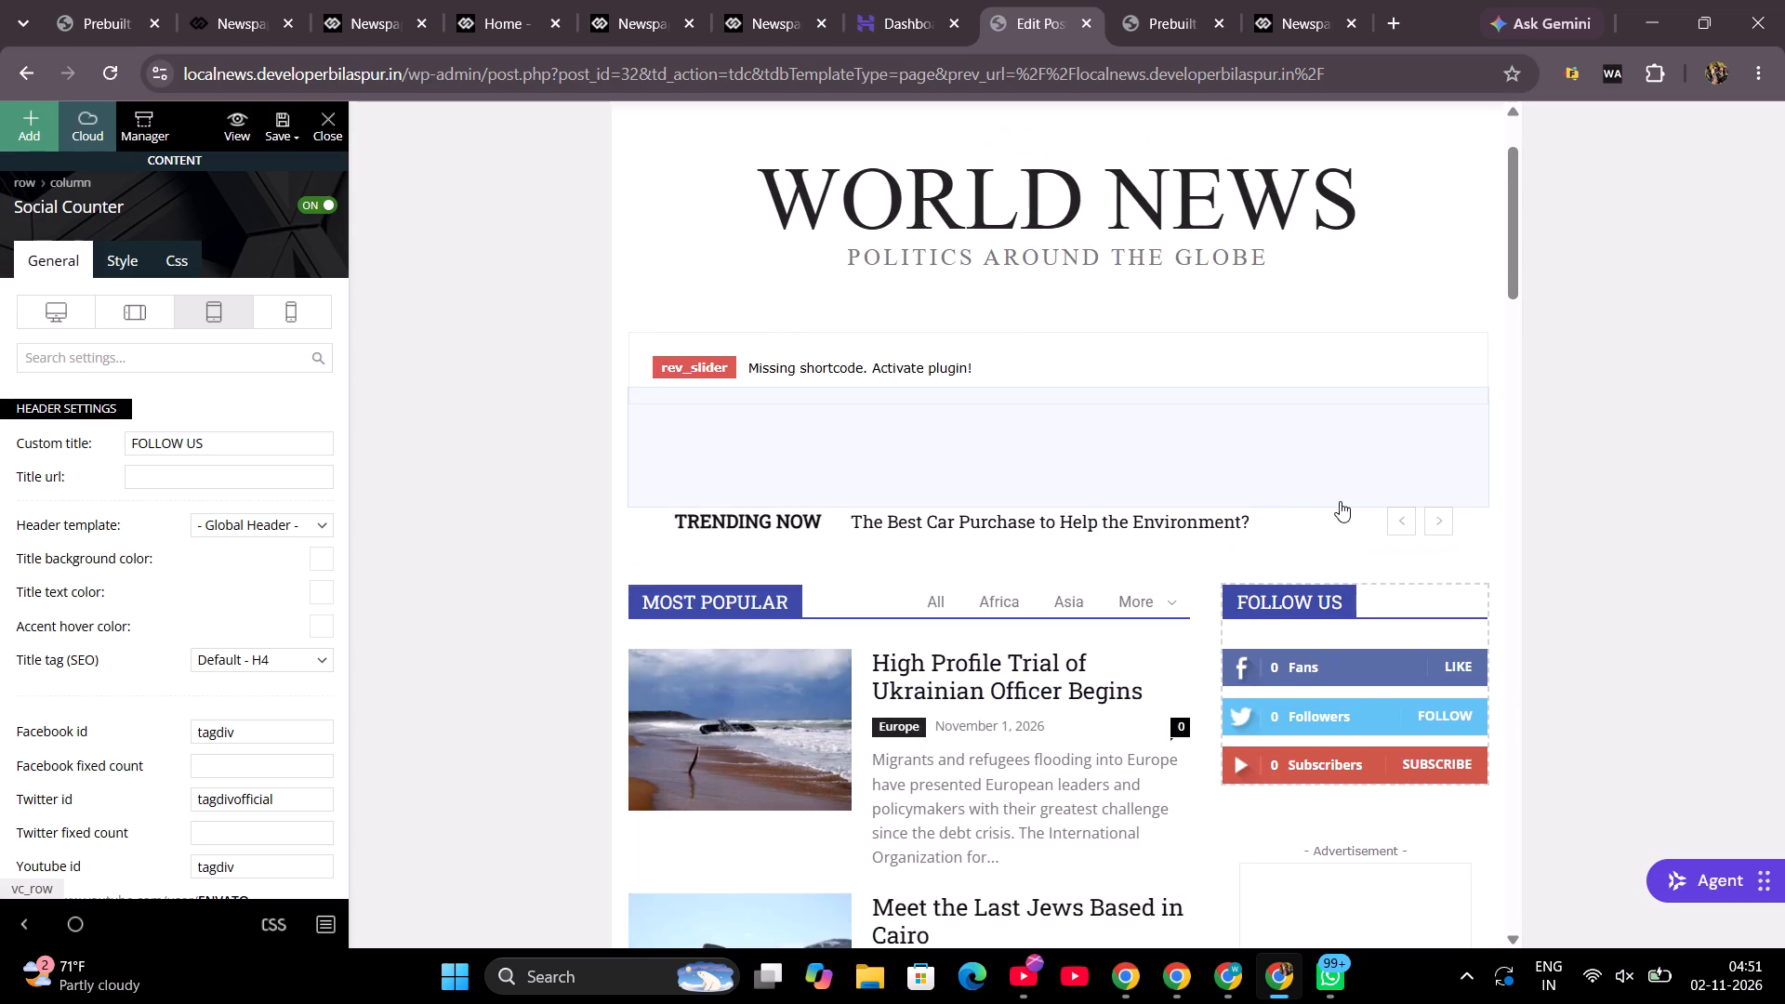
{"action": "scroll", "coordinate": [1340, 501], "scroll_direction": "up", "scroll_amount": 2}
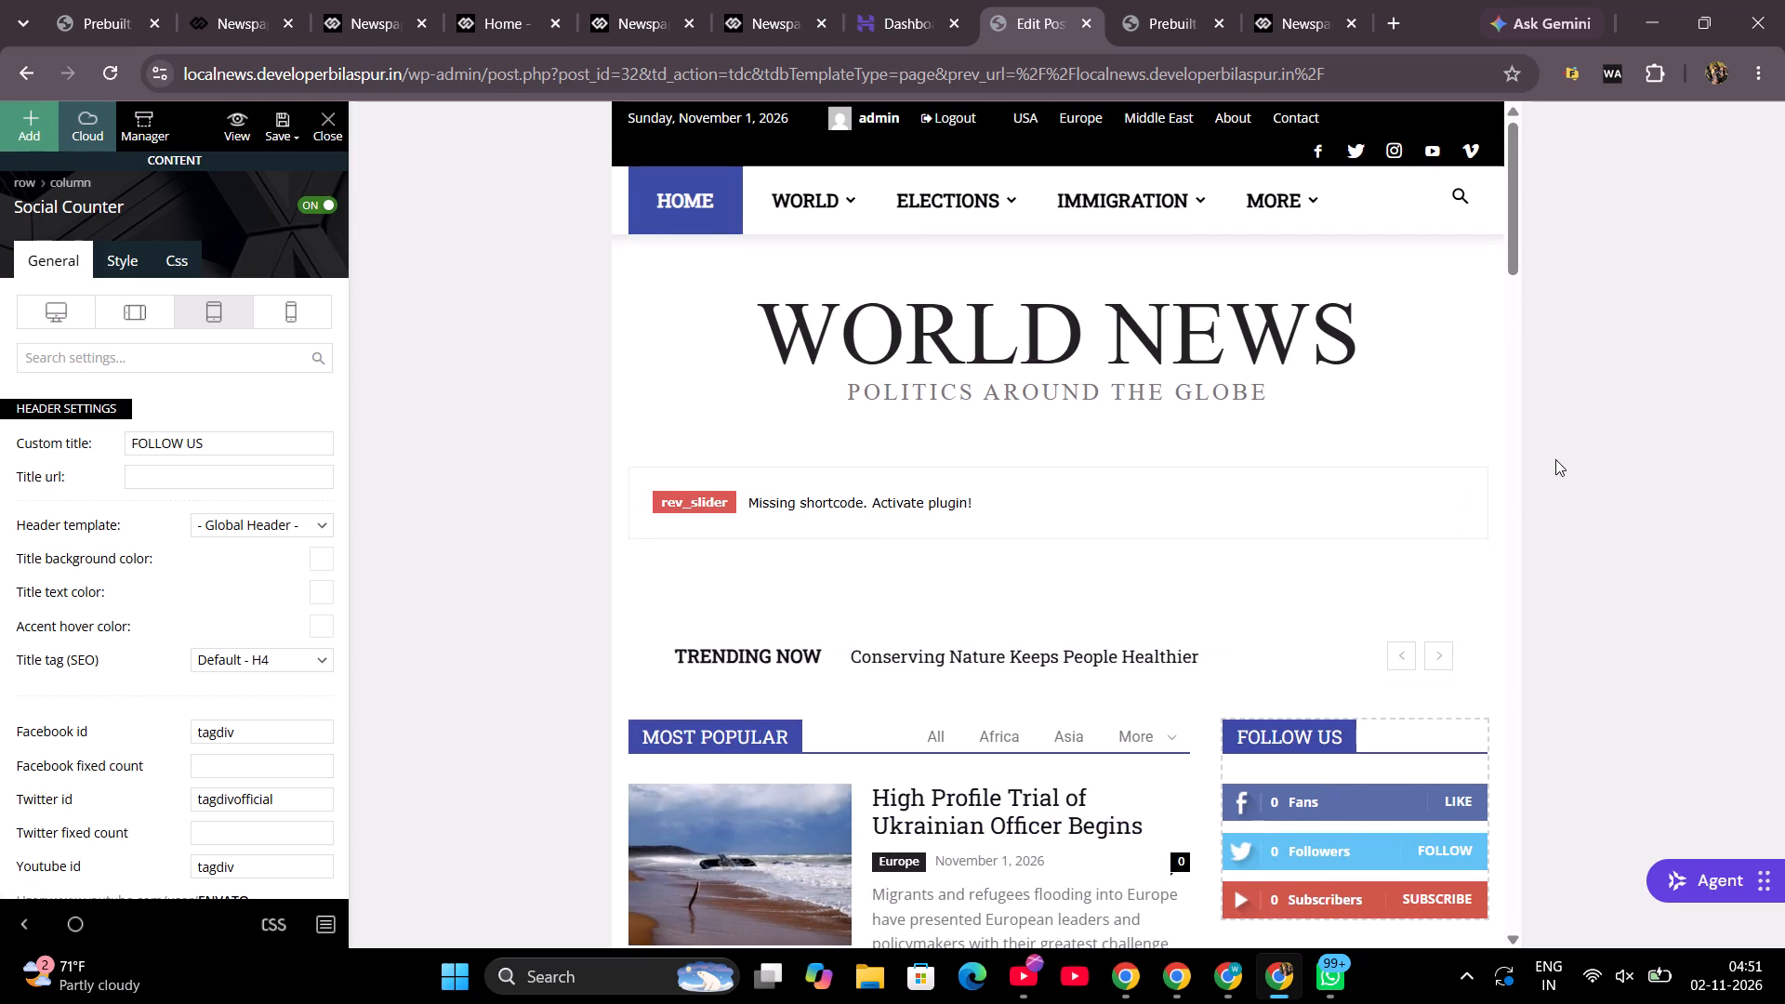
{"action": "left_click", "coordinate": [281, 306]}
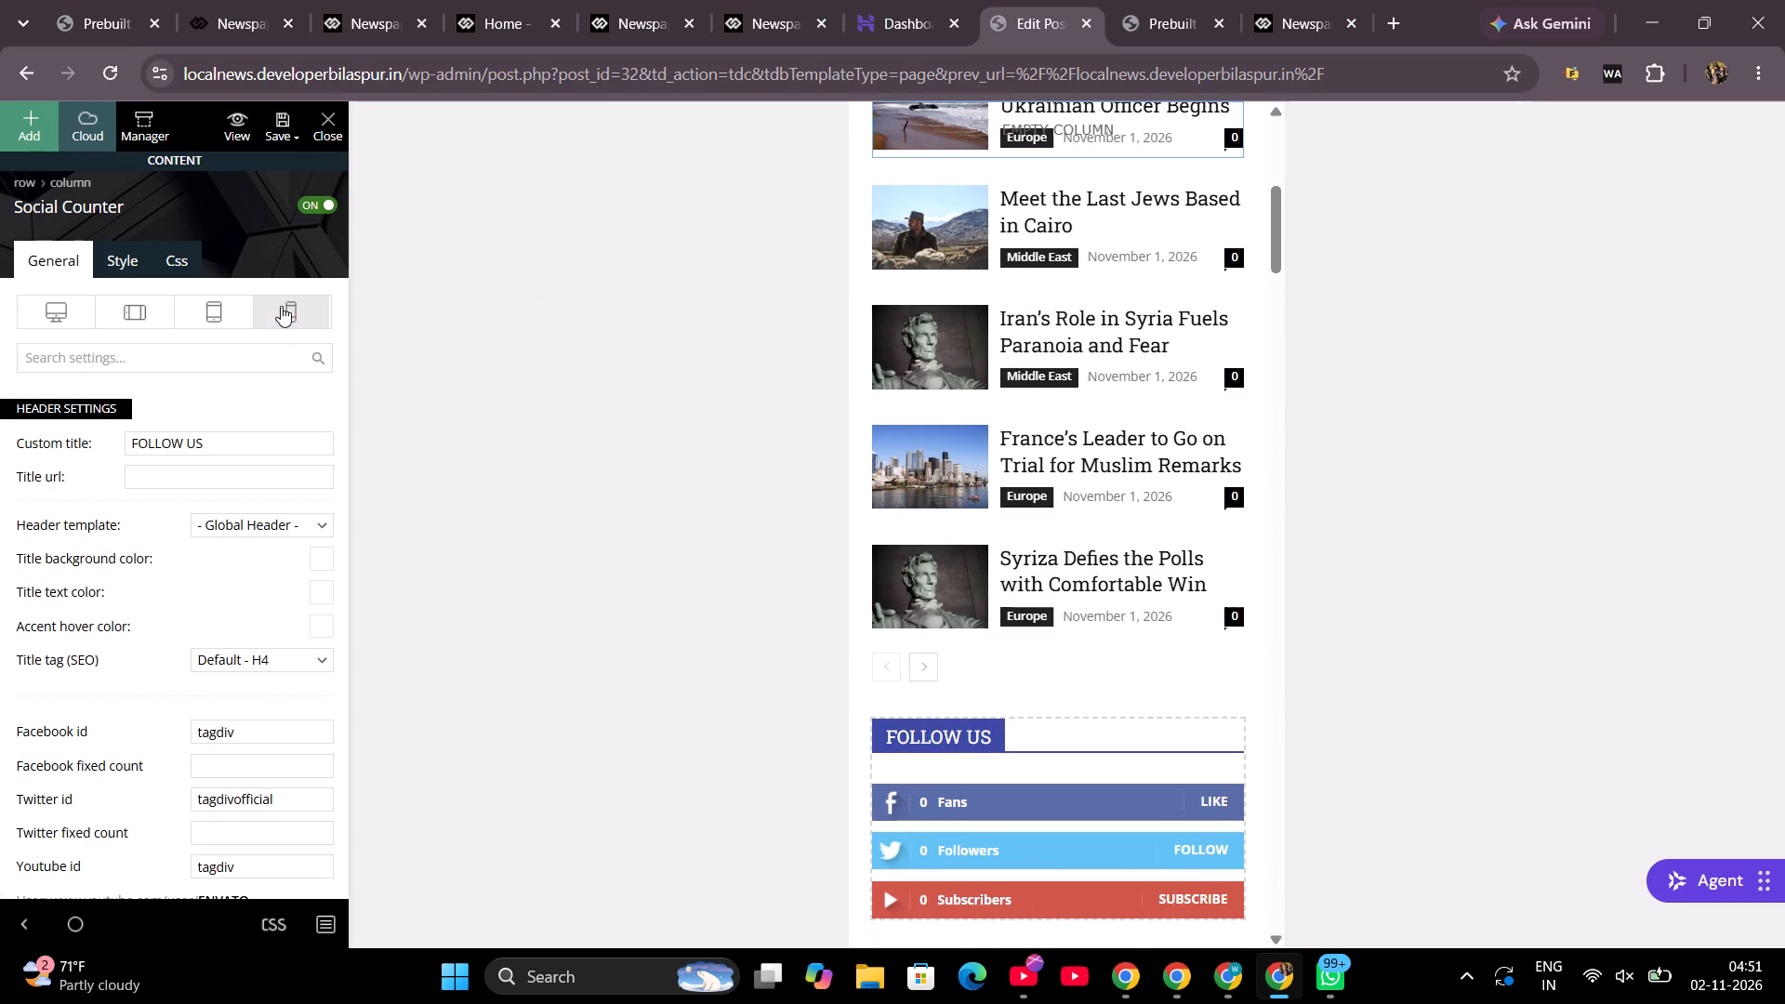
{"action": "scroll", "coordinate": [1143, 509], "scroll_direction": "up", "scroll_amount": 4}
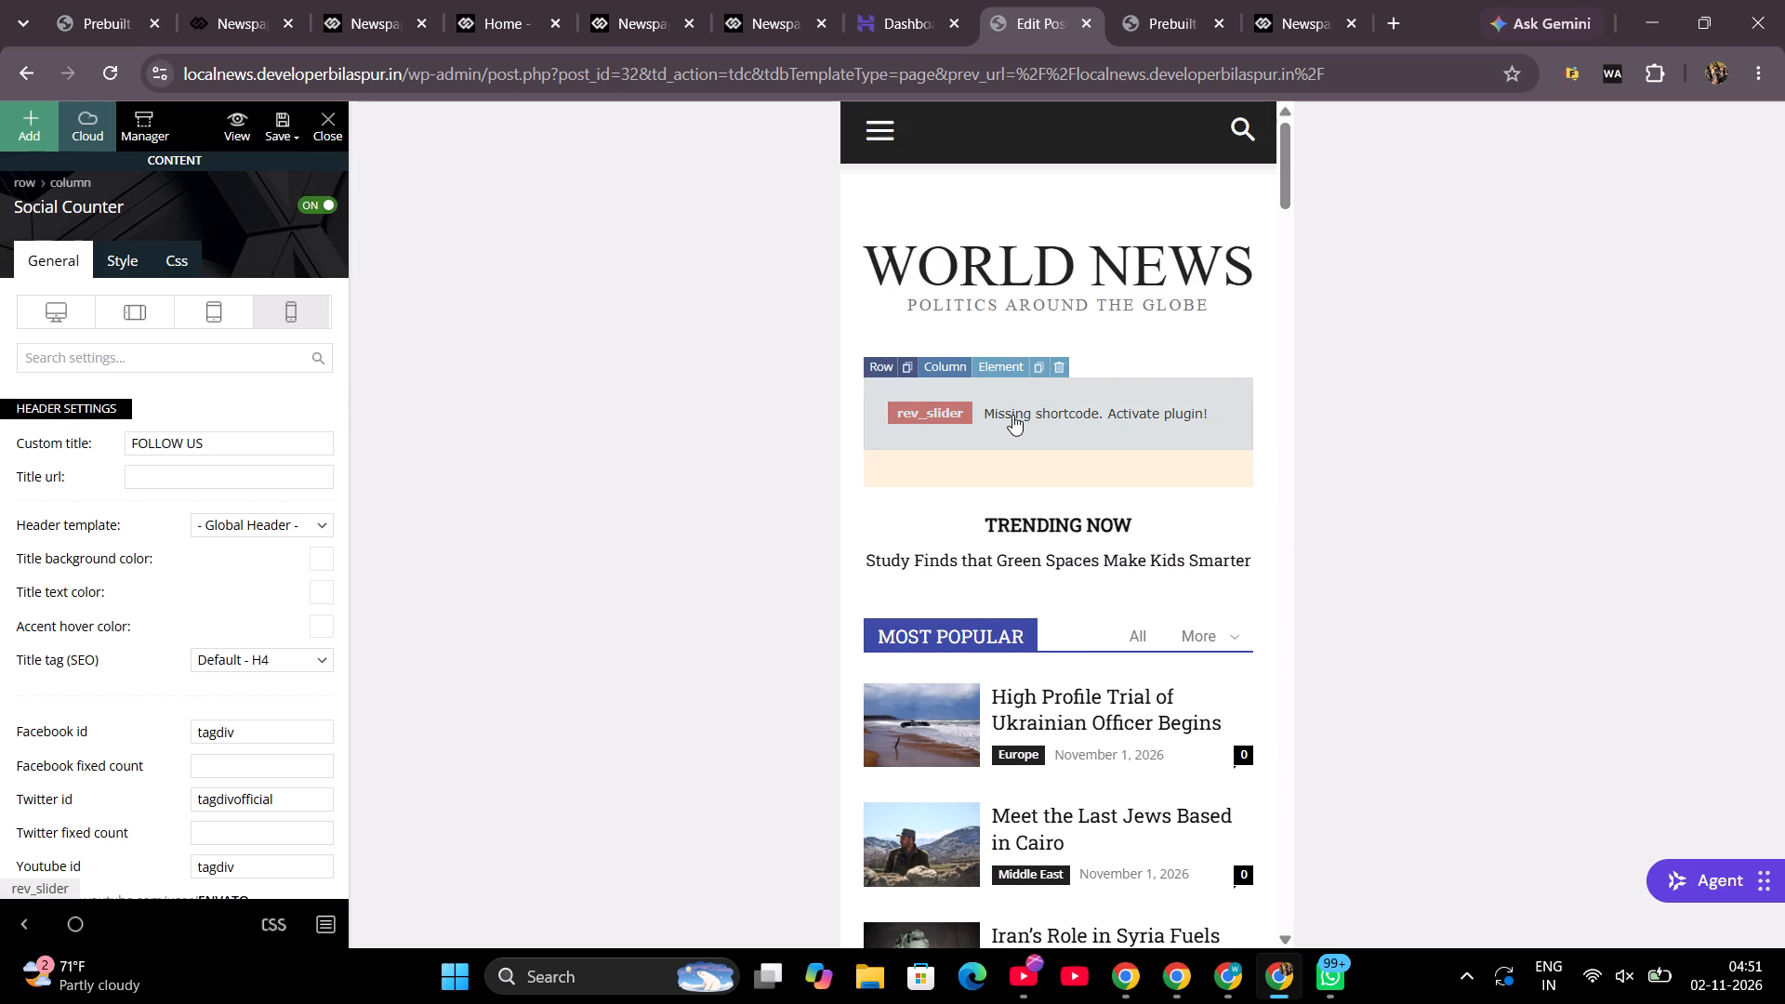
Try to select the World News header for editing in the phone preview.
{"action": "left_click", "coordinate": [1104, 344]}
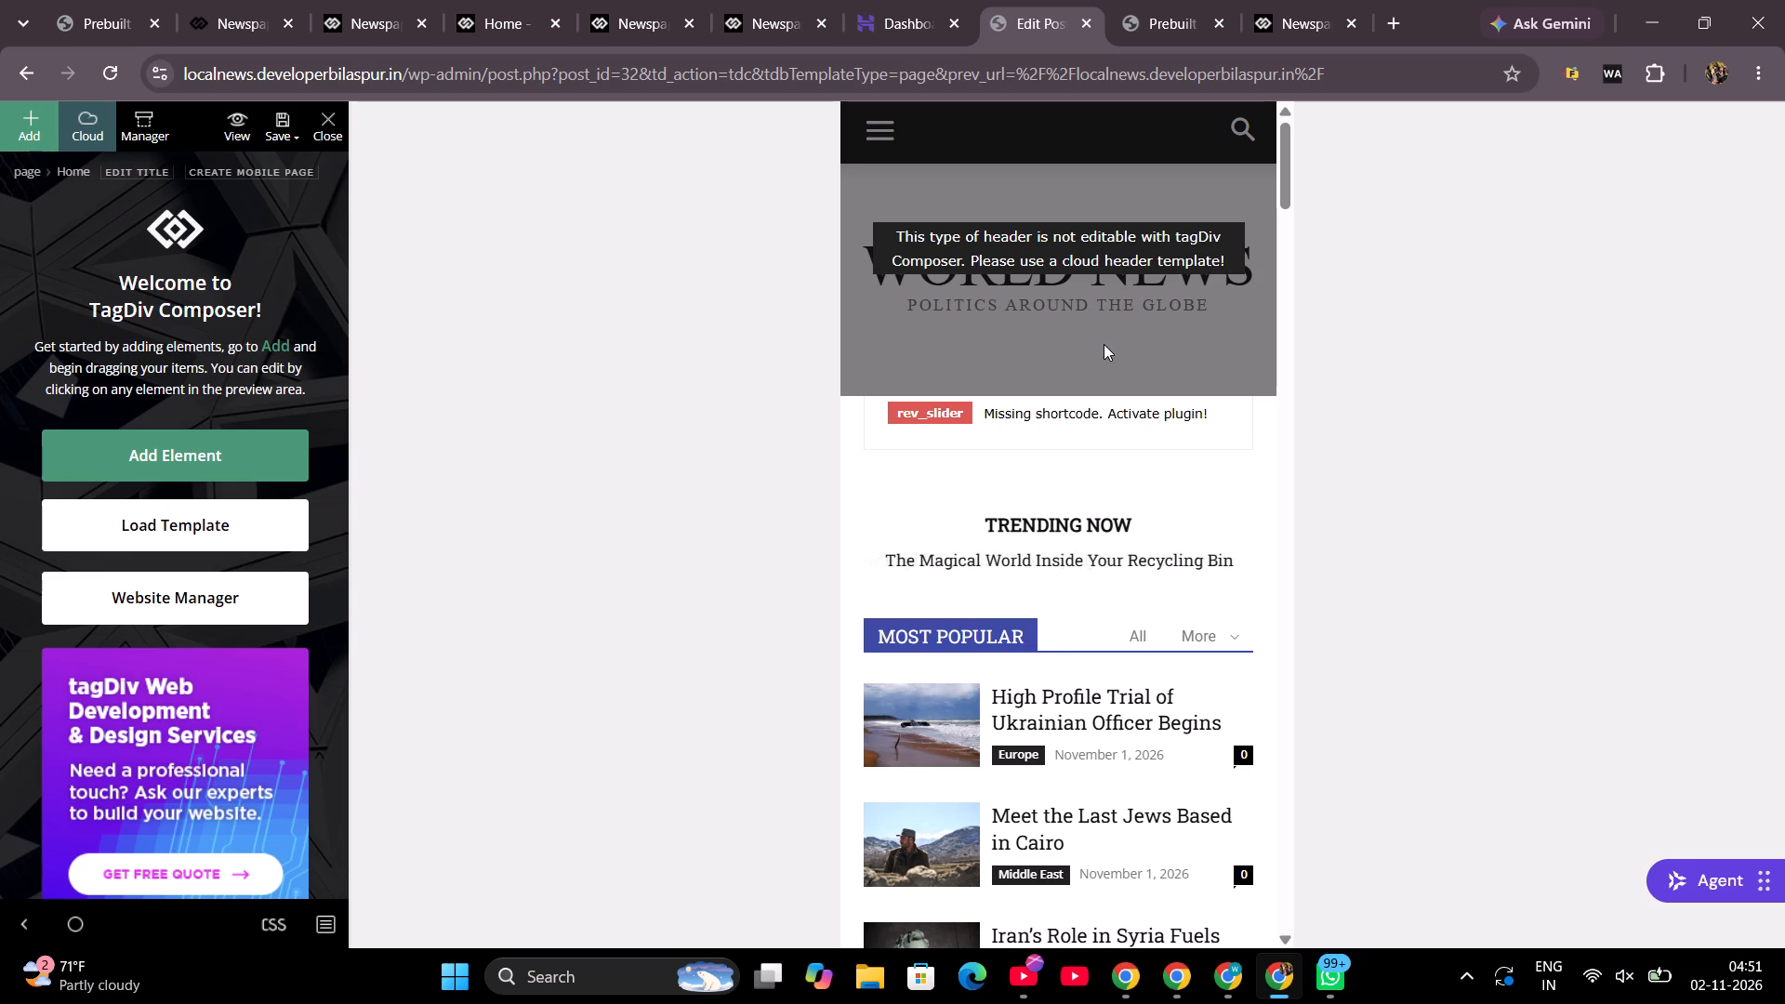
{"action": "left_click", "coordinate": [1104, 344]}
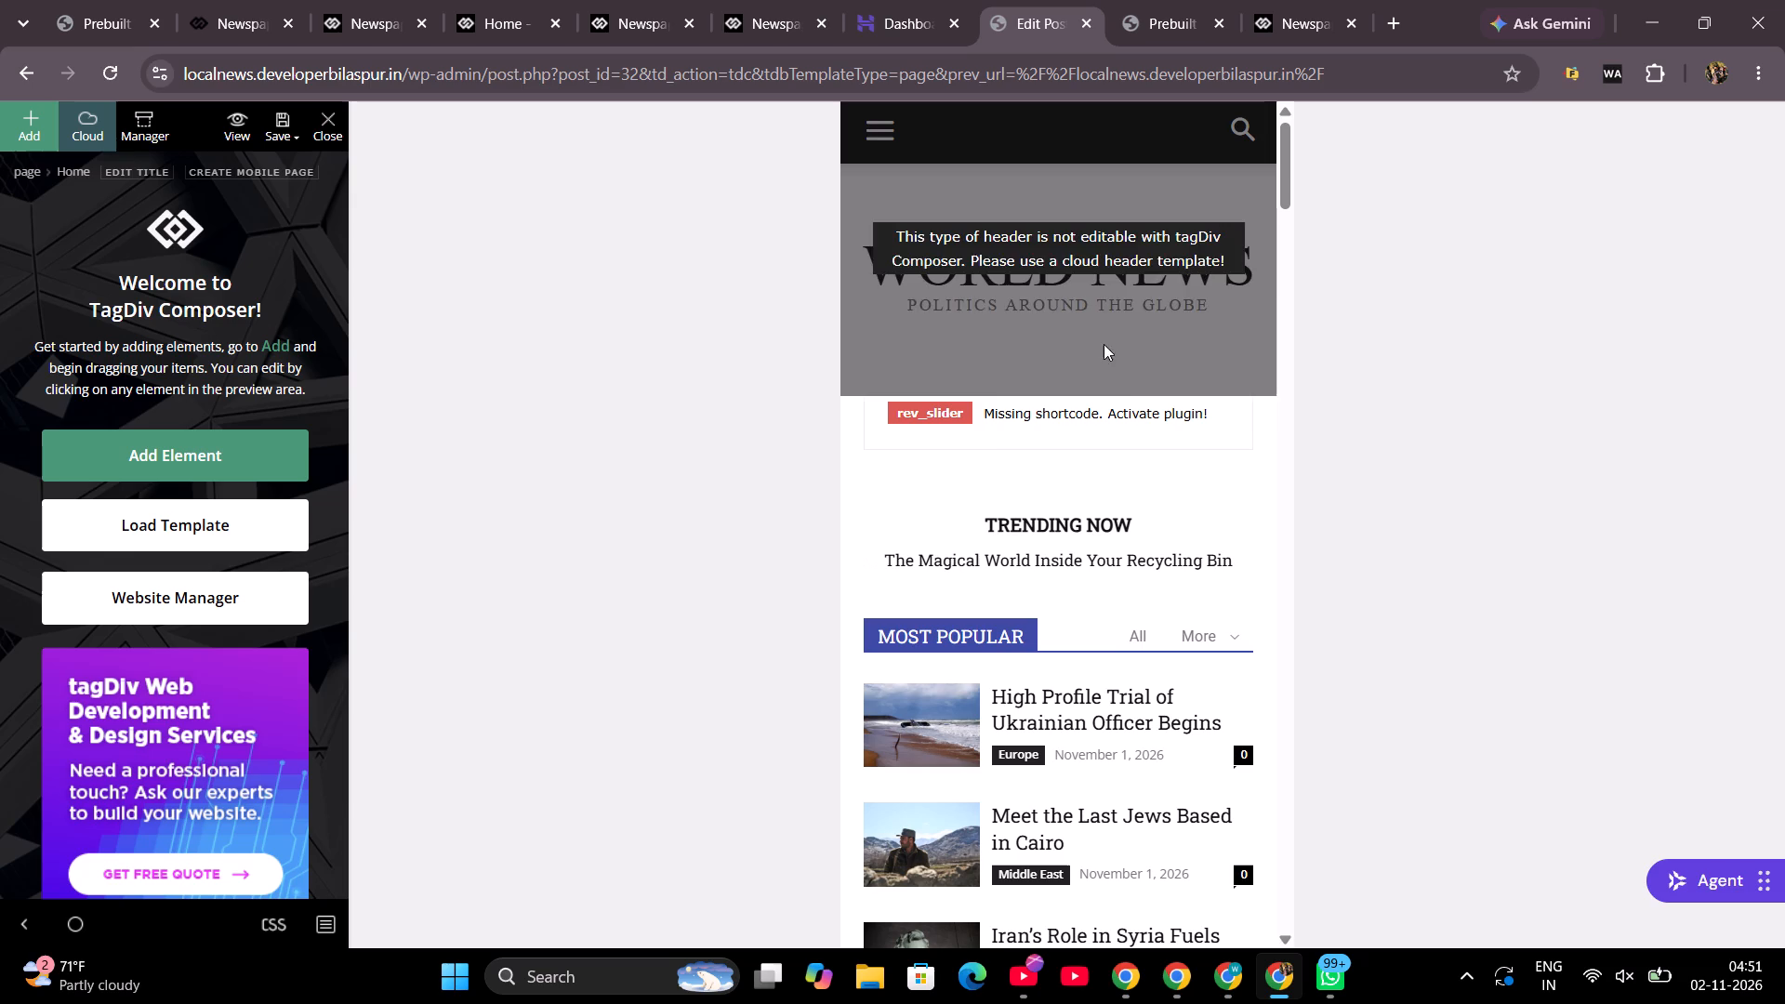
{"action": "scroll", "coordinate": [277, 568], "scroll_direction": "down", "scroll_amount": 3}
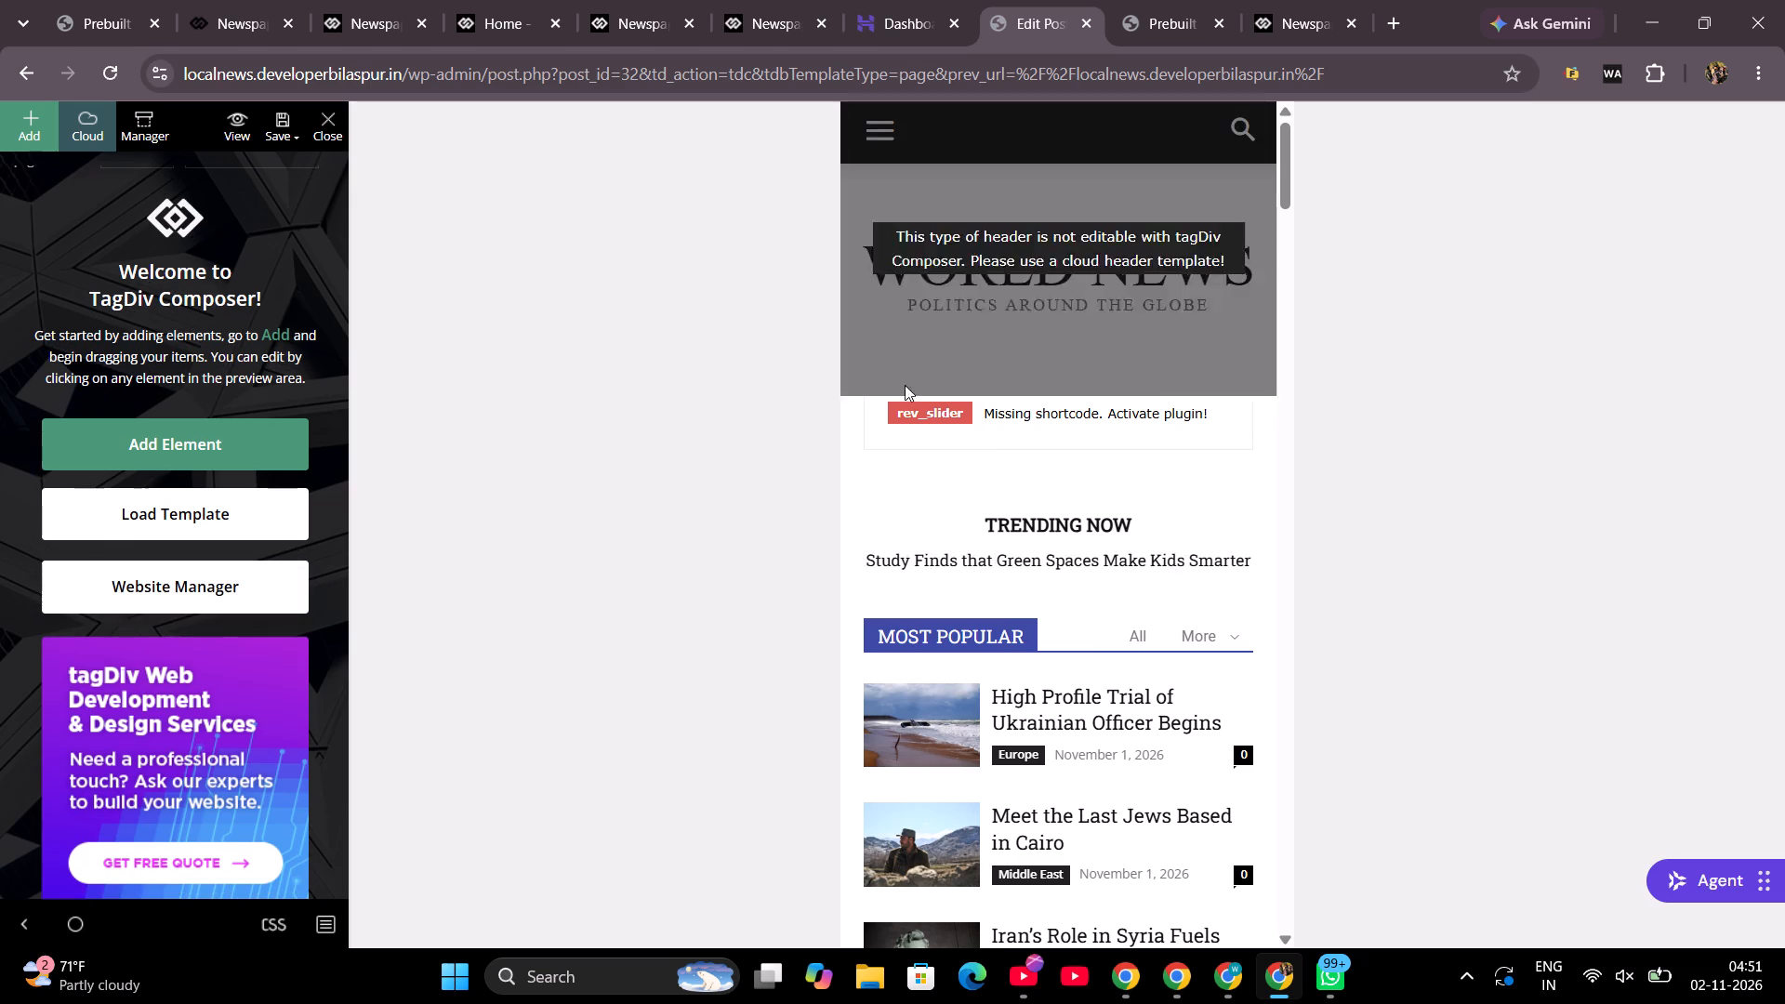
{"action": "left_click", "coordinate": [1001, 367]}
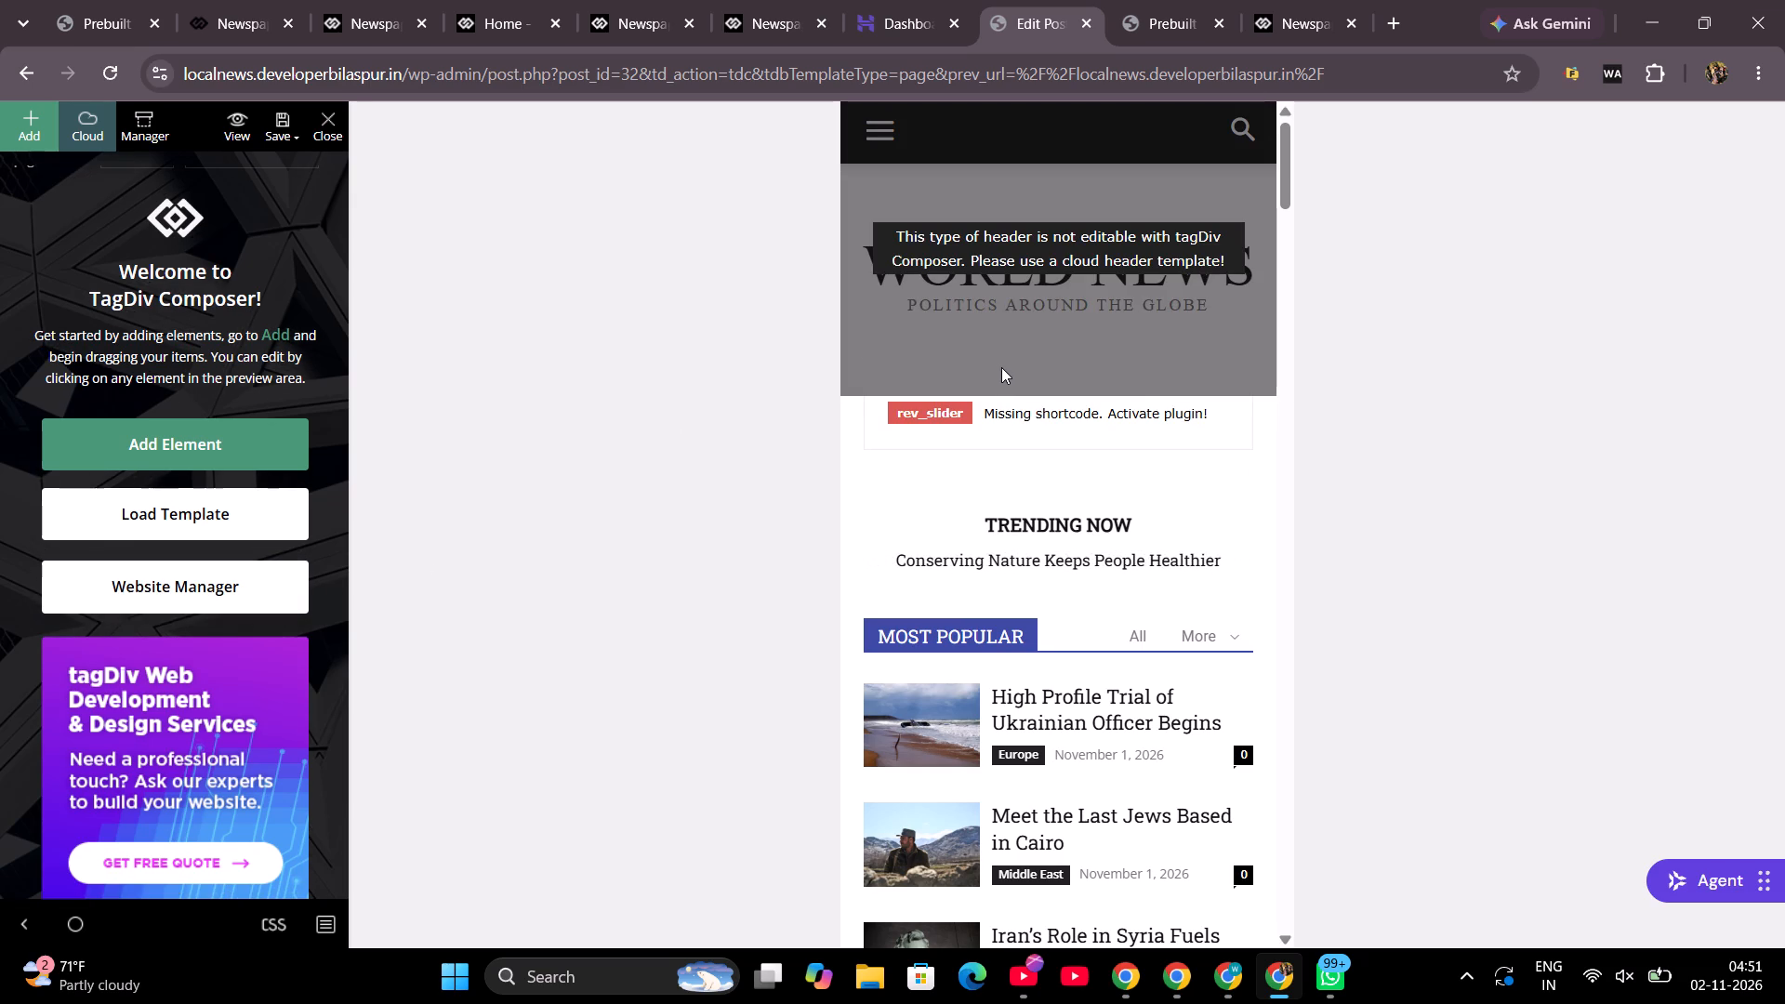
Search the tagDiv Cloud Library for "header", look through the matching templates, and close the library.
{"action": "left_click", "coordinate": [86, 119]}
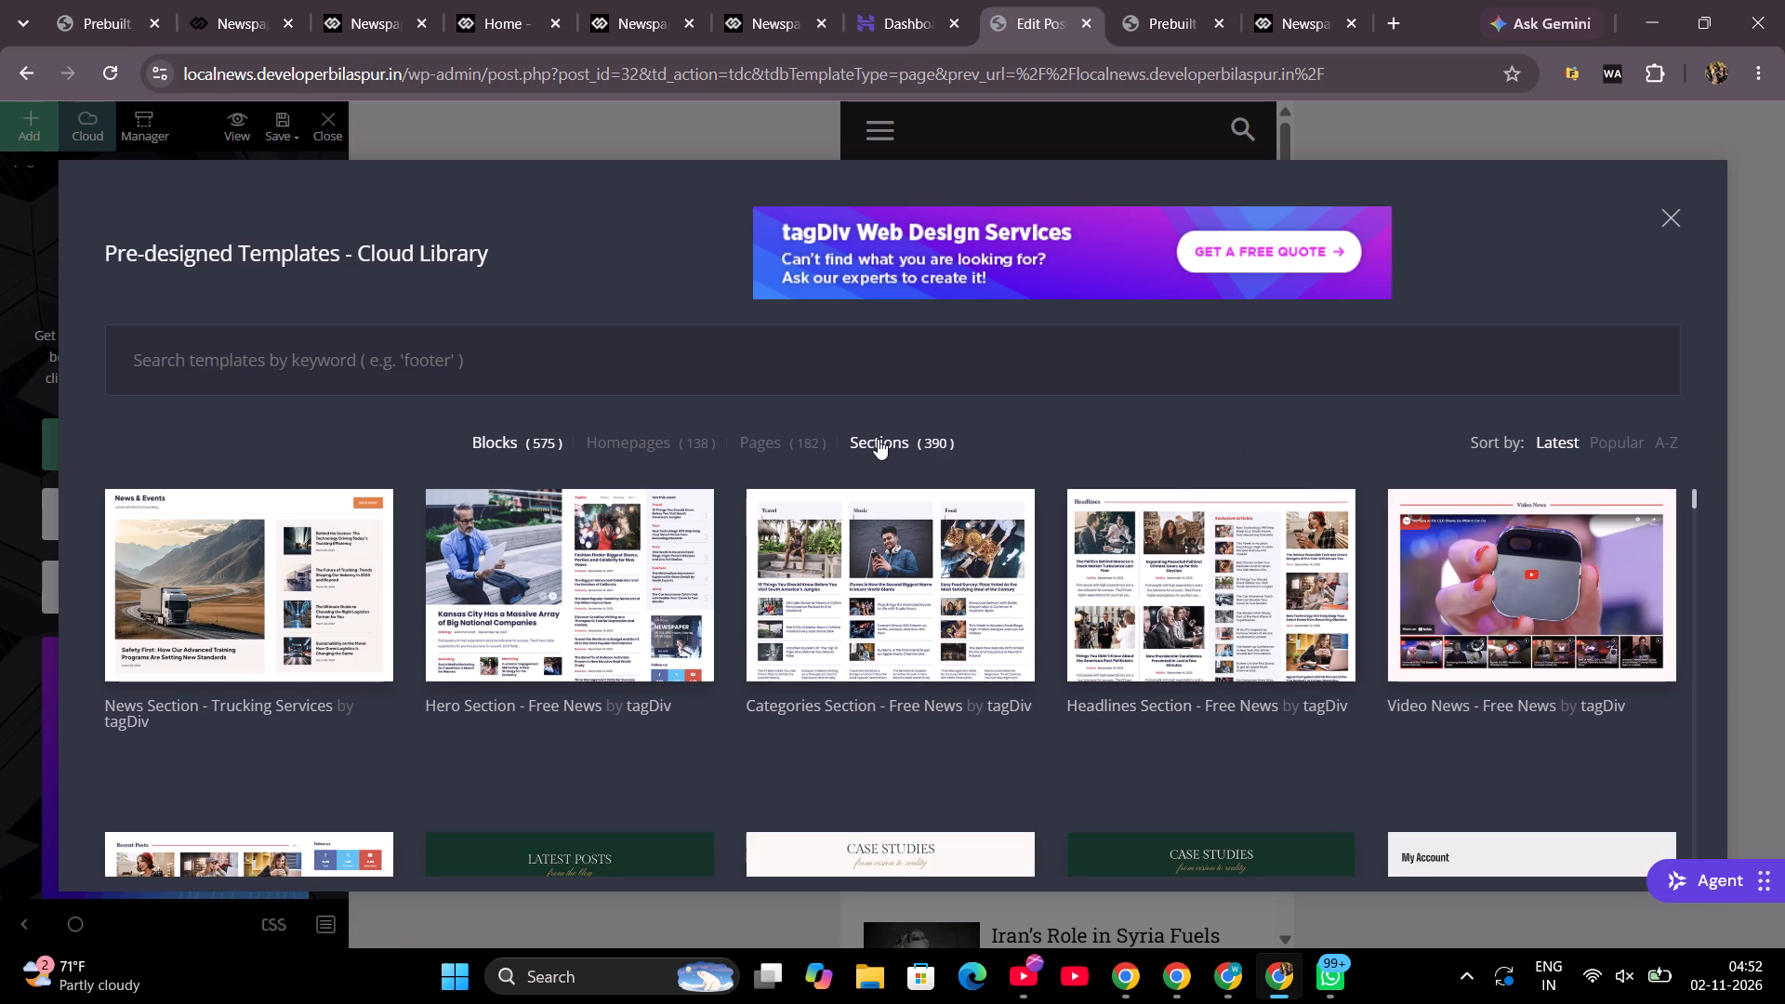
{"action": "left_click", "coordinate": [1212, 369]}
{"action": "type", "text": "hea"}
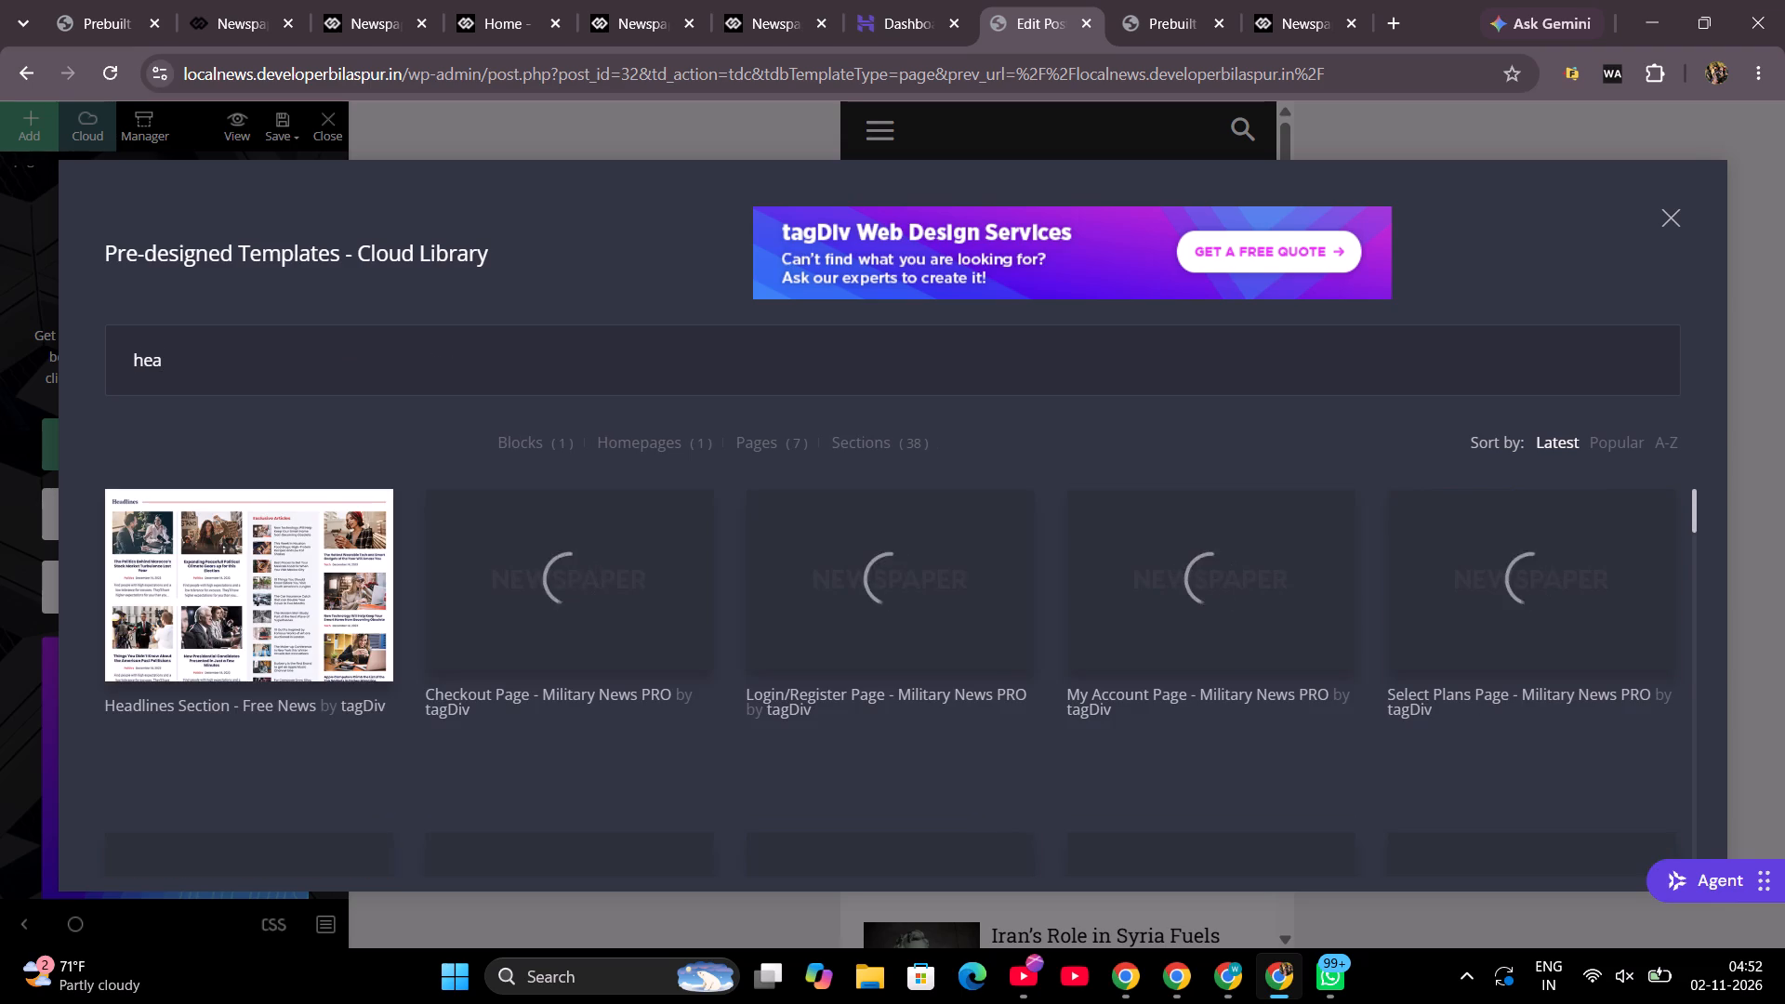
{"action": "type", "text": "der"}
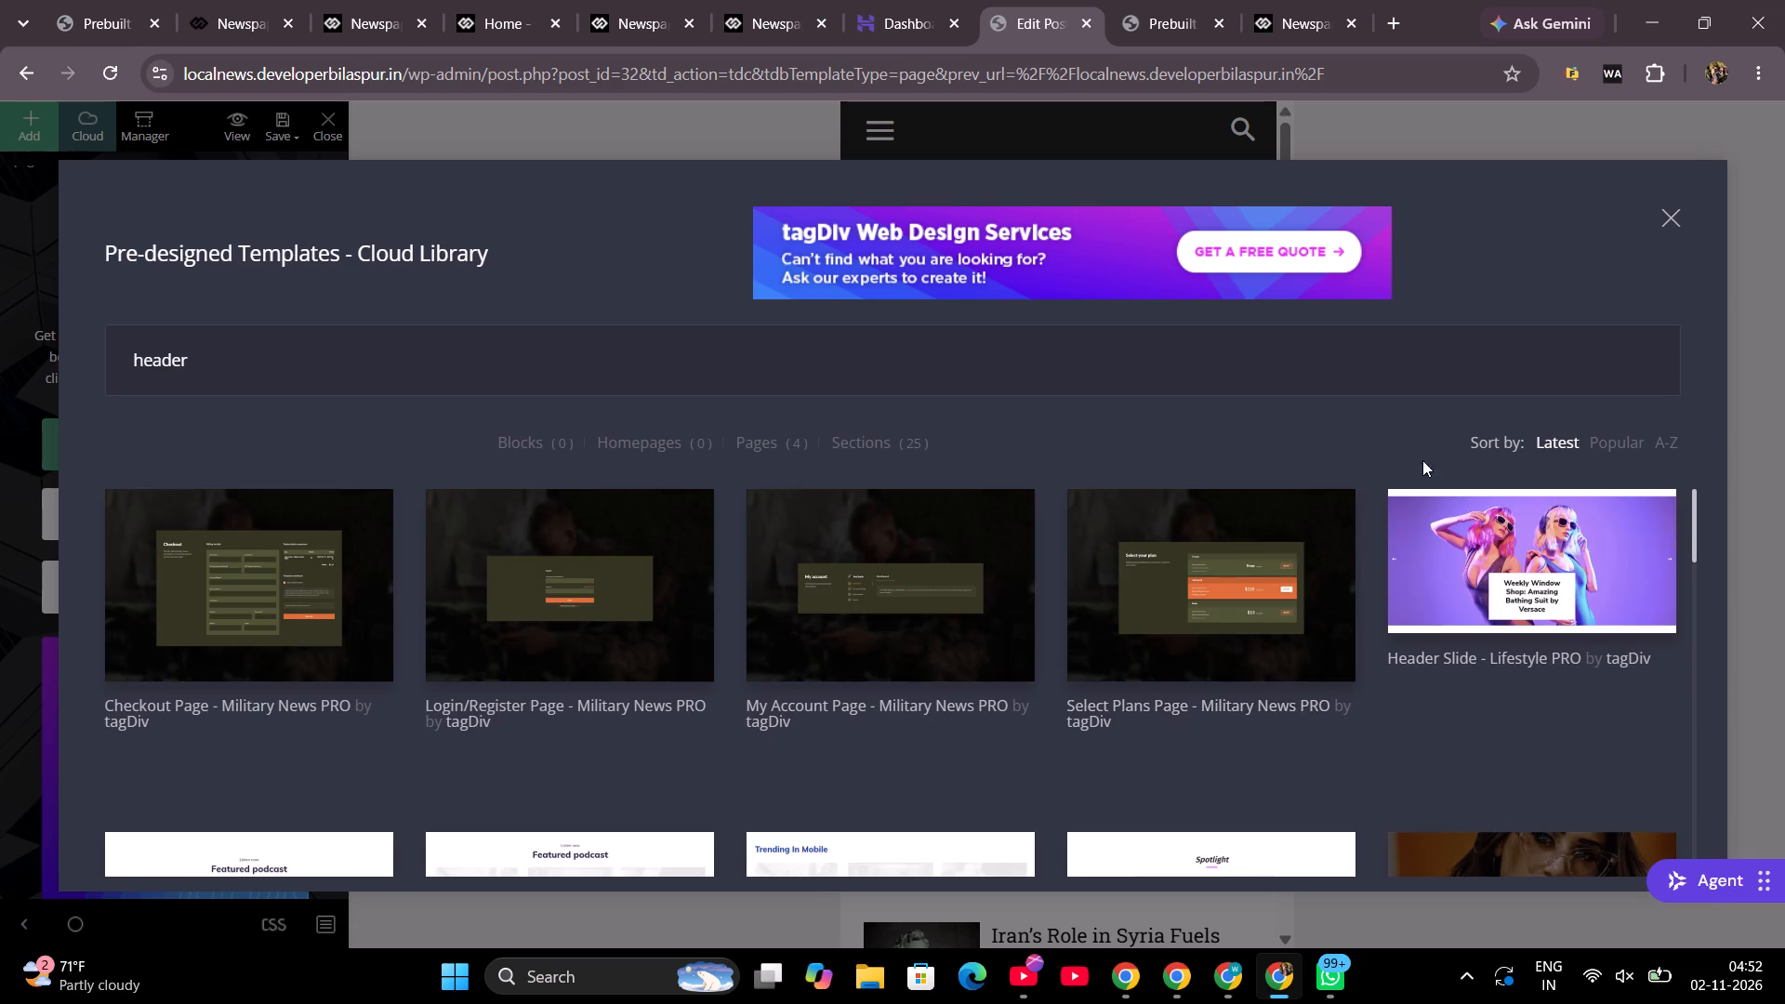
{"action": "scroll", "coordinate": [1333, 709], "scroll_direction": "down", "scroll_amount": 2}
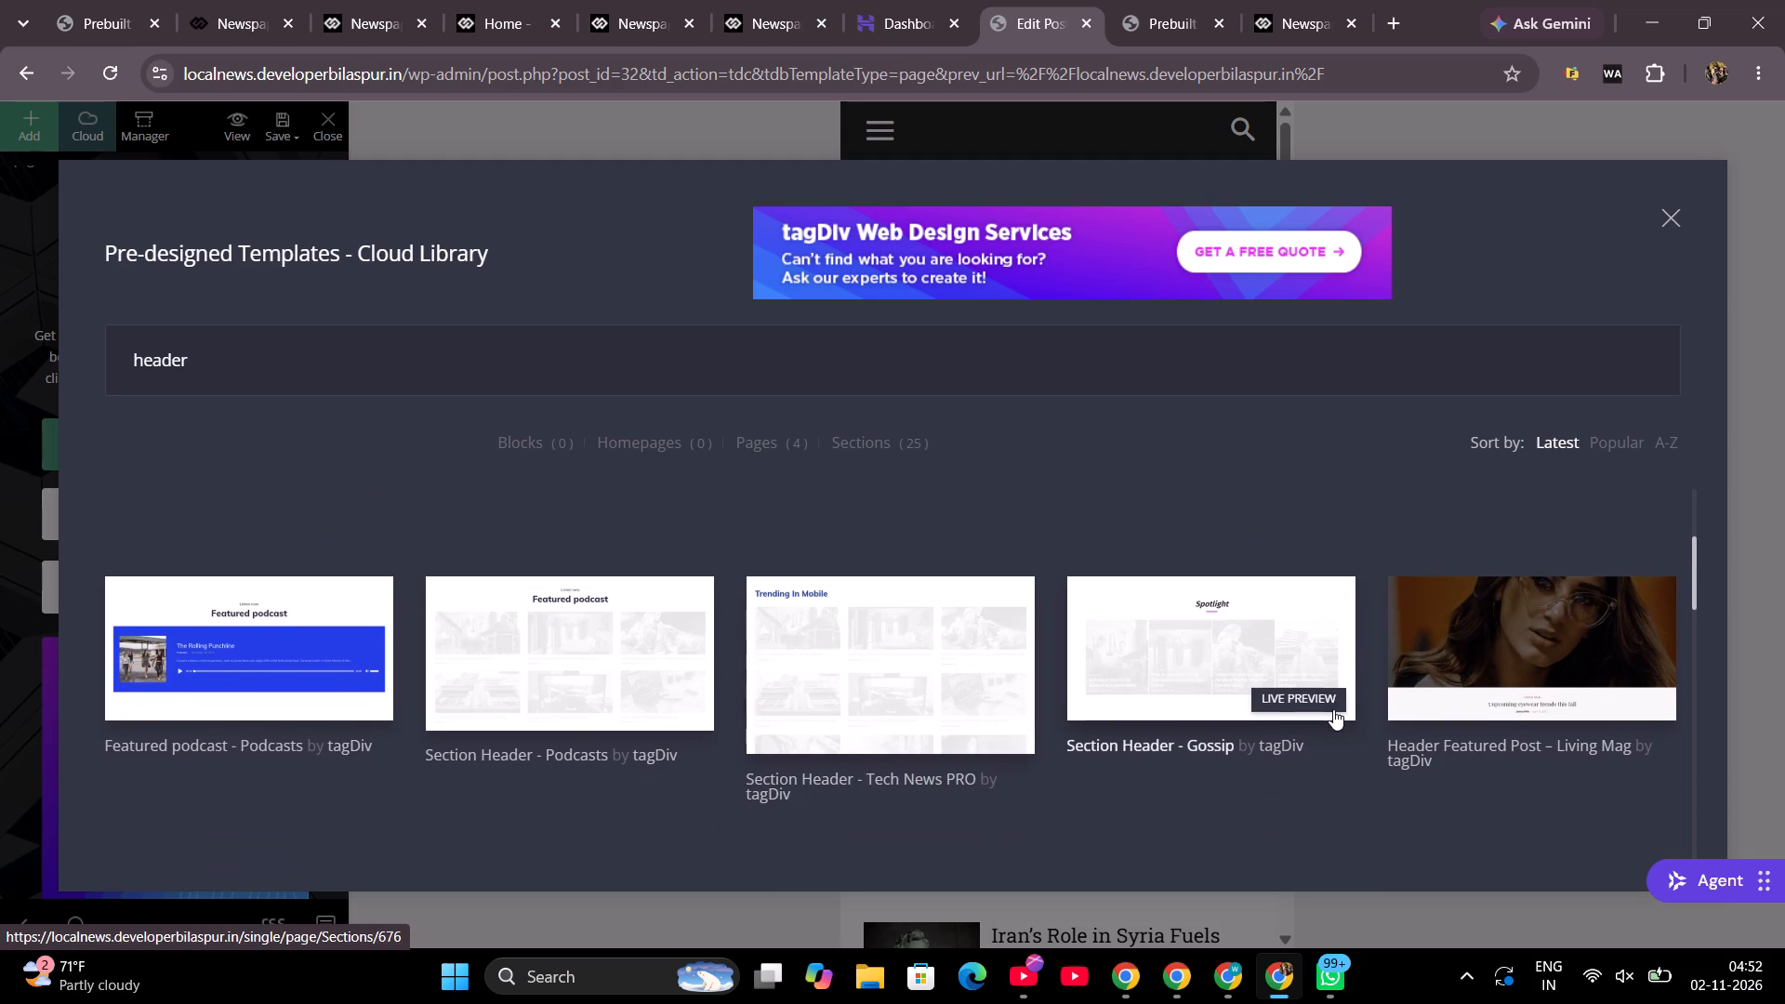
{"action": "scroll", "coordinate": [1333, 709], "scroll_direction": "down", "scroll_amount": 3}
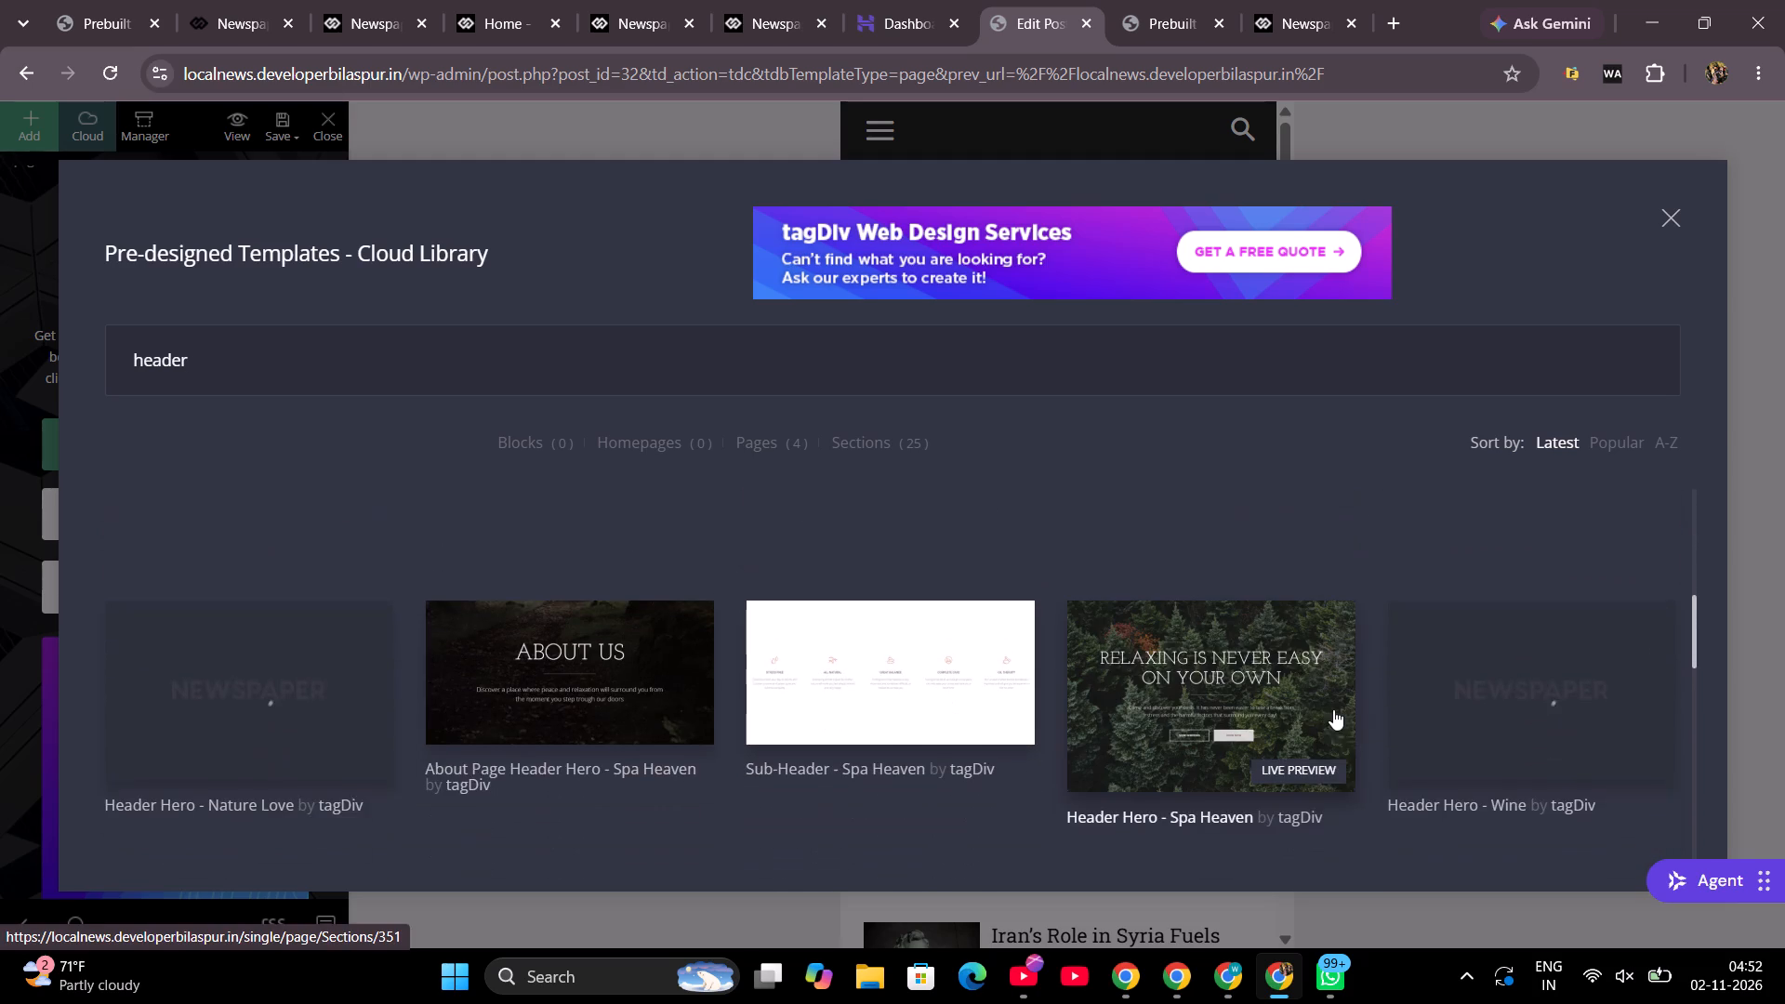
{"action": "scroll", "coordinate": [1333, 709], "scroll_direction": "down", "scroll_amount": 1}
{"action": "scroll", "coordinate": [1344, 491], "scroll_direction": "down", "scroll_amount": 3}
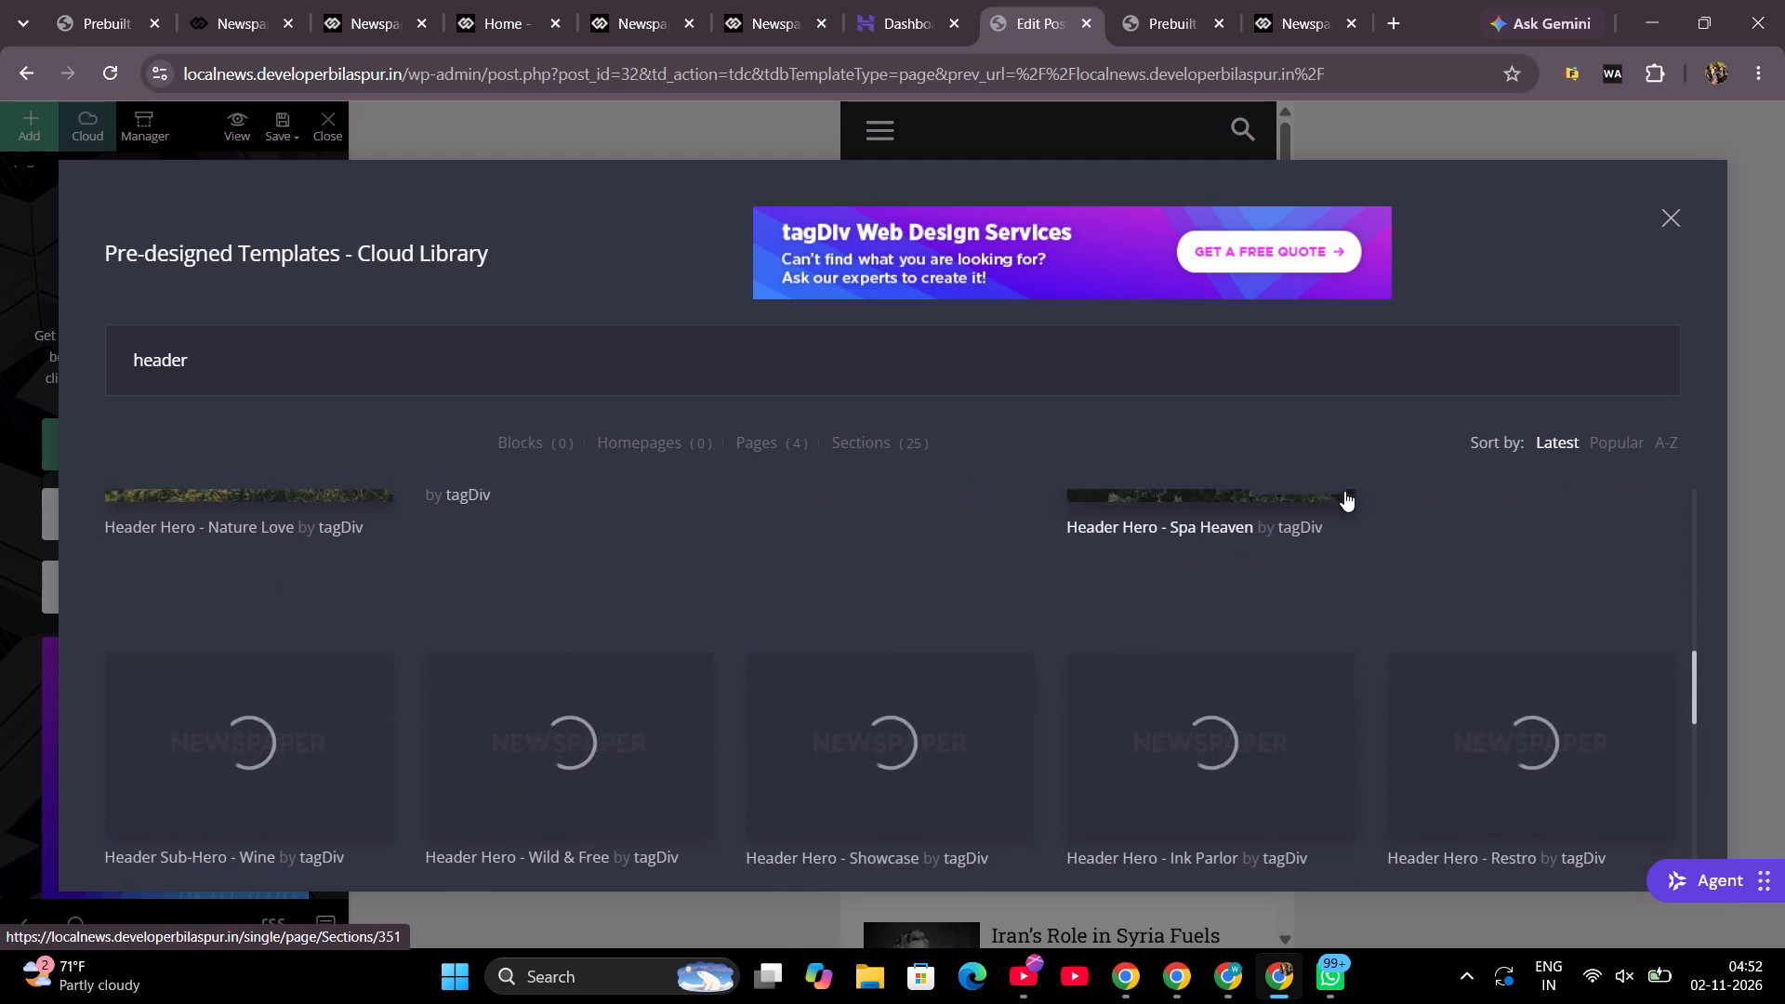
{"action": "scroll", "coordinate": [1344, 491], "scroll_direction": "down", "scroll_amount": 1}
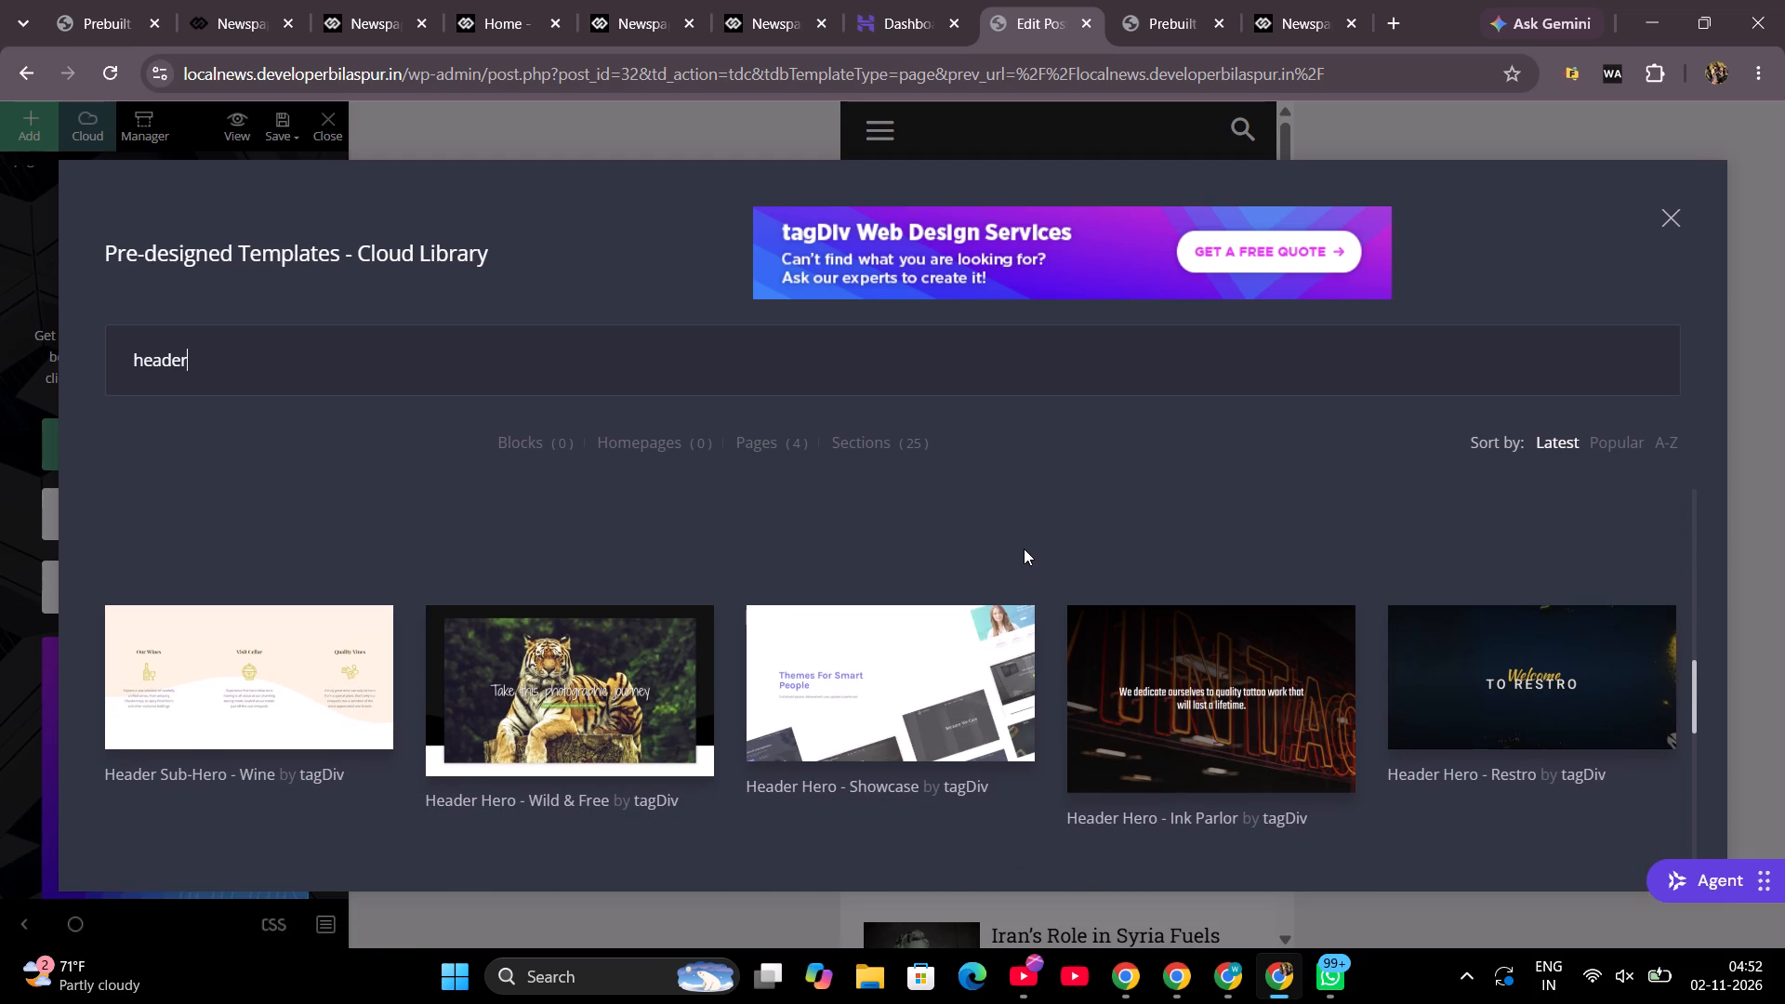
{"action": "scroll", "coordinate": [1024, 548], "scroll_direction": "down", "scroll_amount": 2}
{"action": "scroll", "coordinate": [1318, 648], "scroll_direction": "down", "scroll_amount": 1}
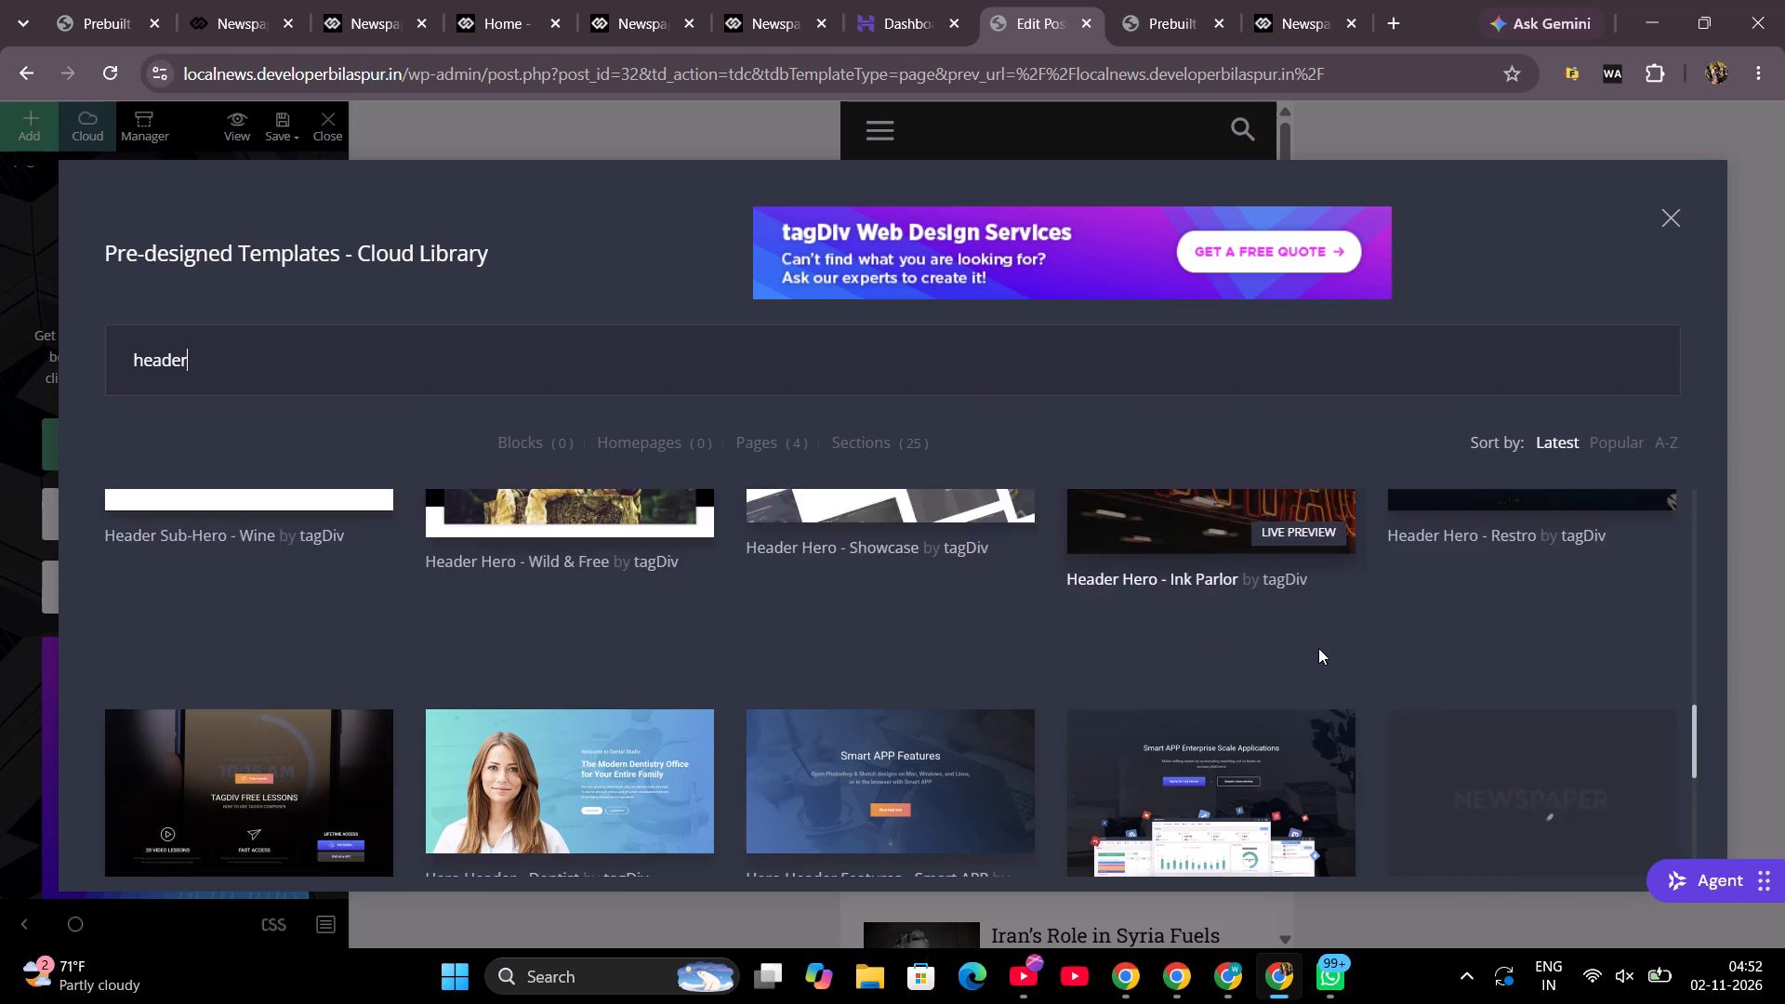
{"action": "scroll", "coordinate": [1318, 648], "scroll_direction": "down", "scroll_amount": 4}
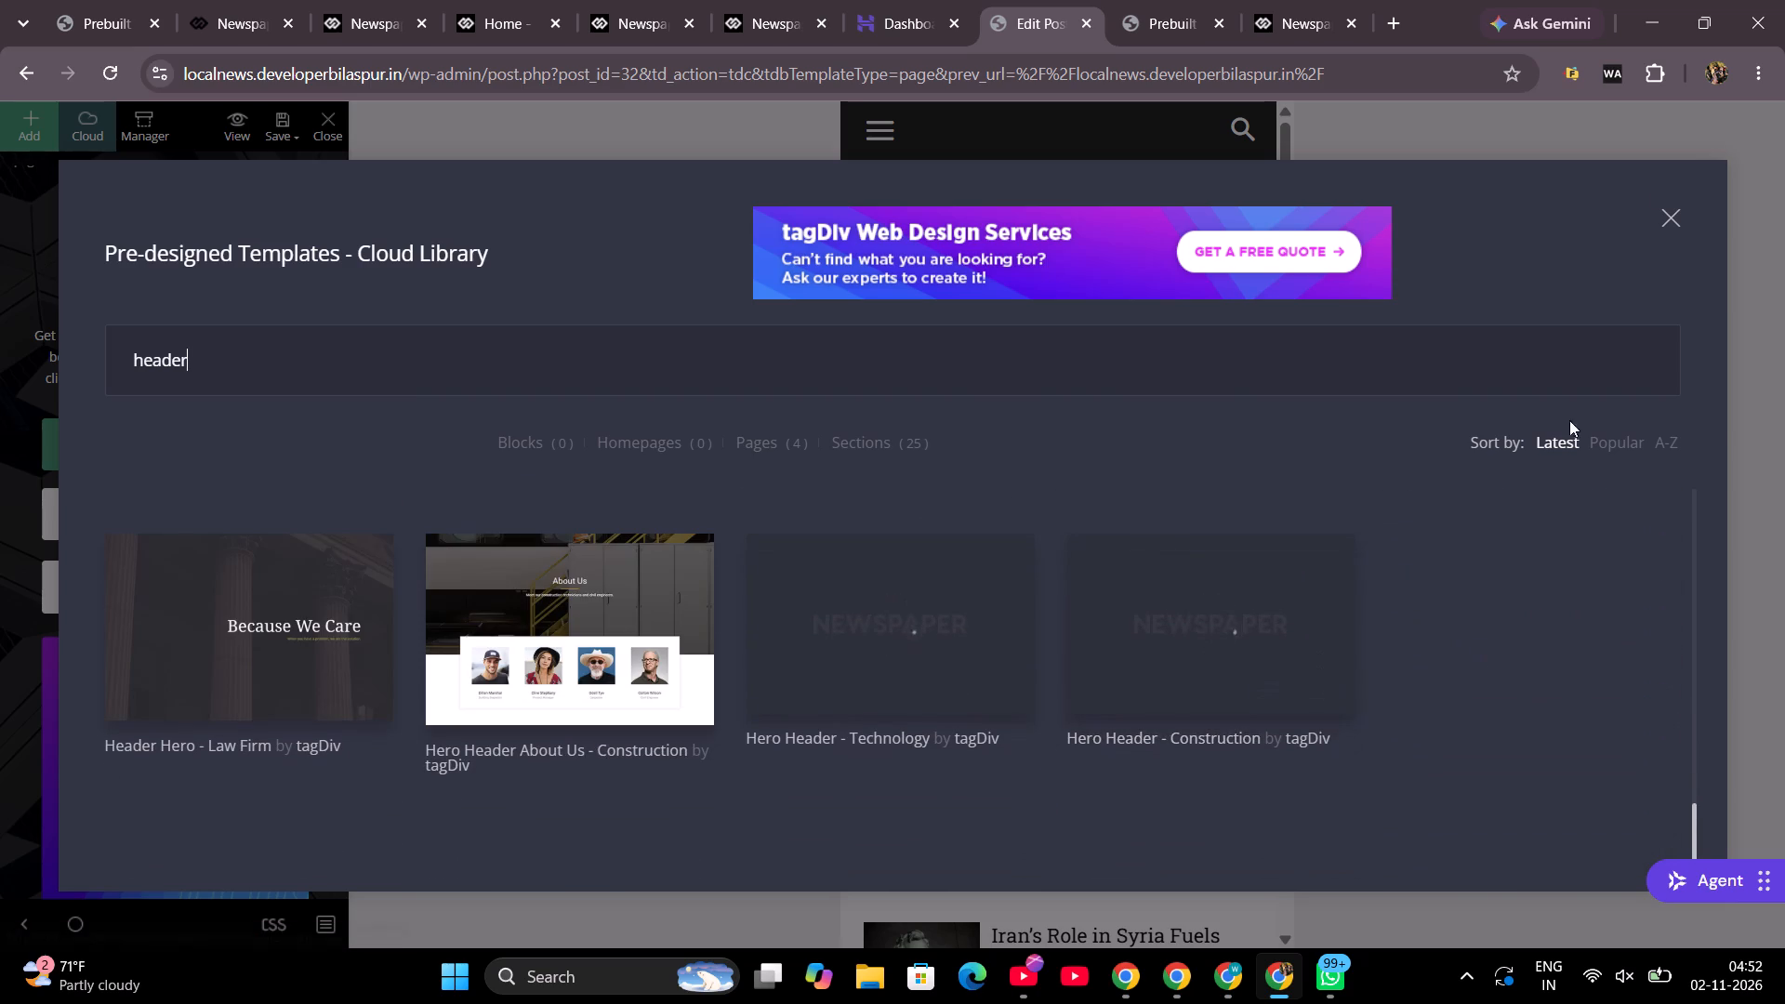
{"action": "left_click", "coordinate": [1675, 216]}
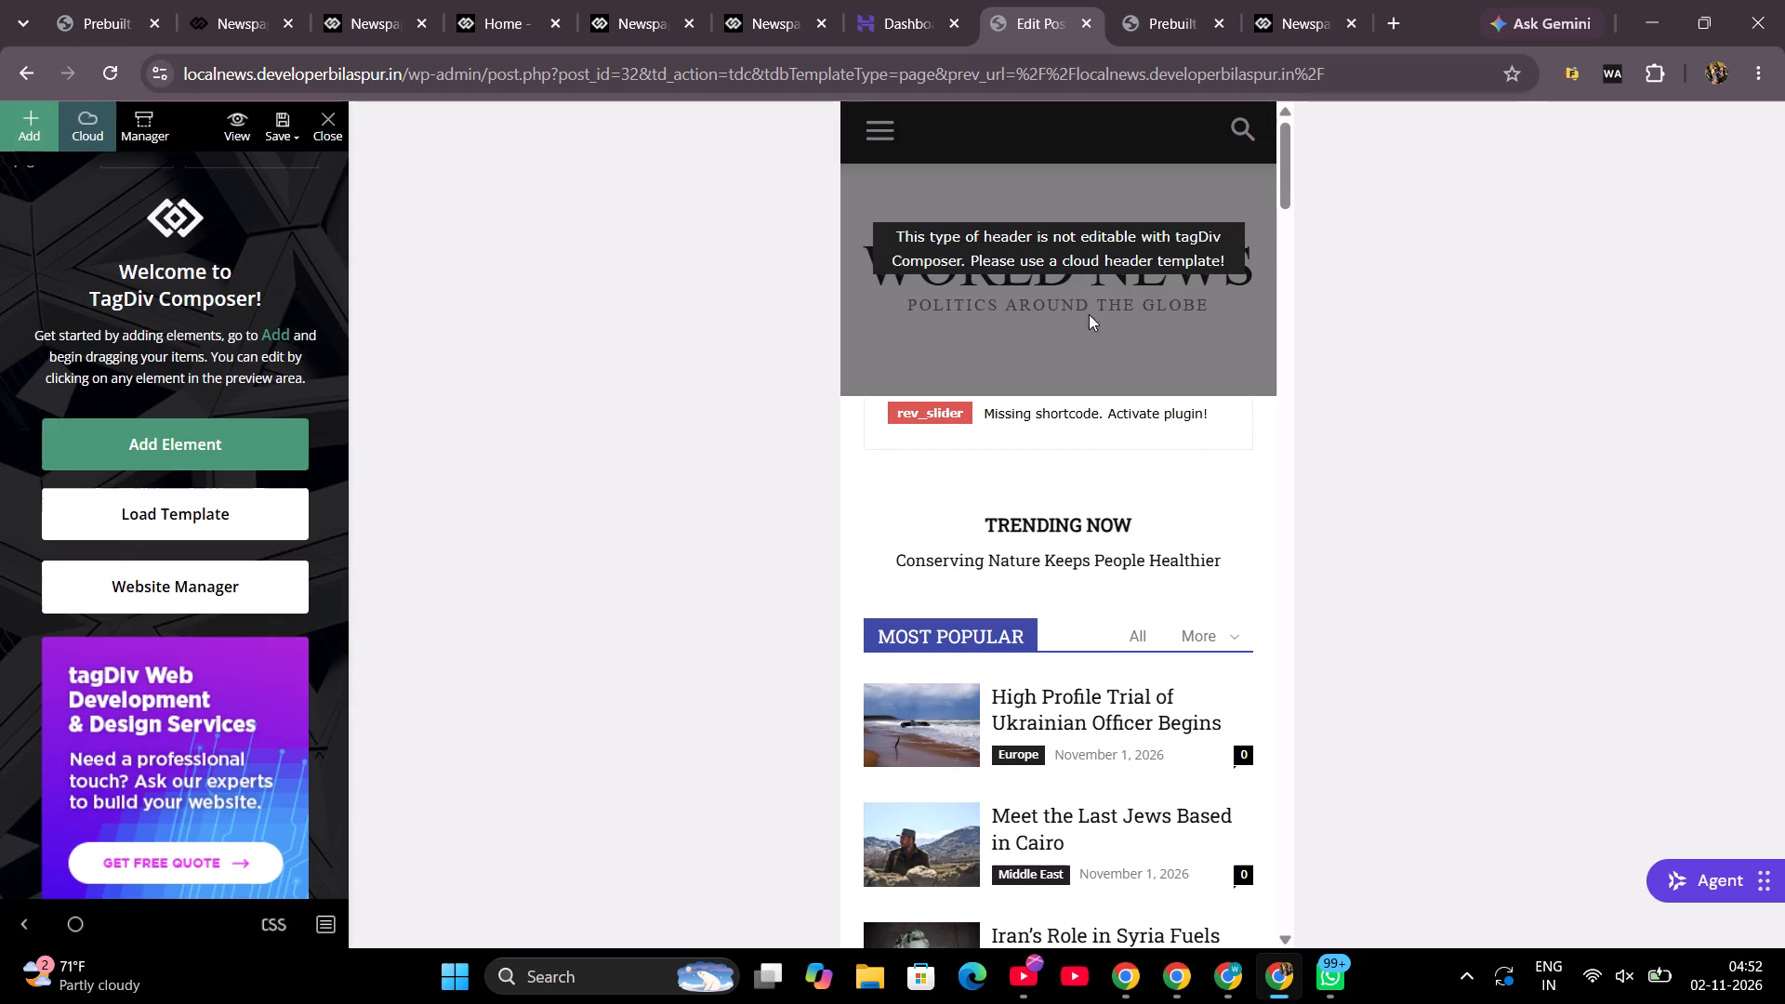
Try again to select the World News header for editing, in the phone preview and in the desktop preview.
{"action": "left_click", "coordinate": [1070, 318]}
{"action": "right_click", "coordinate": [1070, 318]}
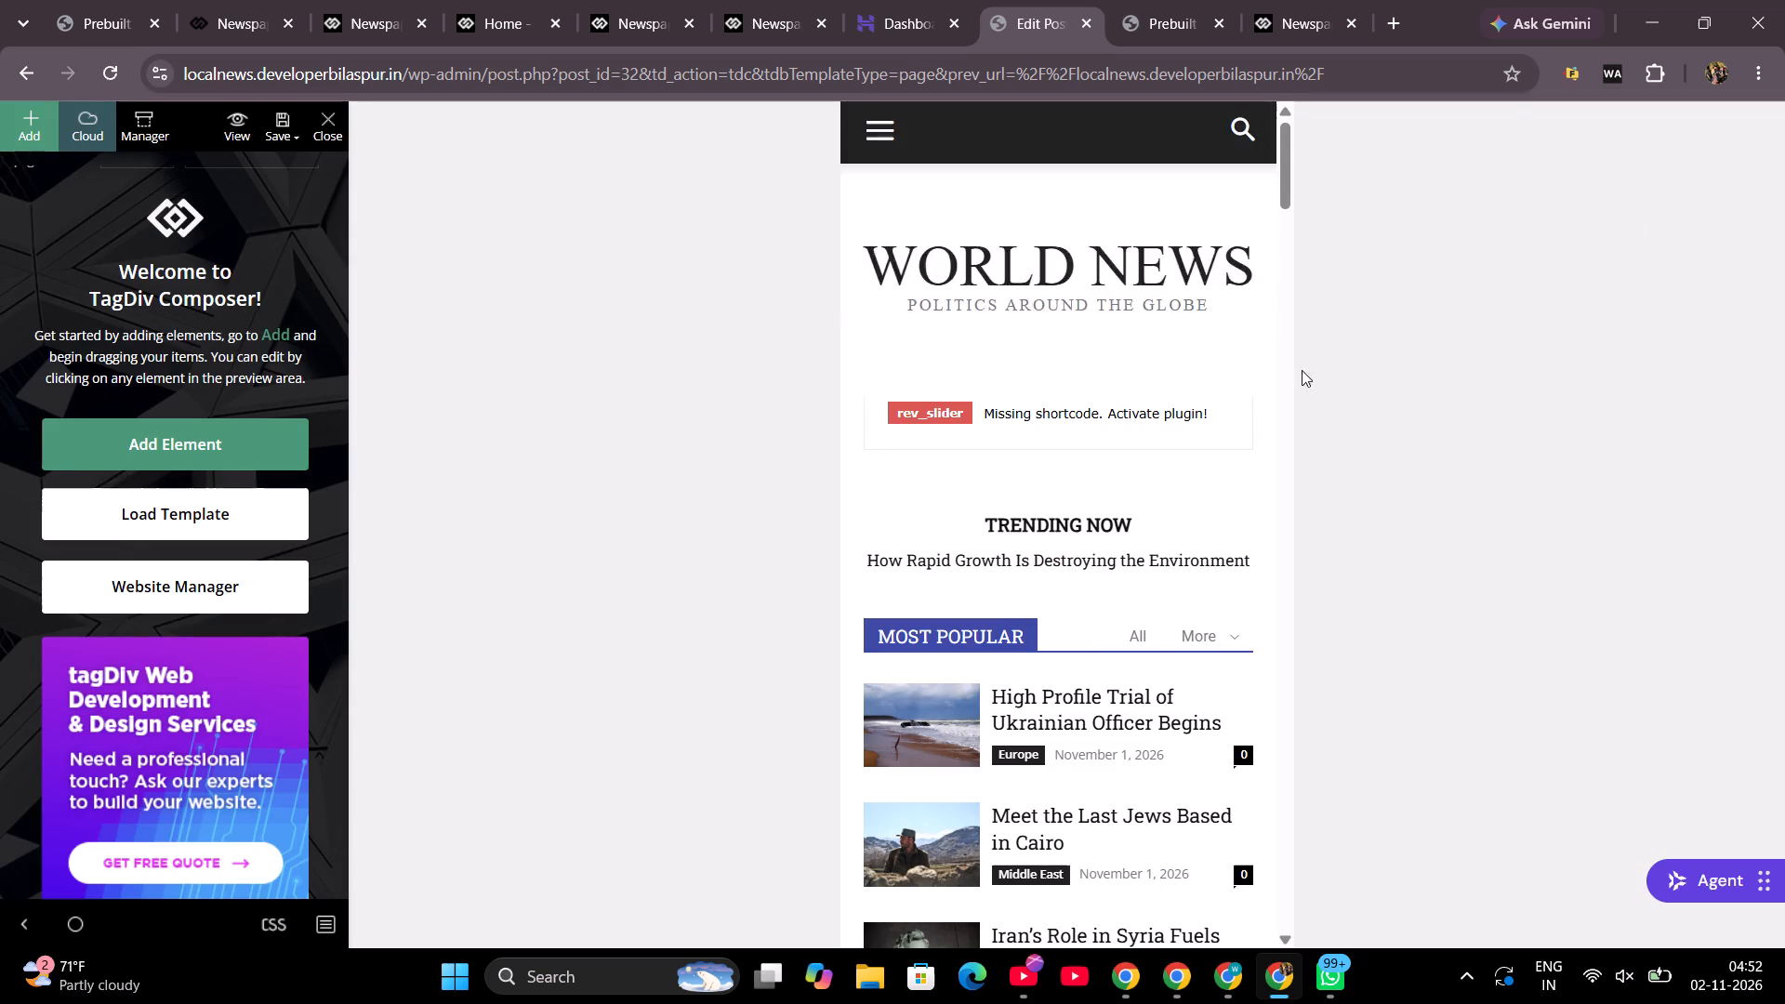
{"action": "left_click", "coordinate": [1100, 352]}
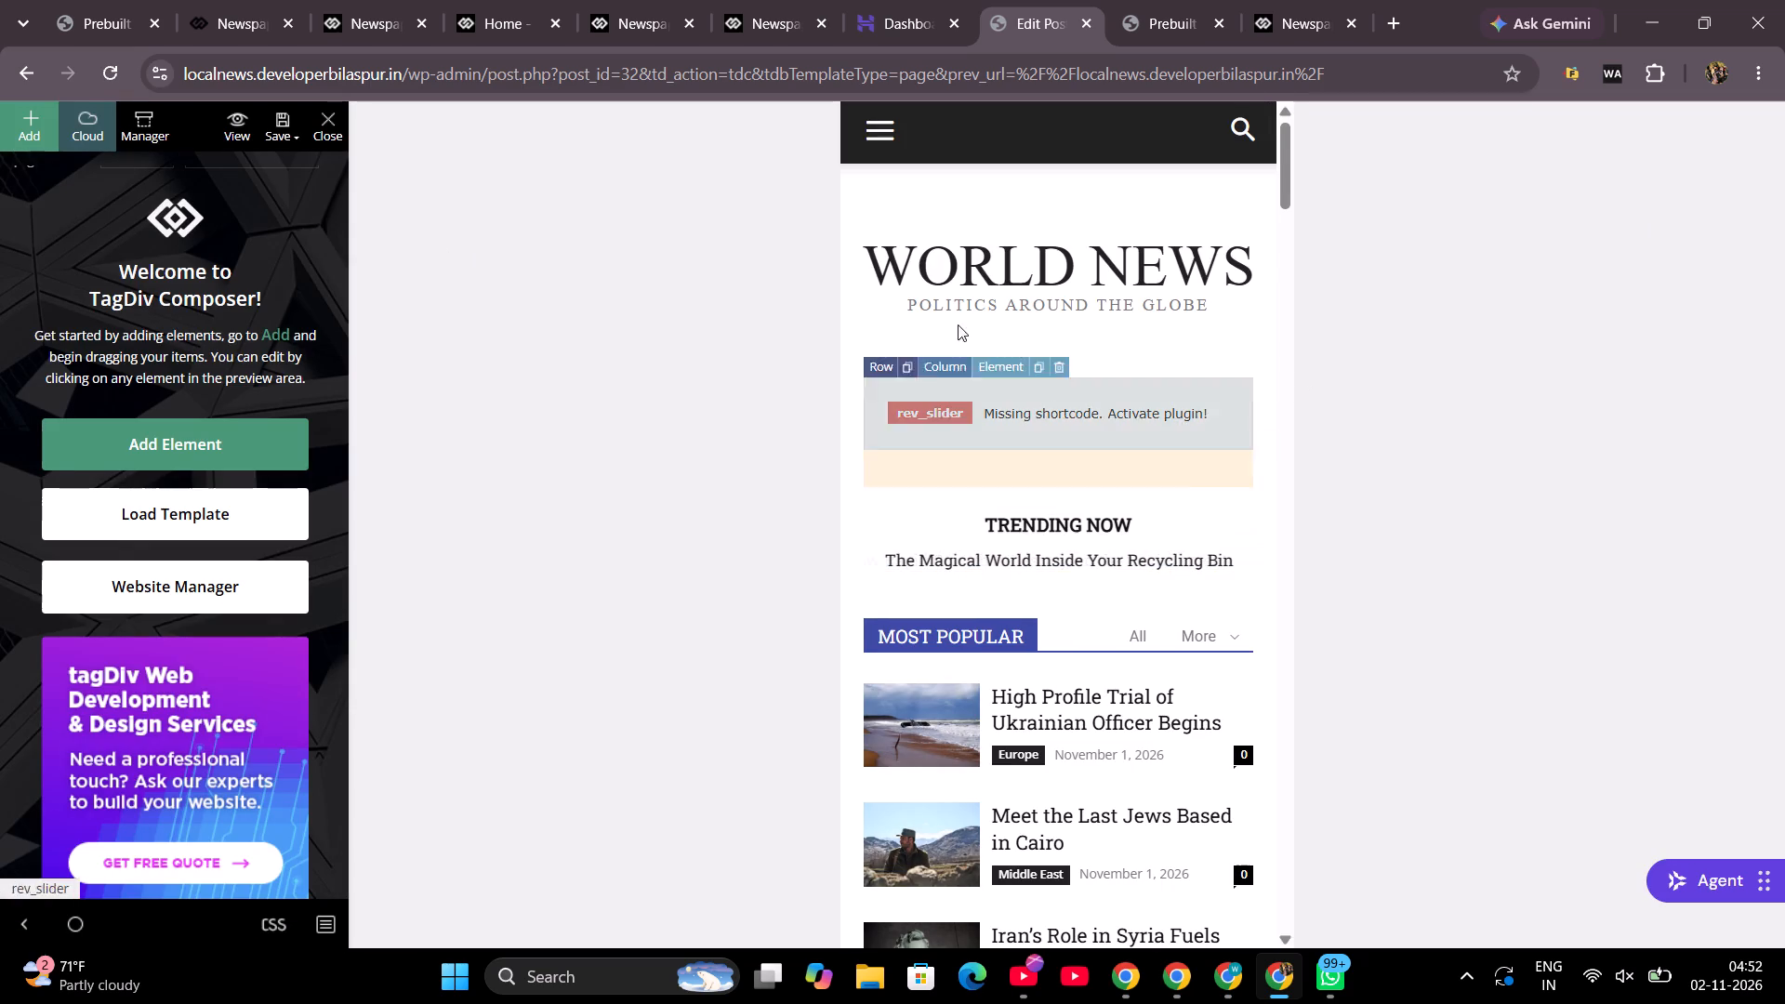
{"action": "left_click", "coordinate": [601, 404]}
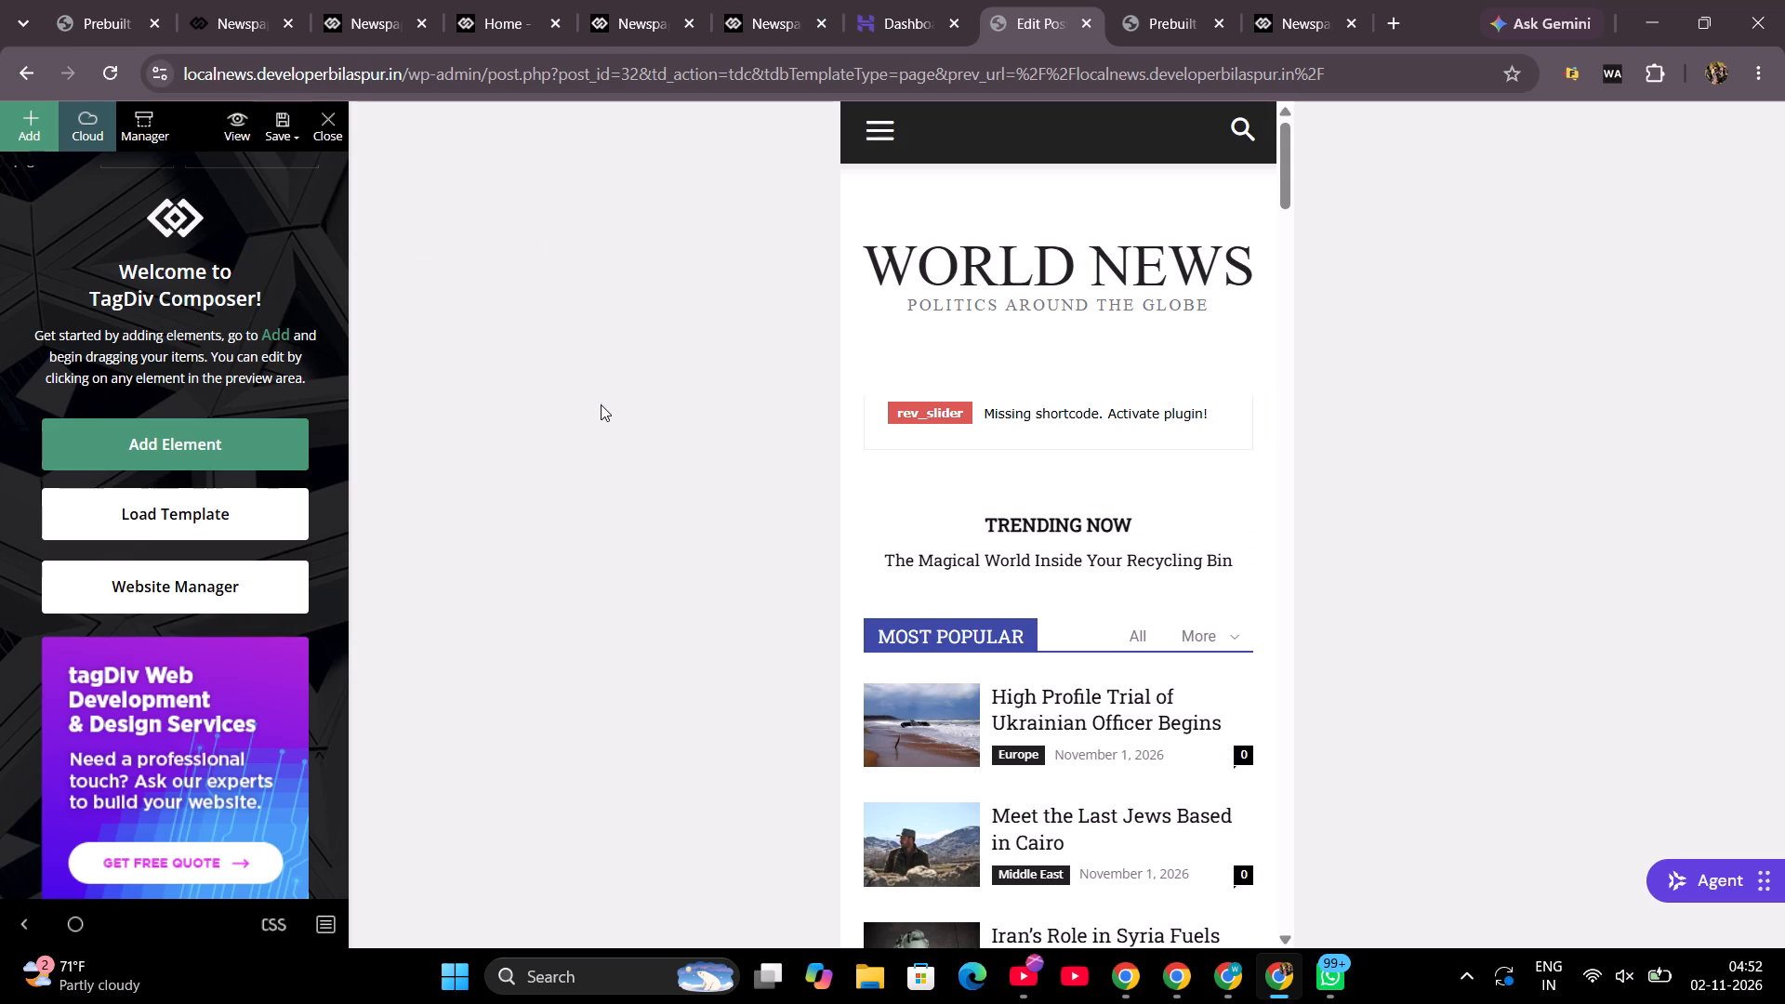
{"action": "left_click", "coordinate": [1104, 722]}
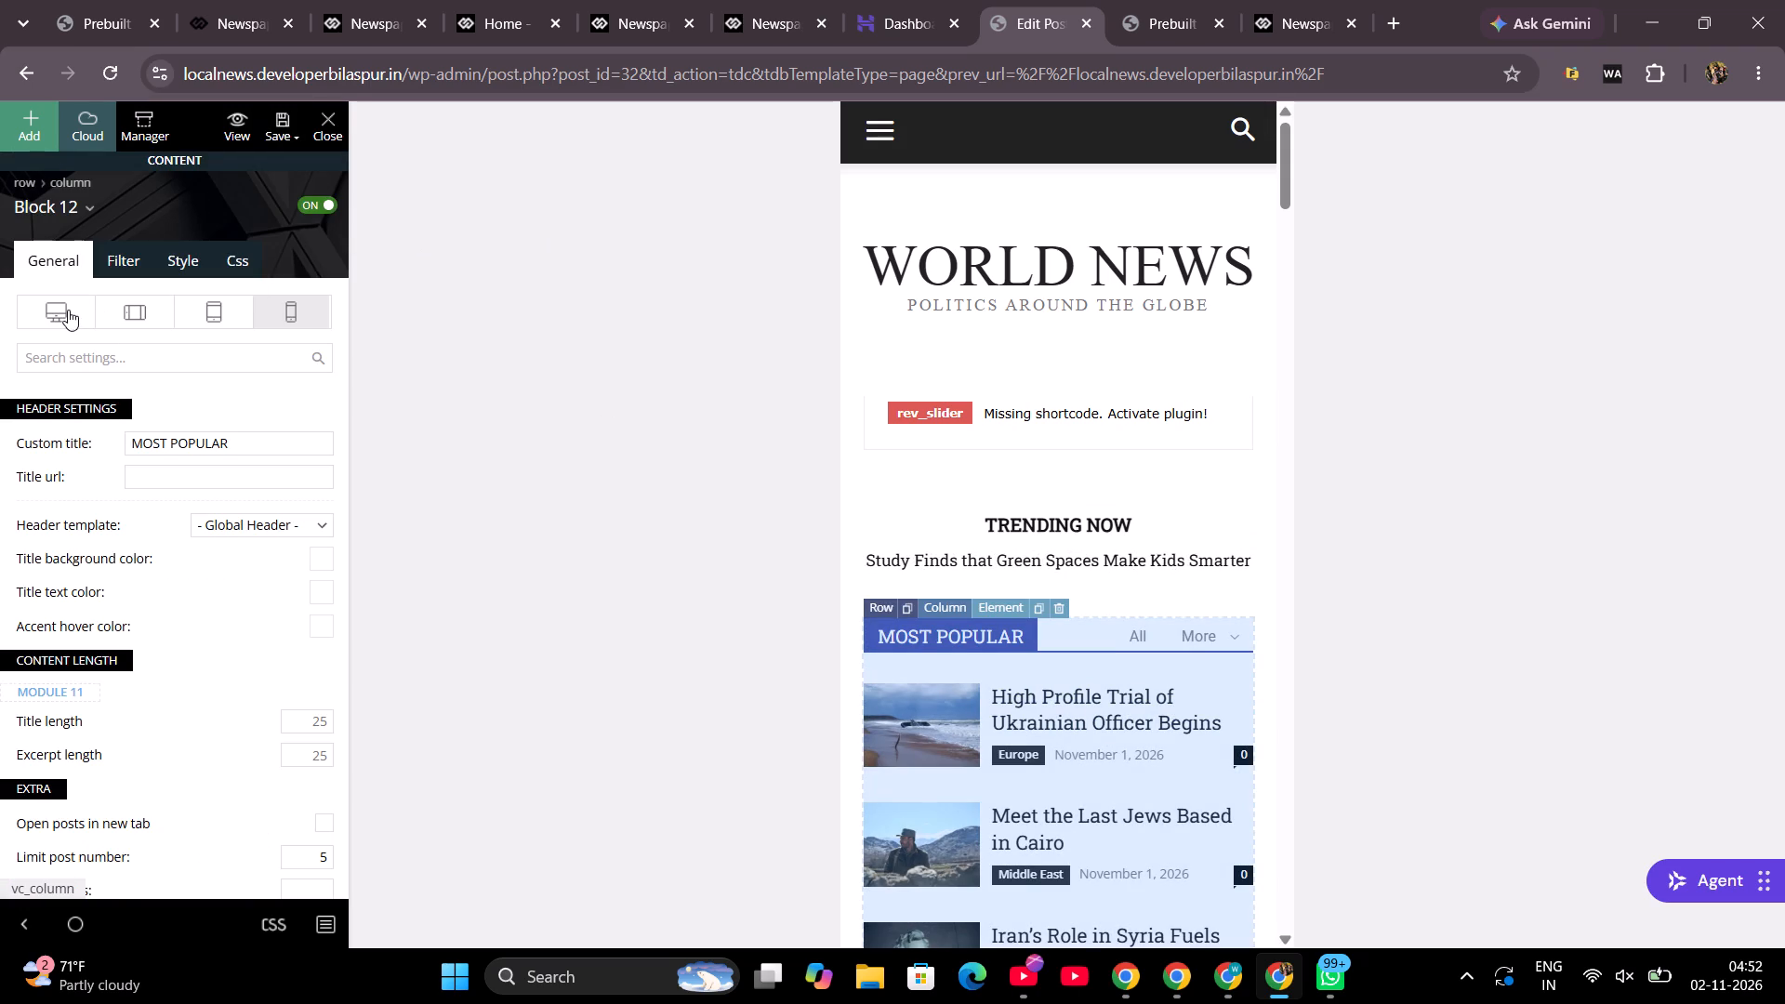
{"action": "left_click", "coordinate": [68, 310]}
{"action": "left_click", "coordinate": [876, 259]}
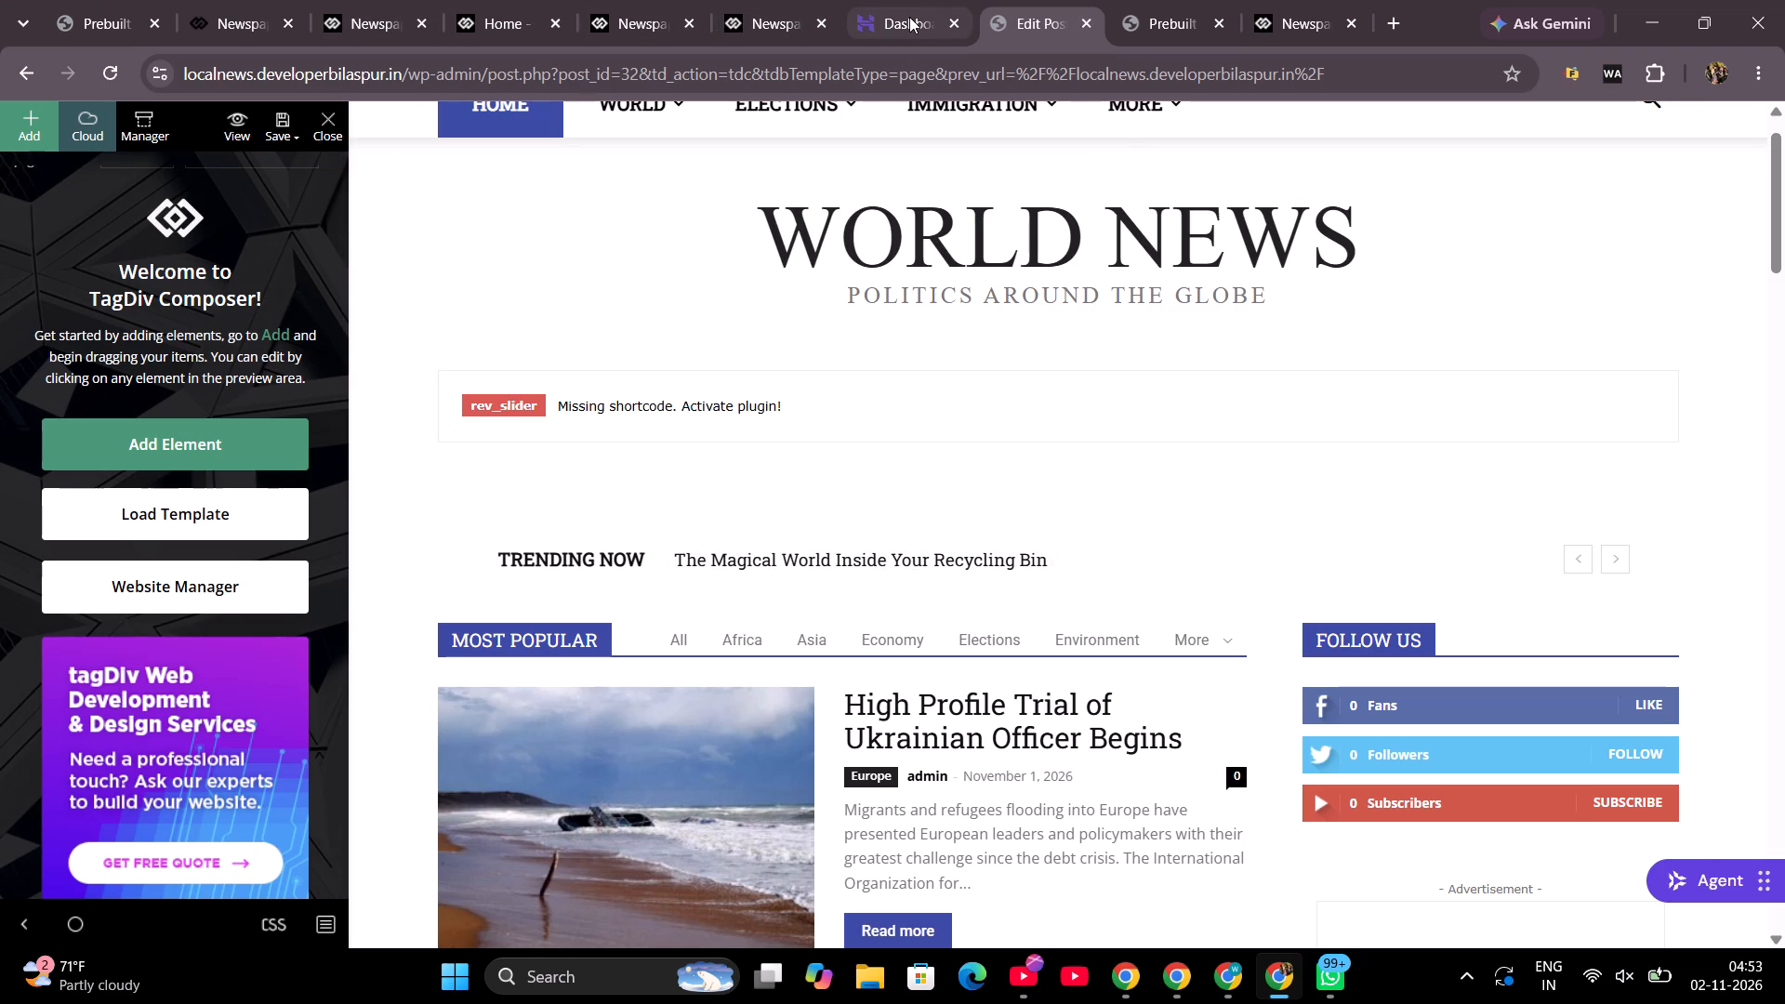
Open the Cloud templates page in the WordPress admin and look over its header, footer, page and archive template sections.
{"action": "left_click", "coordinate": [1130, 17]}
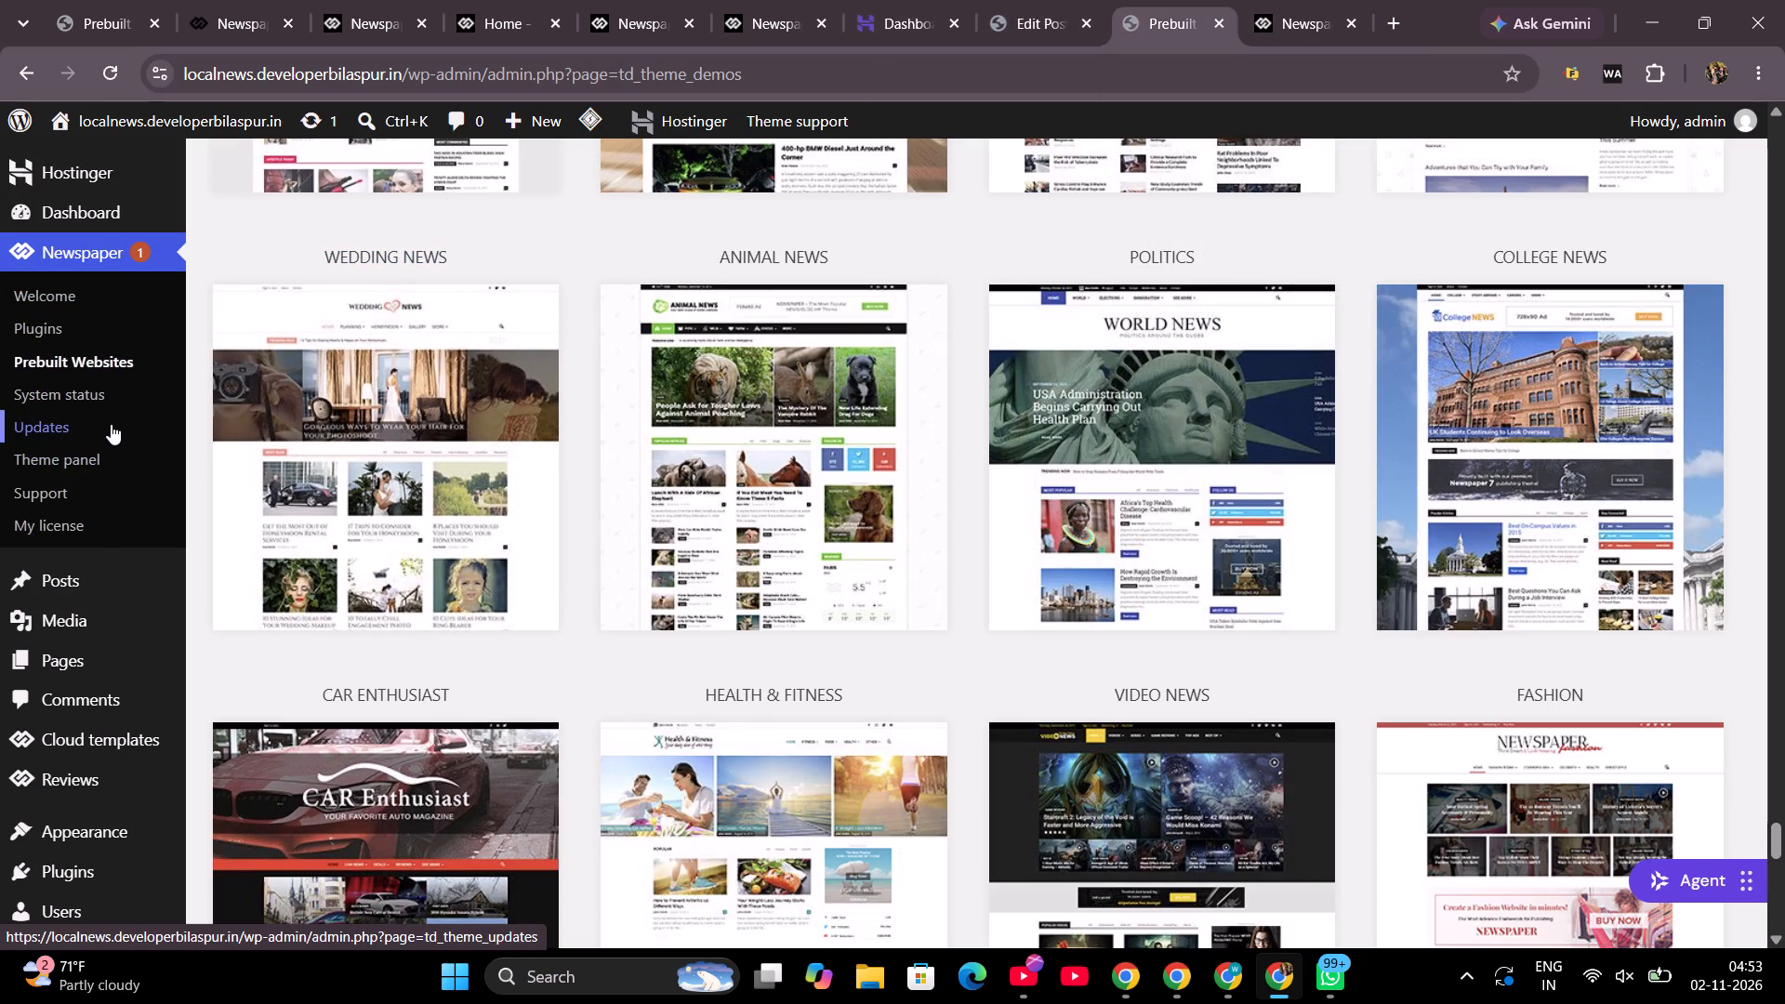
{"action": "scroll", "coordinate": [144, 614], "scroll_direction": "down", "scroll_amount": 2}
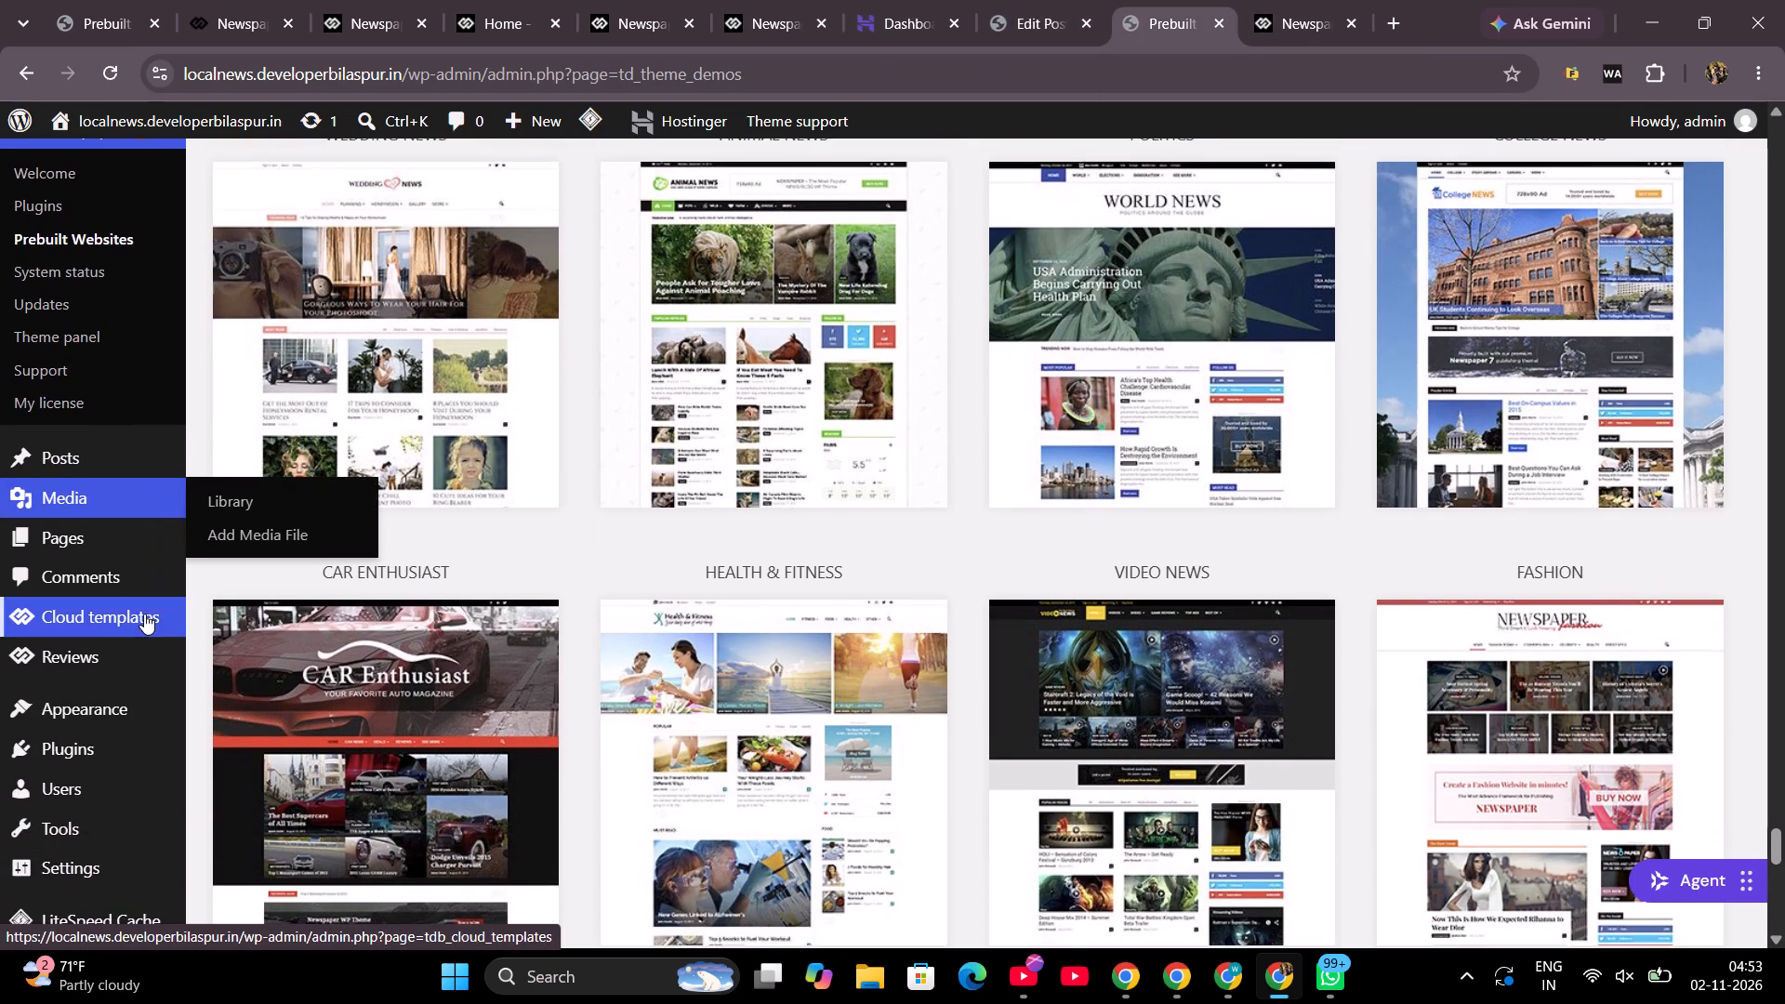
{"action": "scroll", "coordinate": [144, 614], "scroll_direction": "down", "scroll_amount": 1}
{"action": "left_click", "coordinate": [135, 570]}
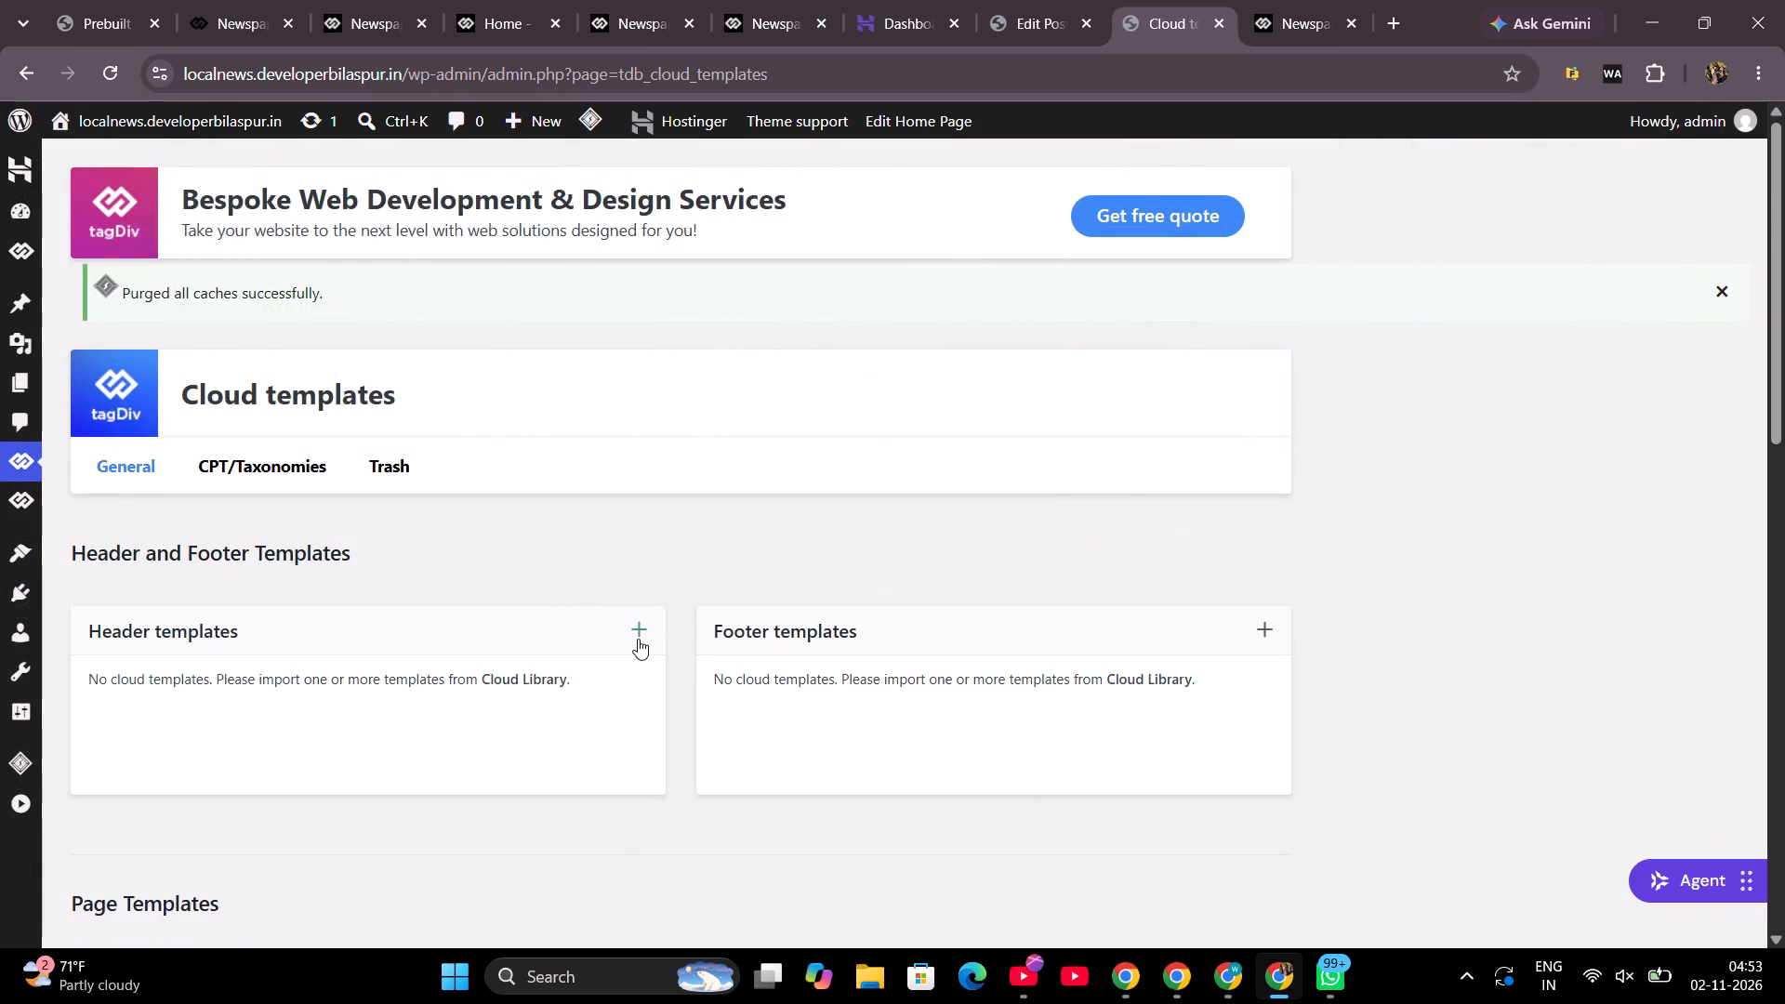
{"action": "scroll", "coordinate": [619, 699], "scroll_direction": "down", "scroll_amount": 2}
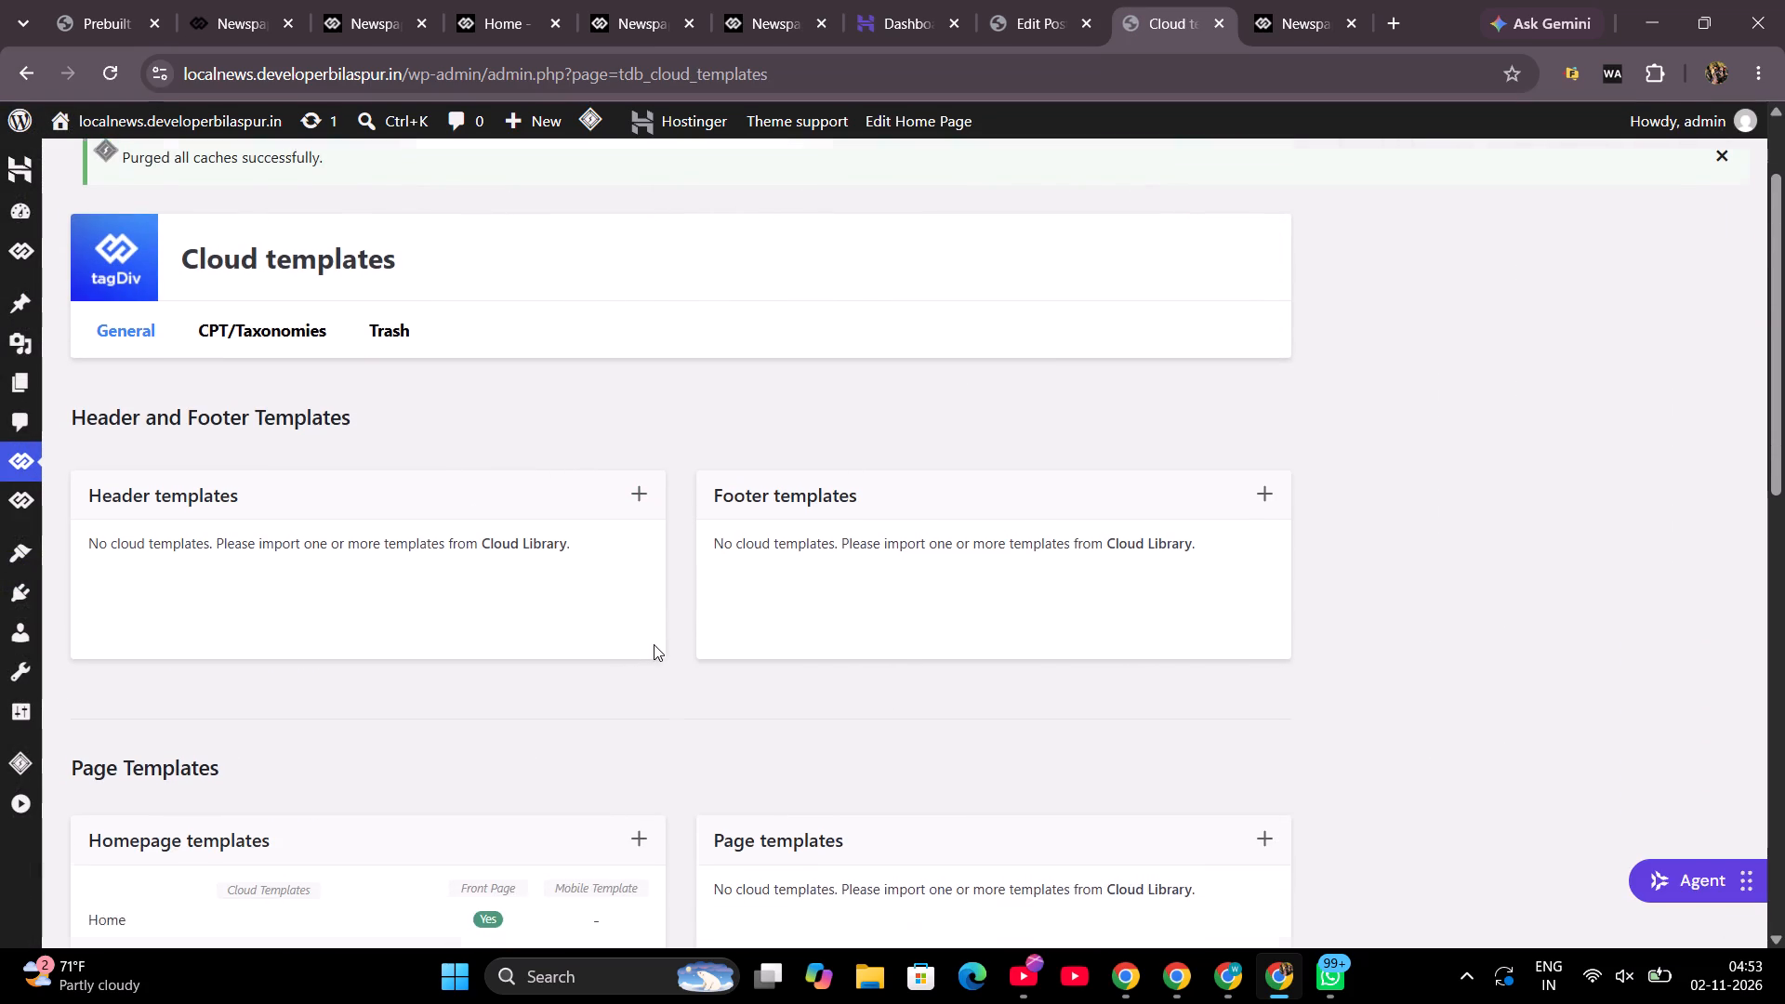
{"action": "scroll", "coordinate": [654, 644], "scroll_direction": "down", "scroll_amount": 7}
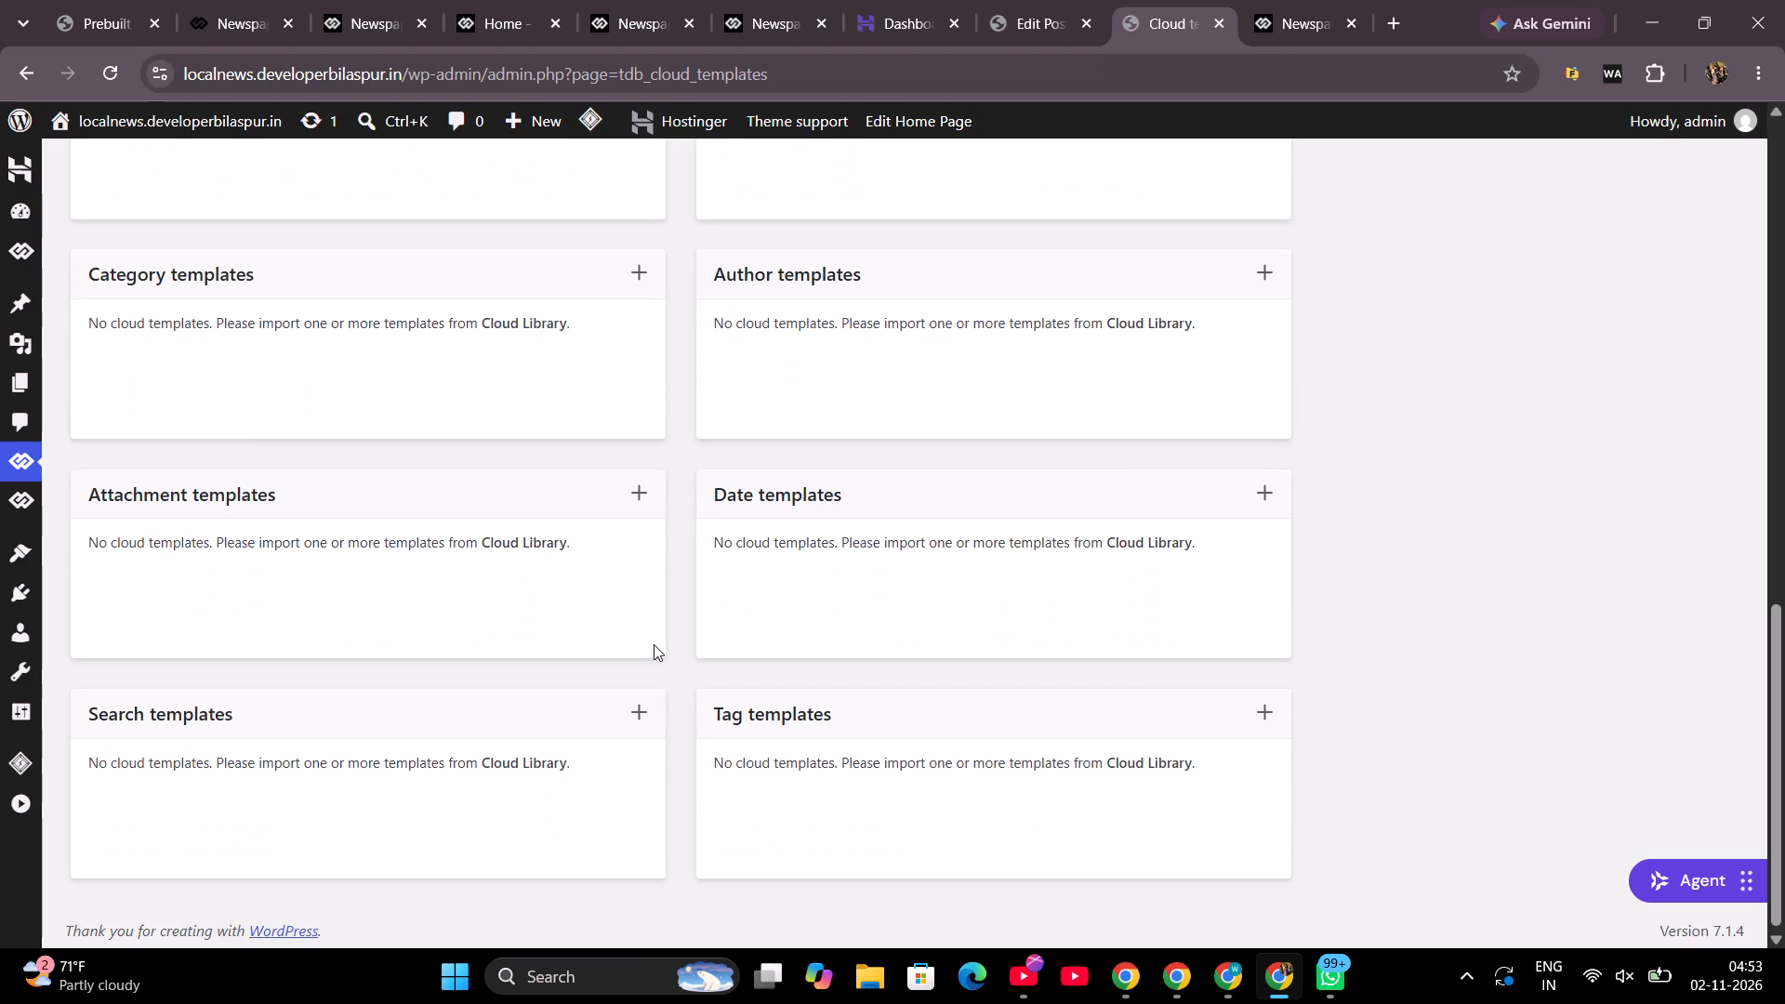
Look over the CPT/Taxonomies and Trash sections of the Cloud templates page, and return to the General section.
{"action": "scroll", "coordinate": [654, 644], "scroll_direction": "down", "scroll_amount": 1}
{"action": "scroll", "coordinate": [654, 644], "scroll_direction": "up", "scroll_amount": 10}
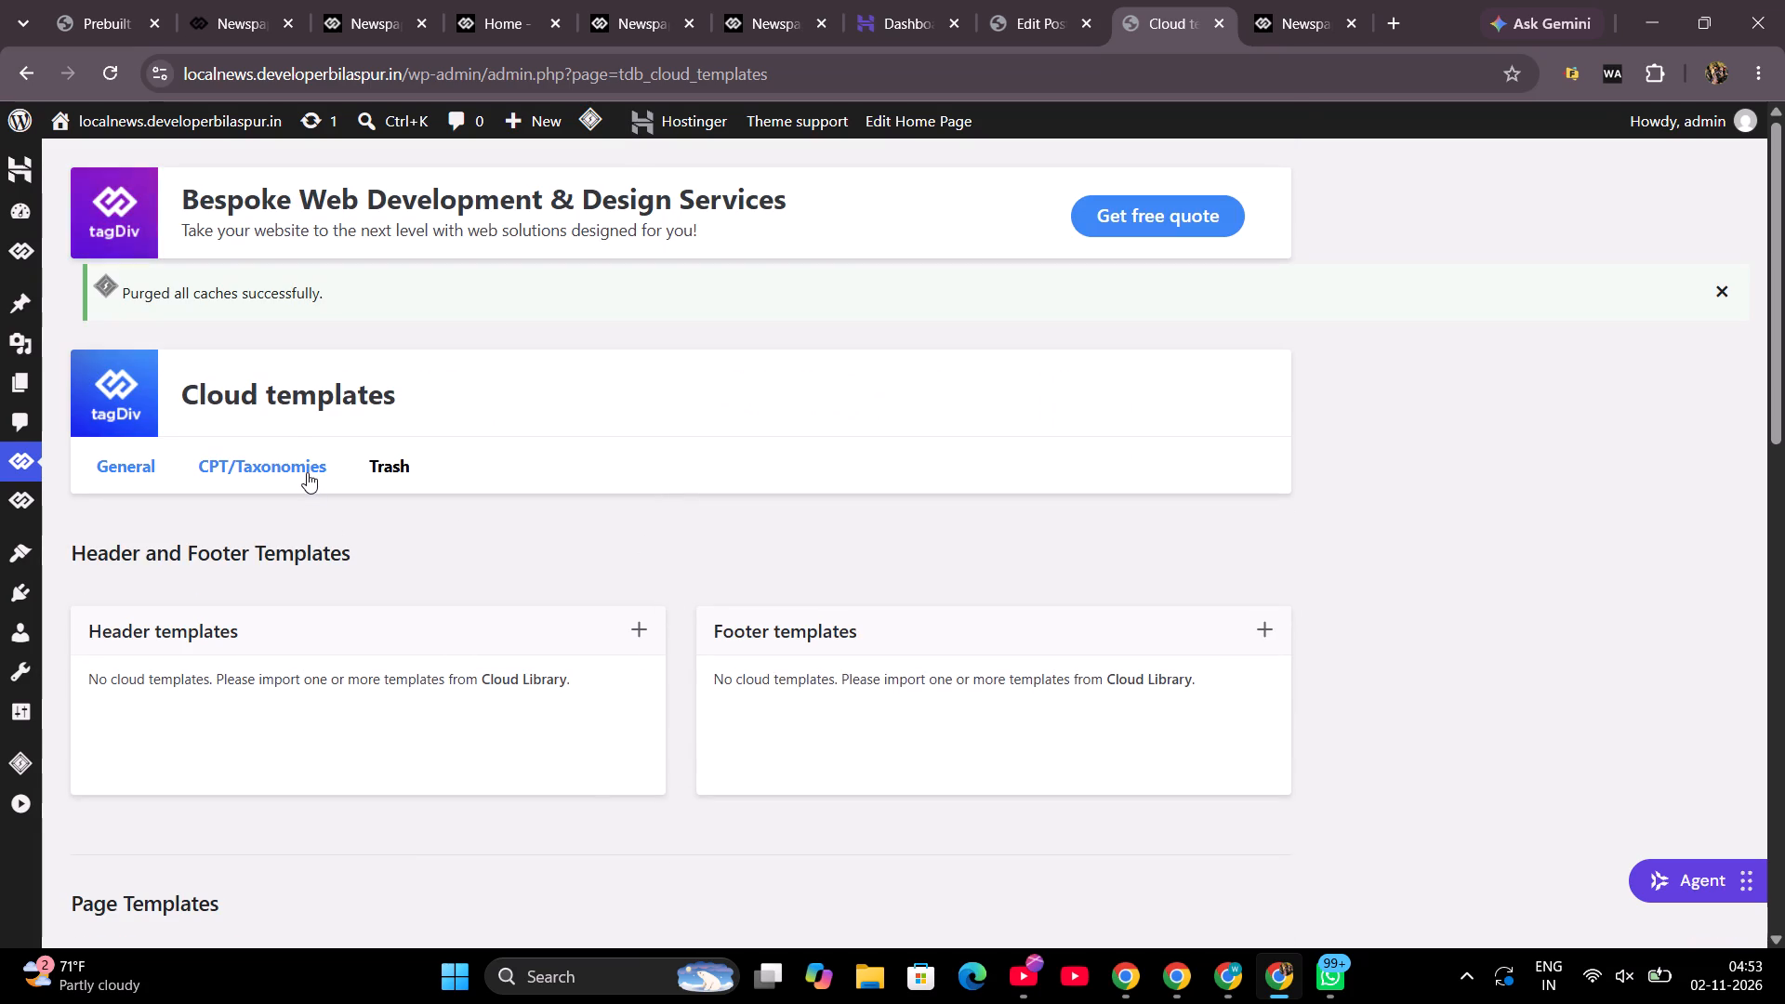
{"action": "left_click", "coordinate": [307, 472]}
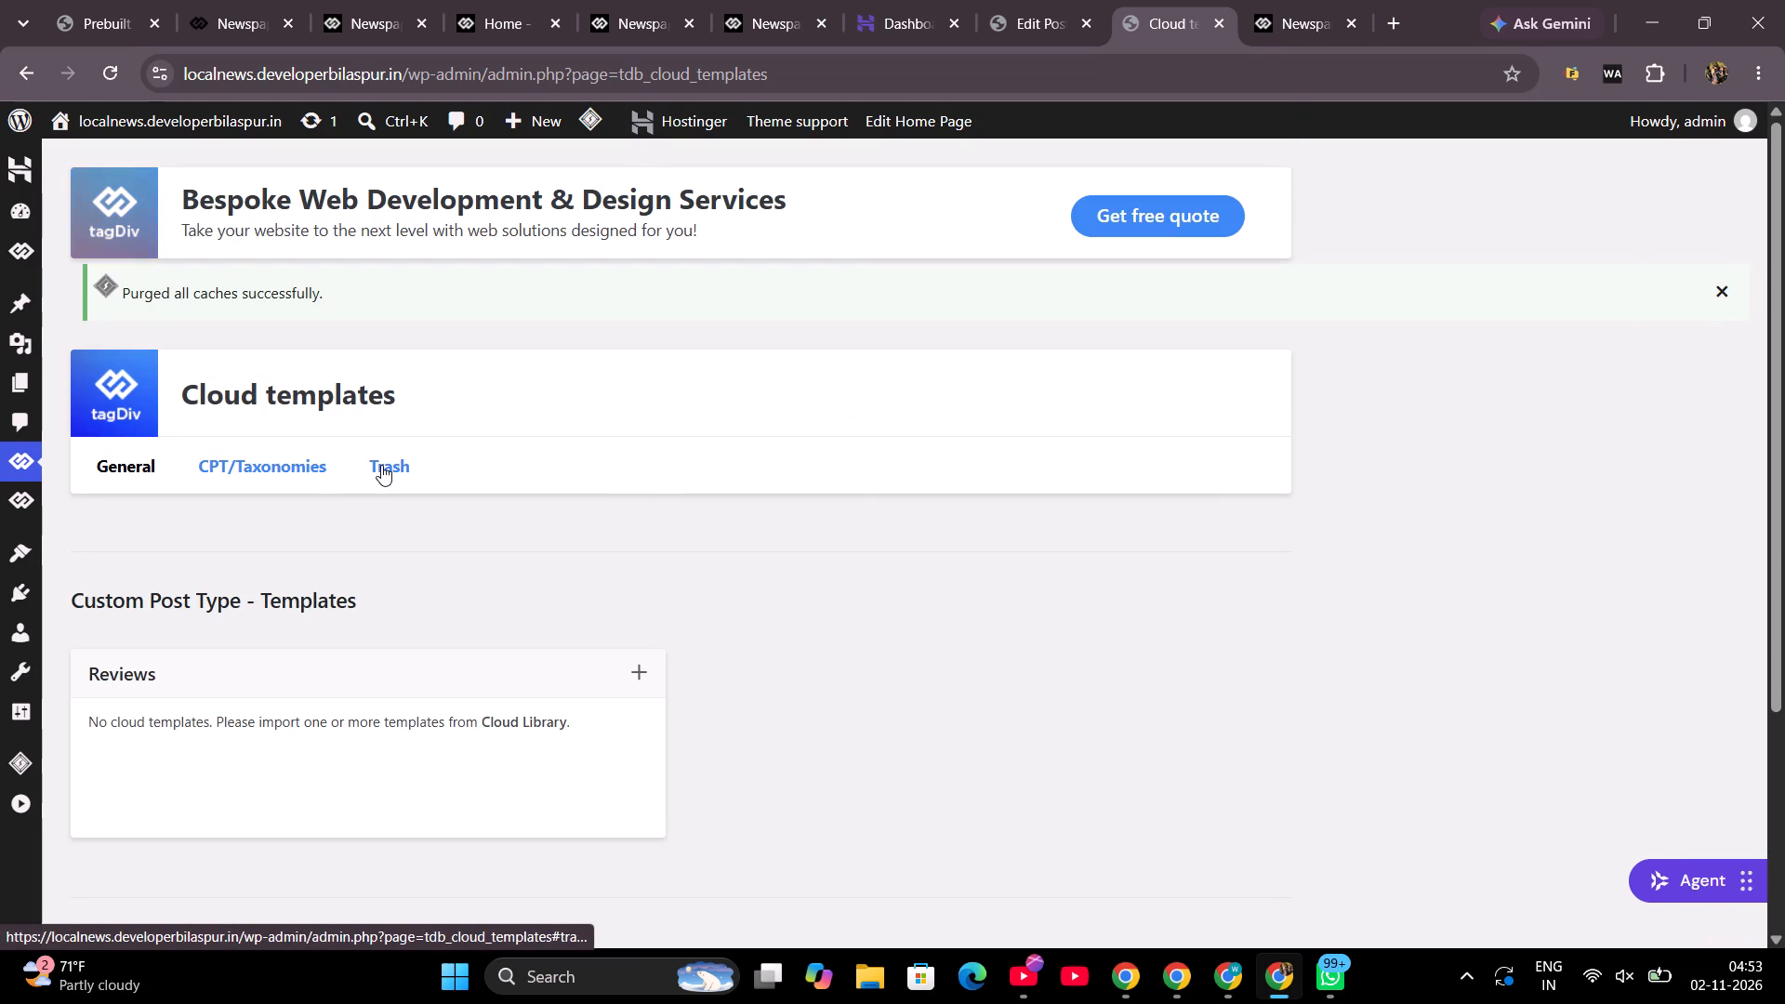
{"action": "left_click", "coordinate": [381, 465]}
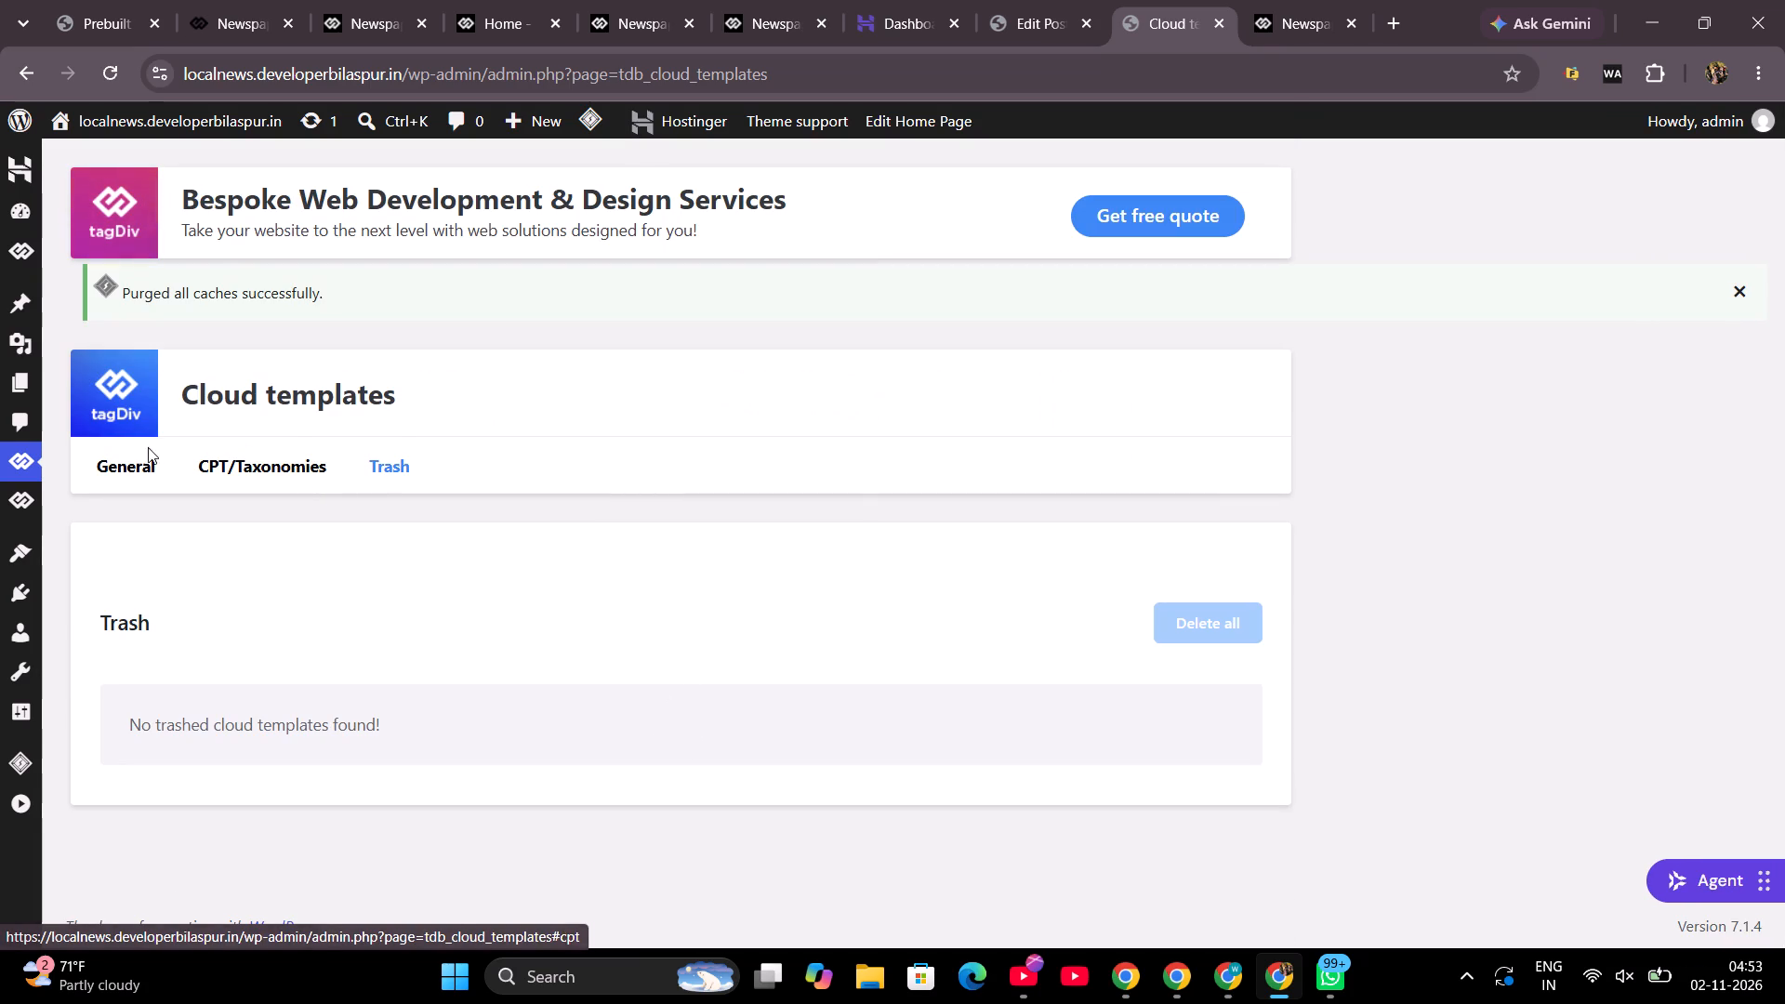
{"action": "left_click", "coordinate": [133, 462]}
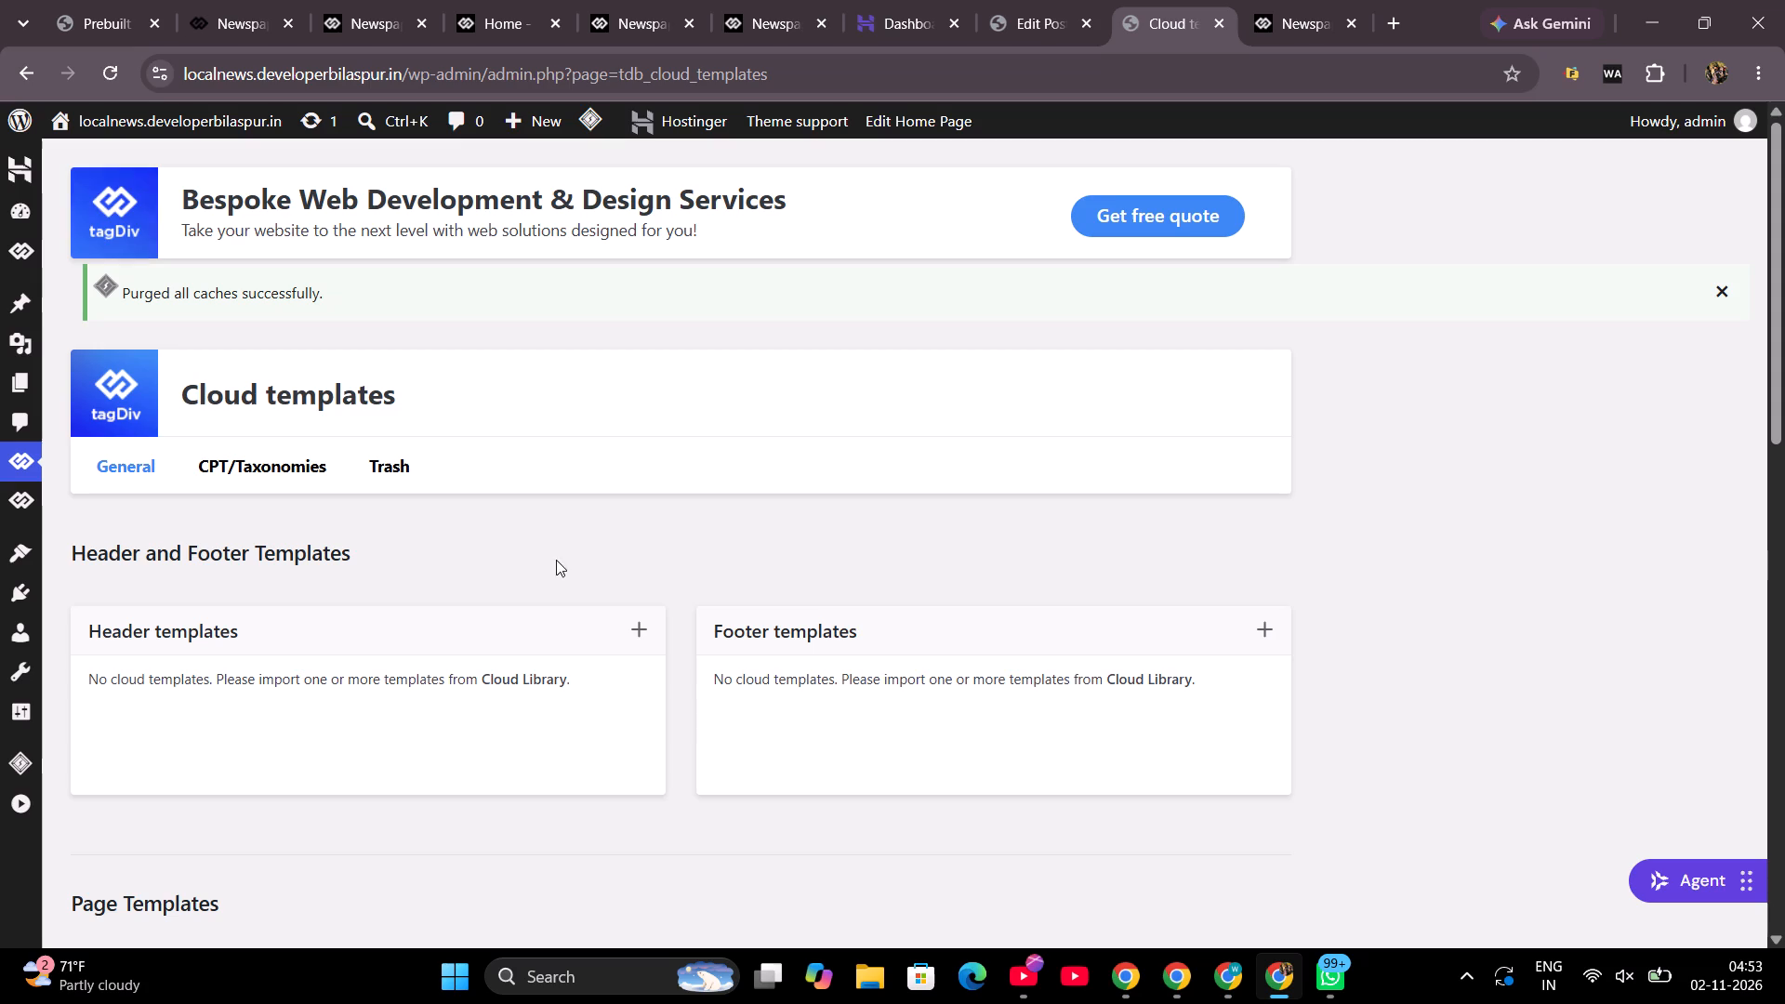
Browse the Cloud Library's header templates and import "Header Template - Urban Observer" for the site.
{"action": "left_click", "coordinate": [643, 632]}
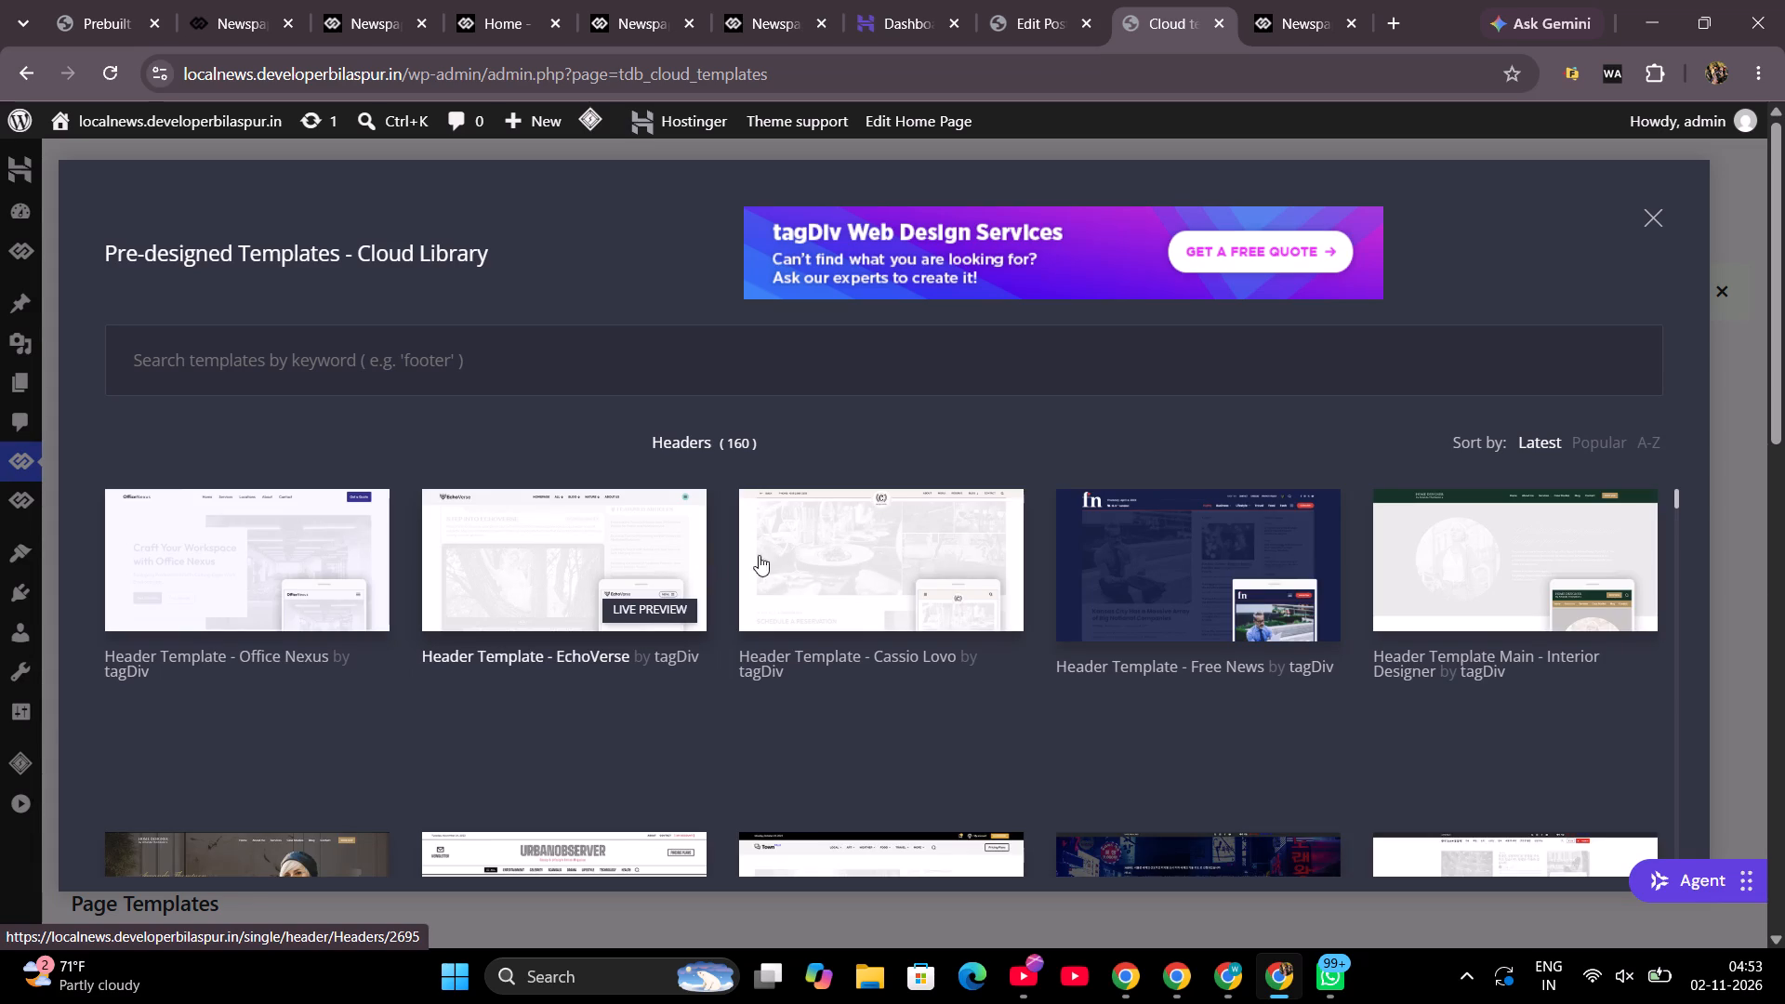
{"action": "scroll", "coordinate": [1125, 724], "scroll_direction": "down", "scroll_amount": 2}
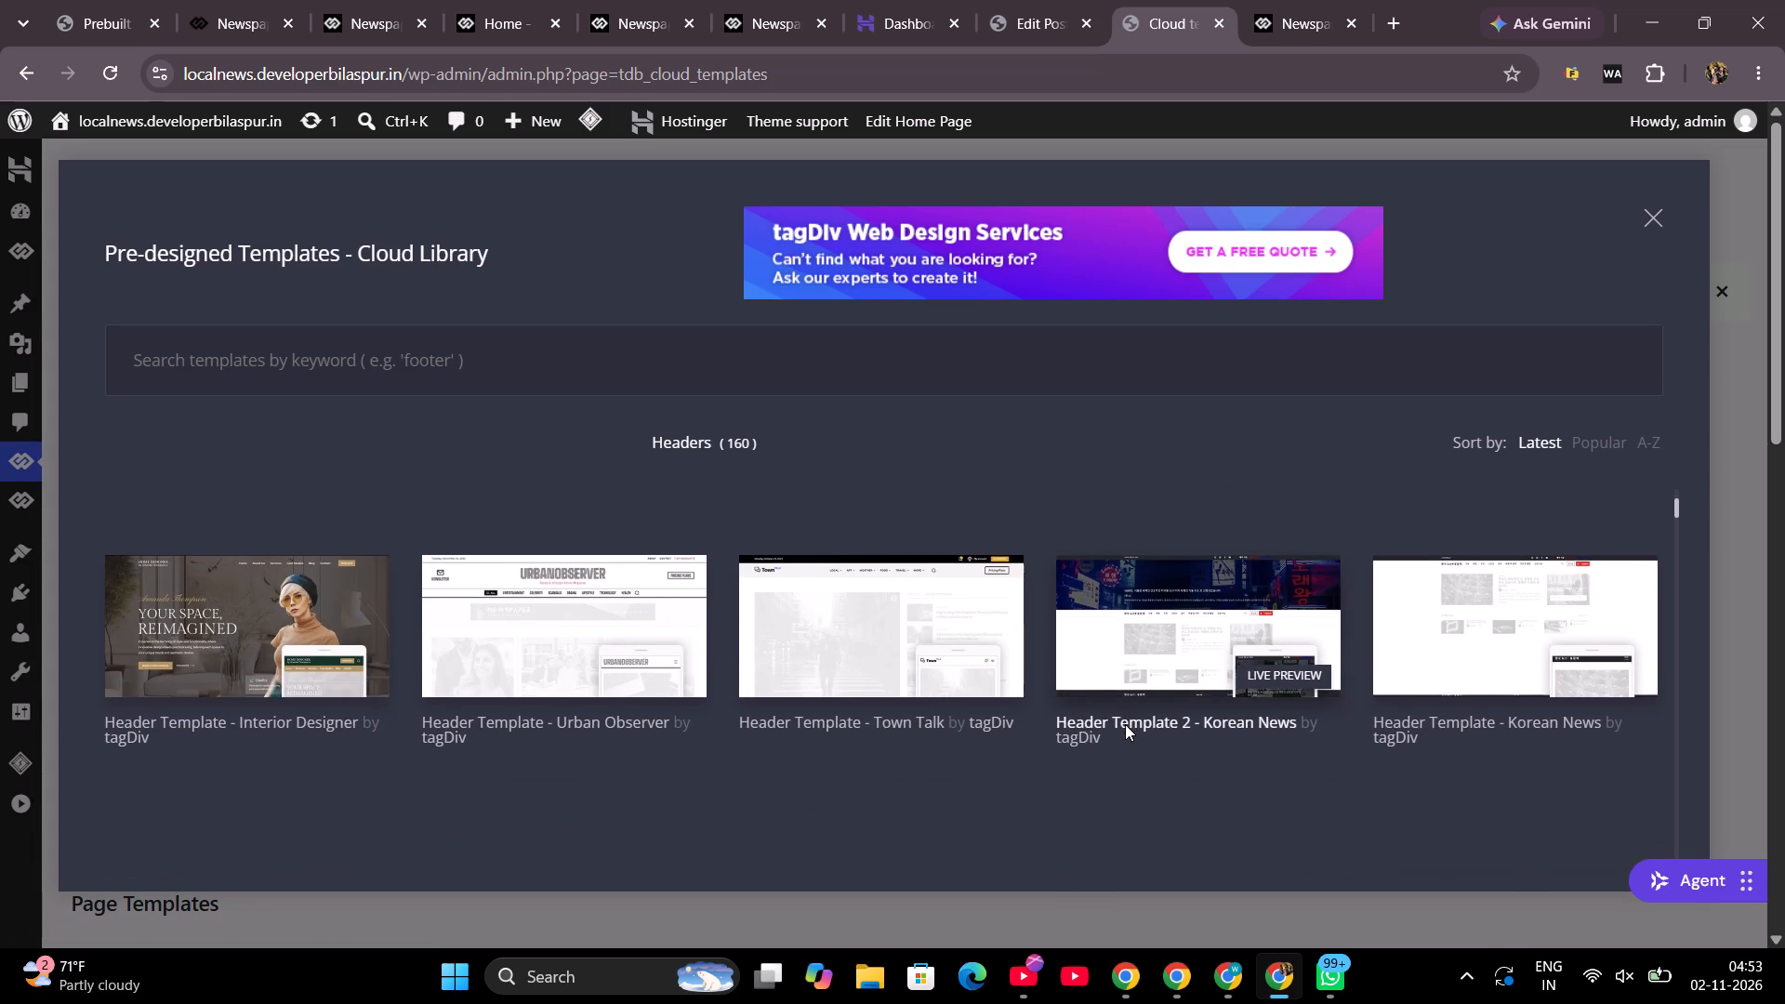
{"action": "scroll", "coordinate": [1014, 800], "scroll_direction": "down", "scroll_amount": 1}
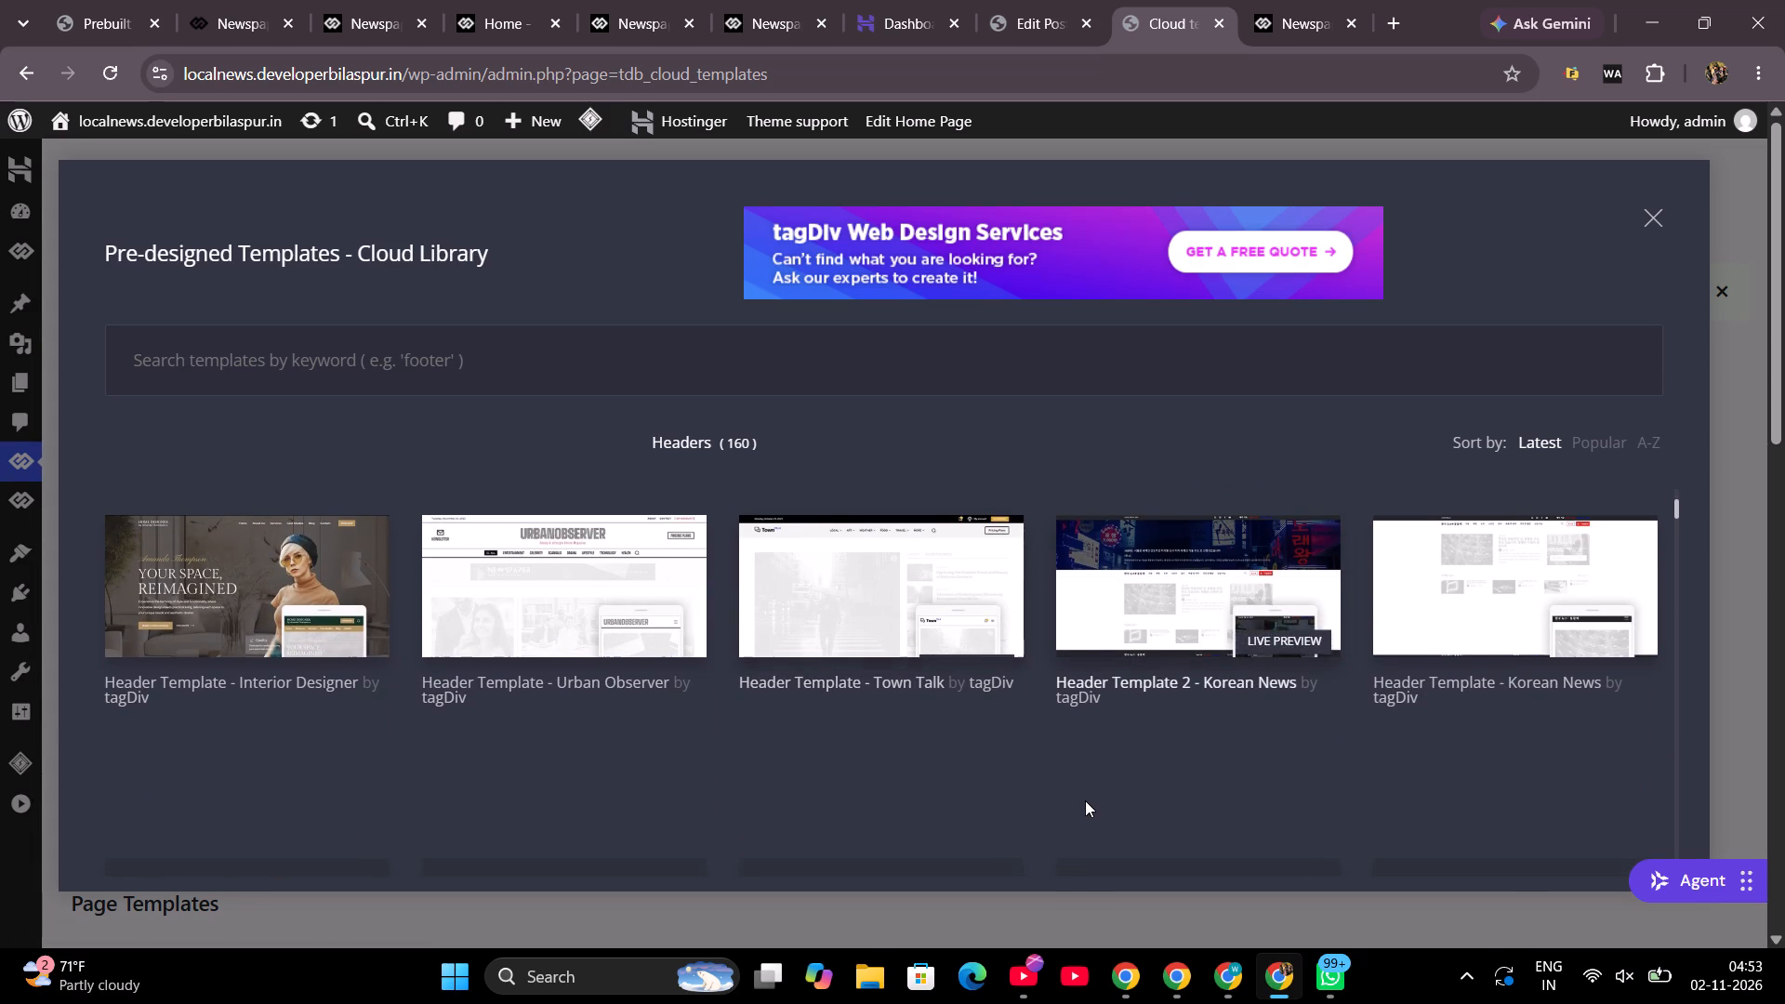
{"action": "scroll", "coordinate": [1085, 800], "scroll_direction": "down", "scroll_amount": 2}
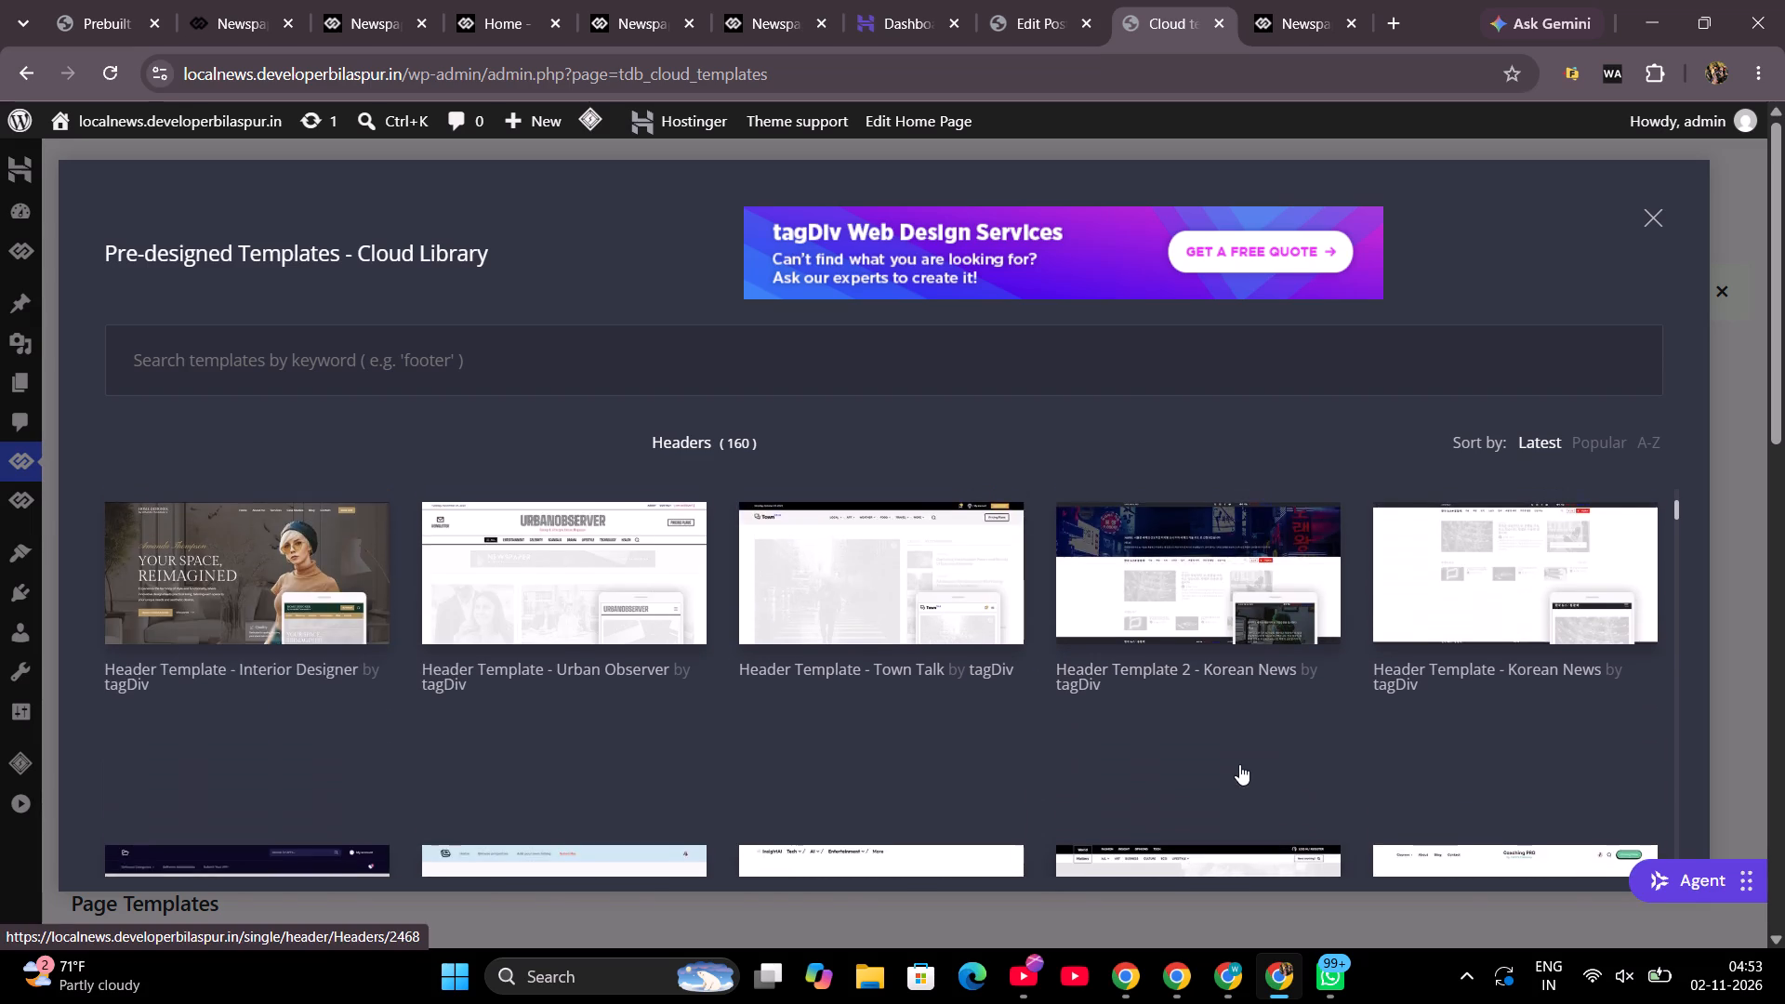
{"action": "scroll", "coordinate": [1239, 764], "scroll_direction": "down", "scroll_amount": 1}
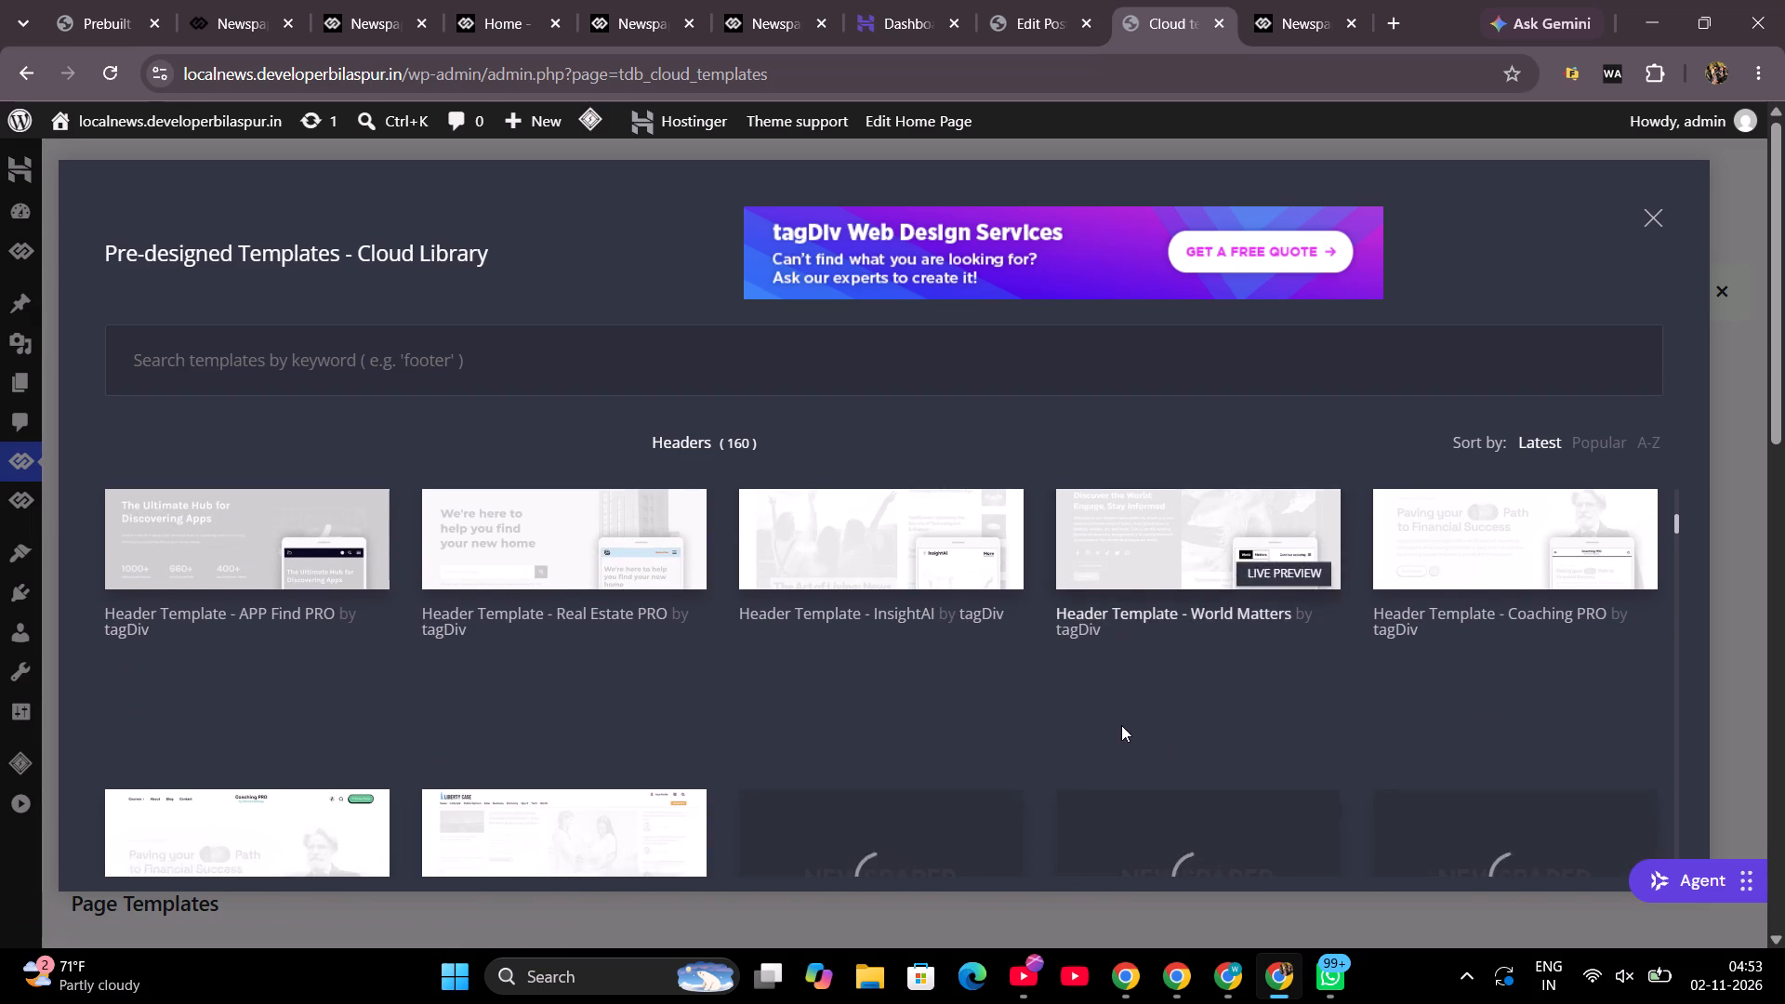
{"action": "scroll", "coordinate": [1121, 725], "scroll_direction": "down", "scroll_amount": 2}
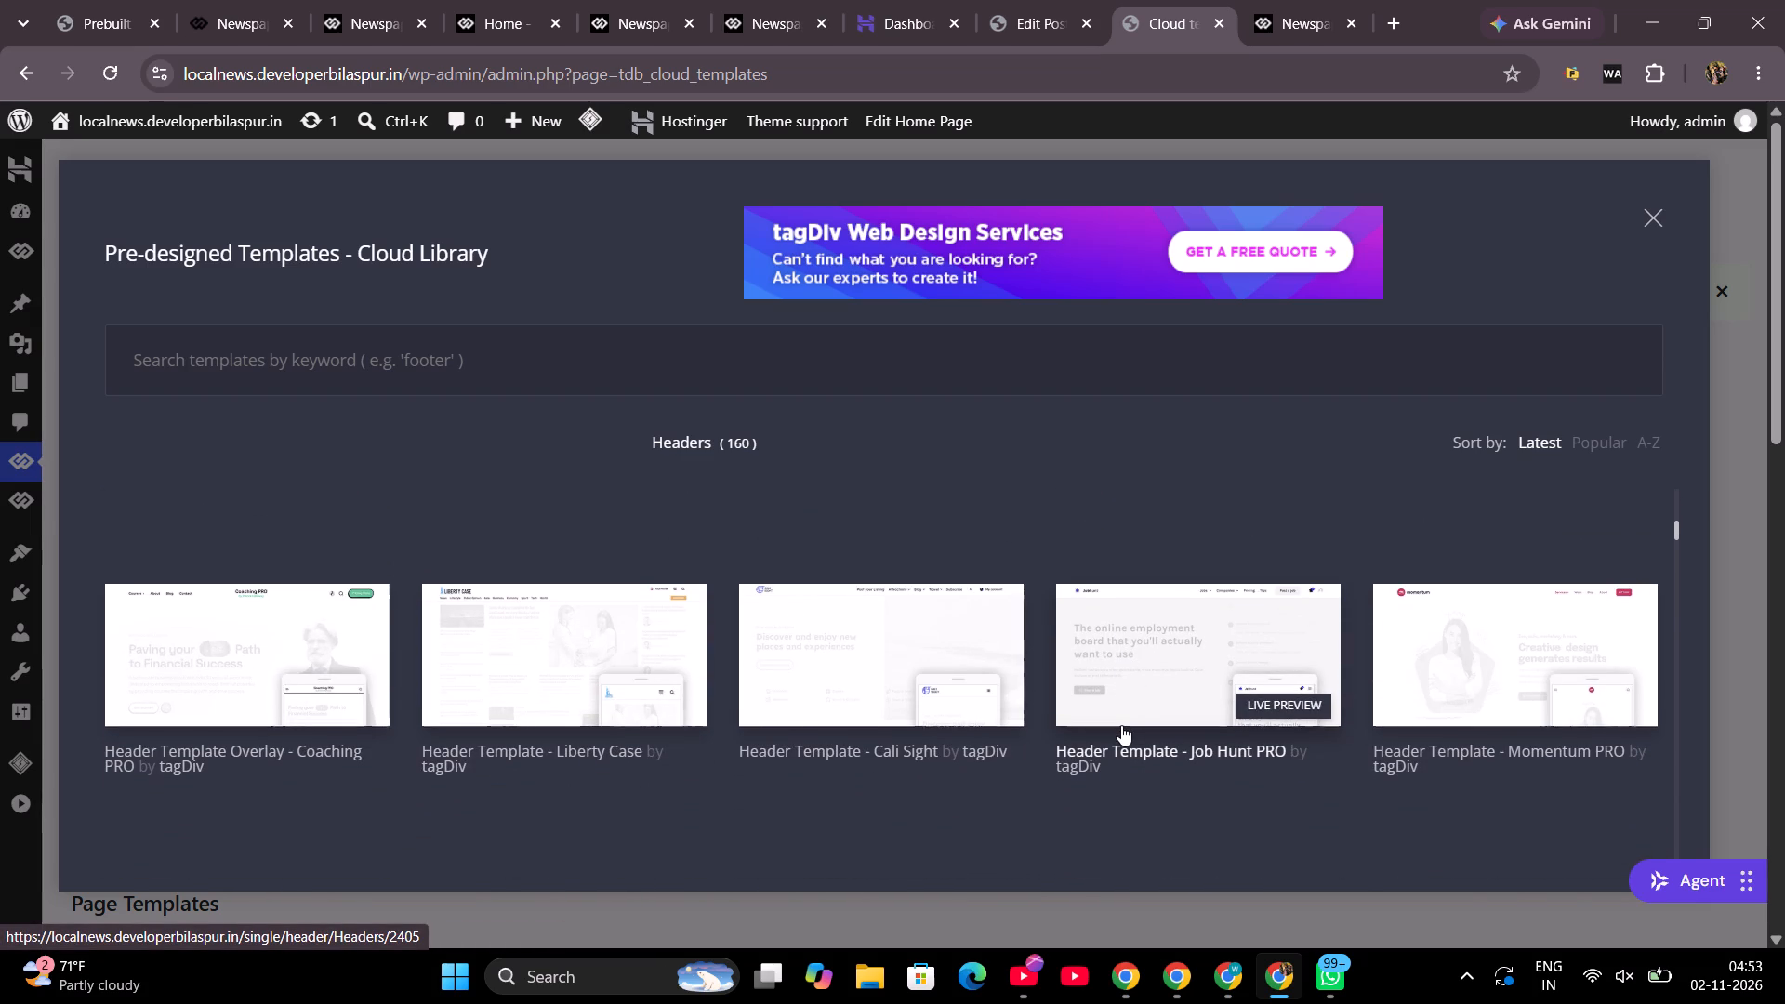
{"action": "scroll", "coordinate": [1121, 725], "scroll_direction": "up", "scroll_amount": 6}
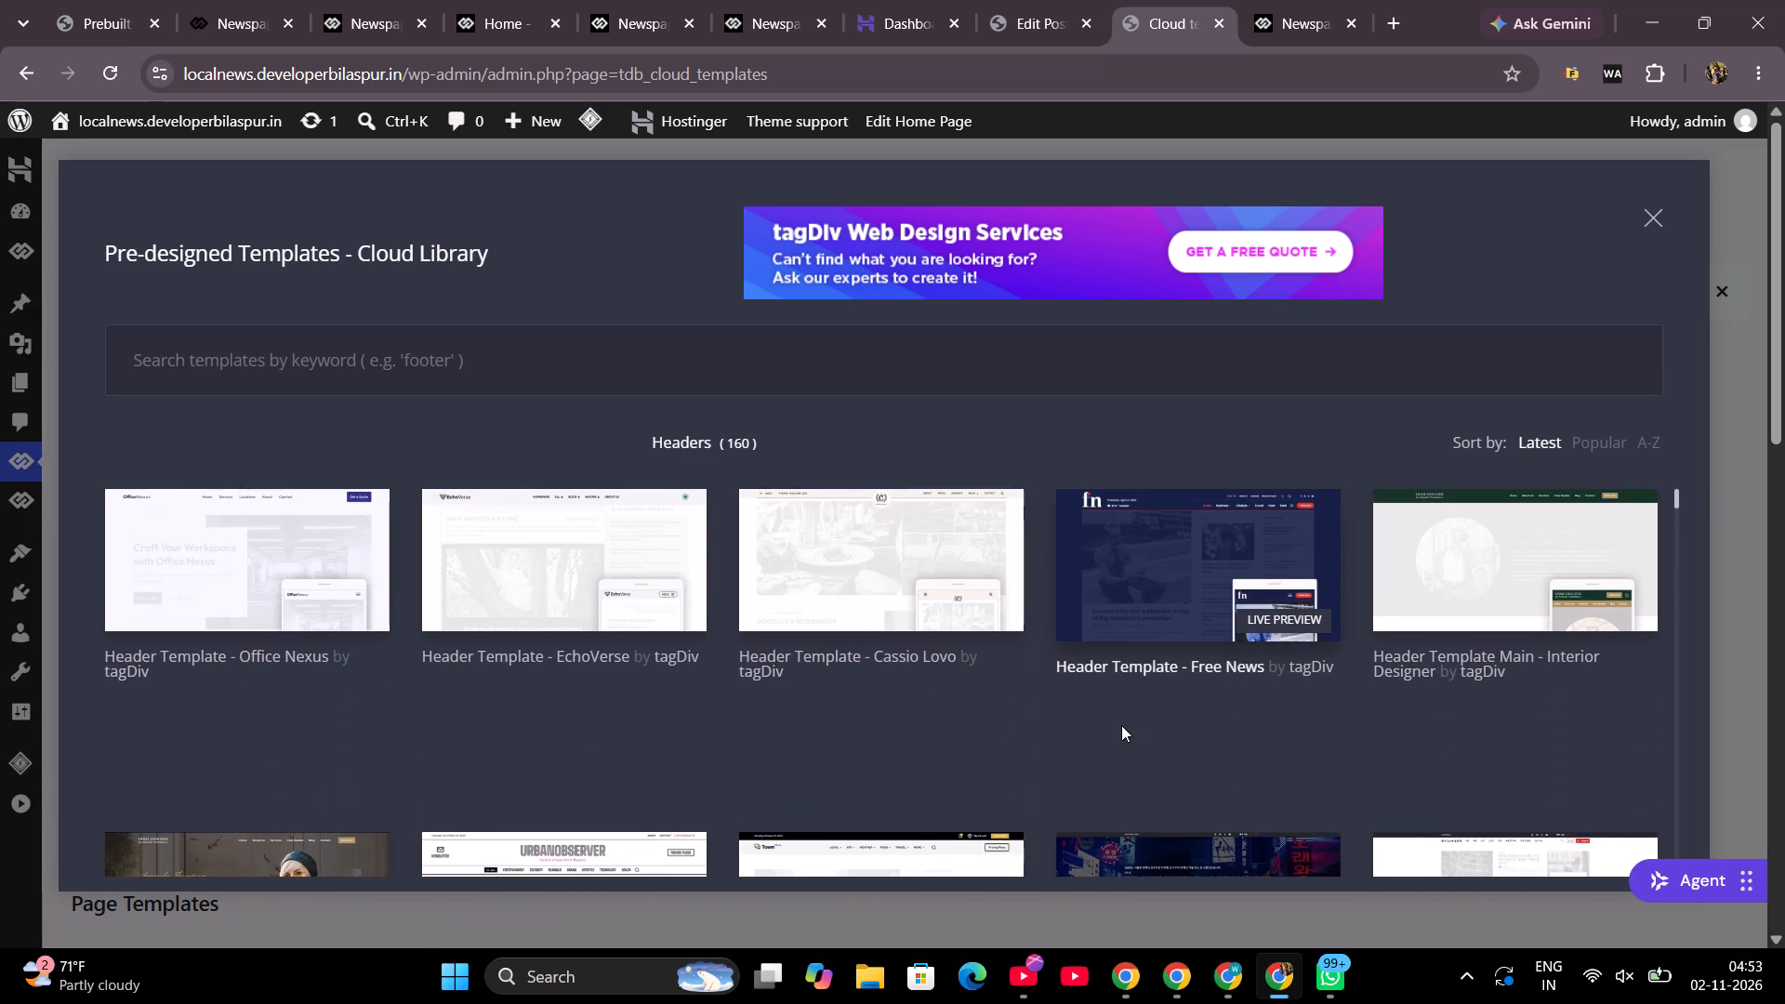
{"action": "scroll", "coordinate": [858, 703], "scroll_direction": "down", "scroll_amount": 1}
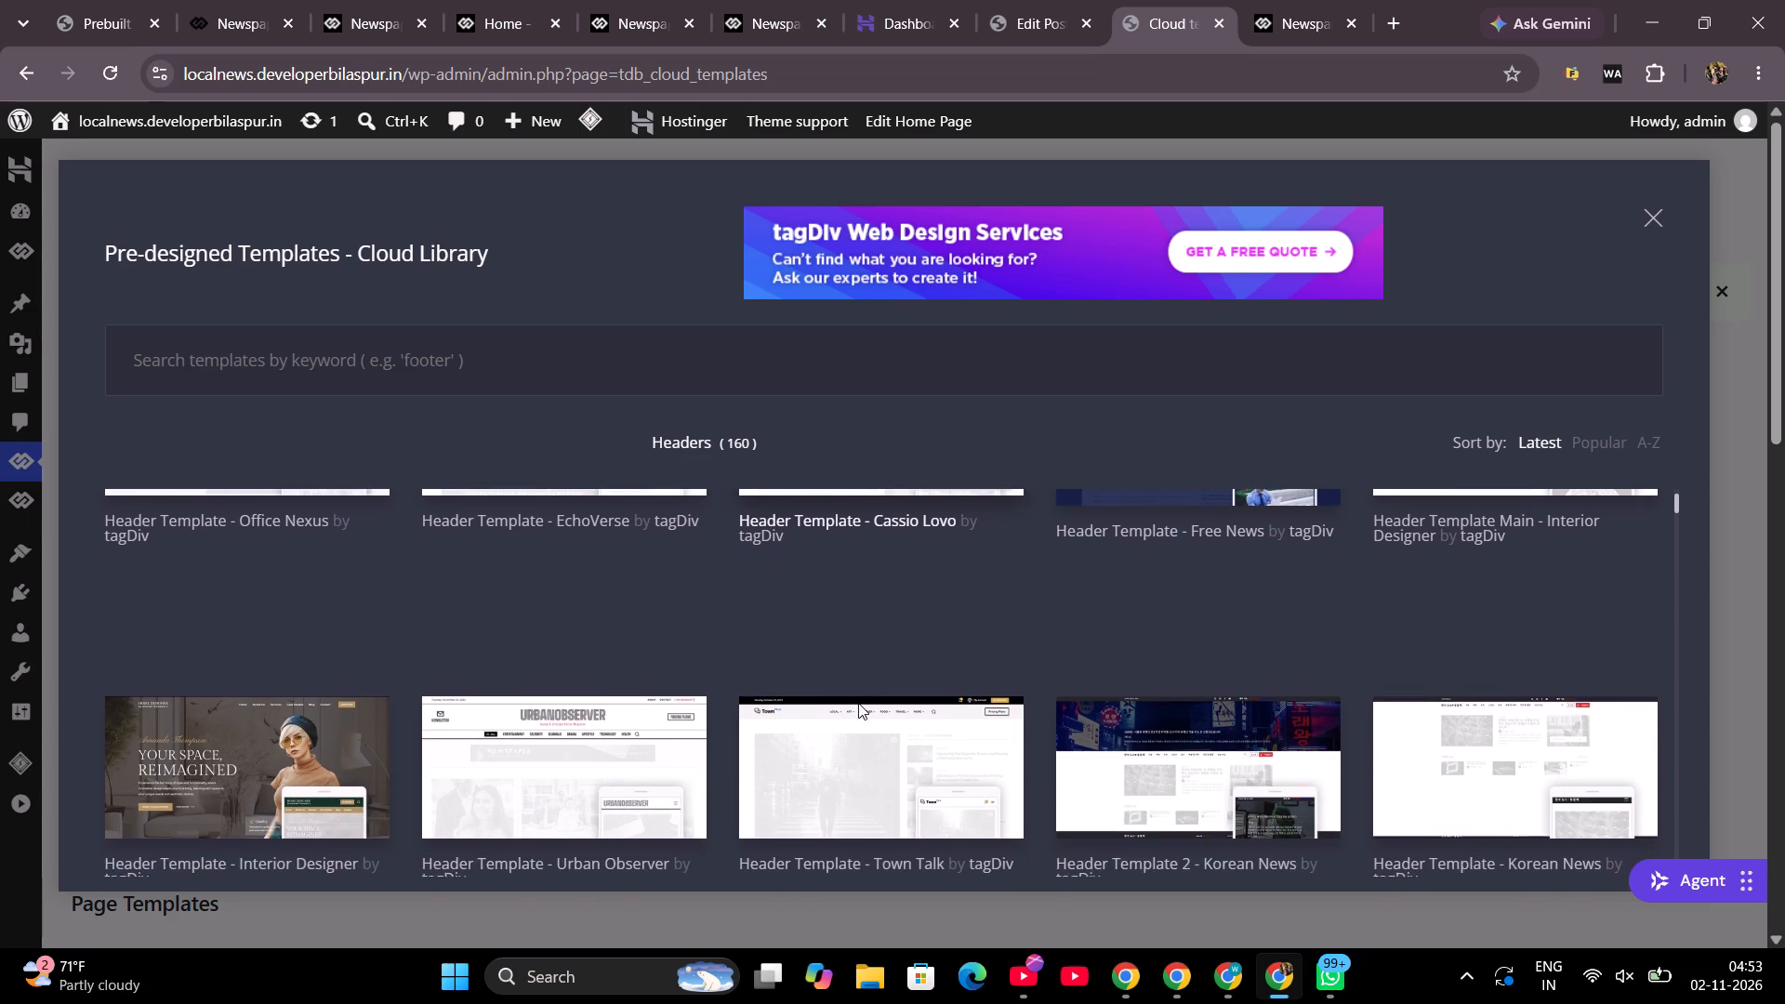
{"action": "scroll", "coordinate": [858, 703], "scroll_direction": "down", "scroll_amount": 2}
{"action": "left_click", "coordinate": [490, 786]}
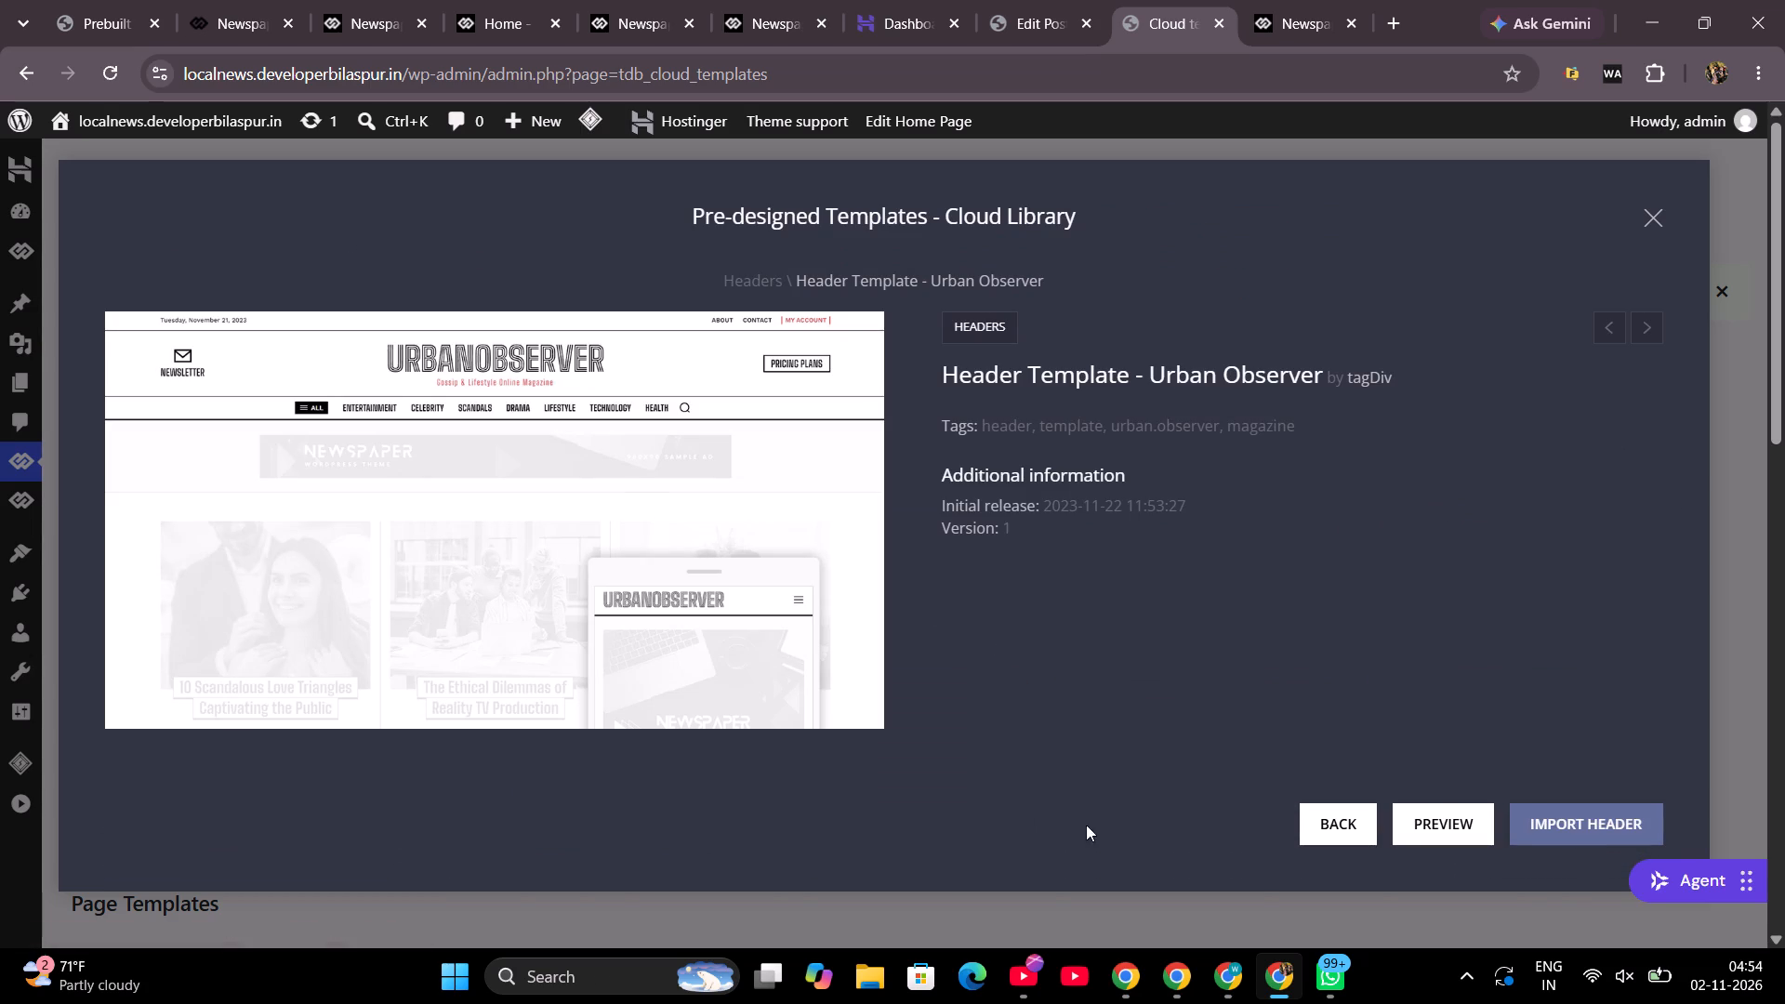
{"action": "left_click", "coordinate": [1568, 817]}
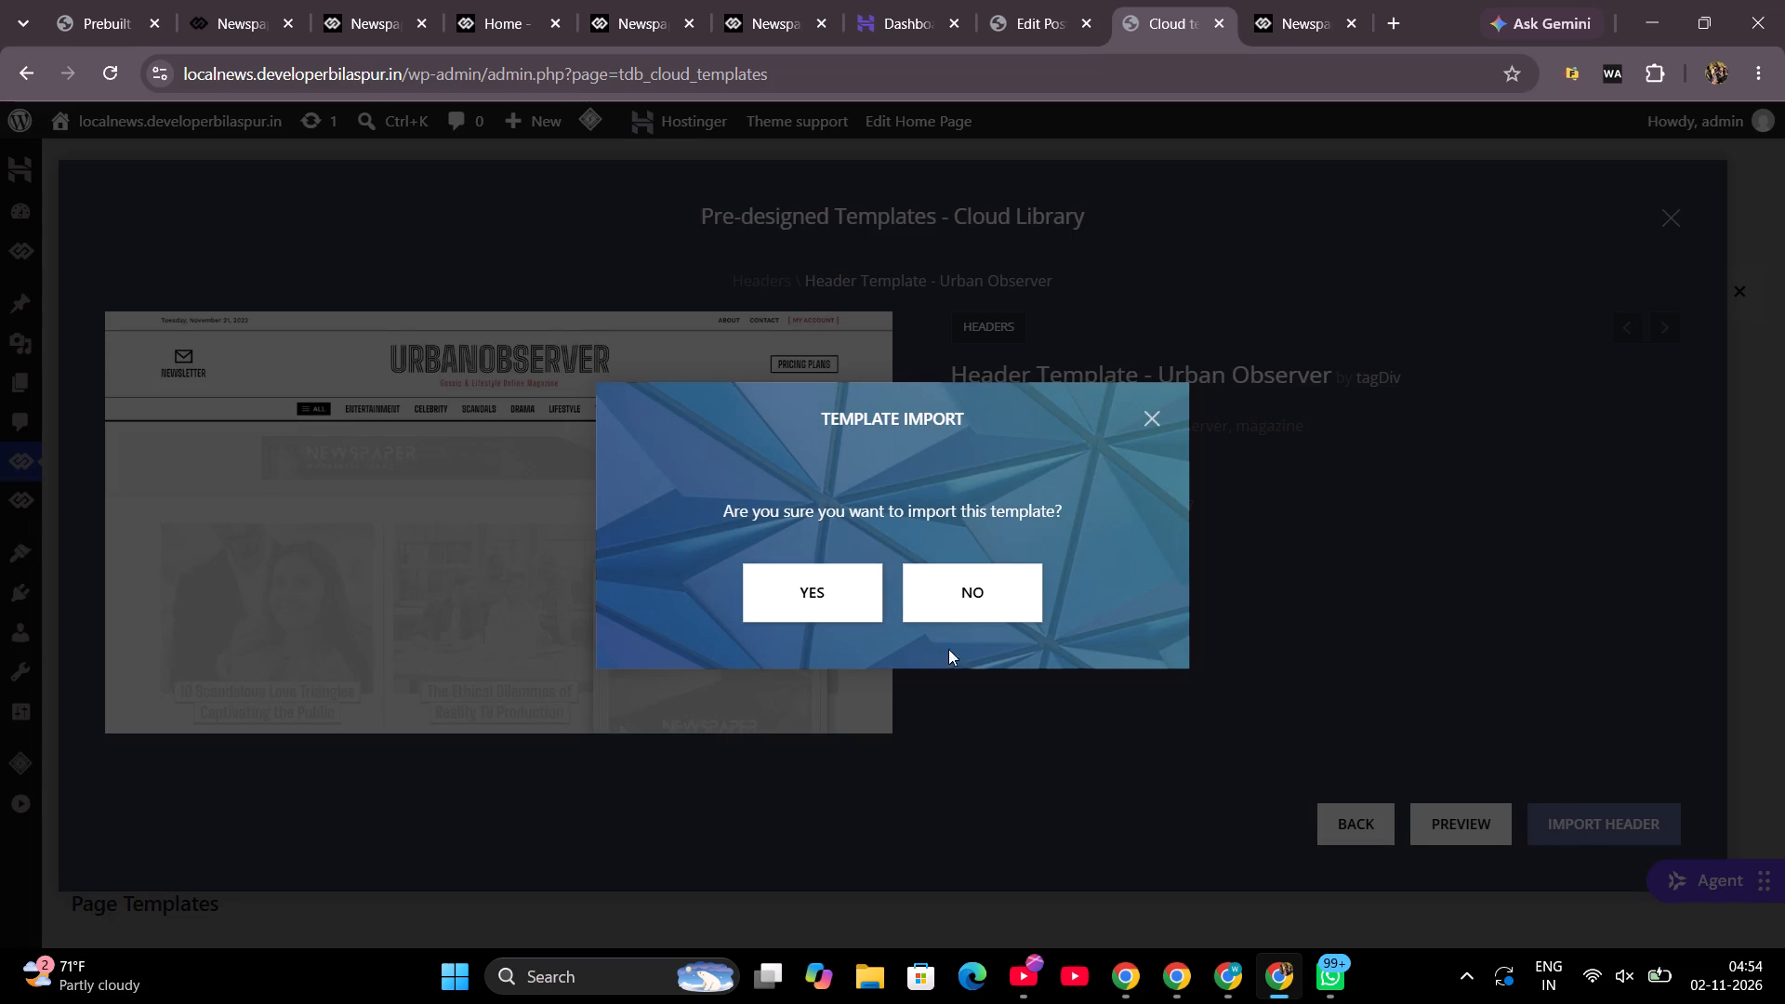
{"action": "left_click", "coordinate": [799, 592]}
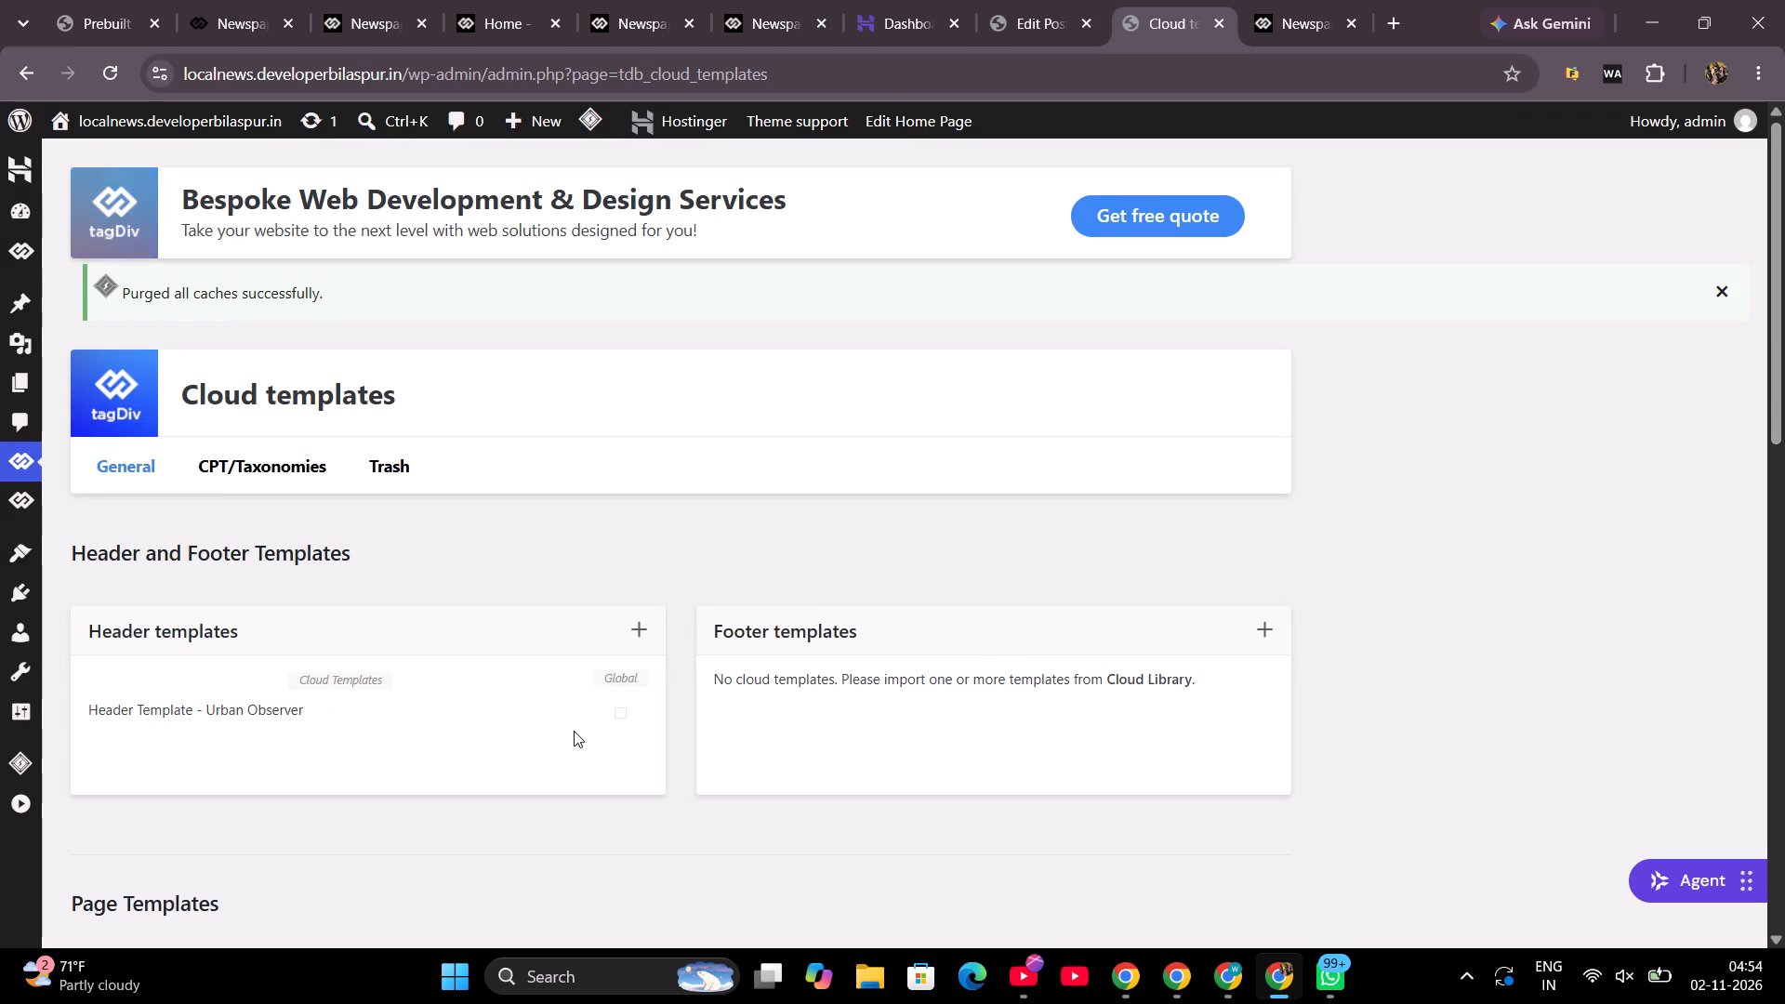
Set the Urban Observer header template as the site's global header.
{"action": "left_click", "coordinate": [618, 707]}
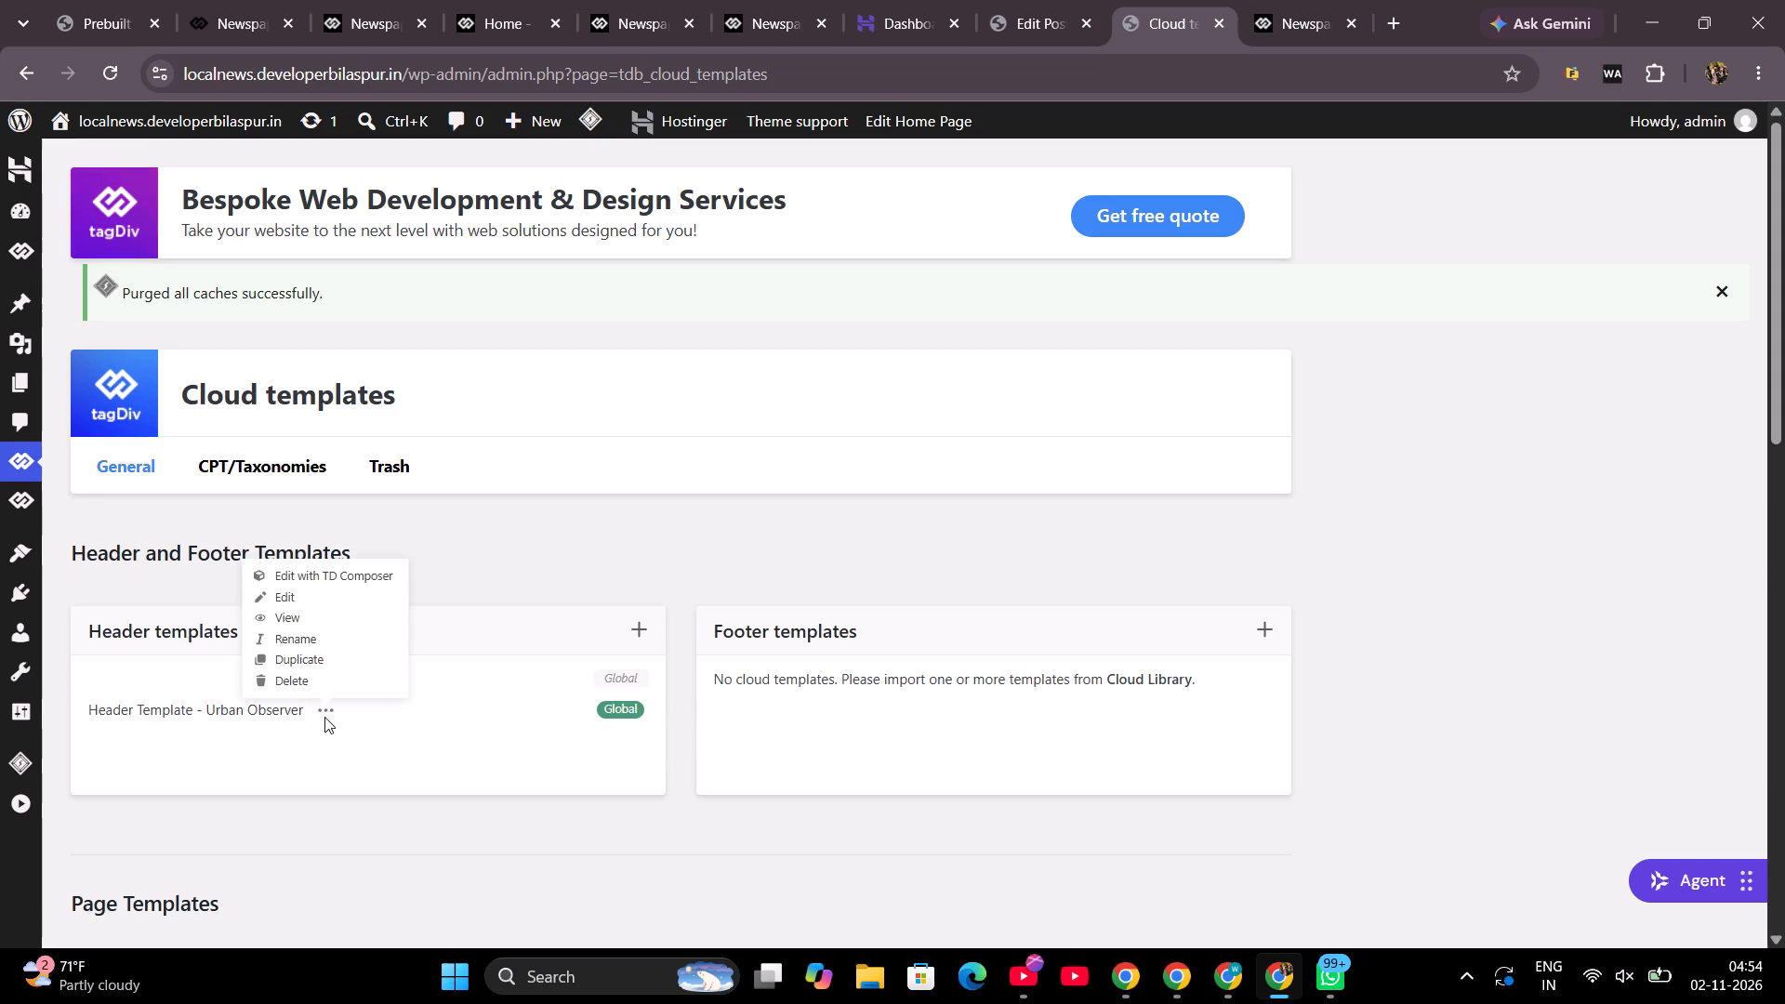
Open the Urban Observer header template in the WordPress editor and look through its content and settings.
{"action": "left_click", "coordinate": [286, 597]}
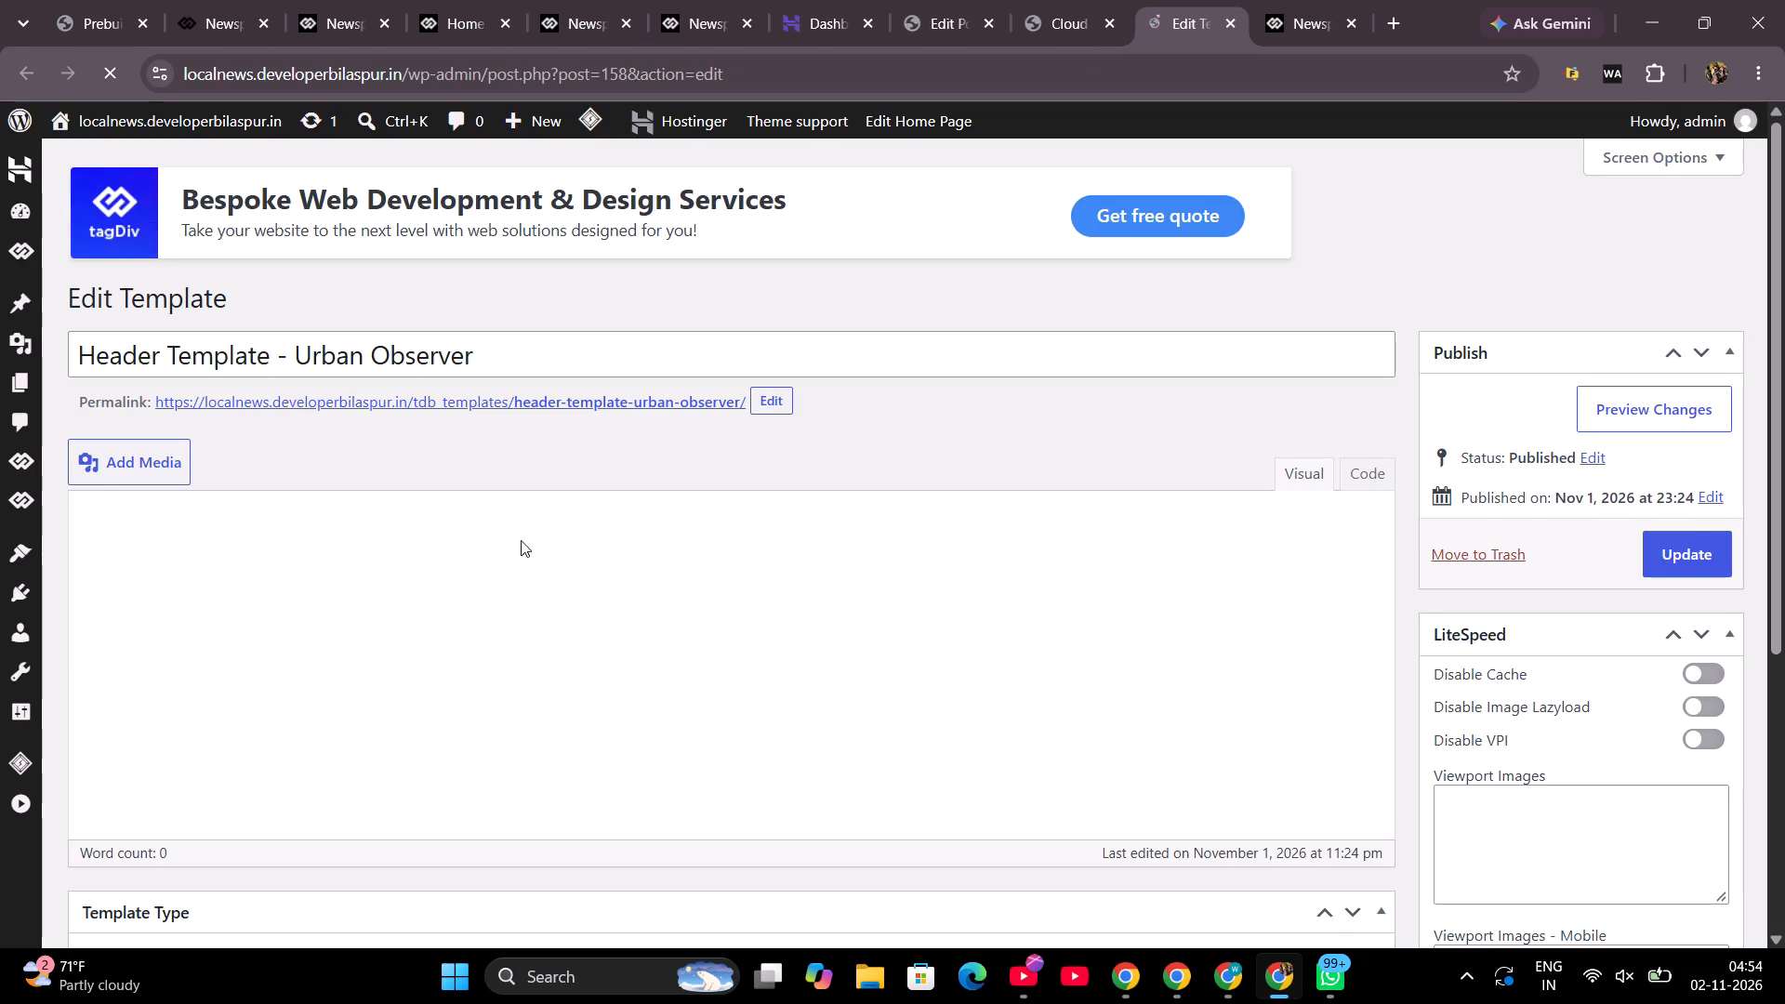
{"action": "left_click", "coordinate": [636, 355]}
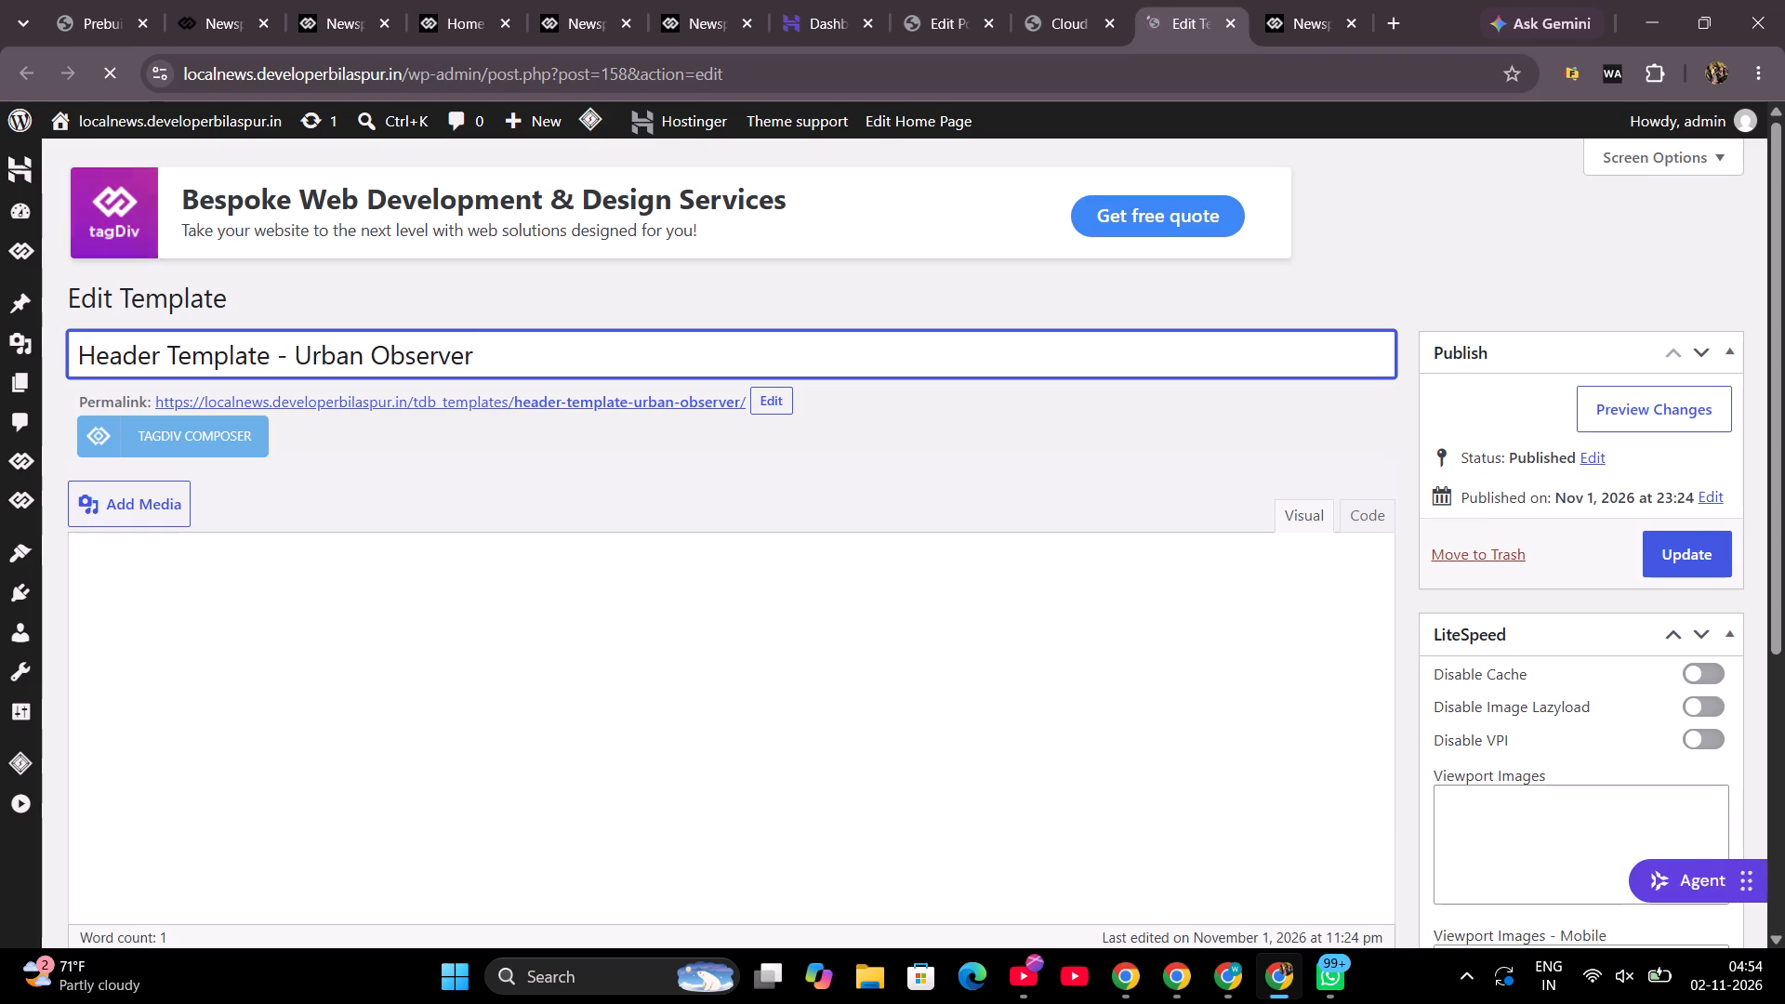
{"action": "scroll", "coordinate": [1093, 467], "scroll_direction": "down", "scroll_amount": 1}
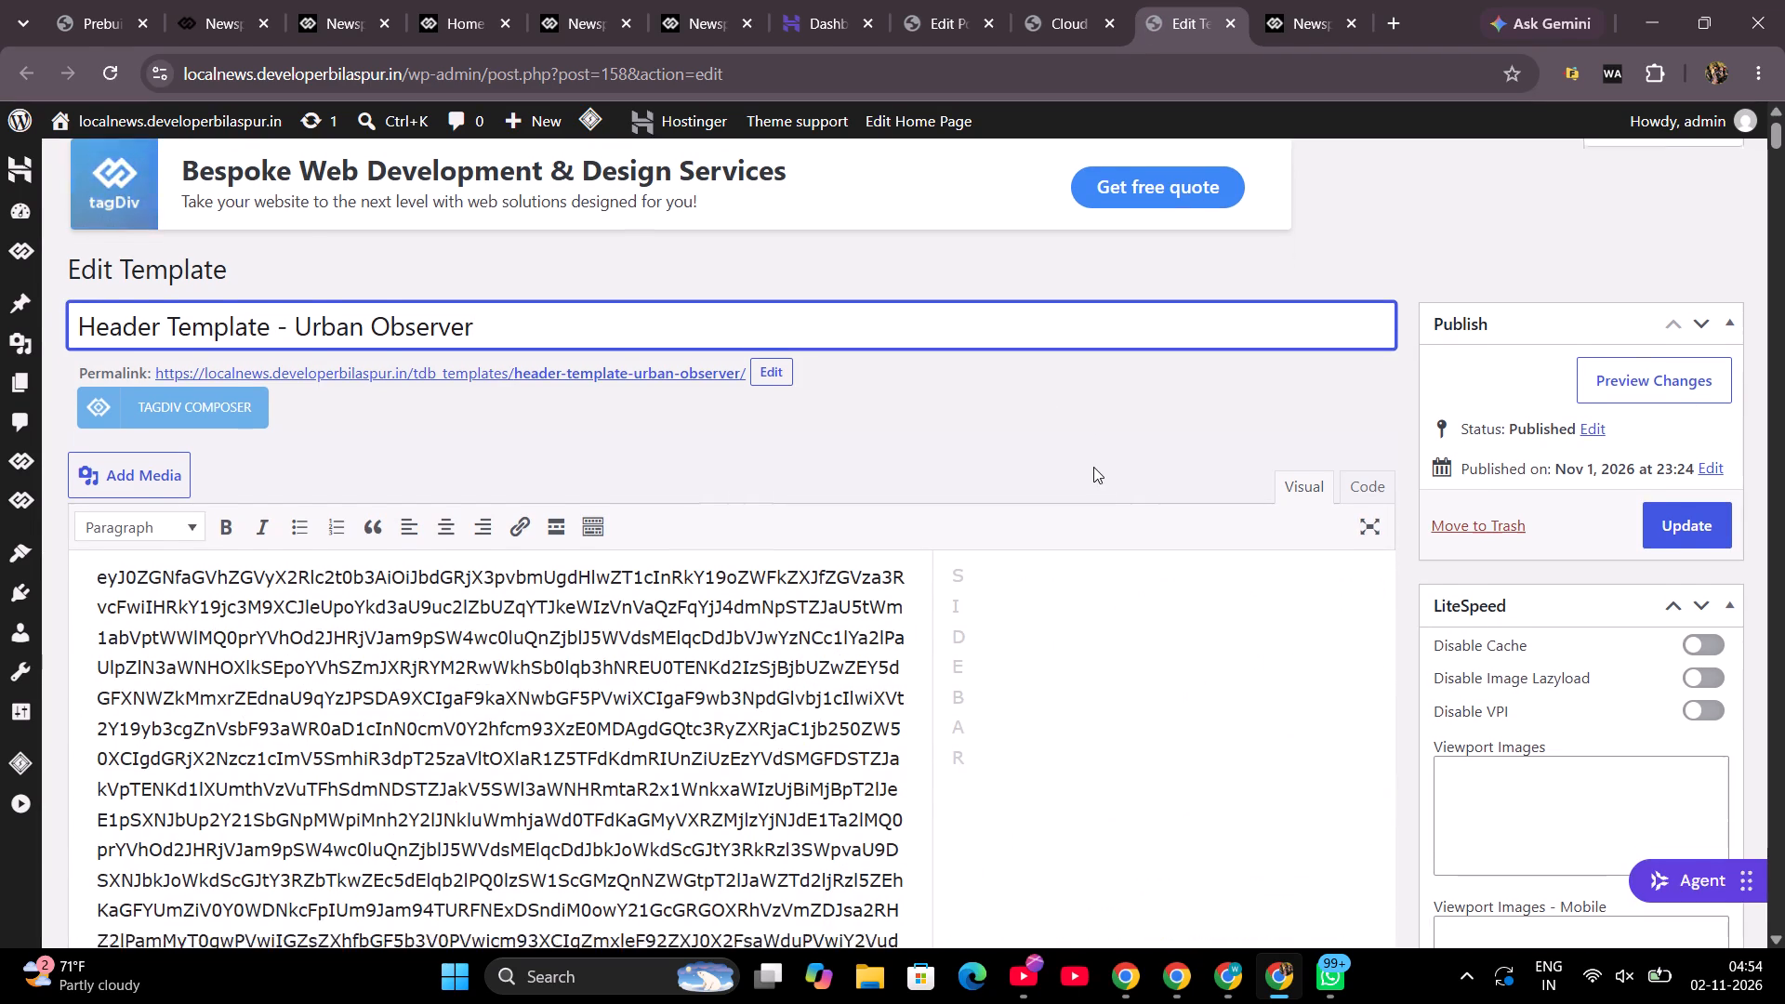
{"action": "scroll", "coordinate": [1093, 467], "scroll_direction": "down", "scroll_amount": 8}
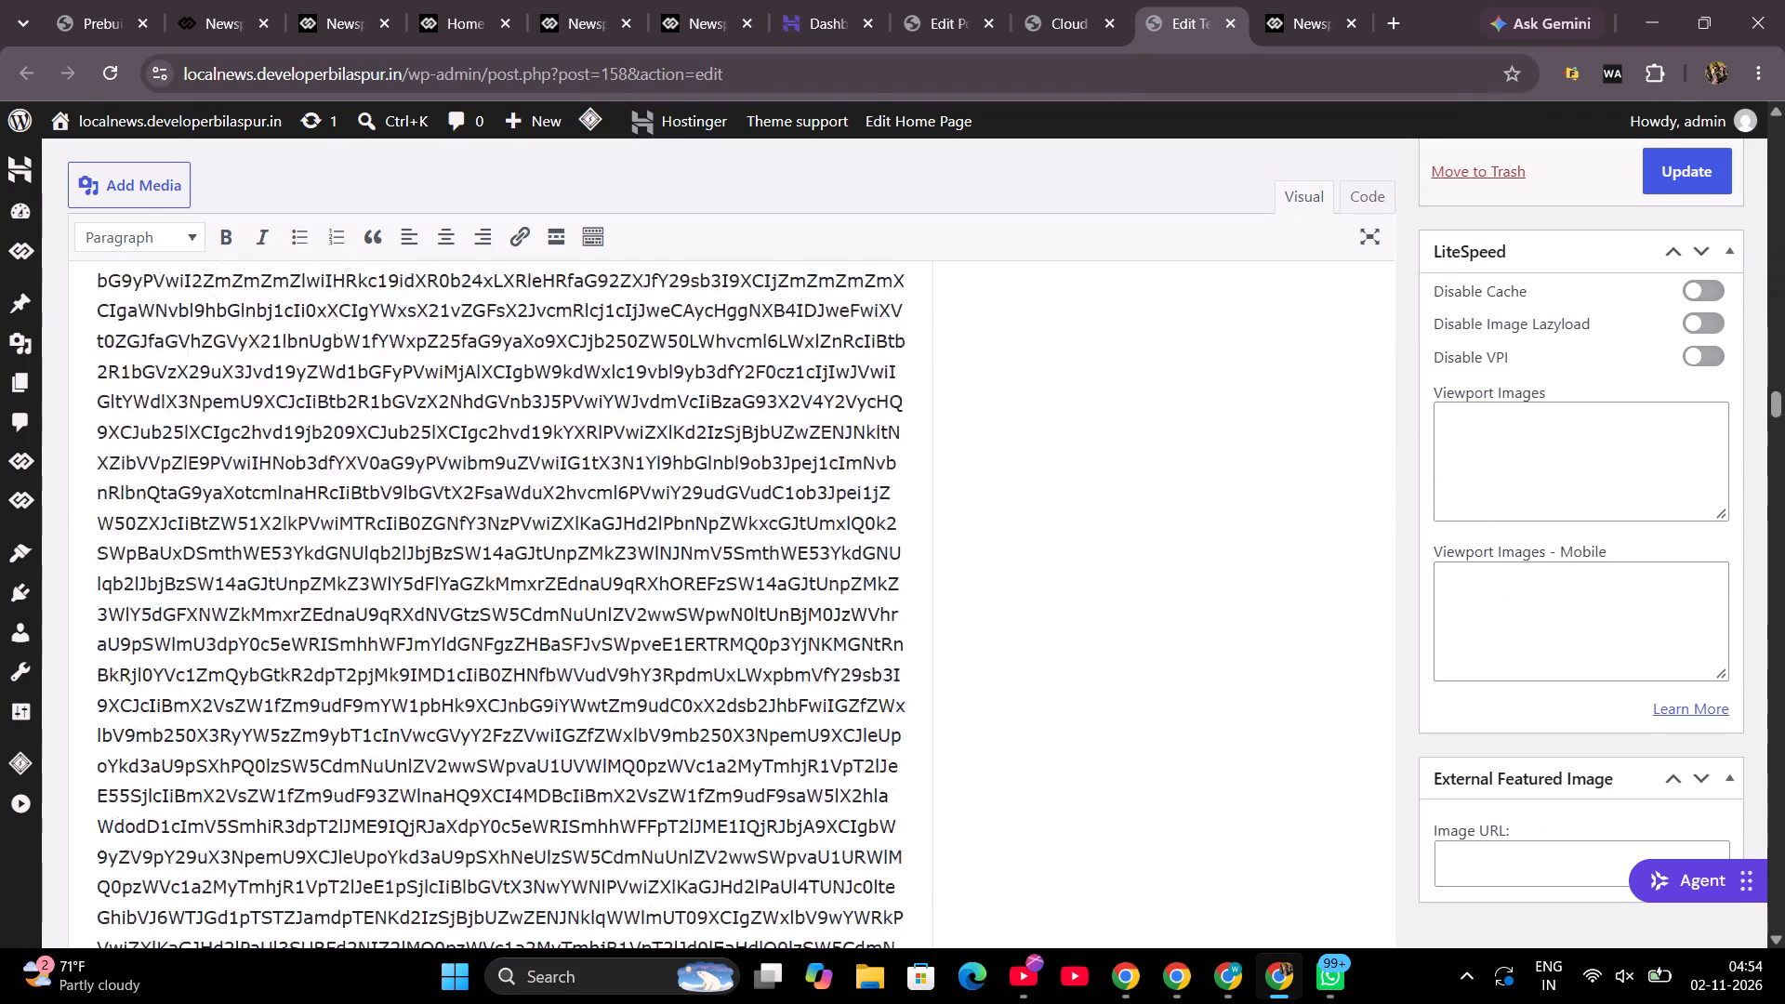
{"action": "scroll", "coordinate": [1093, 467], "scroll_direction": "down", "scroll_amount": 15}
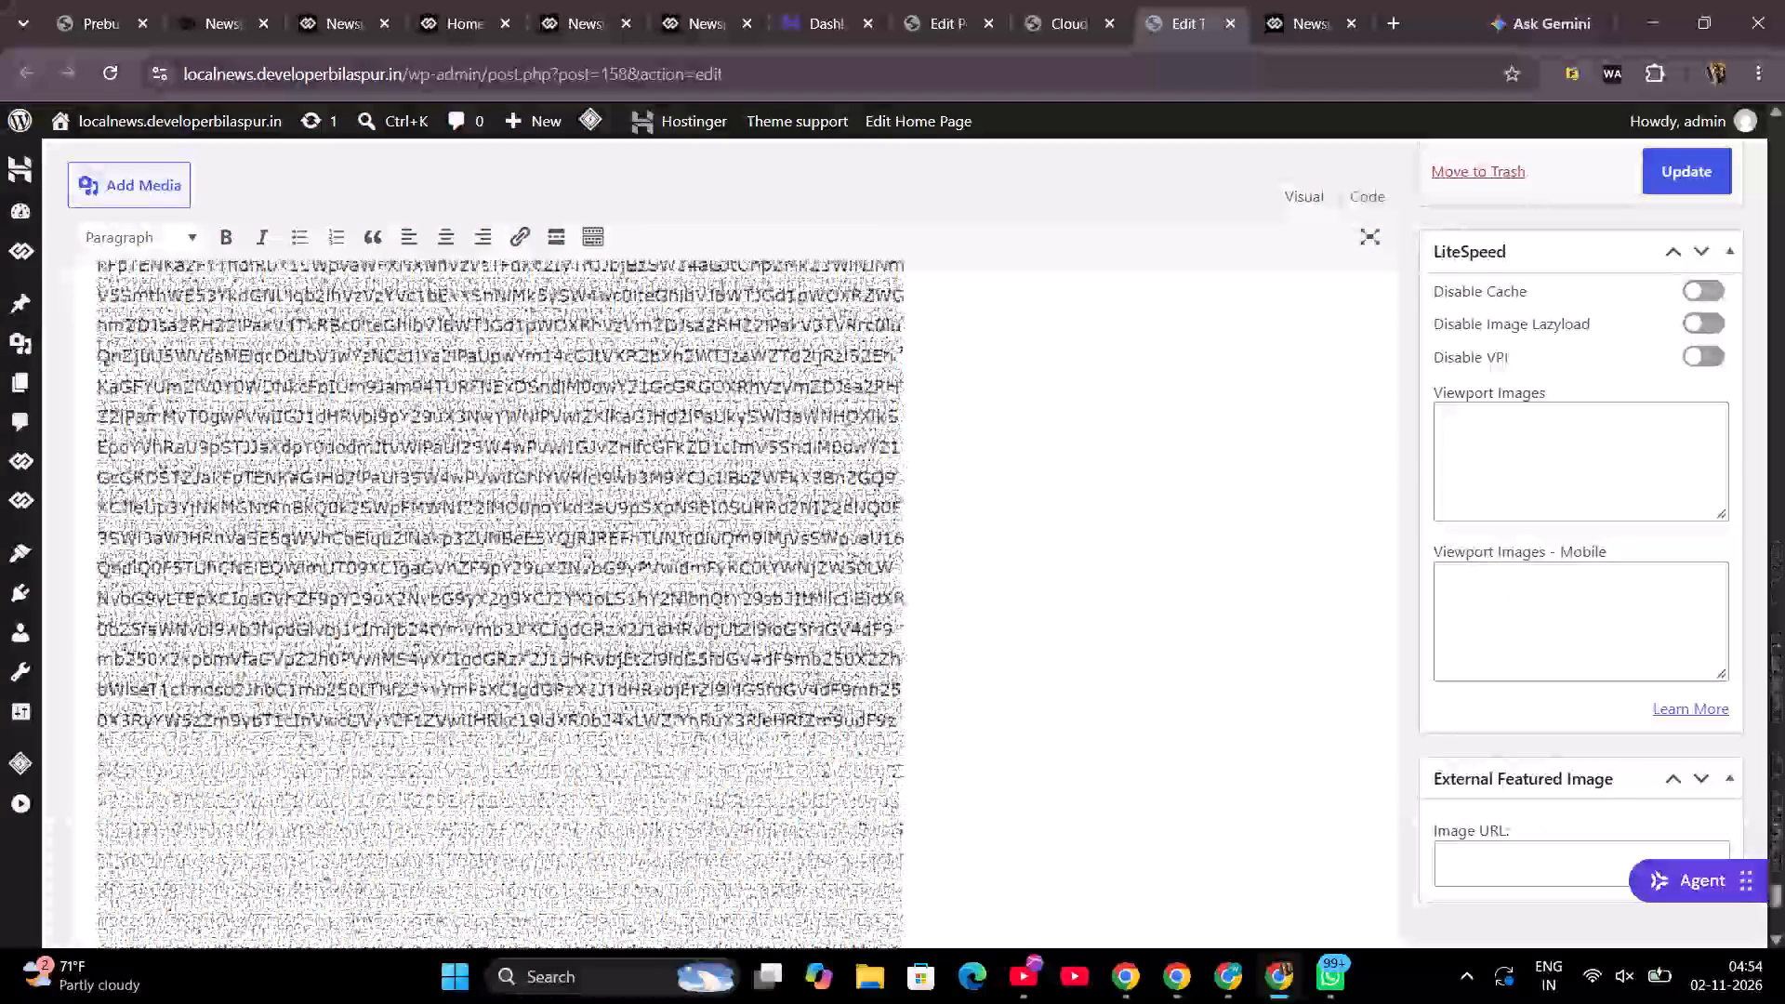
{"action": "scroll", "coordinate": [1274, 522], "scroll_direction": "up", "scroll_amount": 1}
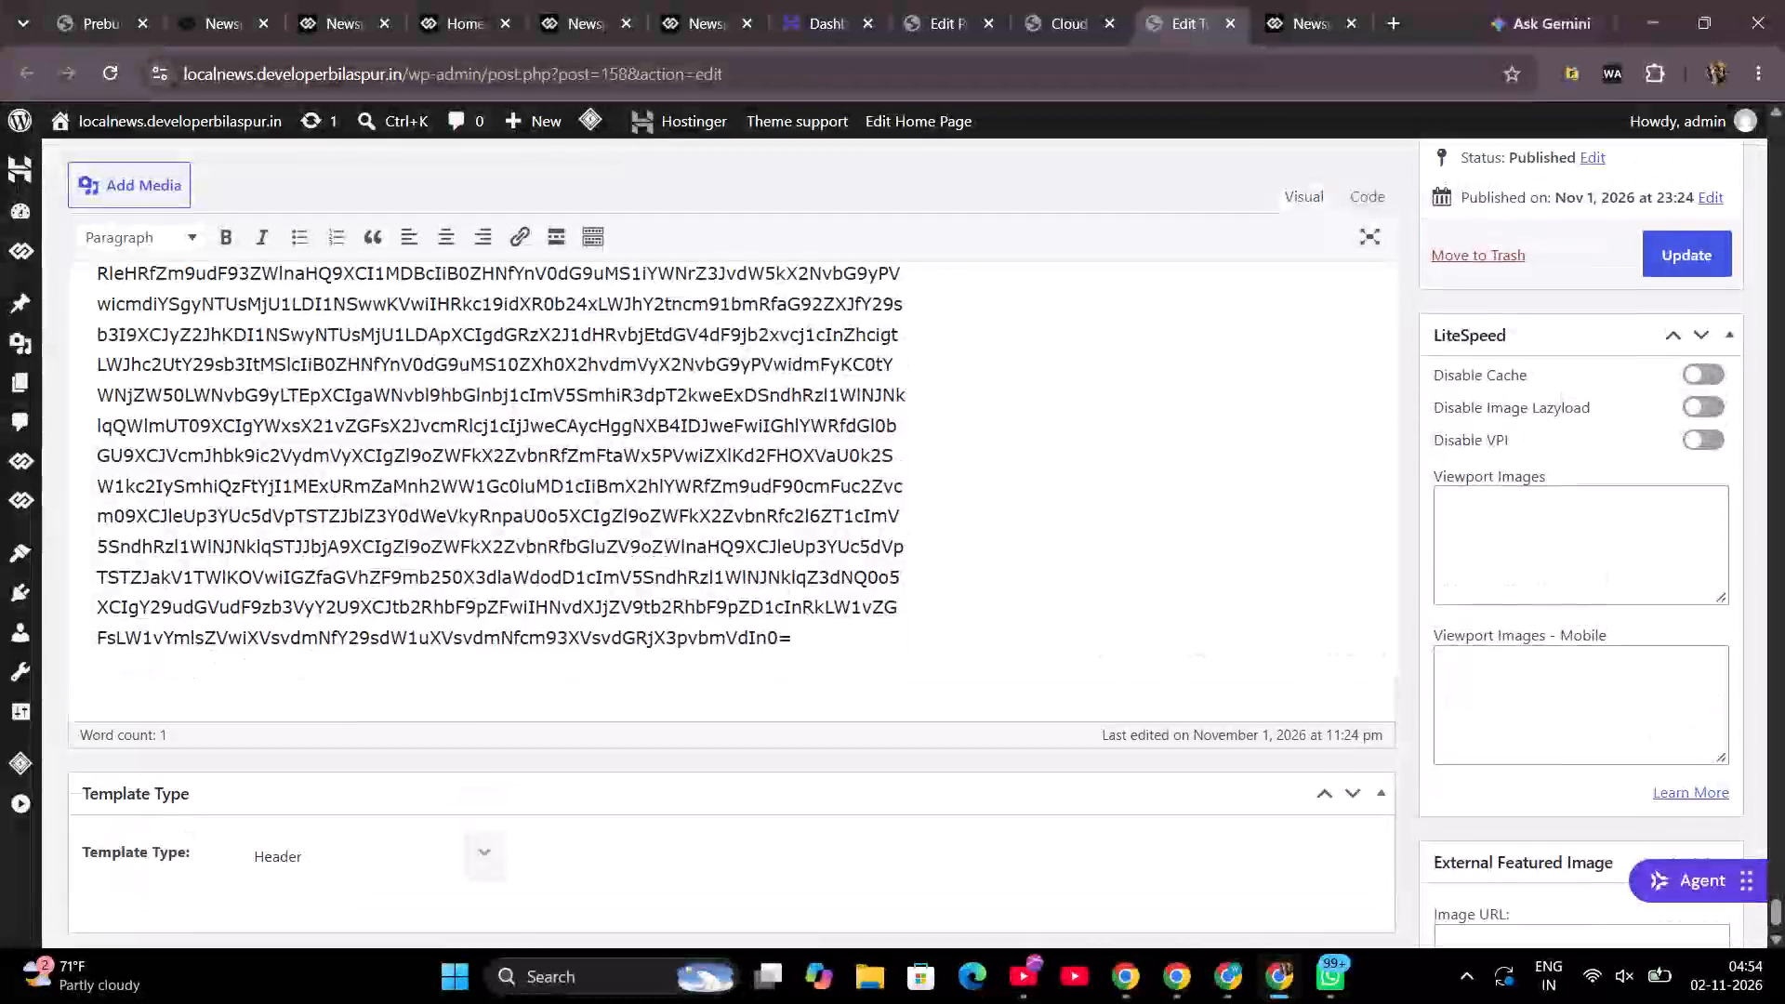
{"action": "scroll", "coordinate": [1253, 466], "scroll_direction": "up", "scroll_amount": 10}
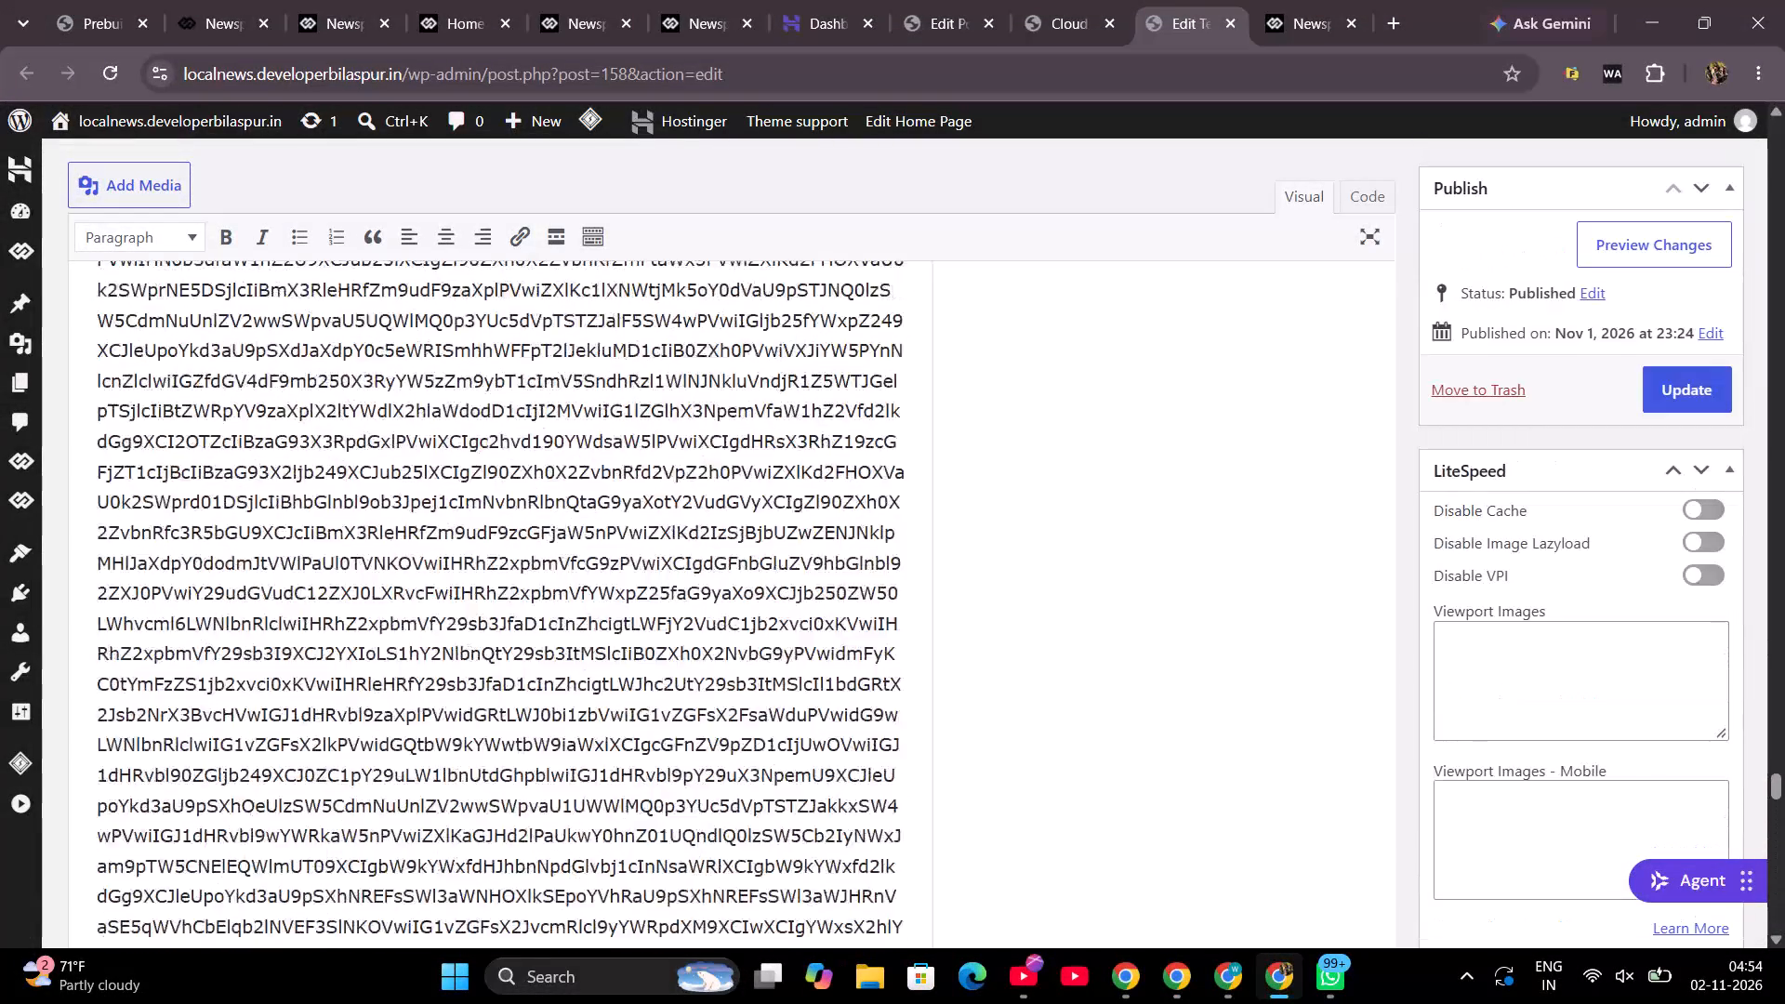
{"action": "scroll", "coordinate": [1253, 466], "scroll_direction": "up", "scroll_amount": 18}
{"action": "scroll", "coordinate": [1253, 466], "scroll_direction": "up", "scroll_amount": 5}
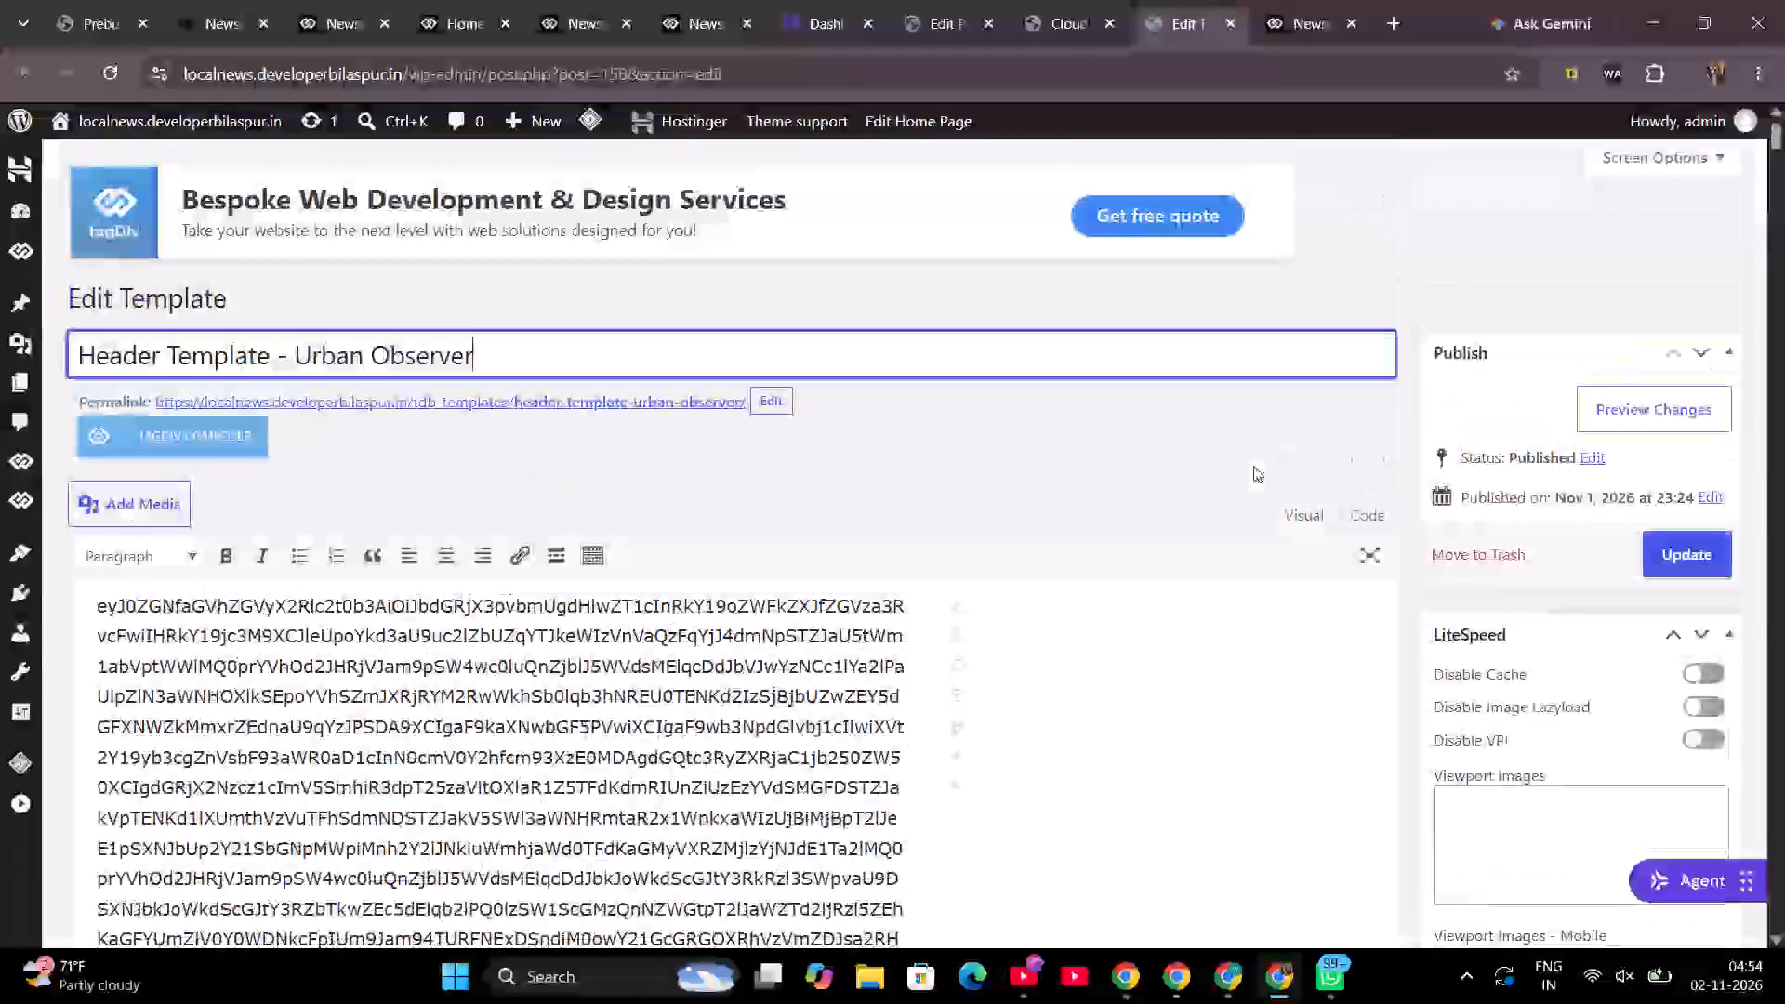
Preview the Urban Observer header template and examine how its header area renders.
{"action": "left_click", "coordinate": [1614, 413]}
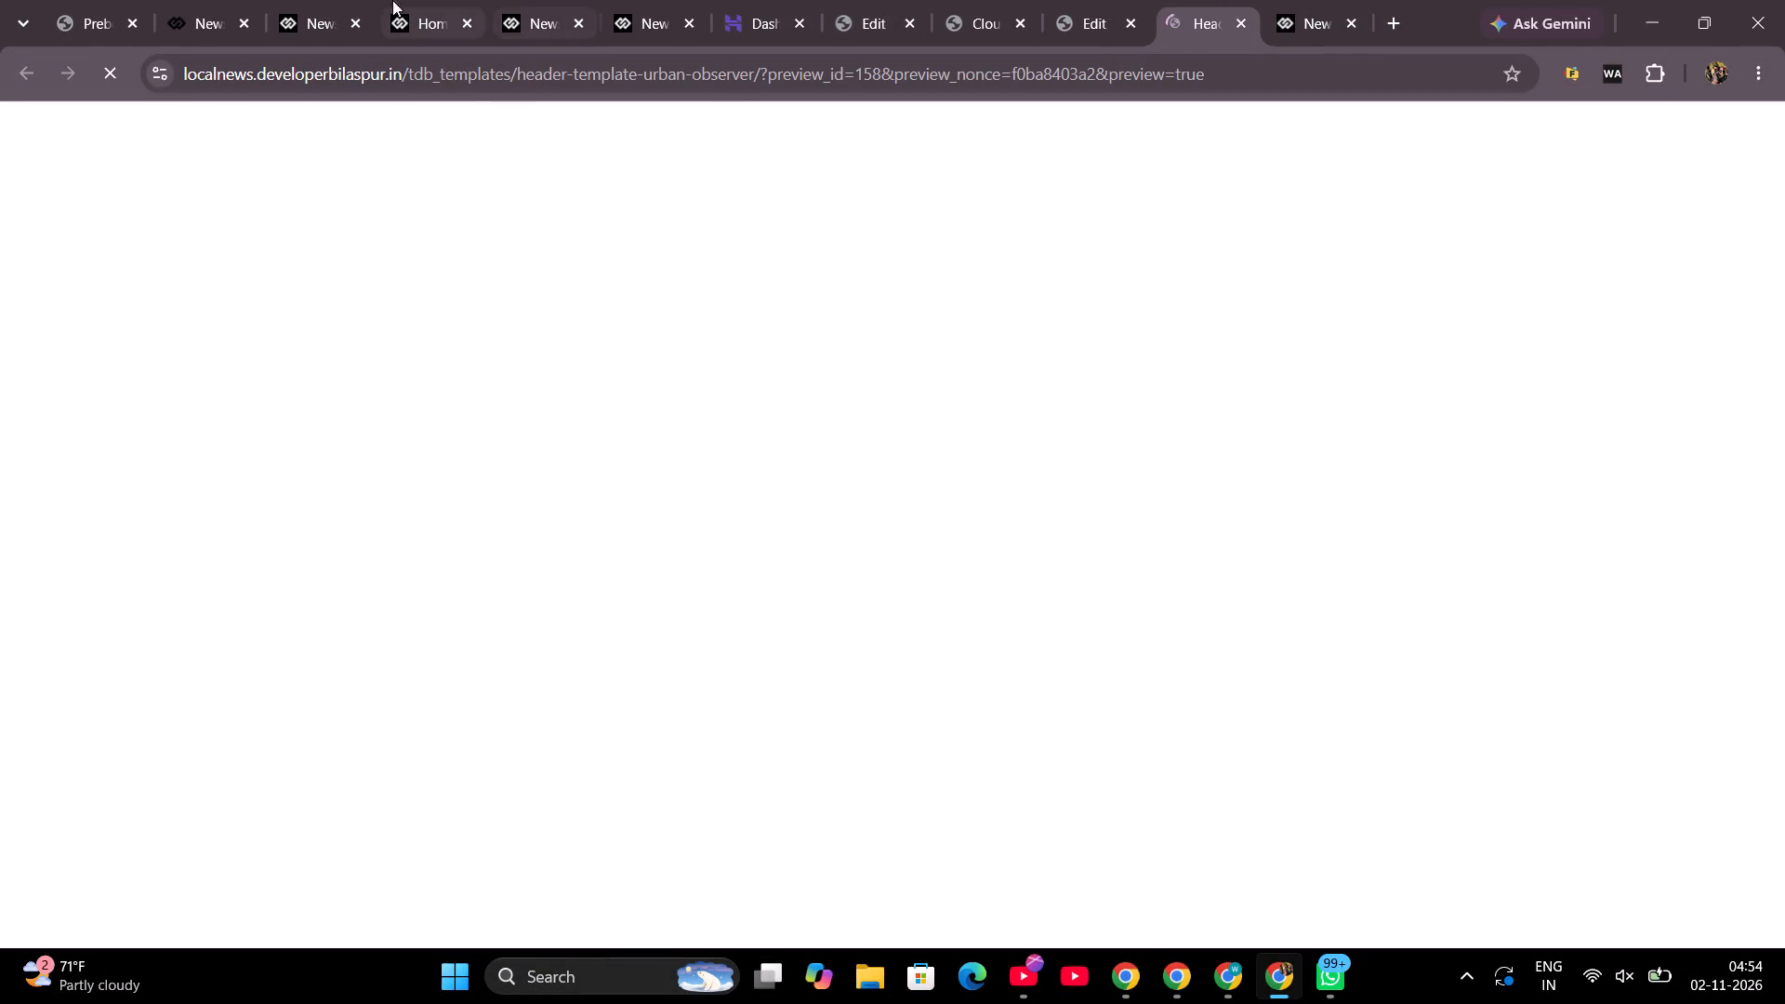
{"action": "scroll", "coordinate": [1329, 352], "scroll_direction": "up", "scroll_amount": 1}
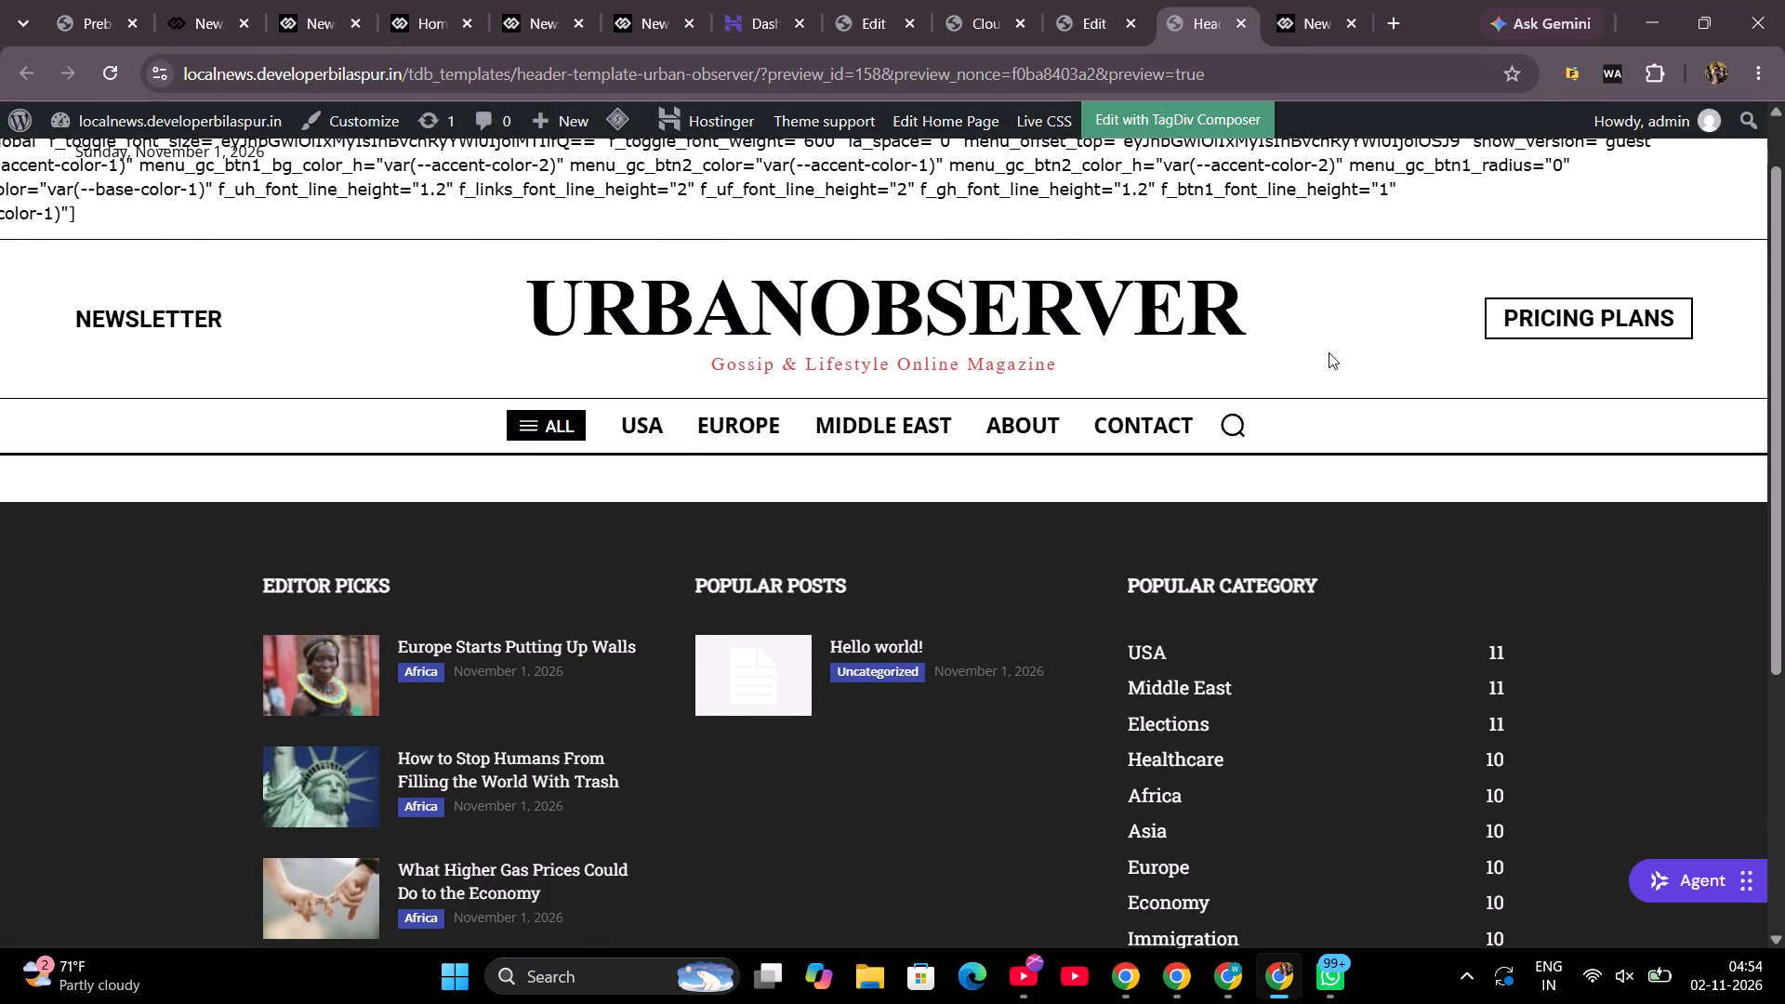
{"action": "scroll", "coordinate": [1329, 352], "scroll_direction": "up", "scroll_amount": 2}
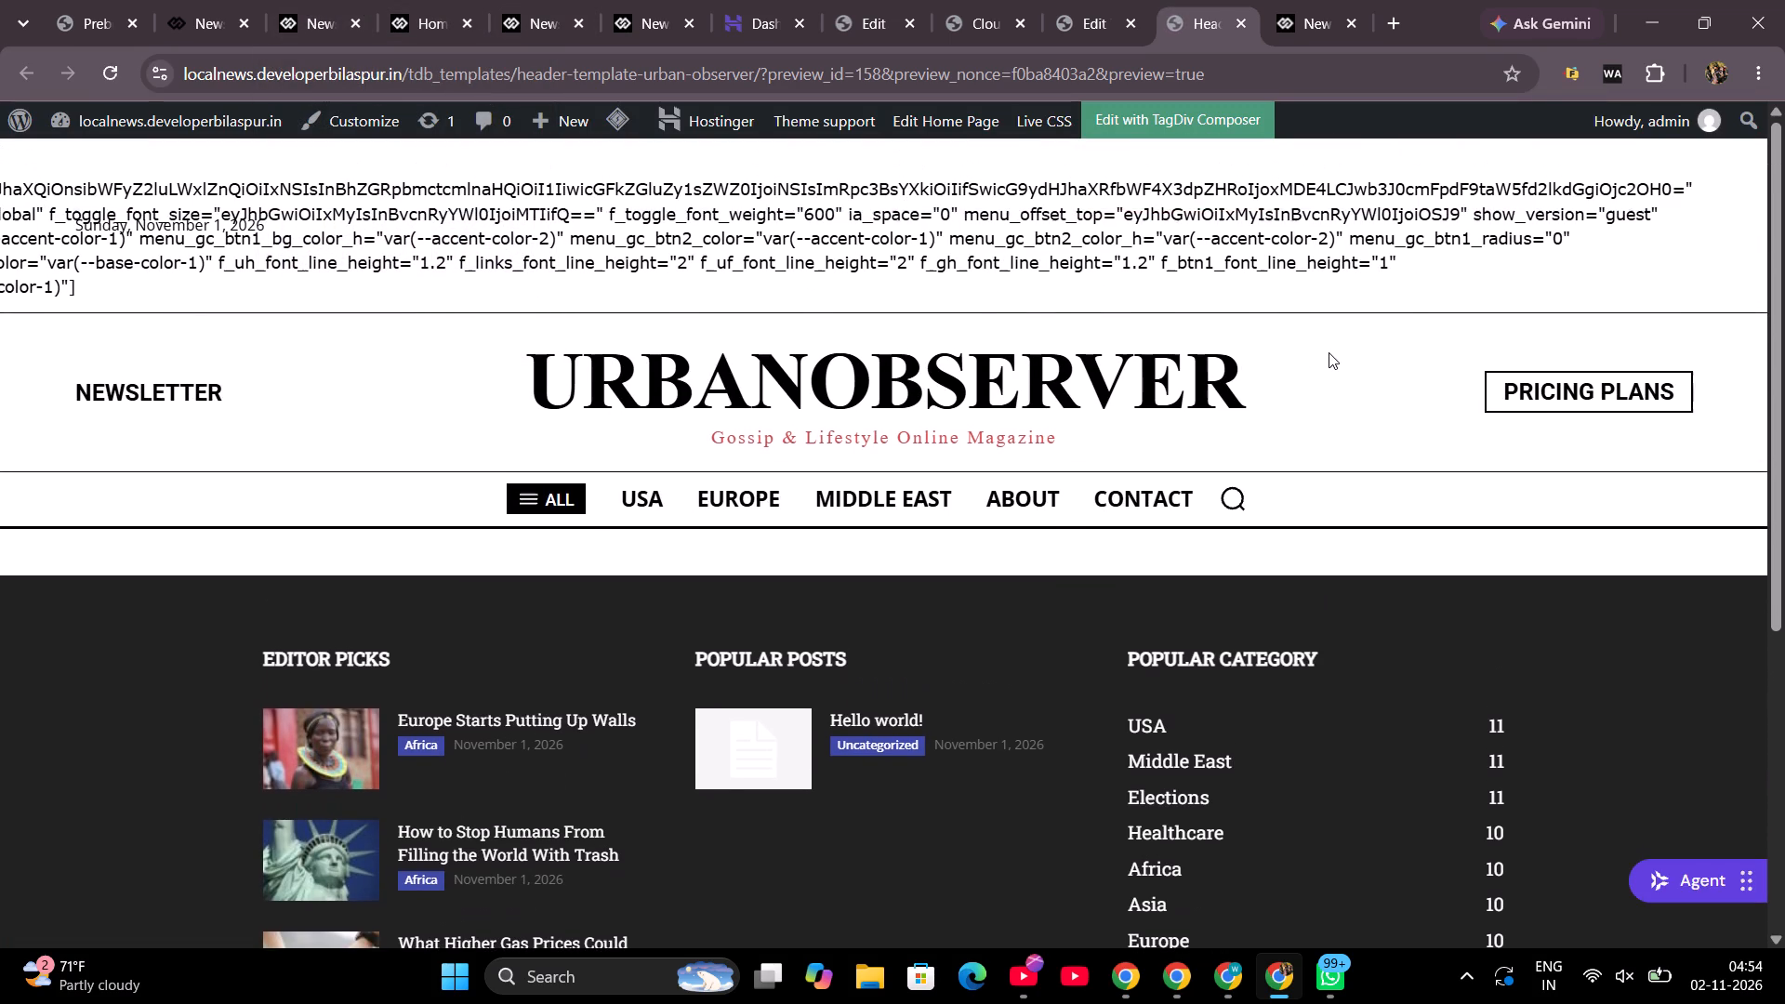
{"action": "scroll", "coordinate": [1329, 352], "scroll_direction": "up", "scroll_amount": 1}
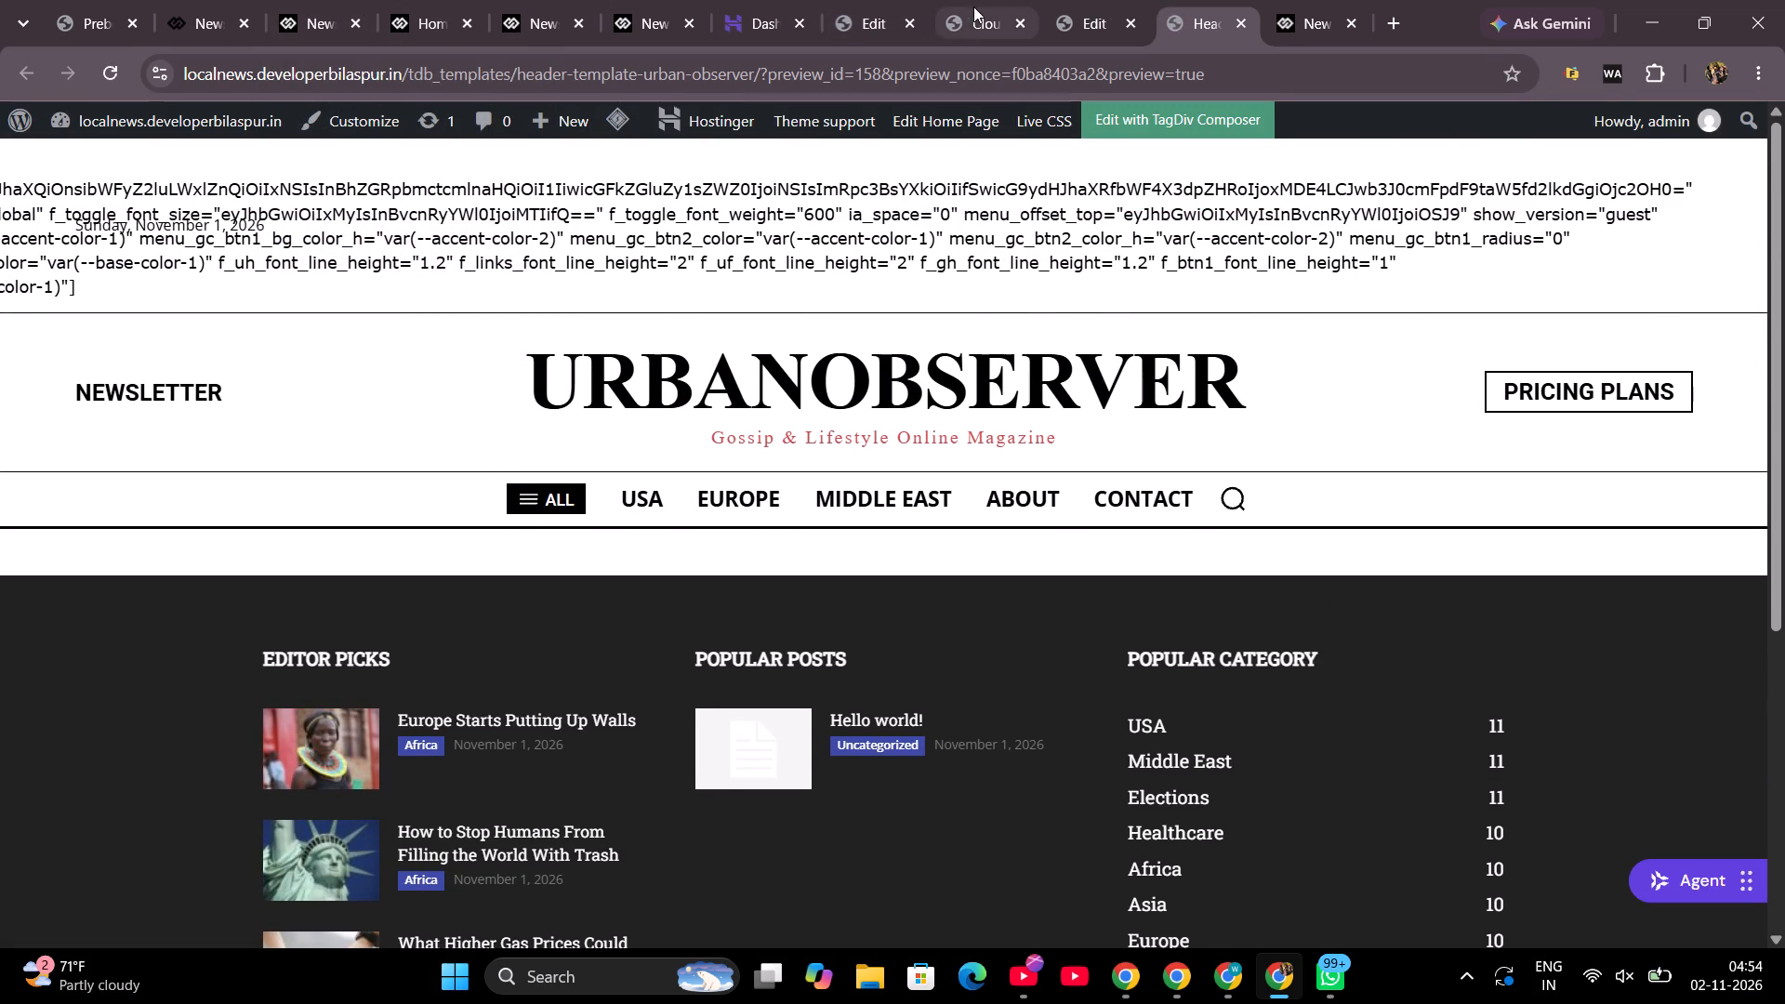
Close the home page's TagDiv Composer session and examine the header on the live home page.
{"action": "left_click", "coordinate": [973, 7]}
{"action": "left_click", "coordinate": [835, 19]}
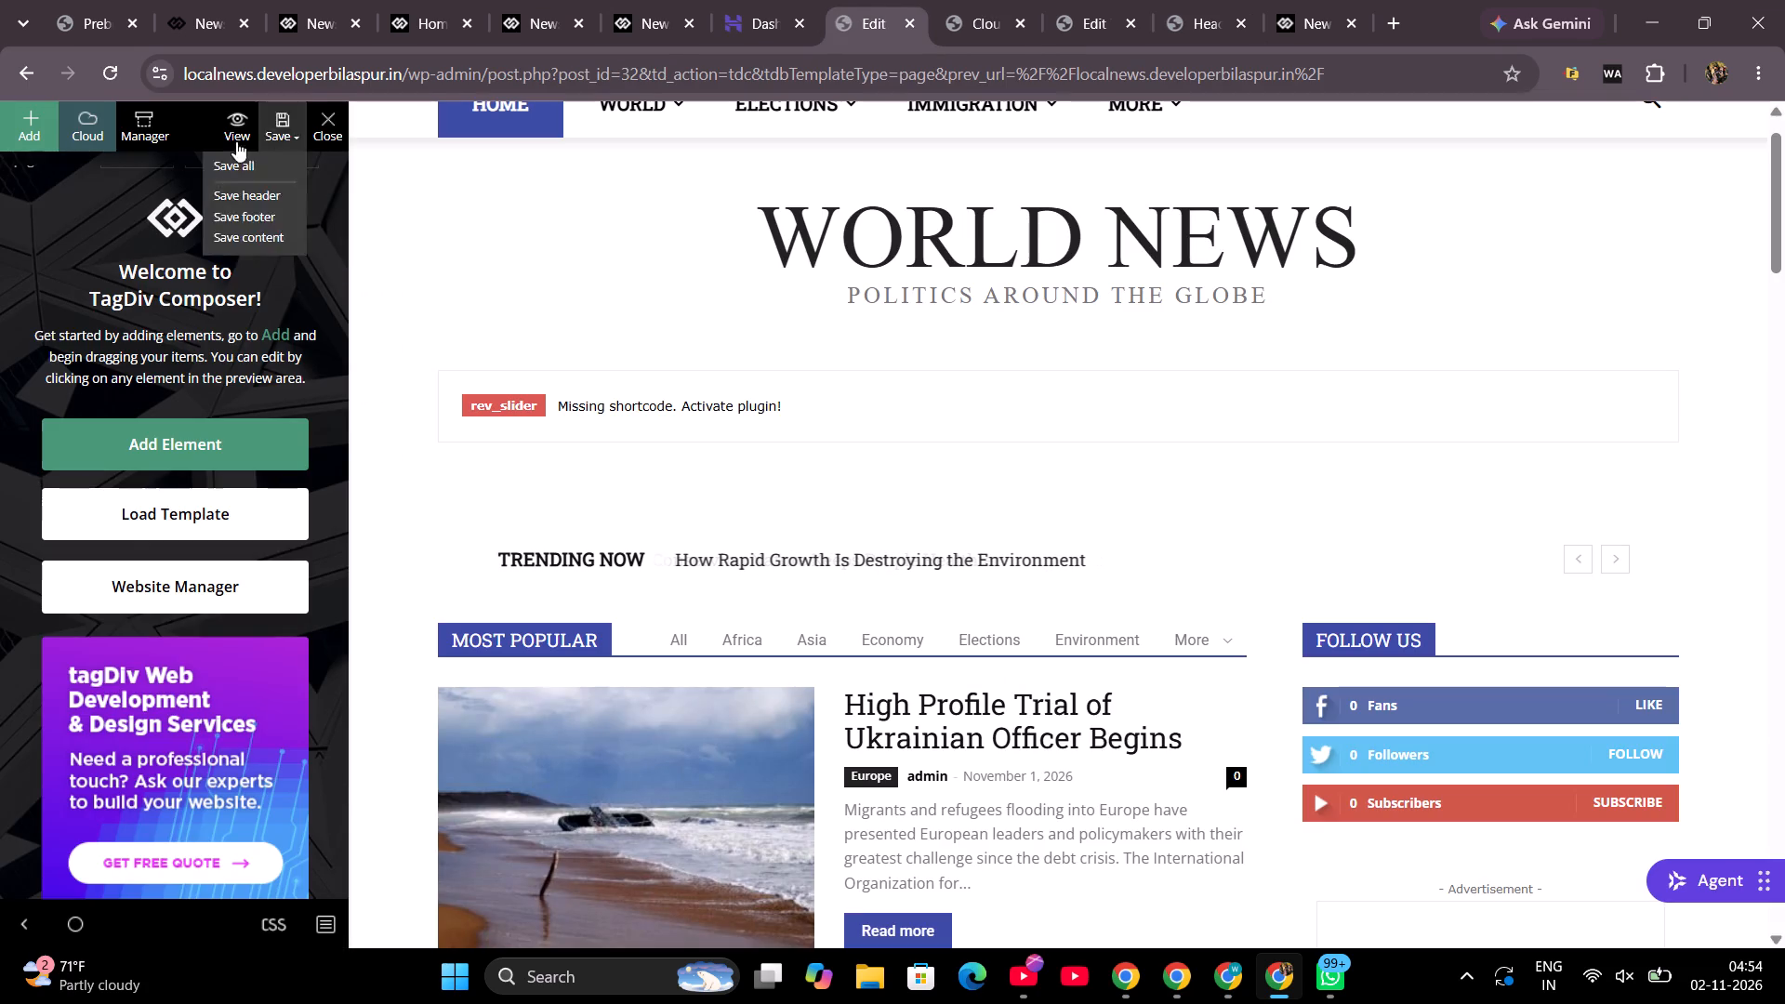
{"action": "left_click", "coordinate": [320, 117]}
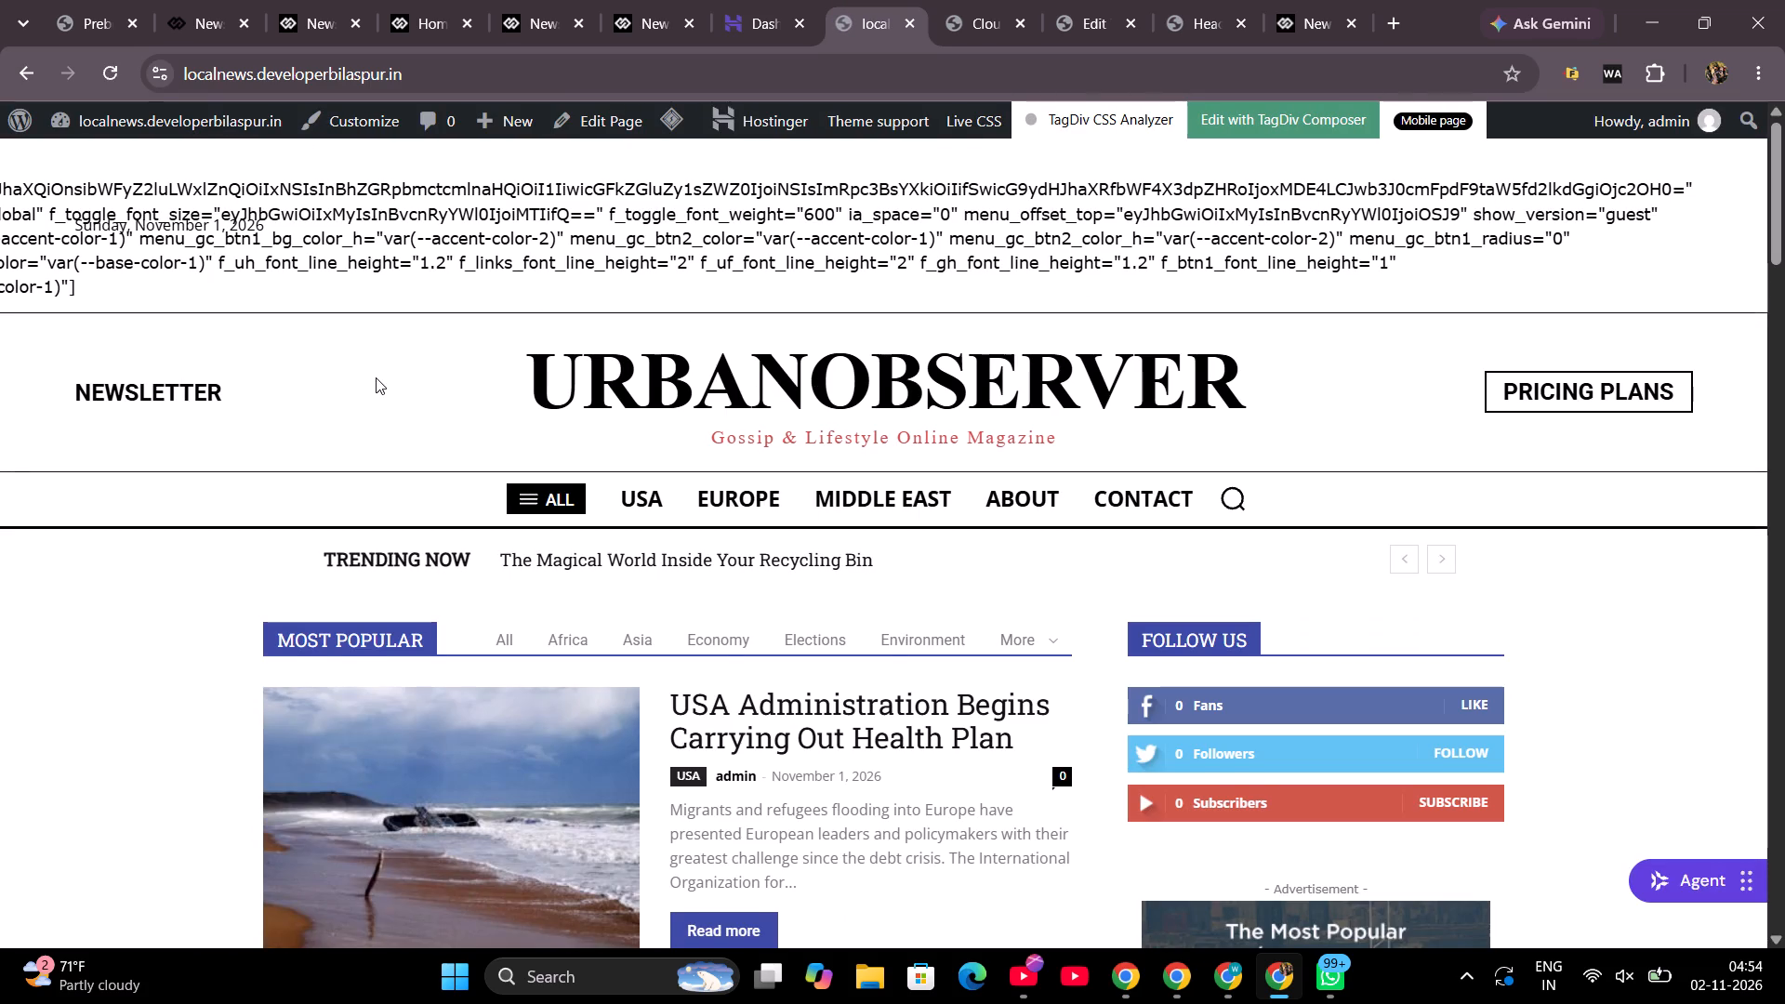
{"action": "scroll", "coordinate": [376, 377], "scroll_direction": "down", "scroll_amount": 2}
{"action": "scroll", "coordinate": [376, 377], "scroll_direction": "up", "scroll_amount": 1}
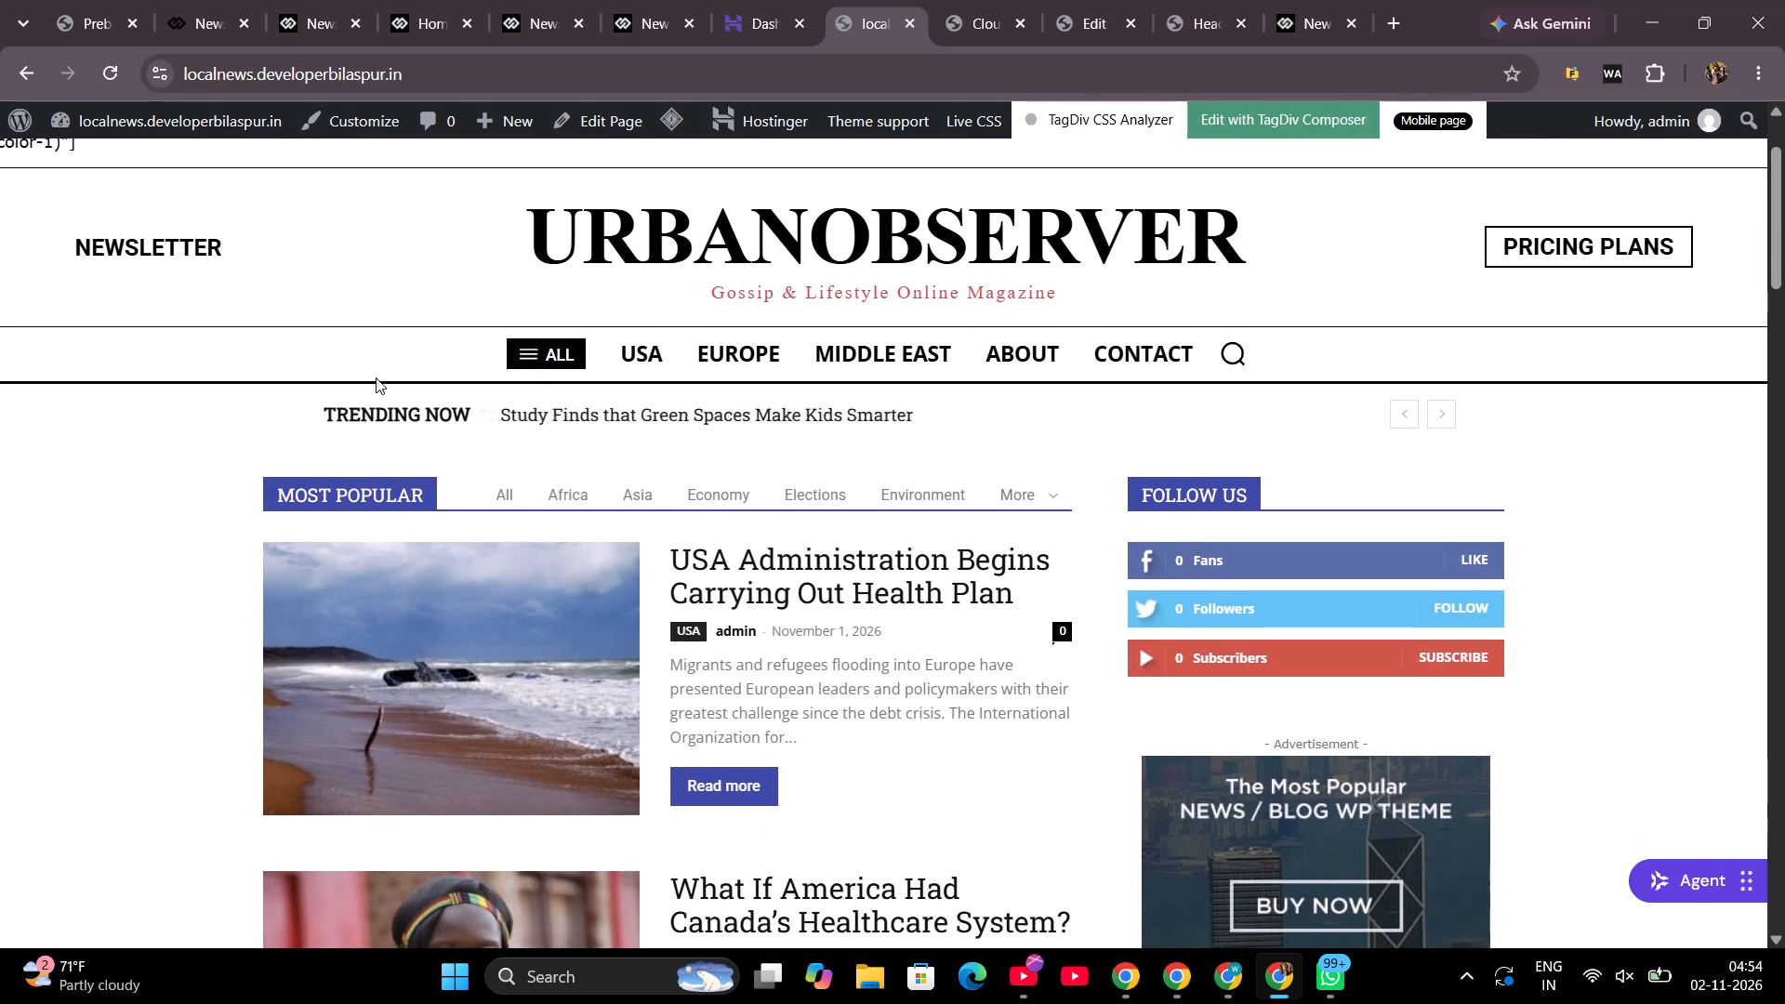
{"action": "scroll", "coordinate": [376, 377], "scroll_direction": "up", "scroll_amount": 1}
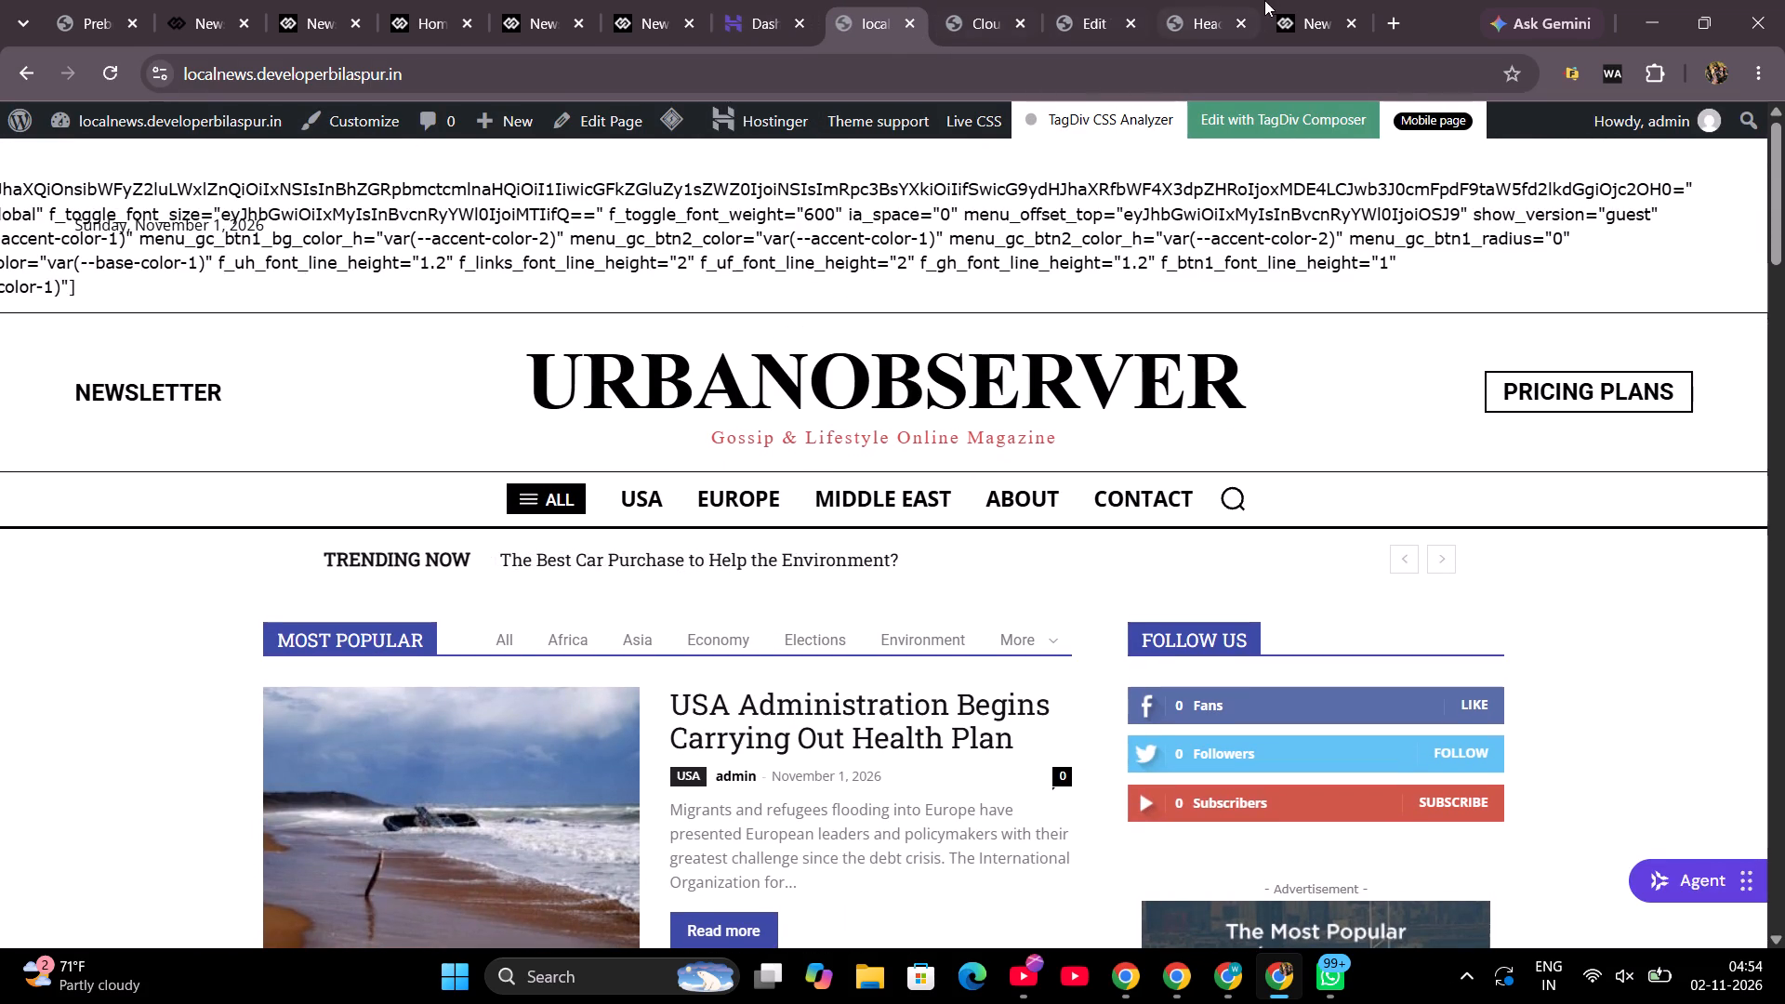
Check the Urban Observer header preview again and return to the template's Edit Template page.
{"action": "left_click", "coordinate": [1217, 12]}
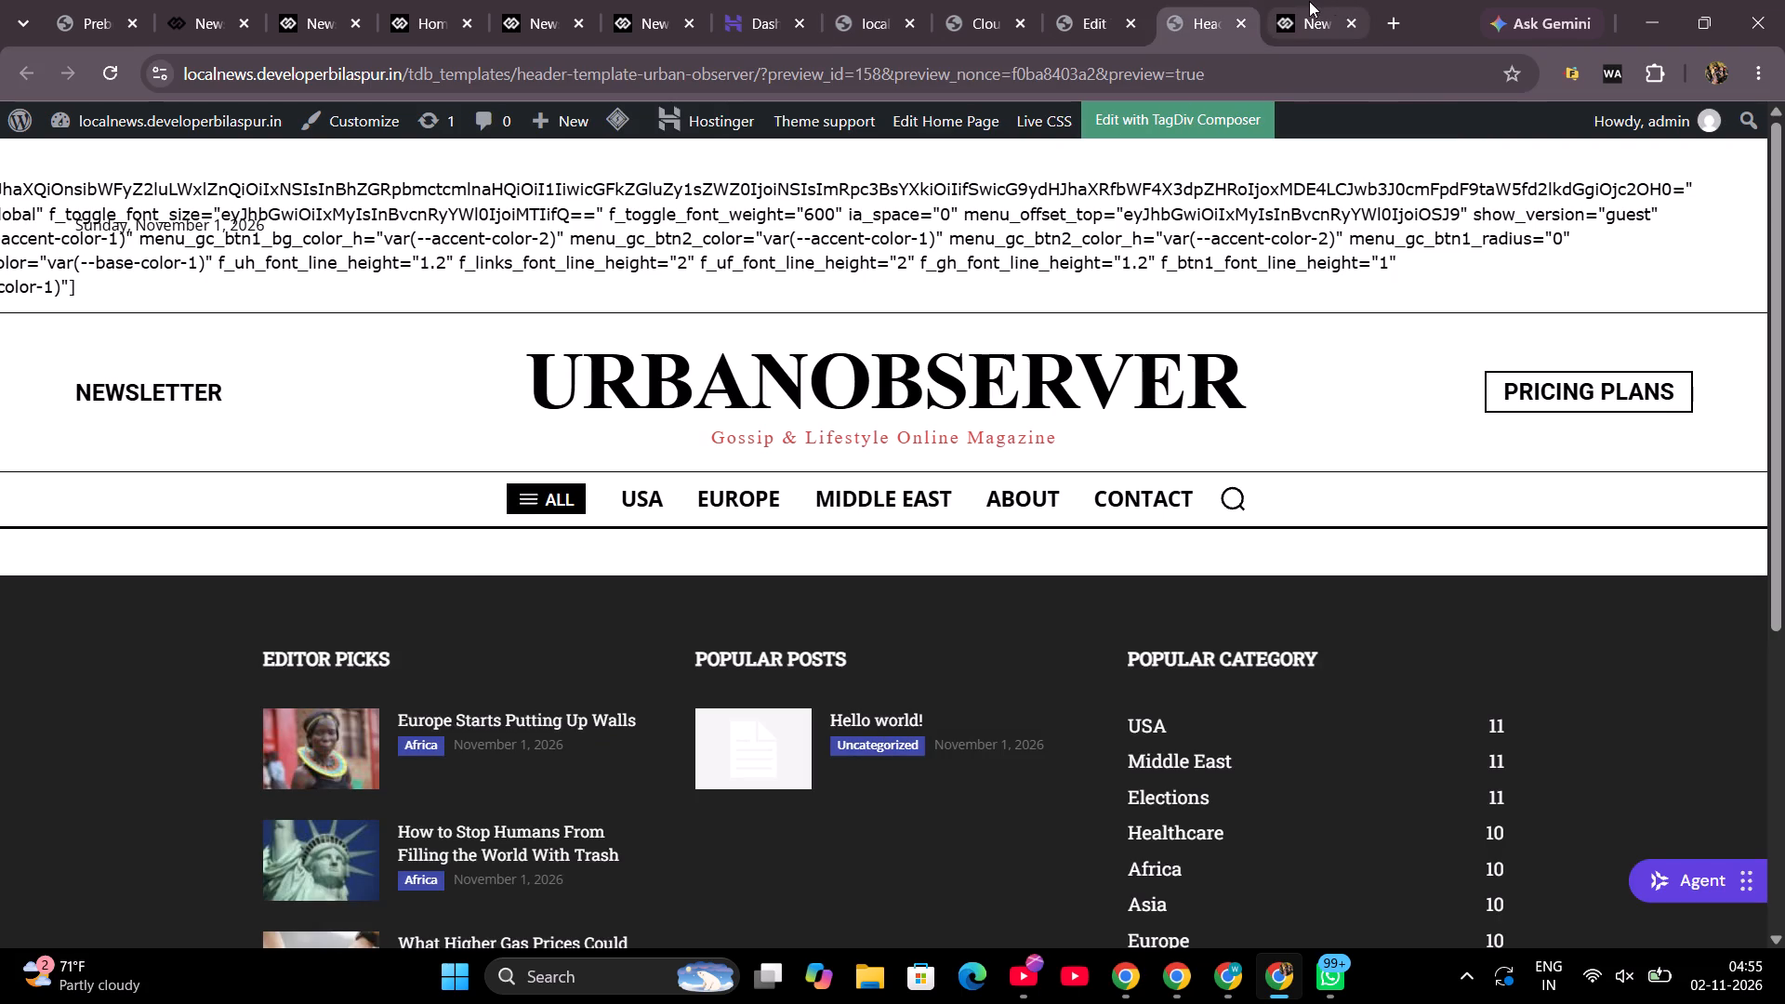
{"action": "left_click", "coordinate": [1307, 1]}
{"action": "left_click", "coordinate": [1198, 12]}
{"action": "left_click", "coordinate": [1091, 14]}
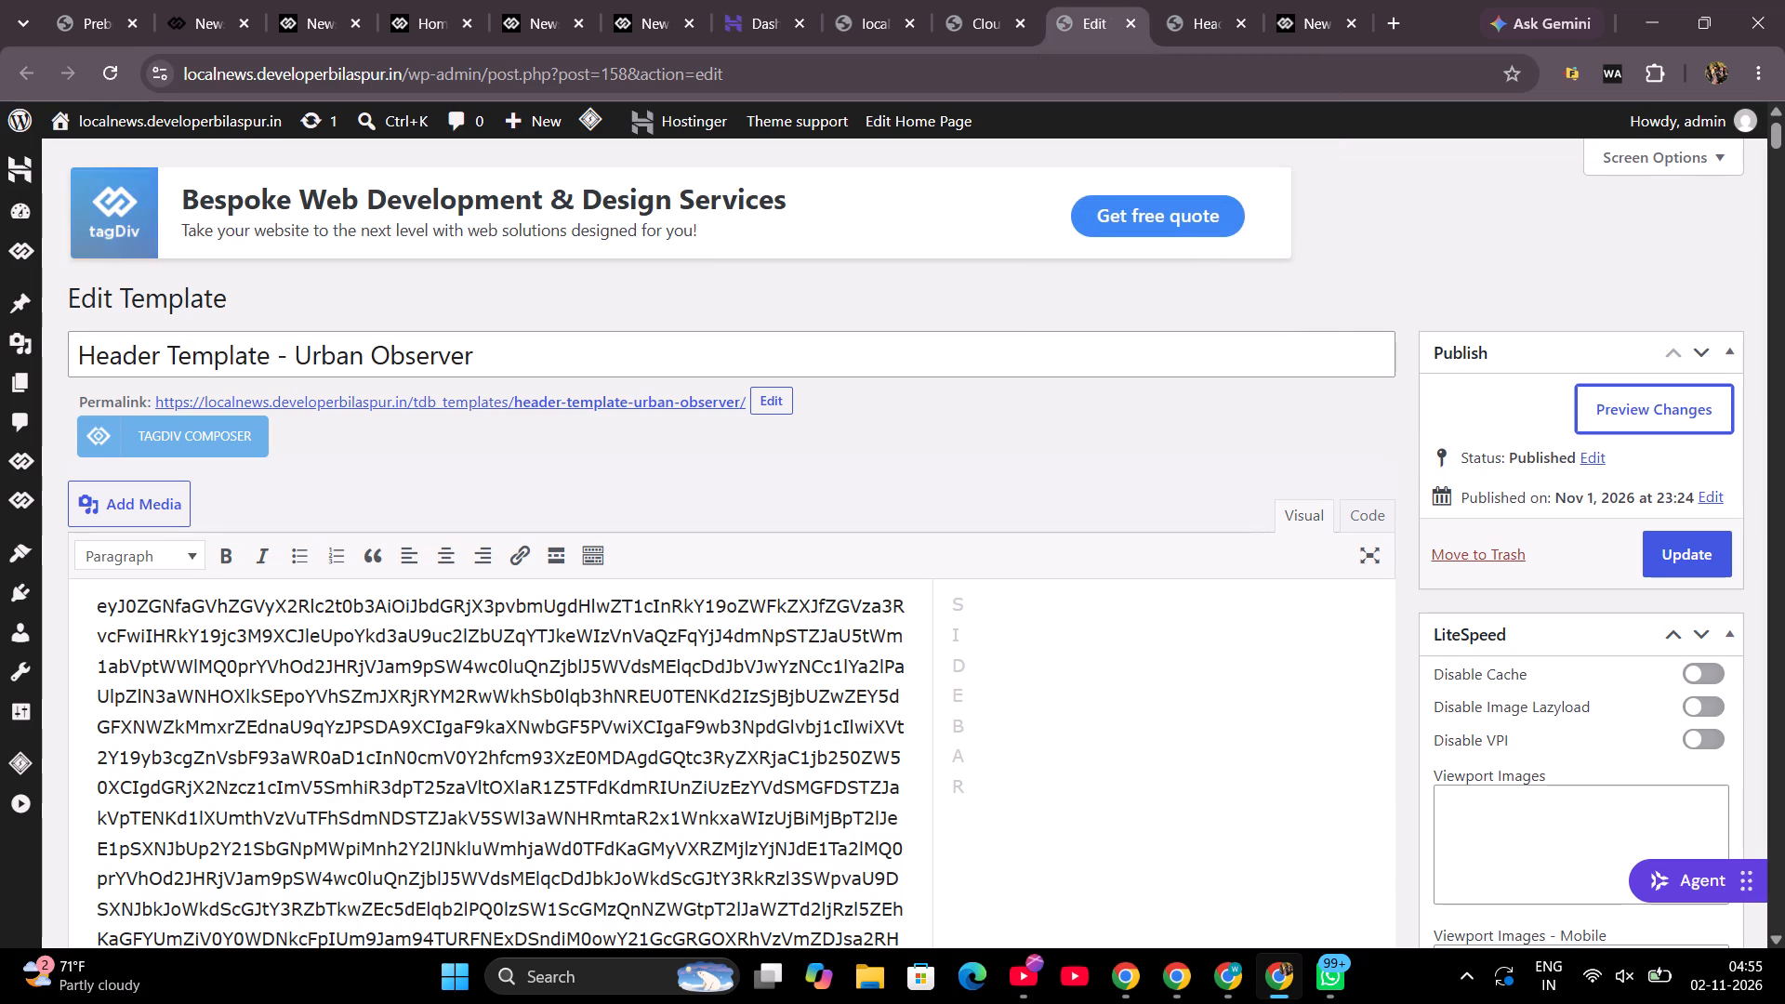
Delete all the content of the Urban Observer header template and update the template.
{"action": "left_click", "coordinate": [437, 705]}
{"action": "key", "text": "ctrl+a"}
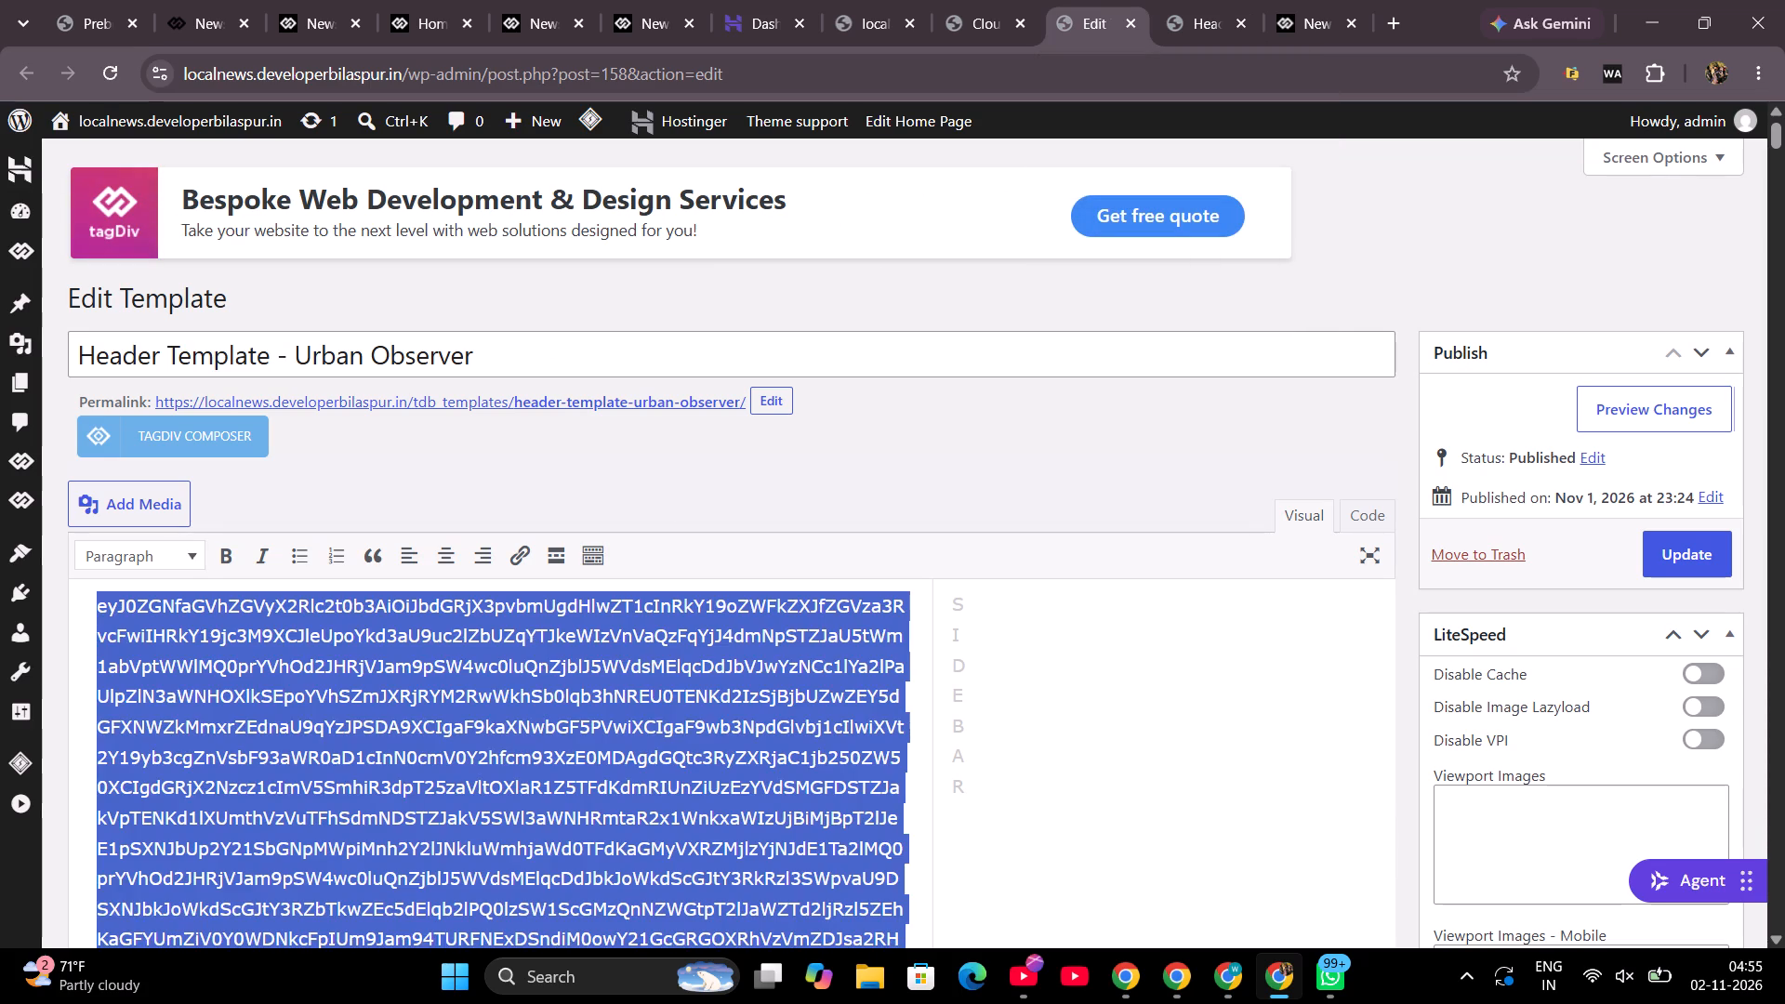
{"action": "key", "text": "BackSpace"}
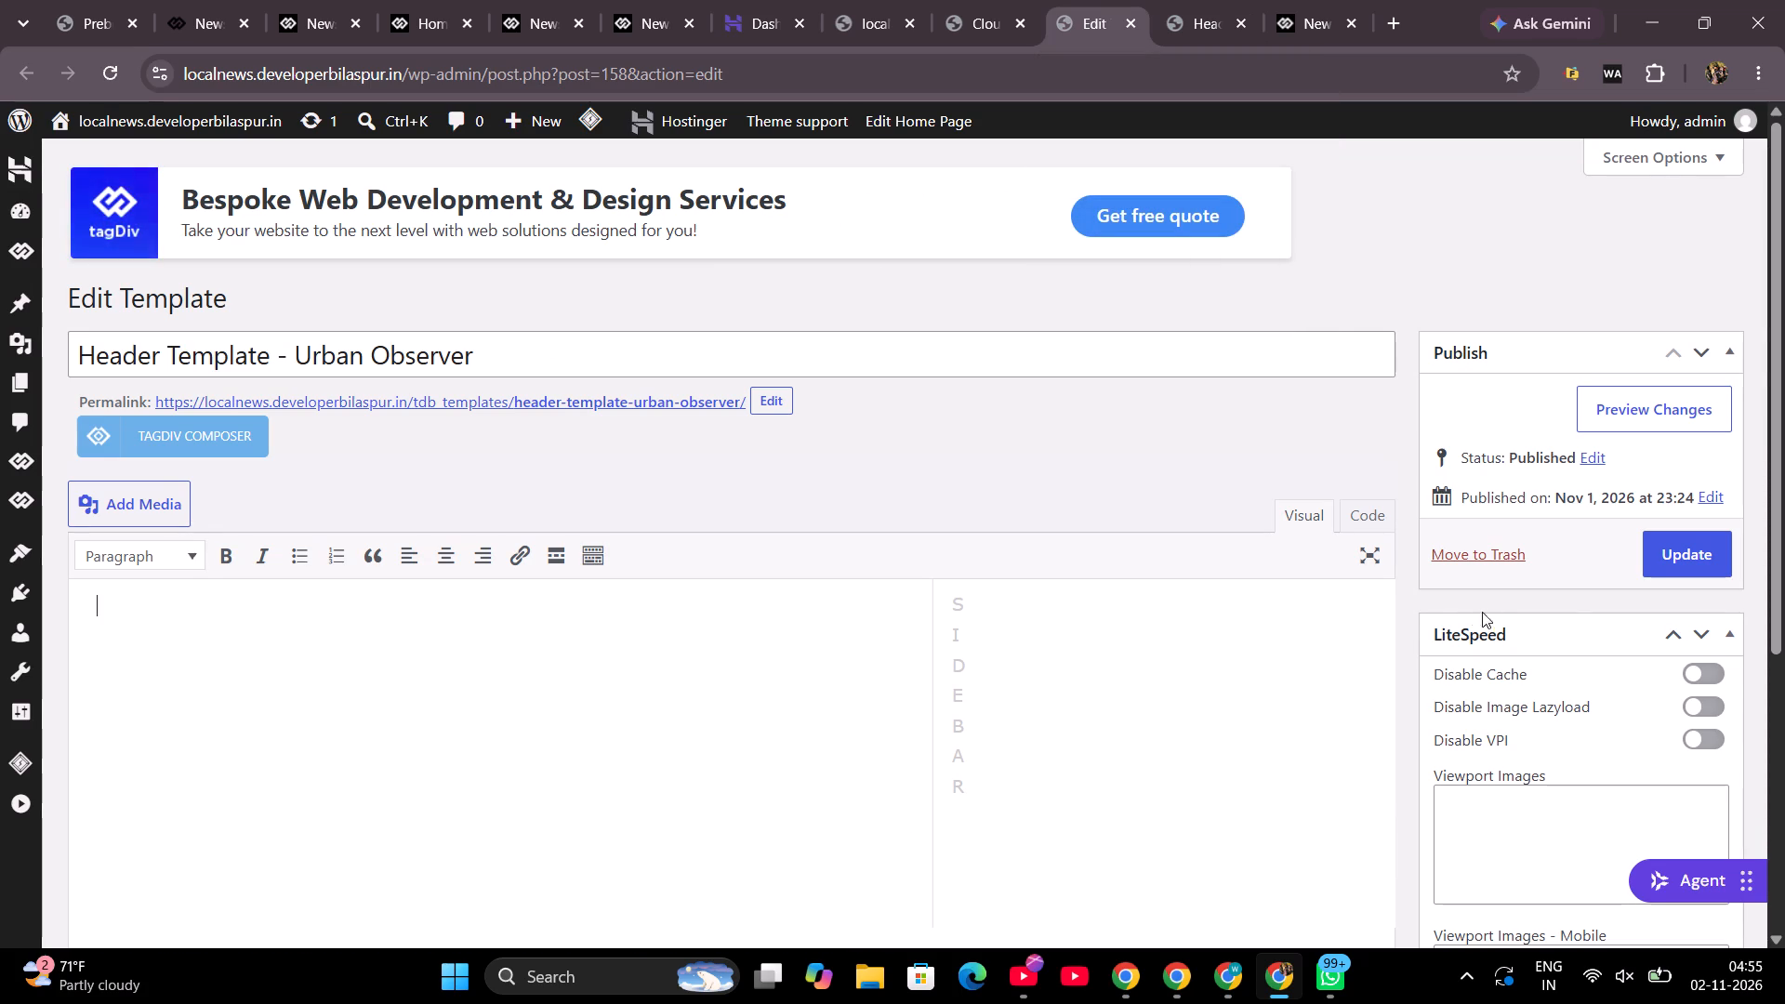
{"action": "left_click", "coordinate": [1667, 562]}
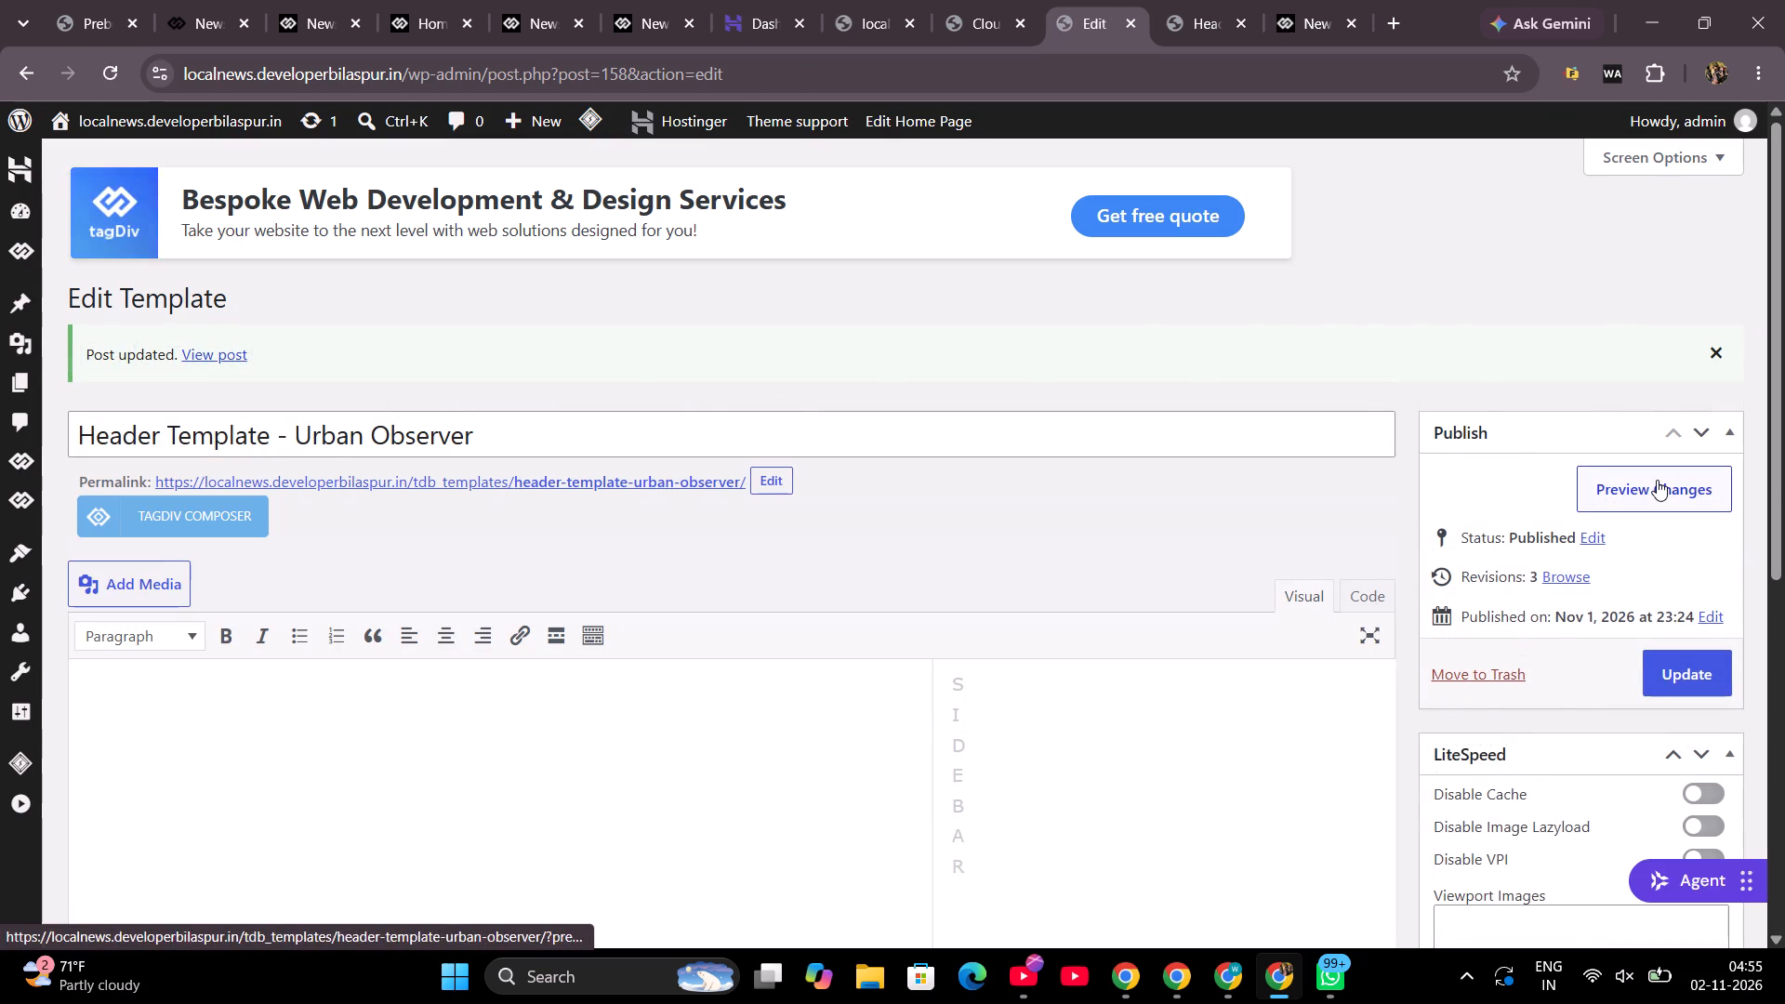
Preview the updated Urban Observer header template and check how the page renders.
{"action": "left_click", "coordinate": [1657, 480]}
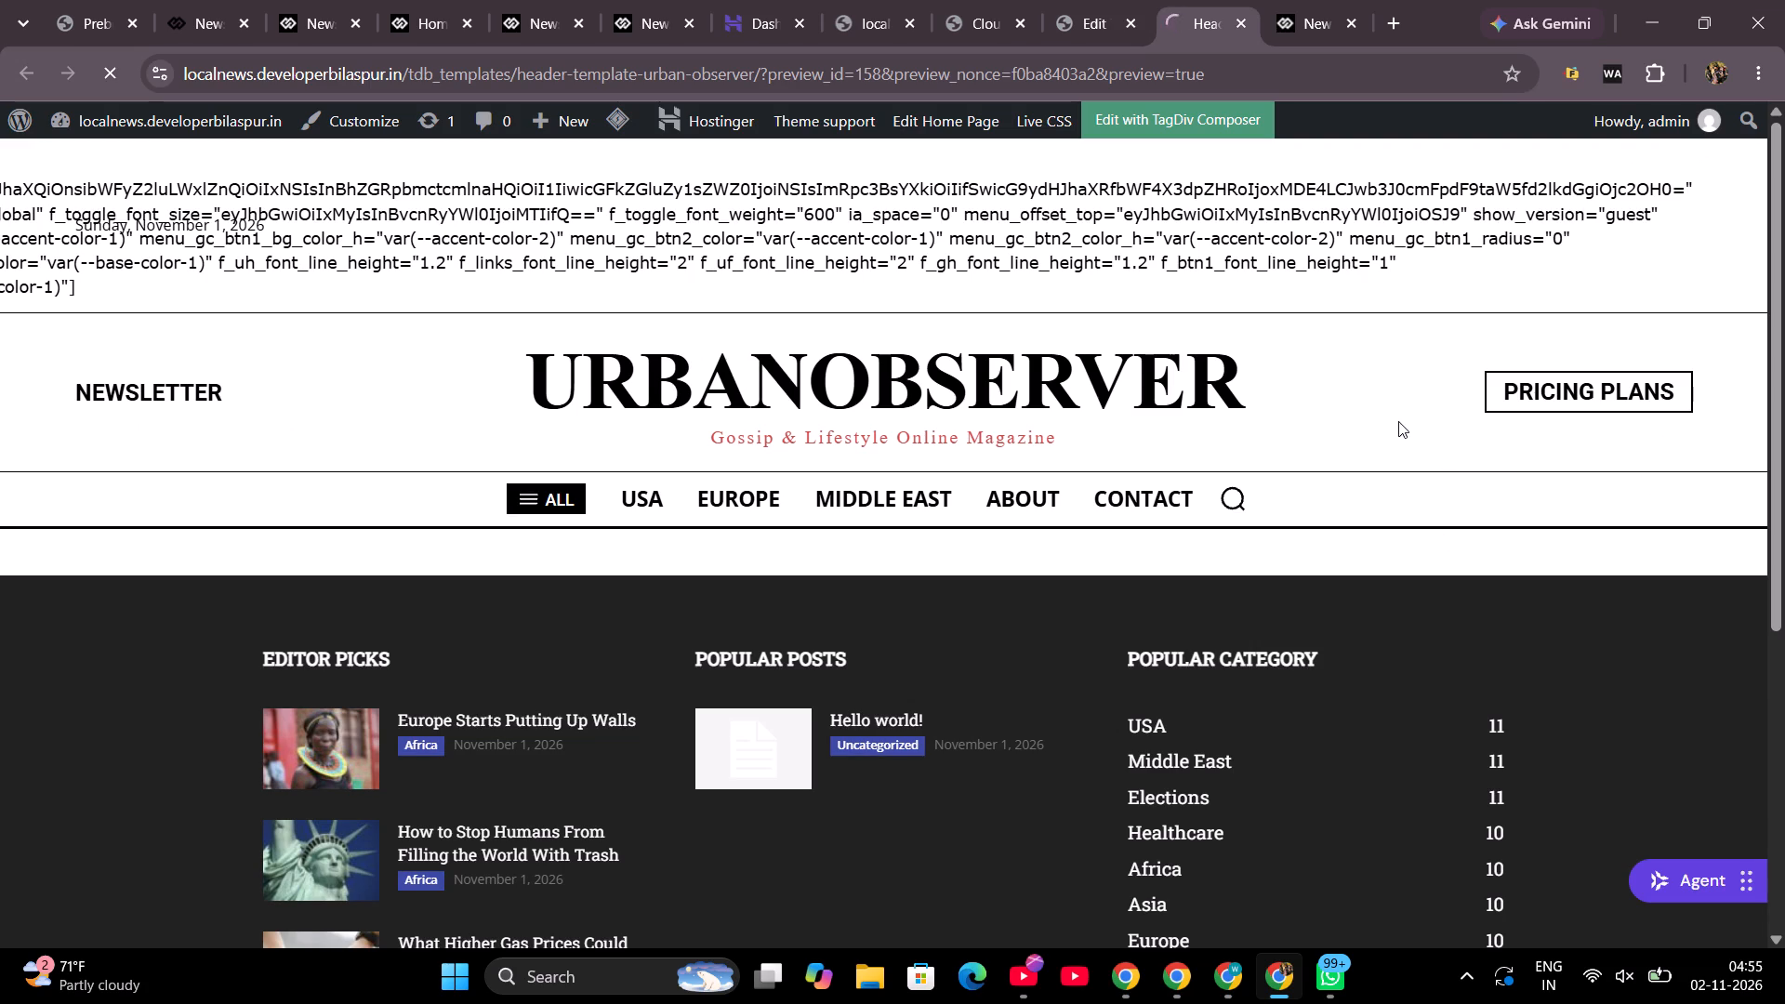
{"action": "scroll", "coordinate": [1216, 410], "scroll_direction": "up", "scroll_amount": 6}
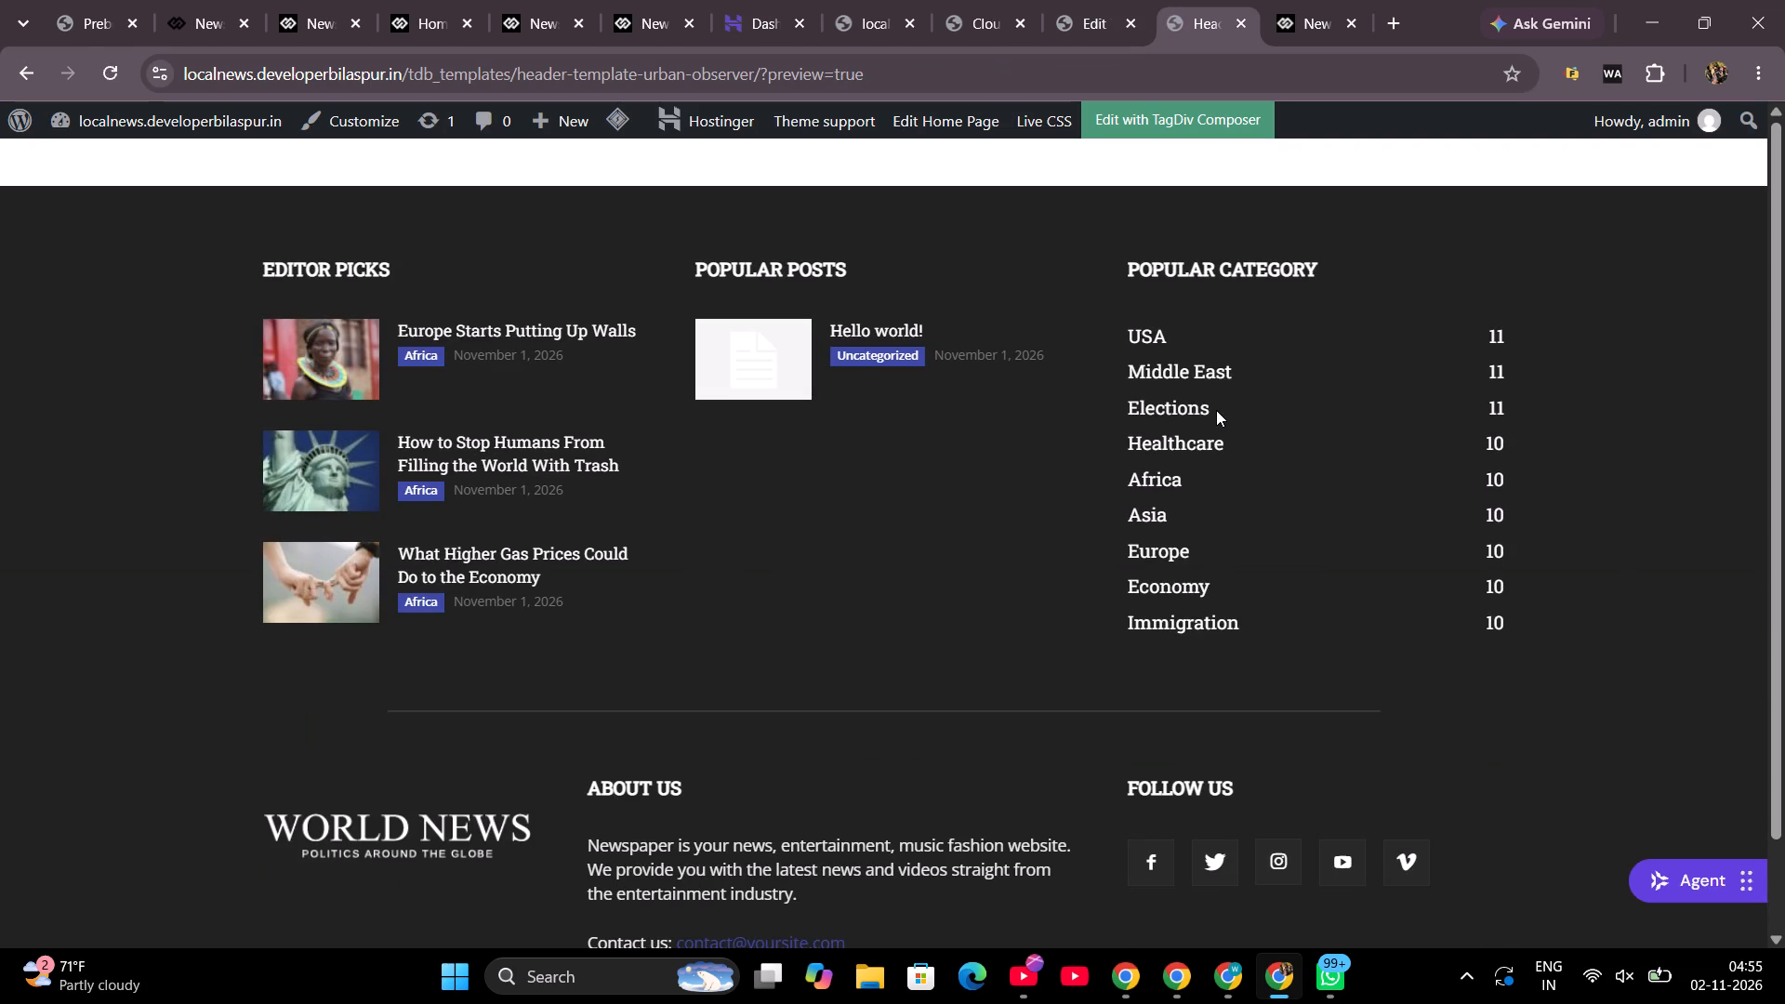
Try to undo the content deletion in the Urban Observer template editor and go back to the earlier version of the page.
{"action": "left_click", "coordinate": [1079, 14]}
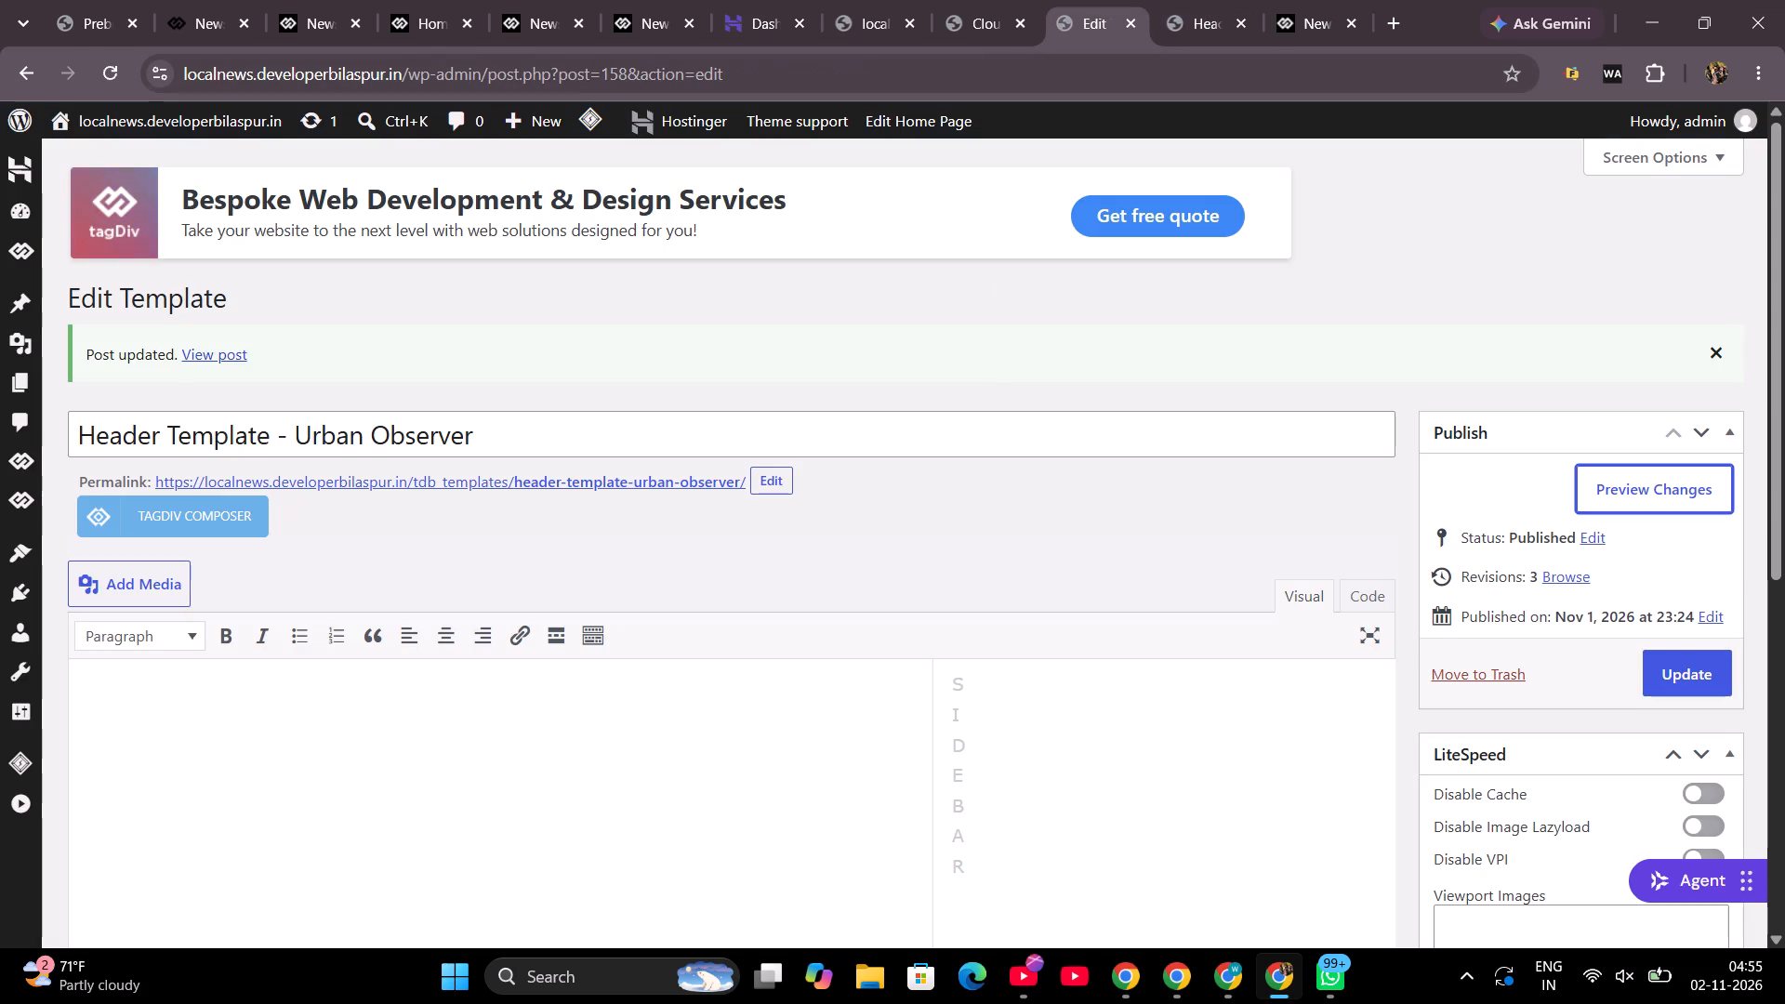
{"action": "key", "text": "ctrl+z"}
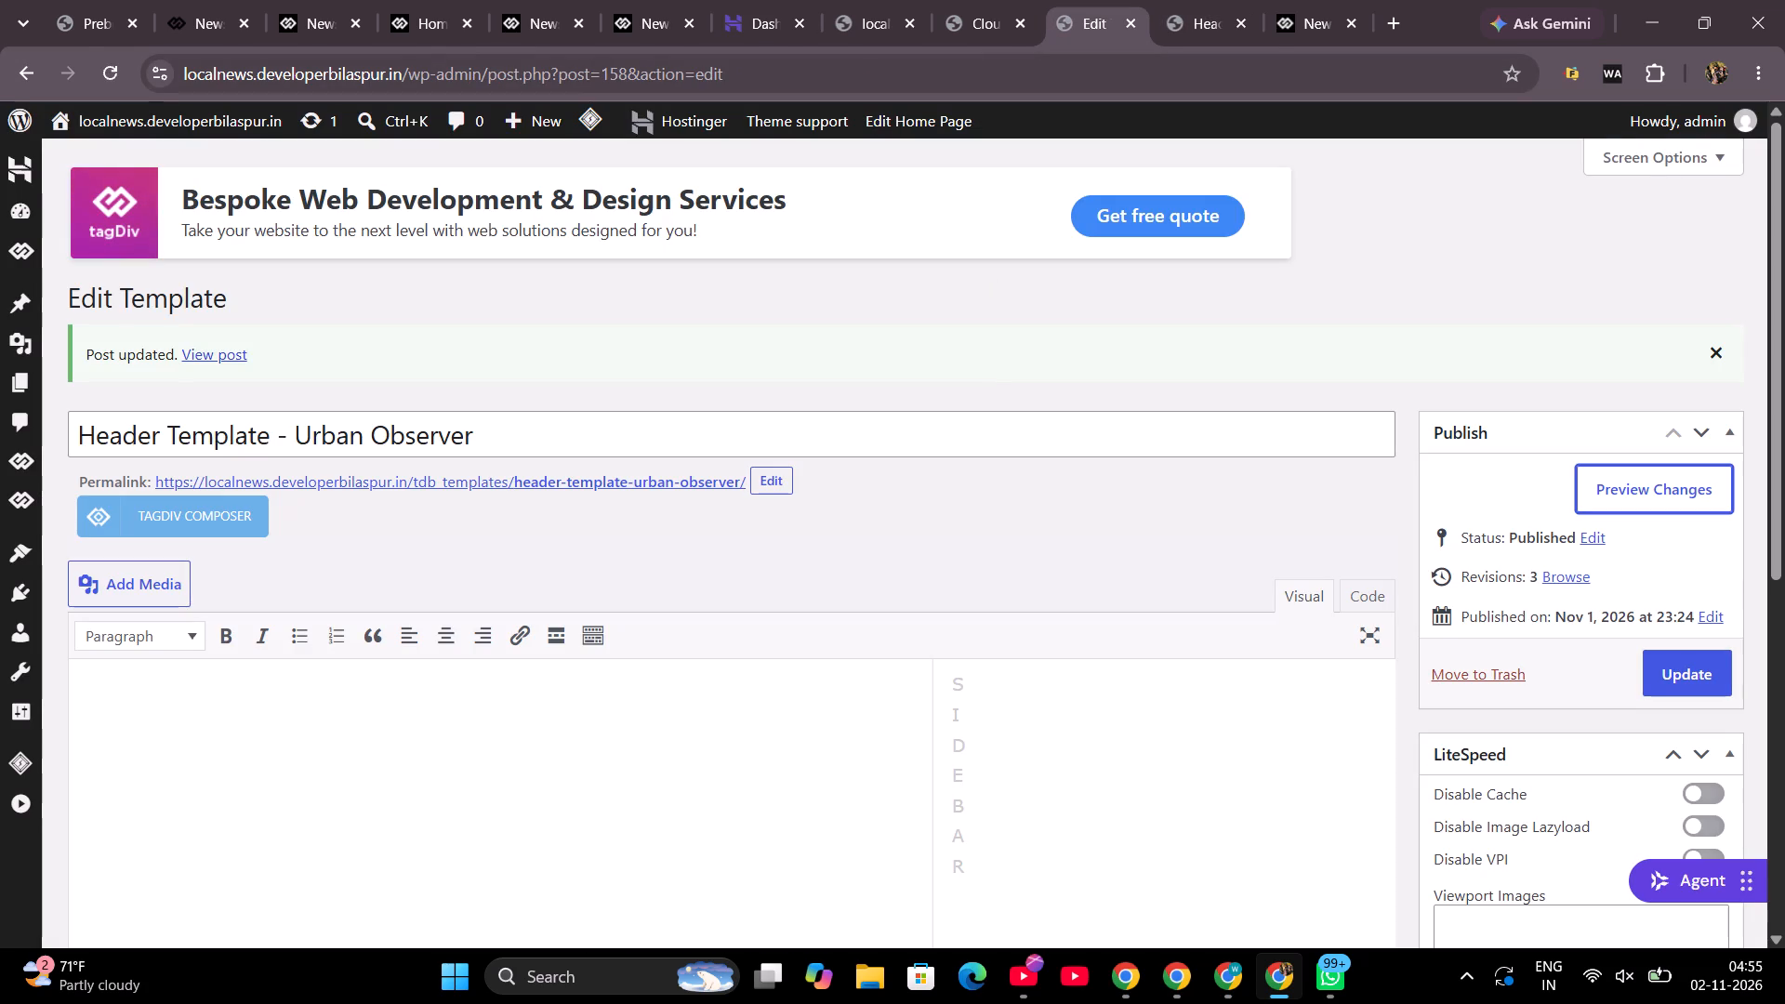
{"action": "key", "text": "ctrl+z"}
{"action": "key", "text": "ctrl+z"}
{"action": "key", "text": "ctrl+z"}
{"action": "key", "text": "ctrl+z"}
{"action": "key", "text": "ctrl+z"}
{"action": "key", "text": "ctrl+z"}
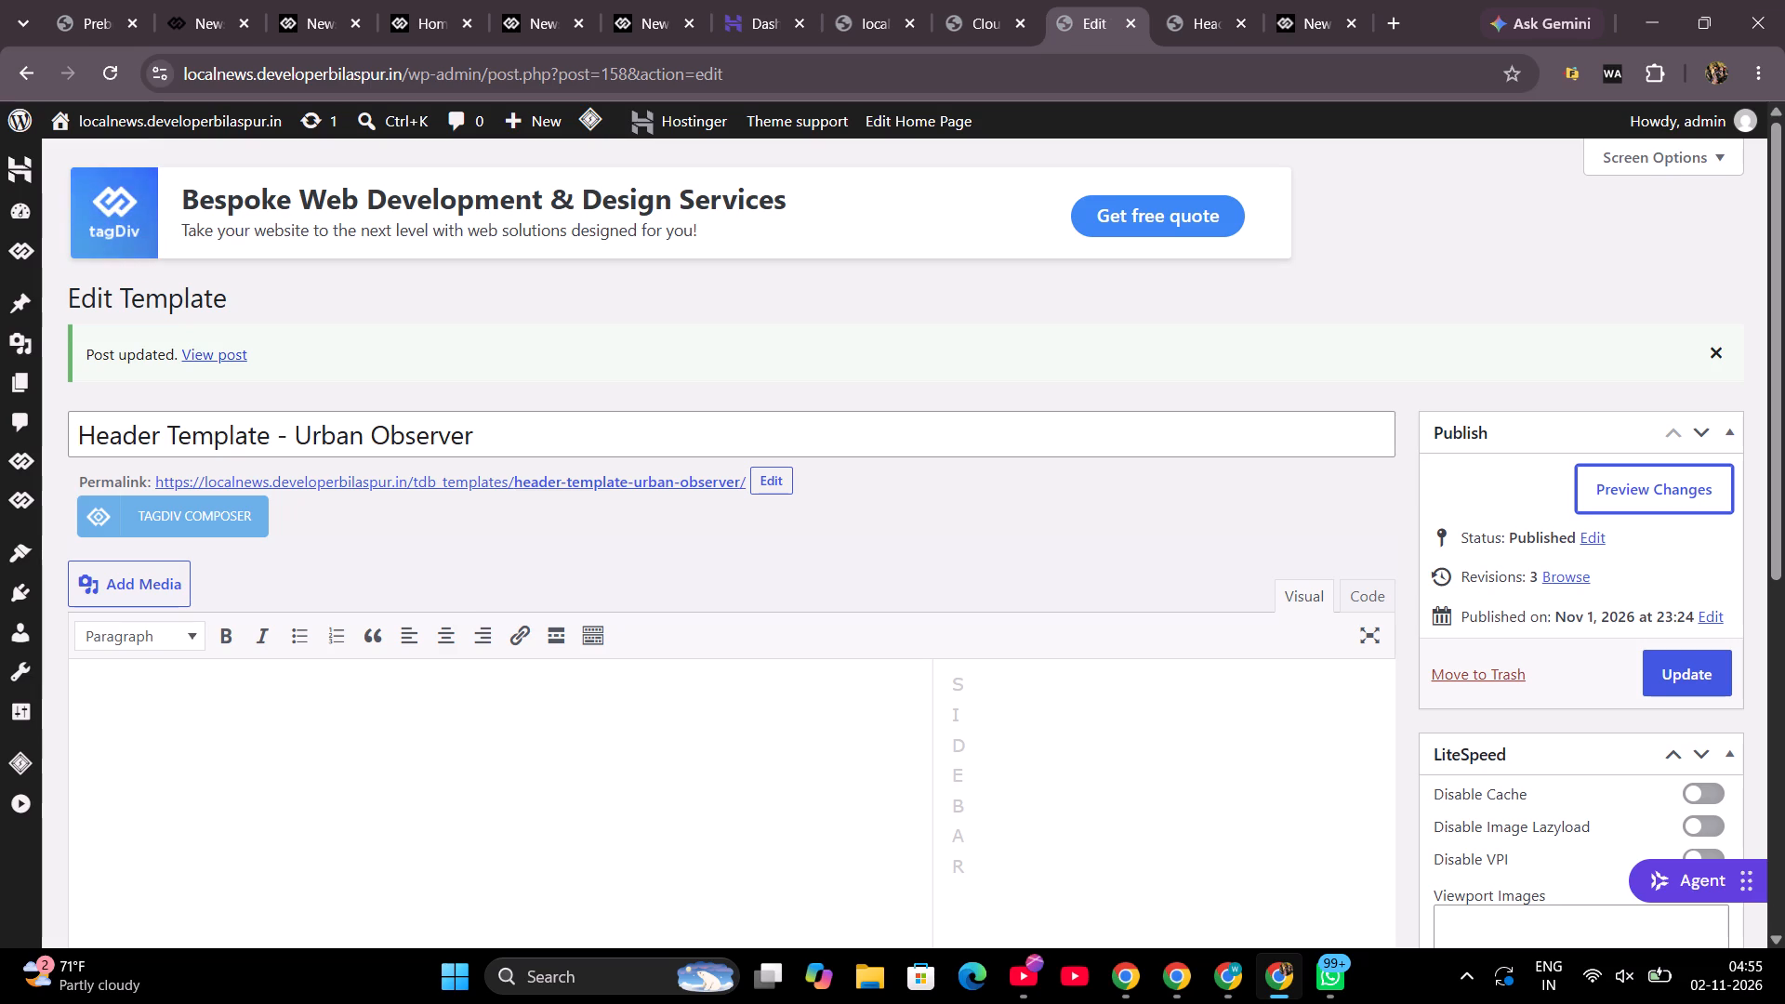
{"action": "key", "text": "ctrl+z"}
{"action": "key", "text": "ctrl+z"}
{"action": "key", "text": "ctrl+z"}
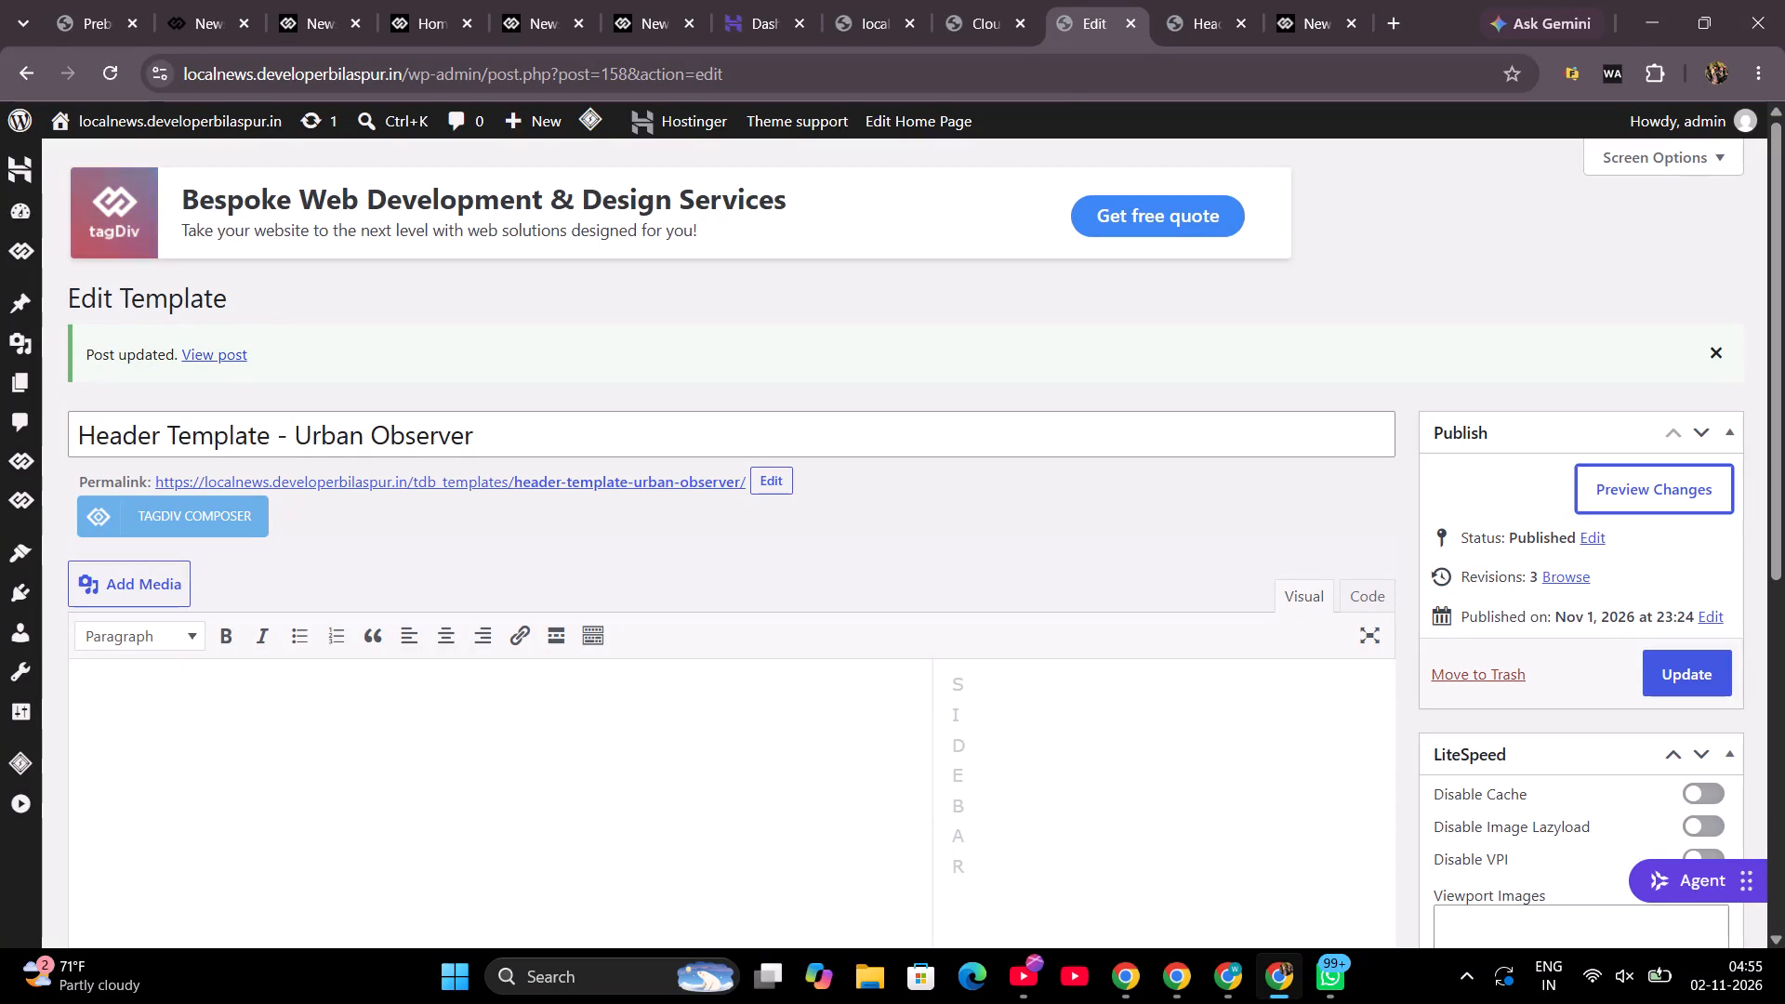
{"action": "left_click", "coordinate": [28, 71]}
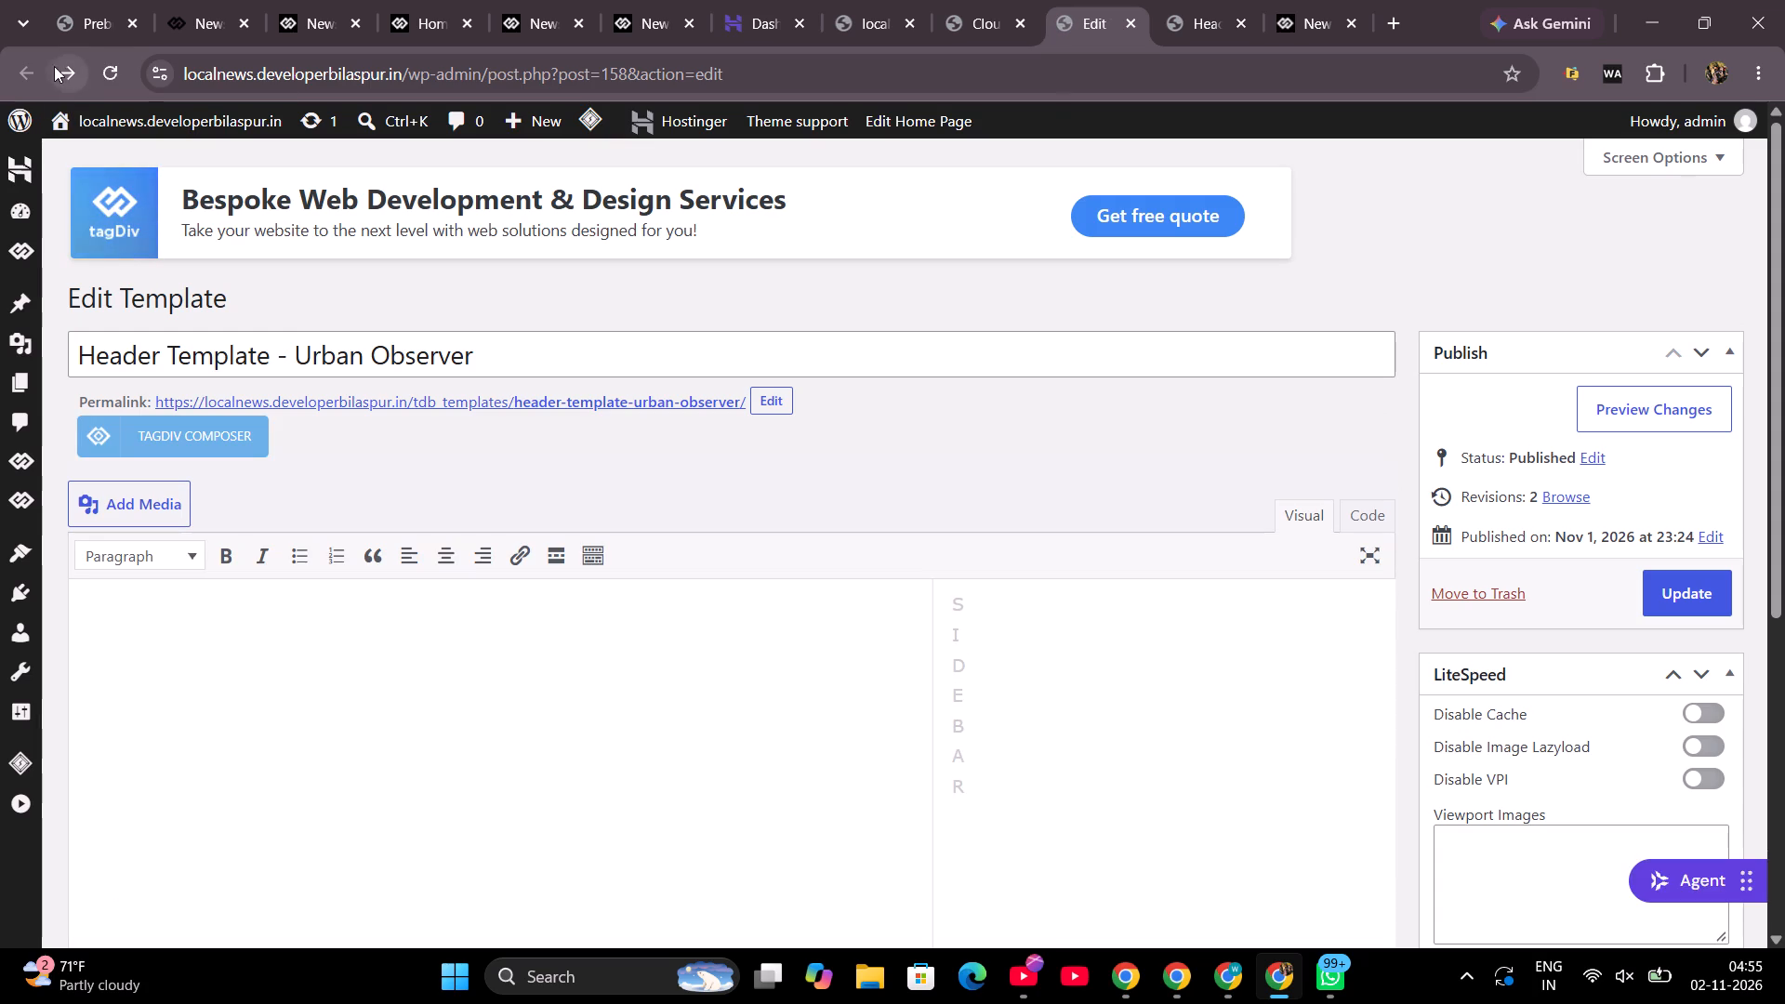
Delete the Urban Observer header template from the site's cloud templates.
{"action": "left_click", "coordinate": [960, 0]}
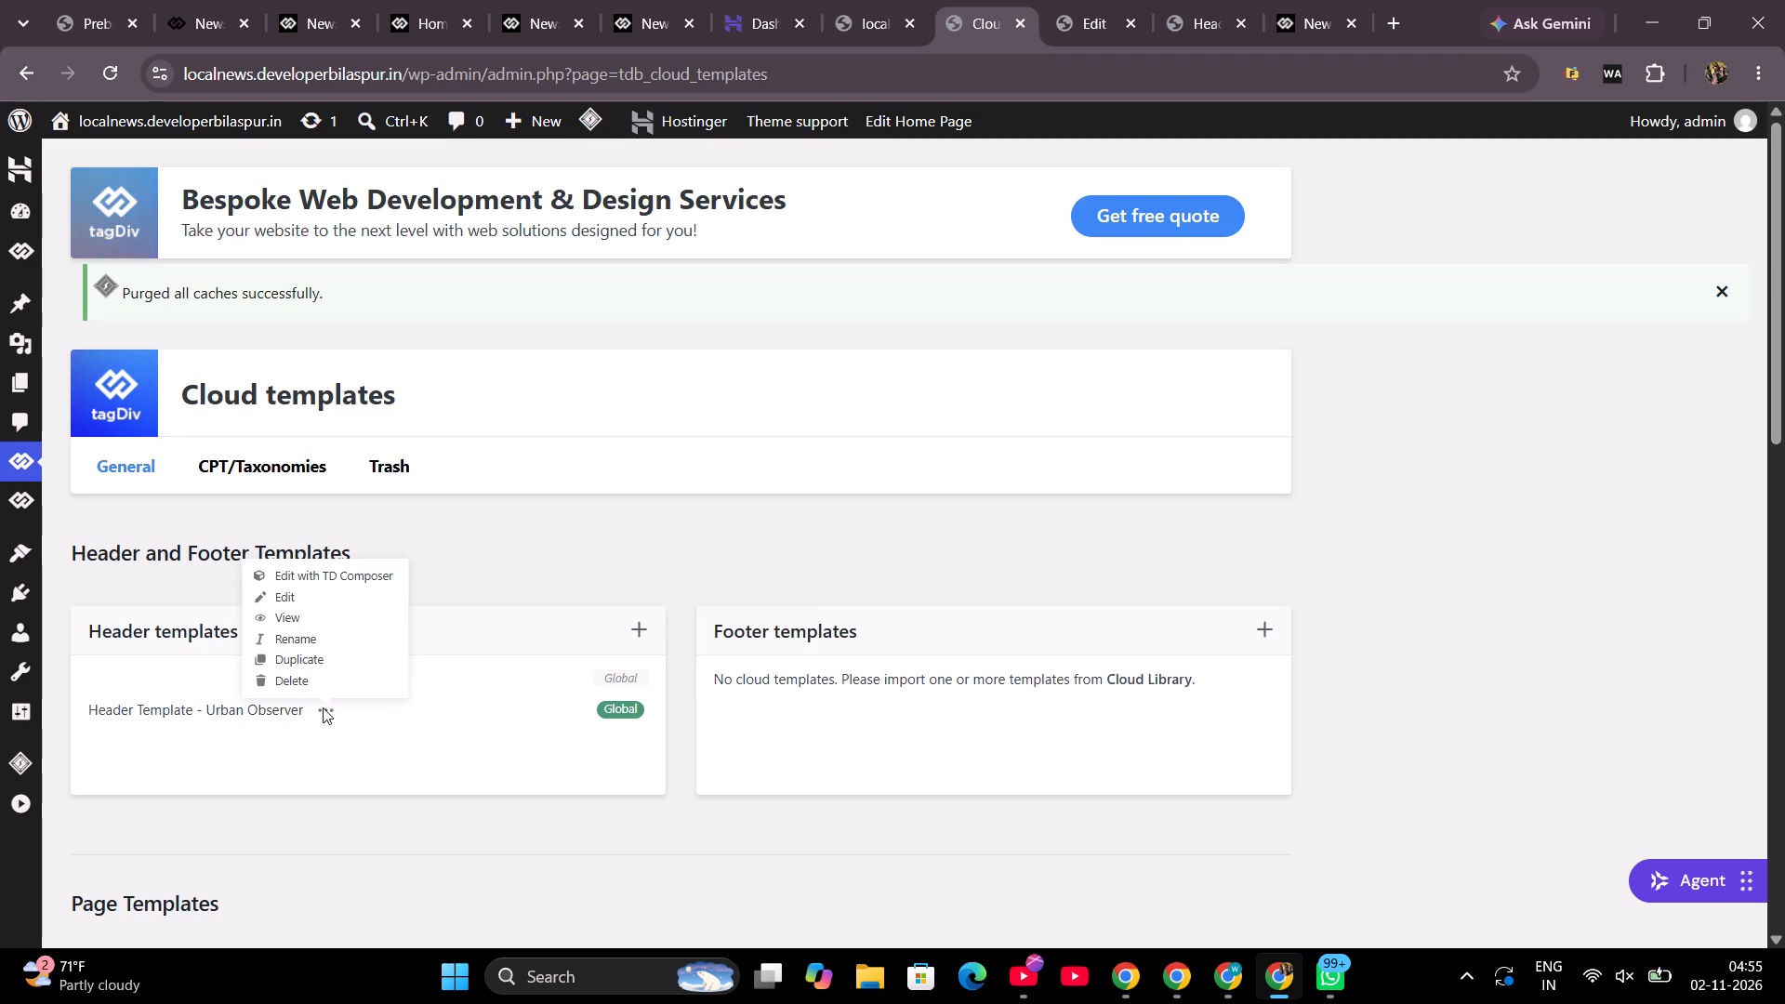
{"action": "left_click", "coordinate": [297, 680]}
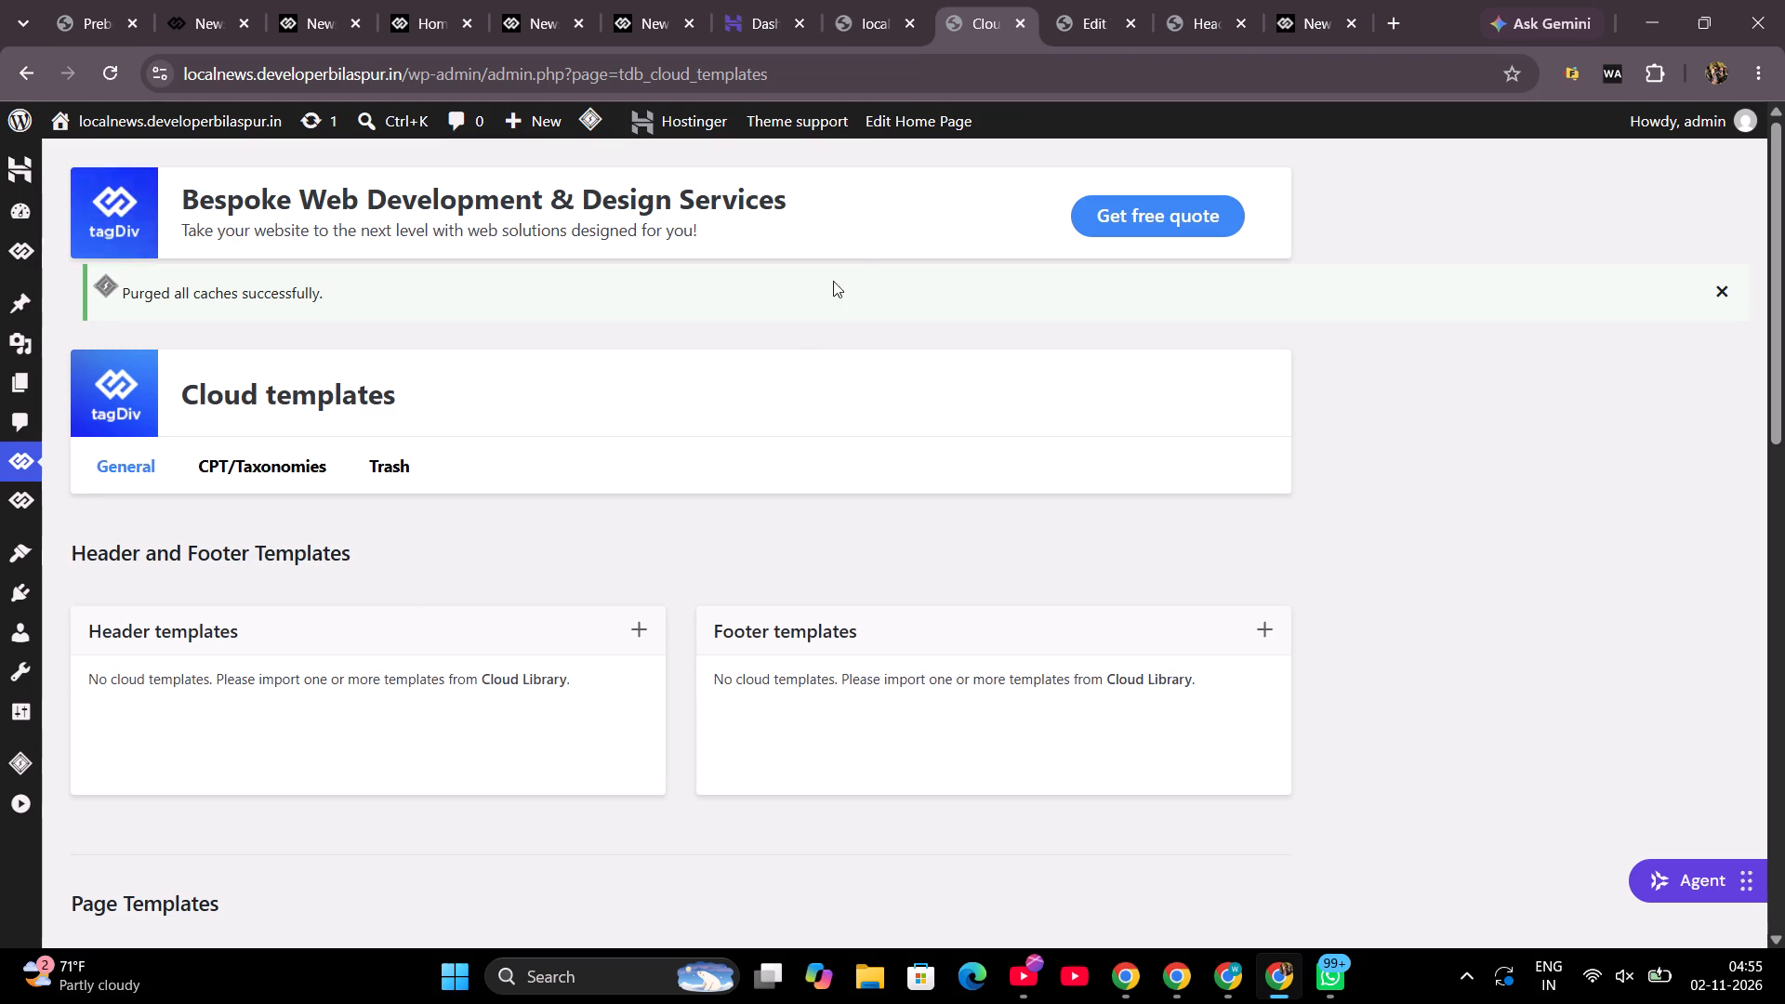
Close the unneeded reference tabs, including the Politics demo, the Global Medicine demo and the Revolution Sliders tutorial.
{"action": "left_click", "coordinate": [1089, 23]}
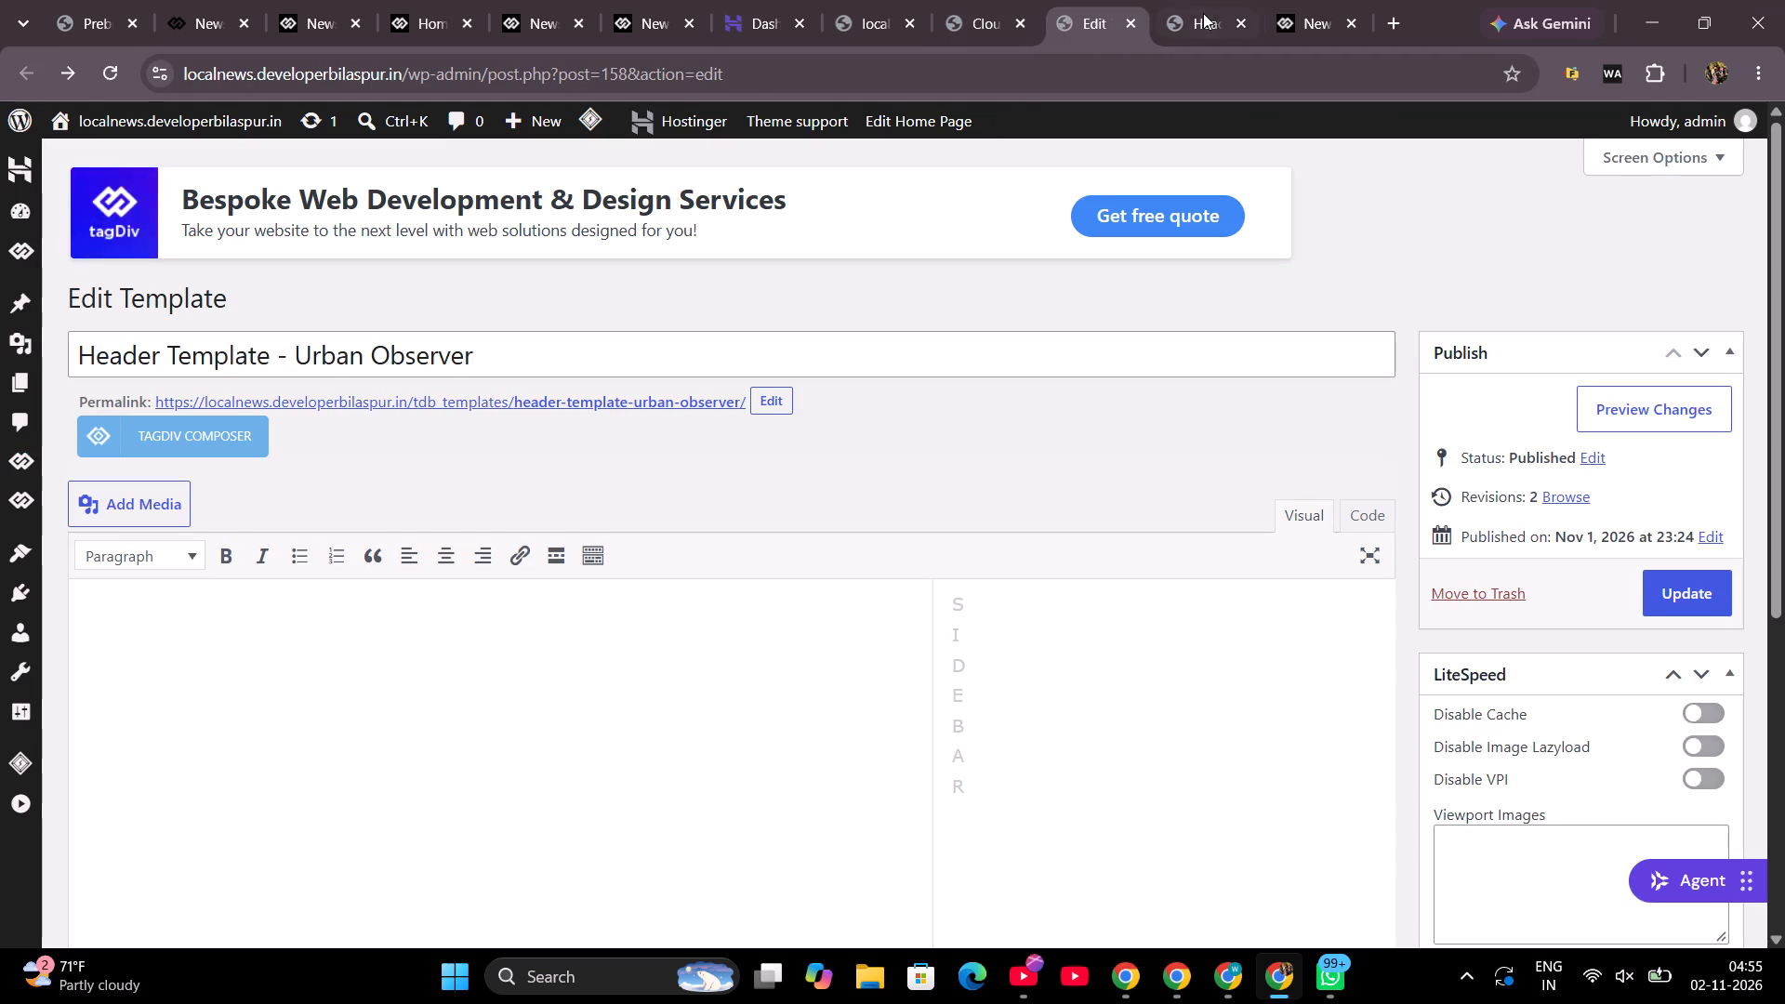
{"action": "left_click", "coordinate": [1207, 10]}
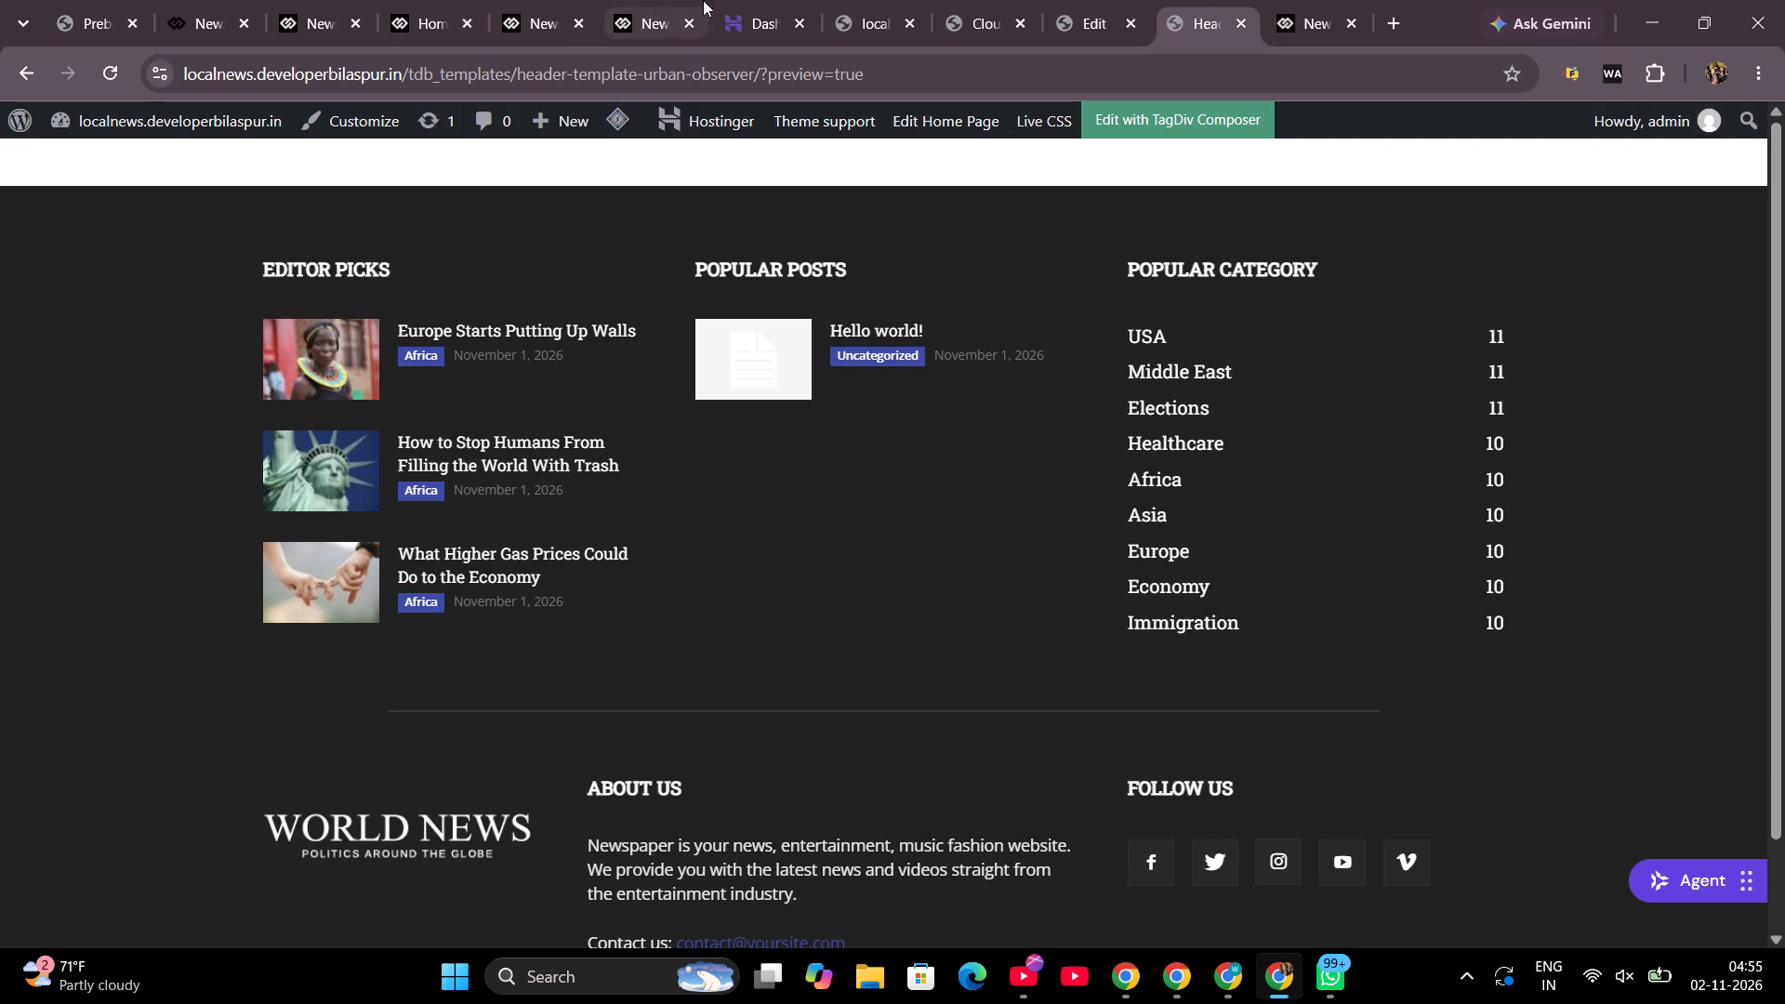
{"action": "left_click", "coordinate": [626, 0]}
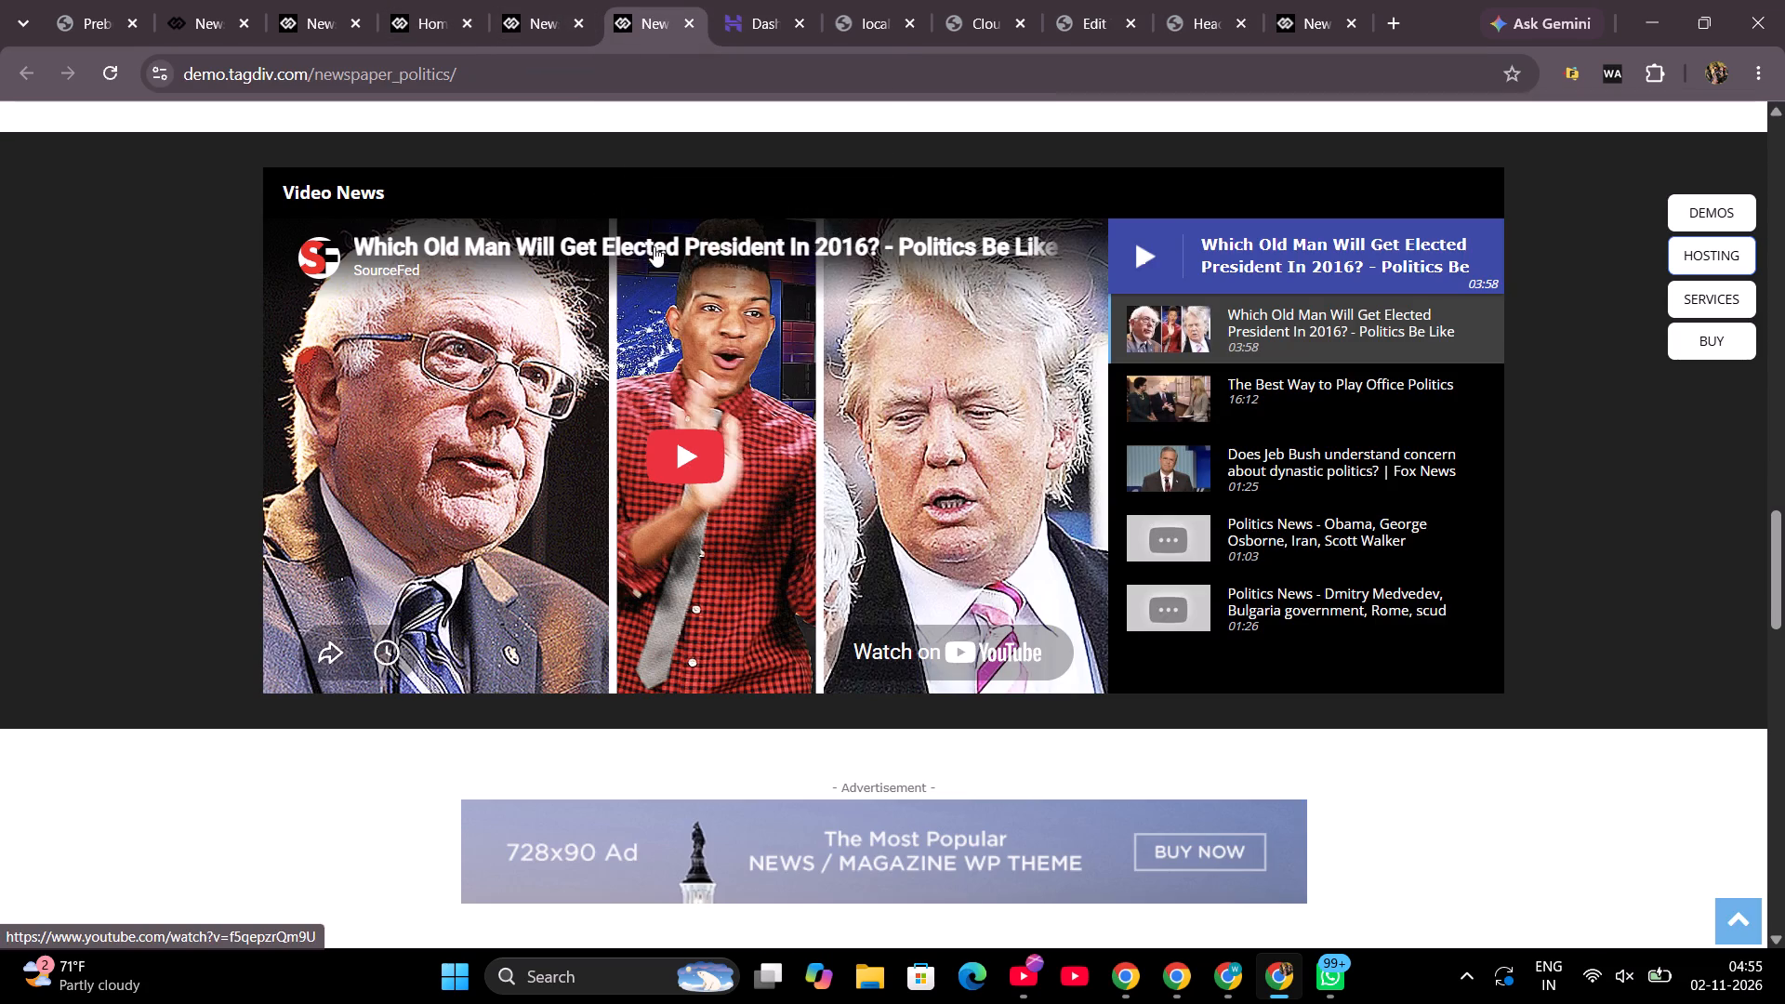
{"action": "scroll", "coordinate": [654, 244], "scroll_direction": "up", "scroll_amount": 5}
{"action": "left_click", "coordinate": [685, 21]}
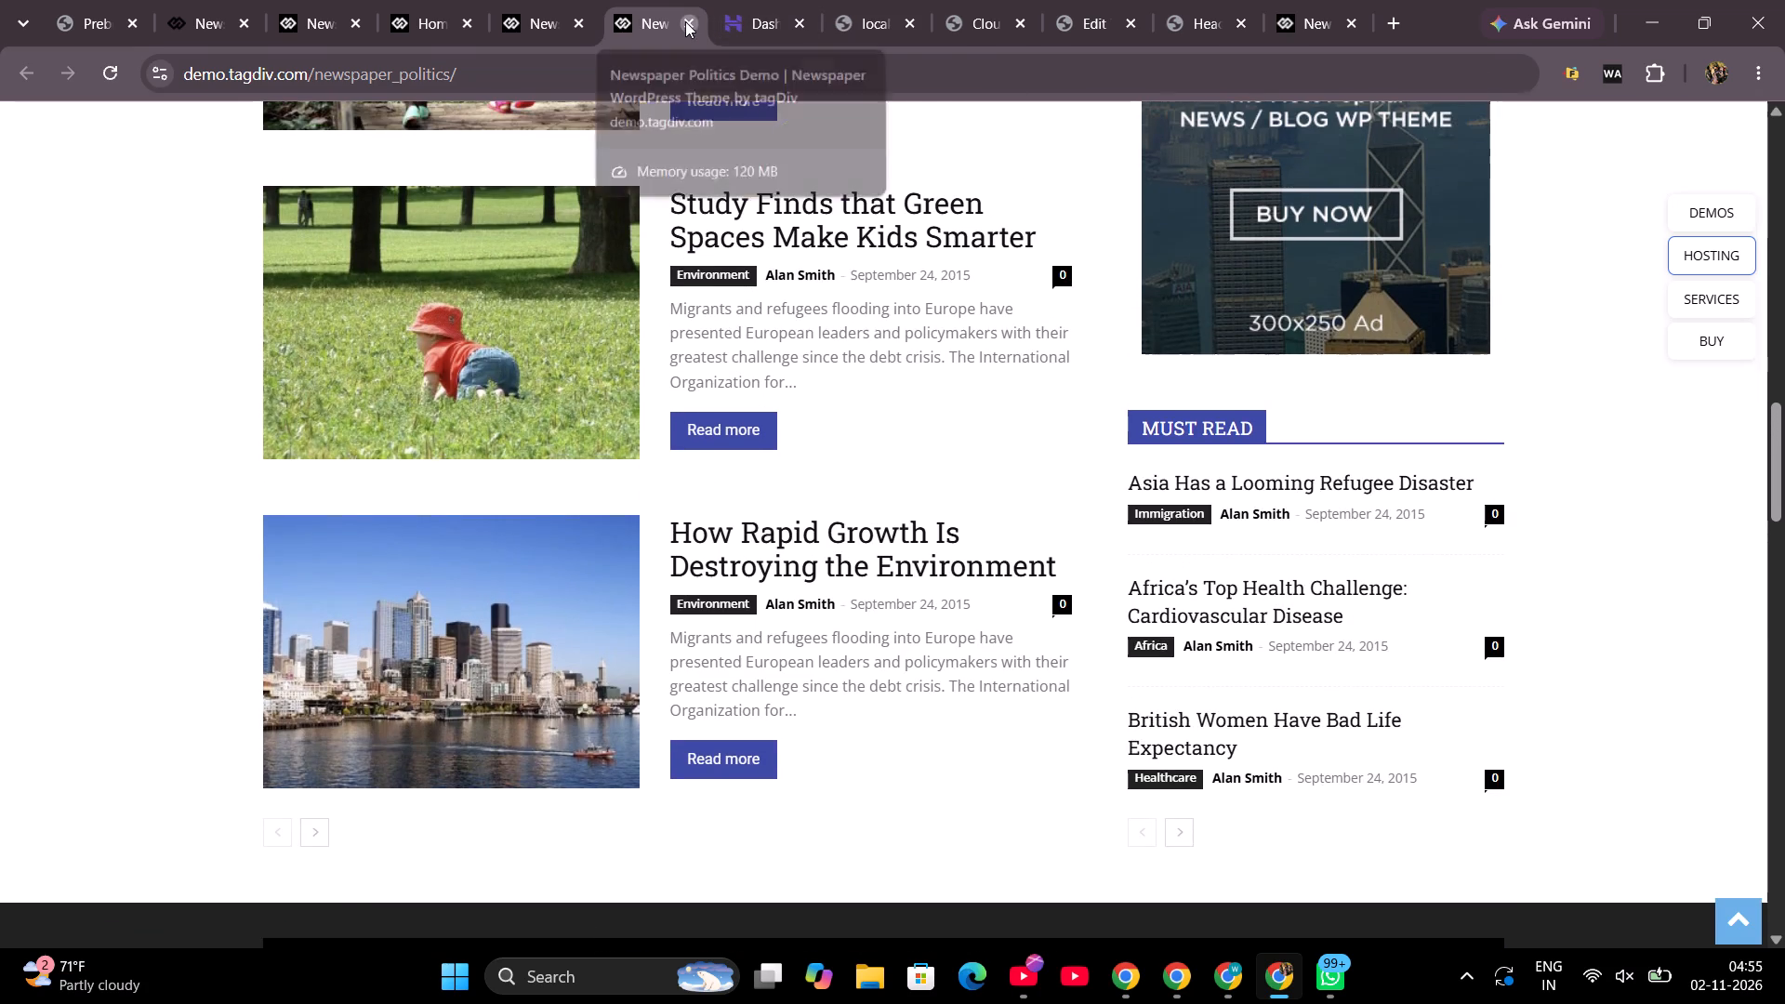
{"action": "left_click", "coordinate": [547, 20]}
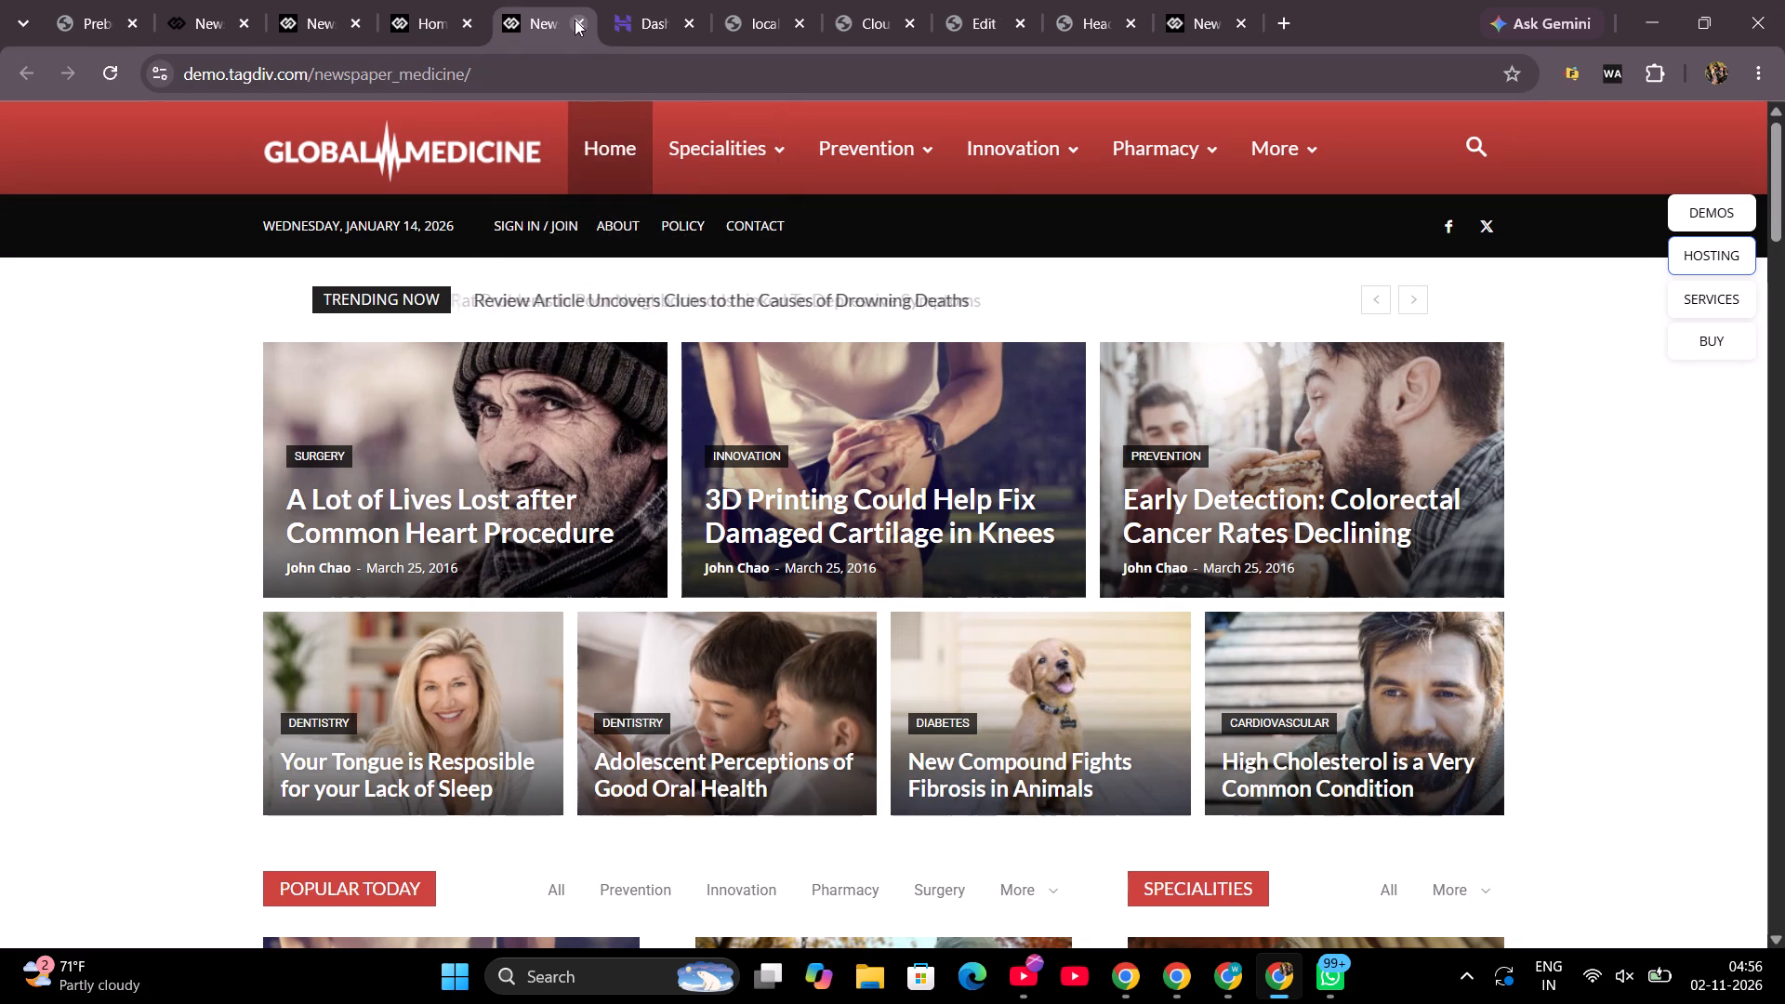
{"action": "left_click", "coordinate": [575, 20]}
{"action": "left_click", "coordinate": [456, 21]}
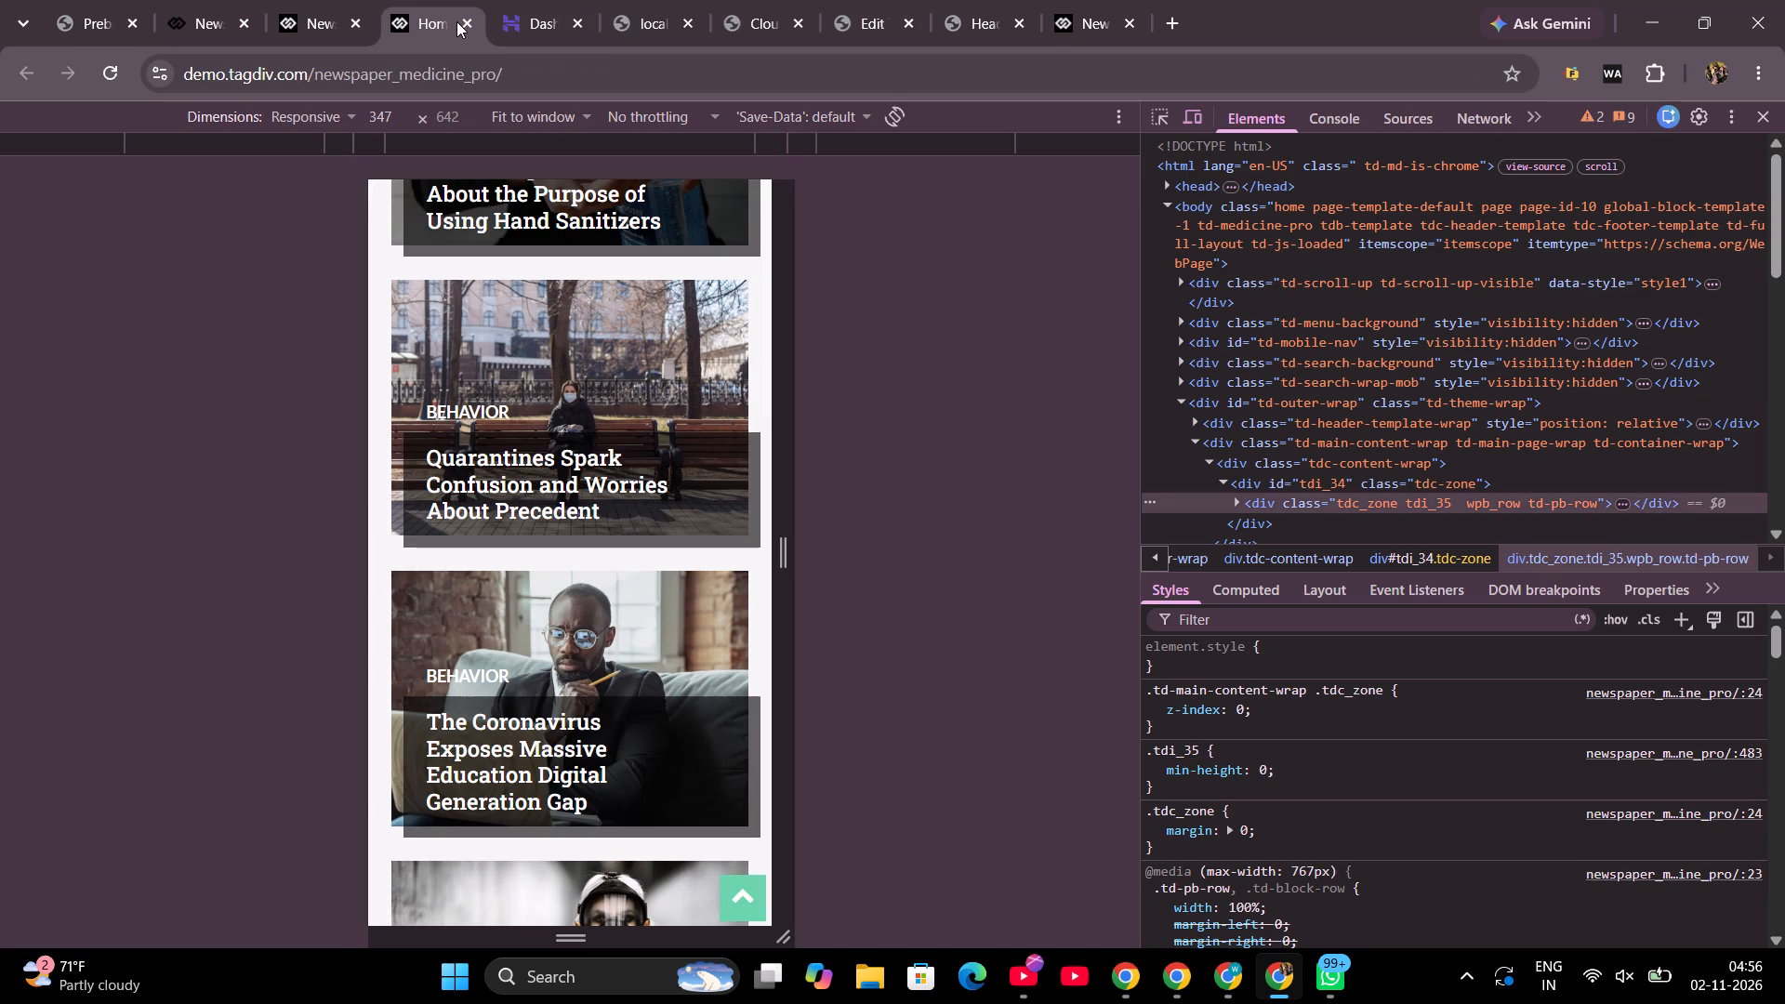
{"action": "left_click", "coordinate": [355, 19]}
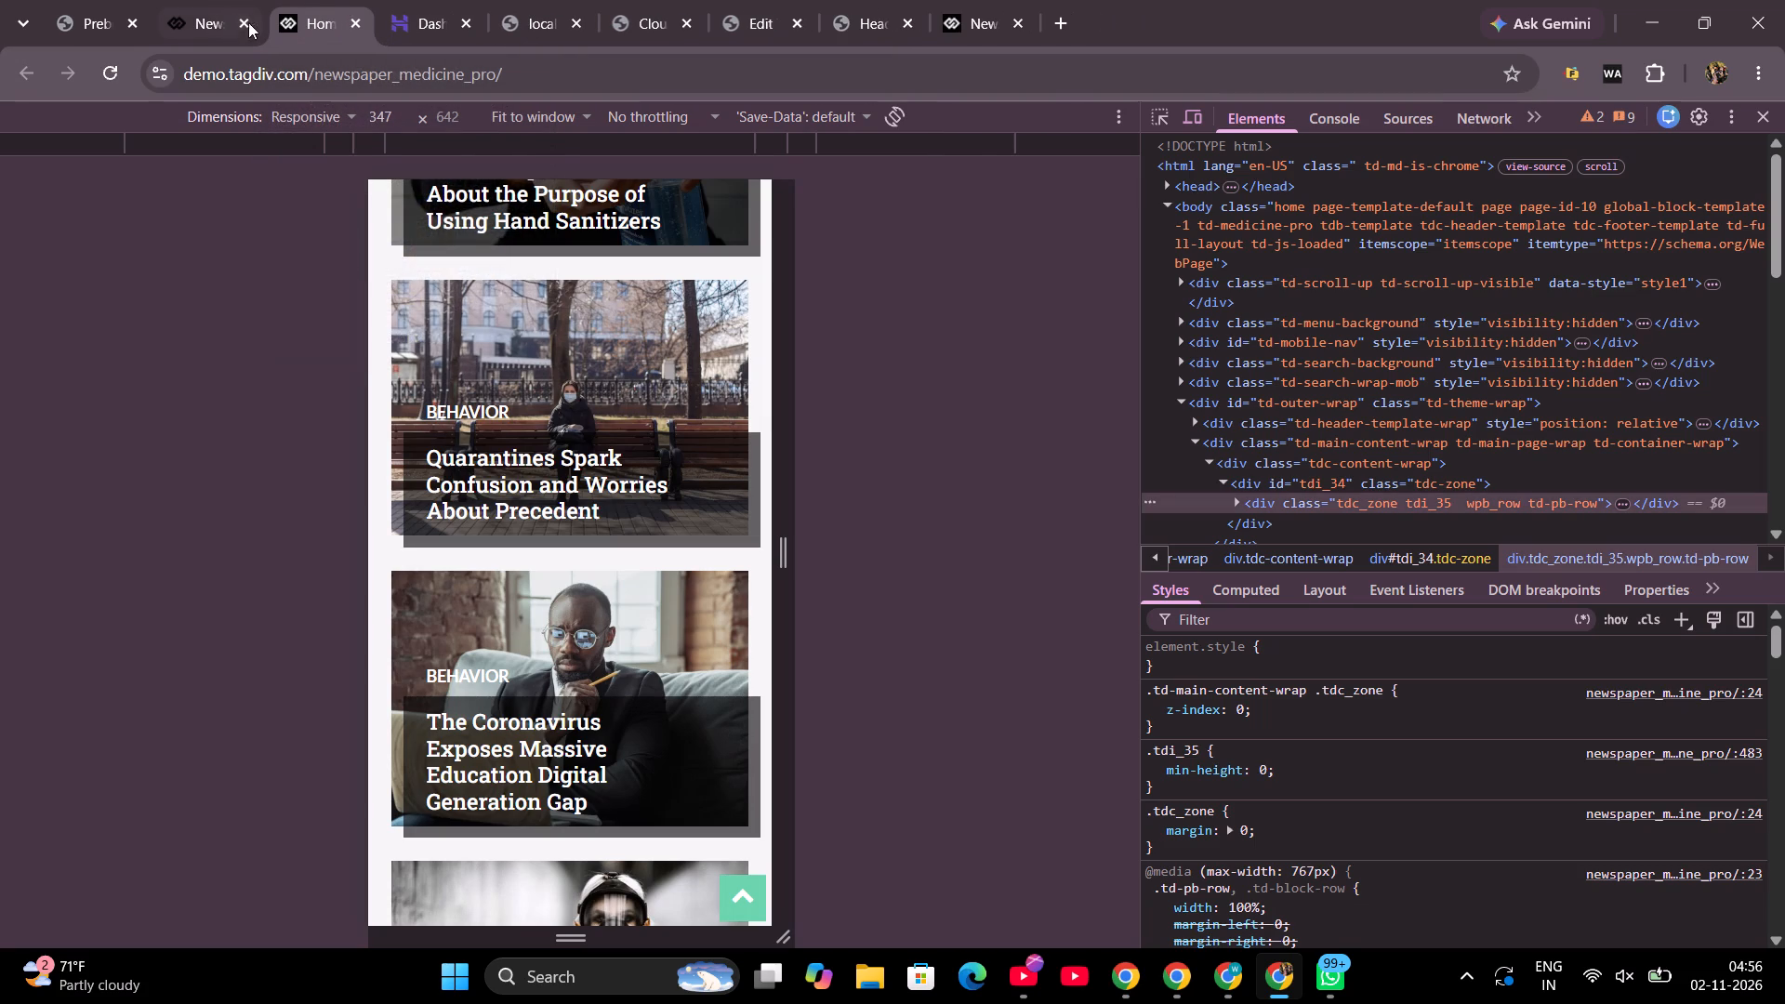
{"action": "left_click", "coordinate": [182, 20]}
{"action": "scroll", "coordinate": [524, 261], "scroll_direction": "up", "scroll_amount": 6}
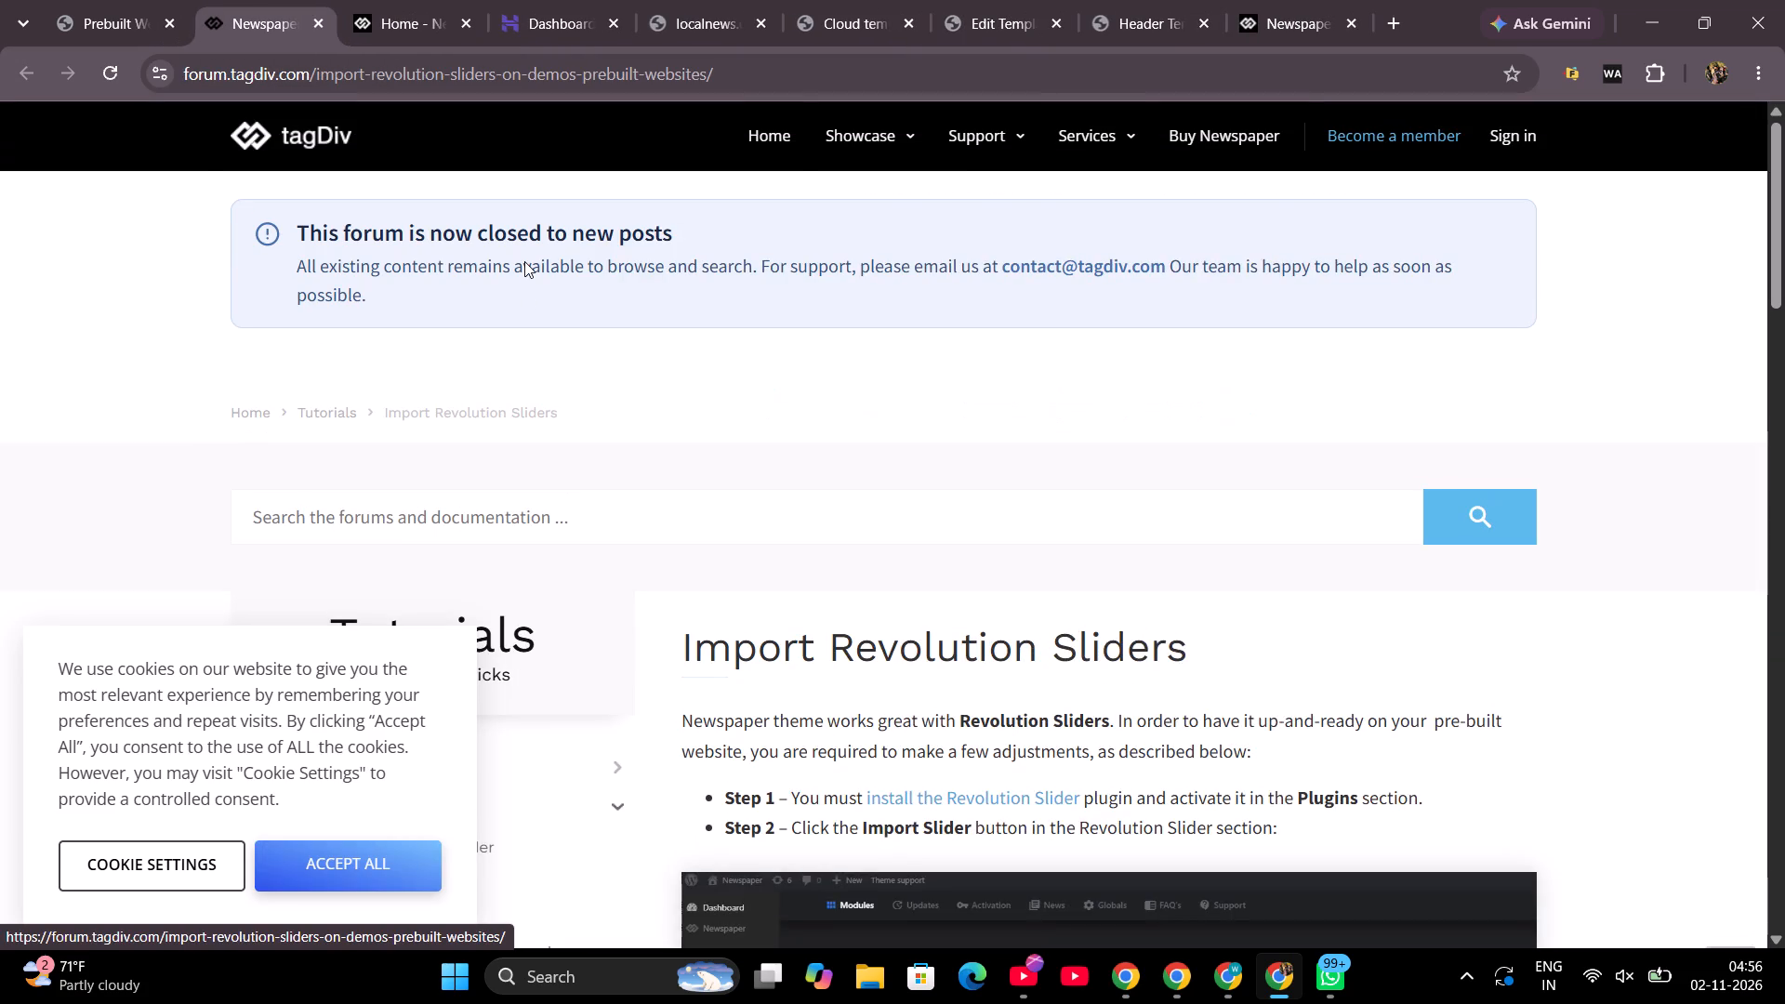
{"action": "left_click", "coordinate": [317, 23]}
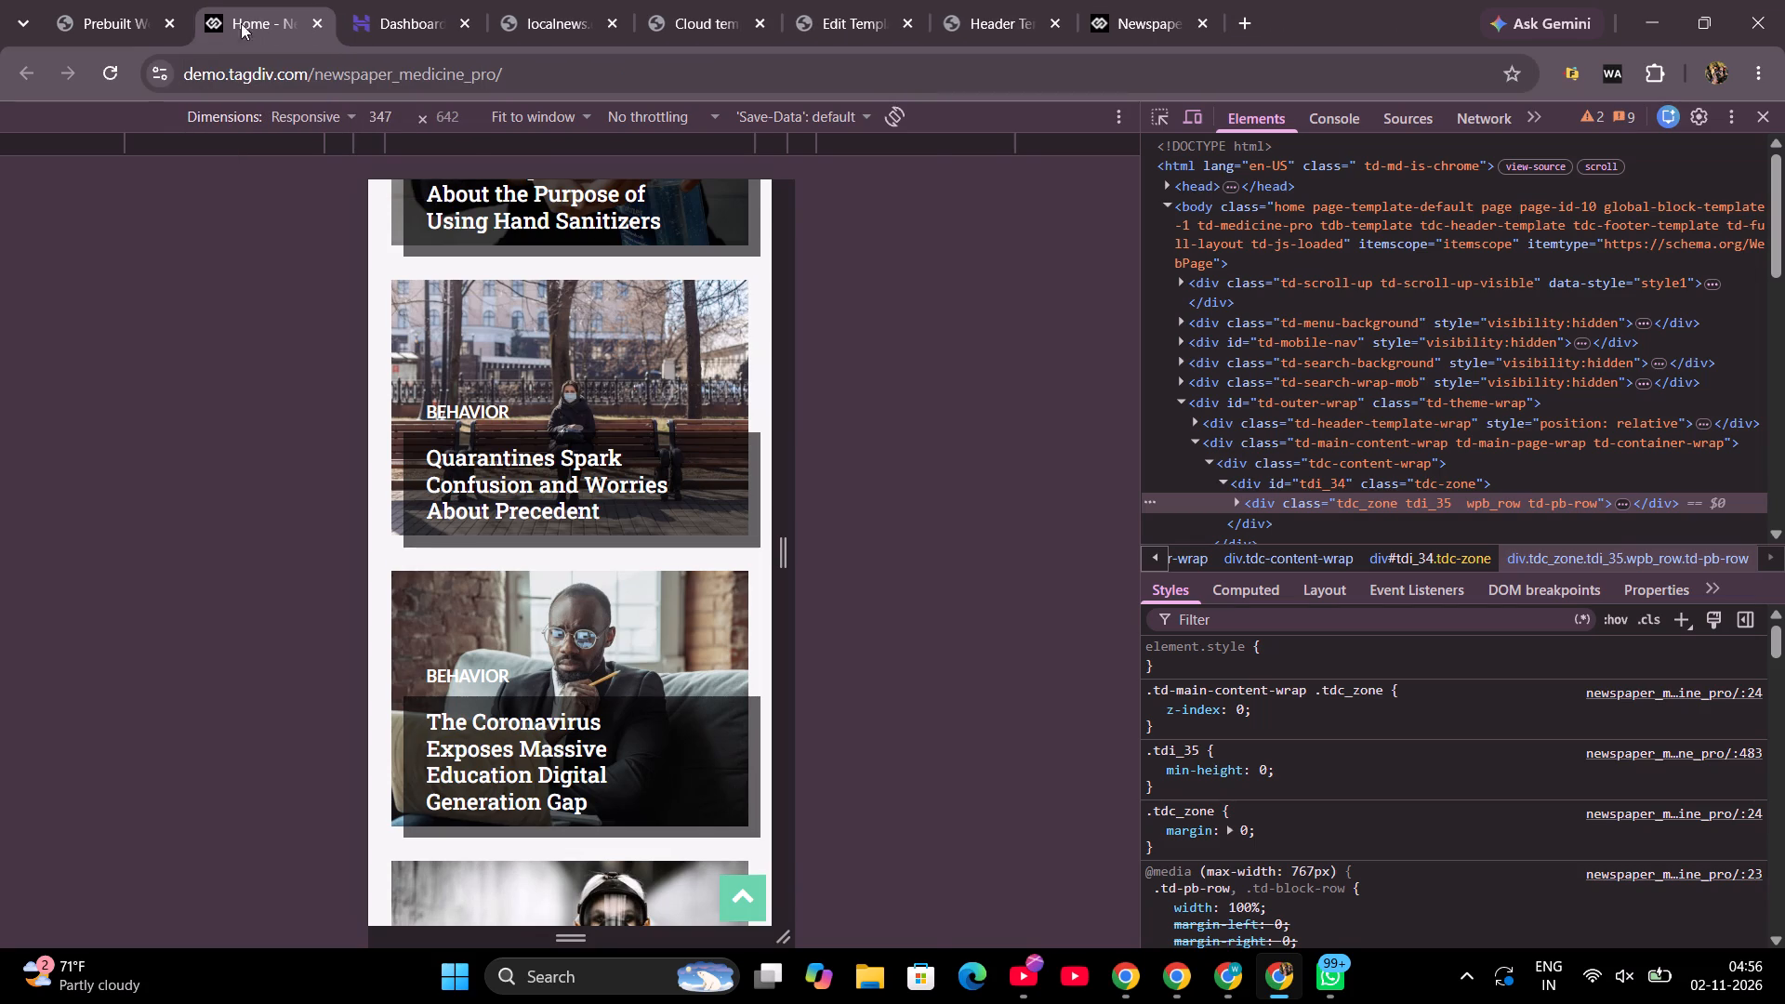
Reload the Urban Observer header preview page and examine the header and content it now shows.
{"action": "left_click", "coordinate": [78, 7]}
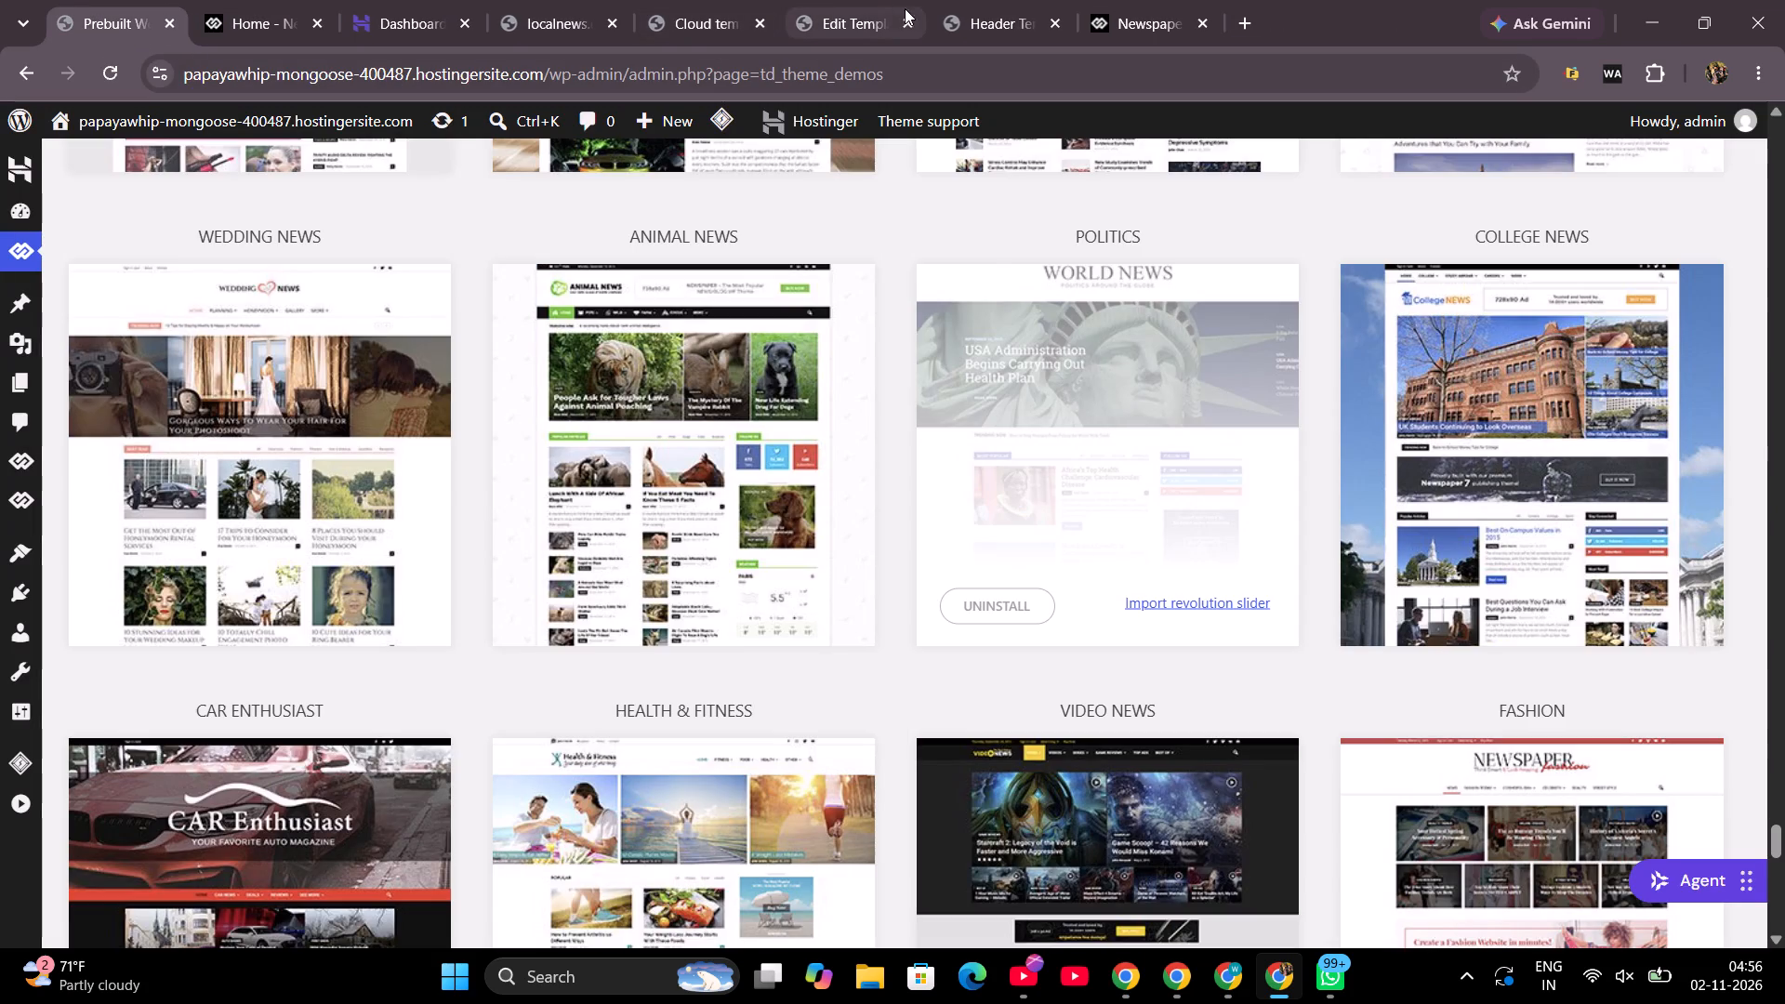
{"action": "left_click", "coordinate": [859, 15]}
{"action": "left_click", "coordinate": [956, 0]}
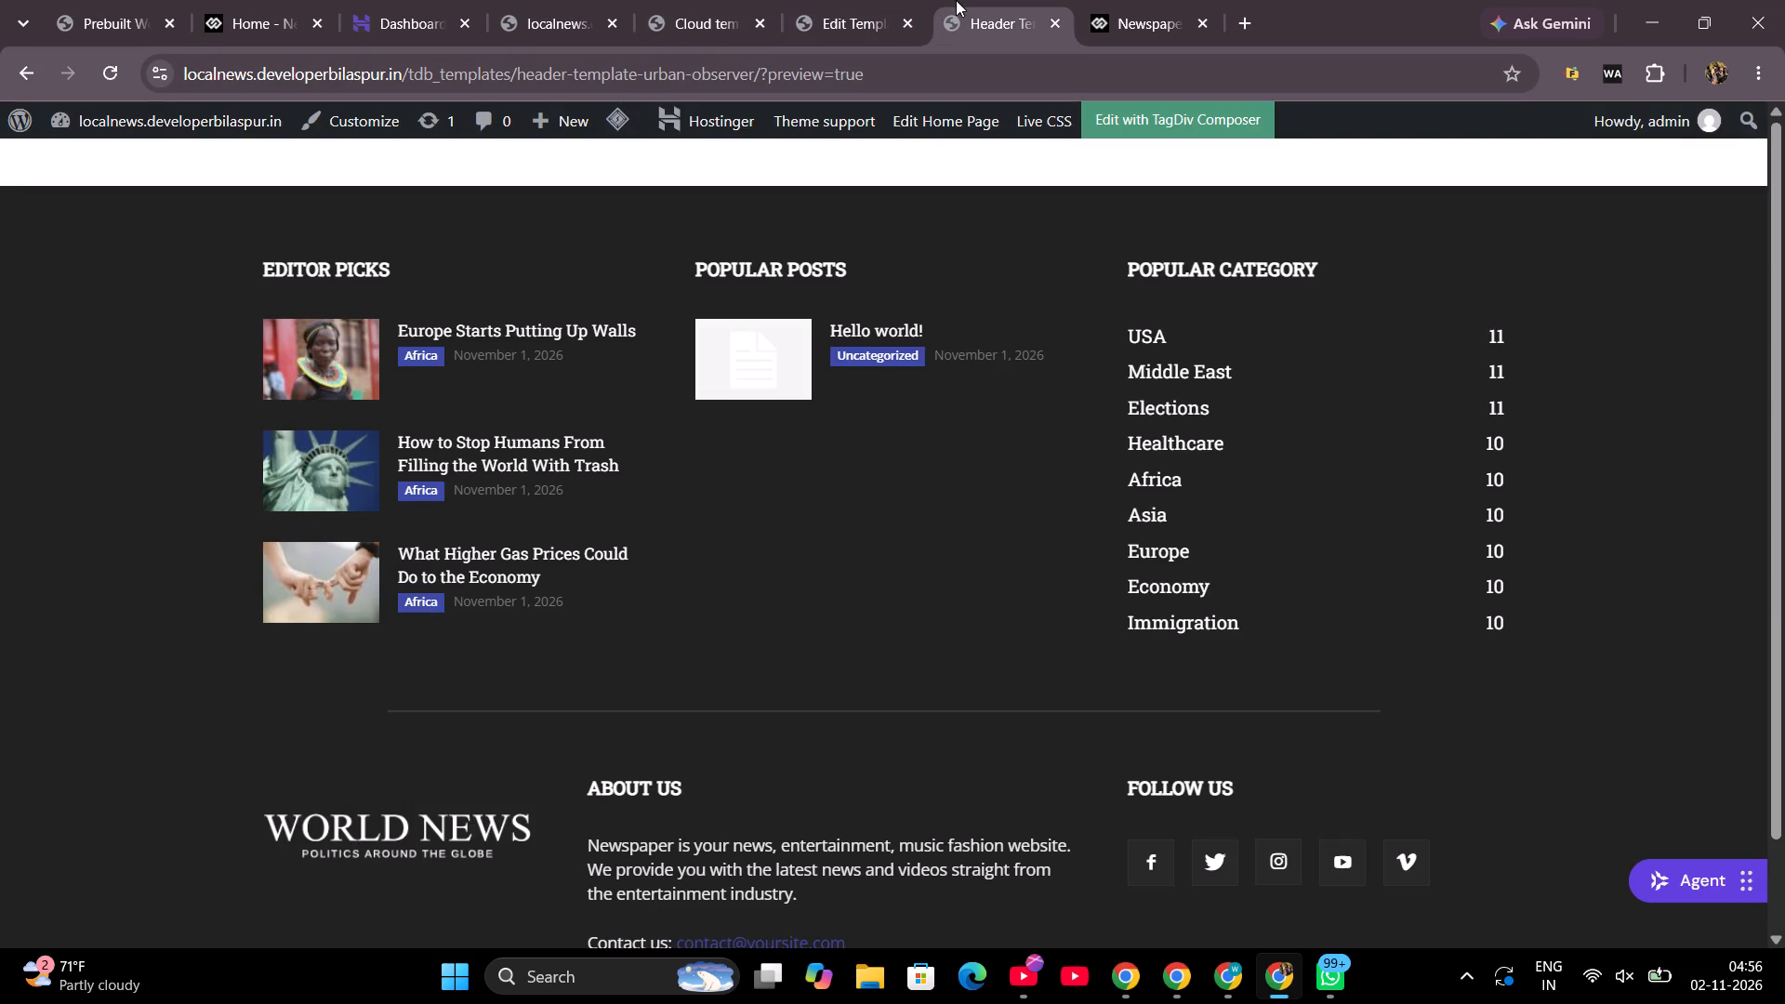
{"action": "scroll", "coordinate": [990, 318], "scroll_direction": "up", "scroll_amount": 10}
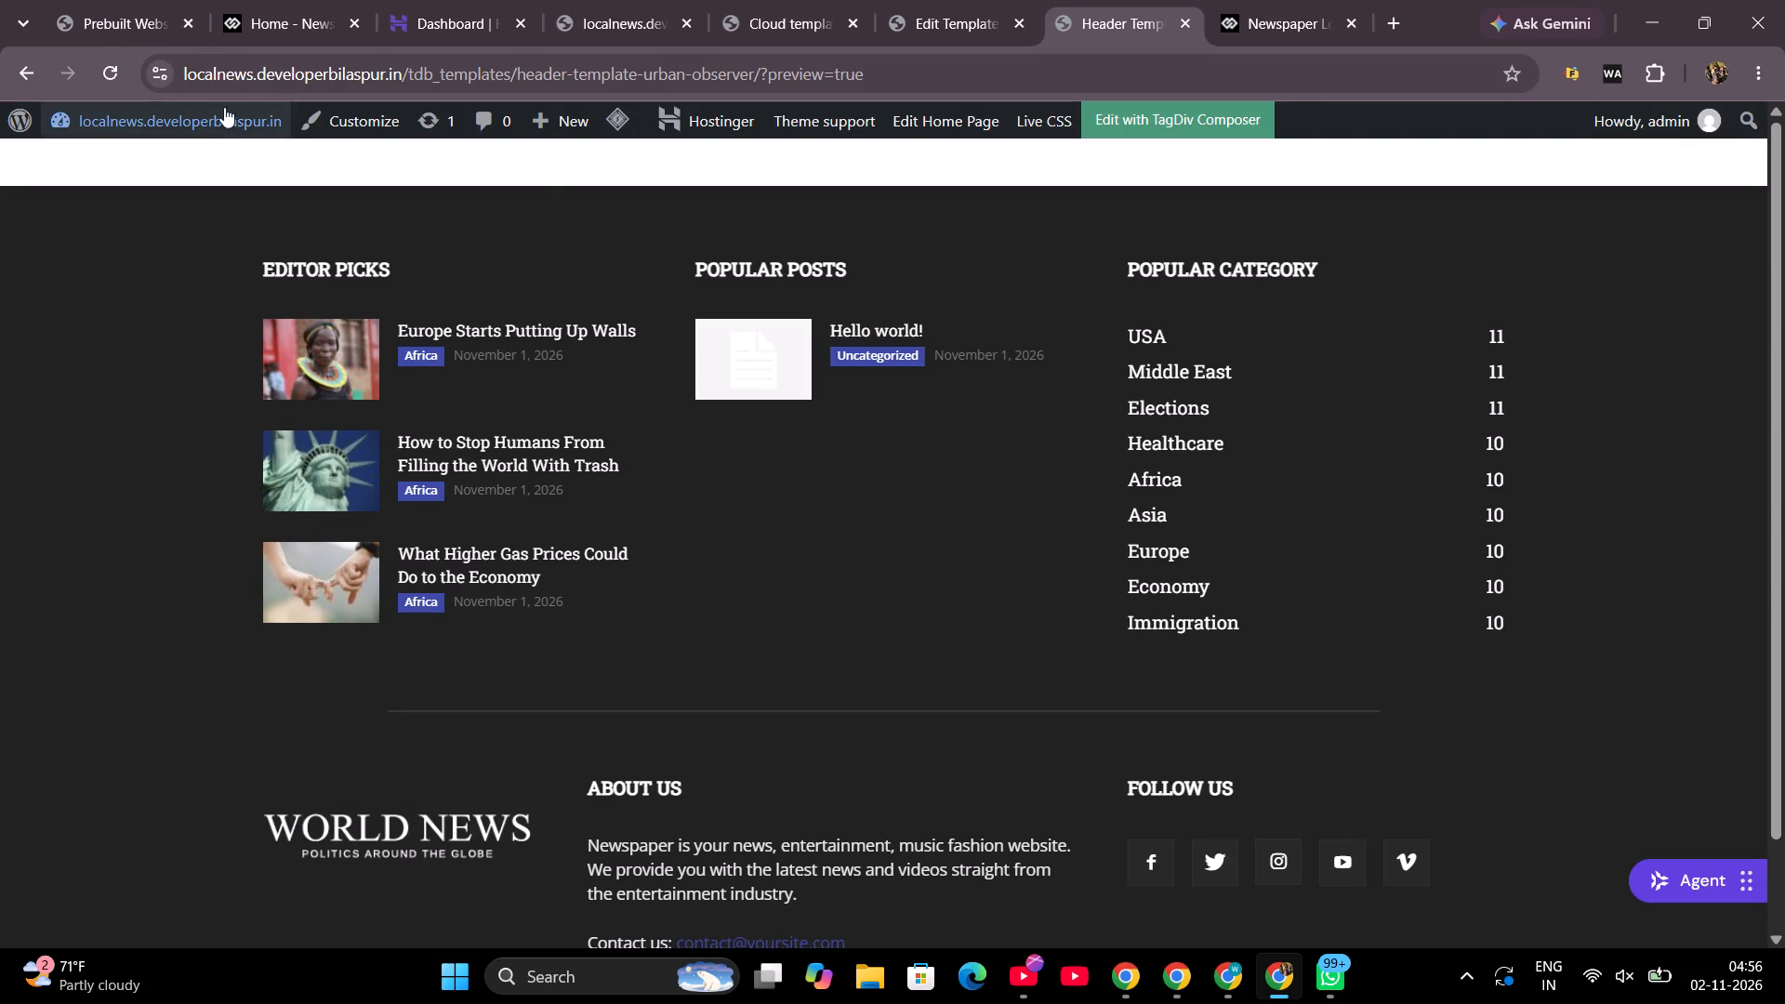
{"action": "left_click", "coordinate": [107, 71]}
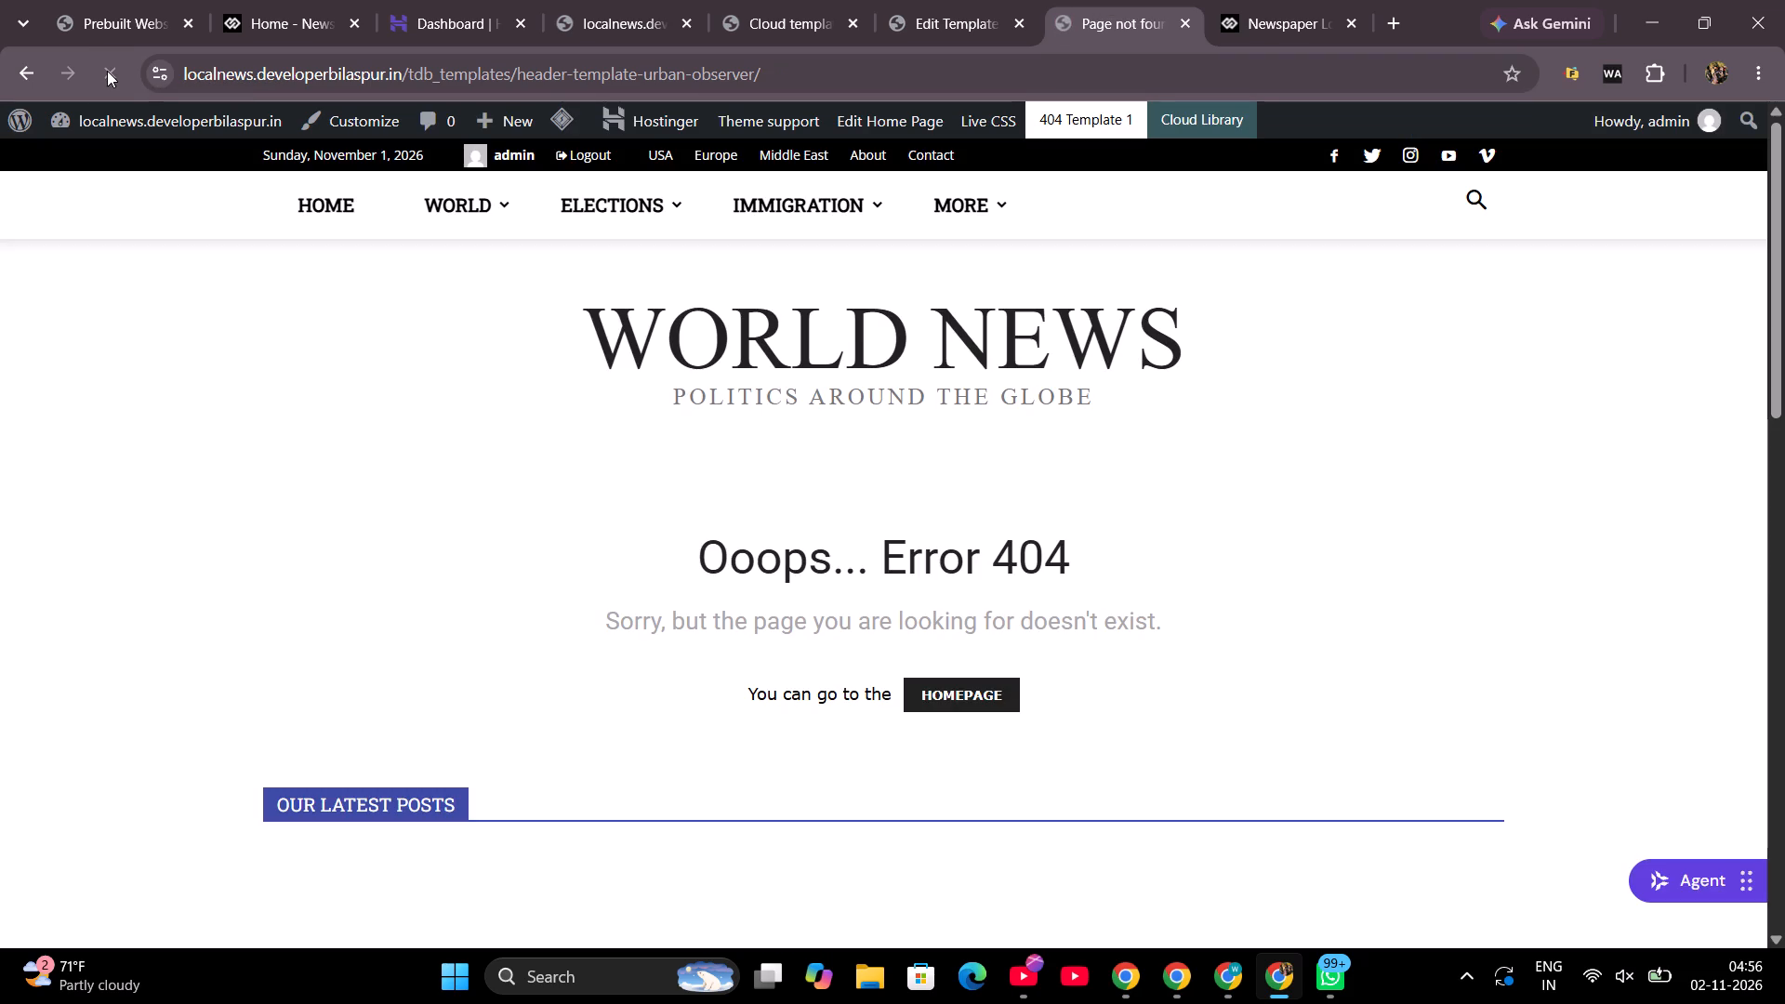
{"action": "scroll", "coordinate": [266, 394], "scroll_direction": "down", "scroll_amount": 3}
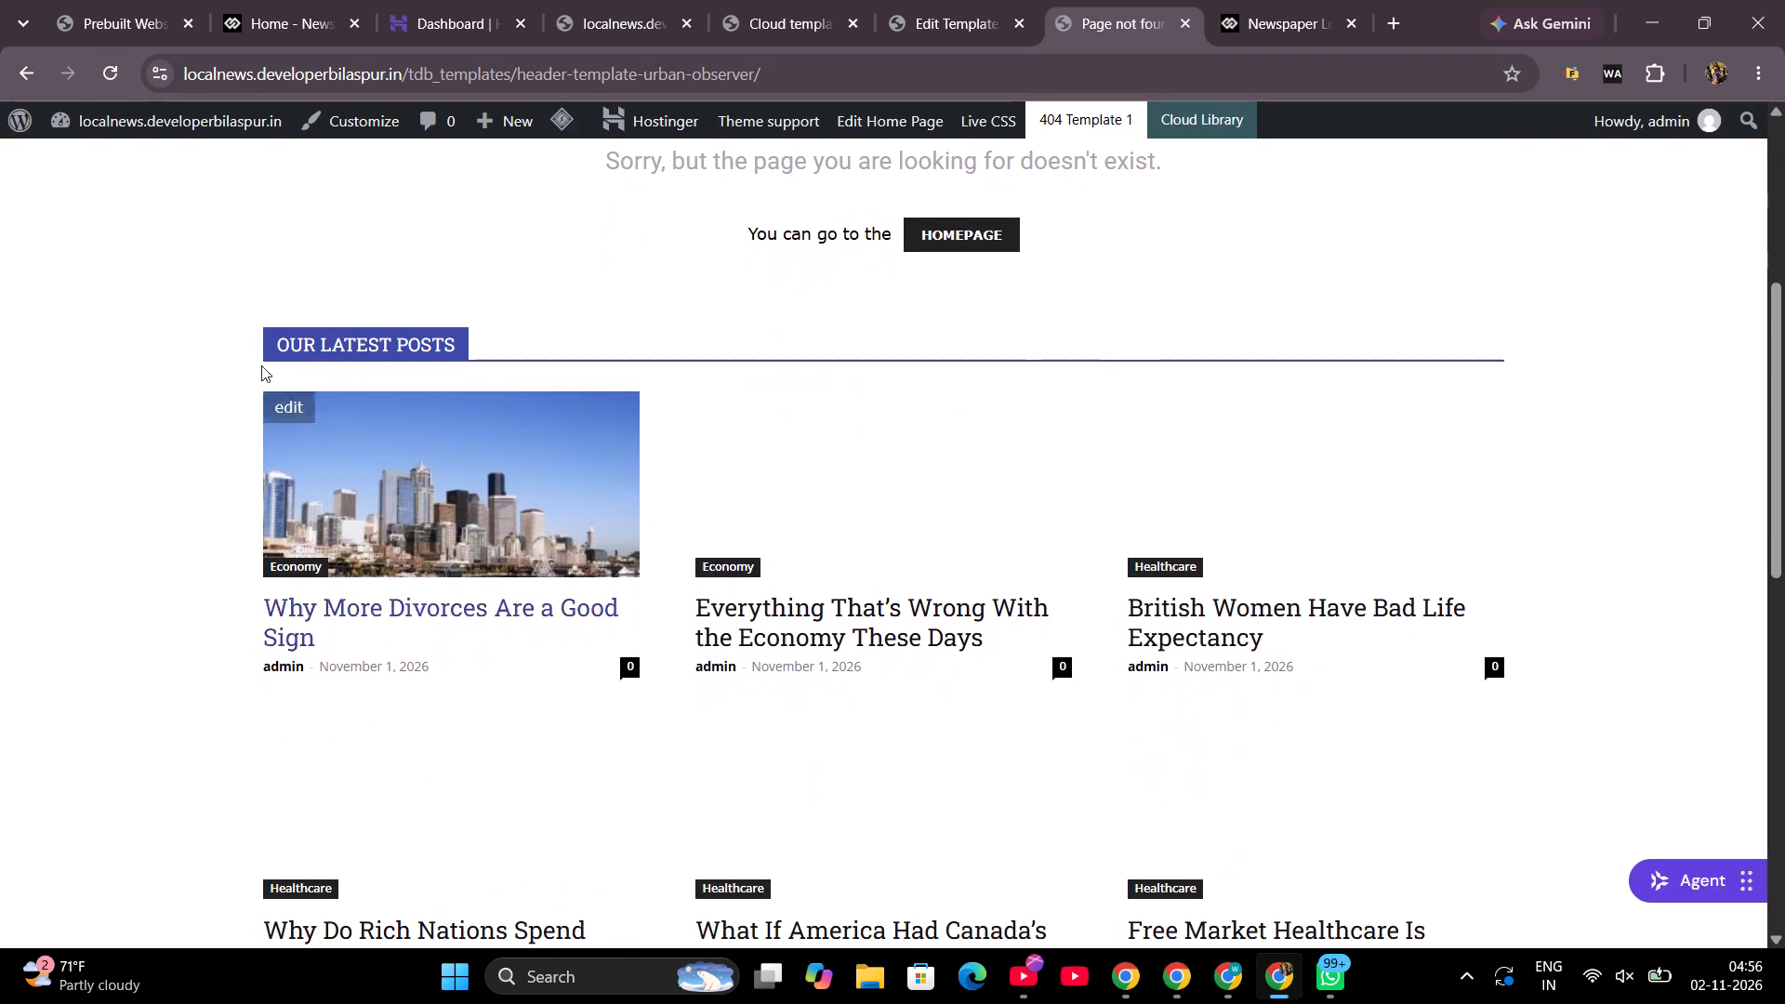
{"action": "scroll", "coordinate": [194, 382], "scroll_direction": "down", "scroll_amount": 2}
{"action": "scroll", "coordinate": [194, 382], "scroll_direction": "up", "scroll_amount": 5}
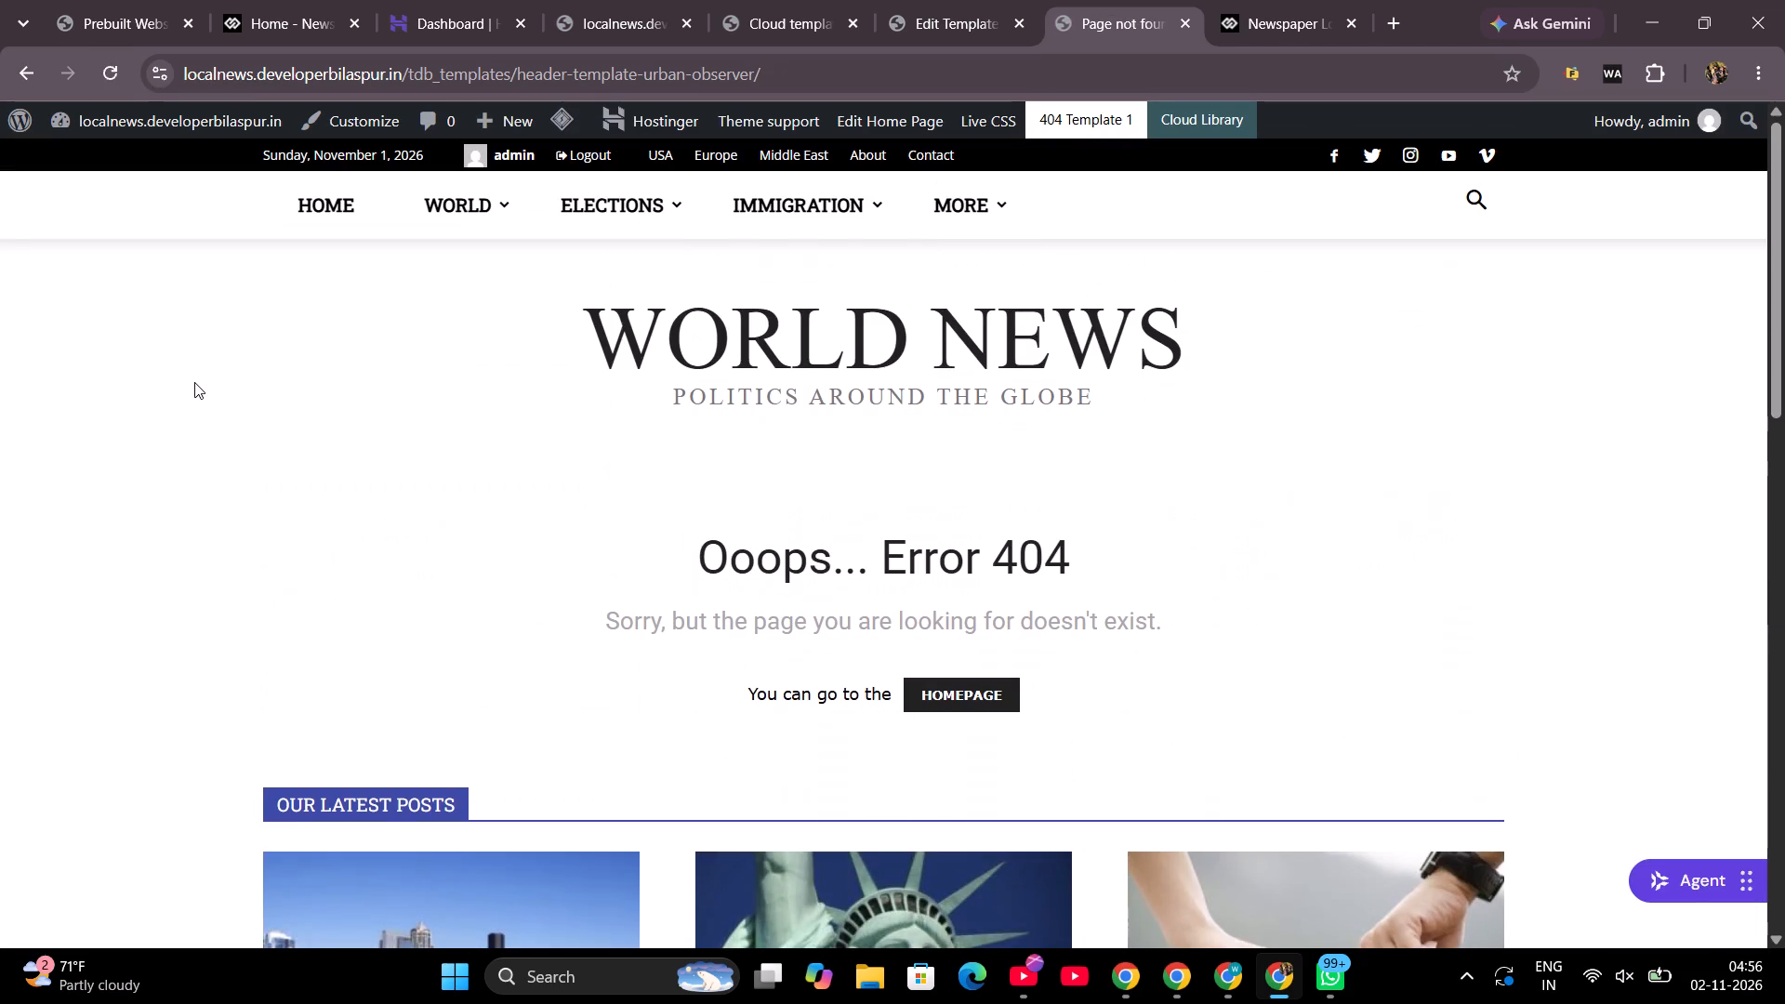
{"action": "scroll", "coordinate": [185, 448], "scroll_direction": "down", "scroll_amount": 5}
{"action": "scroll", "coordinate": [185, 448], "scroll_direction": "up", "scroll_amount": 5}
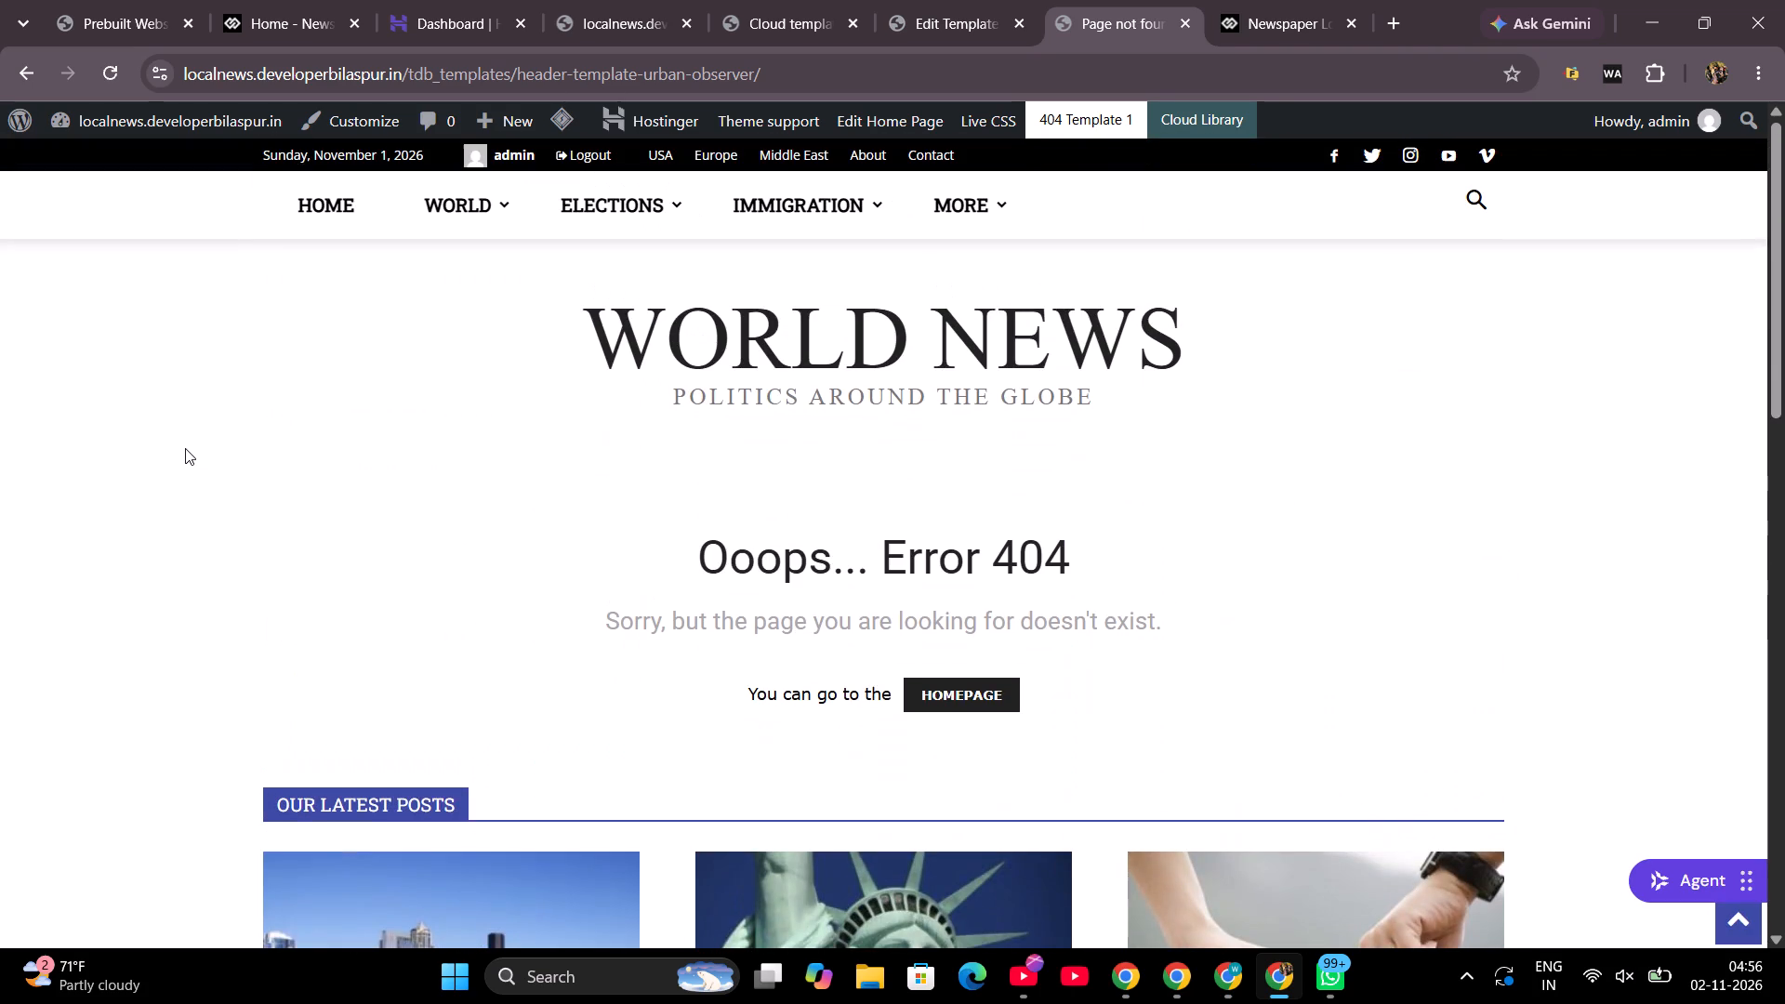
Return to the Cloud templates page and open the pre-designed header templates in the Cloud Library.
{"action": "left_click", "coordinate": [1248, 0]}
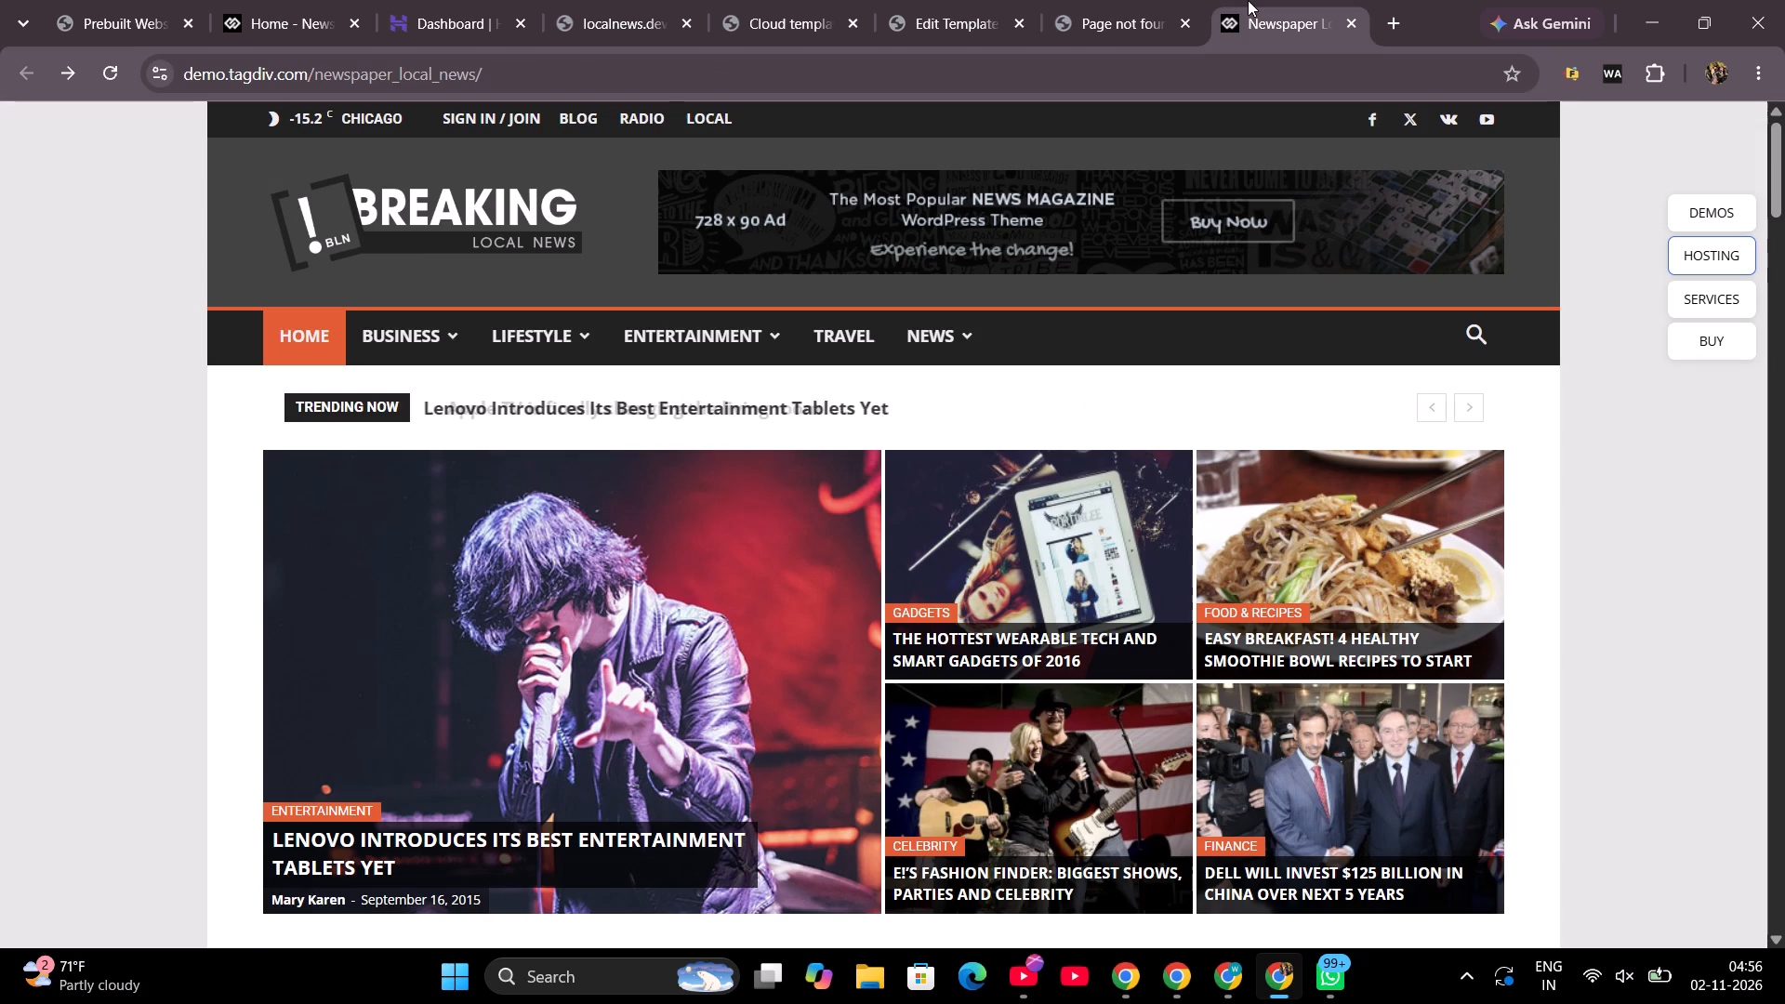
{"action": "left_click", "coordinate": [963, 4]}
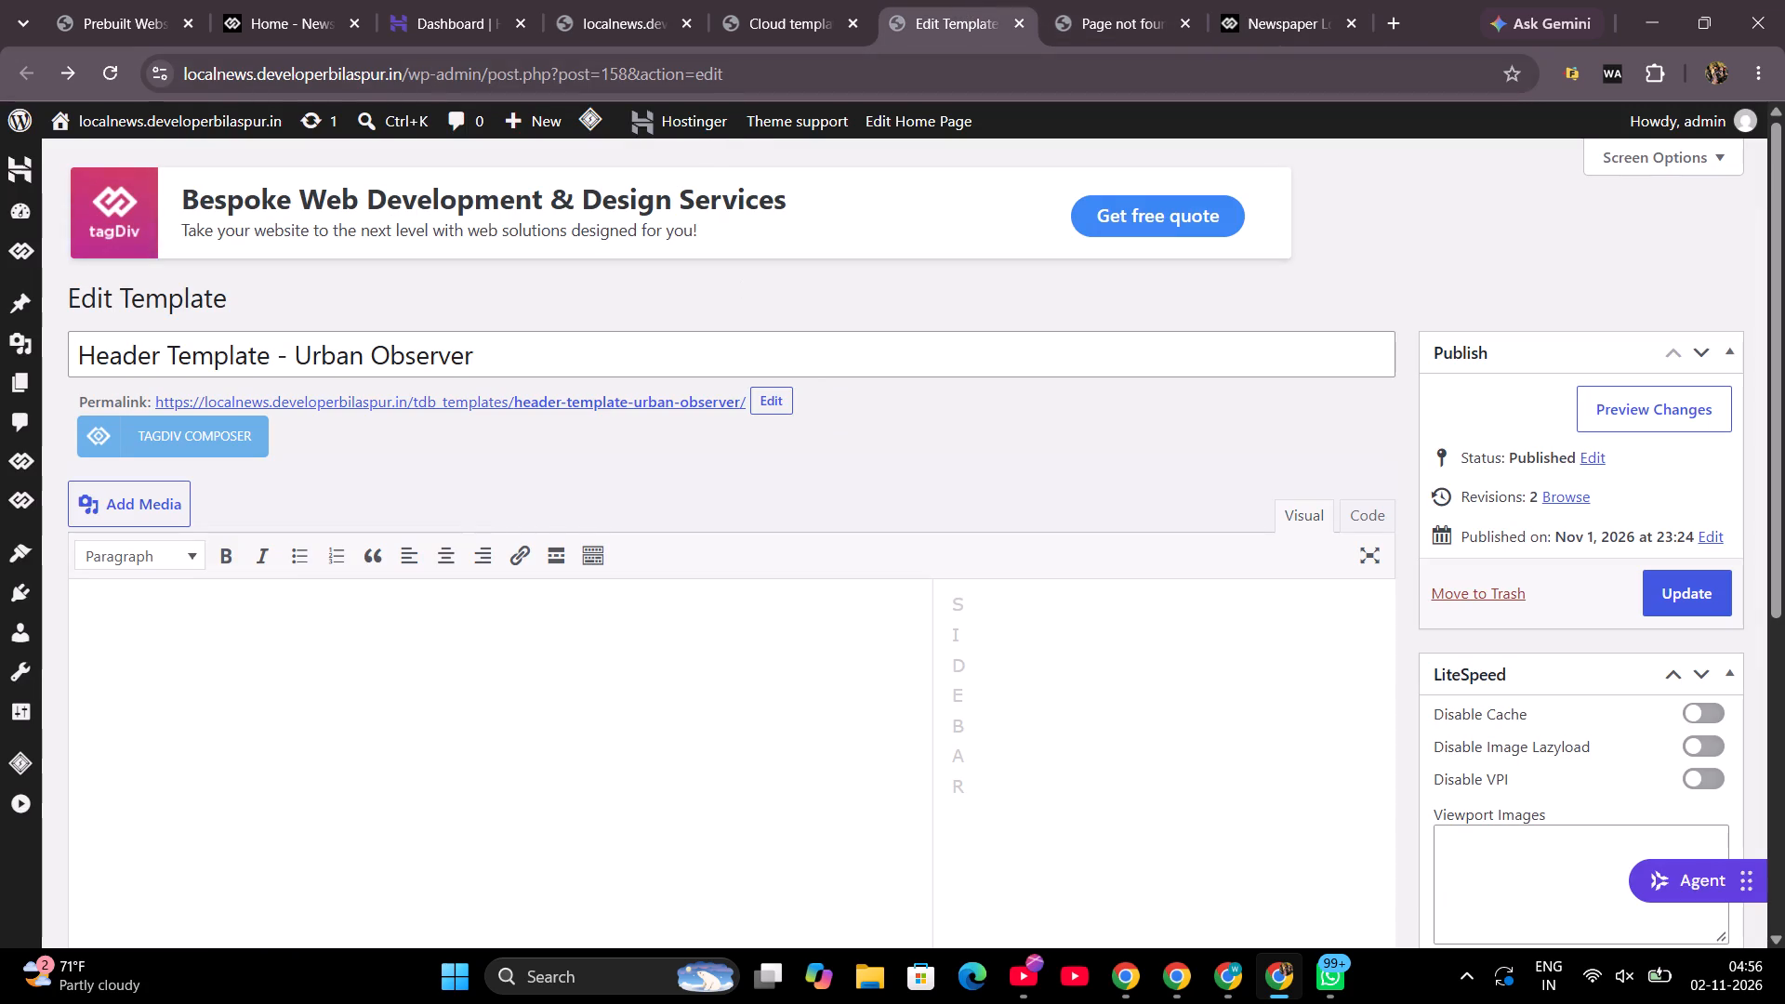
{"action": "left_click", "coordinate": [806, 12]}
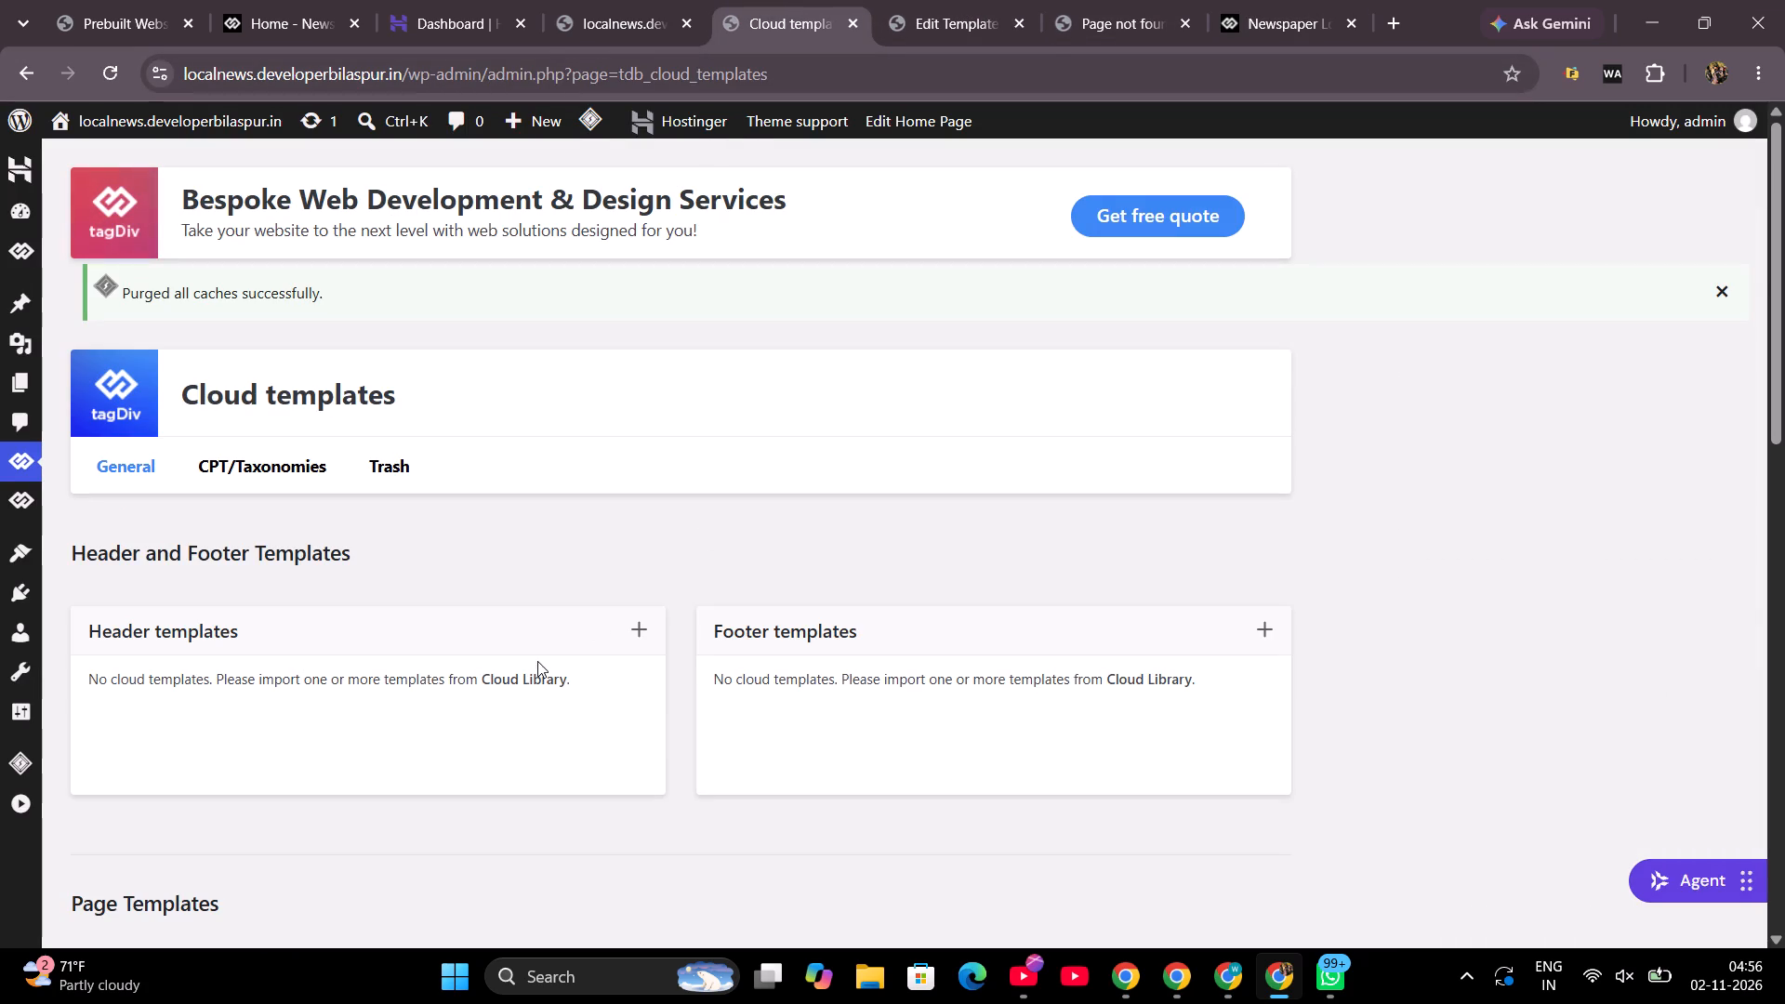
{"action": "left_click", "coordinate": [638, 623]}
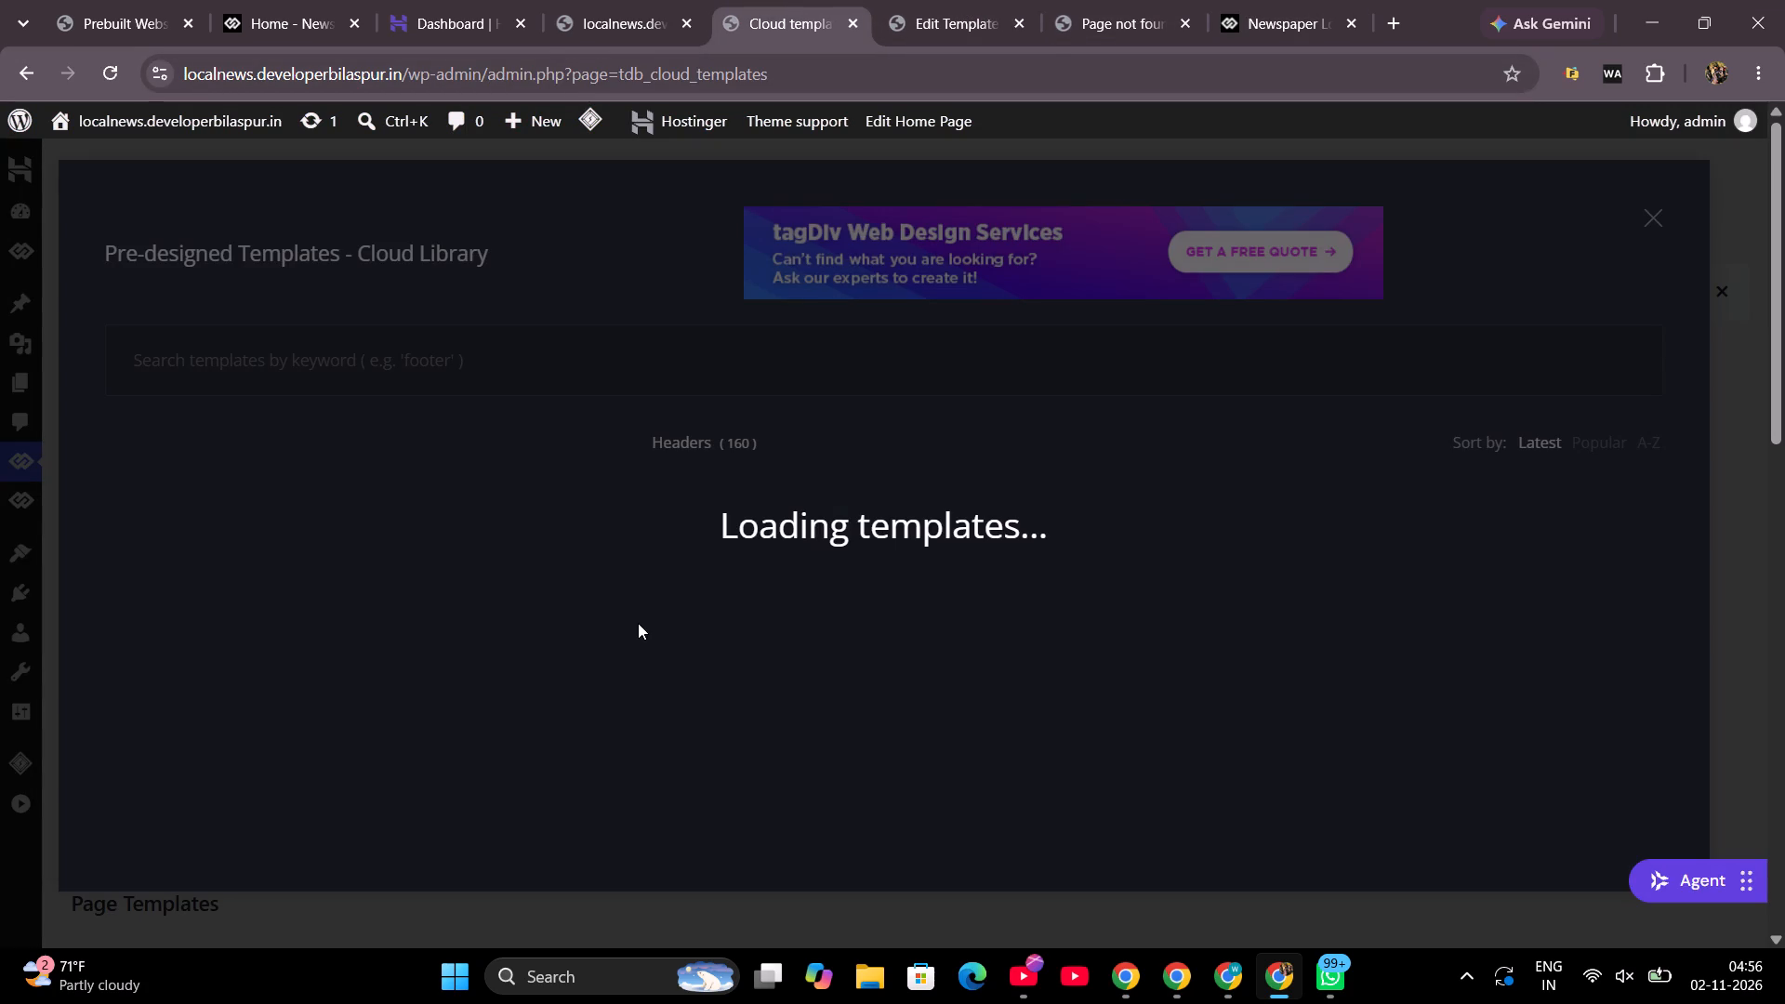
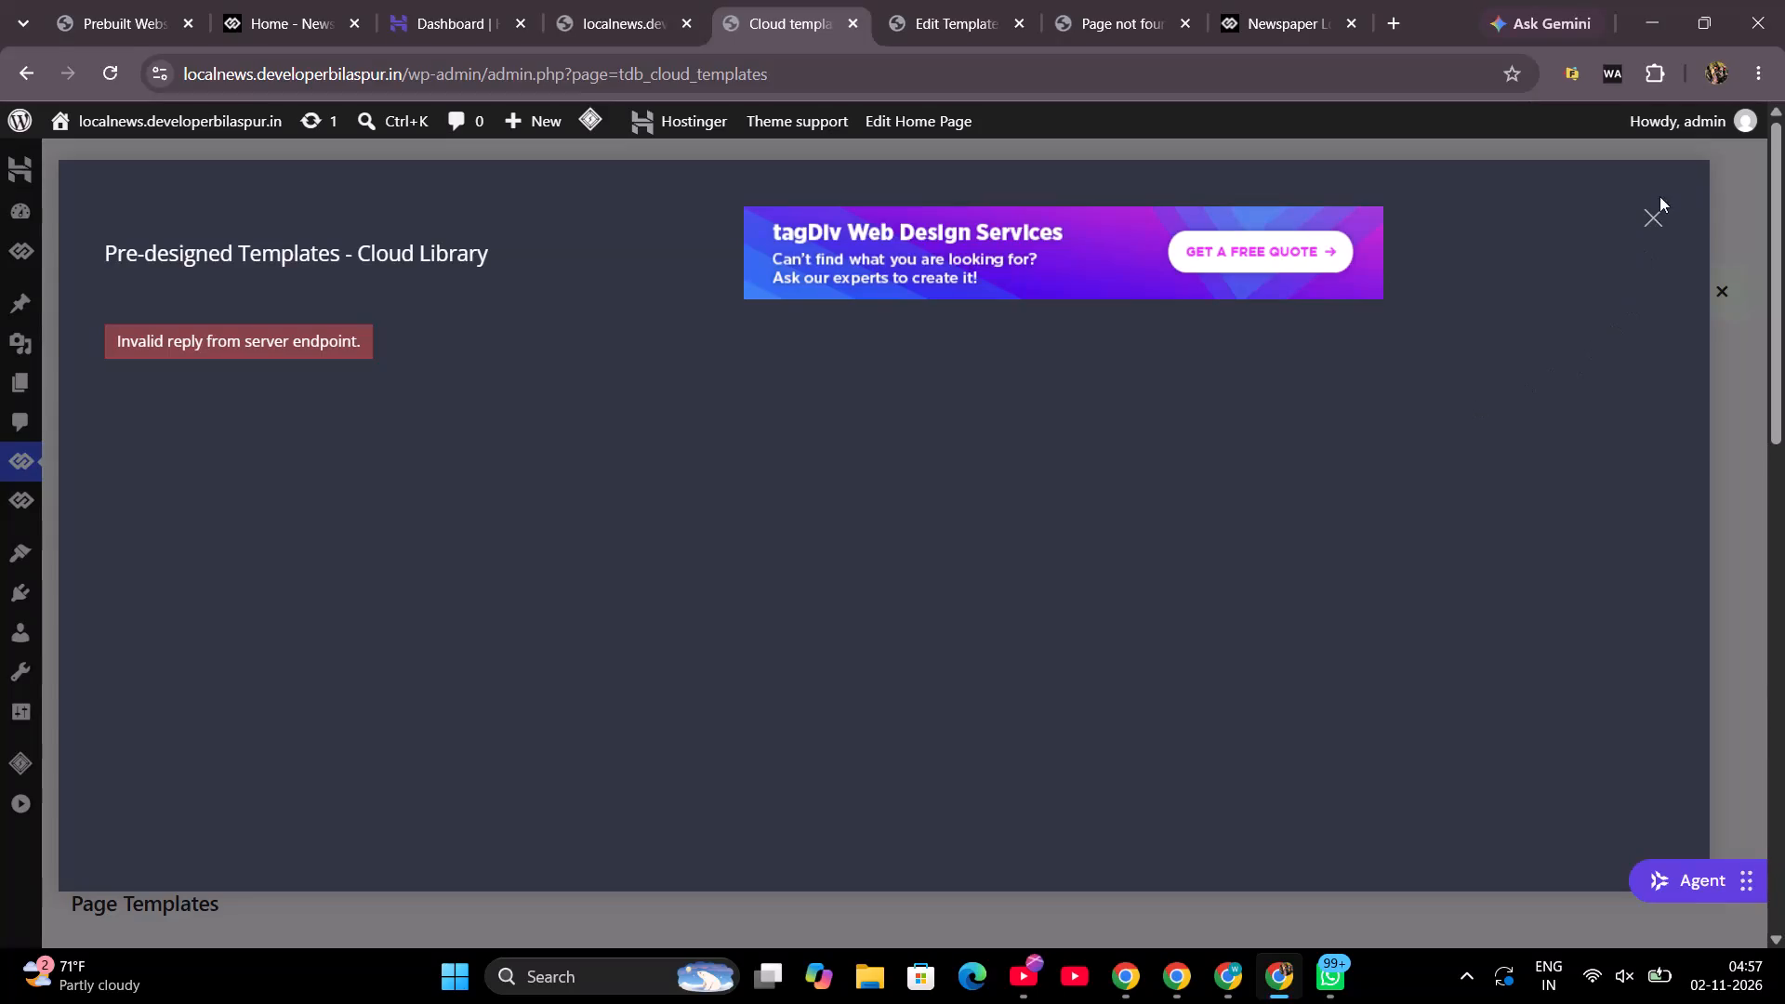
Close the failed Cloud Library window and retry adding a template under Header templates.
{"action": "left_click", "coordinate": [1654, 211]}
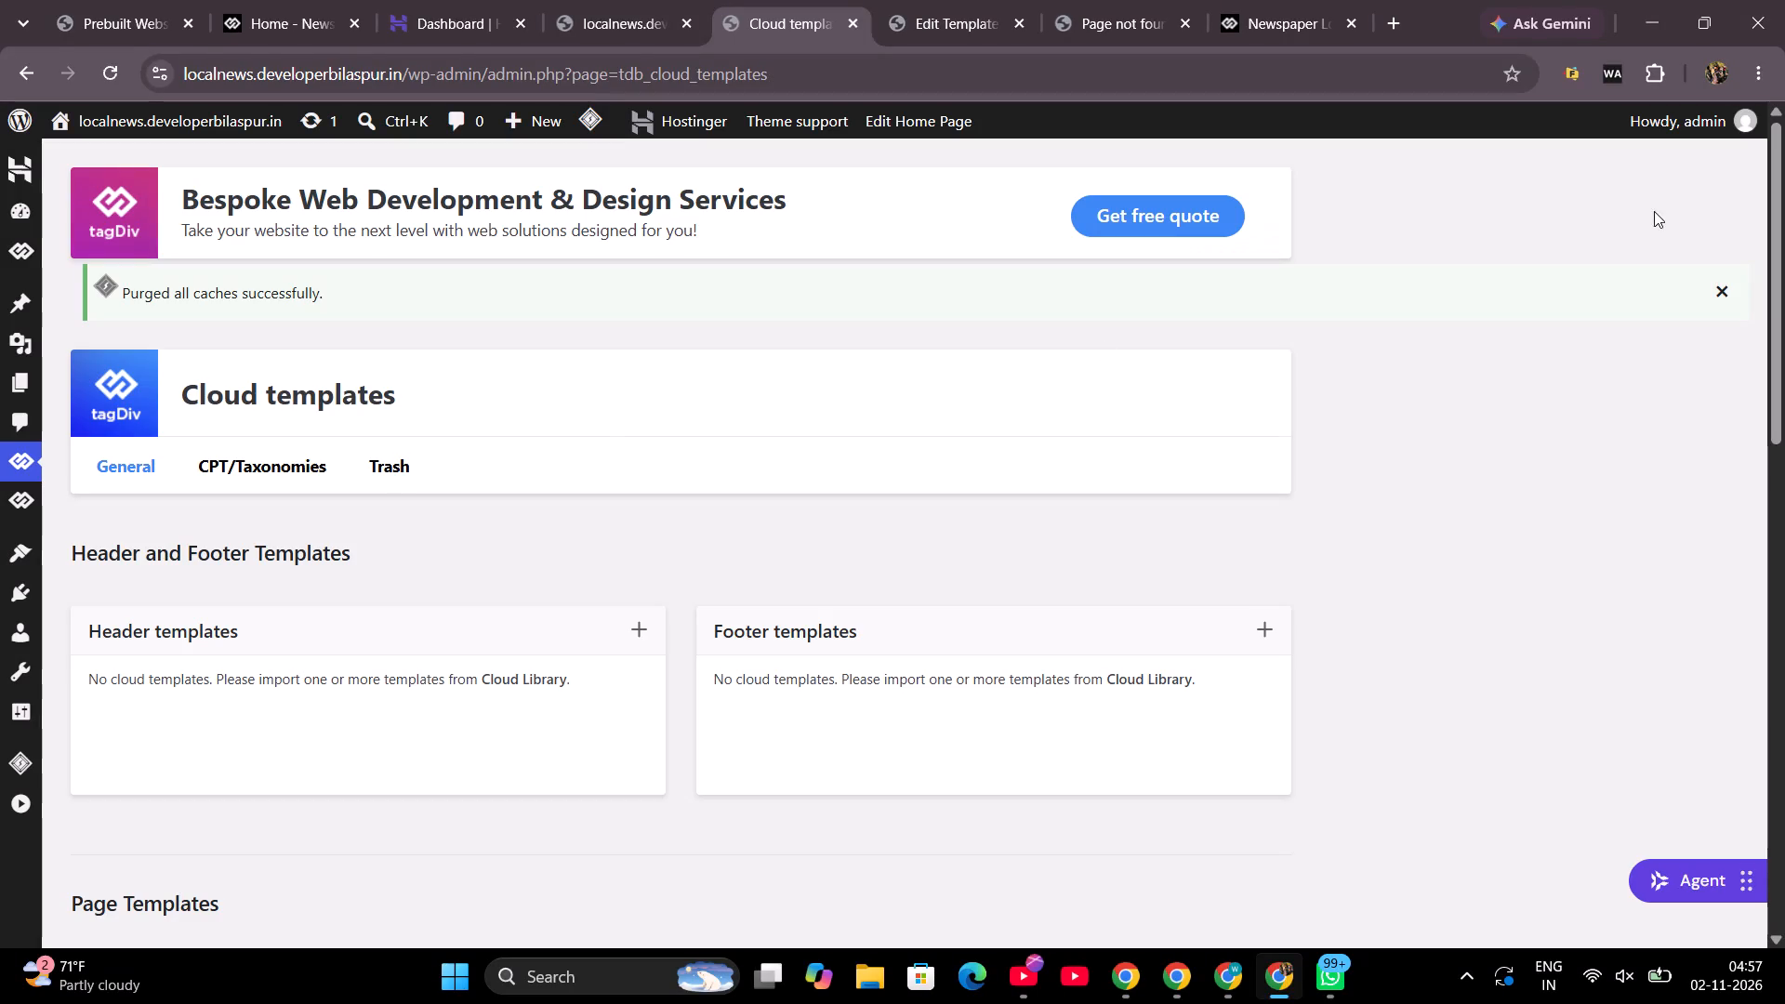
{"action": "left_click", "coordinate": [643, 630]}
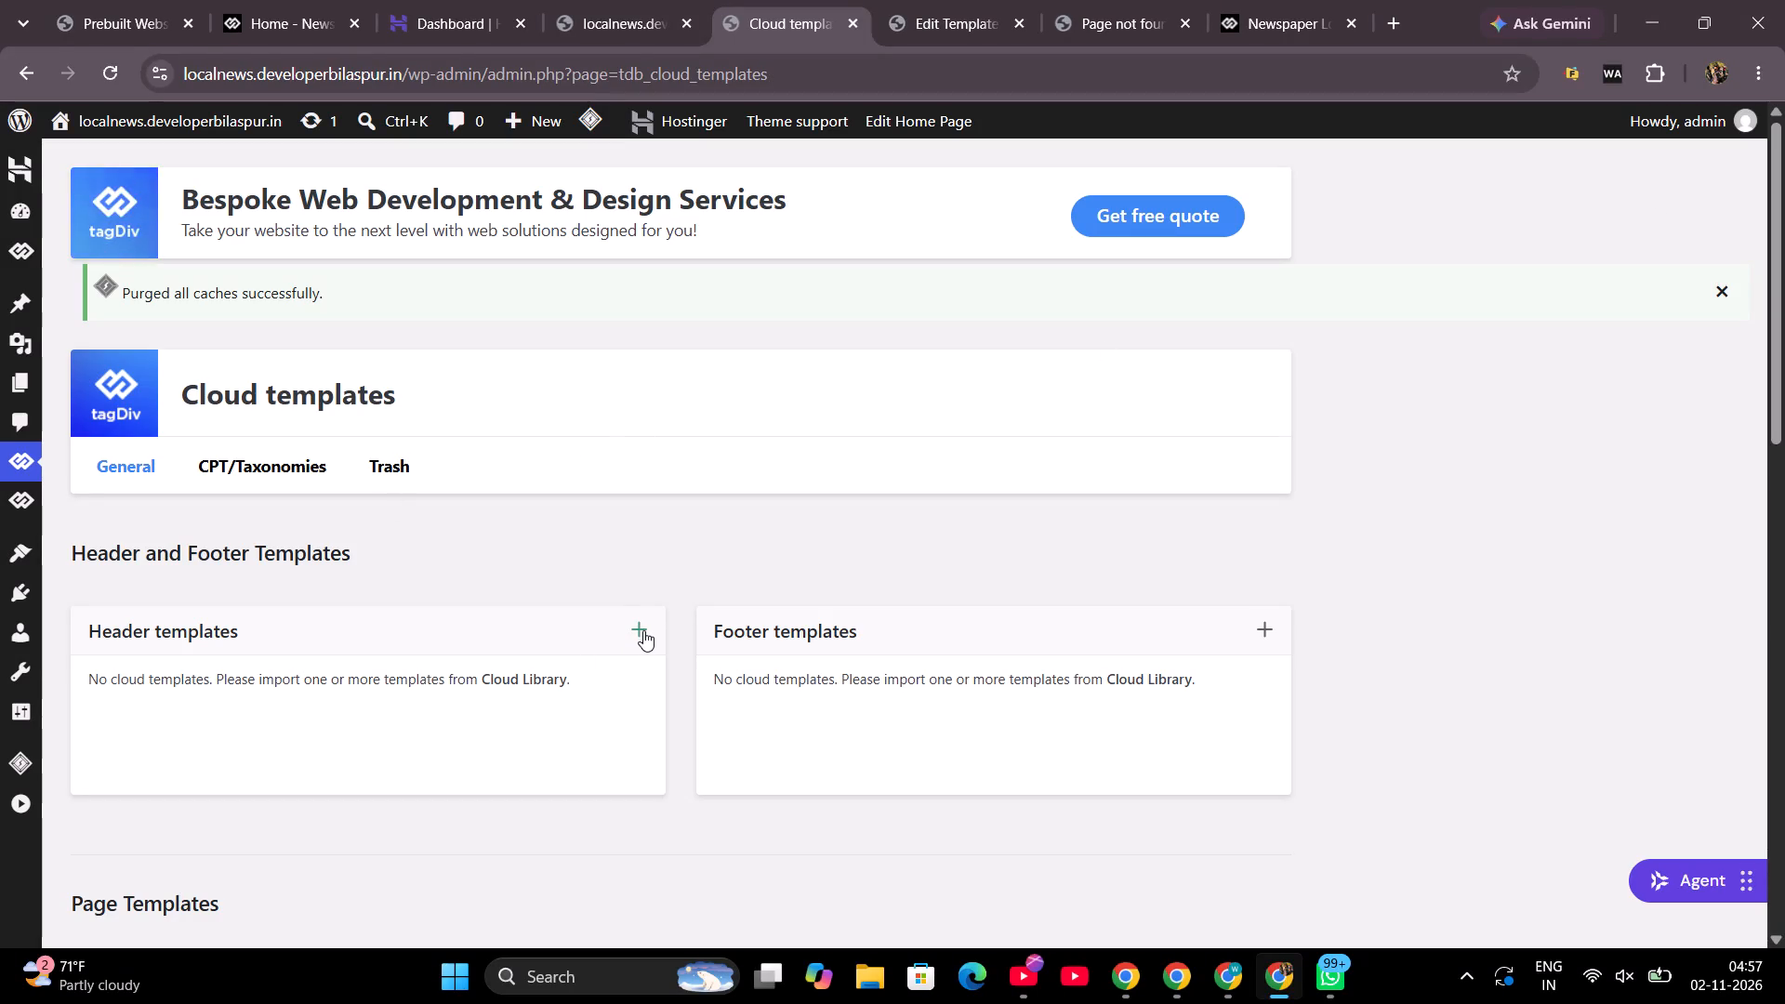
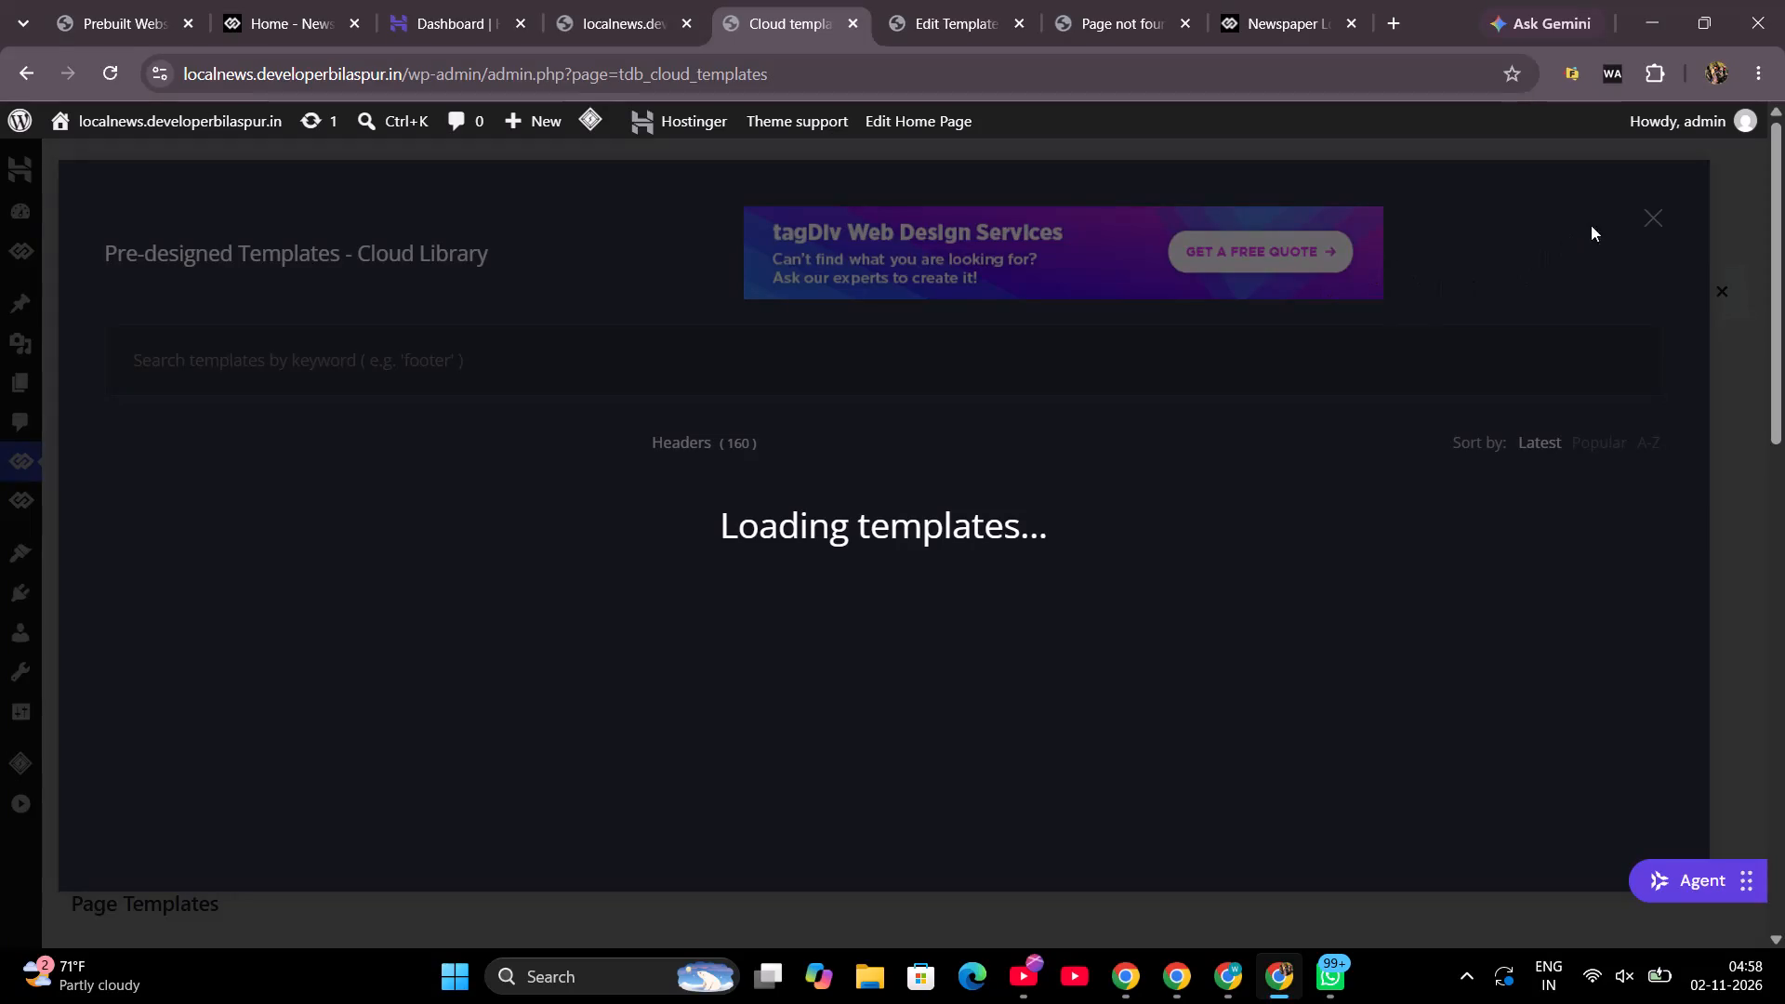
Dismiss the stuck Cloud Library window by reloading the Cloud templates page.
{"action": "left_click", "coordinate": [1649, 219]}
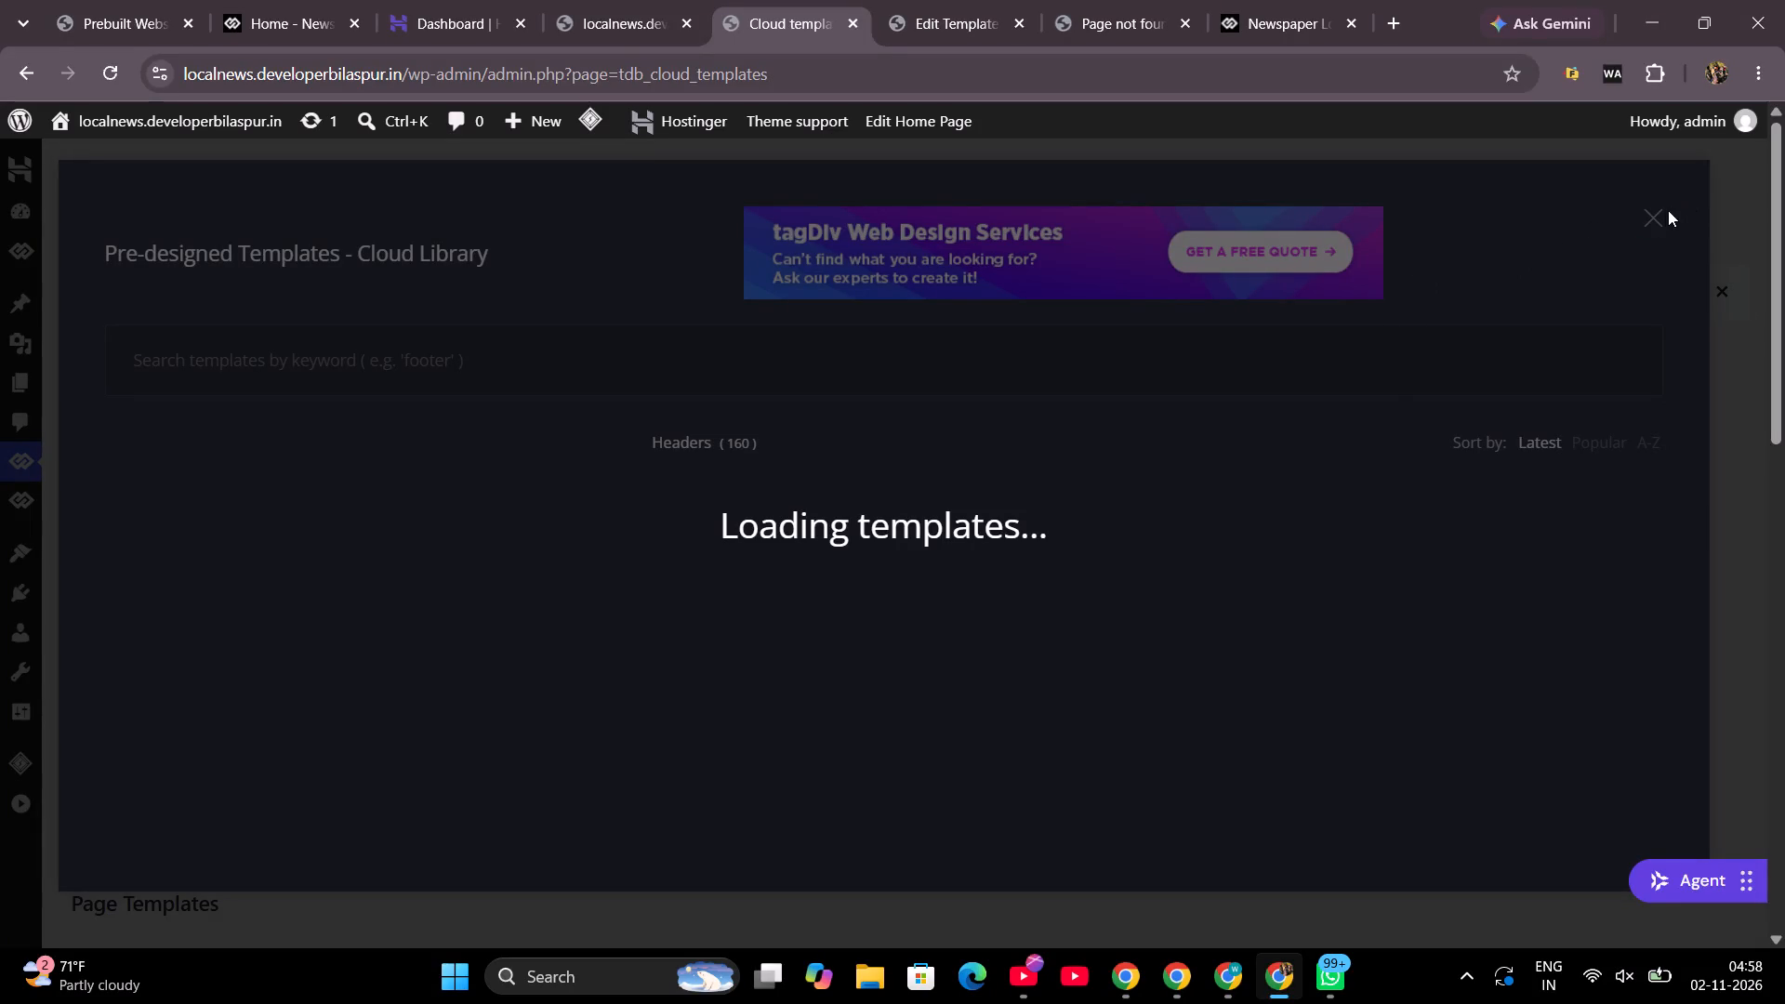
{"action": "left_click", "coordinate": [1656, 218]}
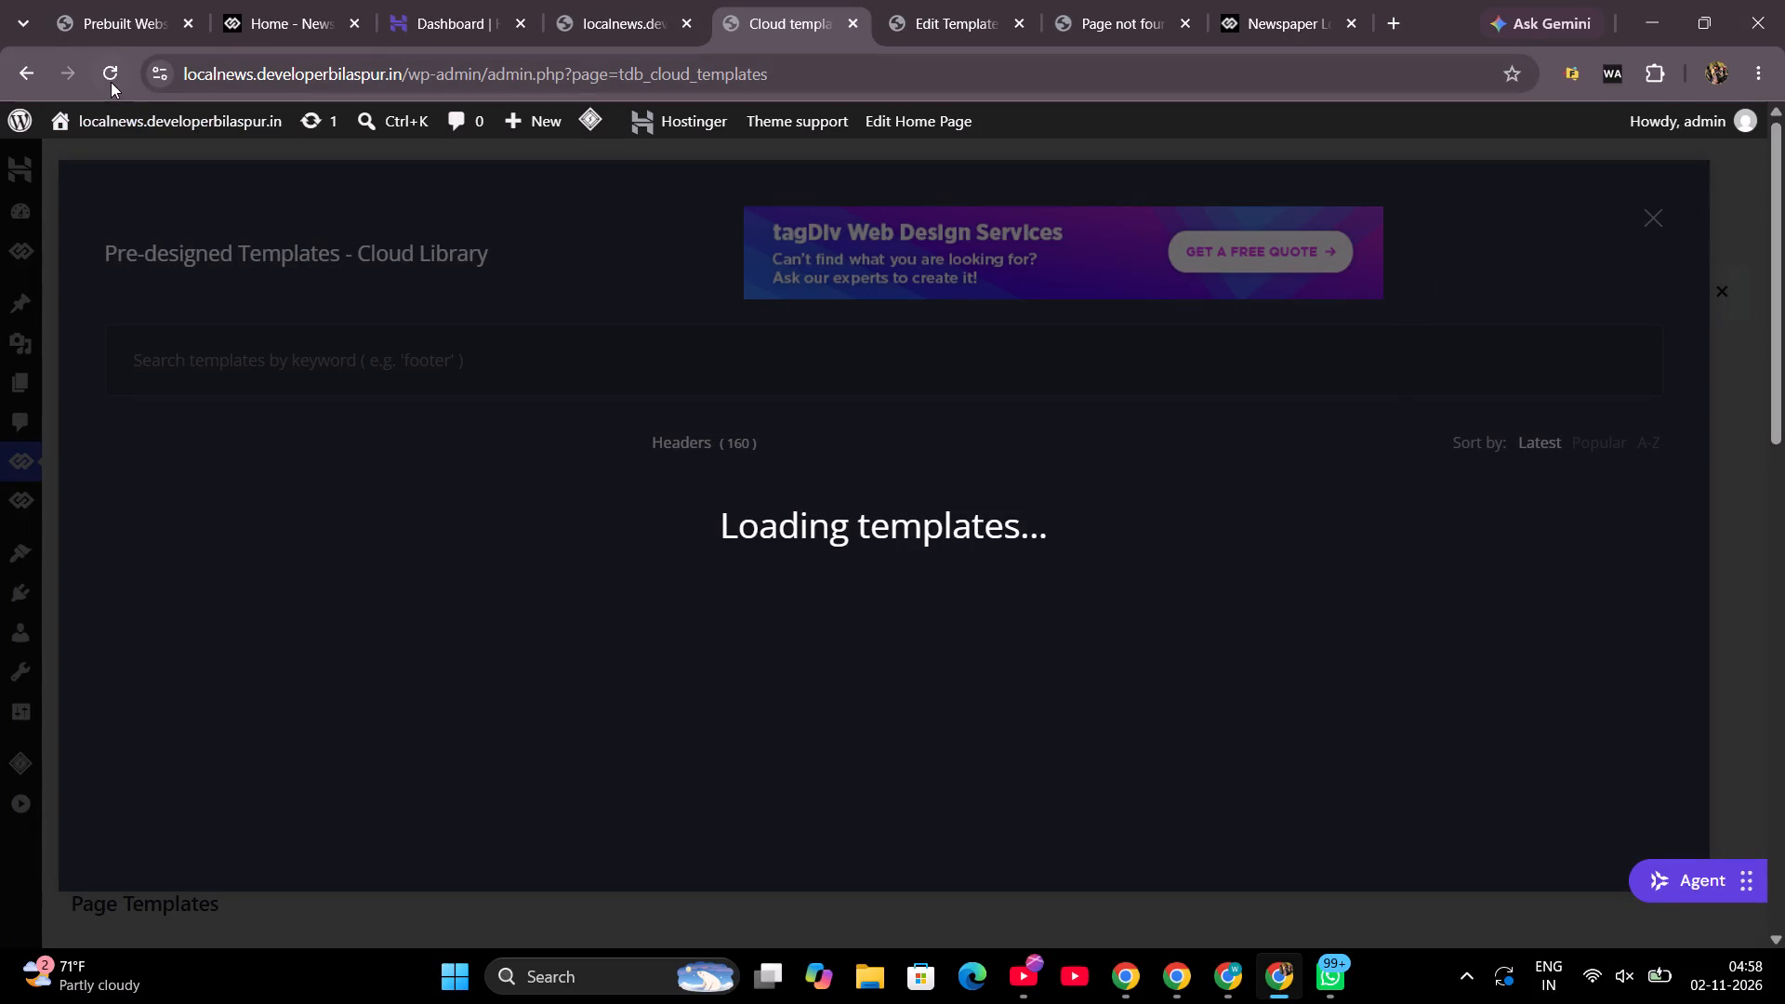
{"action": "left_click", "coordinate": [111, 76]}
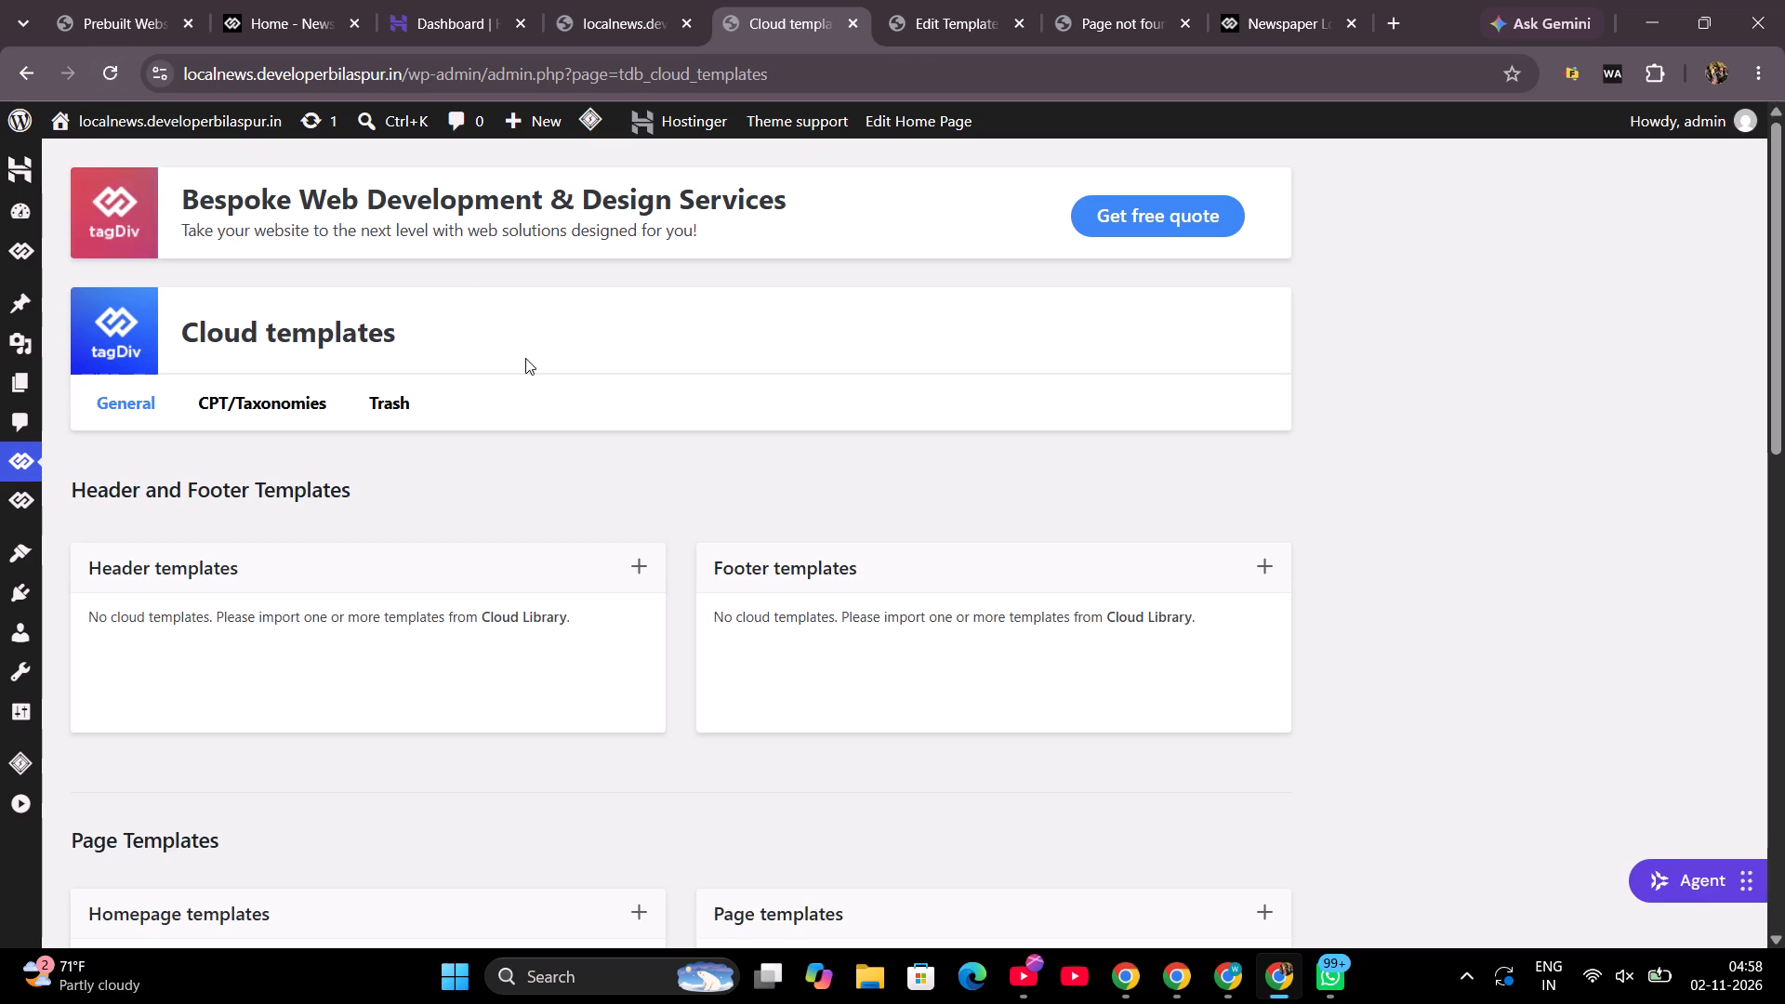
Reload the Cloud templates page again and open the Cloud Library for adding a template under Header templates.
{"action": "scroll", "coordinate": [505, 504], "scroll_direction": "down", "scroll_amount": 3}
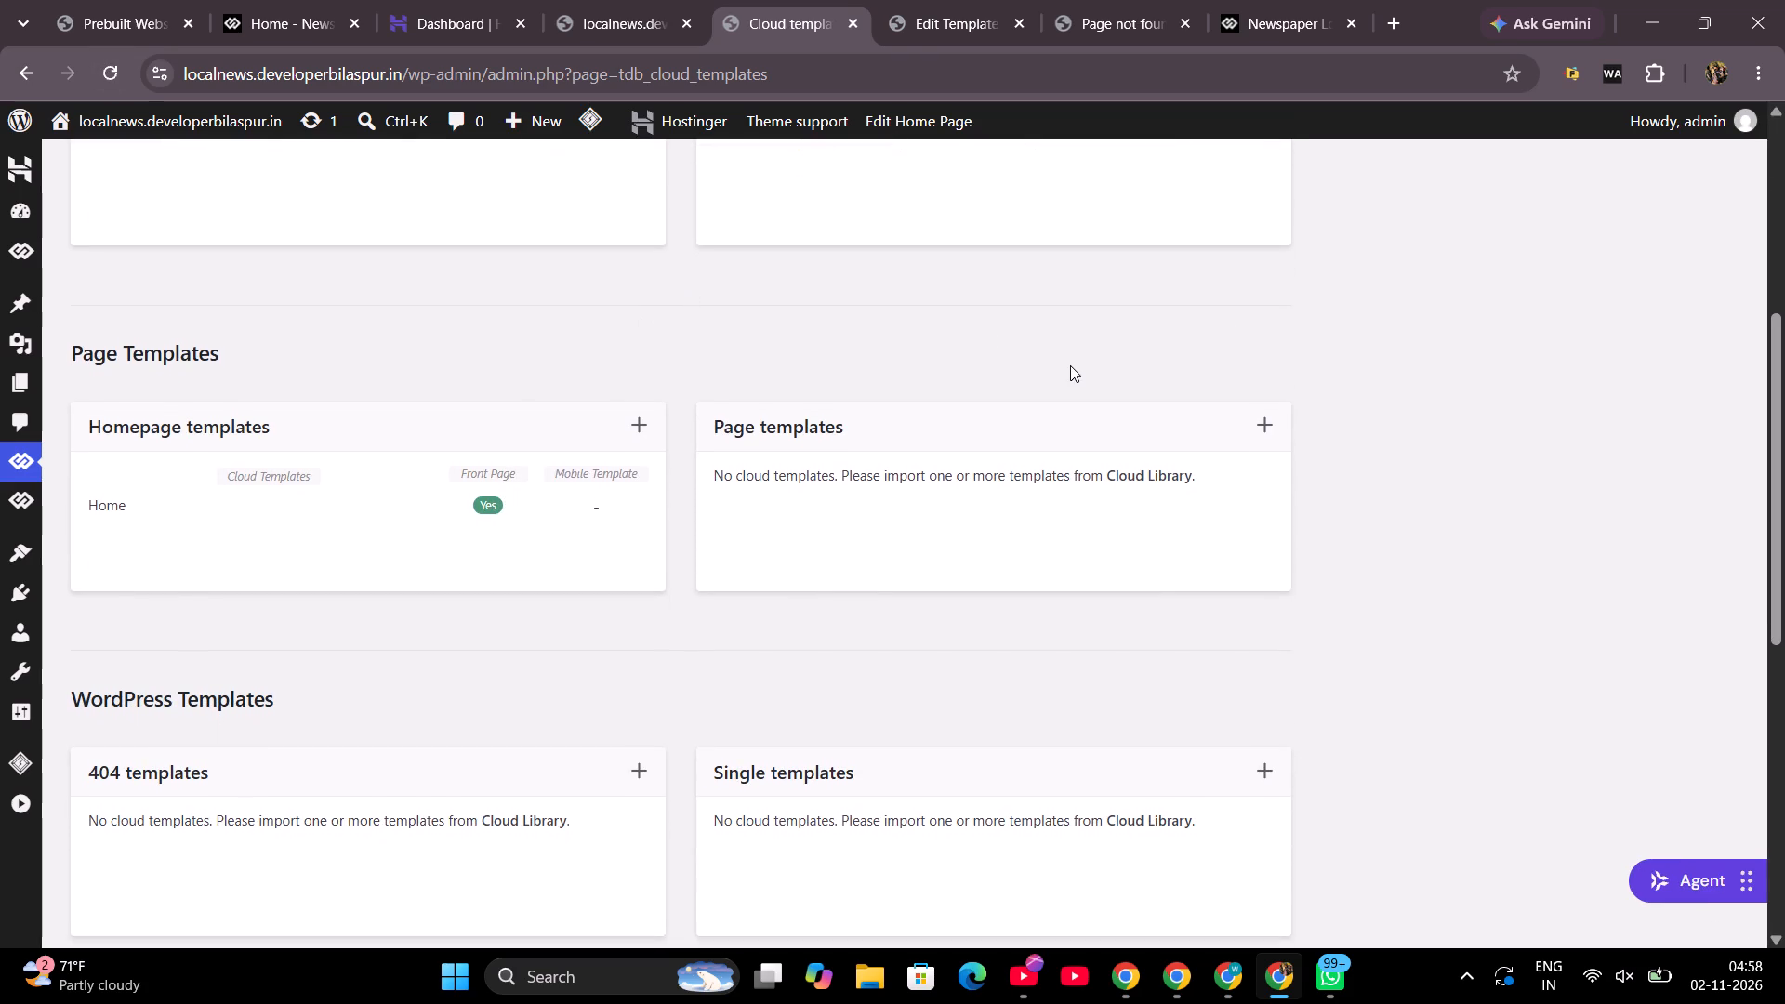
{"action": "scroll", "coordinate": [1433, 388], "scroll_direction": "down", "scroll_amount": 4}
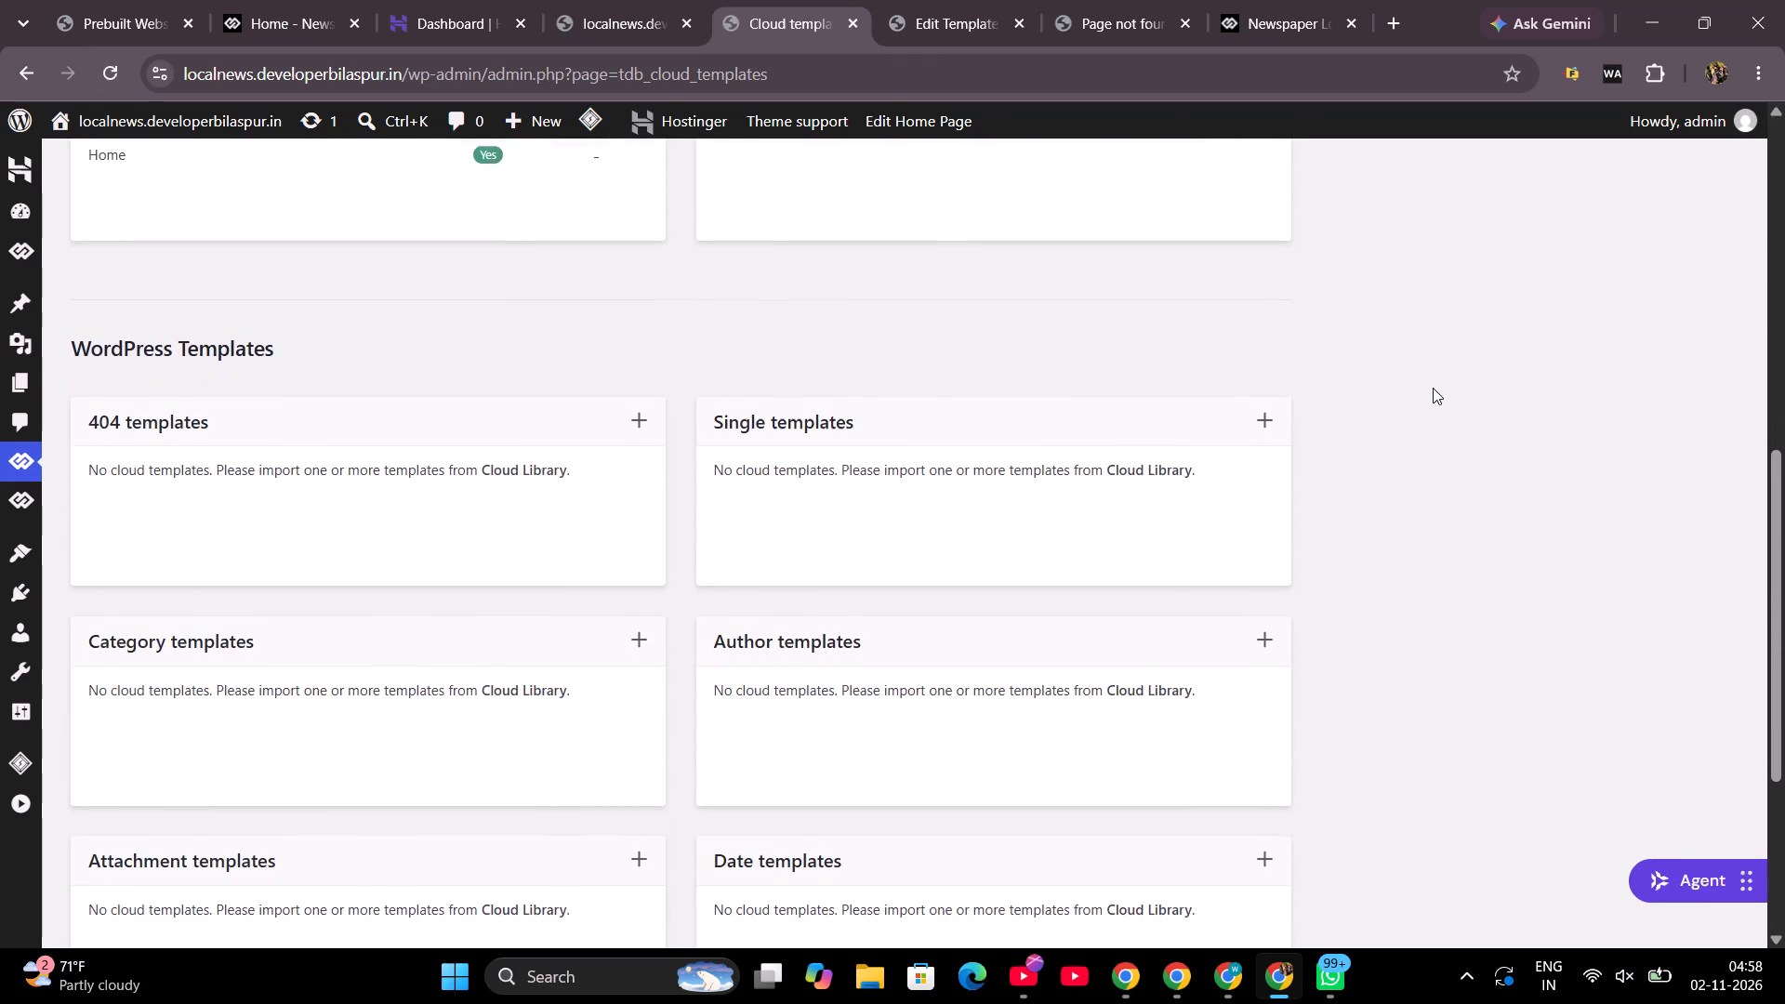
{"action": "scroll", "coordinate": [1433, 388], "scroll_direction": "down", "scroll_amount": 2}
{"action": "scroll", "coordinate": [1433, 388], "scroll_direction": "up", "scroll_amount": 6}
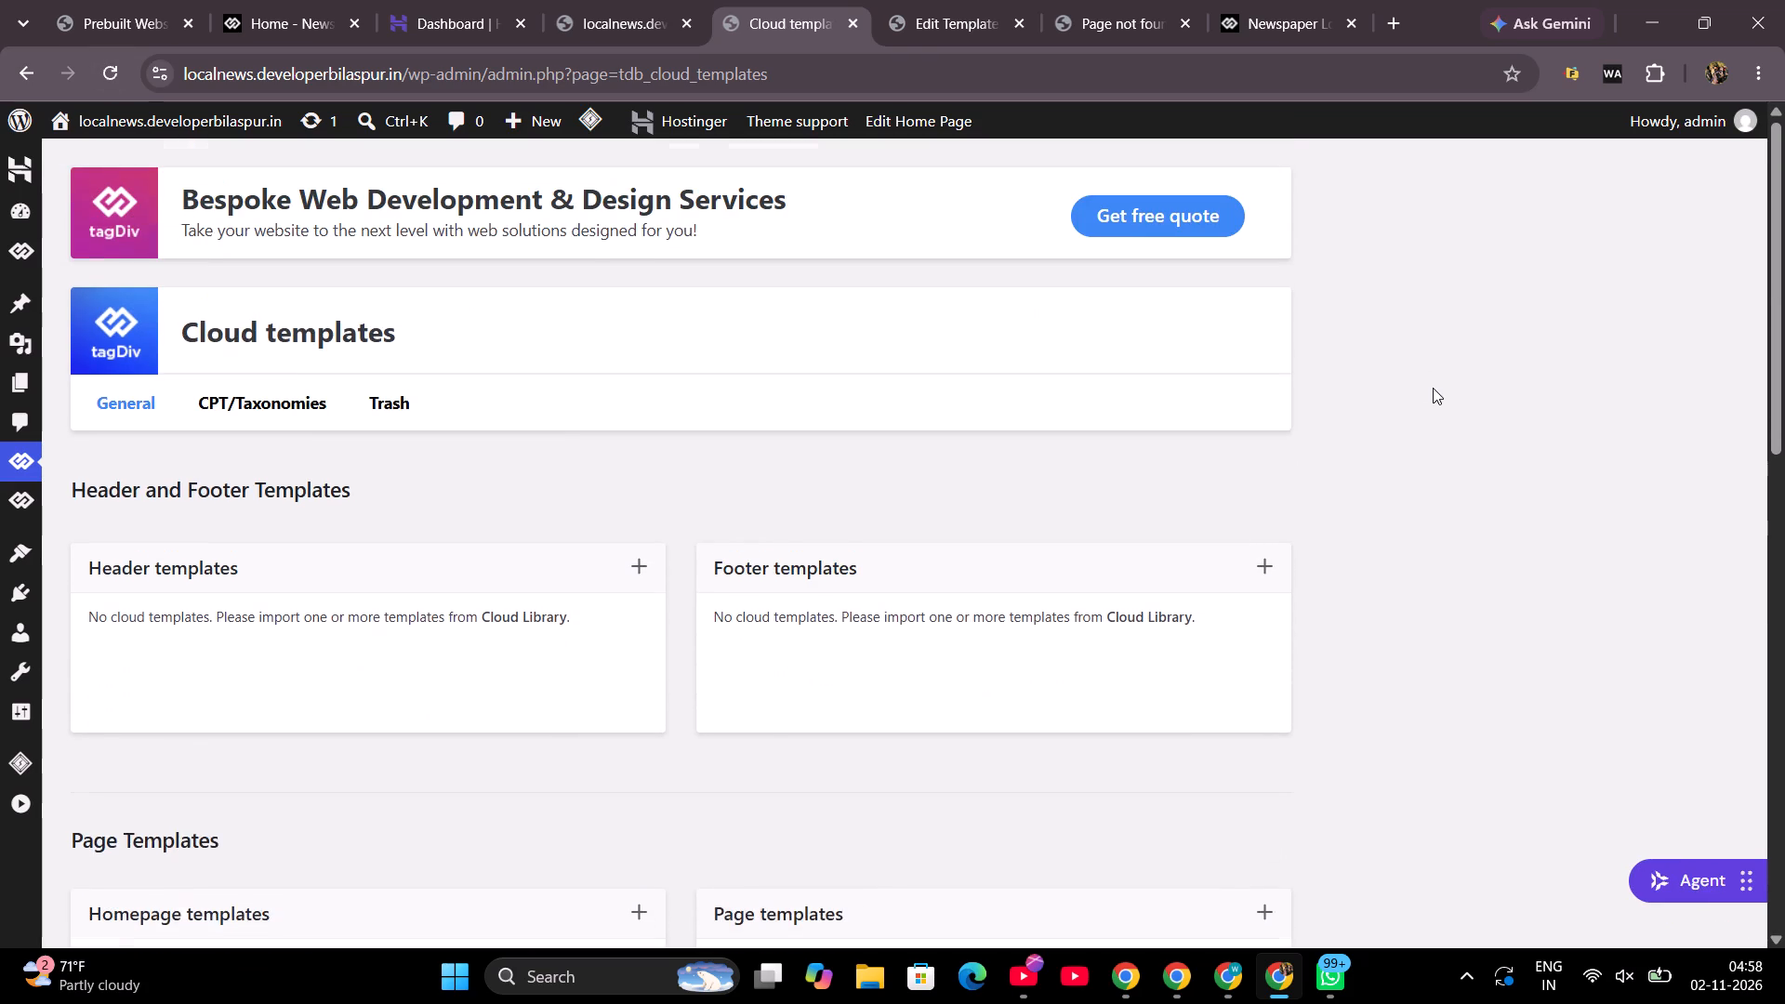
{"action": "left_click", "coordinate": [117, 75]}
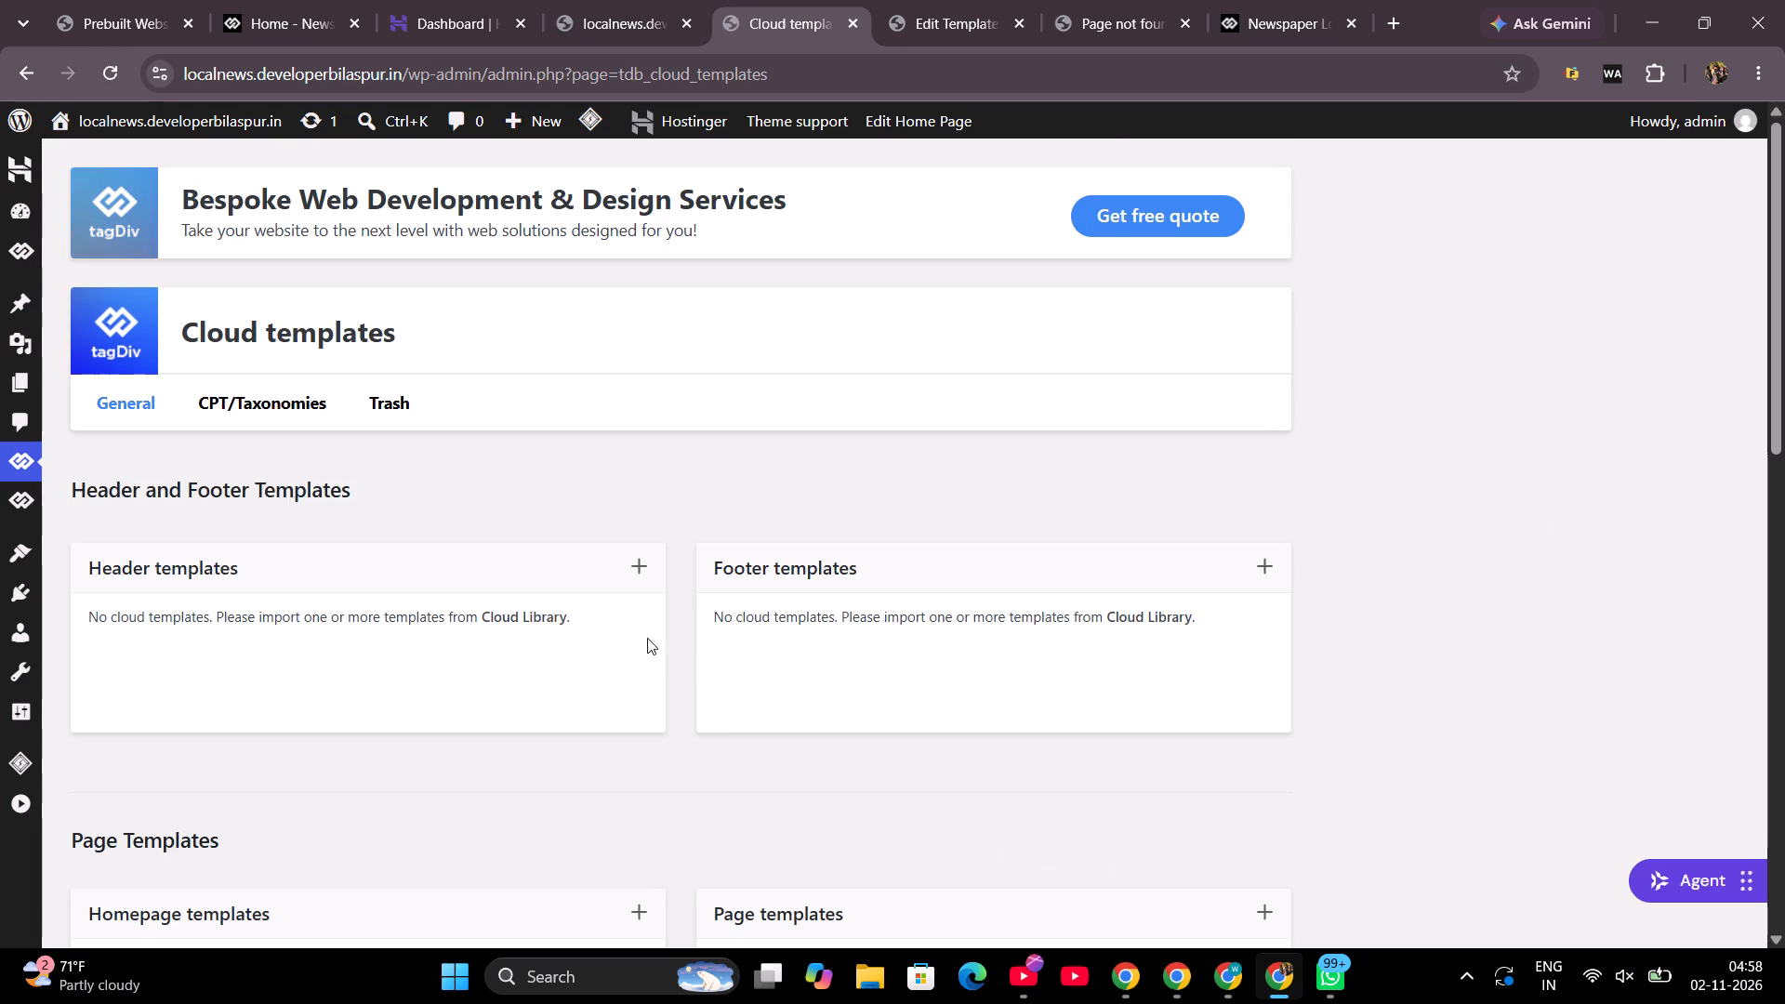
{"action": "left_click", "coordinate": [635, 573]}
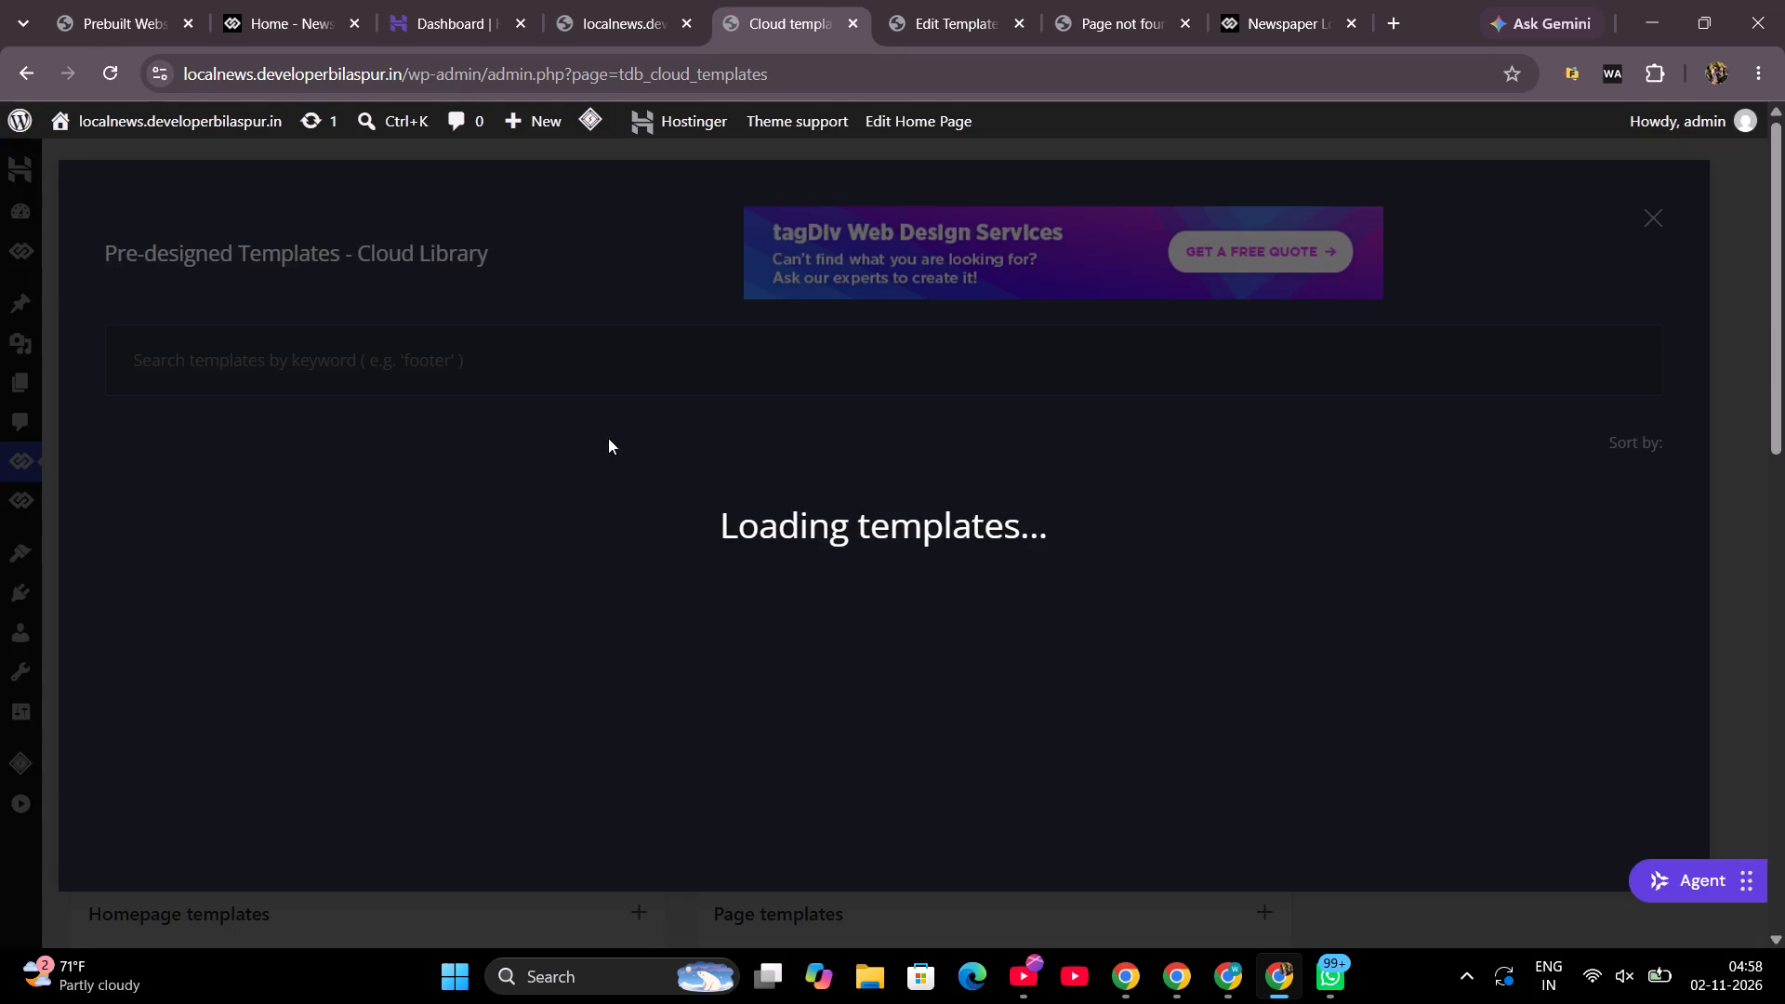
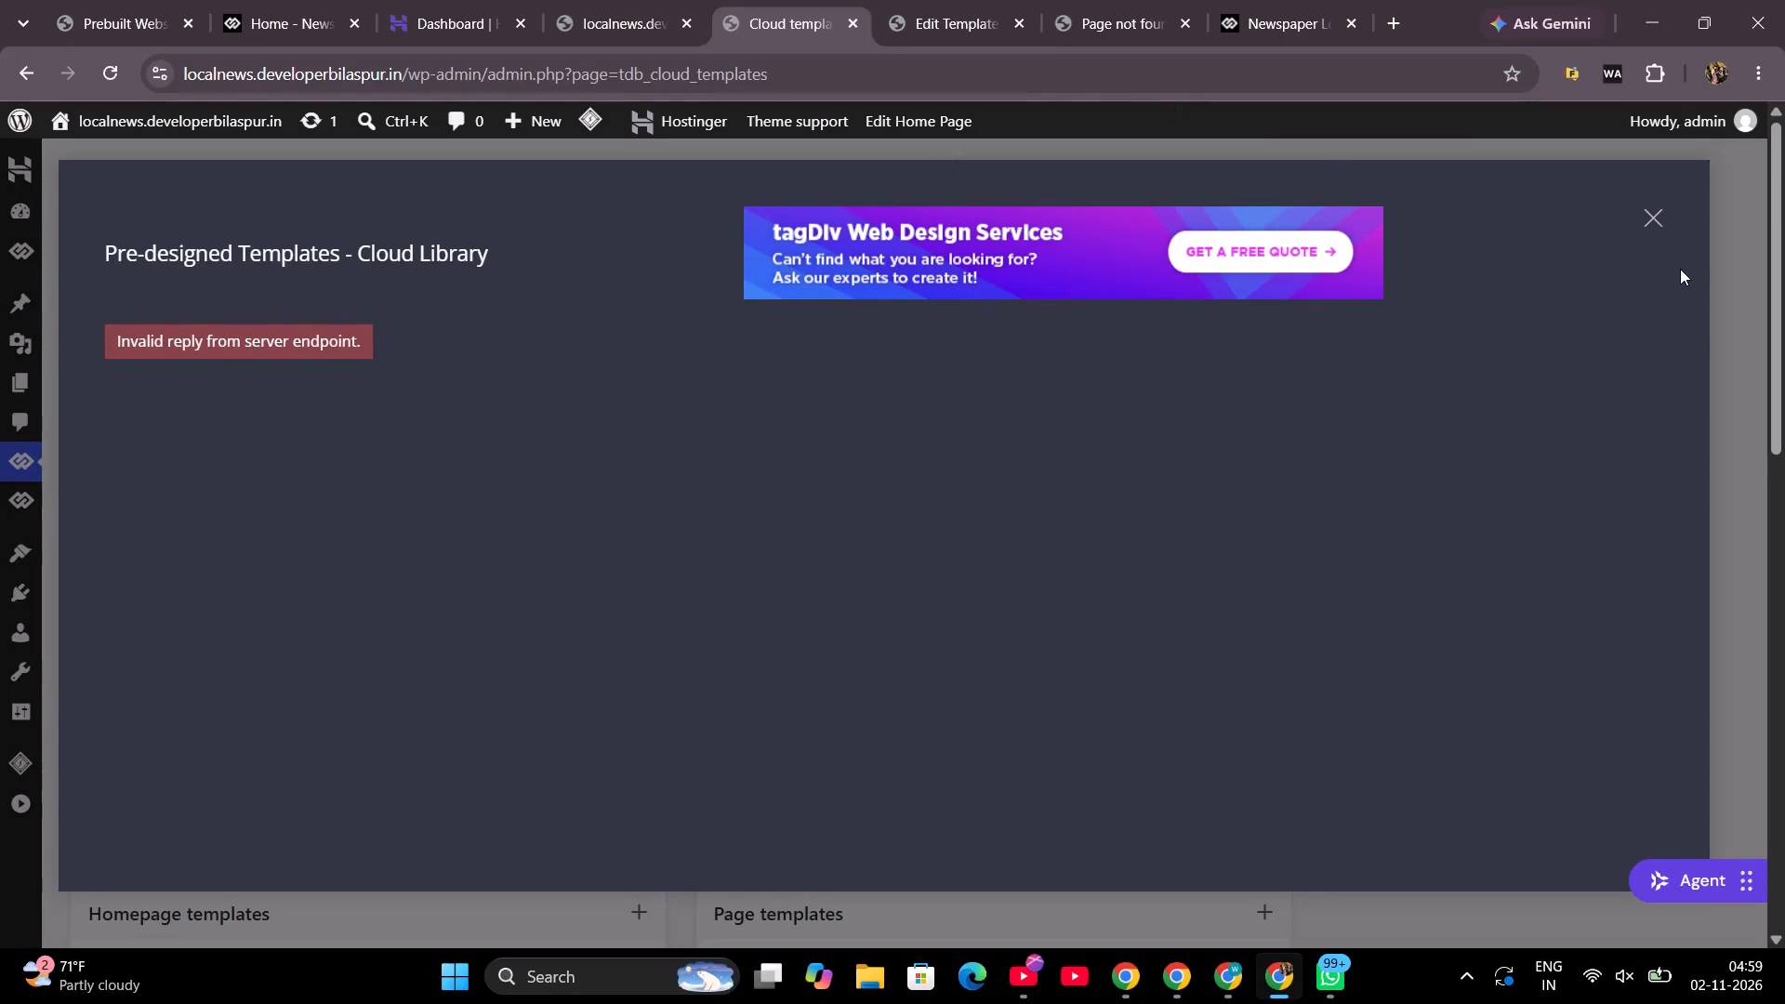
Close the Cloud Library window and expand the collapsed WordPress admin menu.
{"action": "left_click", "coordinate": [1653, 218]}
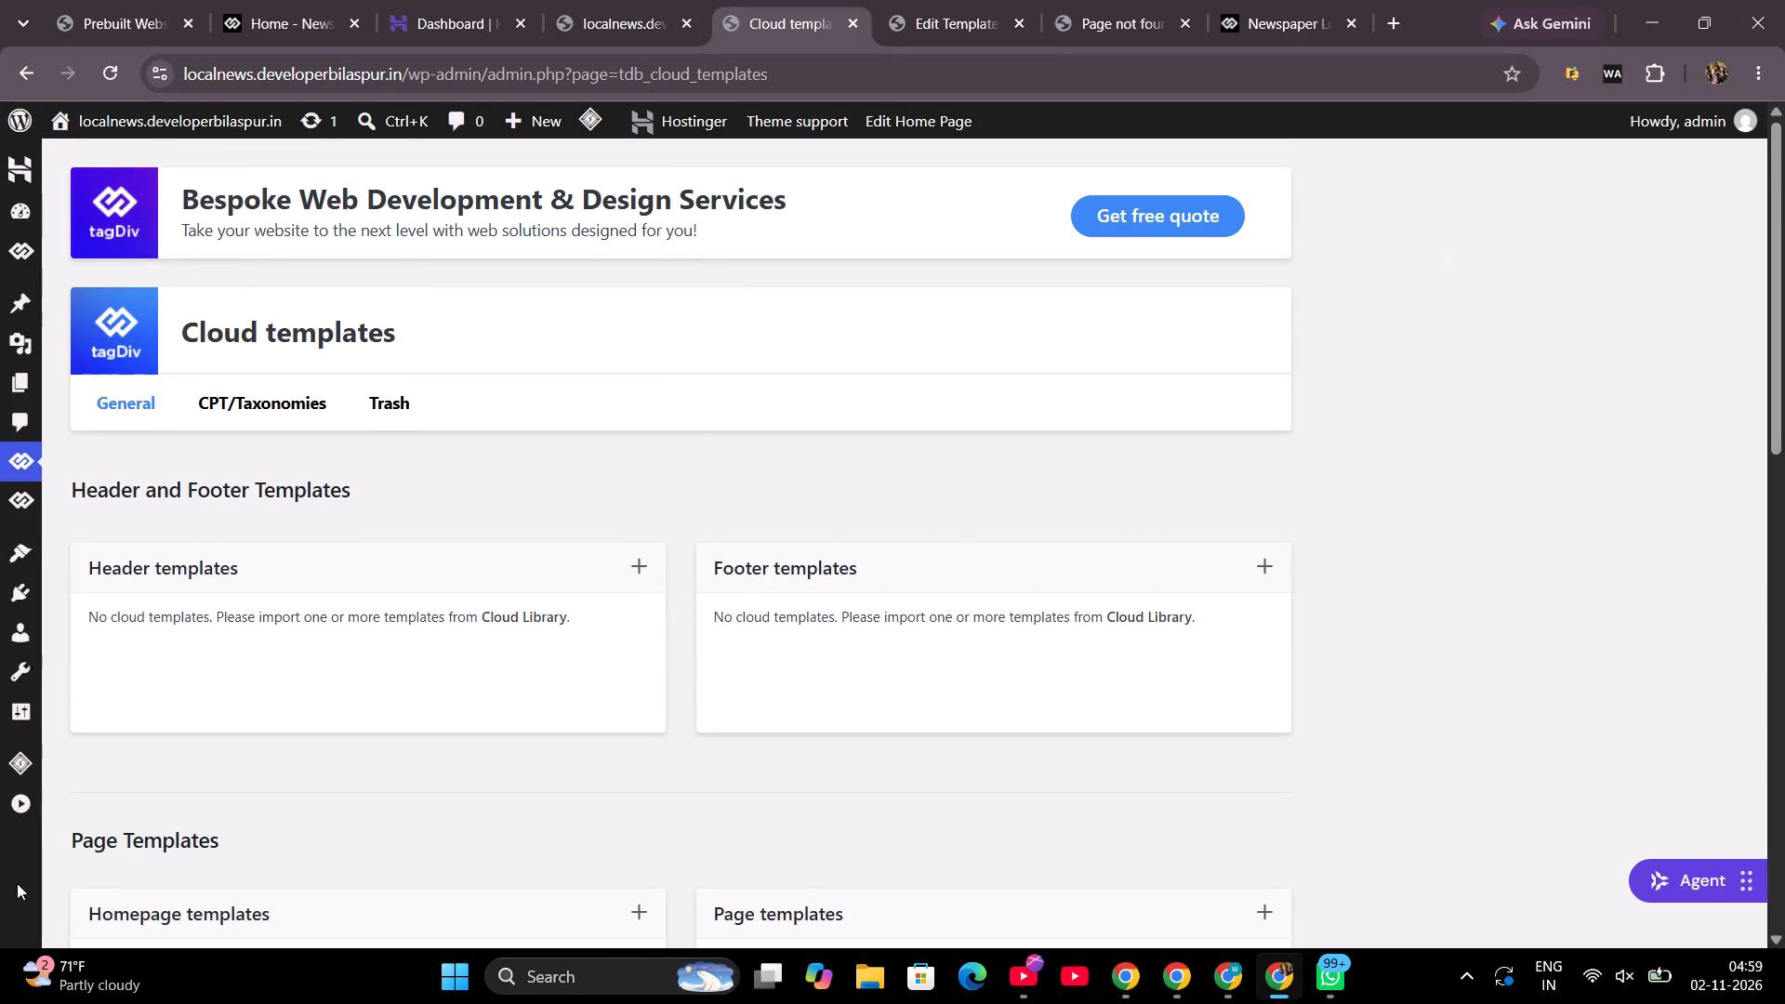
{"action": "left_click", "coordinate": [21, 791]}
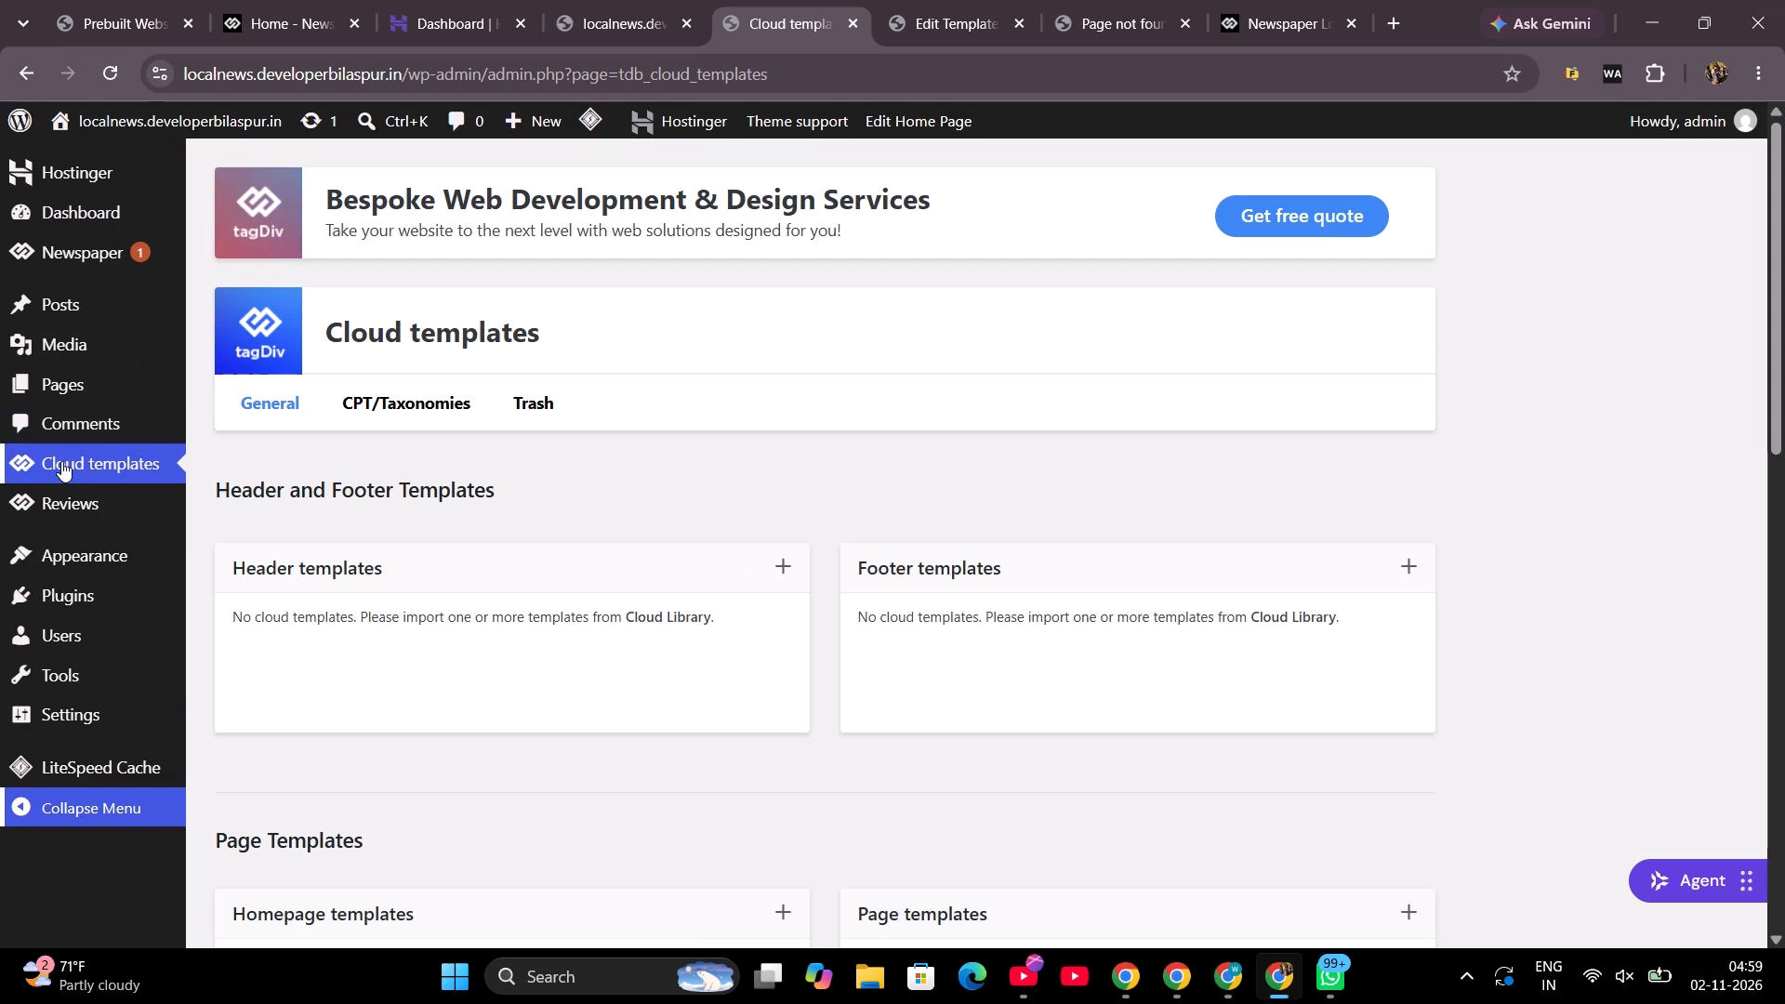
Permanently delete the trashed "Header Template - Urban Observer" from the Cloud templates Trash.
{"action": "scroll", "coordinate": [71, 390], "scroll_direction": "up", "scroll_amount": 6}
{"action": "scroll", "coordinate": [71, 390], "scroll_direction": "down", "scroll_amount": 6}
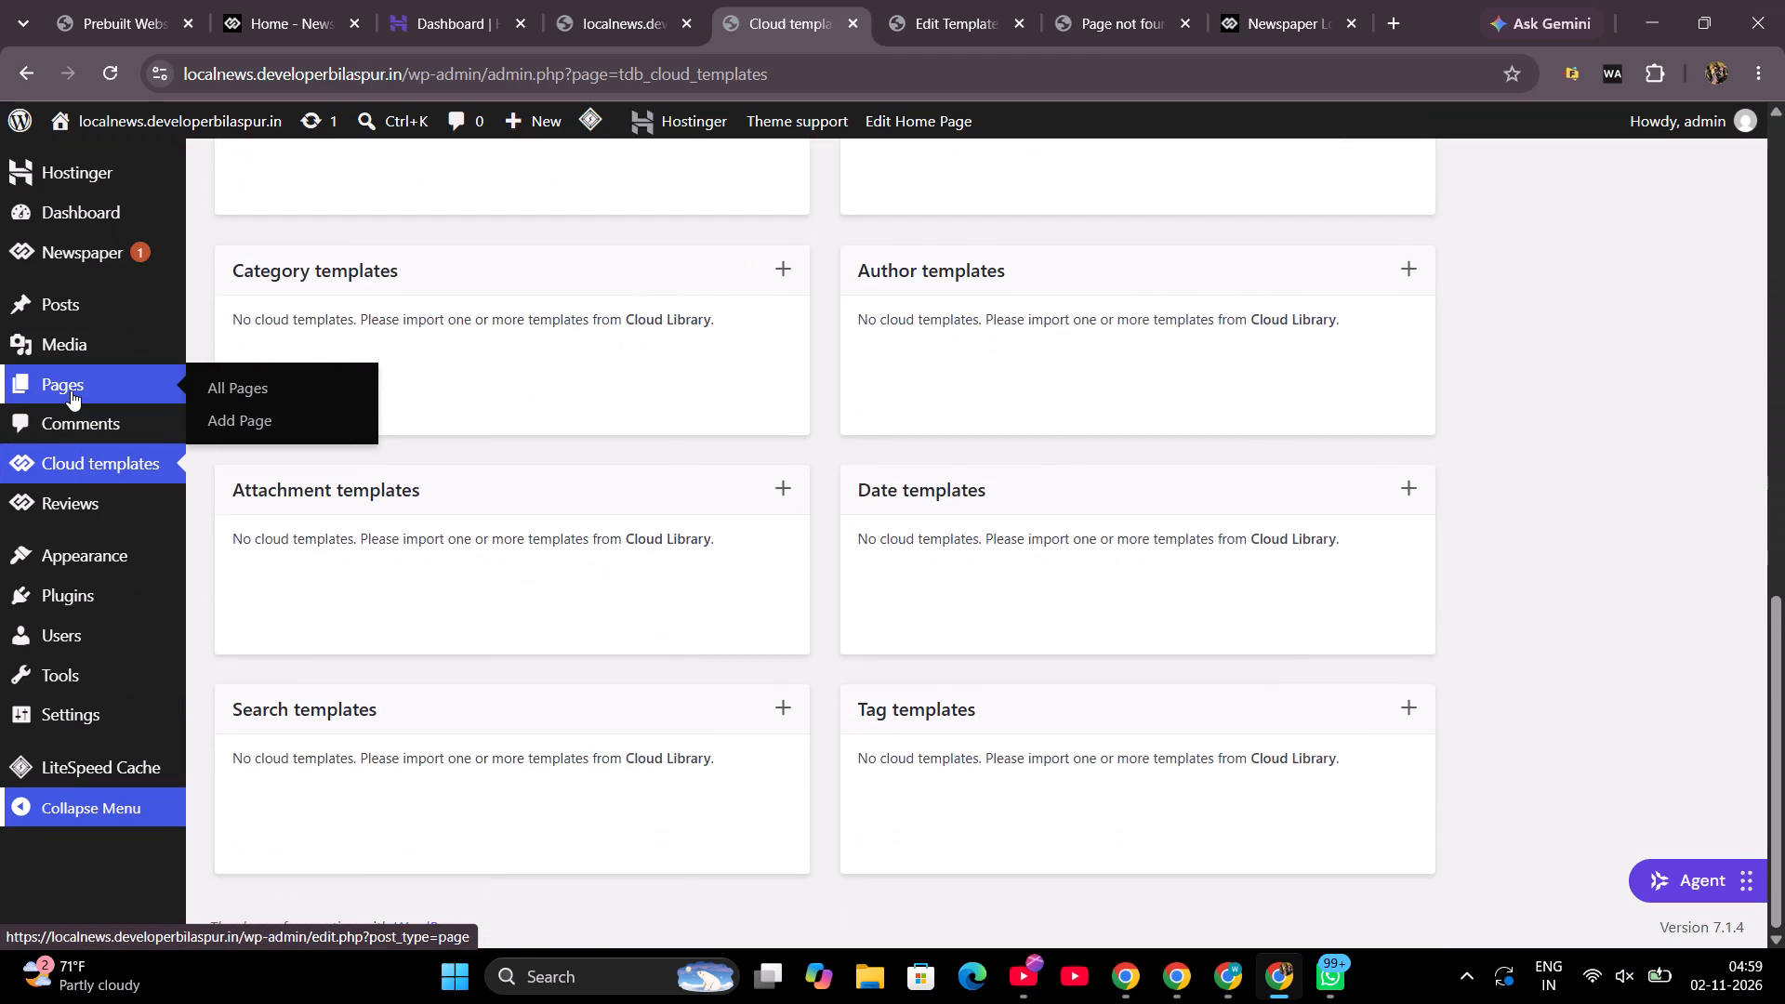
{"action": "scroll", "coordinate": [71, 390], "scroll_direction": "up", "scroll_amount": 6}
{"action": "scroll", "coordinate": [123, 253], "scroll_direction": "up", "scroll_amount": 1}
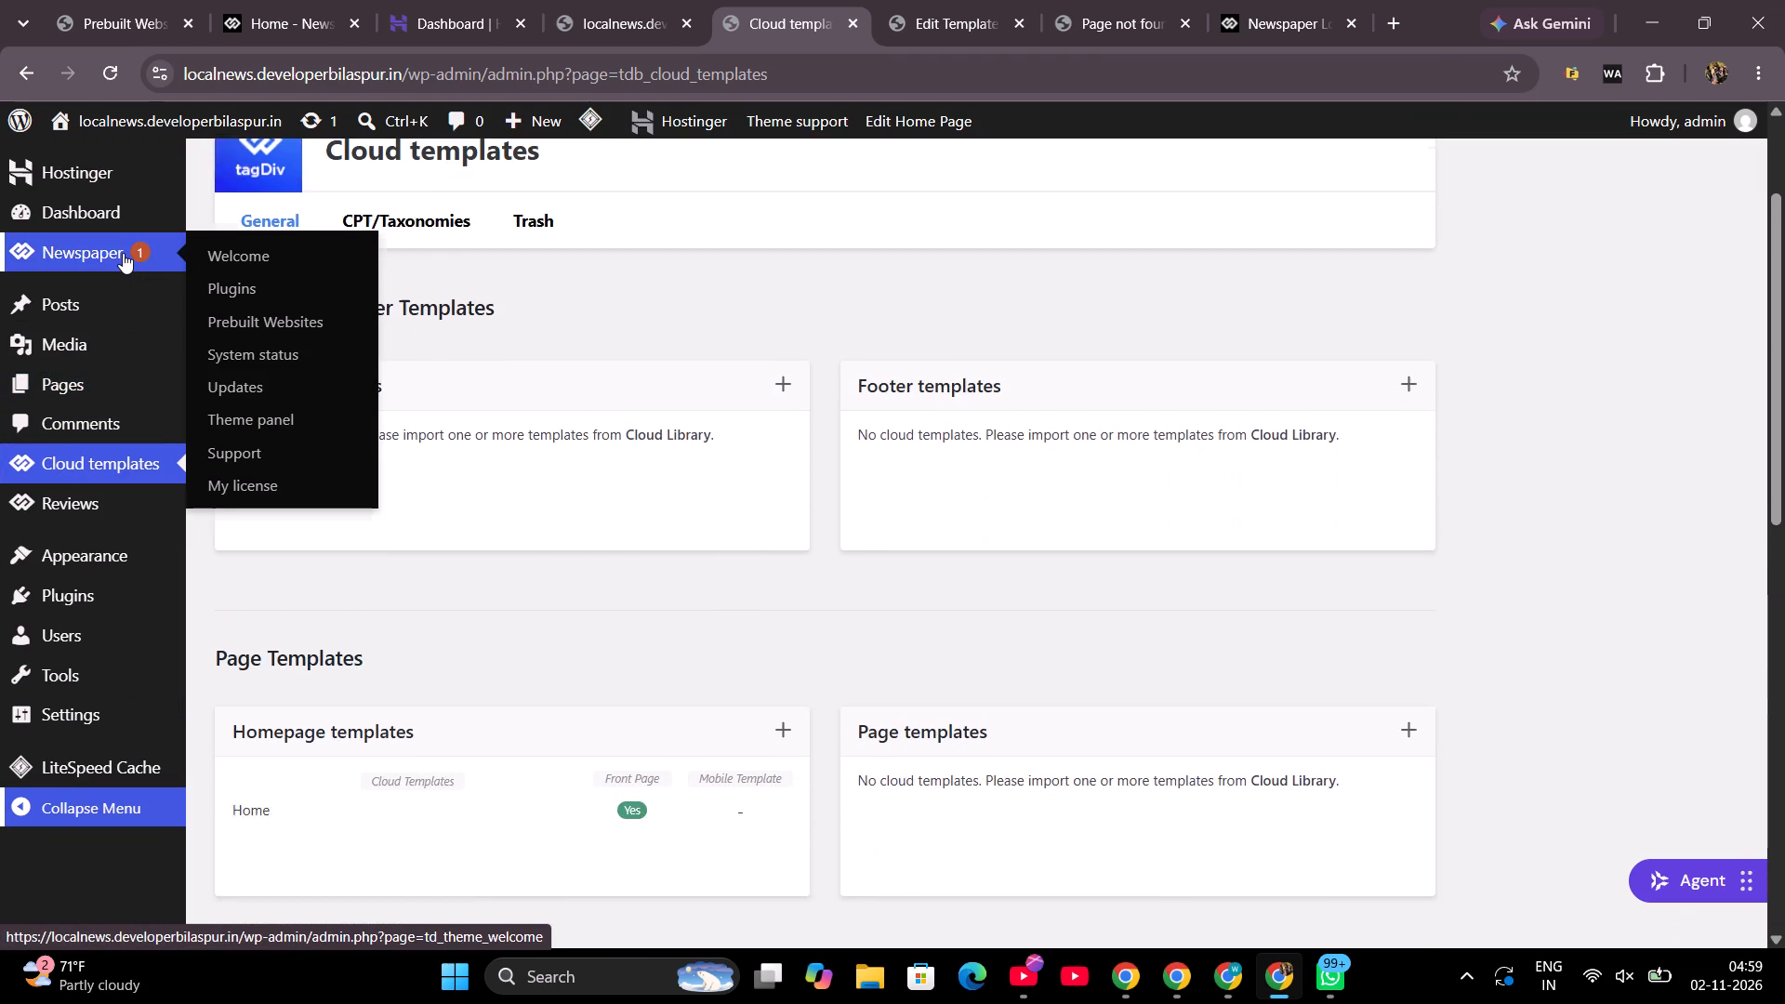
{"action": "scroll", "coordinate": [123, 253], "scroll_direction": "up", "scroll_amount": 1}
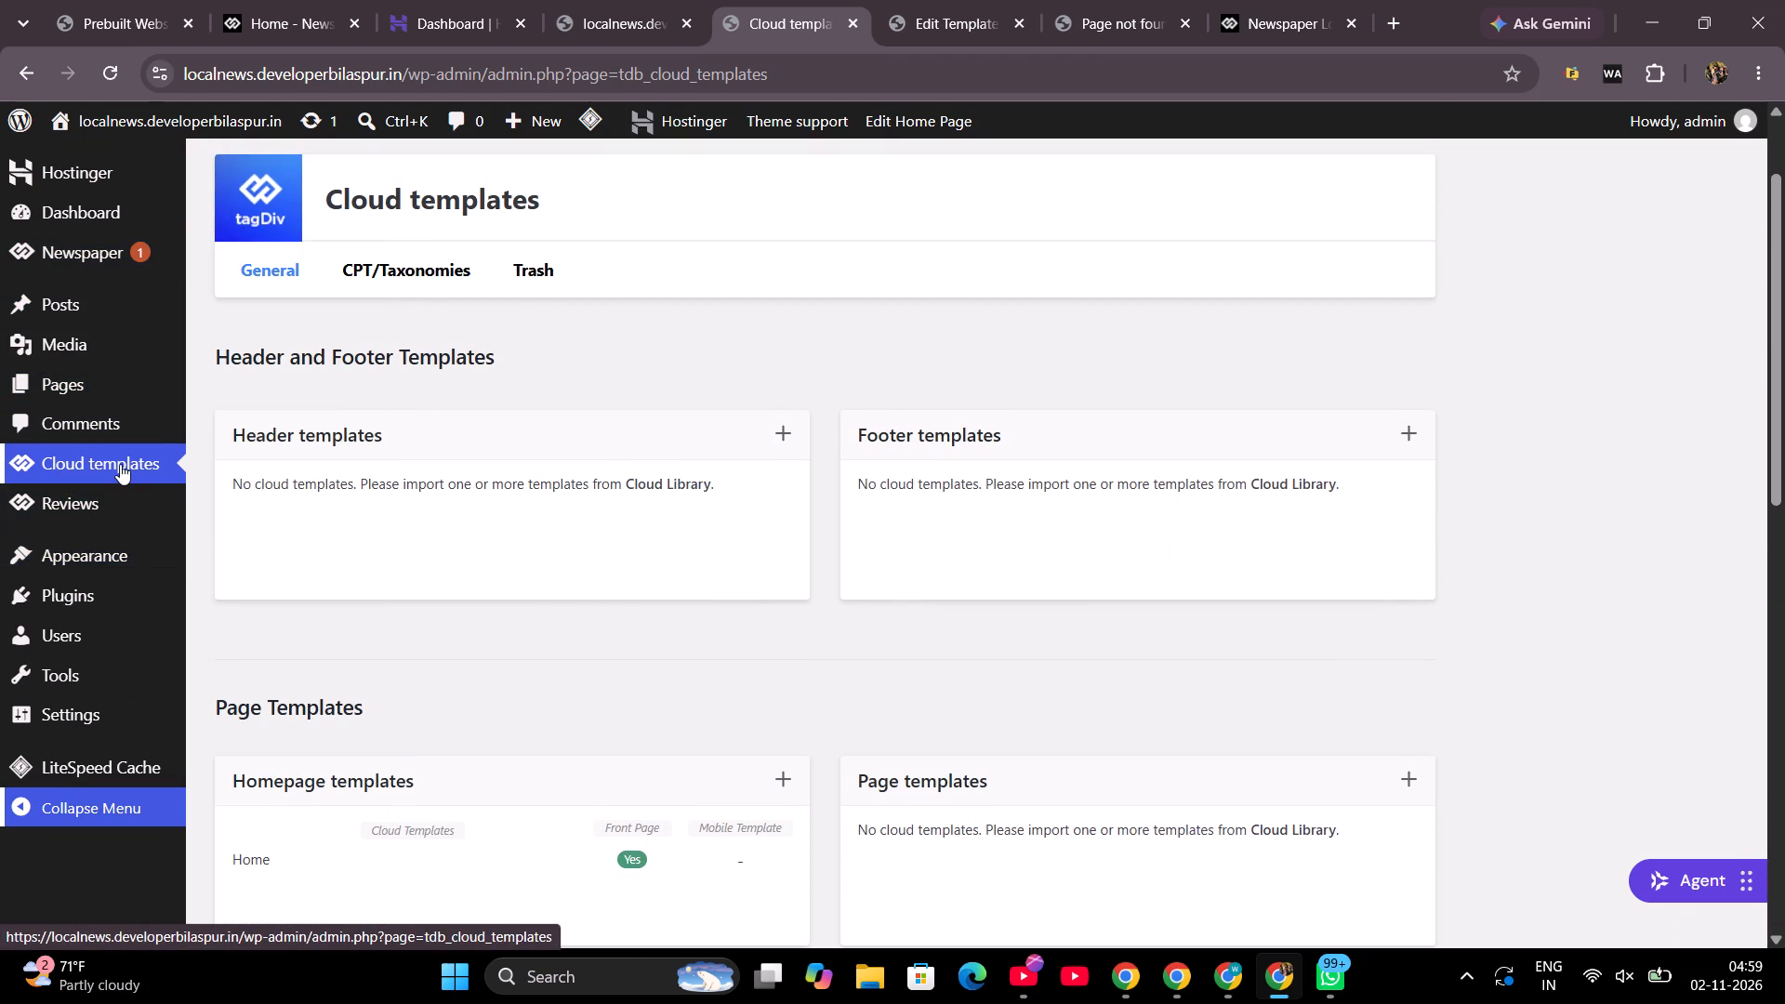
{"action": "left_click", "coordinate": [533, 271]}
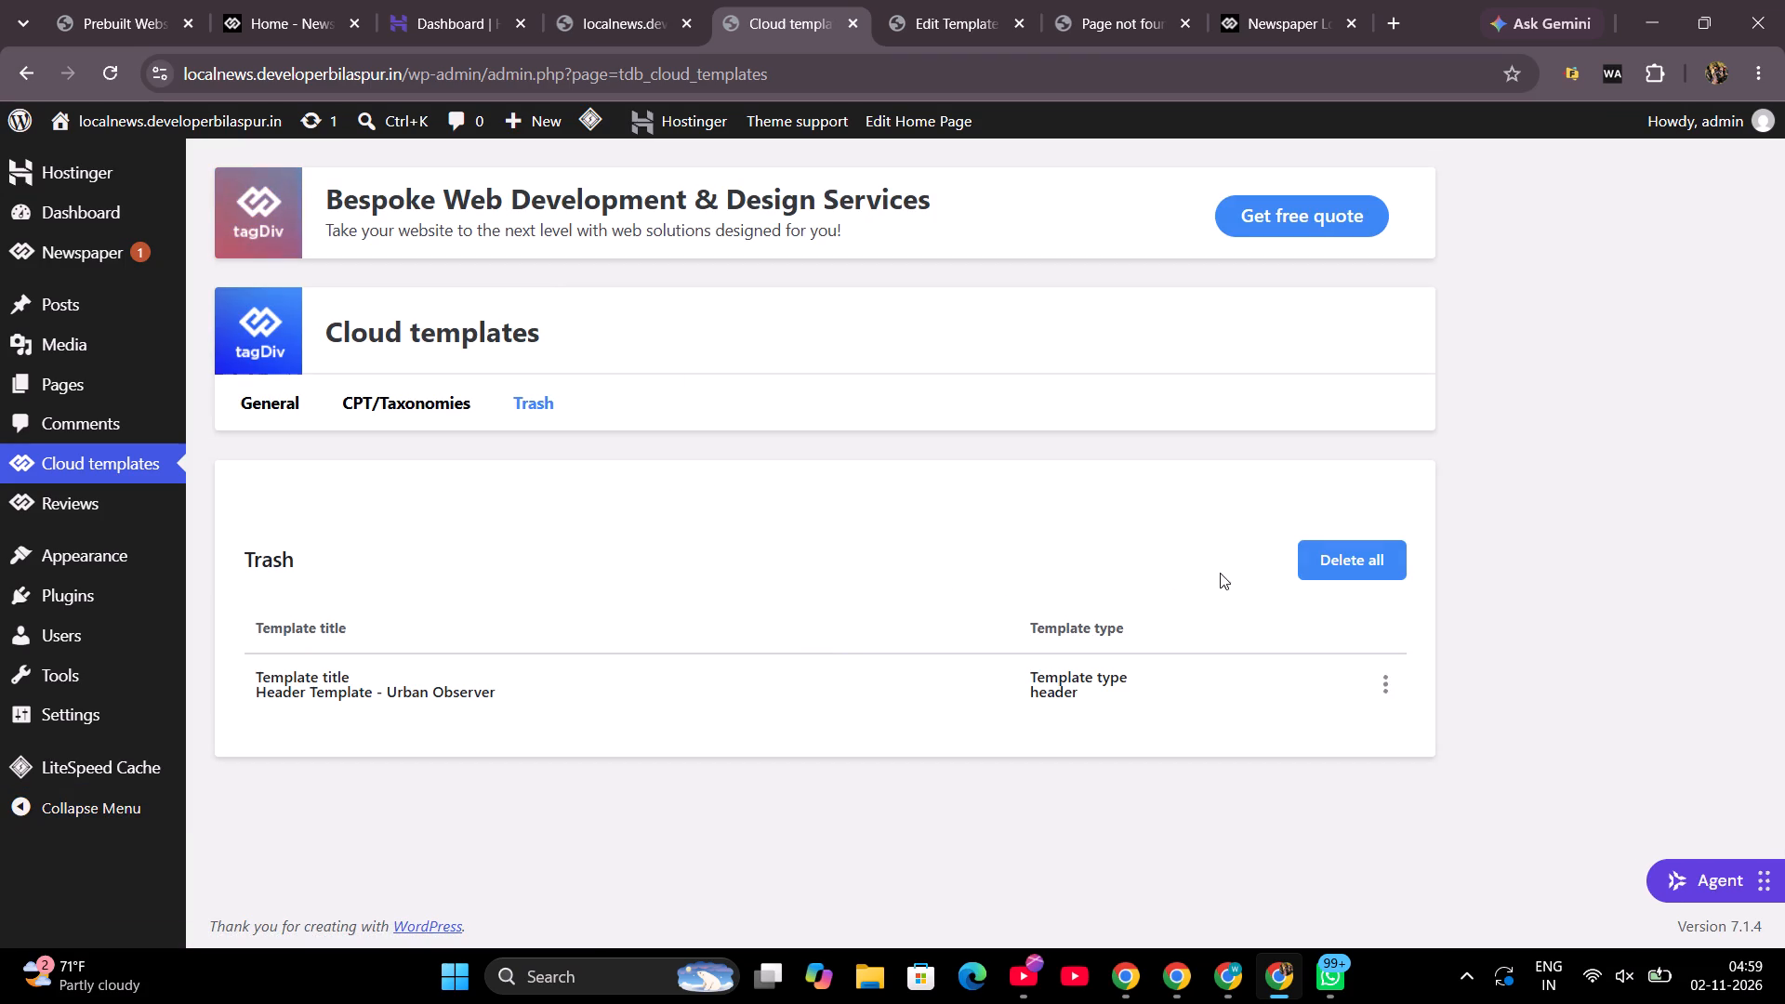
{"action": "left_click", "coordinate": [1384, 683]}
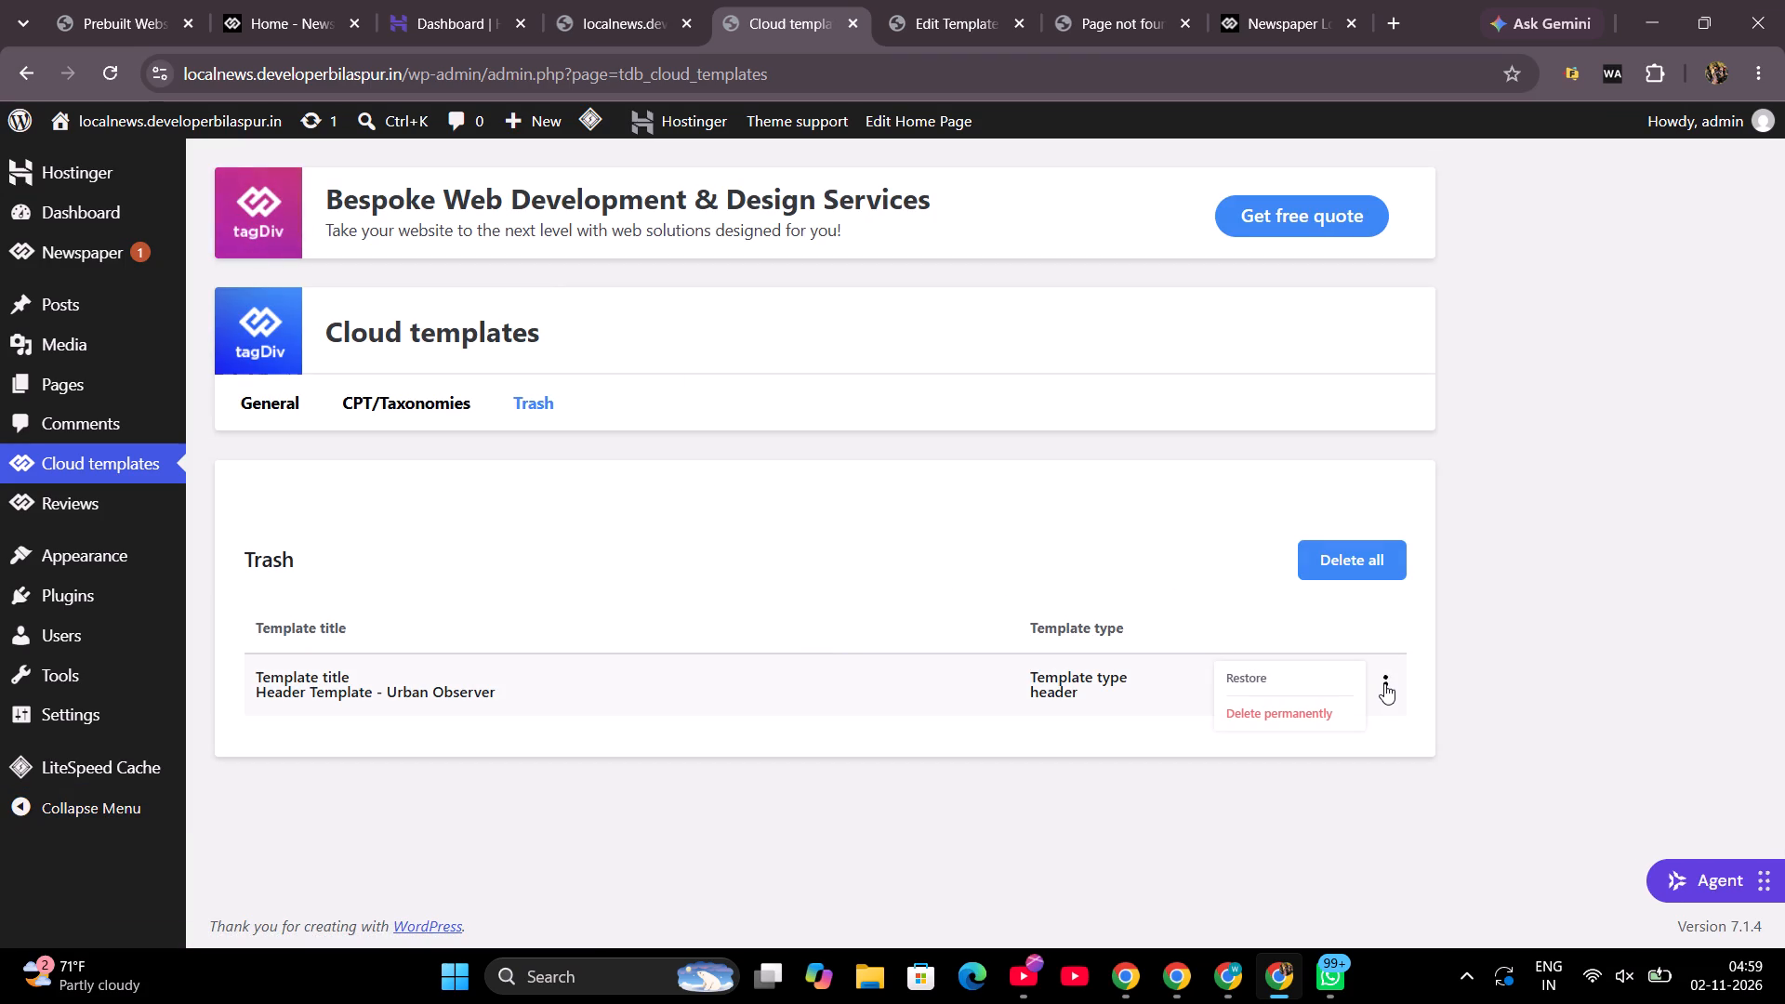
{"action": "left_click", "coordinate": [1271, 713]}
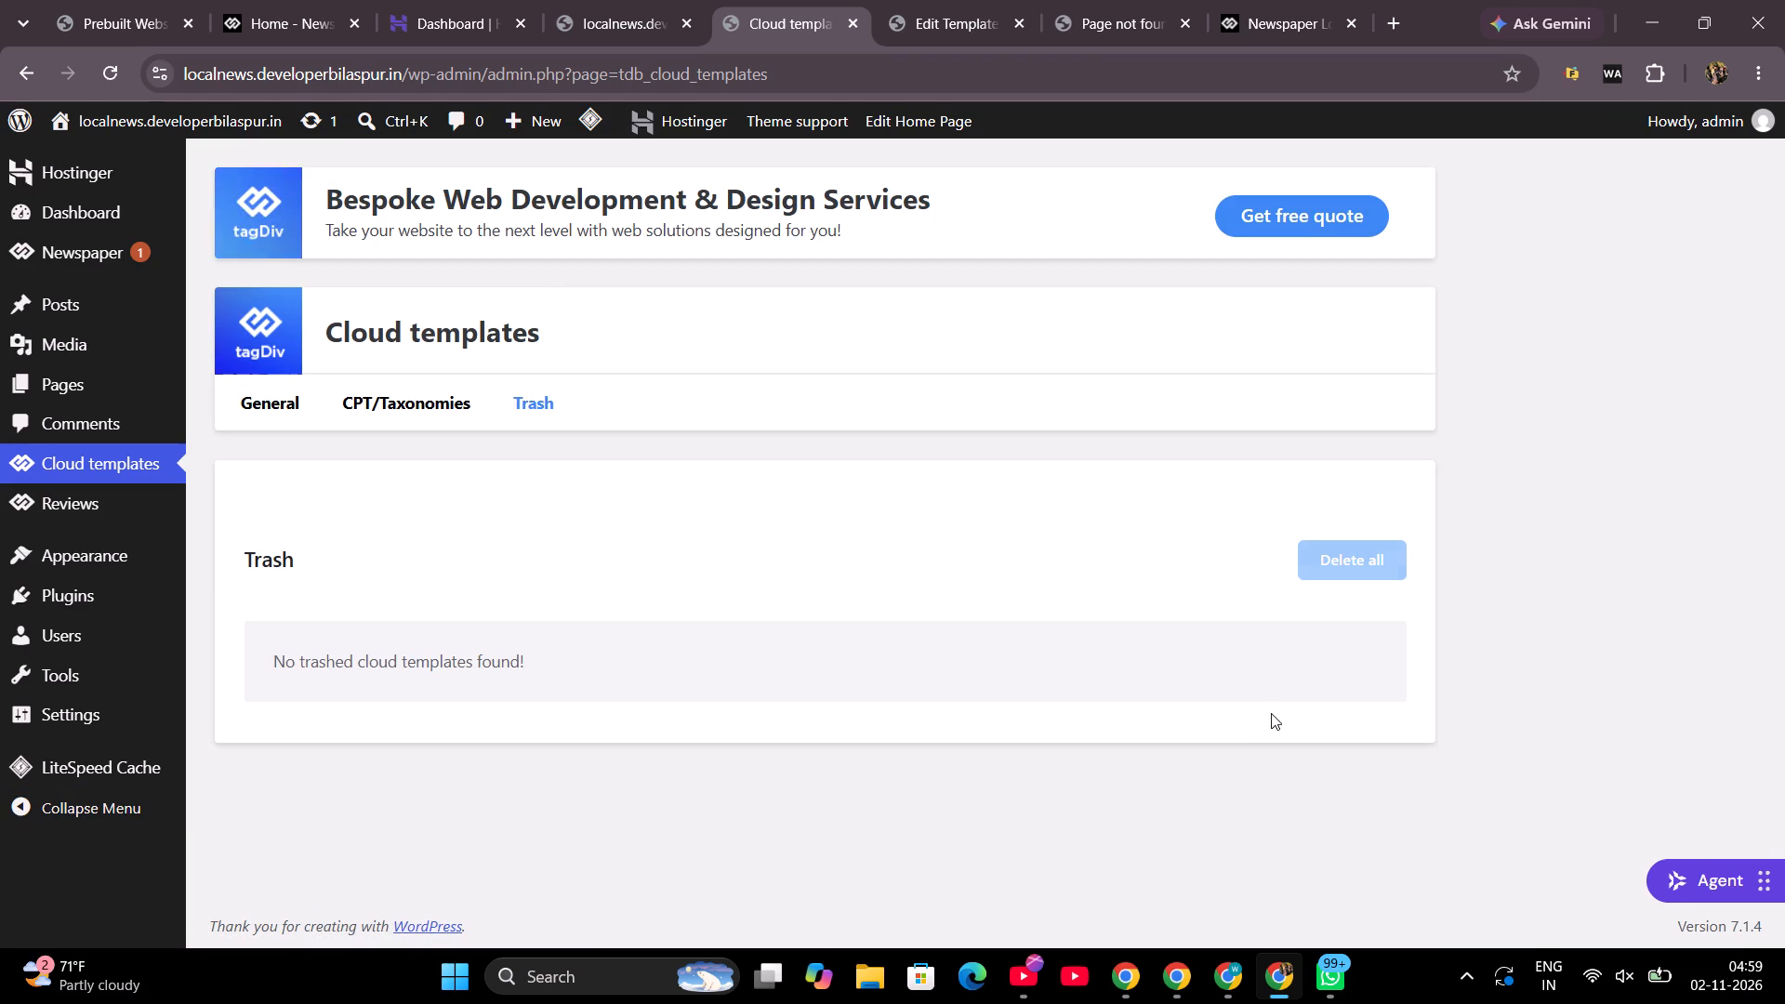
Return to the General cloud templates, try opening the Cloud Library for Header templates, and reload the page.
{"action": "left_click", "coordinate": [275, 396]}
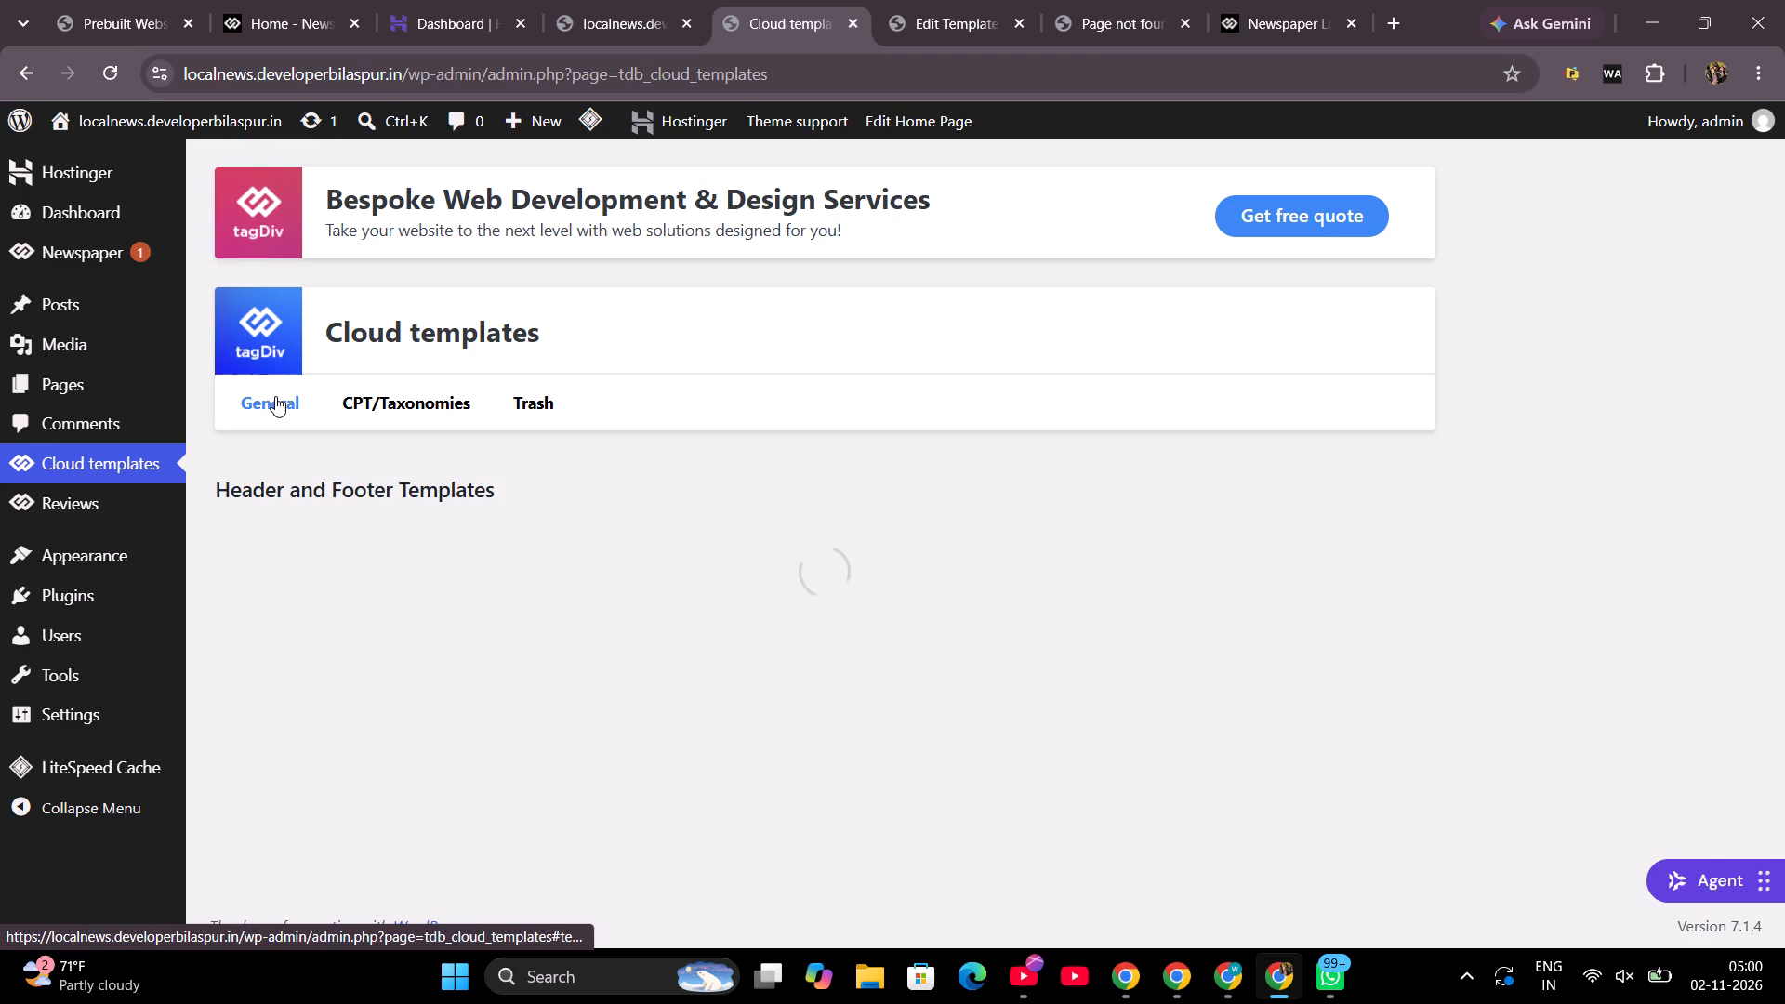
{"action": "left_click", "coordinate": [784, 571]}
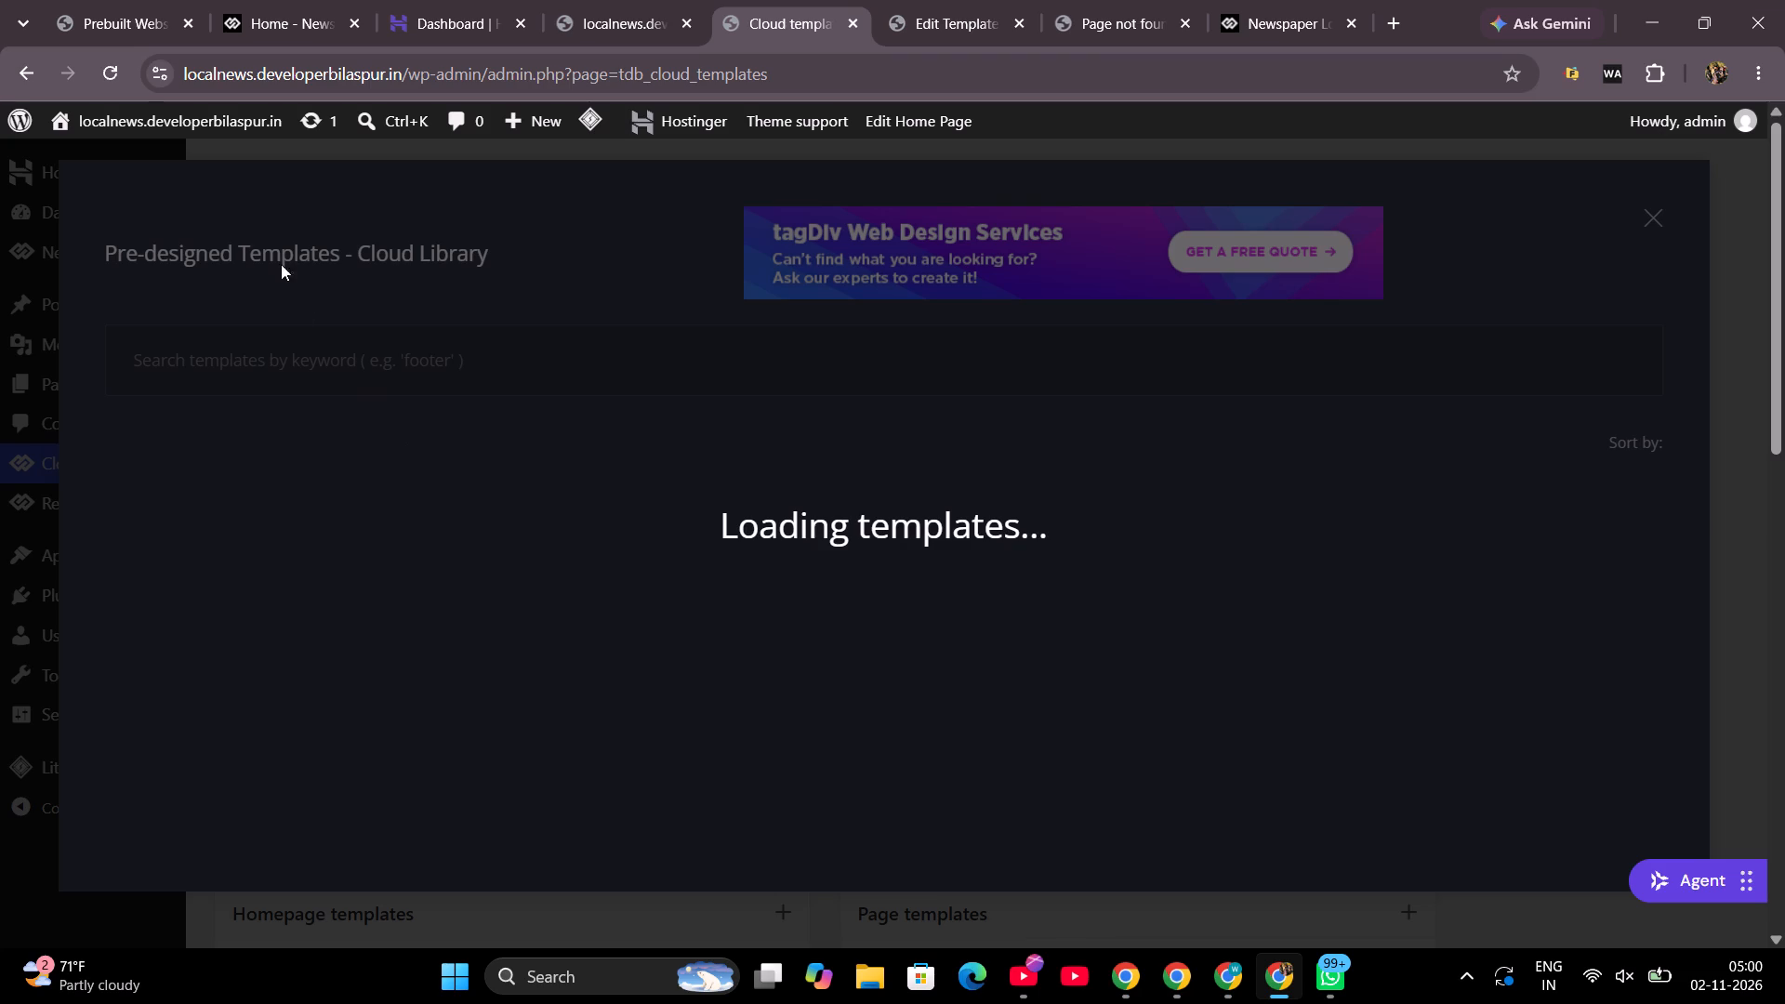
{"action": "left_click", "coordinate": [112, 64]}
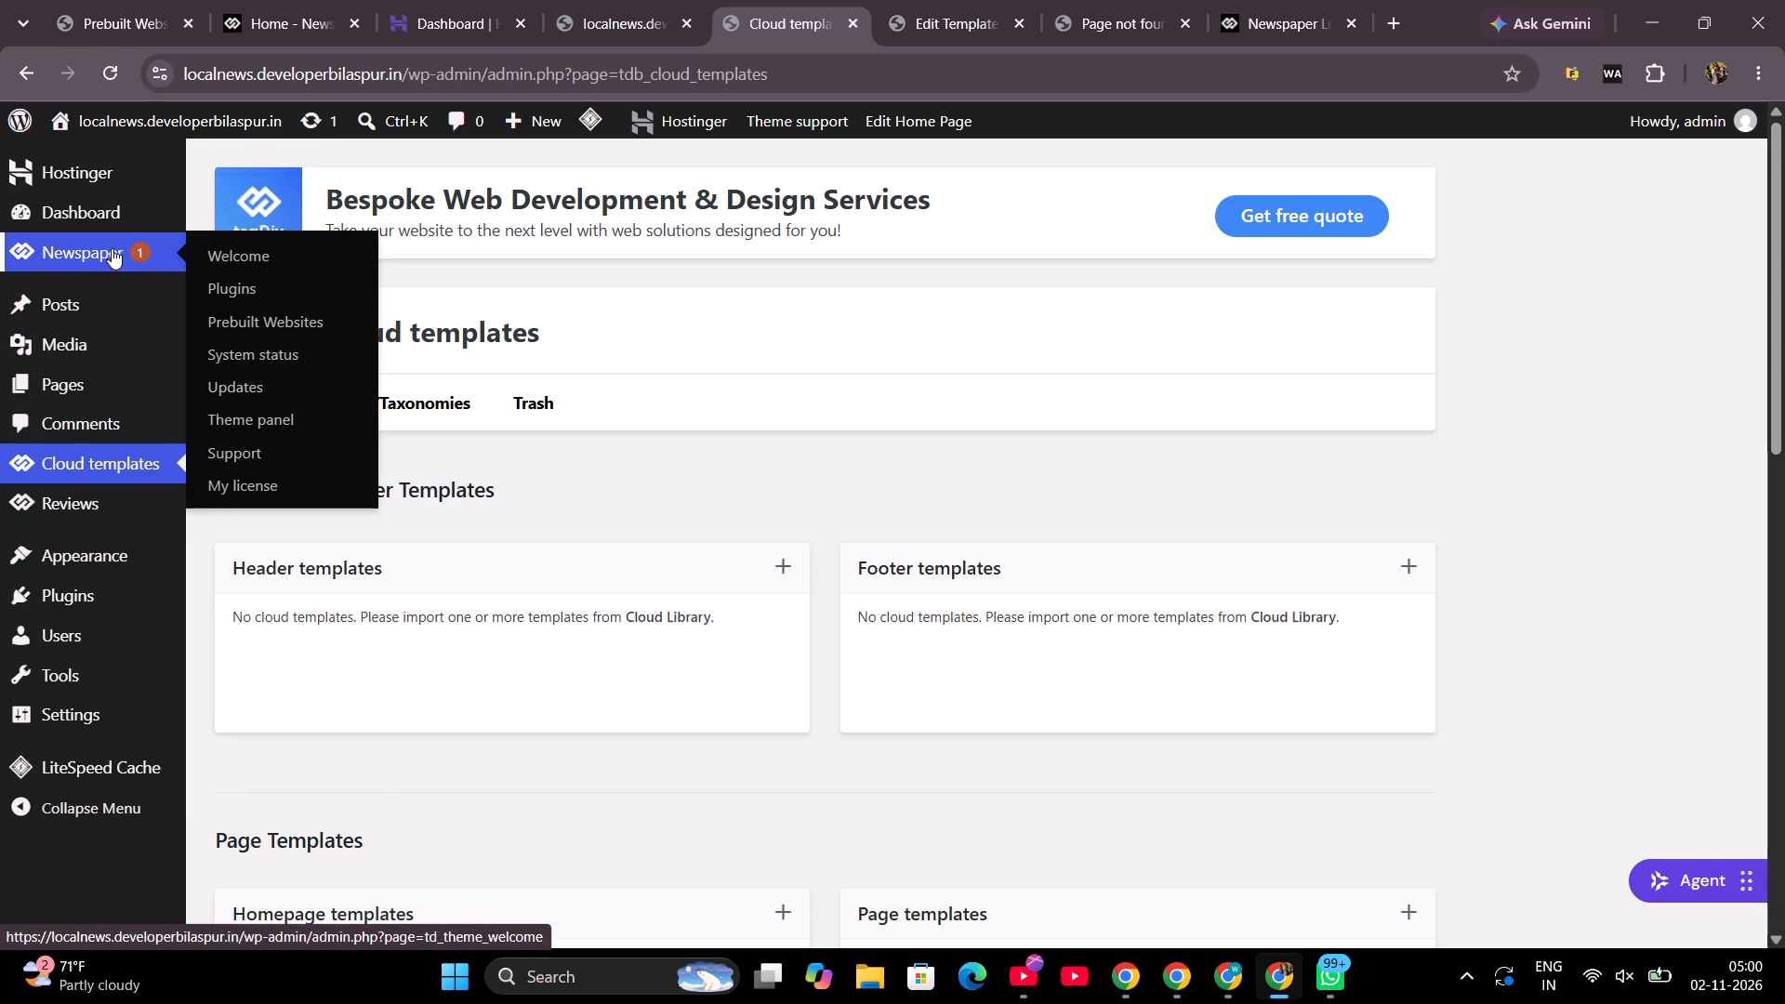
Go to the Newspaper theme's Prebuilt Websites and look through the demos, starting from the Latest filter.
{"action": "left_click", "coordinate": [301, 319]}
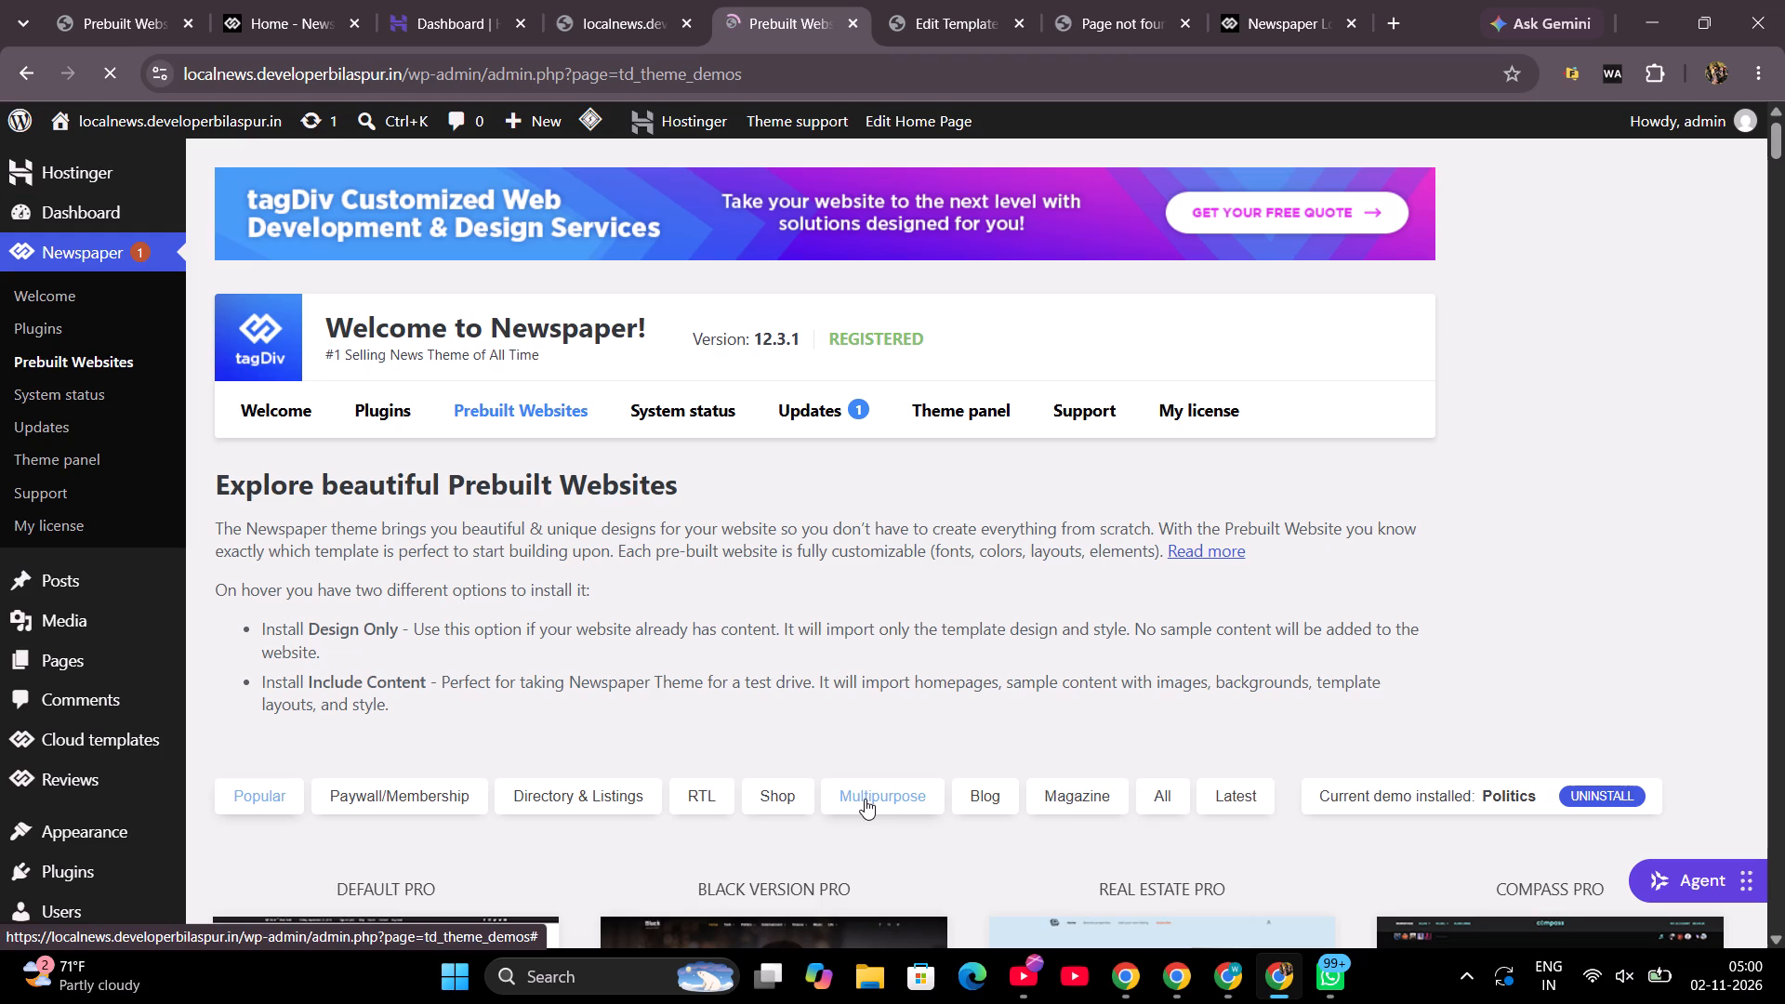
{"action": "left_click", "coordinate": [1225, 797]}
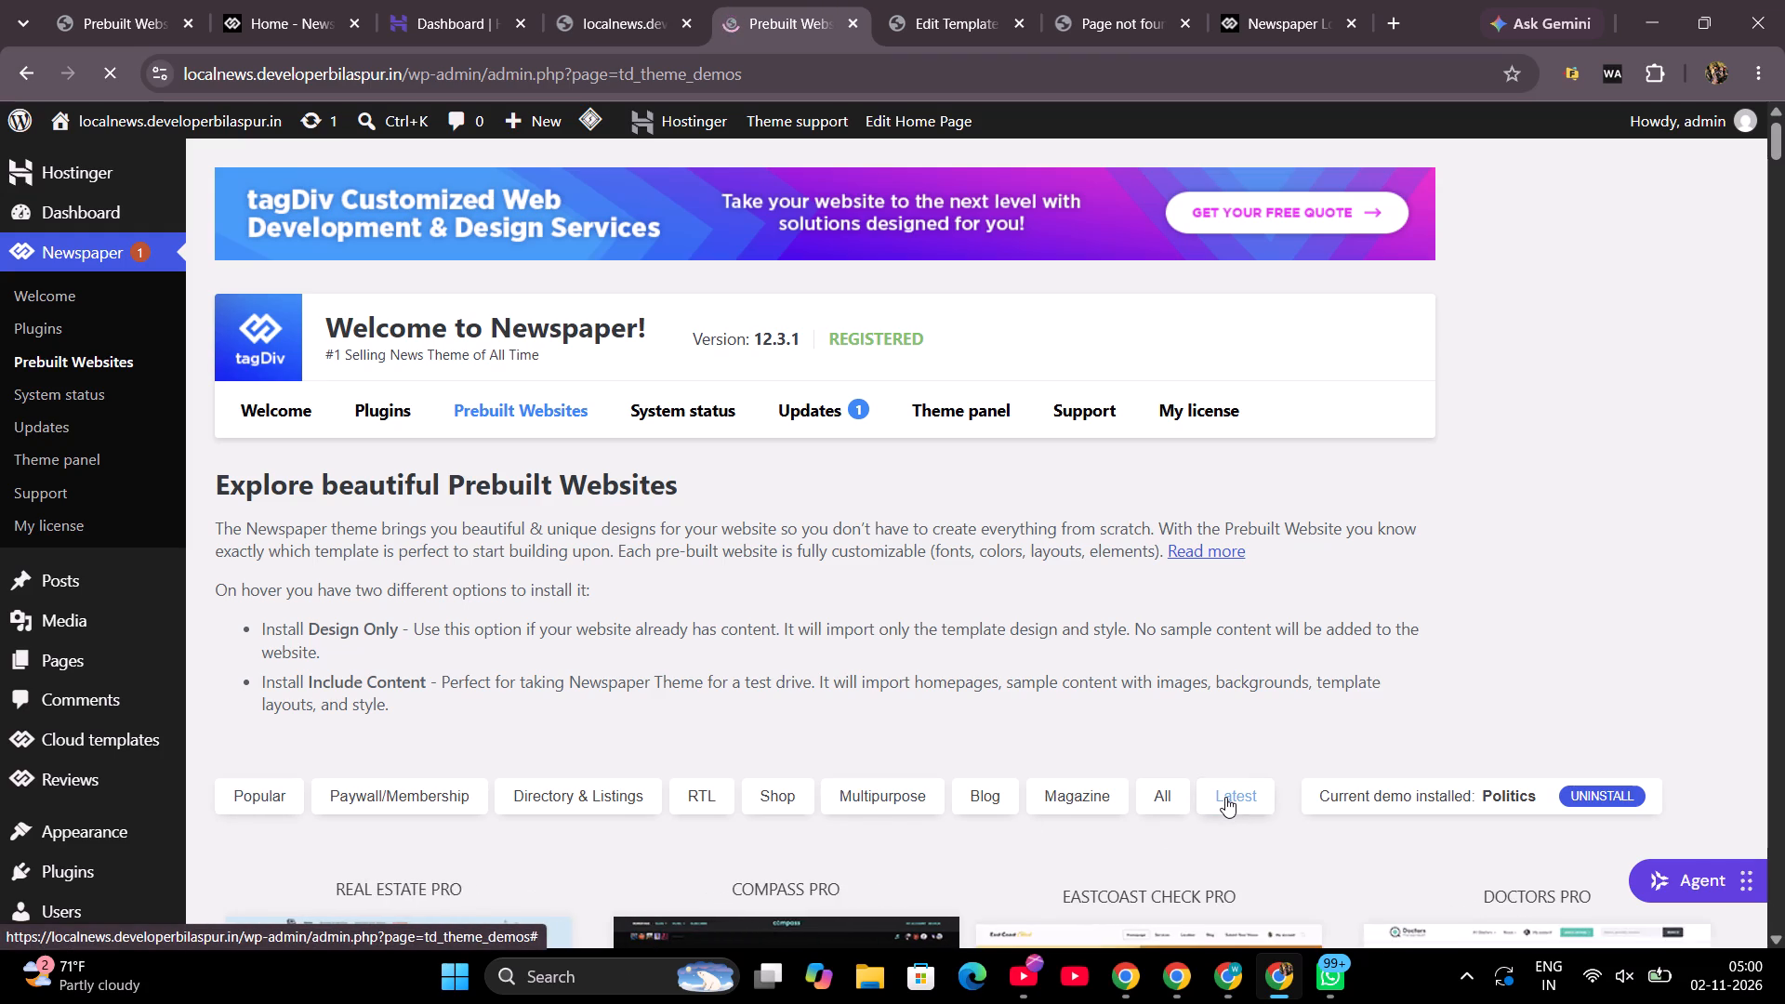
{"action": "scroll", "coordinate": [1098, 821], "scroll_direction": "down", "scroll_amount": 1}
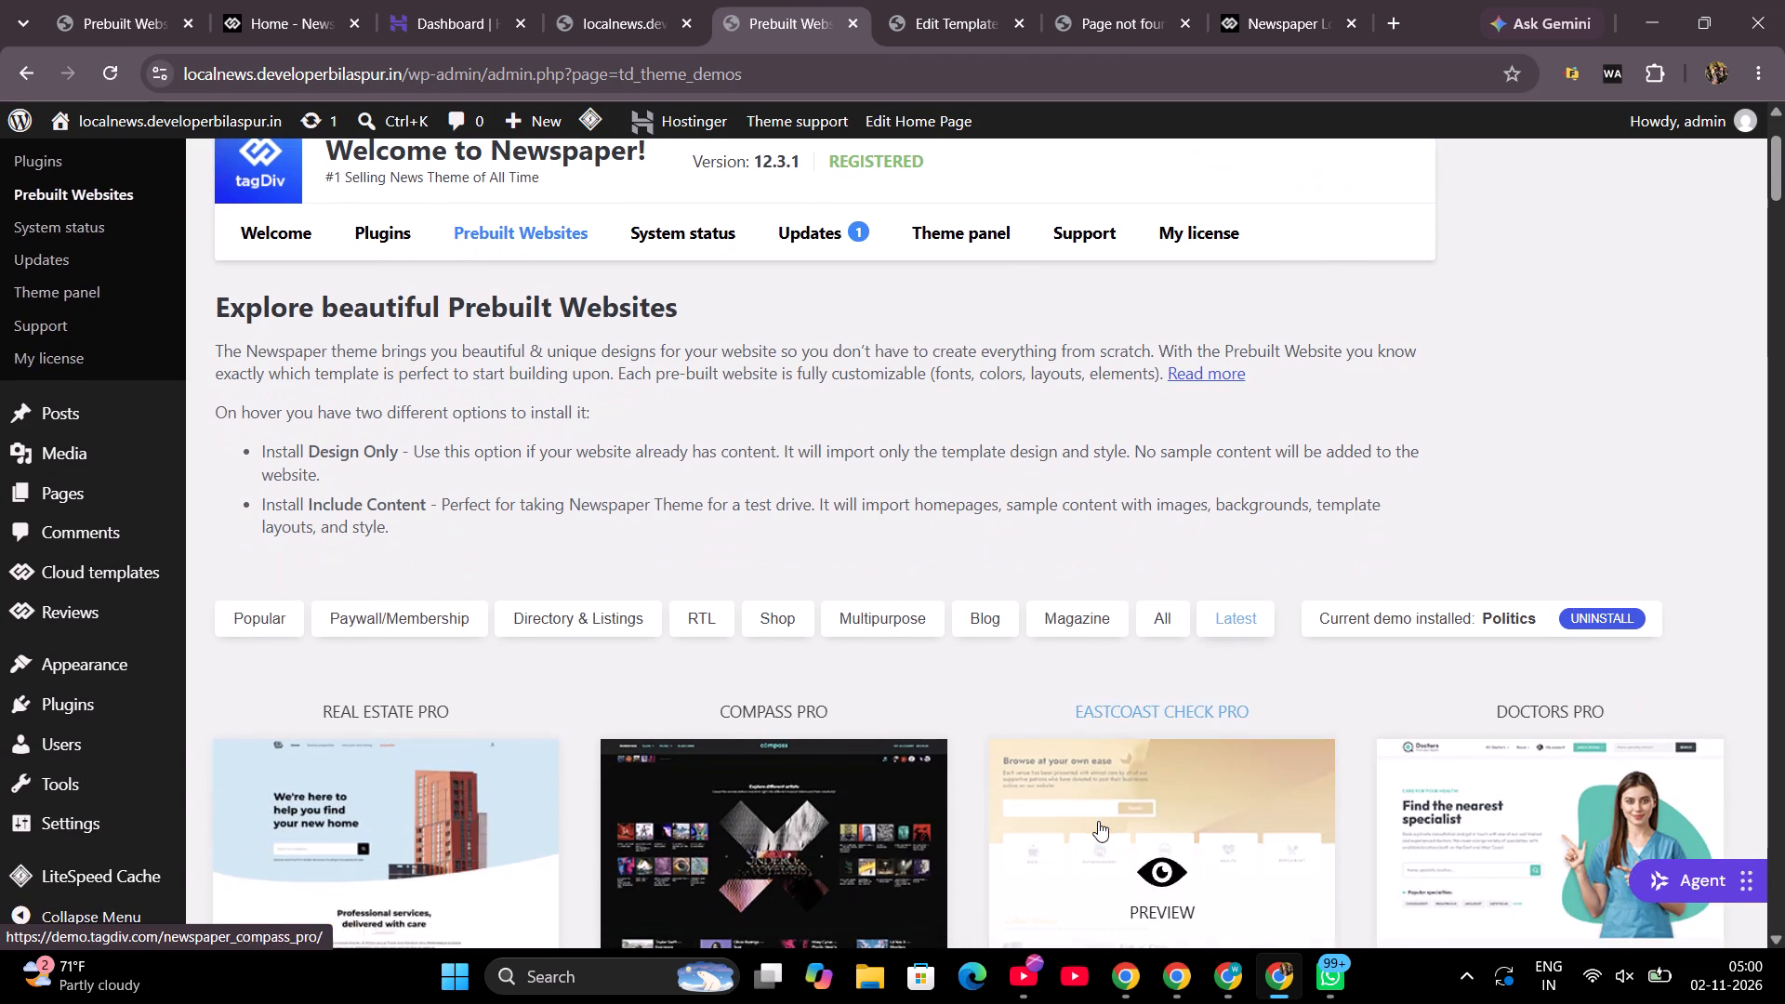
{"action": "scroll", "coordinate": [954, 634], "scroll_direction": "down", "scroll_amount": 3}
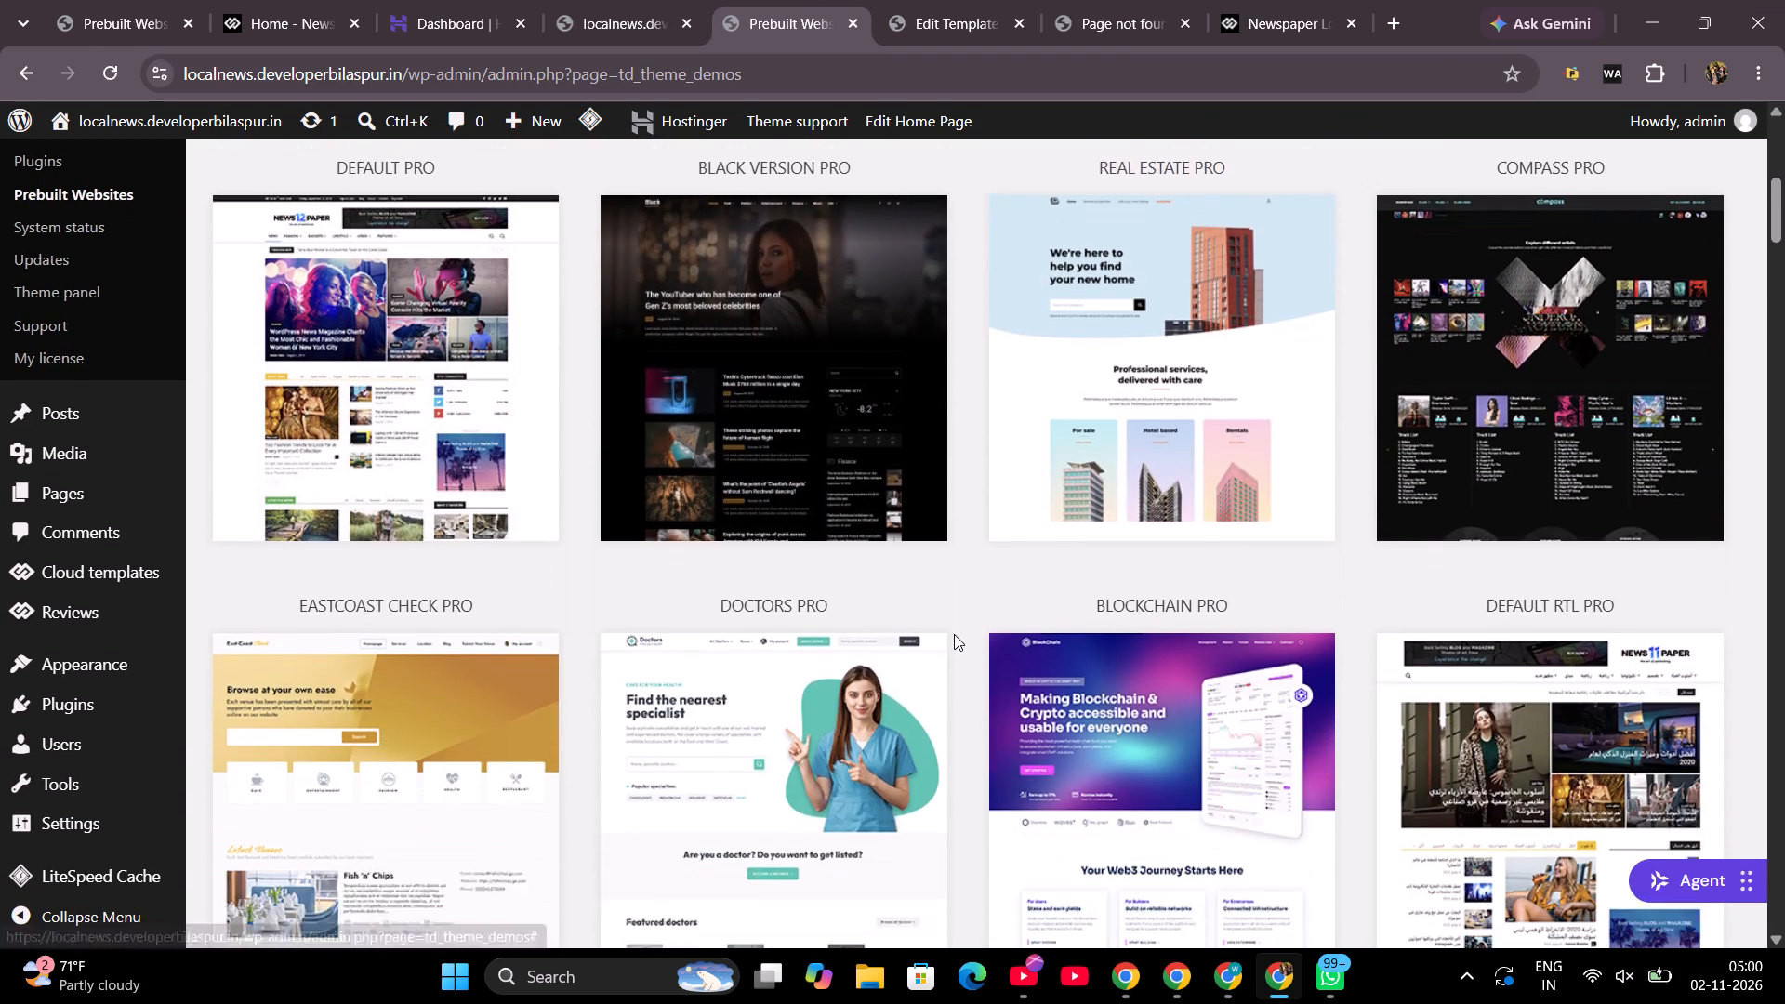
{"action": "scroll", "coordinate": [954, 634], "scroll_direction": "down", "scroll_amount": 1}
{"action": "scroll", "coordinate": [969, 535], "scroll_direction": "down", "scroll_amount": 3}
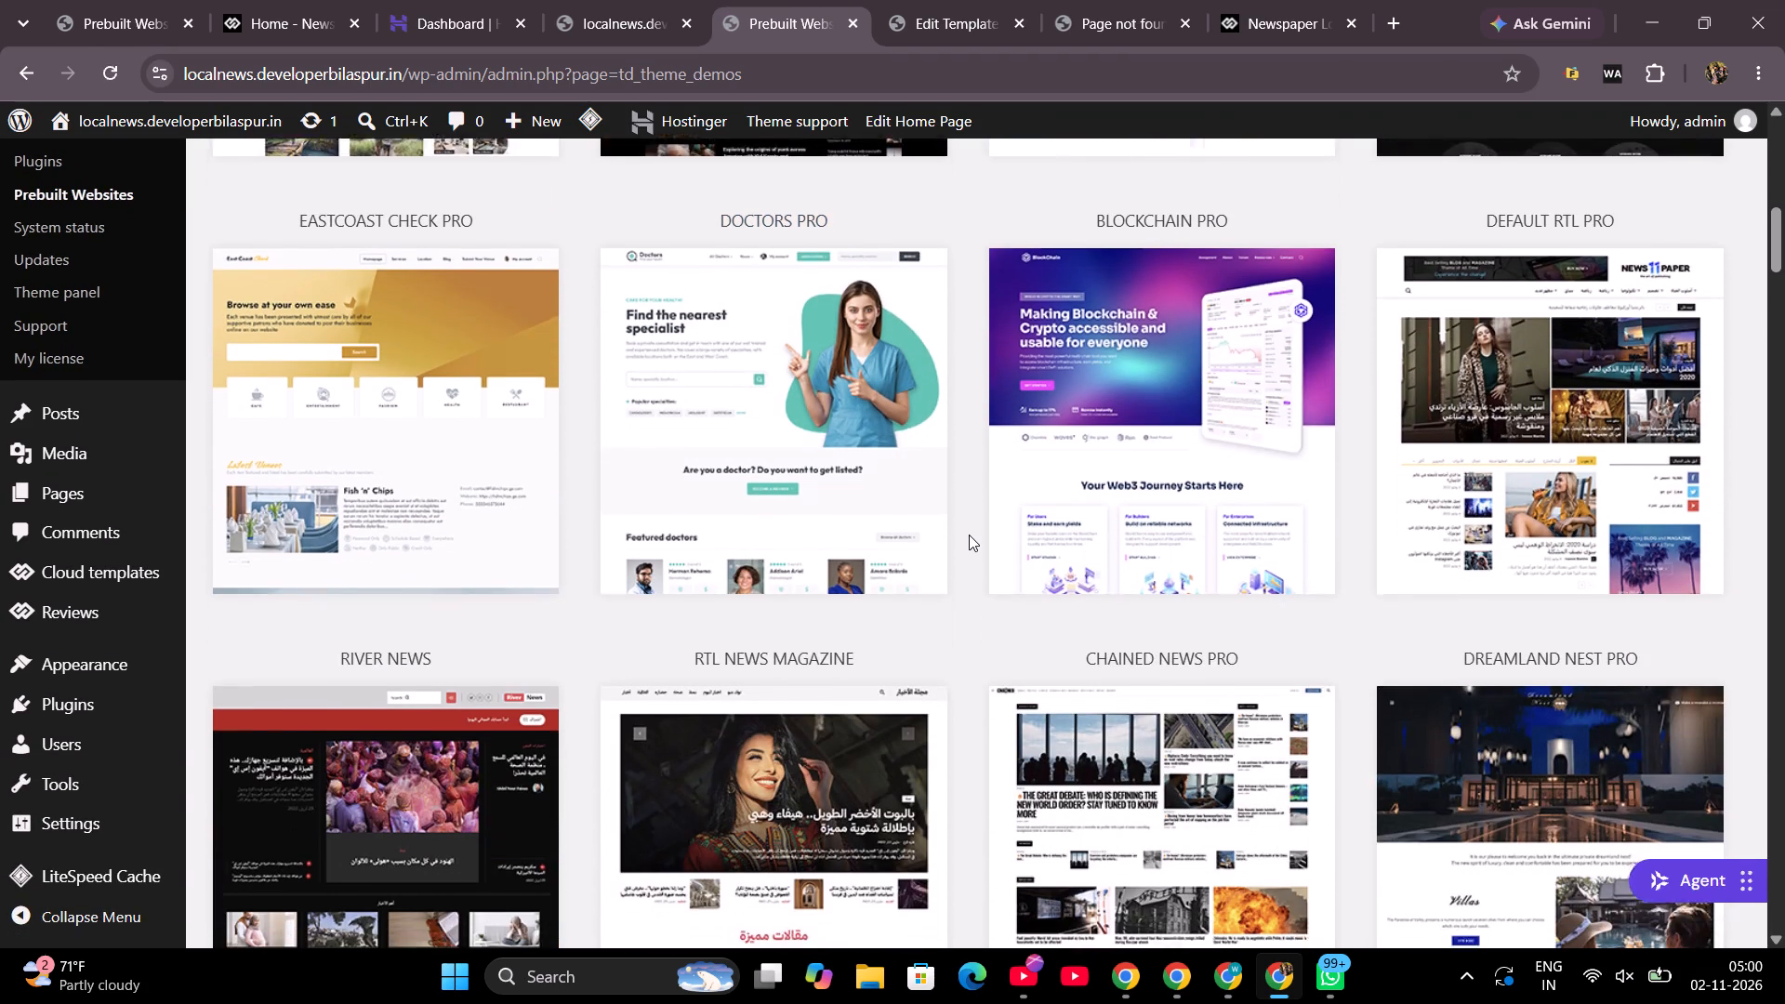
{"action": "scroll", "coordinate": [969, 535], "scroll_direction": "down", "scroll_amount": 3}
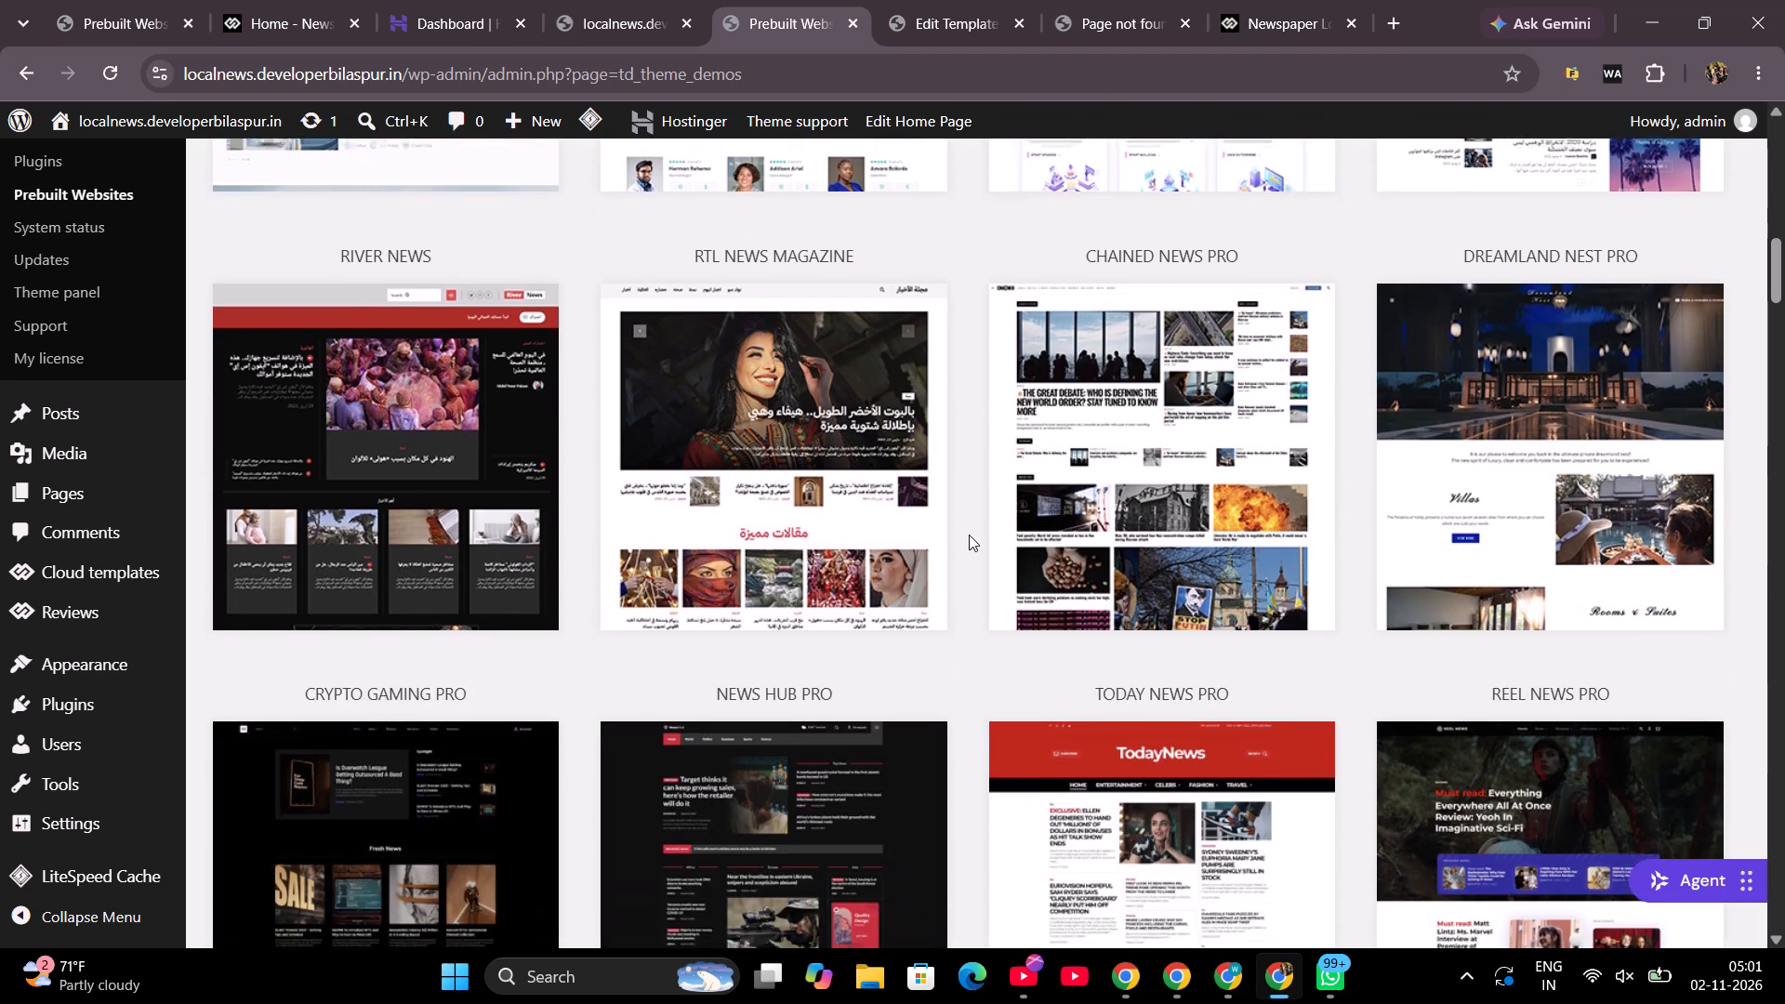
{"action": "scroll", "coordinate": [969, 535], "scroll_direction": "down", "scroll_amount": 4}
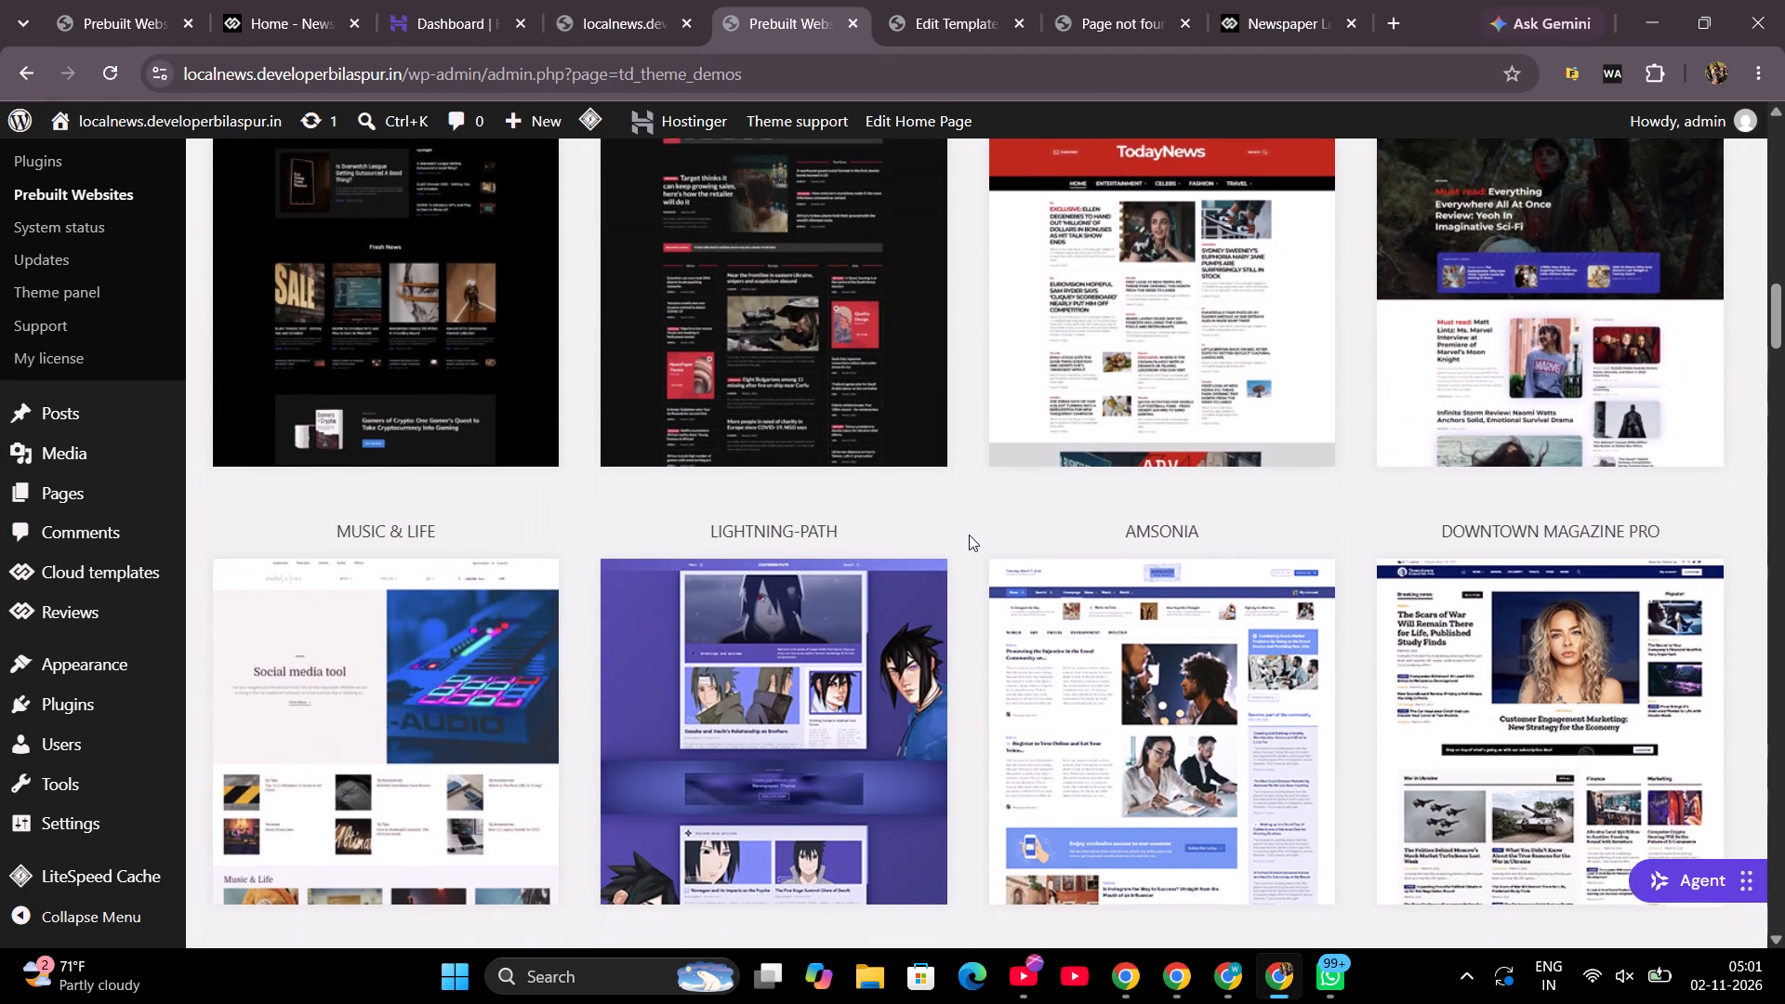
{"action": "scroll", "coordinate": [969, 535], "scroll_direction": "down", "scroll_amount": 4}
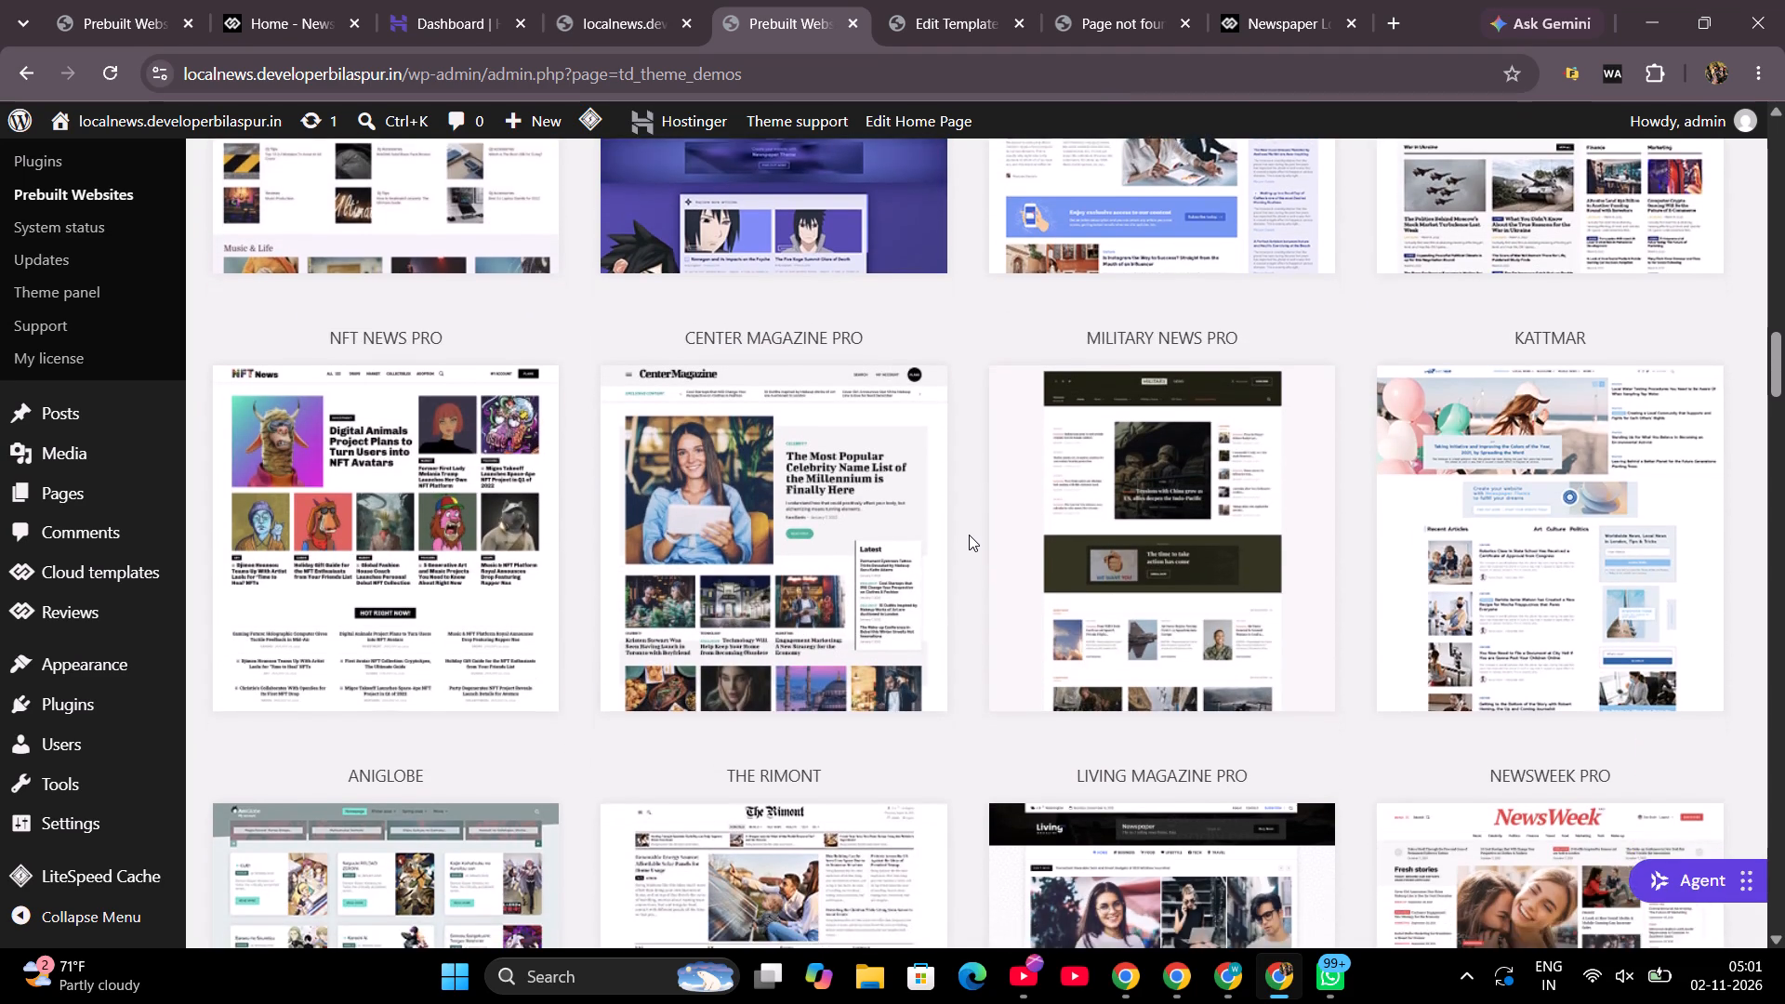
{"action": "scroll", "coordinate": [969, 535], "scroll_direction": "down", "scroll_amount": 4}
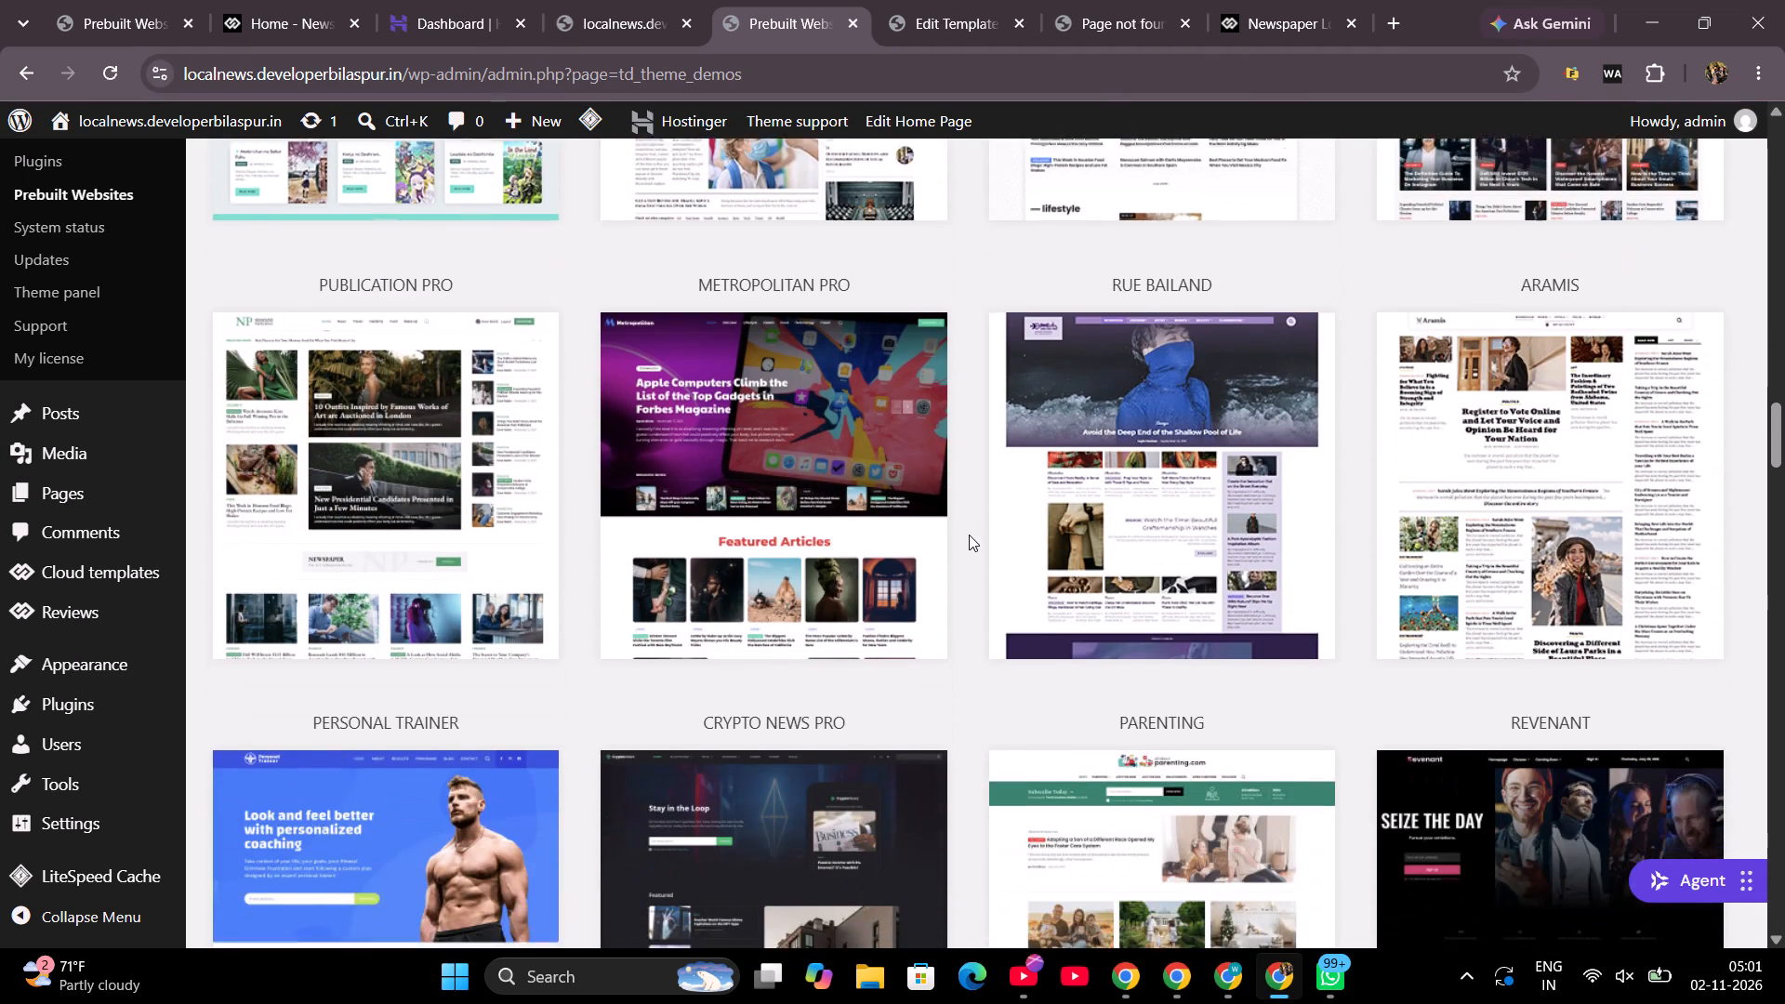
{"action": "scroll", "coordinate": [969, 535], "scroll_direction": "down", "scroll_amount": 4}
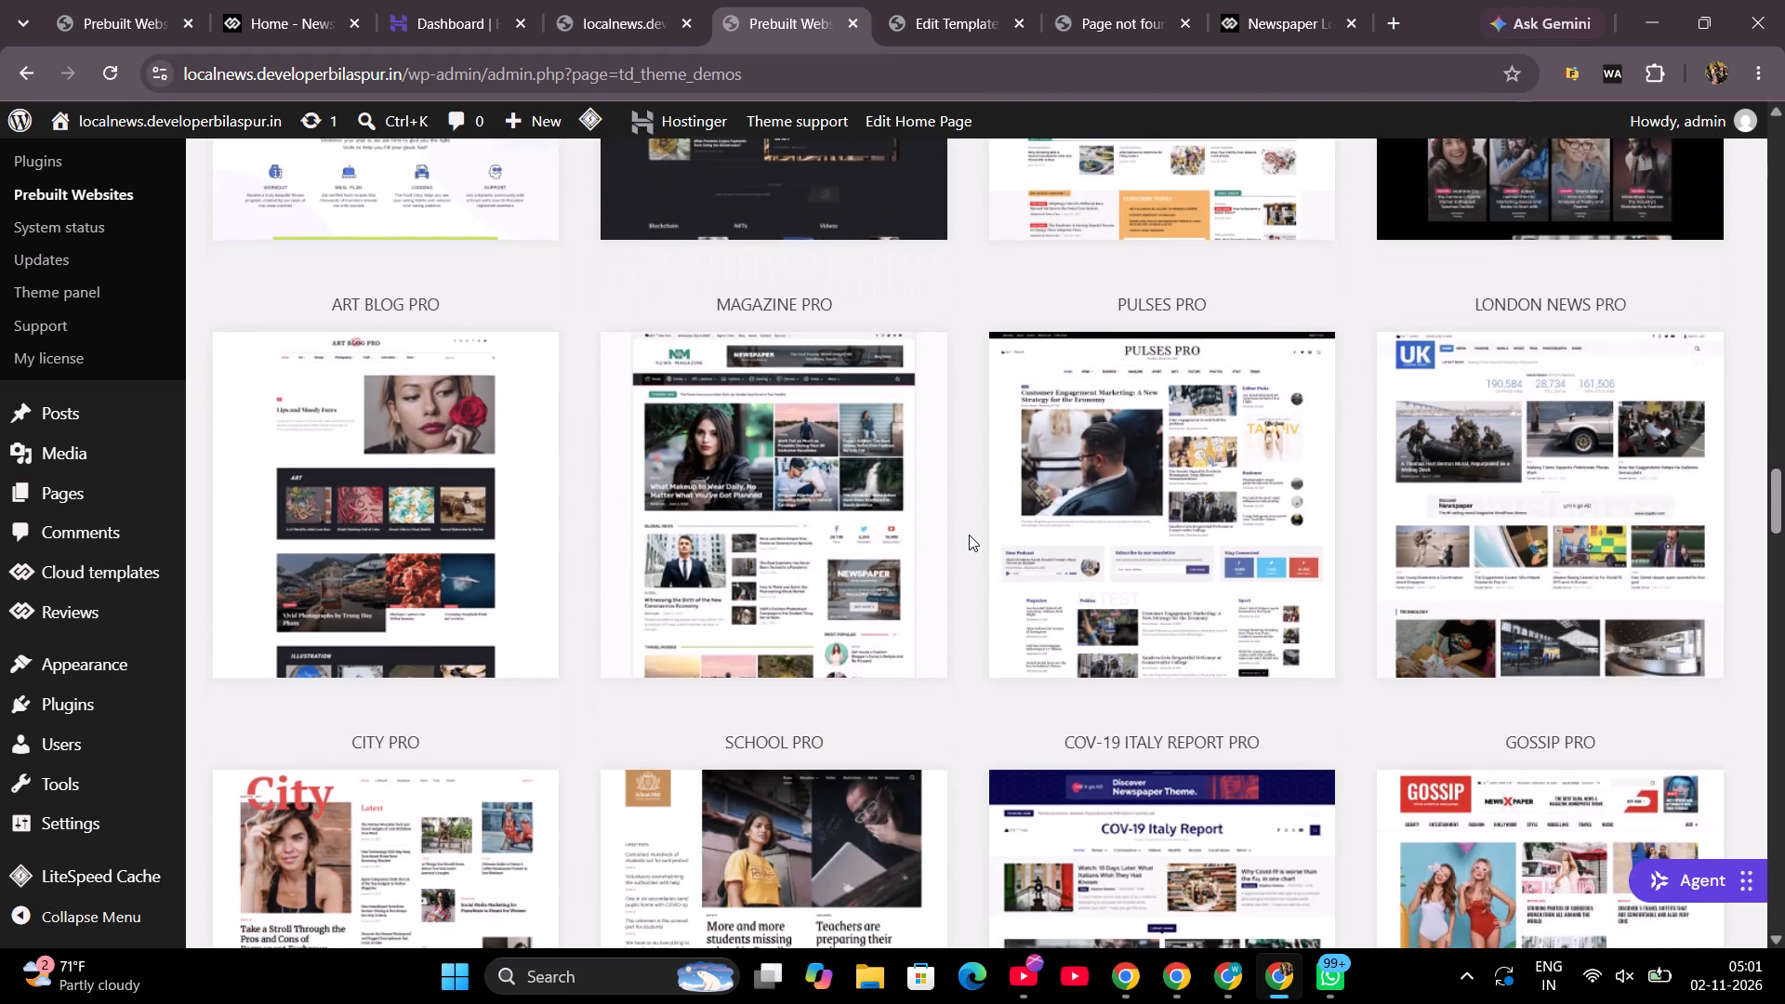
{"action": "scroll", "coordinate": [969, 535], "scroll_direction": "down", "scroll_amount": 8}
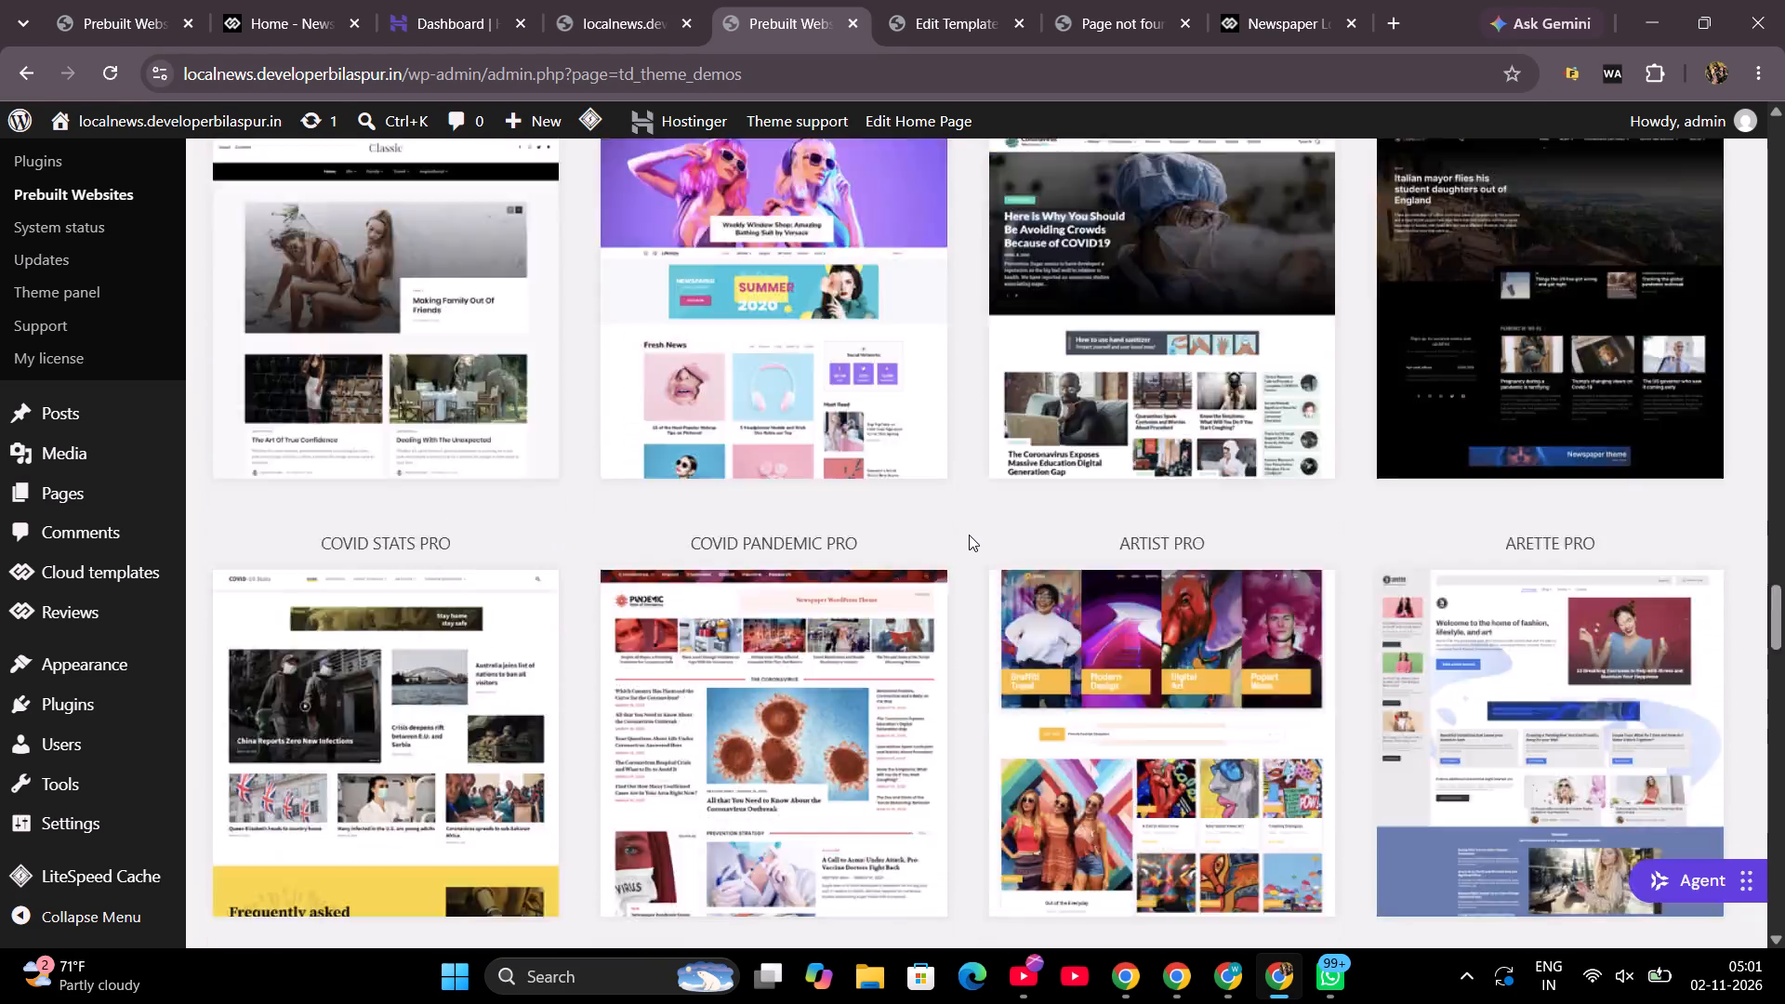
{"action": "scroll", "coordinate": [969, 535], "scroll_direction": "down", "scroll_amount": 3}
{"action": "scroll", "coordinate": [969, 535], "scroll_direction": "up", "scroll_amount": 12}
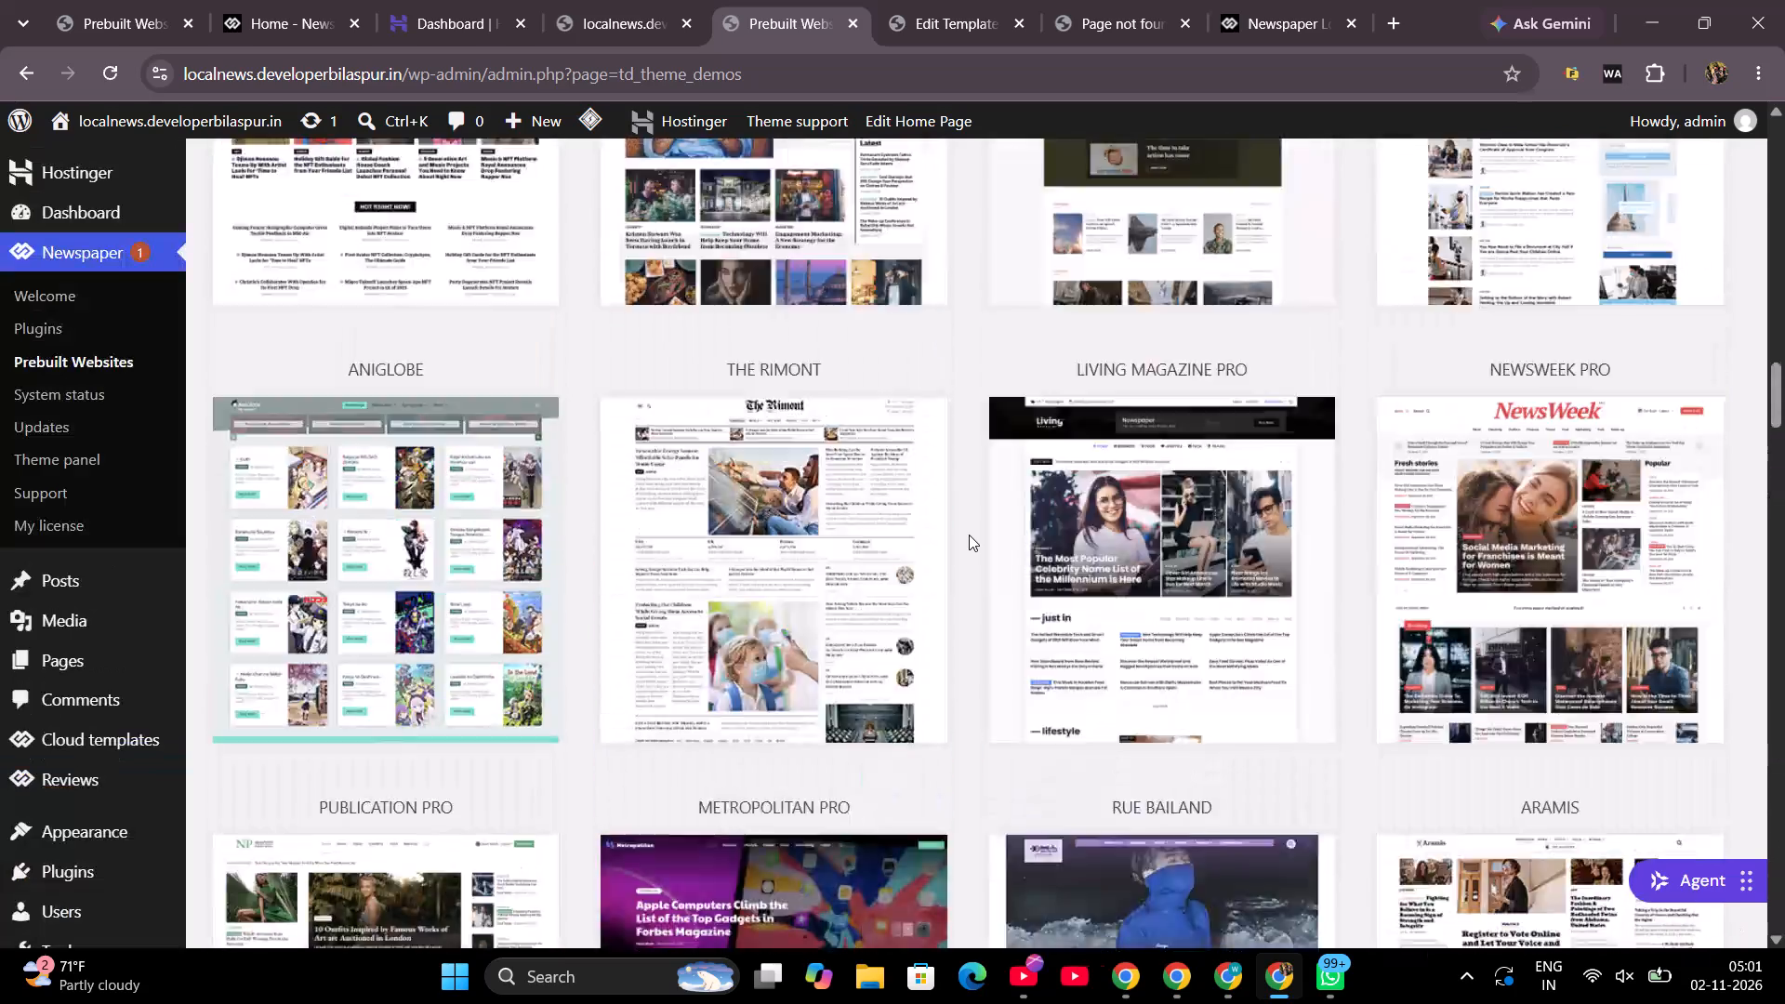
{"action": "scroll", "coordinate": [969, 535], "scroll_direction": "up", "scroll_amount": 2}
Show all prebuilt websites and skim the complete list of demos.
{"action": "left_click", "coordinate": [1163, 796]}
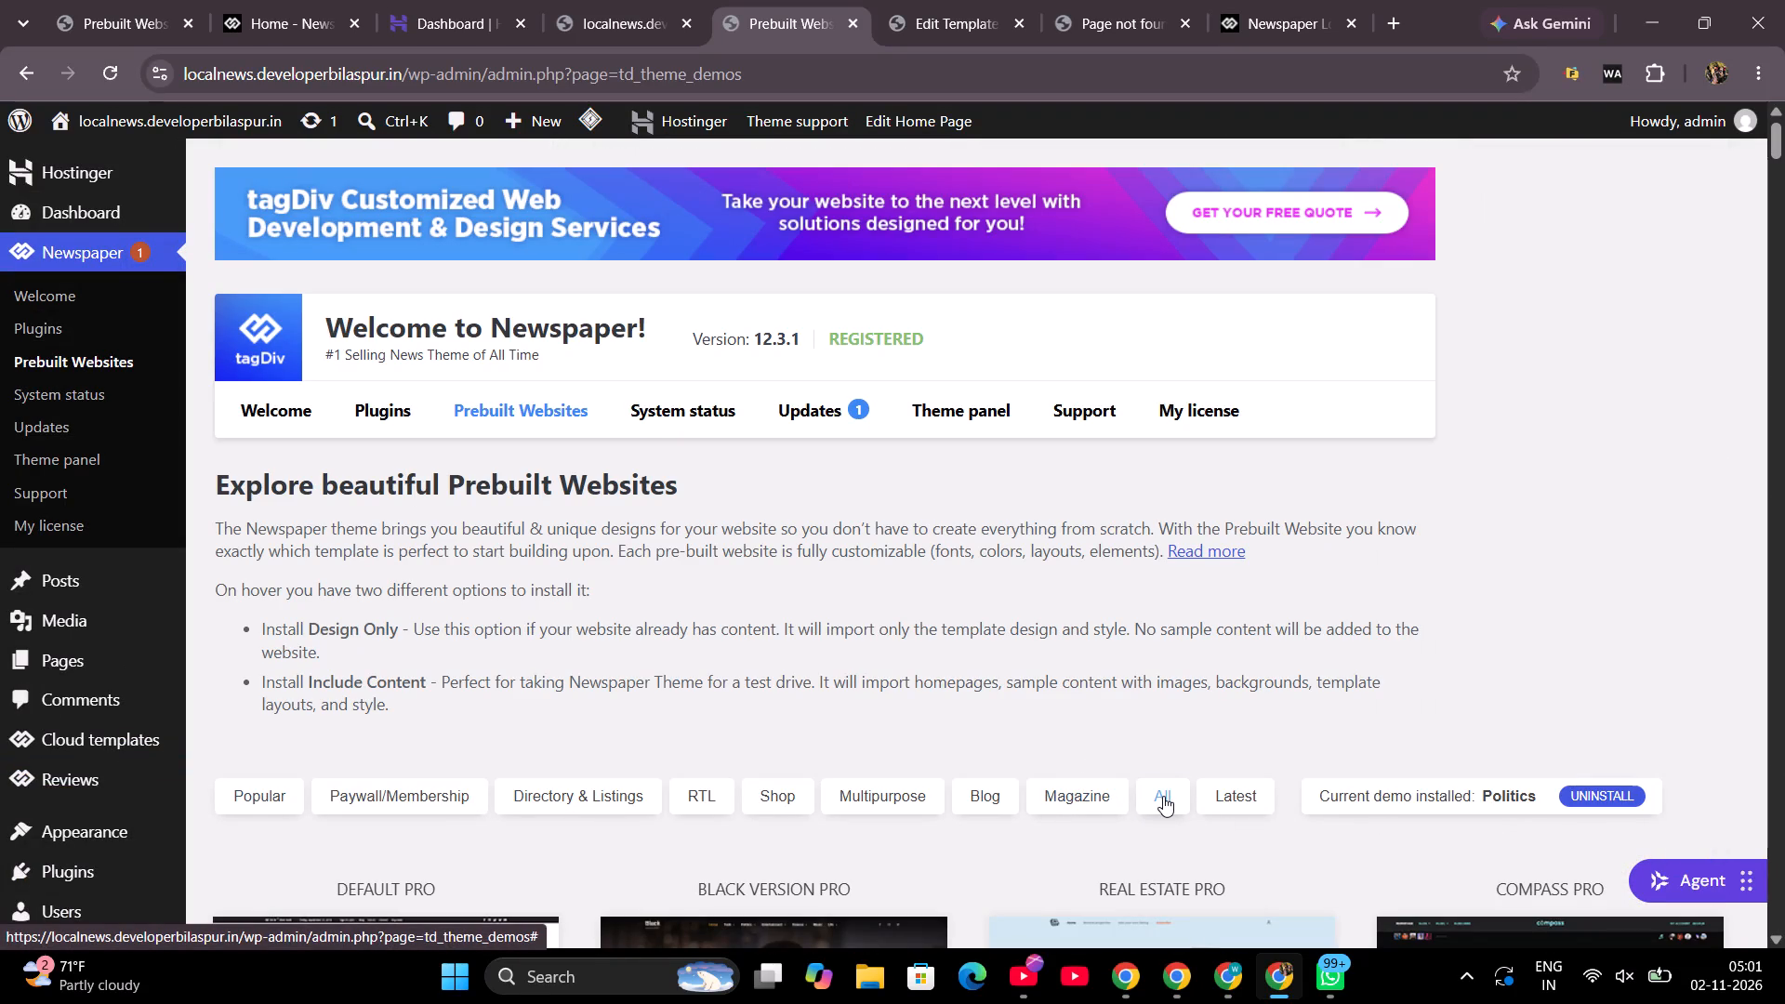
{"action": "scroll", "coordinate": [1425, 681], "scroll_direction": "down", "scroll_amount": 20}
{"action": "scroll", "coordinate": [1425, 681], "scroll_direction": "up", "scroll_amount": 5}
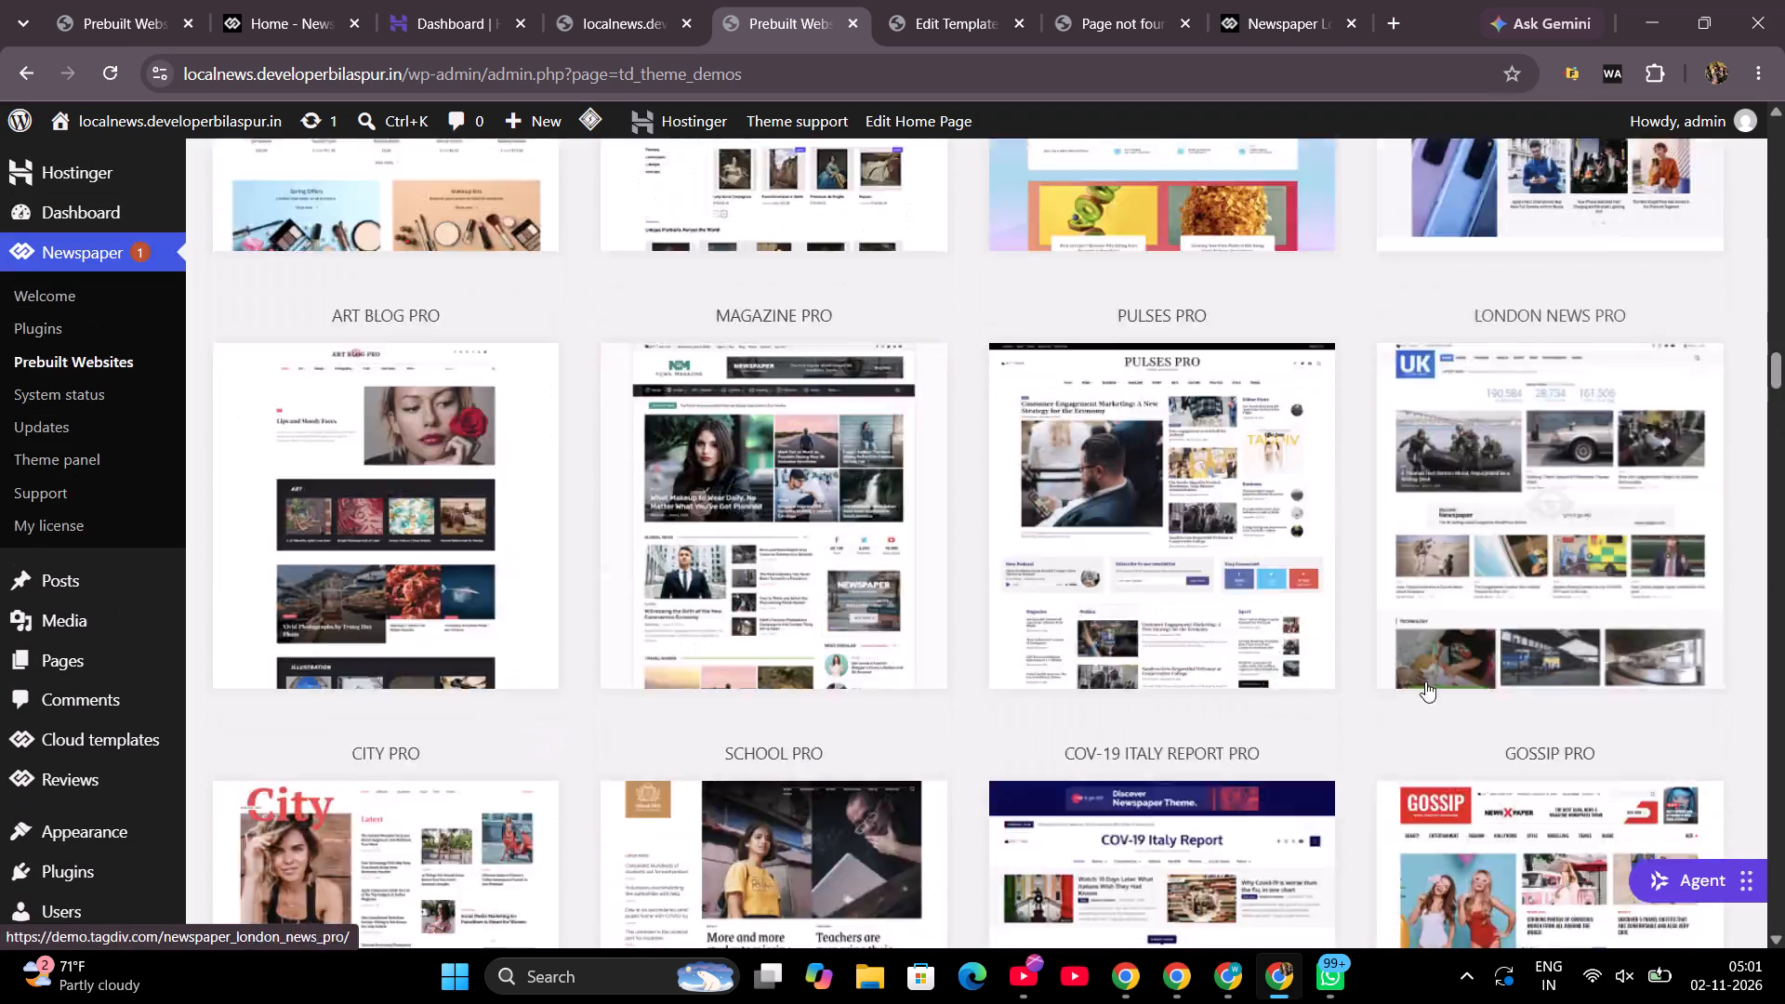
{"action": "scroll", "coordinate": [1425, 681], "scroll_direction": "up", "scroll_amount": 5}
{"action": "scroll", "coordinate": [1425, 681], "scroll_direction": "down", "scroll_amount": 1}
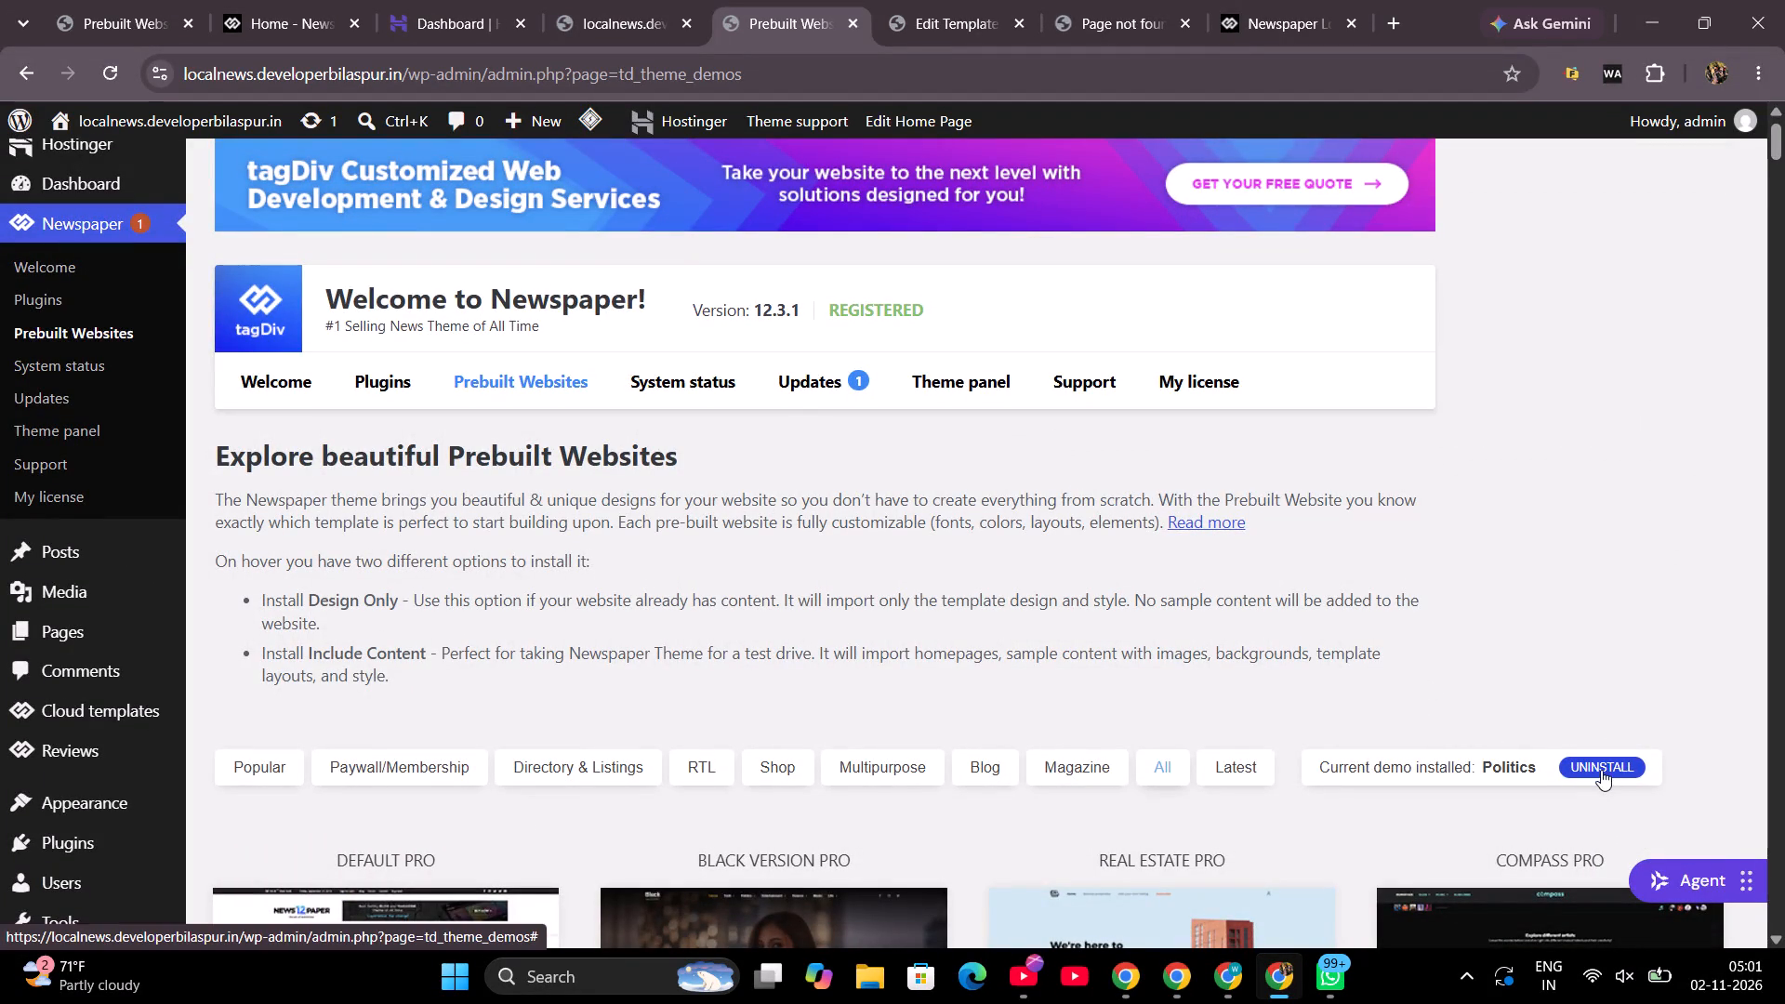
Uninstall the Politics demo, agreeing to remove its installed content and settings.
{"action": "left_click", "coordinate": [1601, 770]}
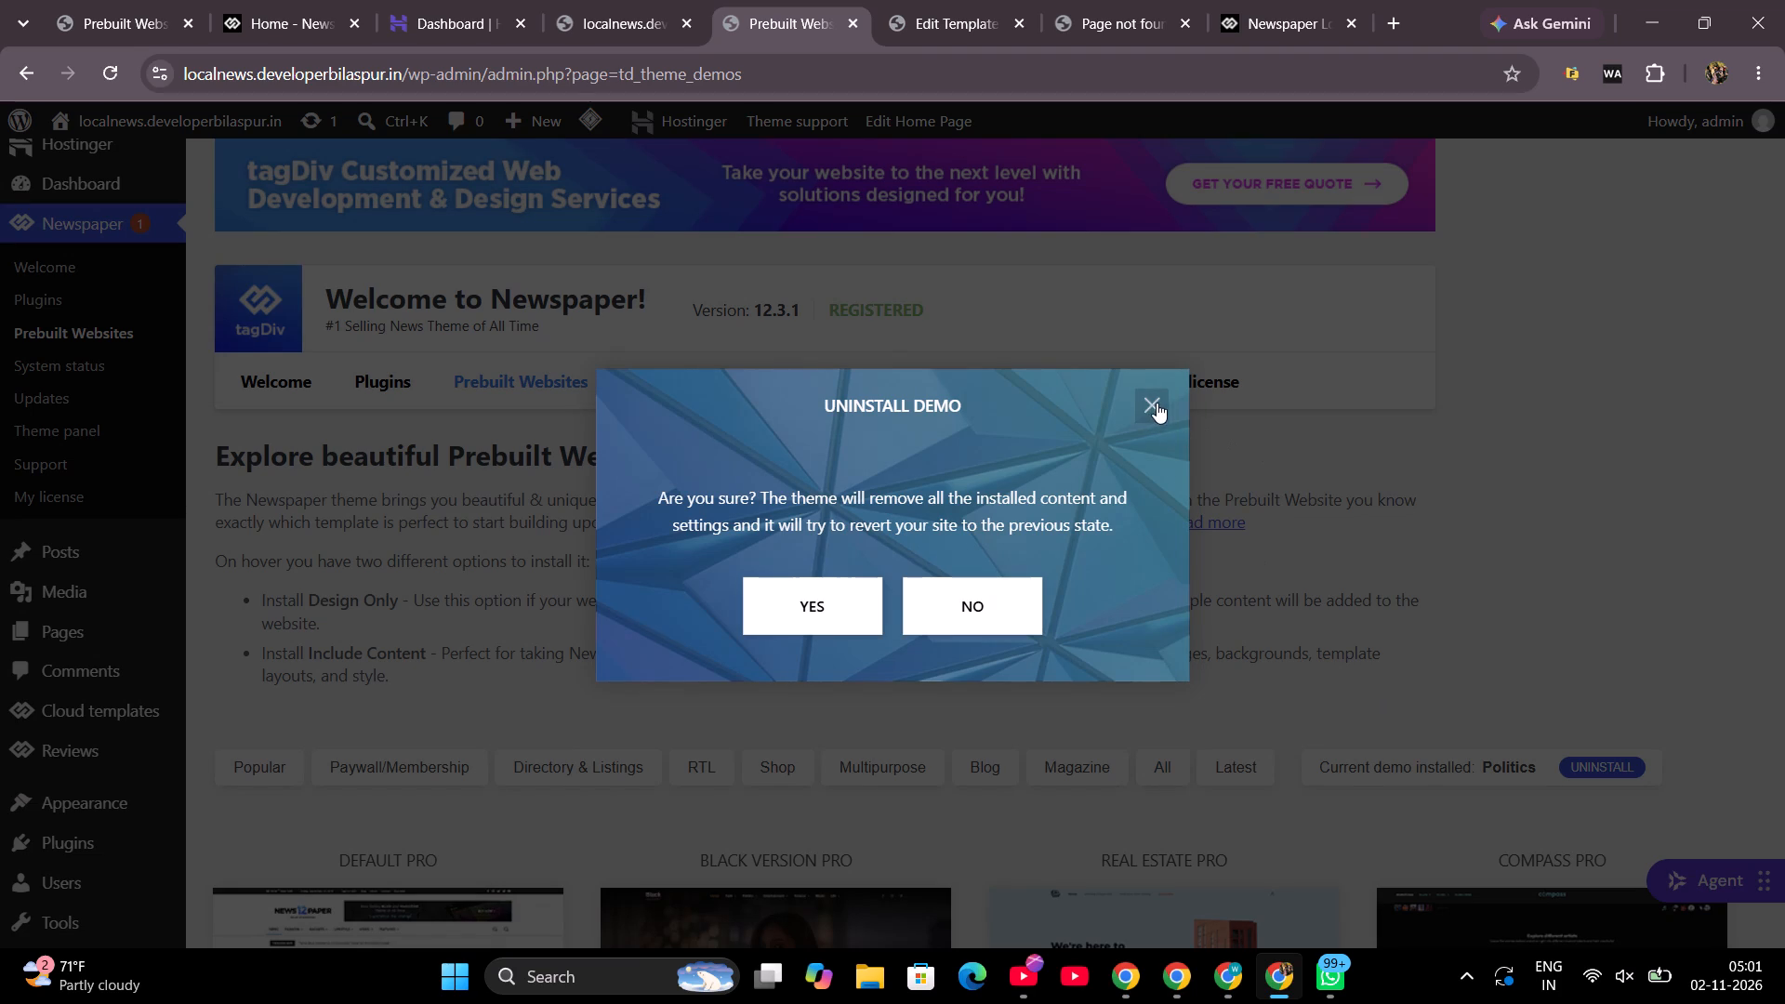
{"action": "left_click", "coordinate": [1157, 403]}
{"action": "scroll", "coordinate": [1262, 679], "scroll_direction": "down", "scroll_amount": 20}
{"action": "scroll", "coordinate": [1262, 679], "scroll_direction": "down", "scroll_amount": 10}
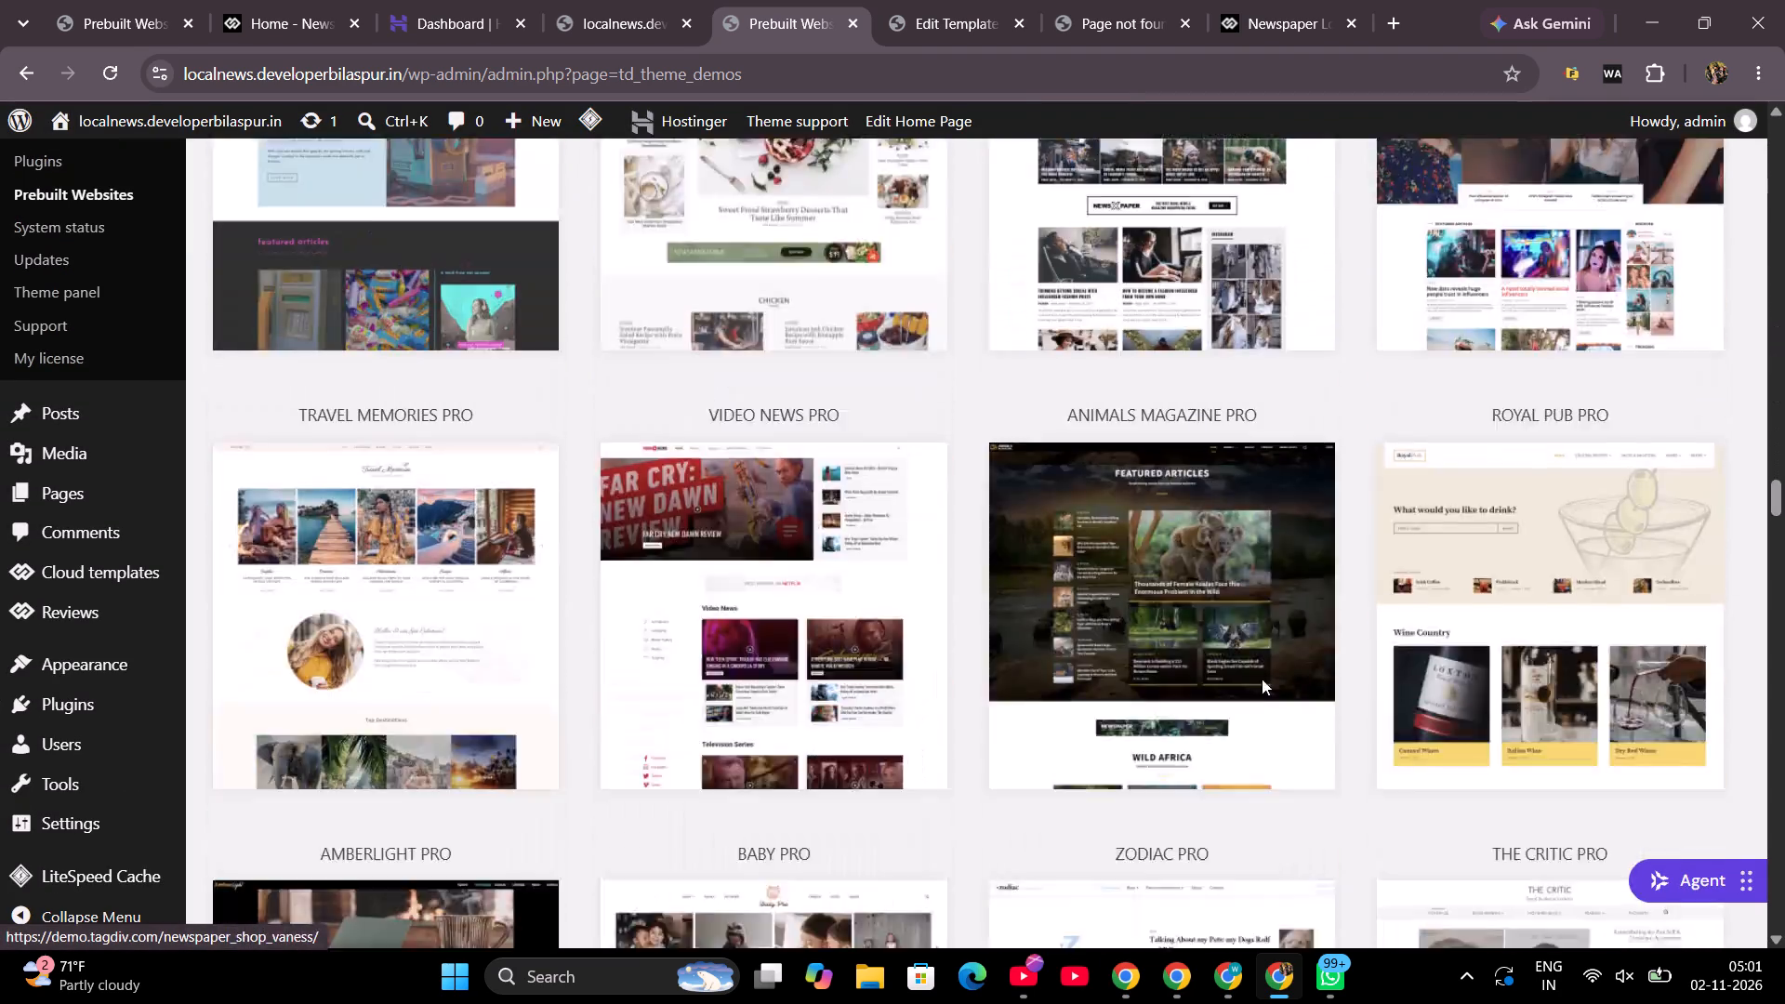
{"action": "scroll", "coordinate": [1262, 679], "scroll_direction": "down", "scroll_amount": 12}
{"action": "scroll", "coordinate": [1262, 679], "scroll_direction": "up", "scroll_amount": 8}
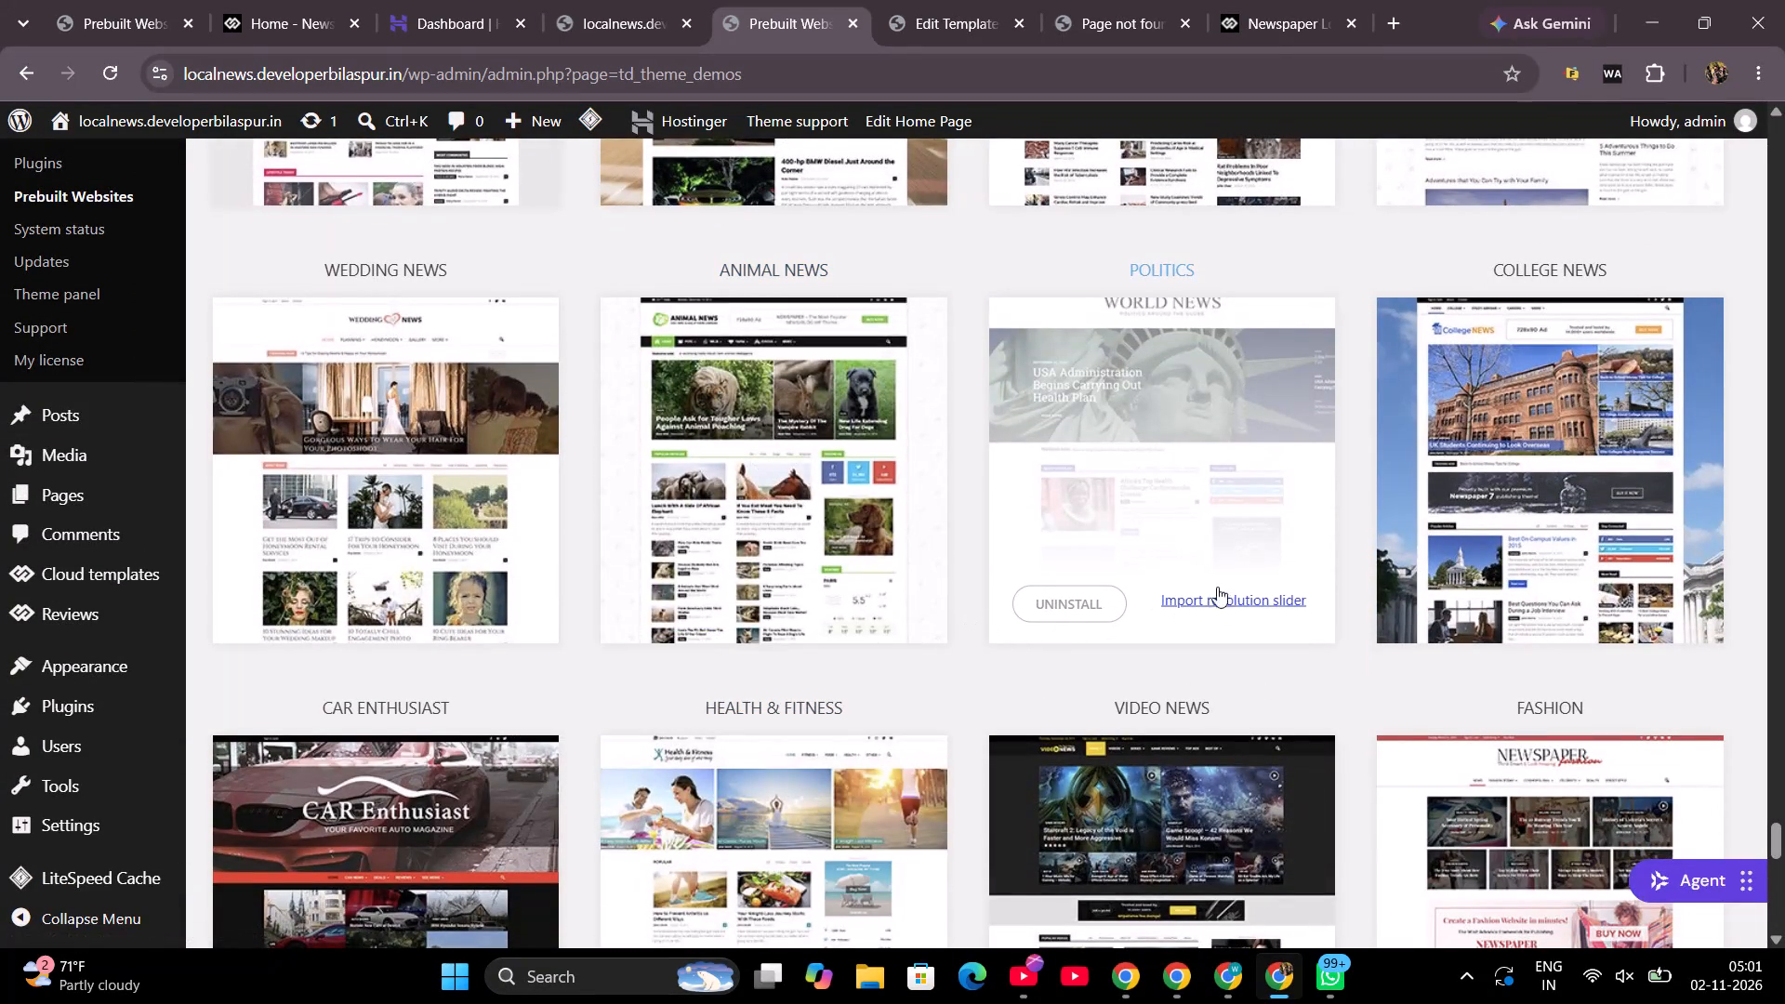
{"action": "scroll", "coordinate": [1150, 456], "scroll_direction": "up", "scroll_amount": 4}
{"action": "scroll", "coordinate": [1150, 456], "scroll_direction": "down", "scroll_amount": 1}
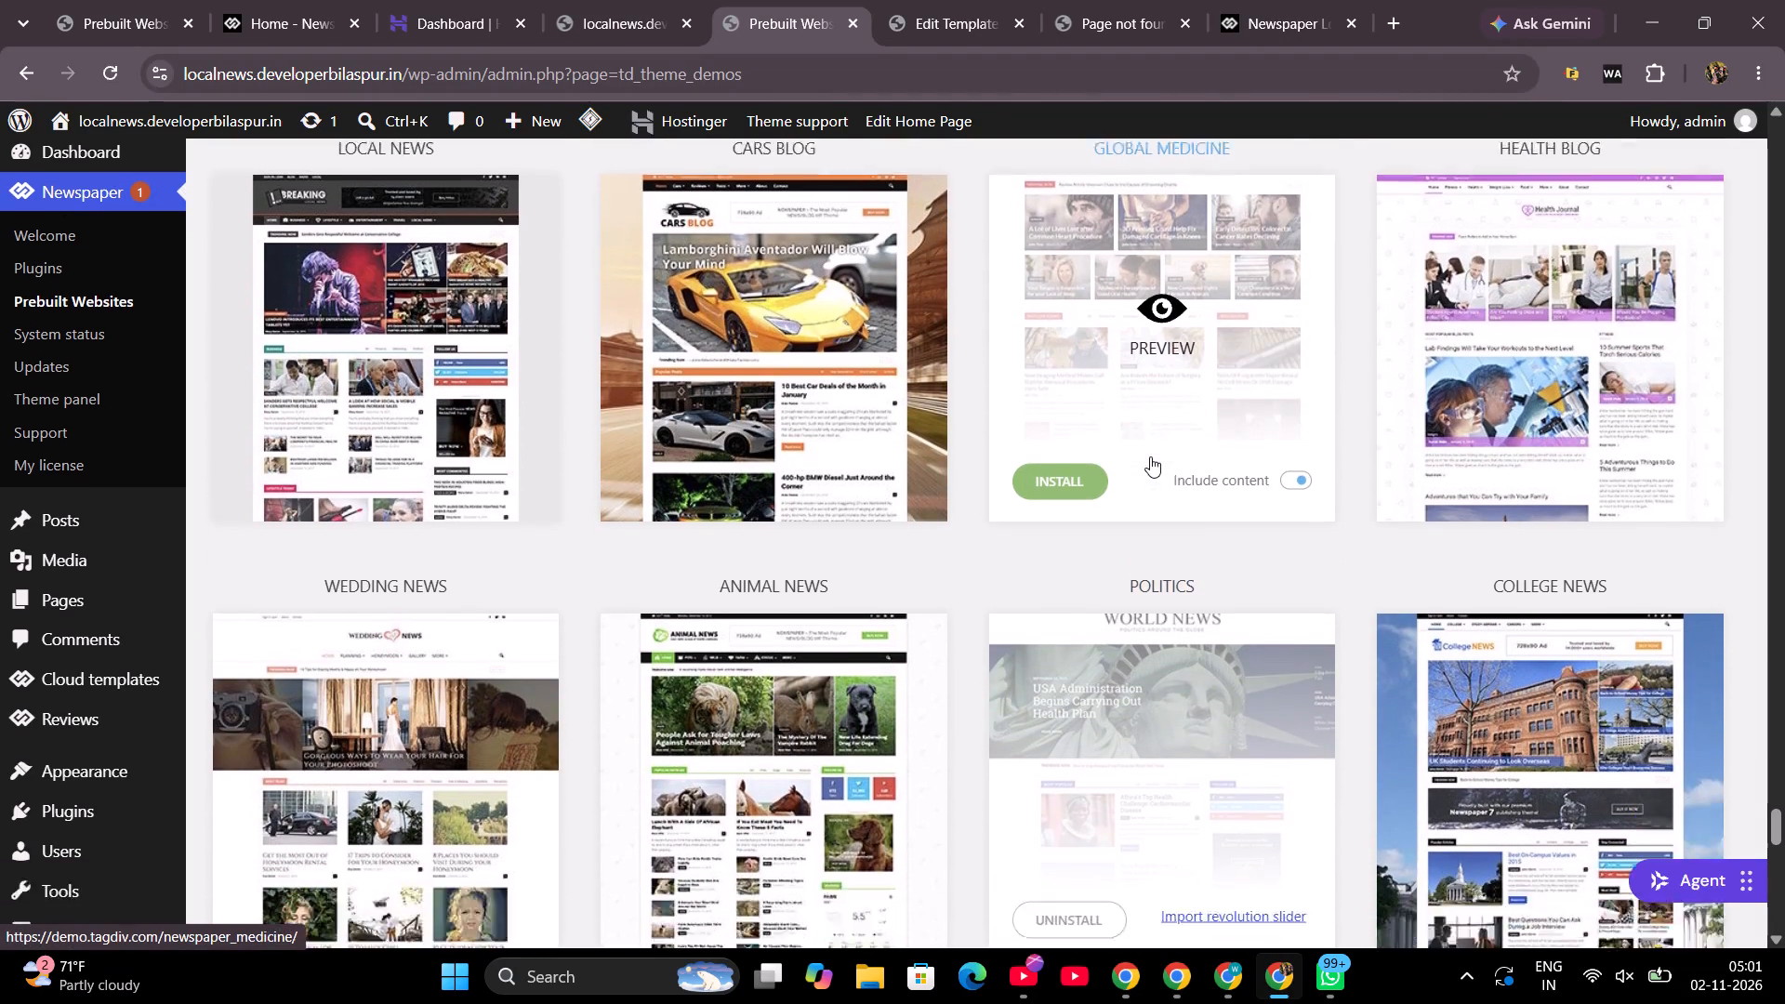
{"action": "scroll", "coordinate": [1150, 456], "scroll_direction": "down", "scroll_amount": 1}
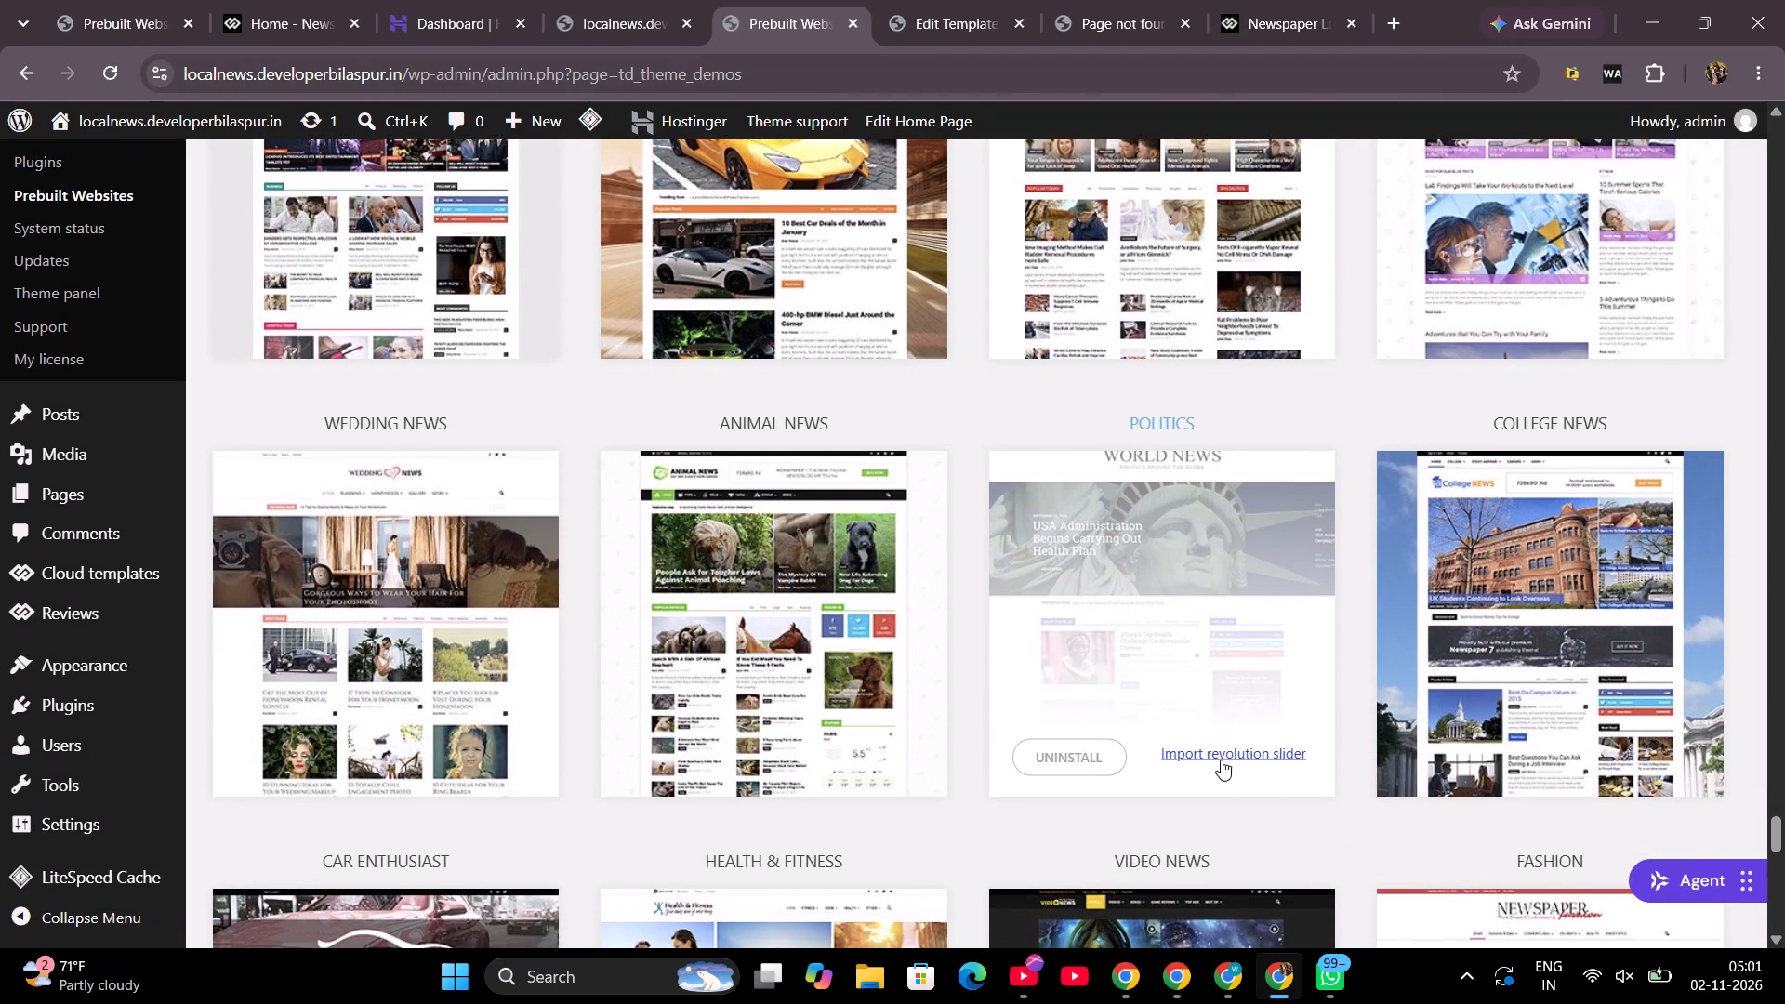
{"action": "left_click", "coordinate": [1091, 757]}
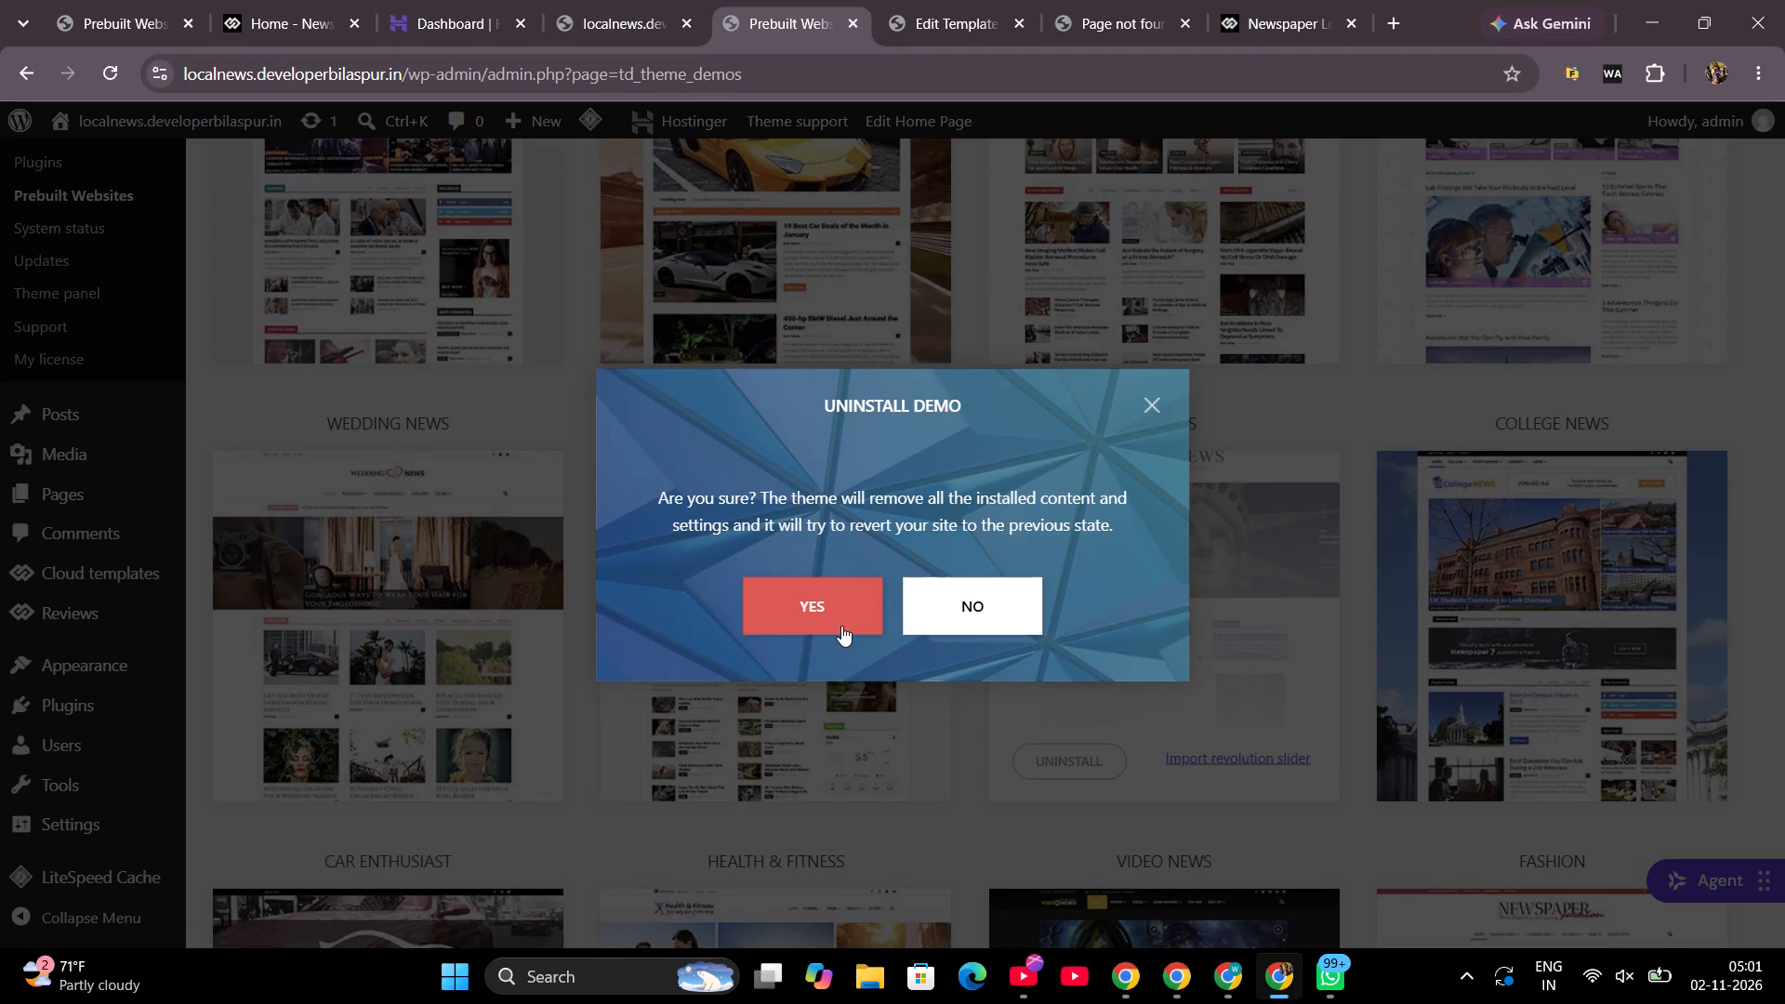
{"action": "left_click", "coordinate": [832, 616]}
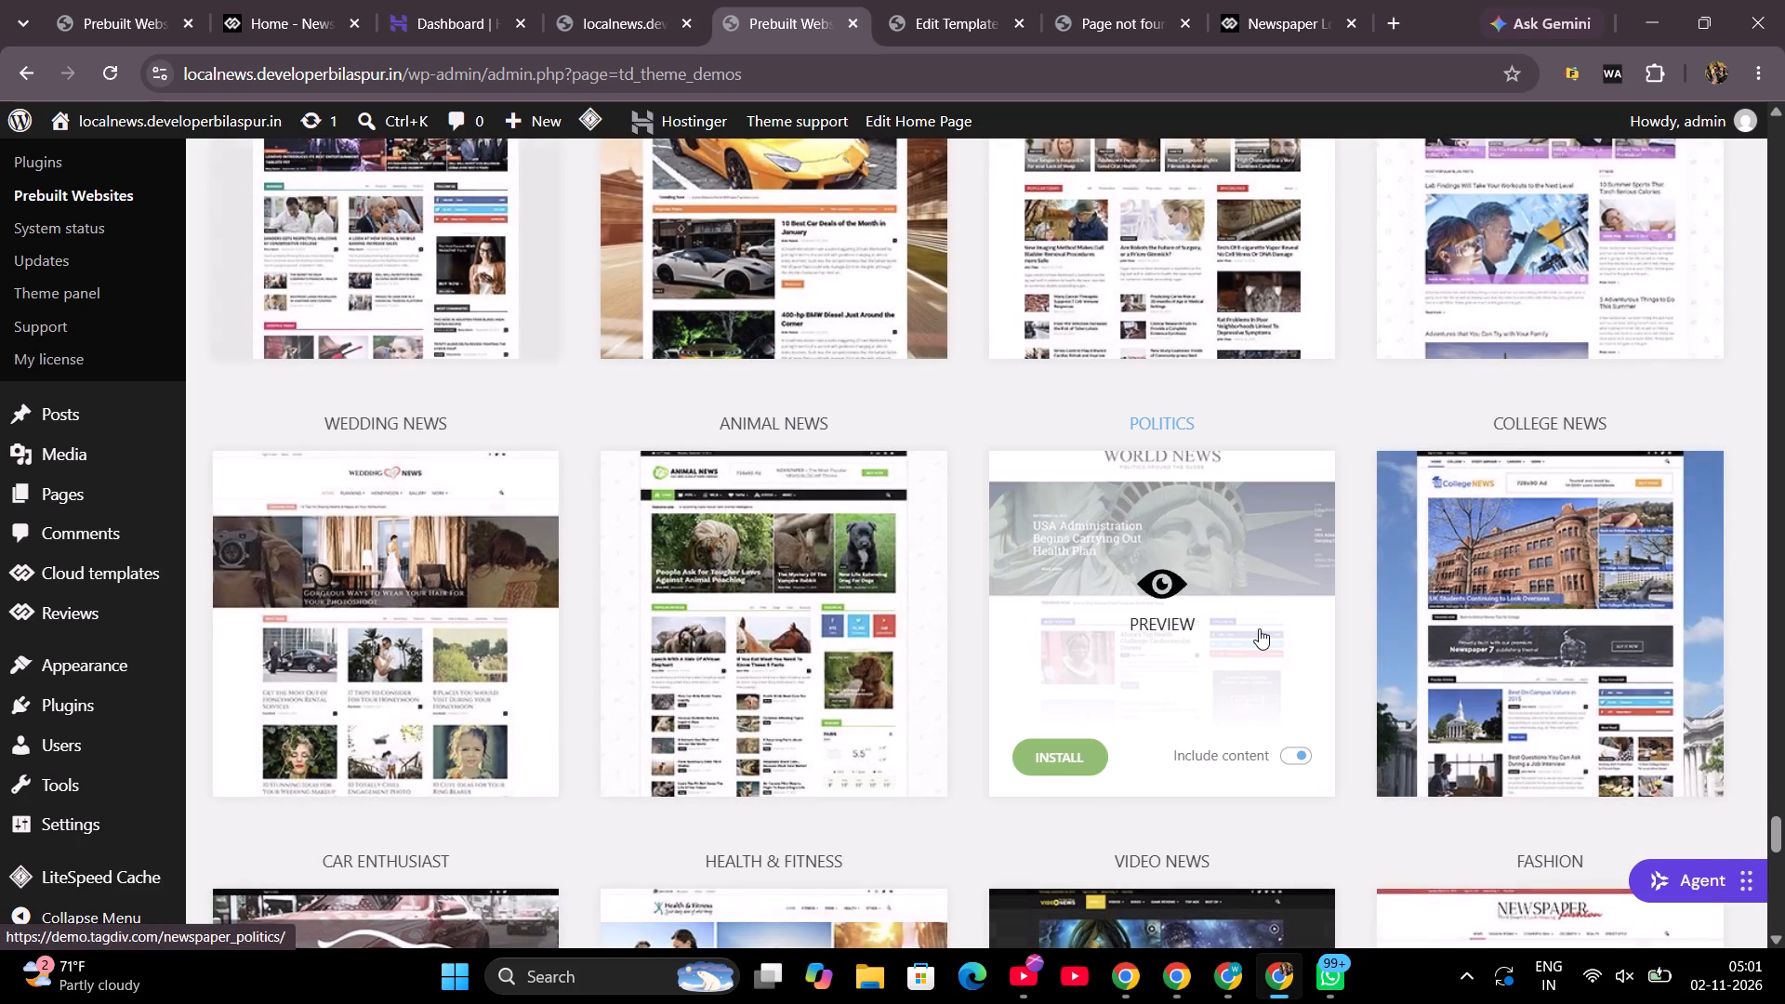
Install the Politics demo with its content included and agree to the installation.
{"action": "left_click", "coordinate": [1295, 754]}
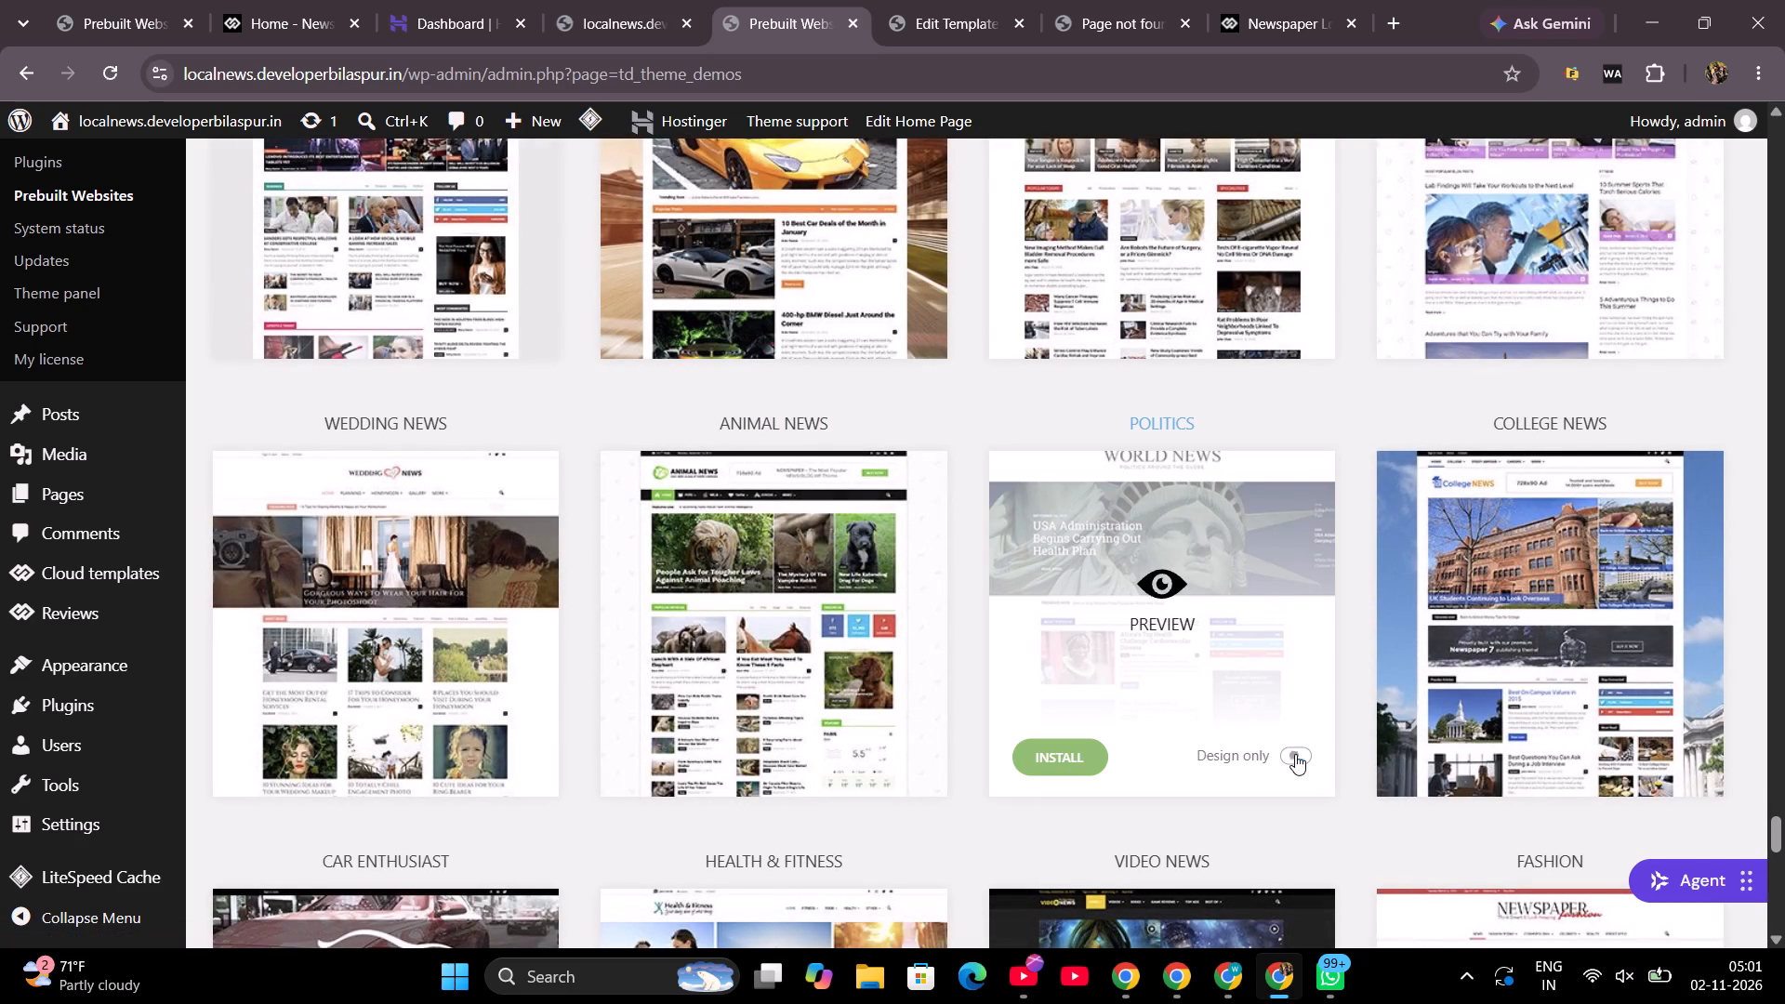
{"action": "left_click", "coordinate": [1295, 754]}
{"action": "left_click", "coordinate": [1054, 760]}
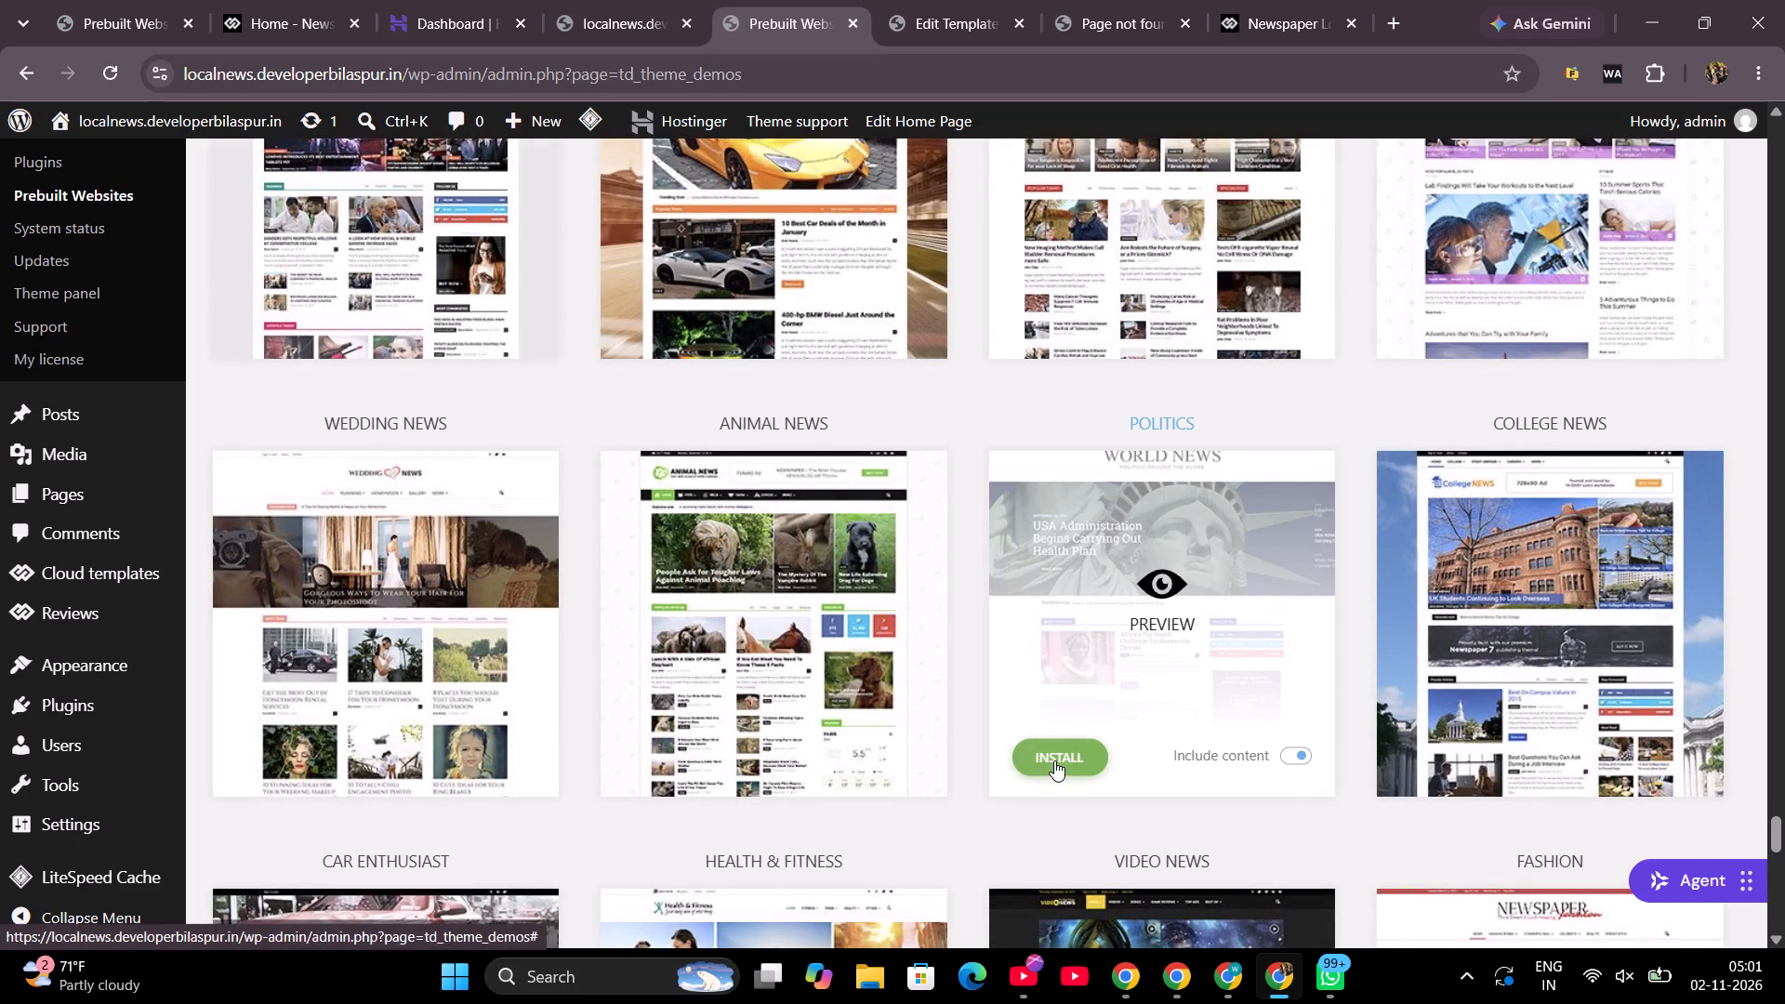
{"action": "left_click", "coordinate": [856, 722]}
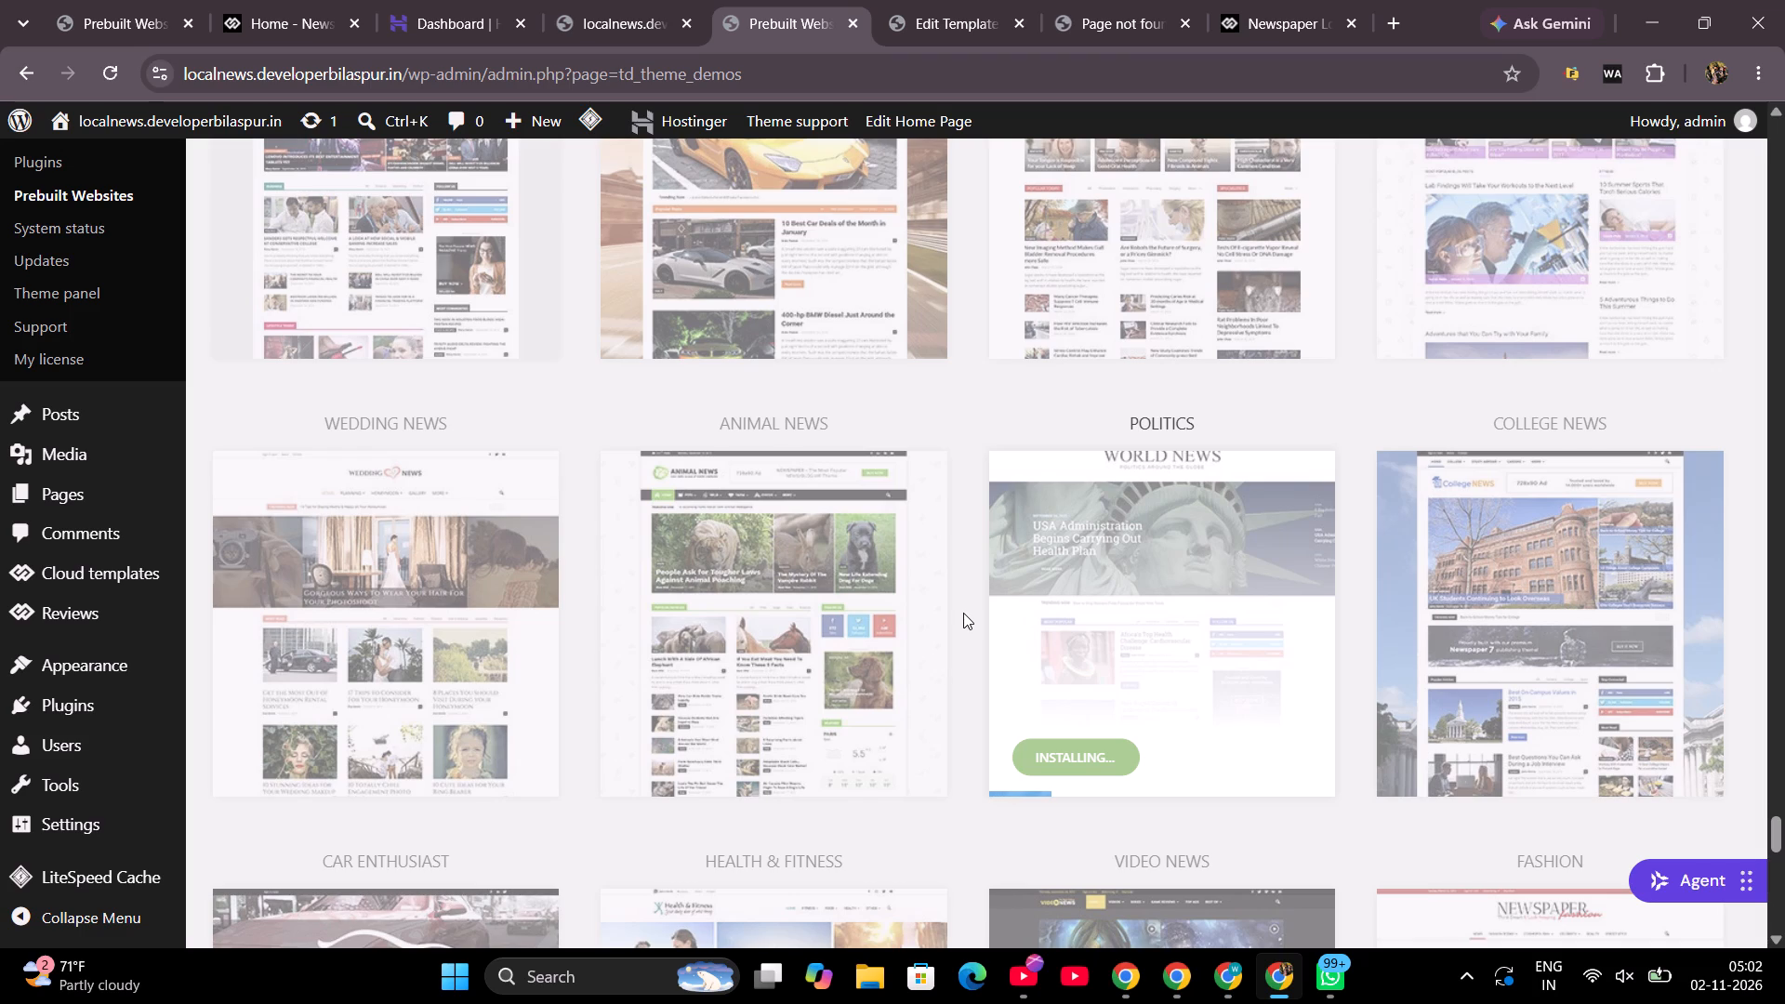
Open the live preview of the Wedding News demo and look through its home page layout.
{"action": "left_click", "coordinate": [397, 604]}
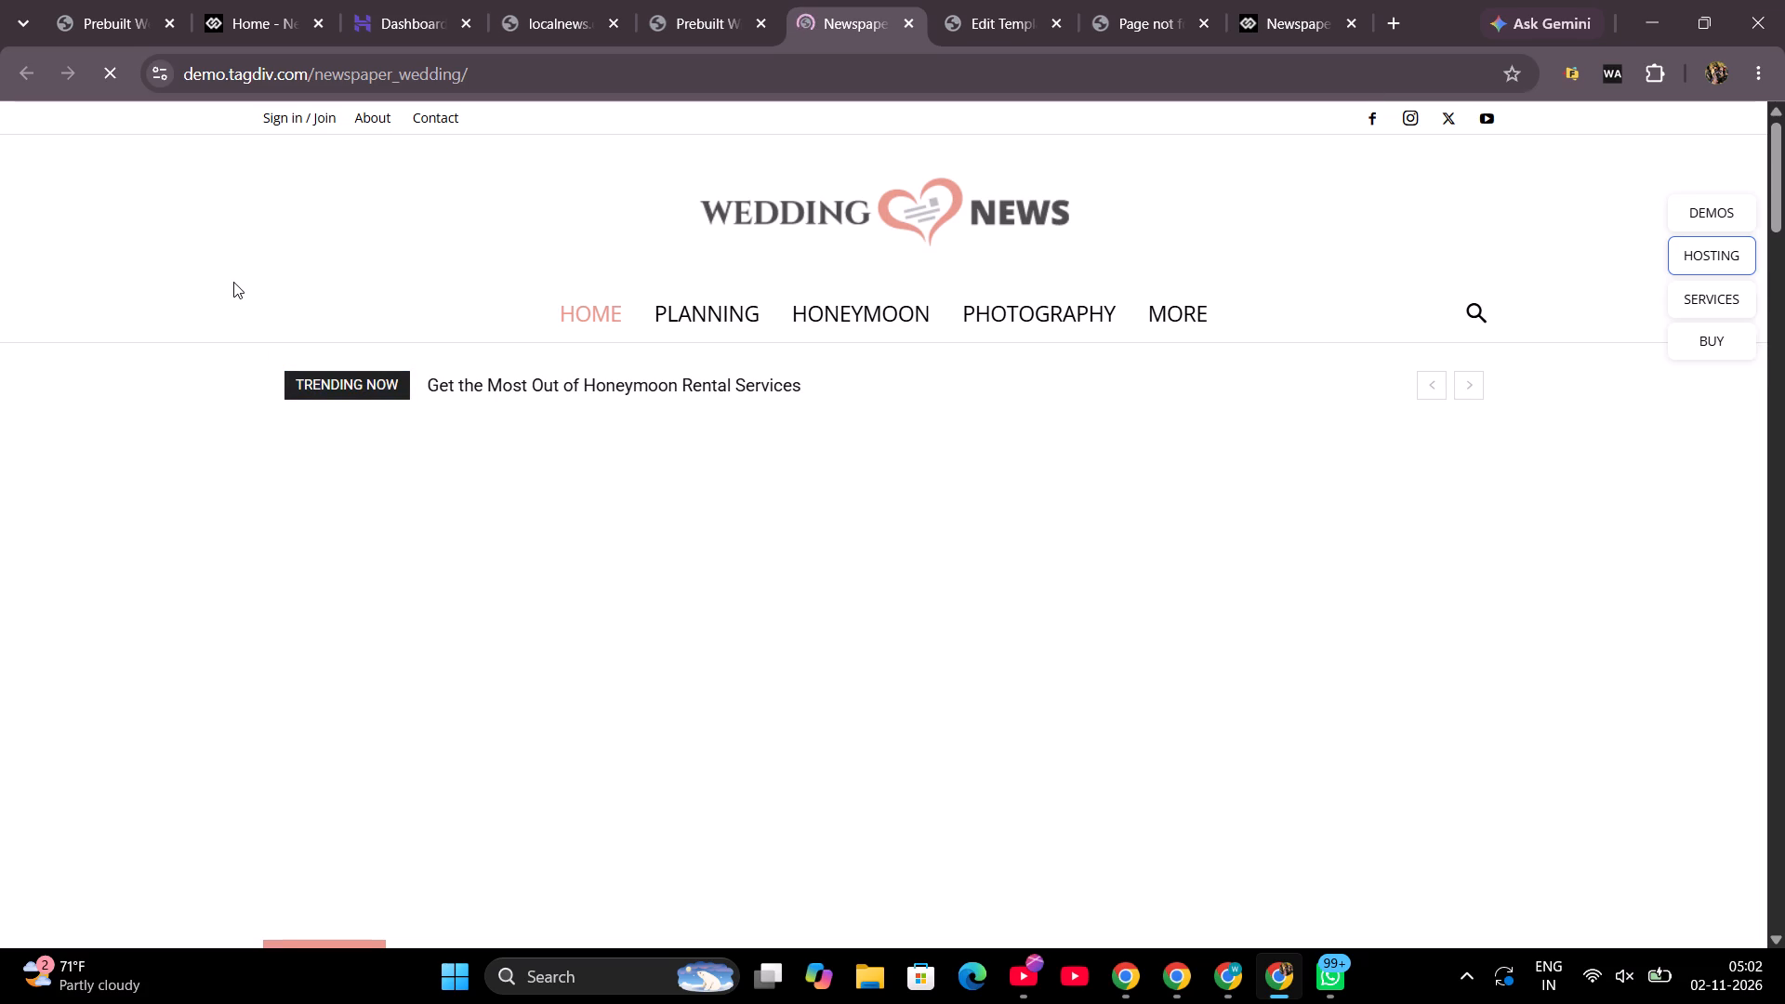
{"action": "scroll", "coordinate": [170, 539], "scroll_direction": "down", "scroll_amount": 2}
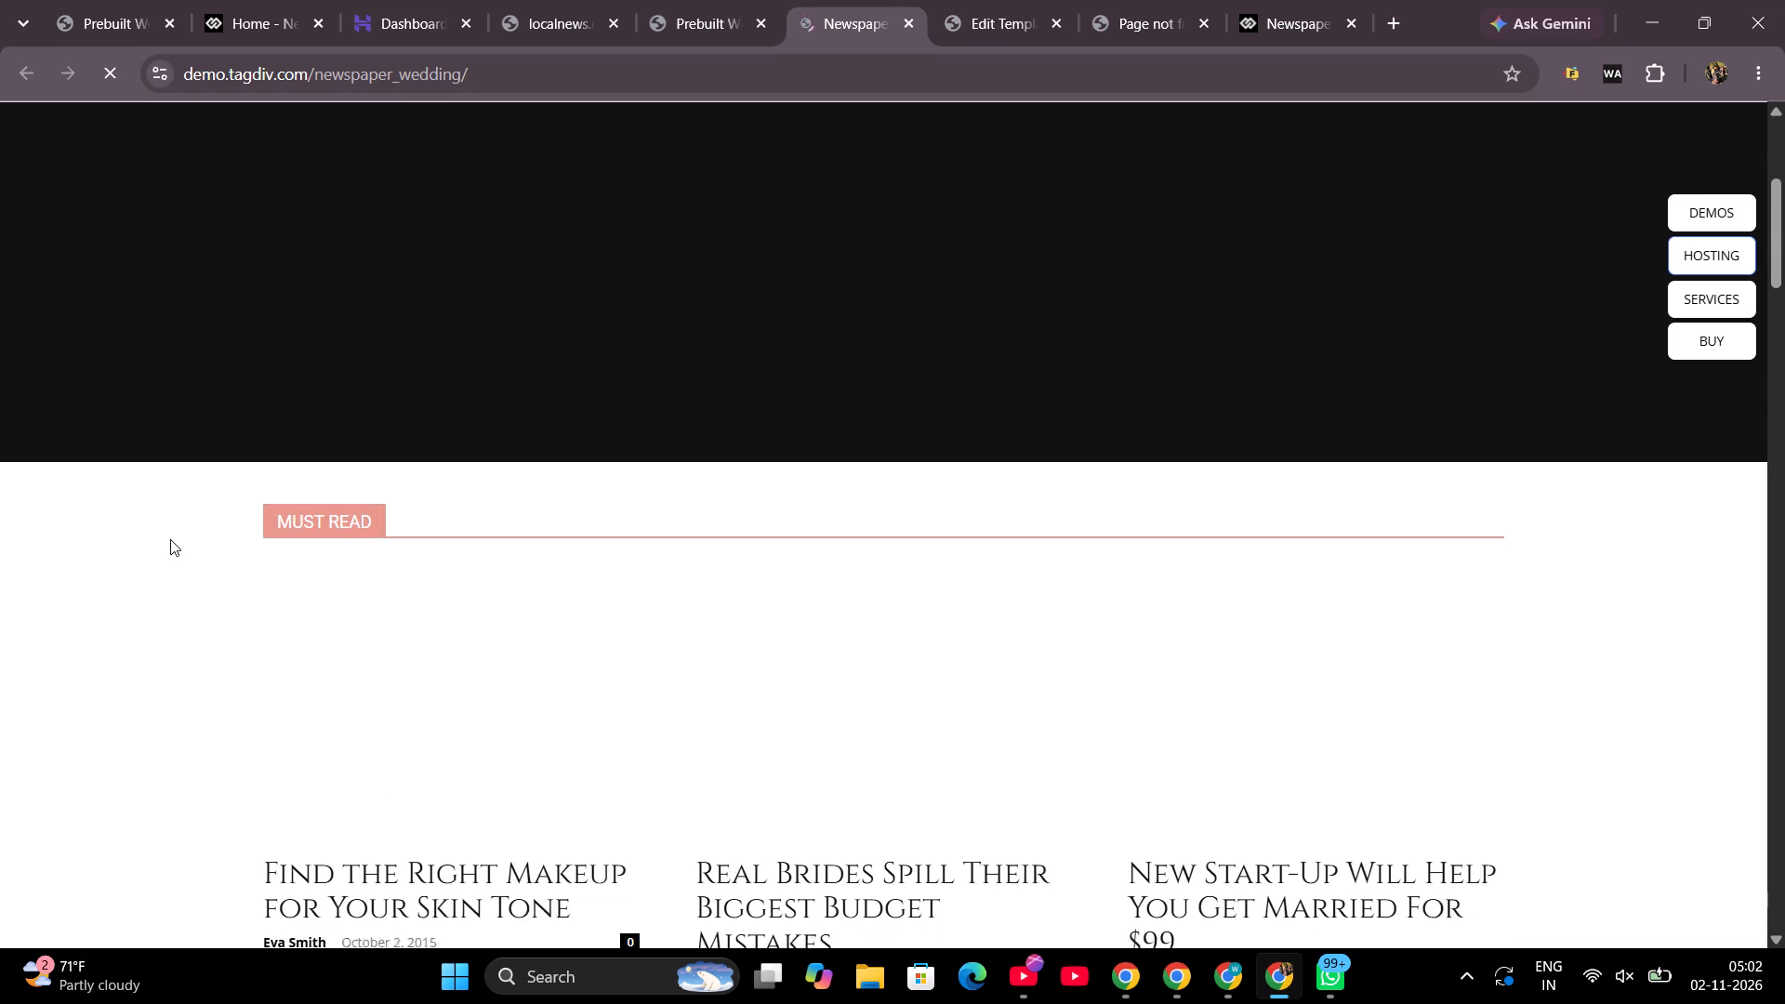
{"action": "scroll", "coordinate": [170, 539], "scroll_direction": "down", "scroll_amount": 5}
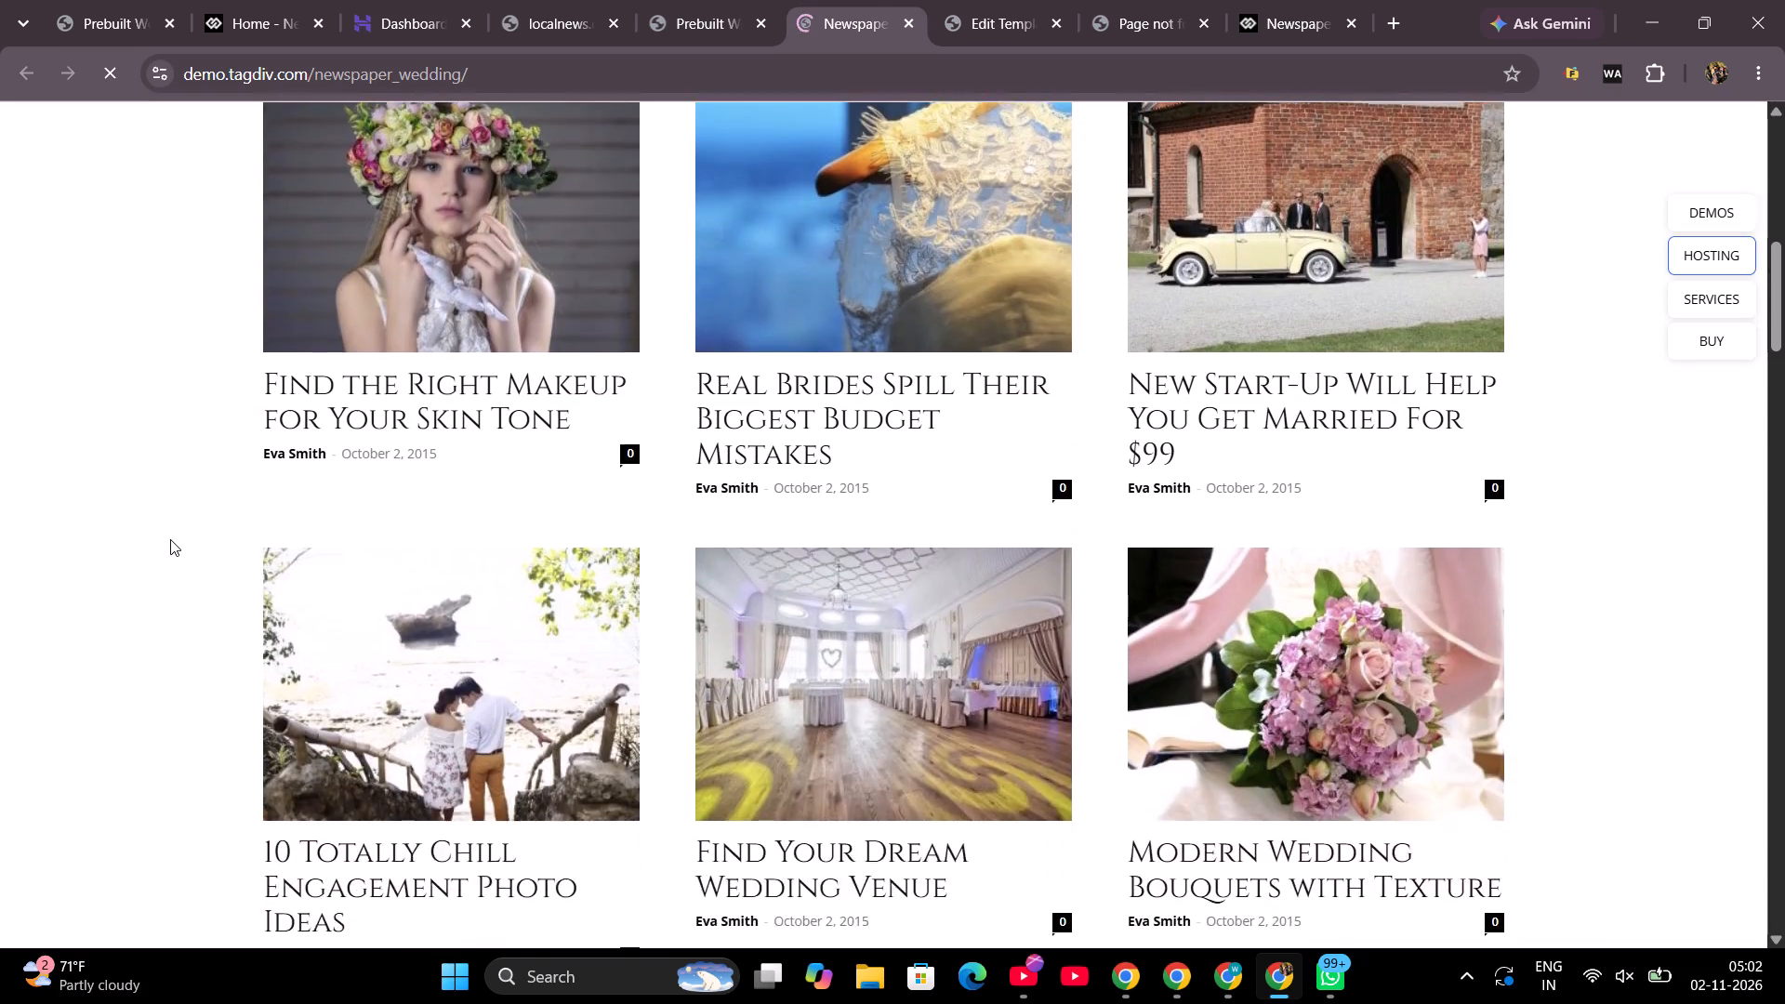
{"action": "scroll", "coordinate": [170, 539], "scroll_direction": "down", "scroll_amount": 7}
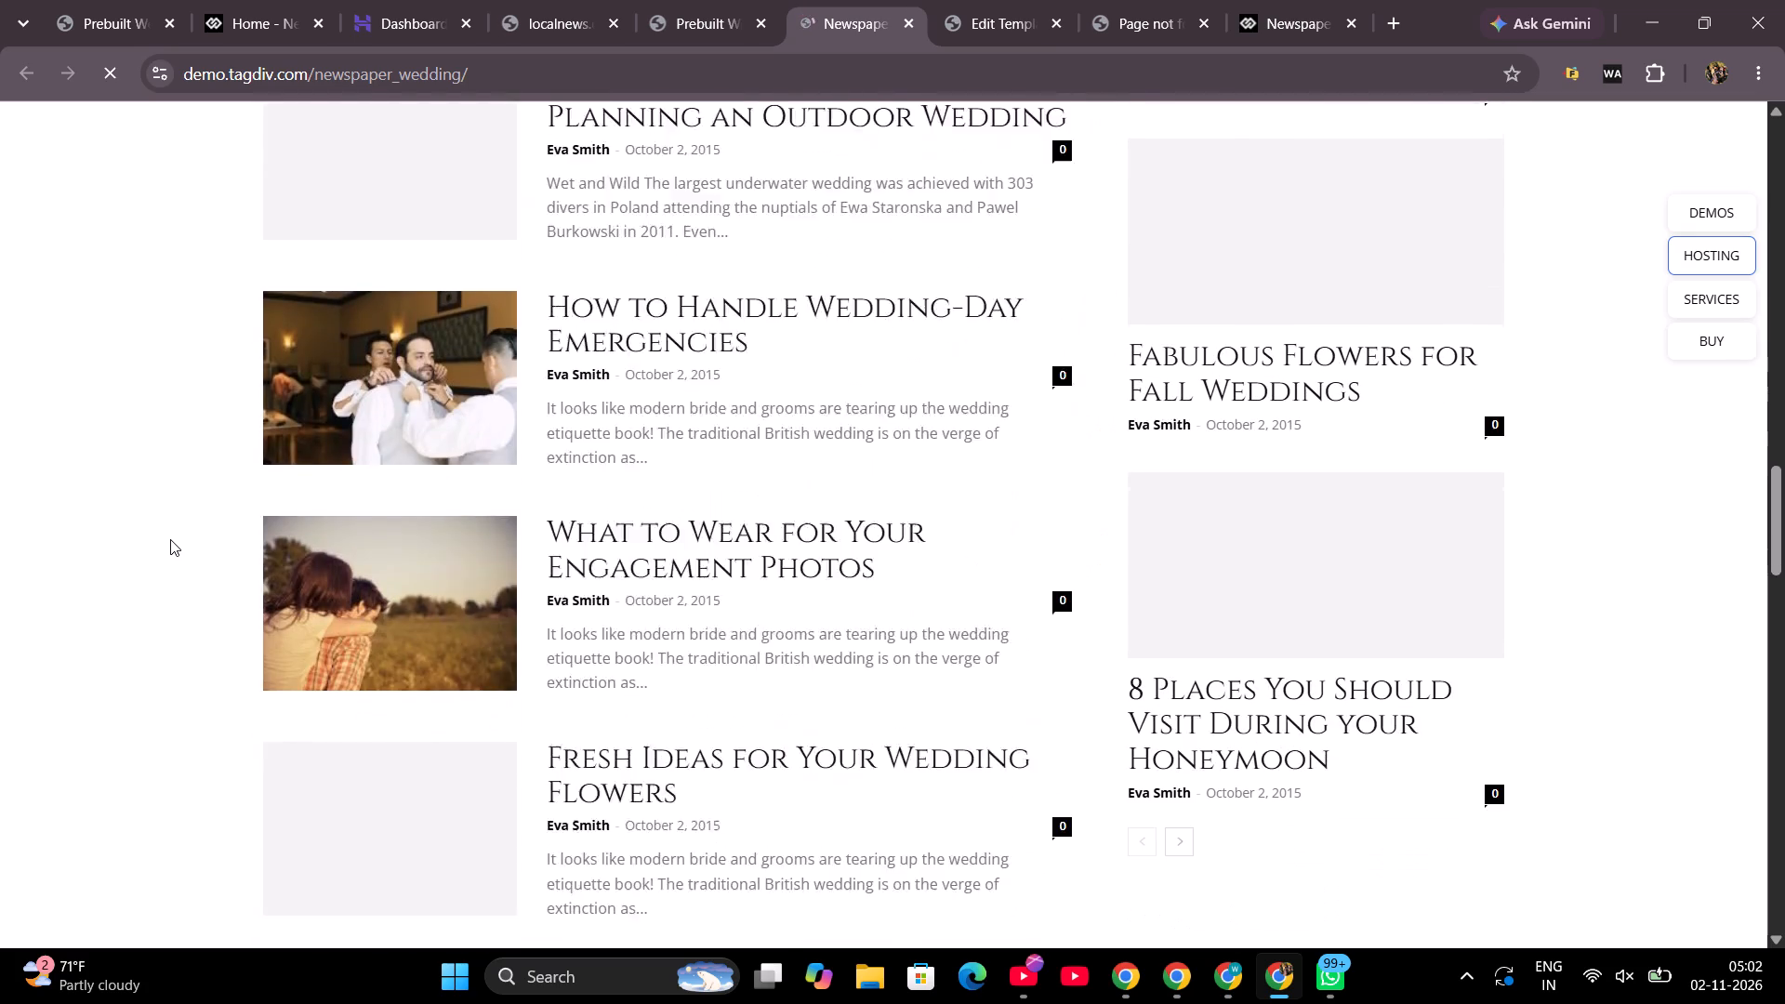
{"action": "scroll", "coordinate": [170, 539], "scroll_direction": "down", "scroll_amount": 3}
{"action": "scroll", "coordinate": [170, 539], "scroll_direction": "up", "scroll_amount": 10}
{"action": "scroll", "coordinate": [170, 539], "scroll_direction": "down", "scroll_amount": 1}
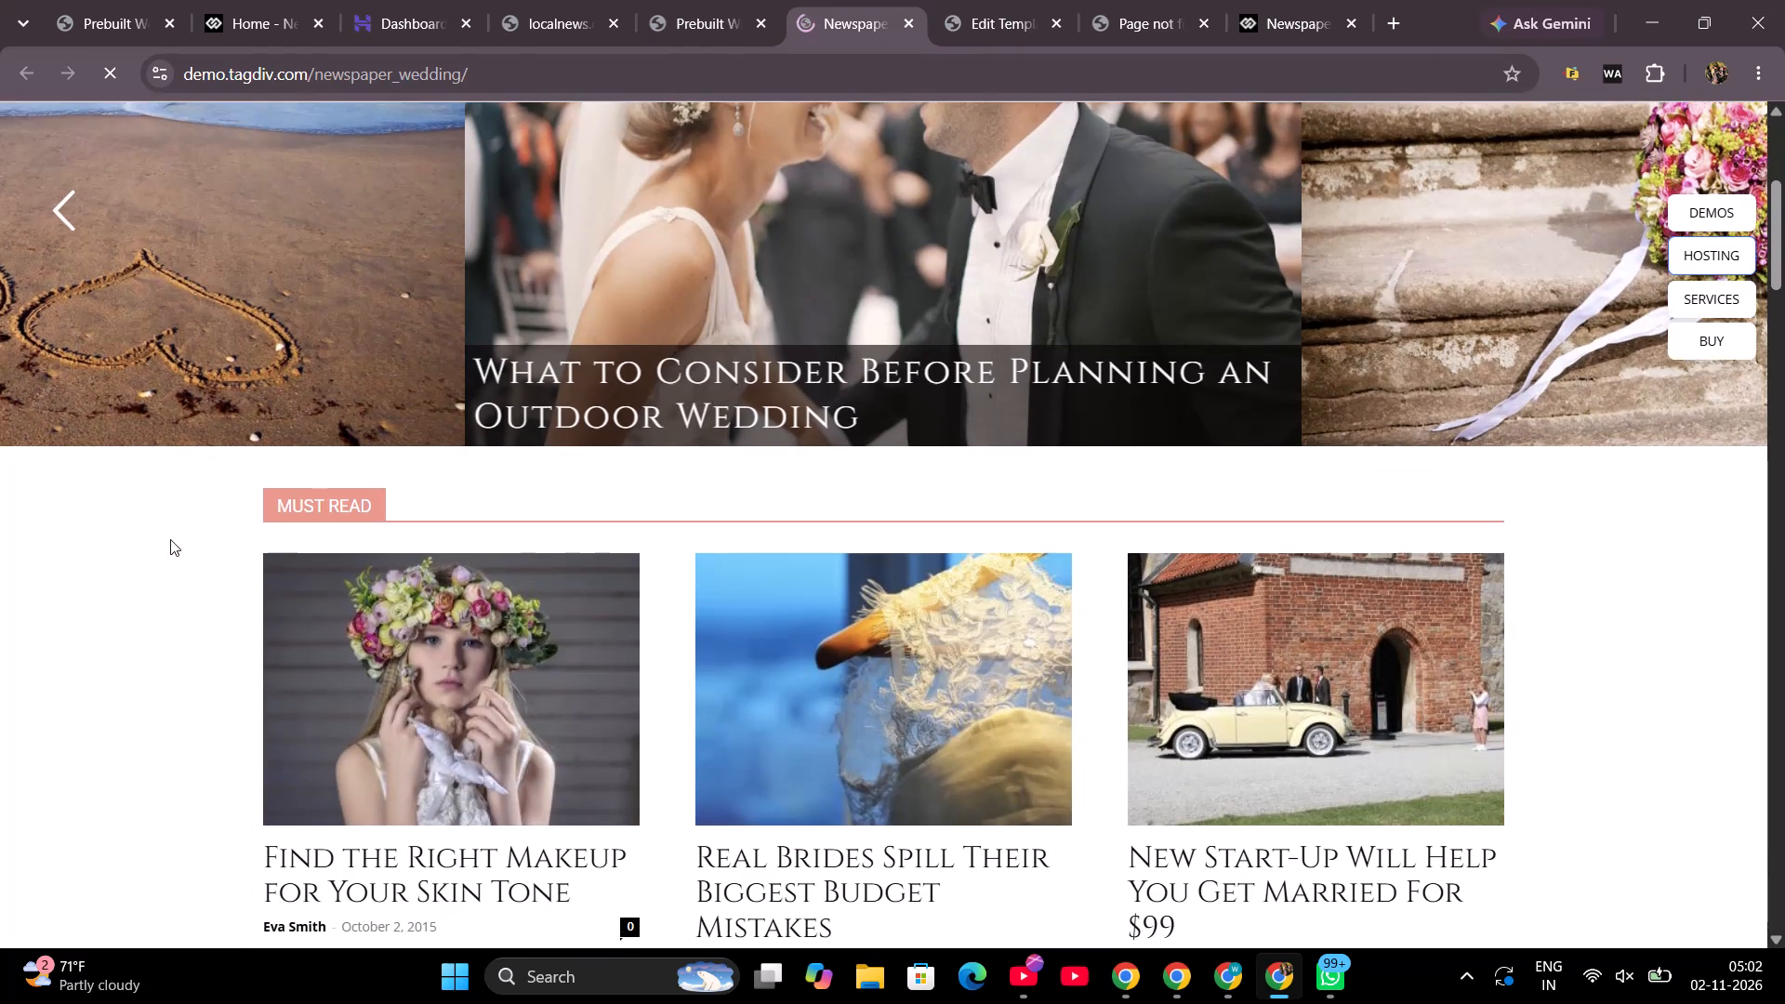
Inspect the Wedding News demo in the developer tools' mobile view, then close the tools and look over the desktop page again.
{"action": "right_click", "coordinate": [170, 539]}
{"action": "left_click", "coordinate": [277, 919]}
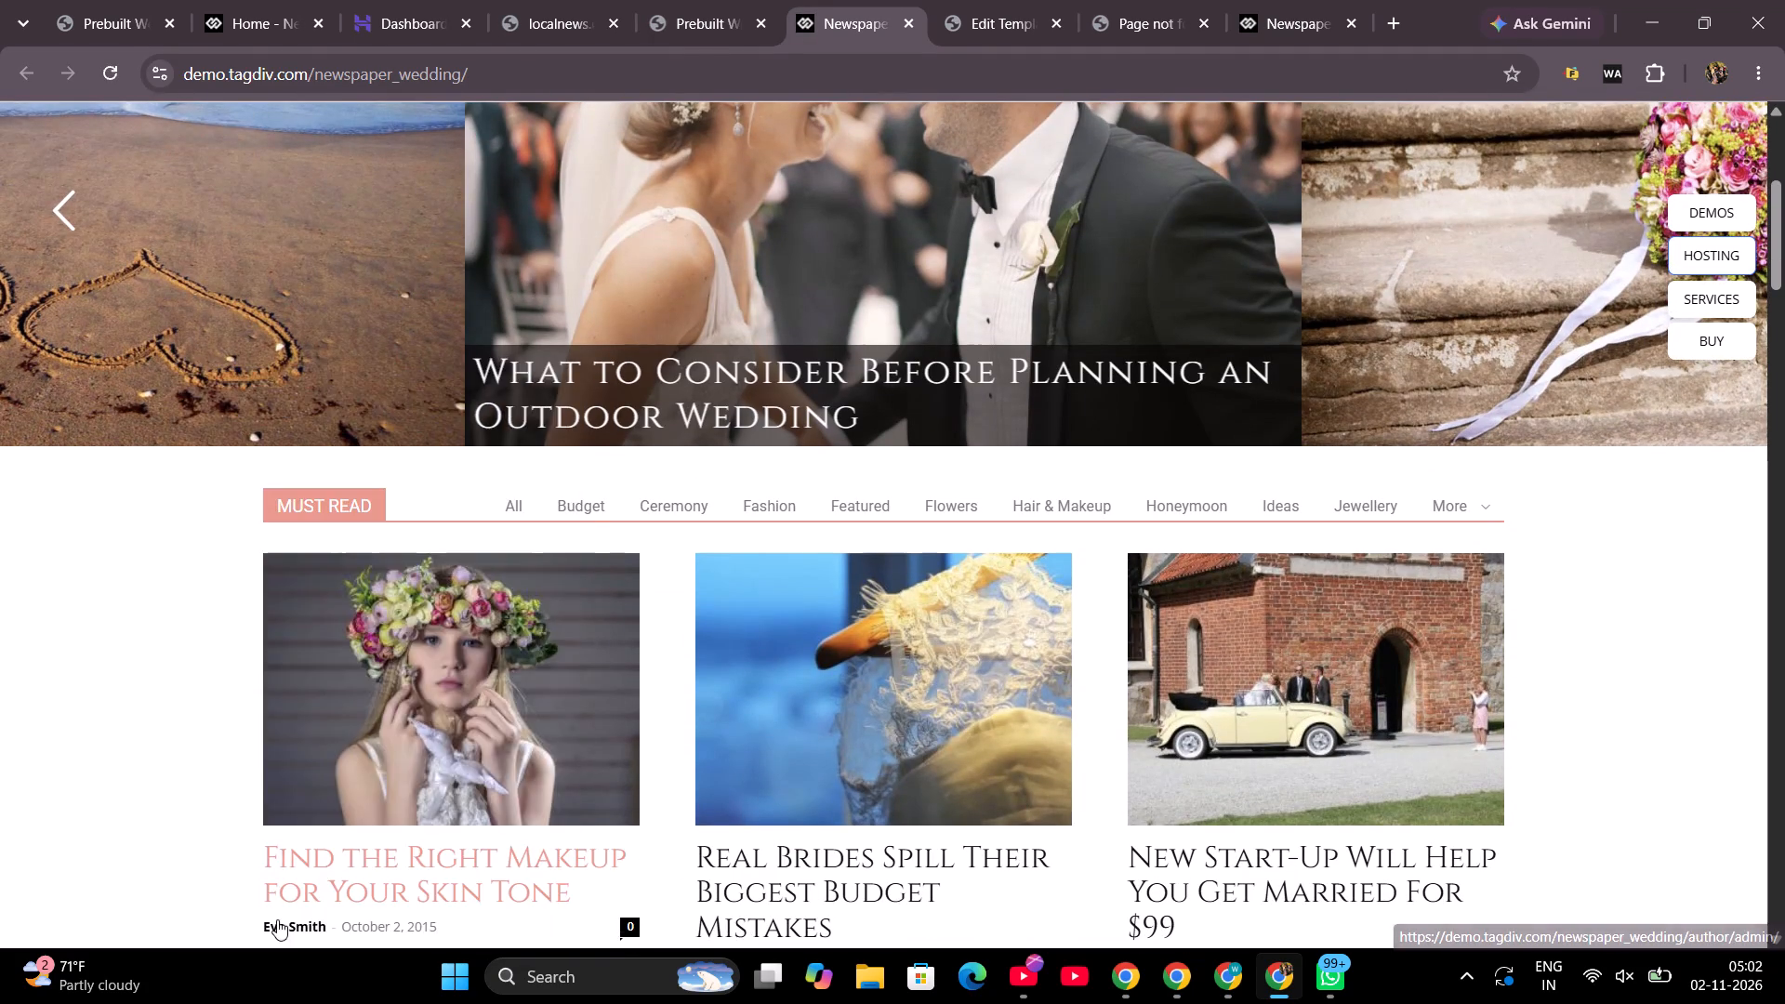
{"action": "scroll", "coordinate": [625, 594], "scroll_direction": "down", "scroll_amount": 8}
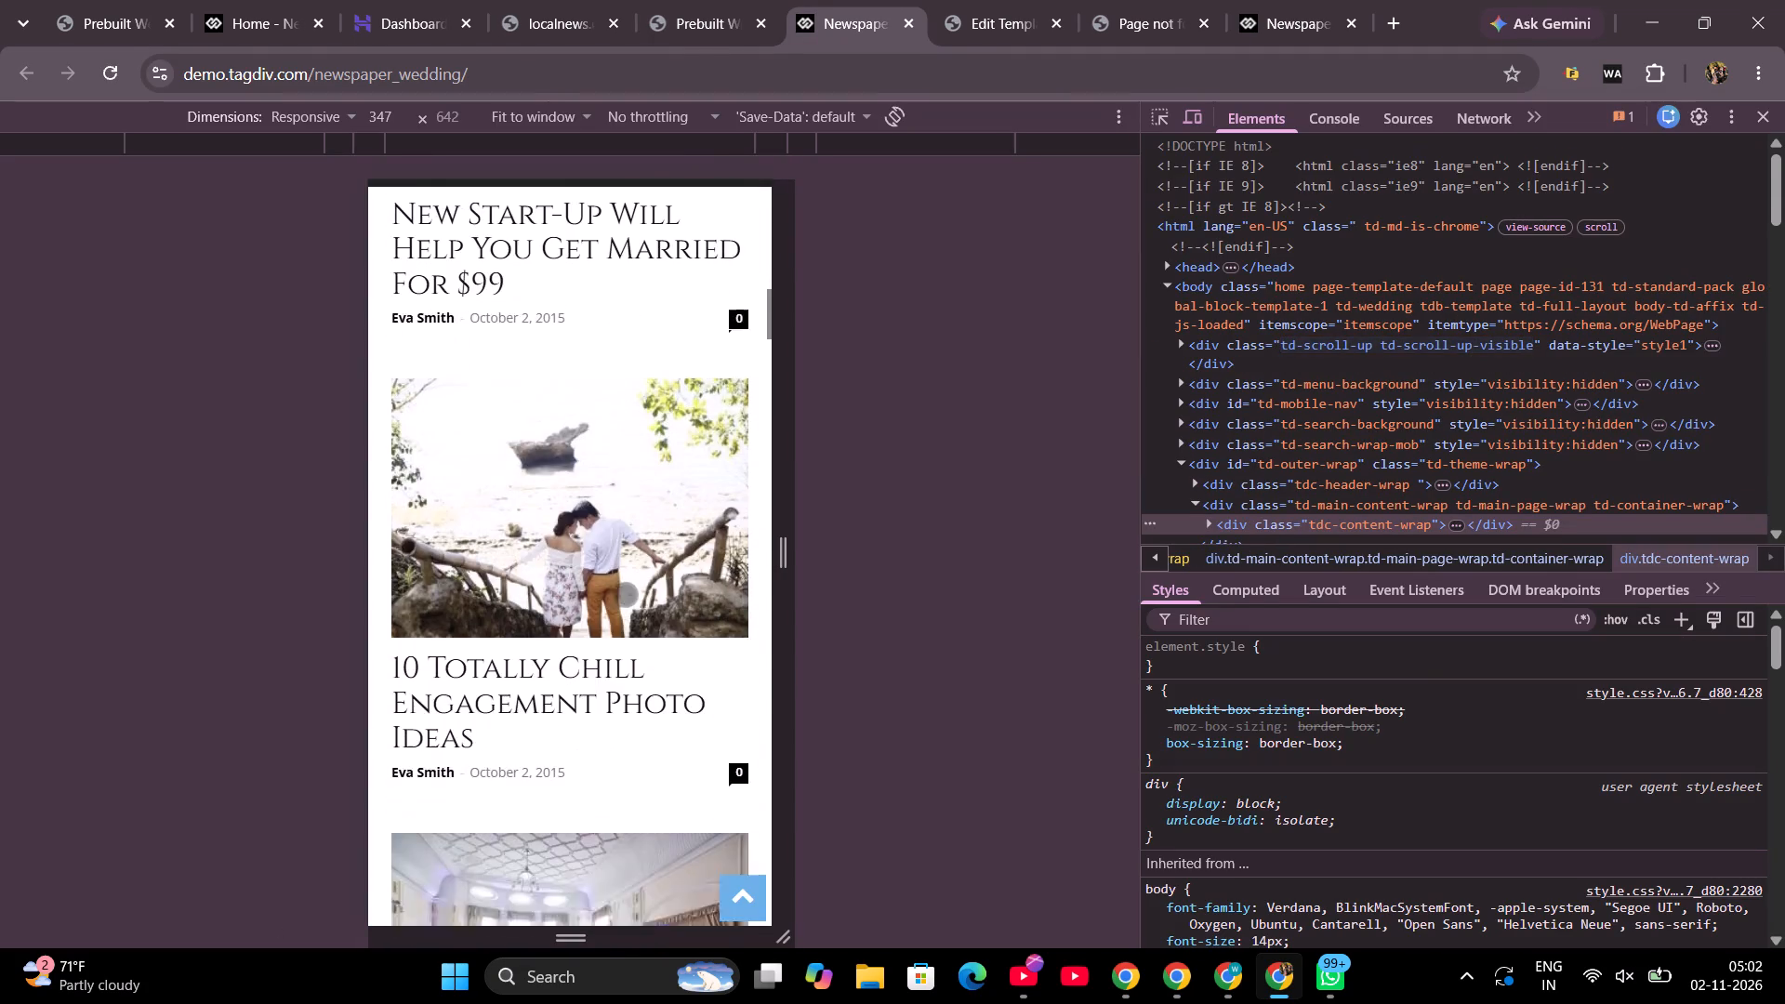
{"action": "scroll", "coordinate": [625, 594], "scroll_direction": "down", "scroll_amount": 6}
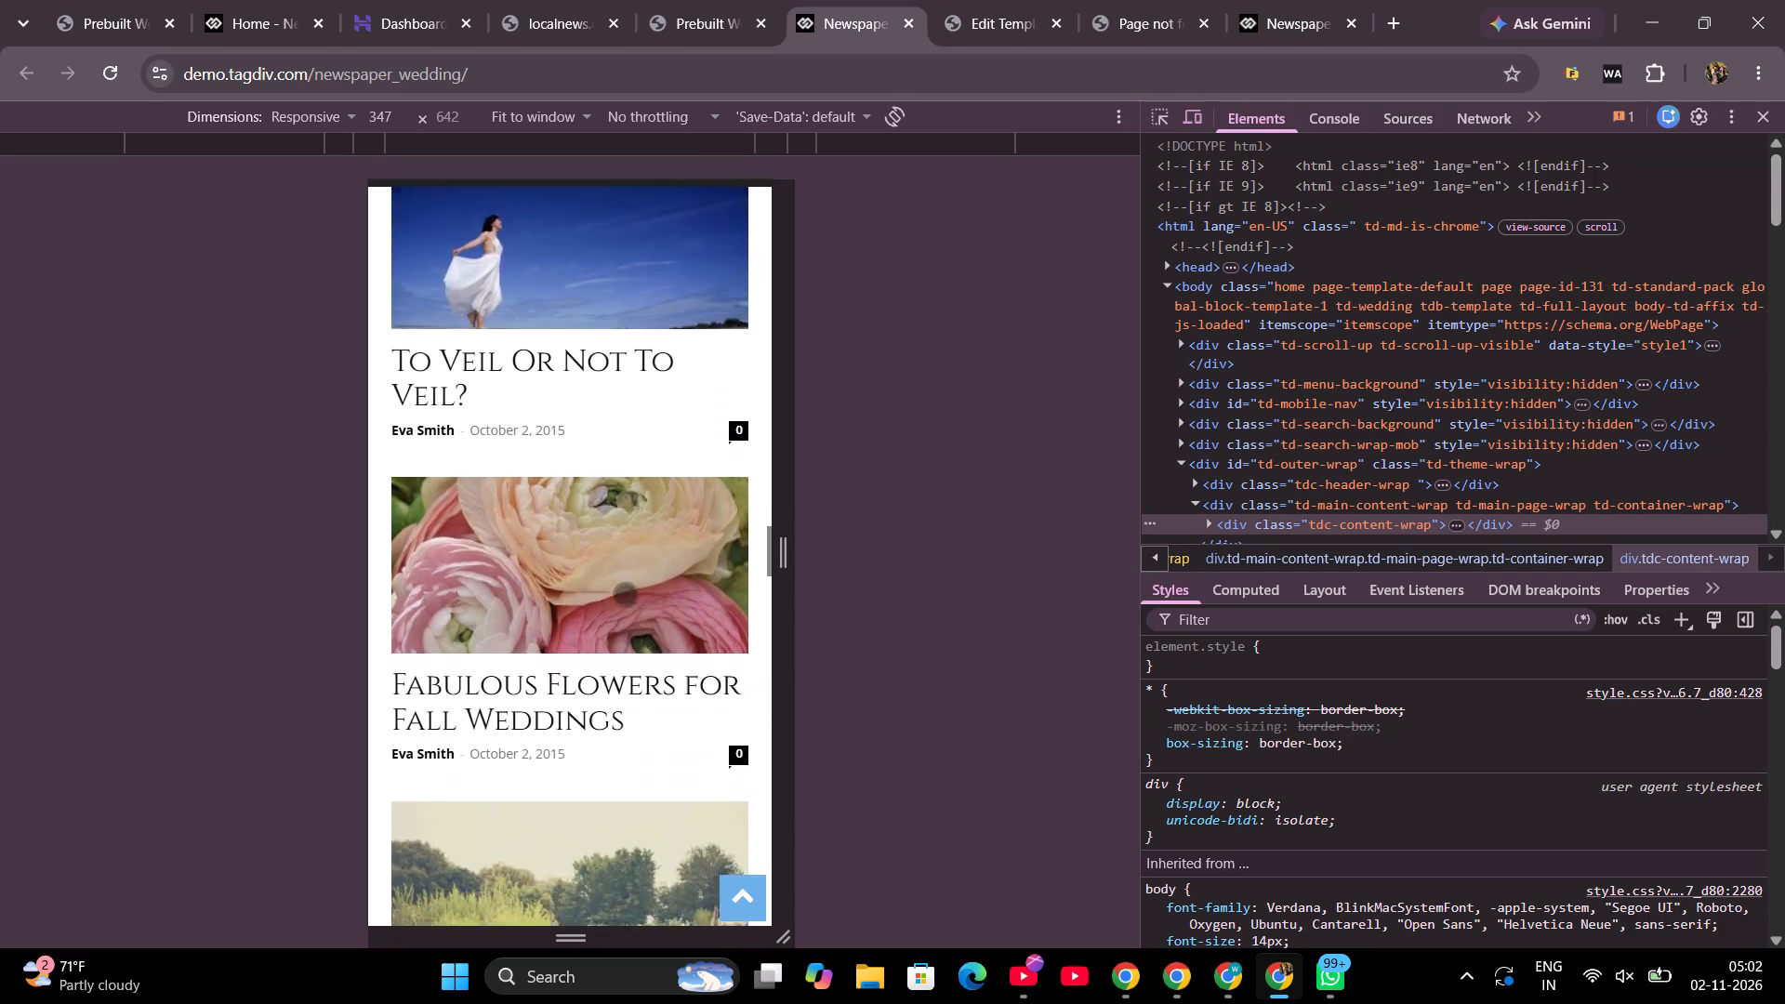
{"action": "scroll", "coordinate": [625, 594], "scroll_direction": "down", "scroll_amount": 3}
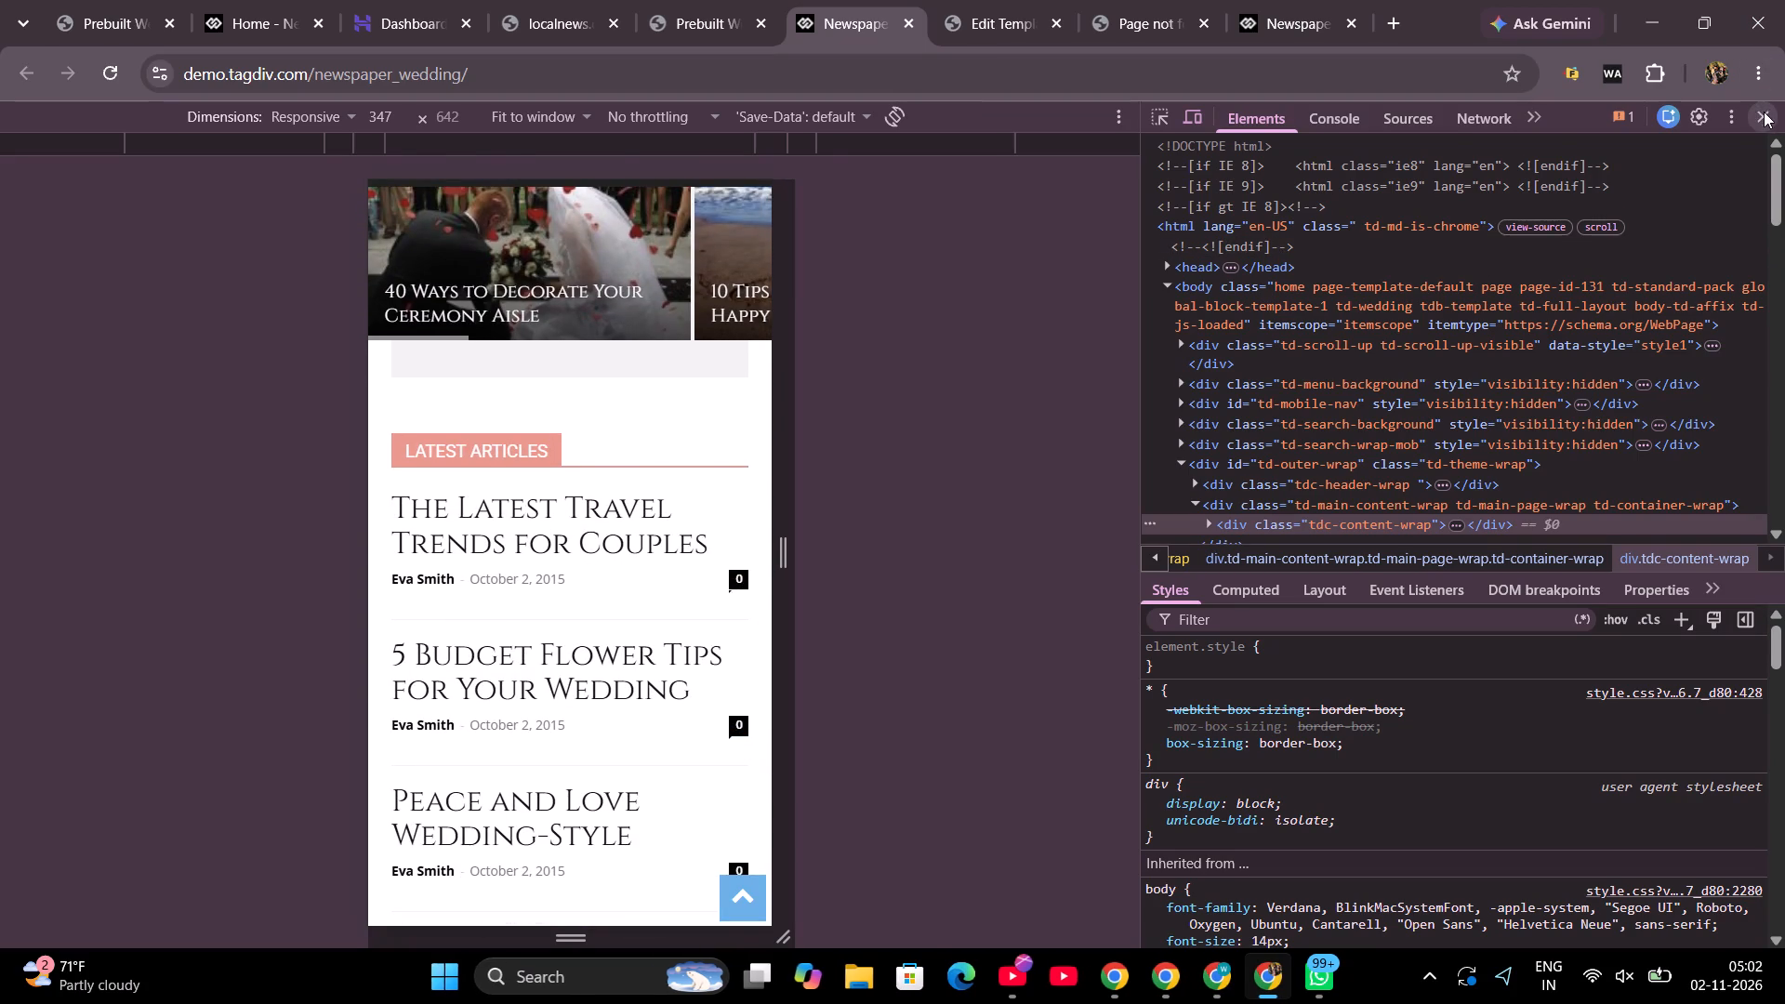
{"action": "left_click", "coordinate": [1764, 112]}
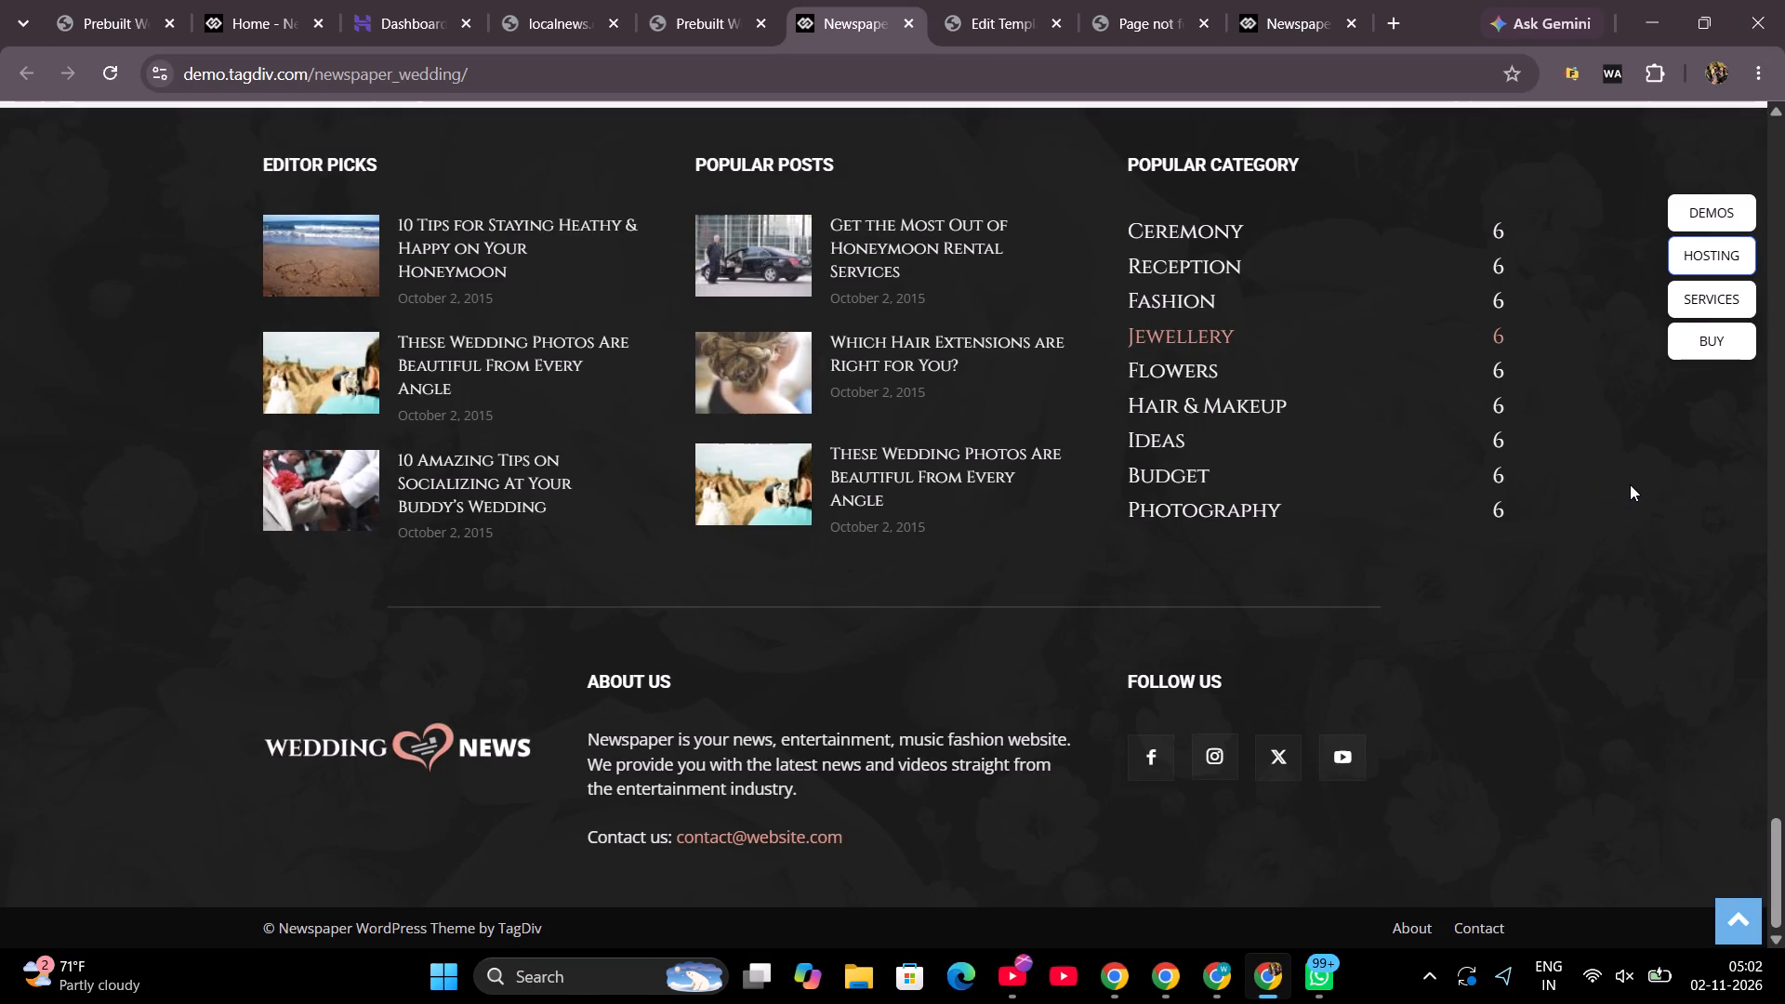
{"action": "scroll", "coordinate": [1630, 484], "scroll_direction": "up", "scroll_amount": 12}
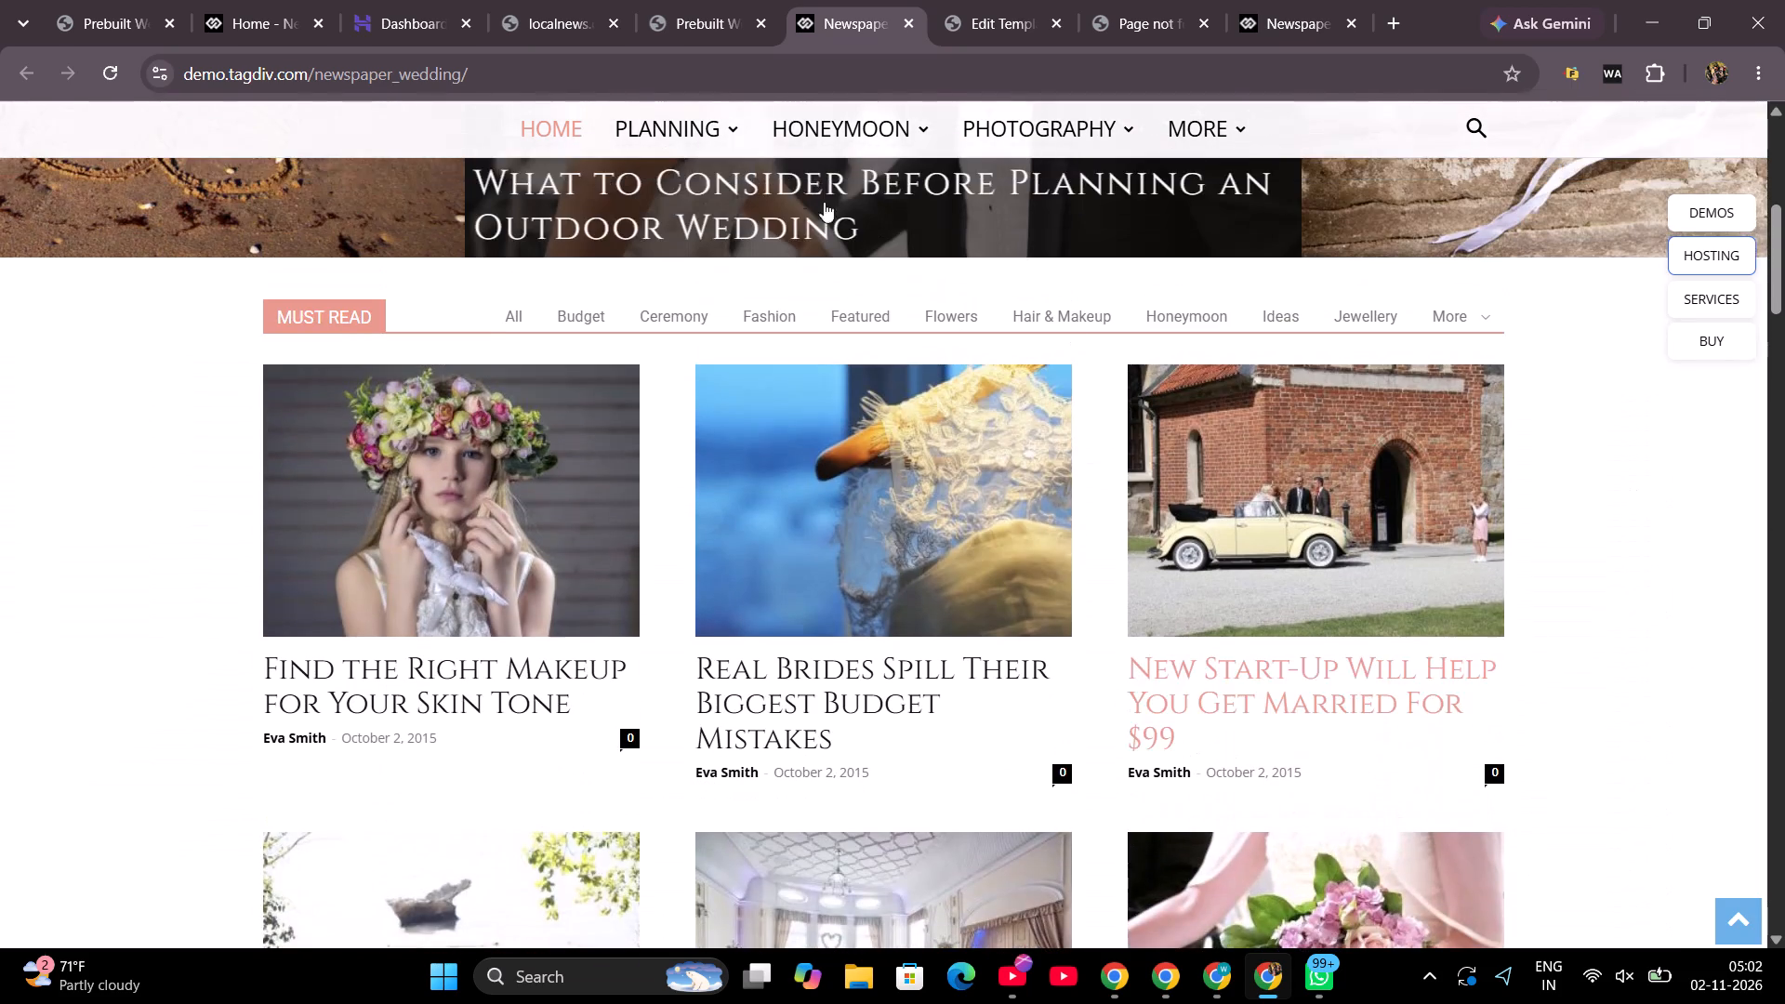
Return to the site's admin, go to Cloud templates, and open the Cloud Library for Header templates.
{"action": "left_click", "coordinate": [711, 15]}
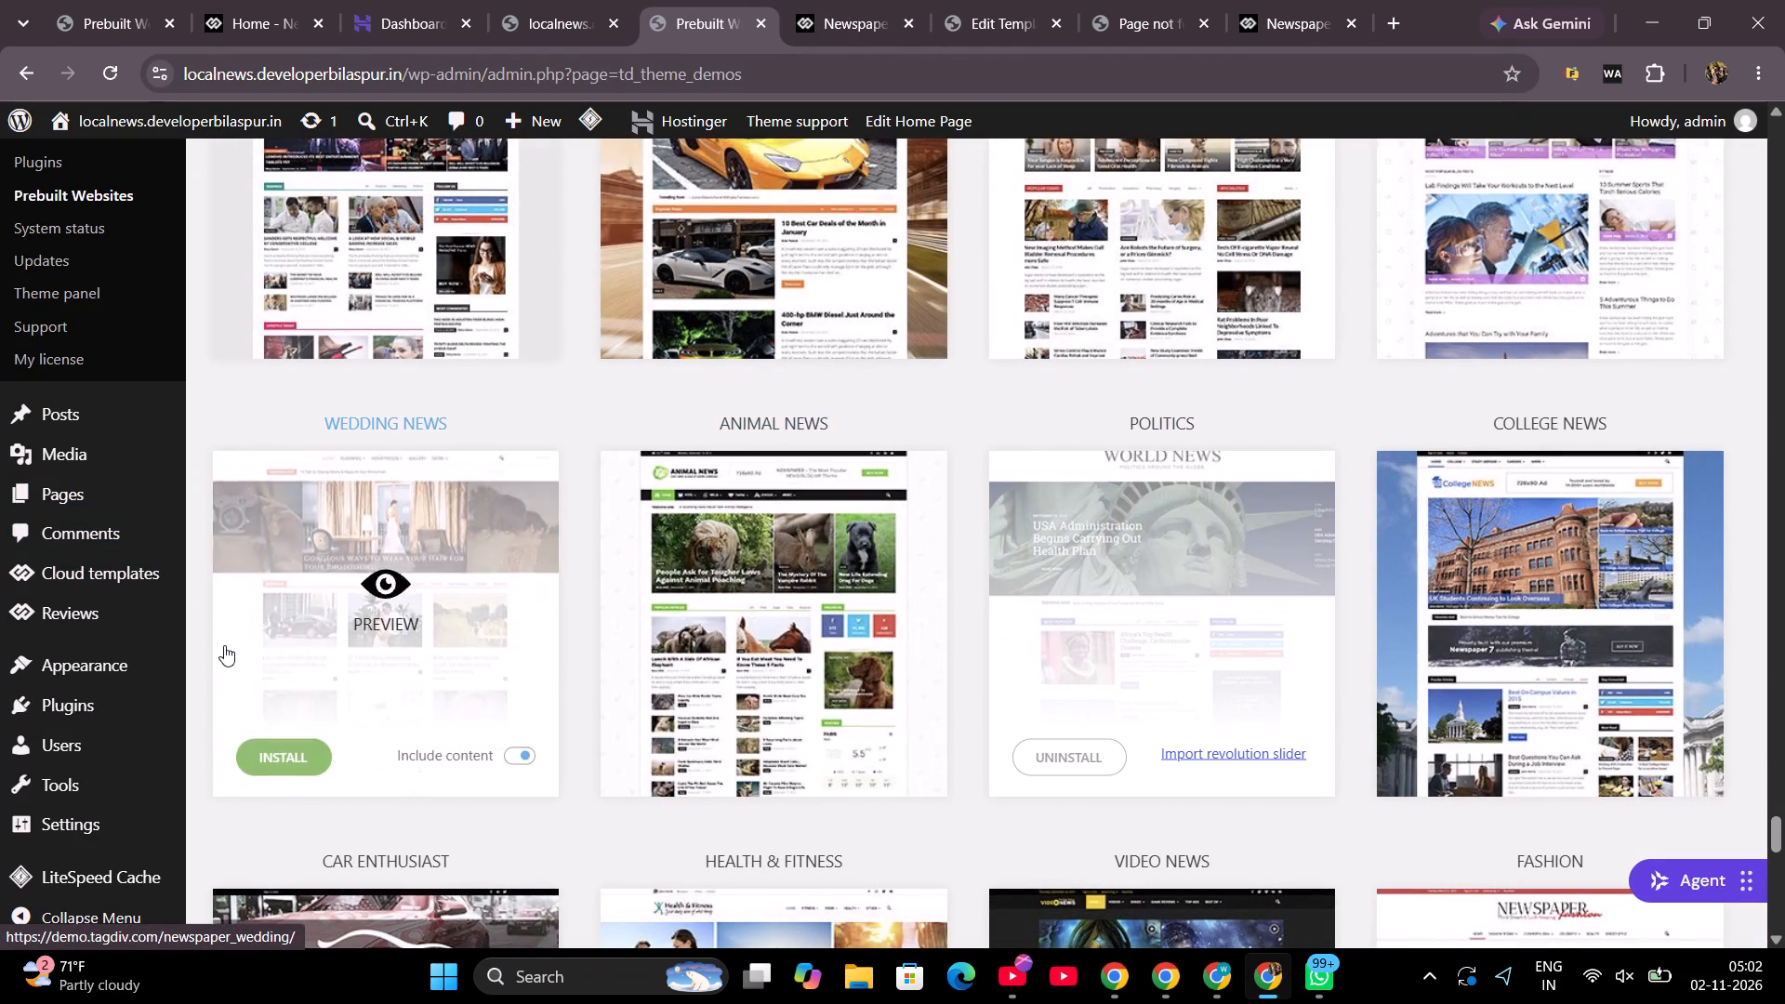
{"action": "left_click", "coordinate": [138, 563]}
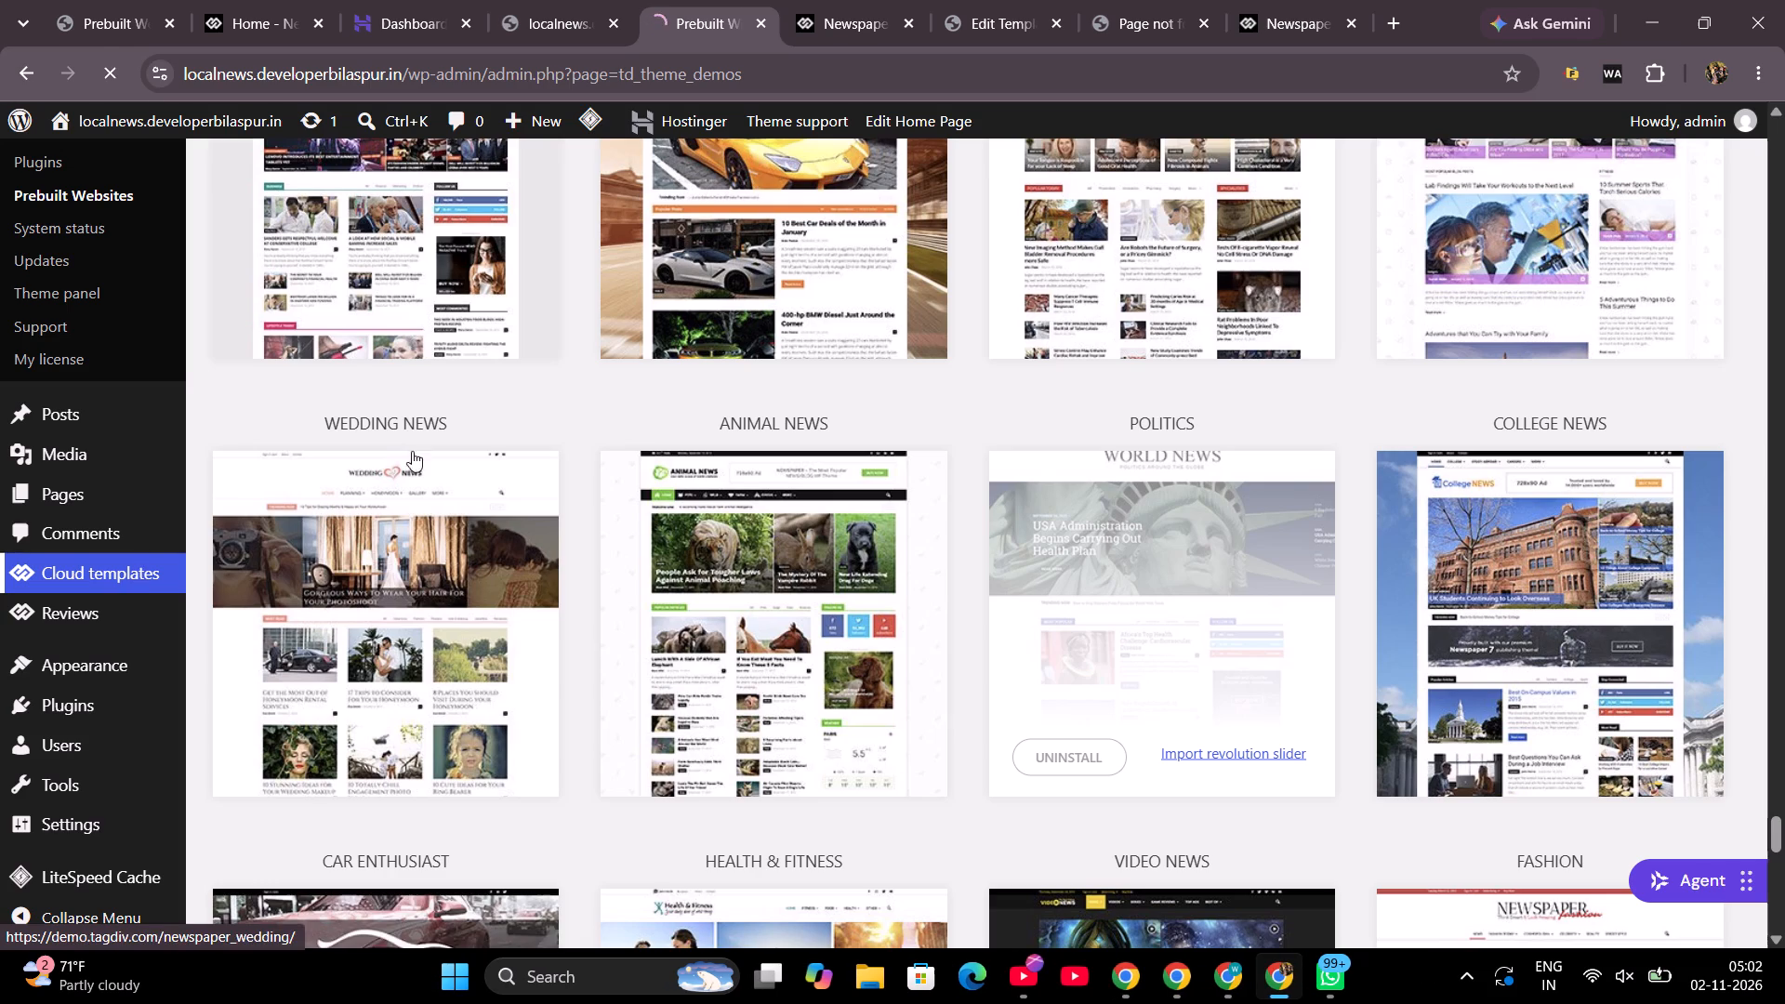
{"action": "scroll", "coordinate": [453, 403], "scroll_direction": "up", "scroll_amount": 1}
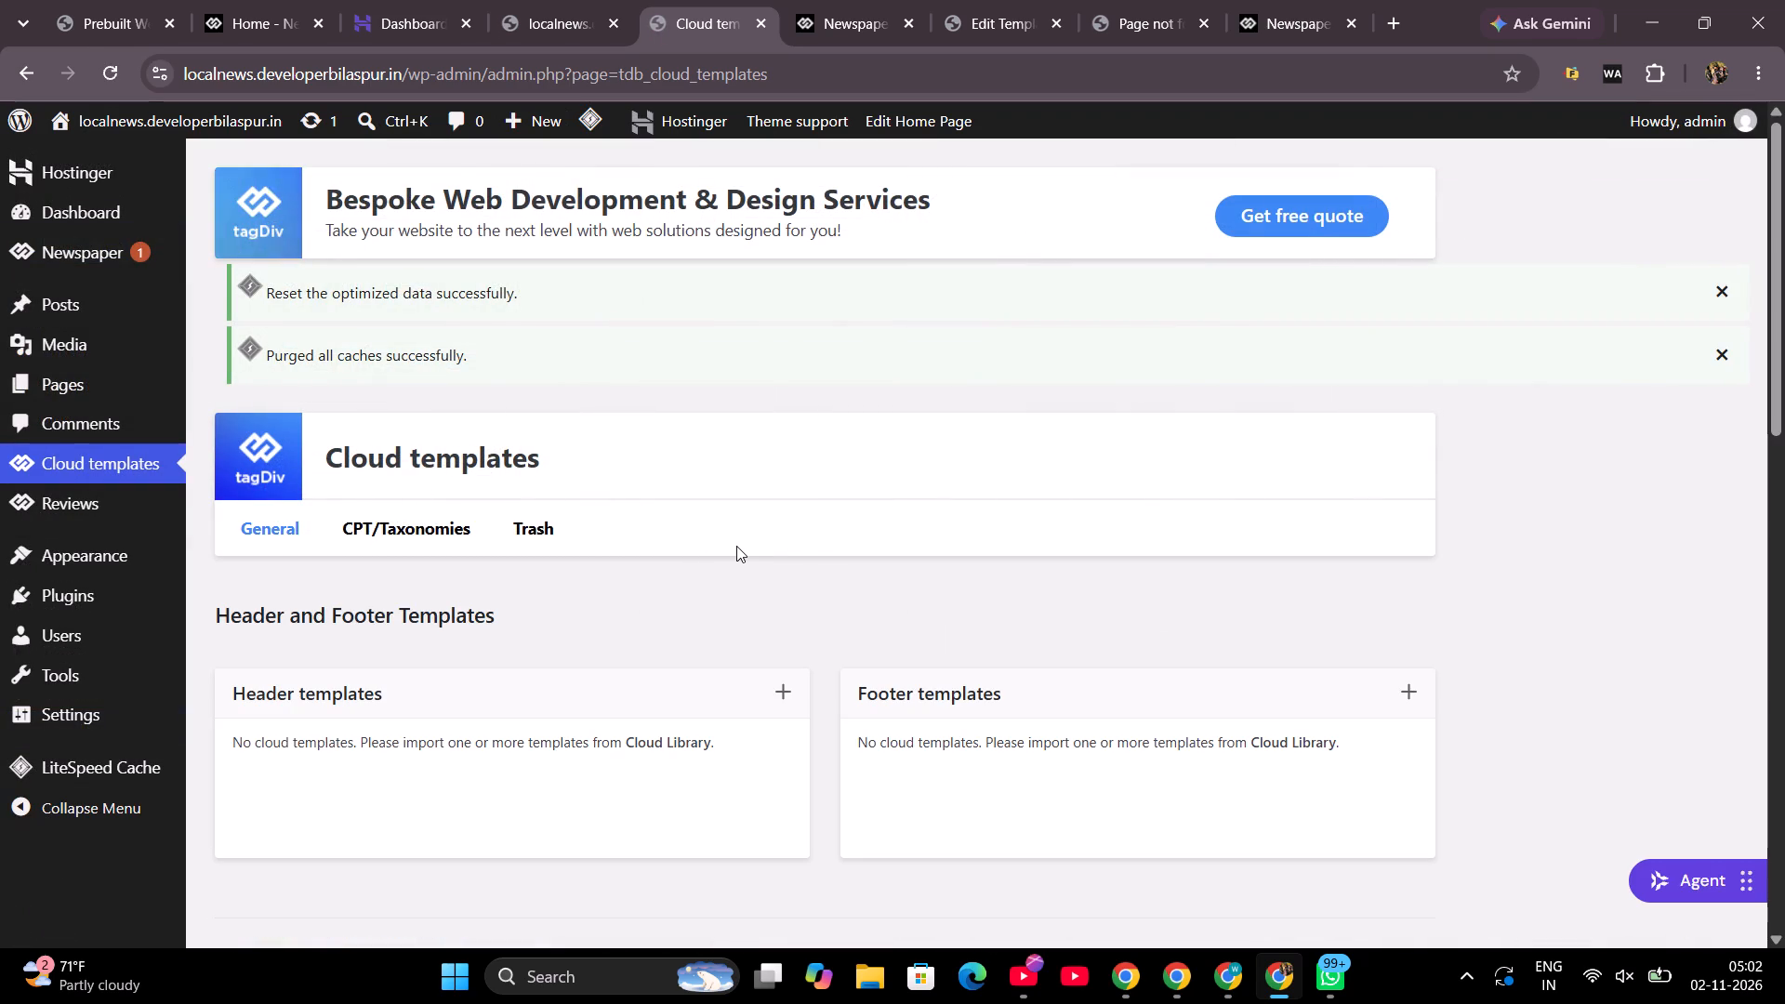
{"action": "left_click", "coordinate": [783, 692]}
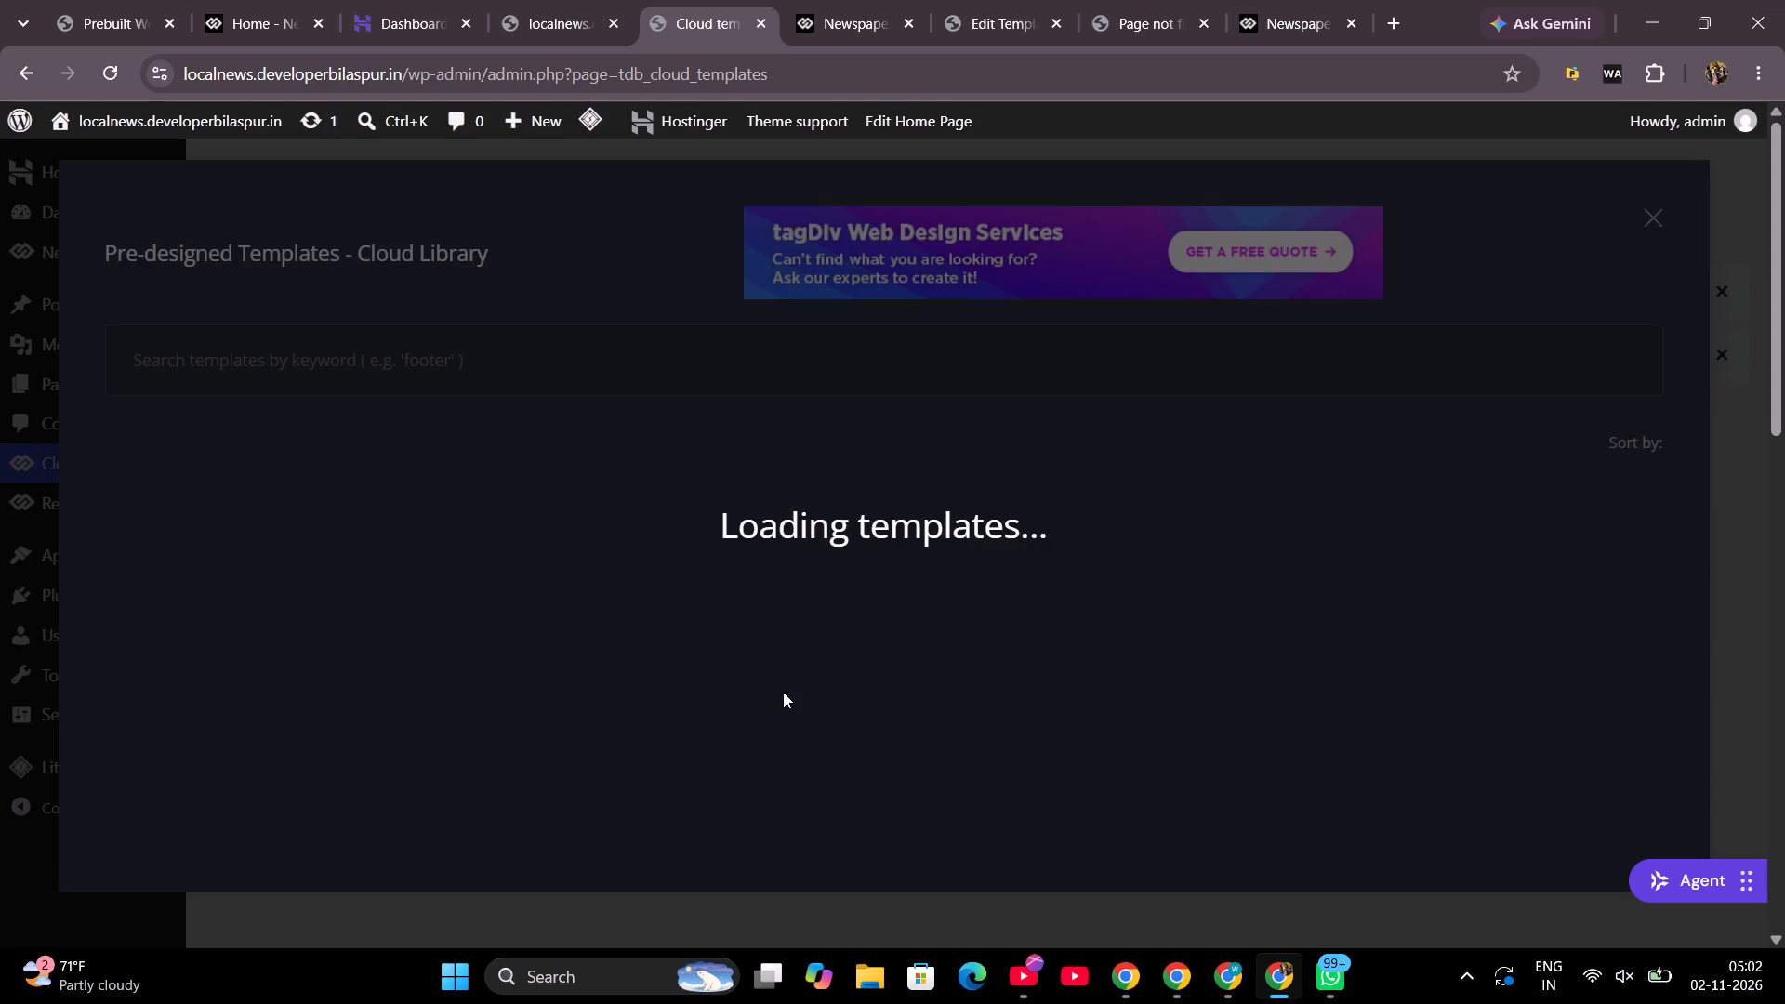
{"action": "left_click", "coordinate": [783, 692]}
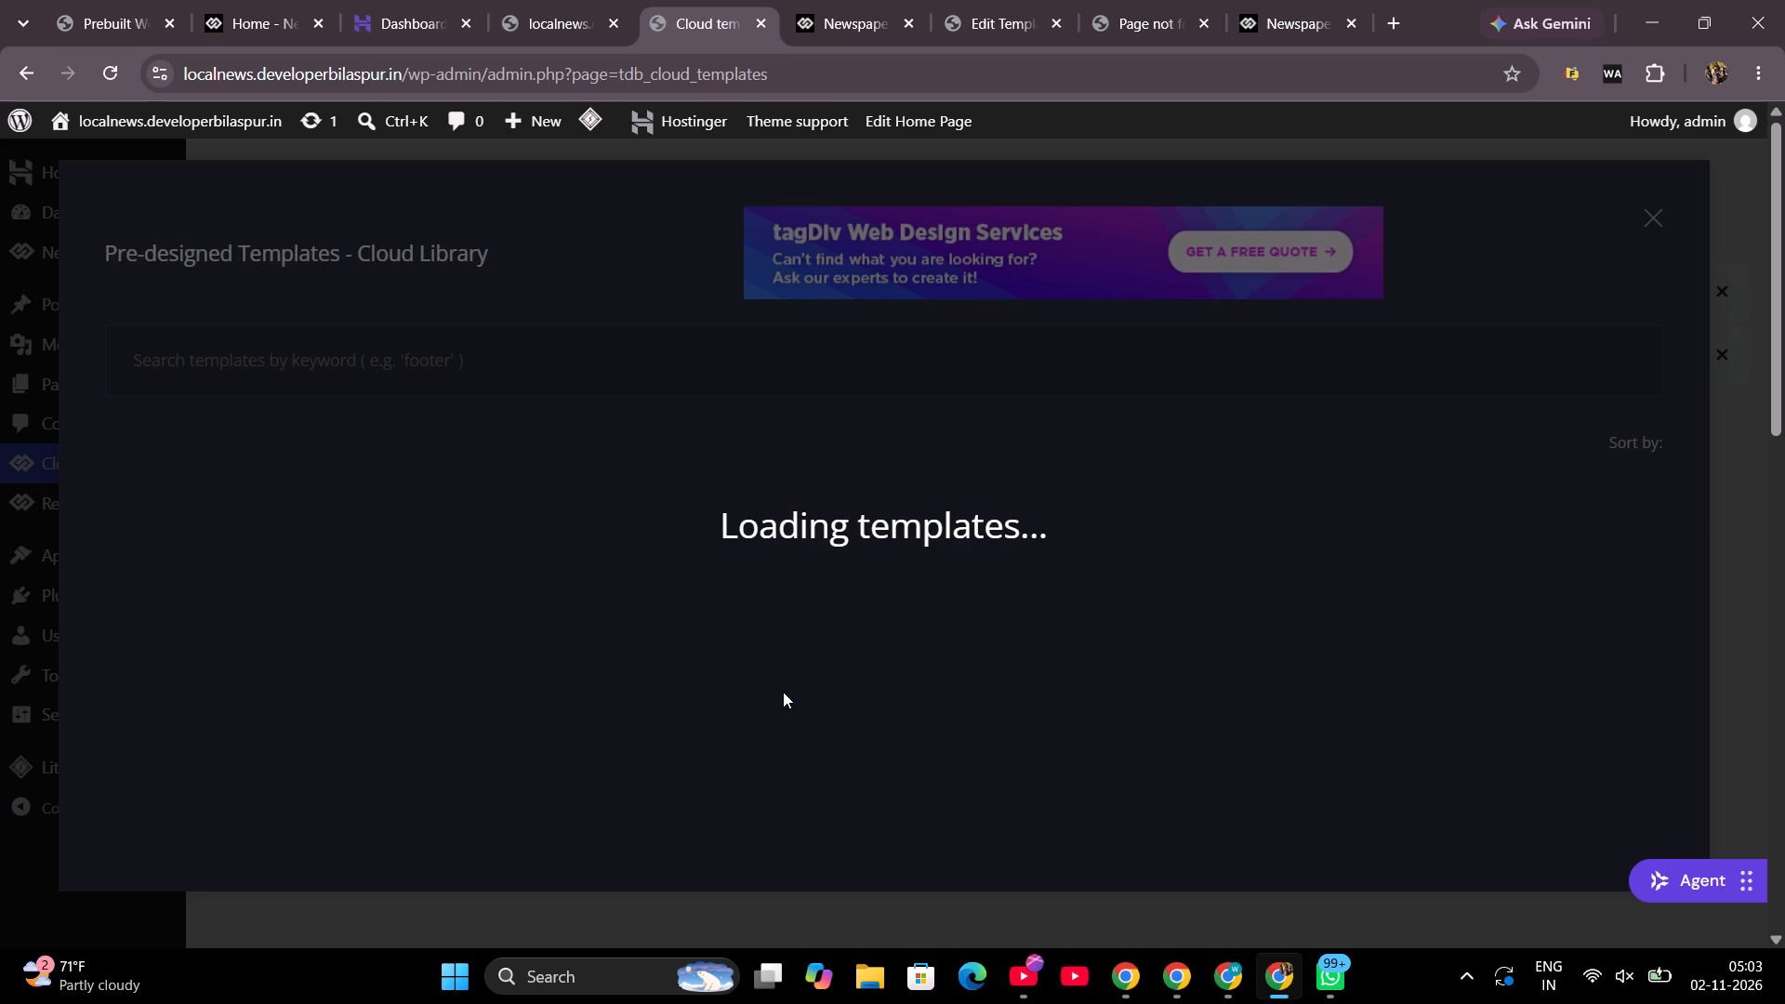
{"action": "left_click", "coordinate": [783, 692]}
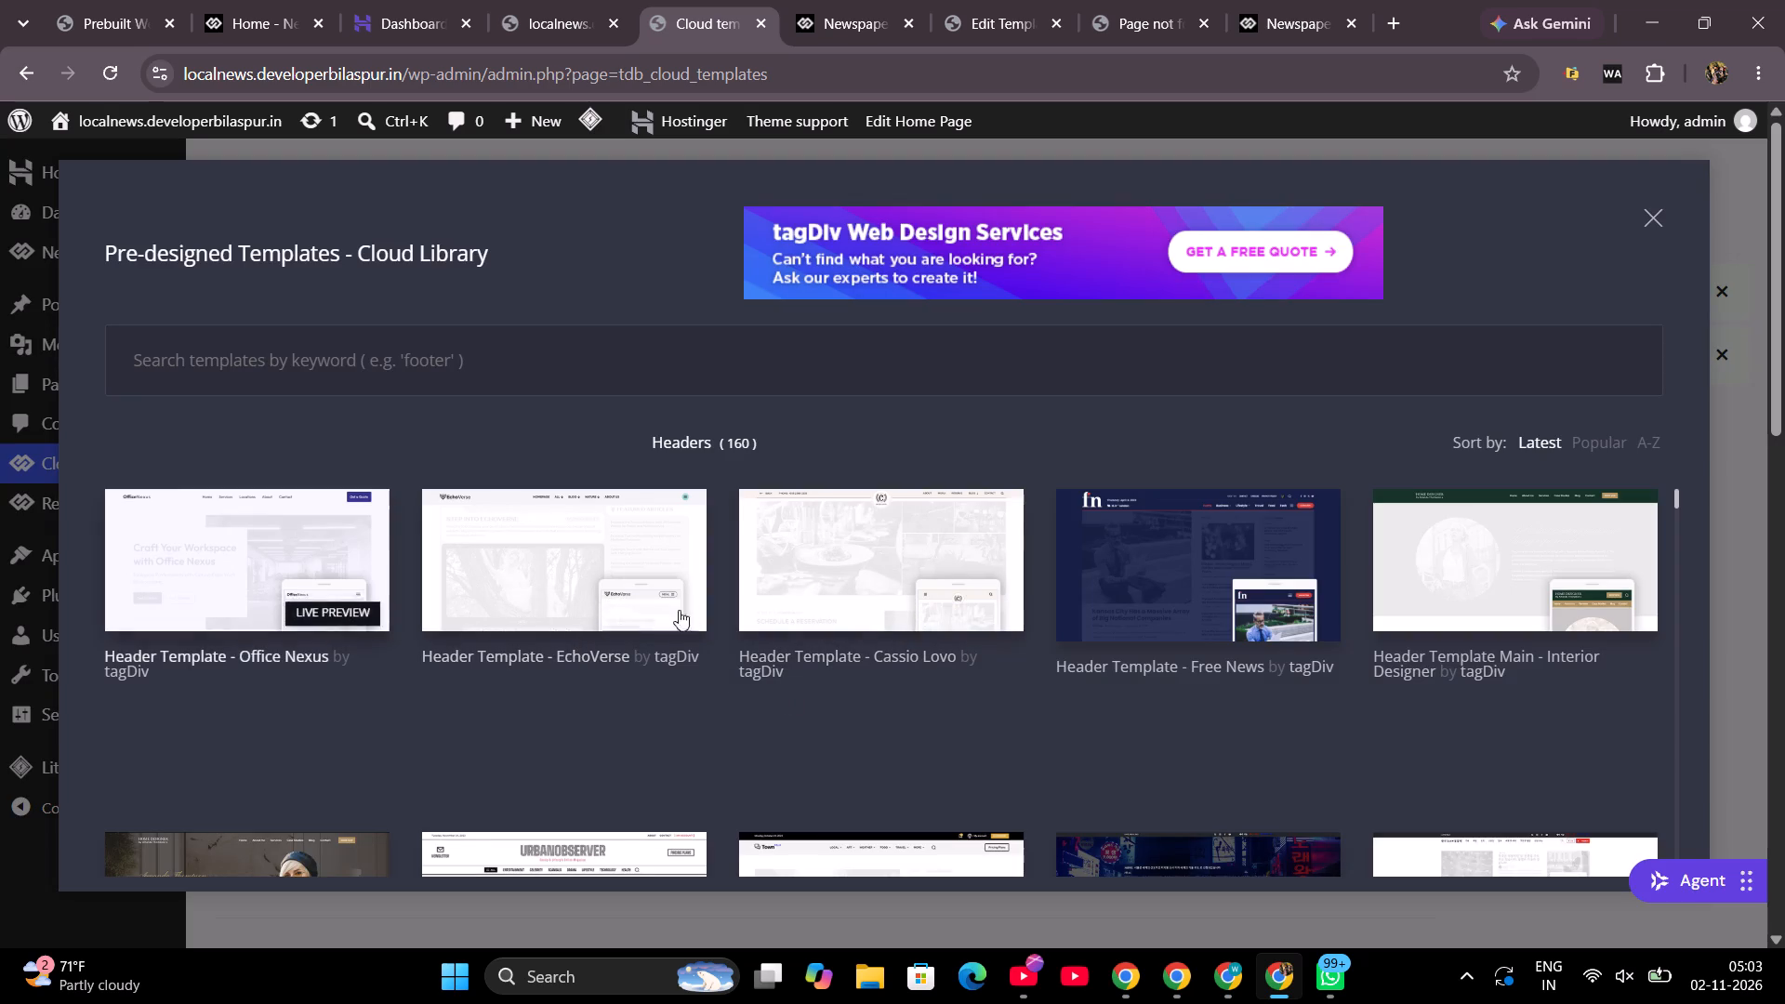
Browse the pre-designed headers and import Header Template - Urban Observer, agreeing to the import.
{"action": "scroll", "coordinate": [955, 663], "scroll_direction": "down", "scroll_amount": 3}
{"action": "scroll", "coordinate": [955, 663], "scroll_direction": "up", "scroll_amount": 2}
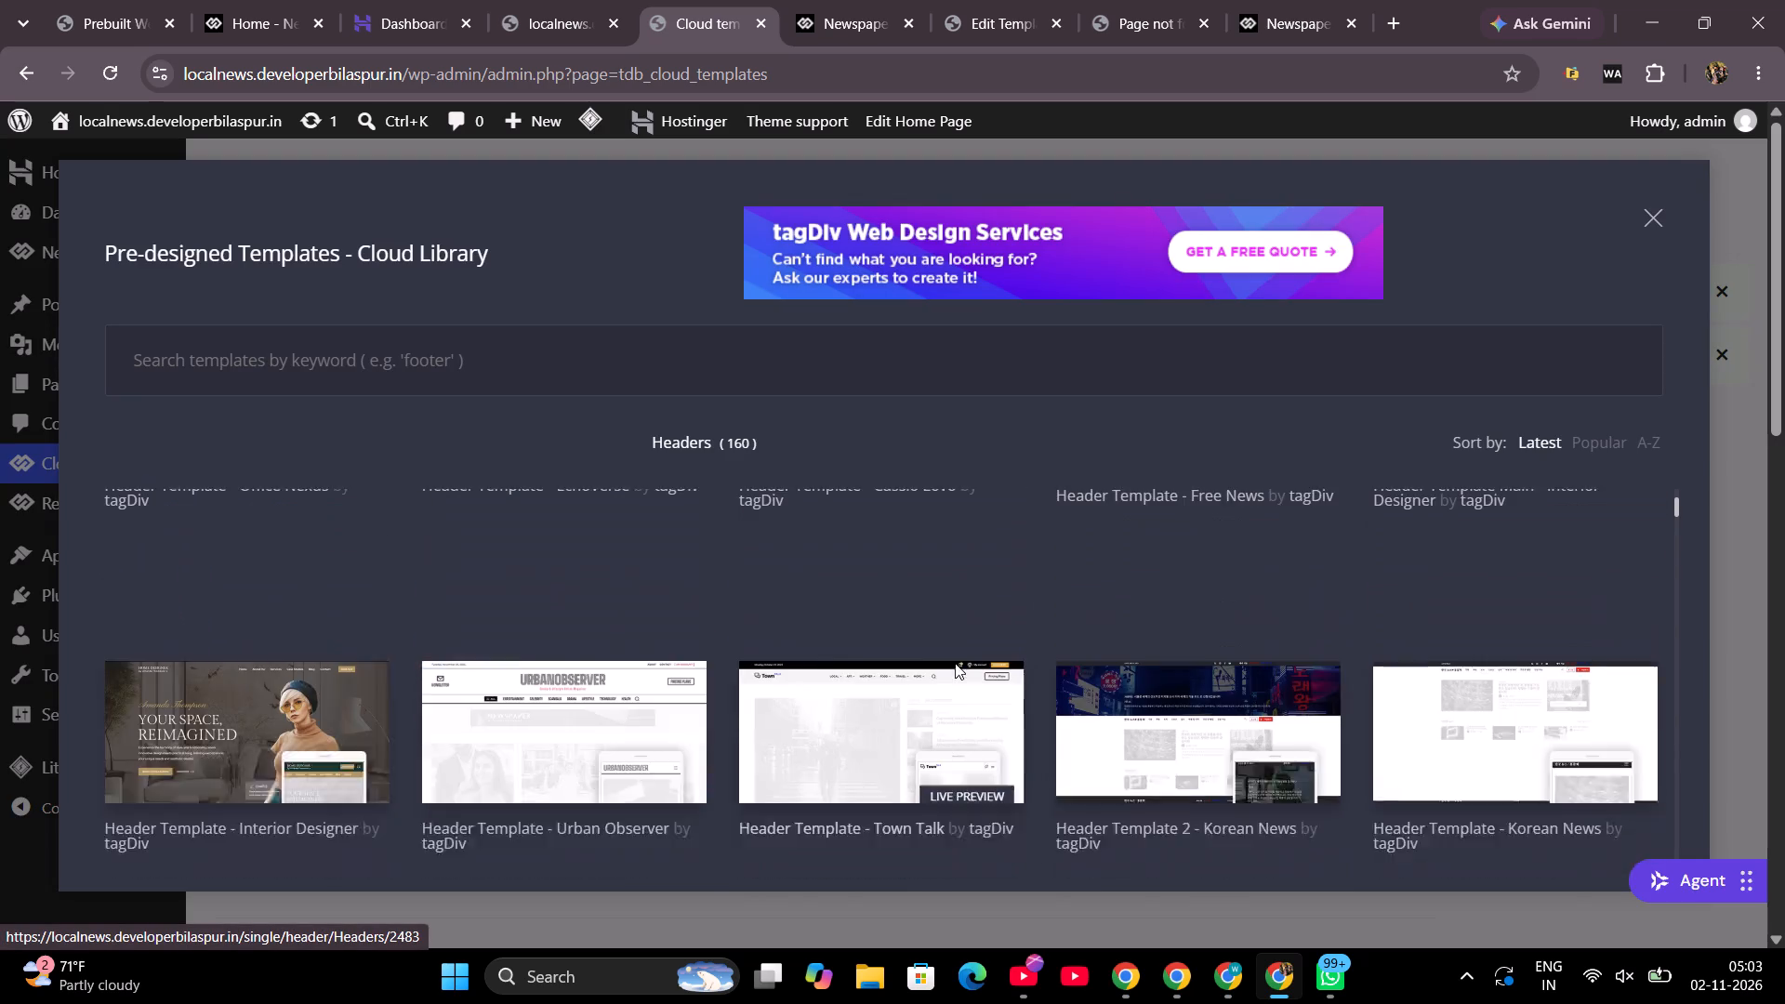
{"action": "scroll", "coordinate": [955, 663], "scroll_direction": "up", "scroll_amount": 1}
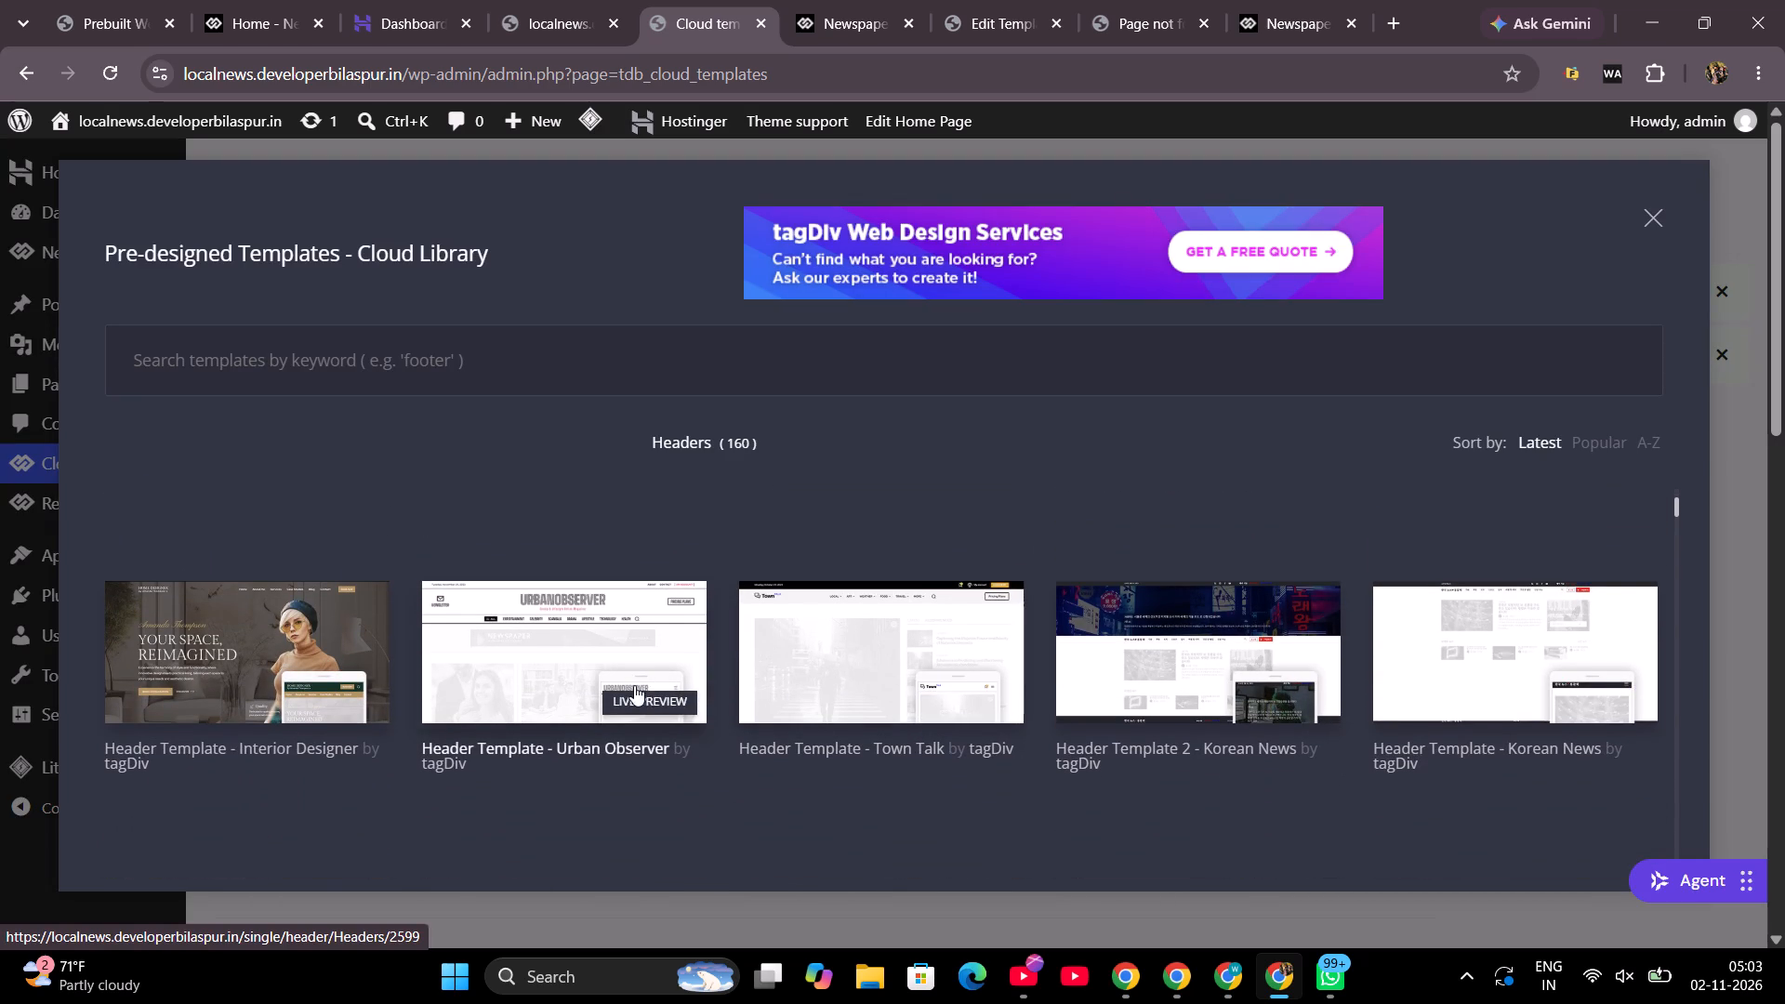
{"action": "left_click", "coordinate": [631, 665]}
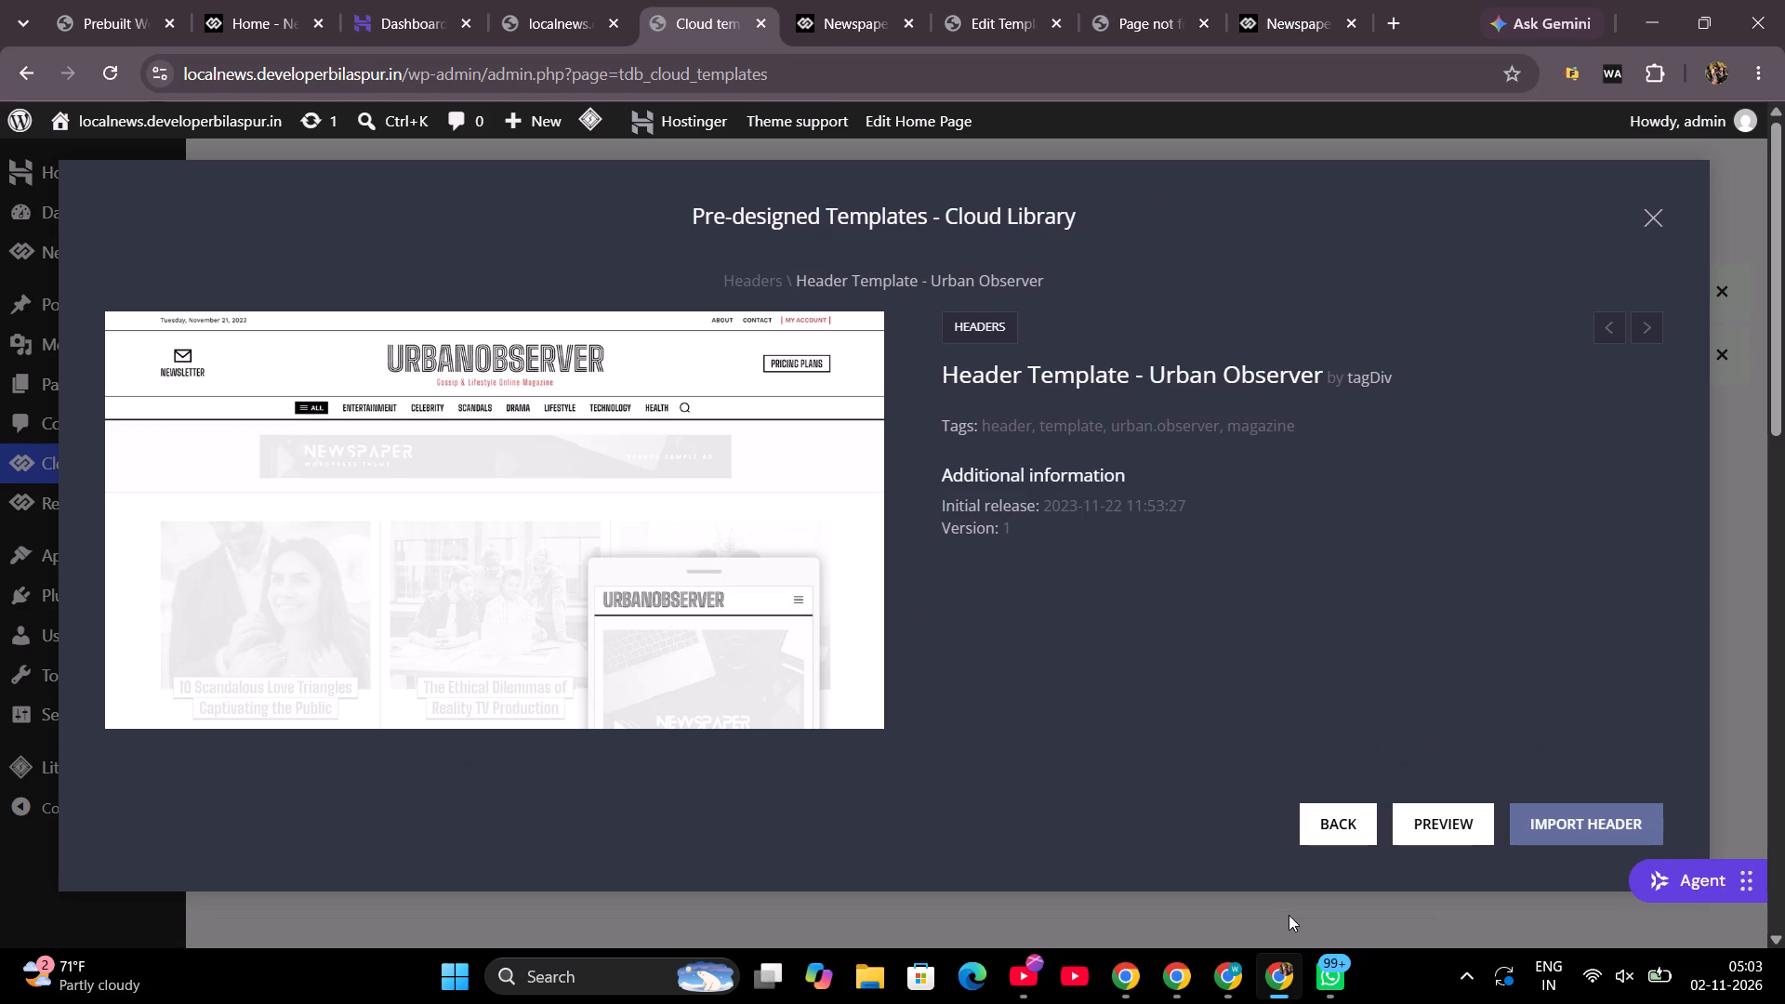
{"action": "left_click", "coordinate": [1592, 828]}
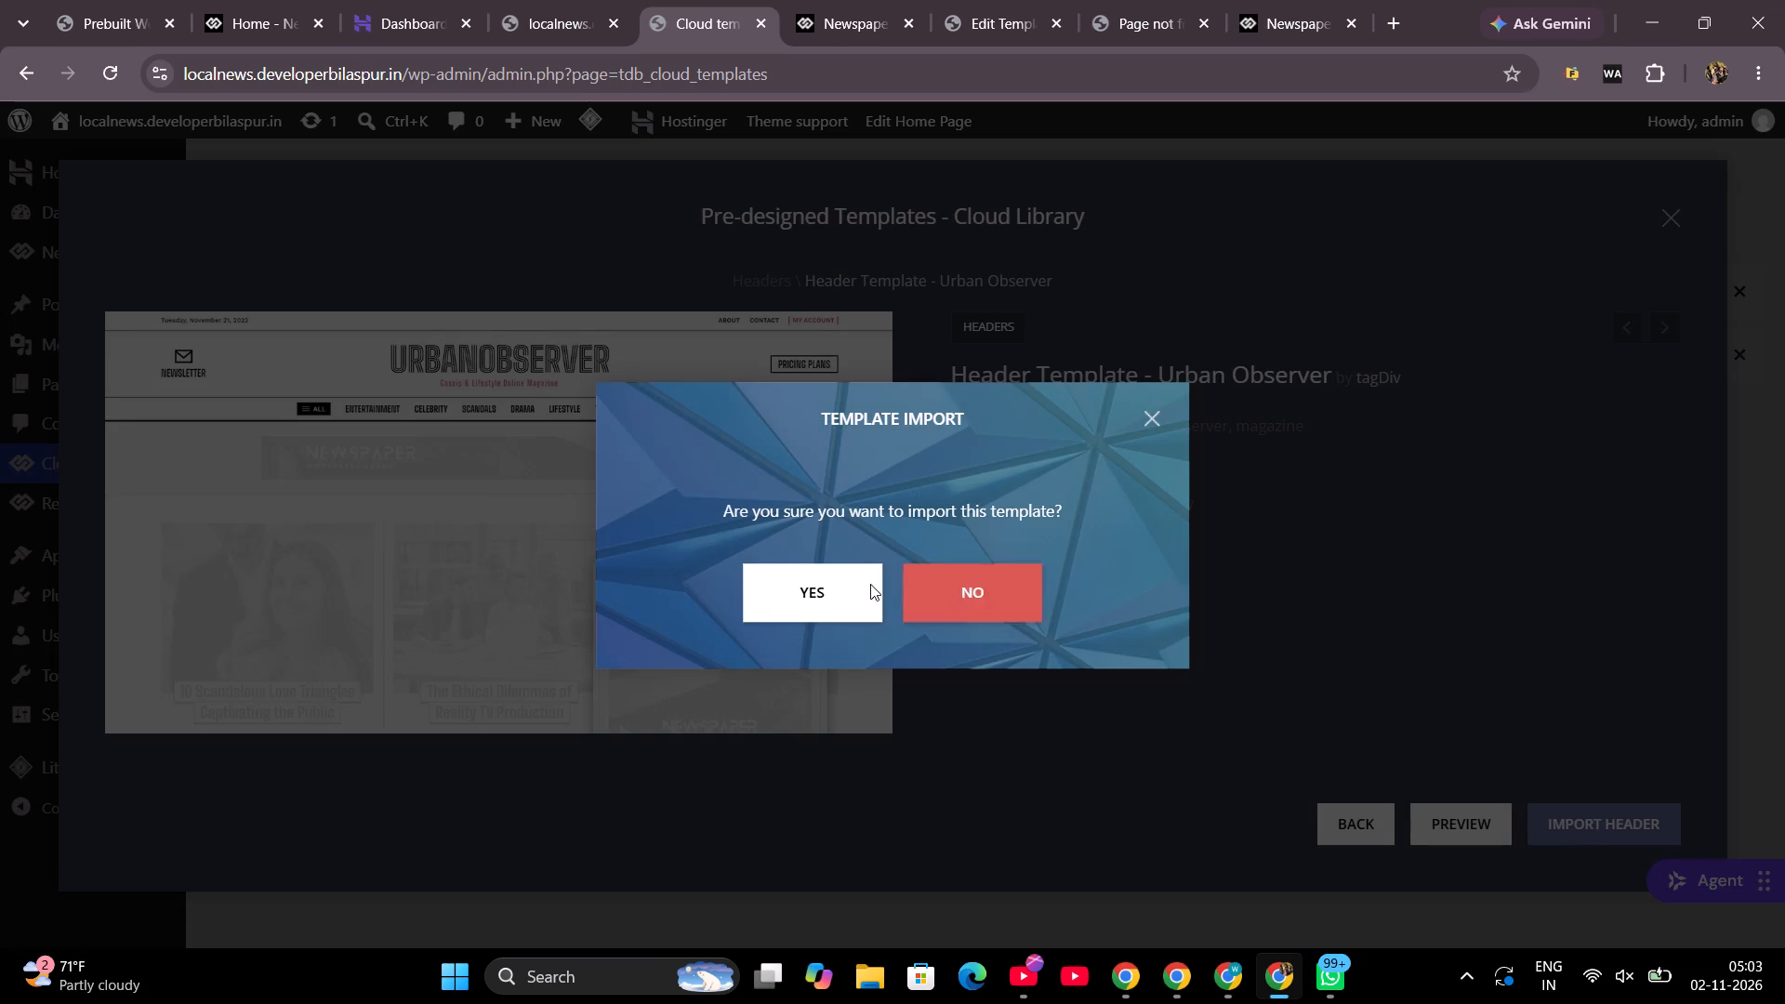
{"action": "left_click", "coordinate": [811, 576]}
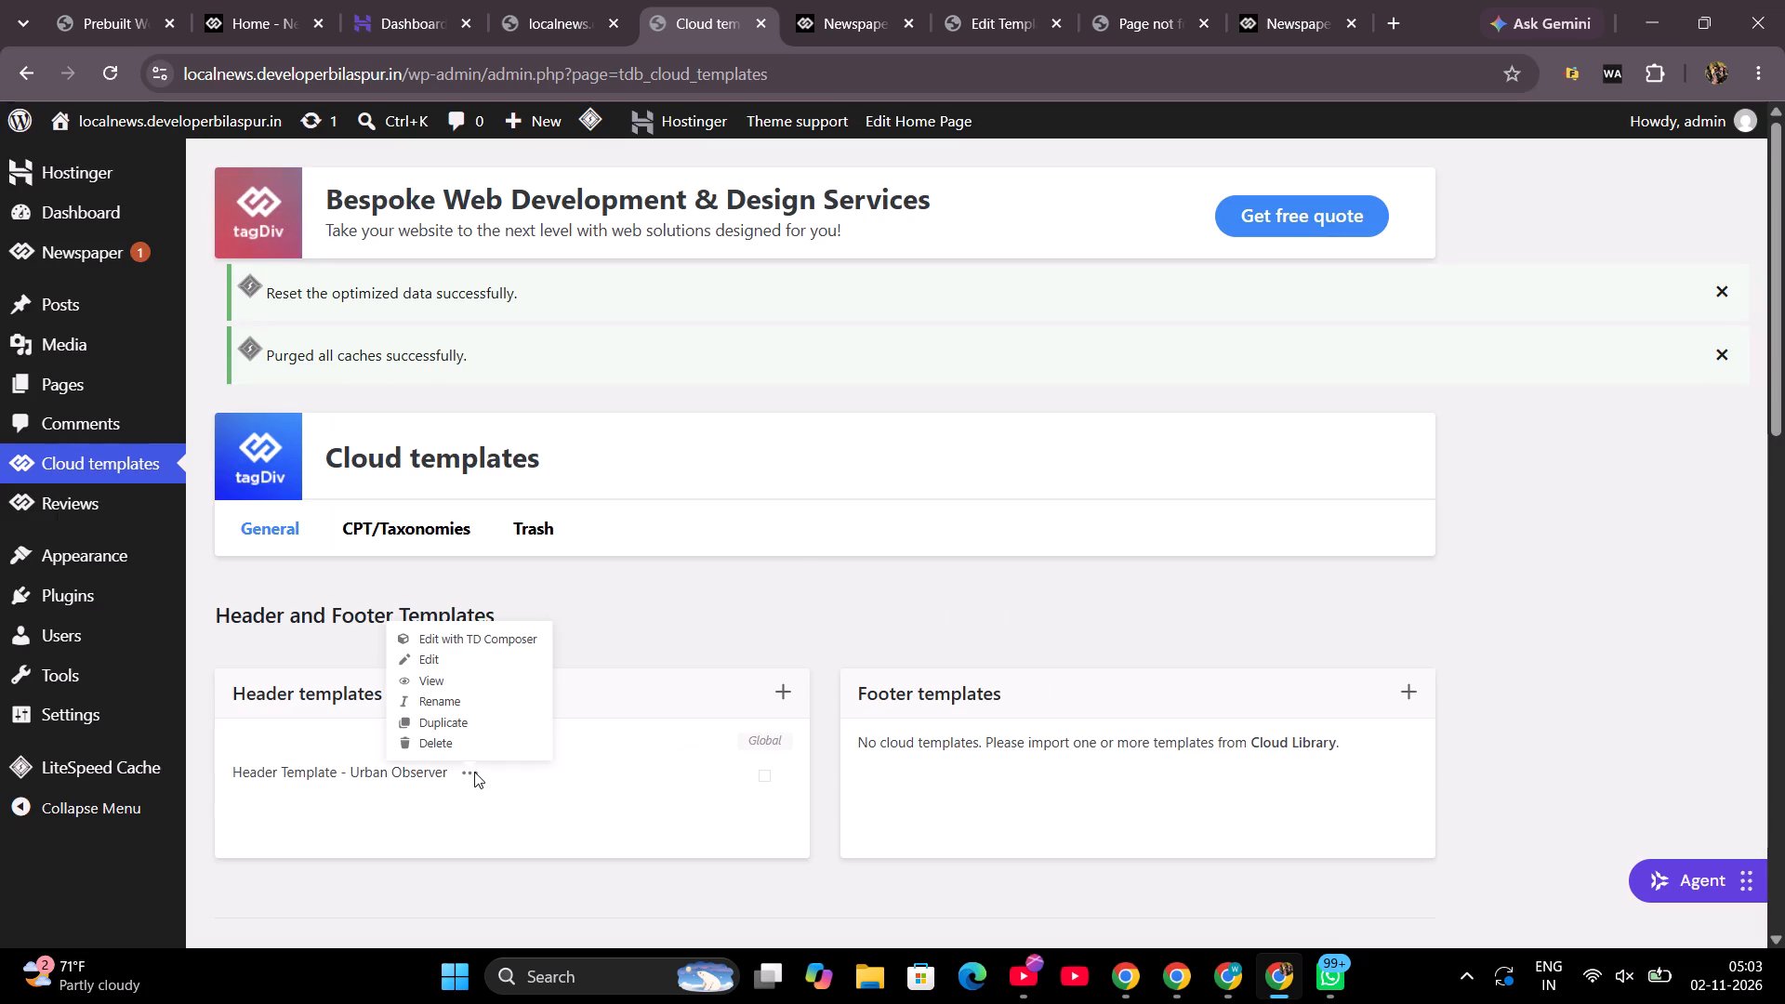
Open the Urban Observer header template in the standard WordPress editor and preview how it renders.
{"action": "left_click", "coordinate": [474, 772]}
{"action": "left_click", "coordinate": [461, 654]}
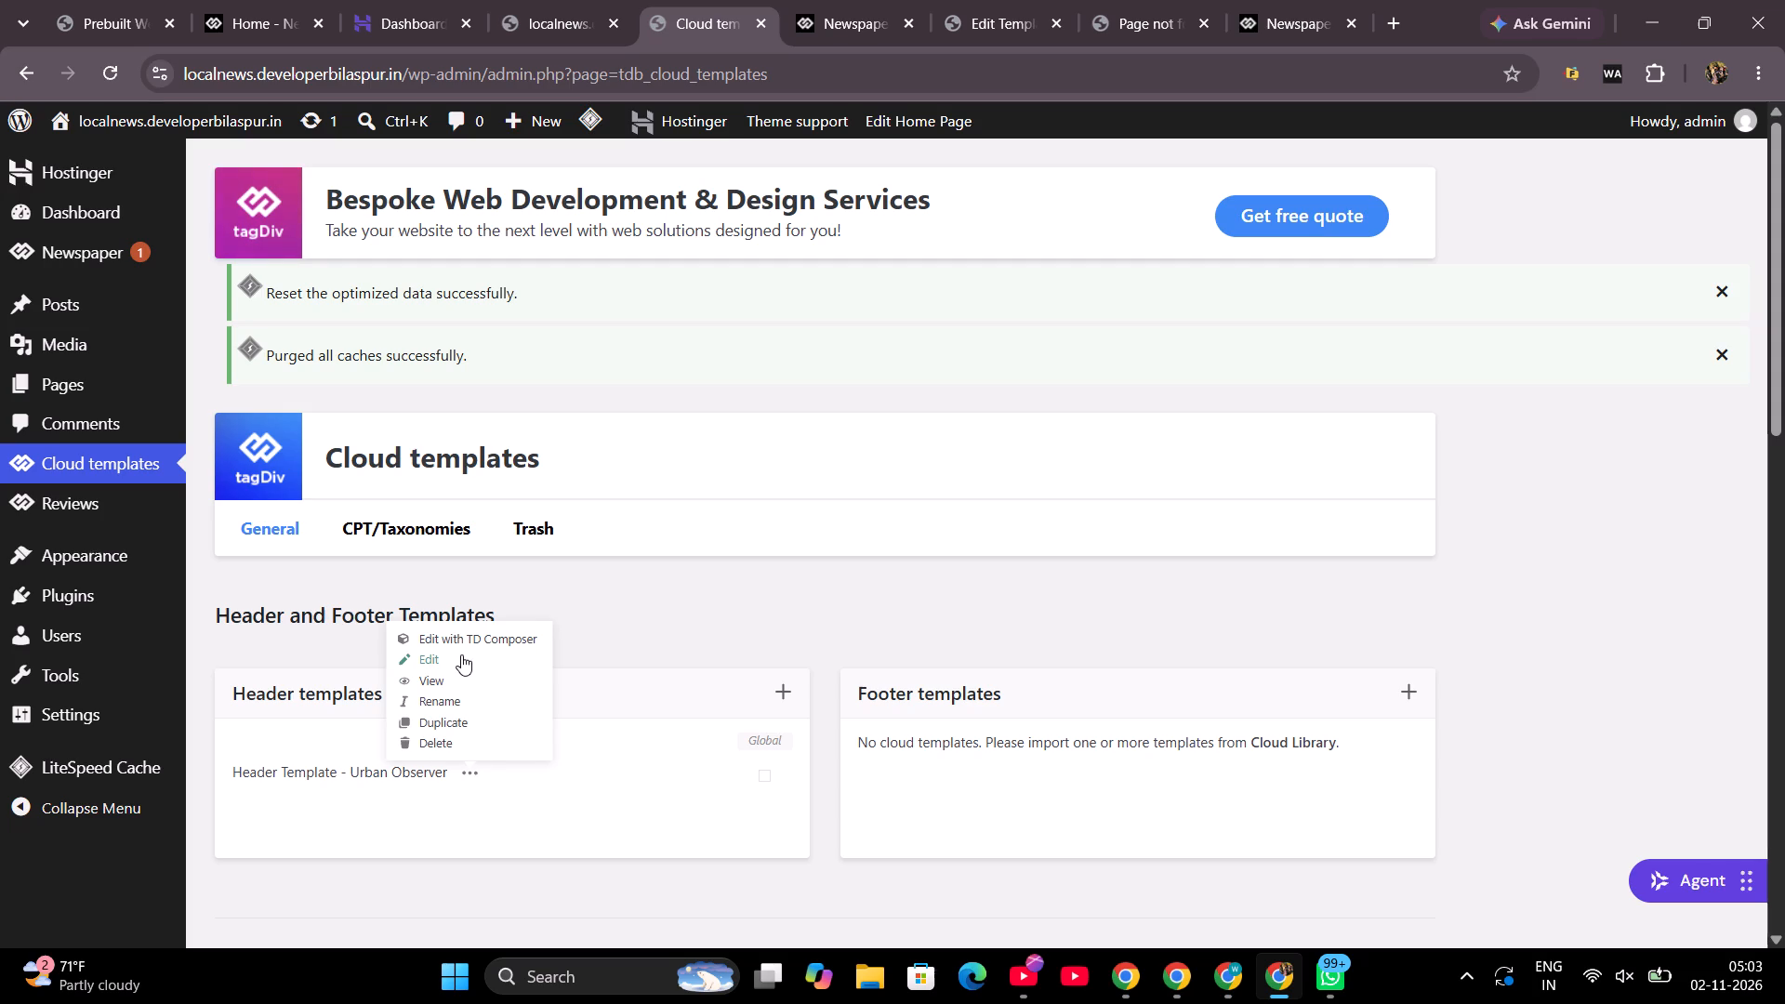
{"action": "left_click", "coordinate": [461, 654]}
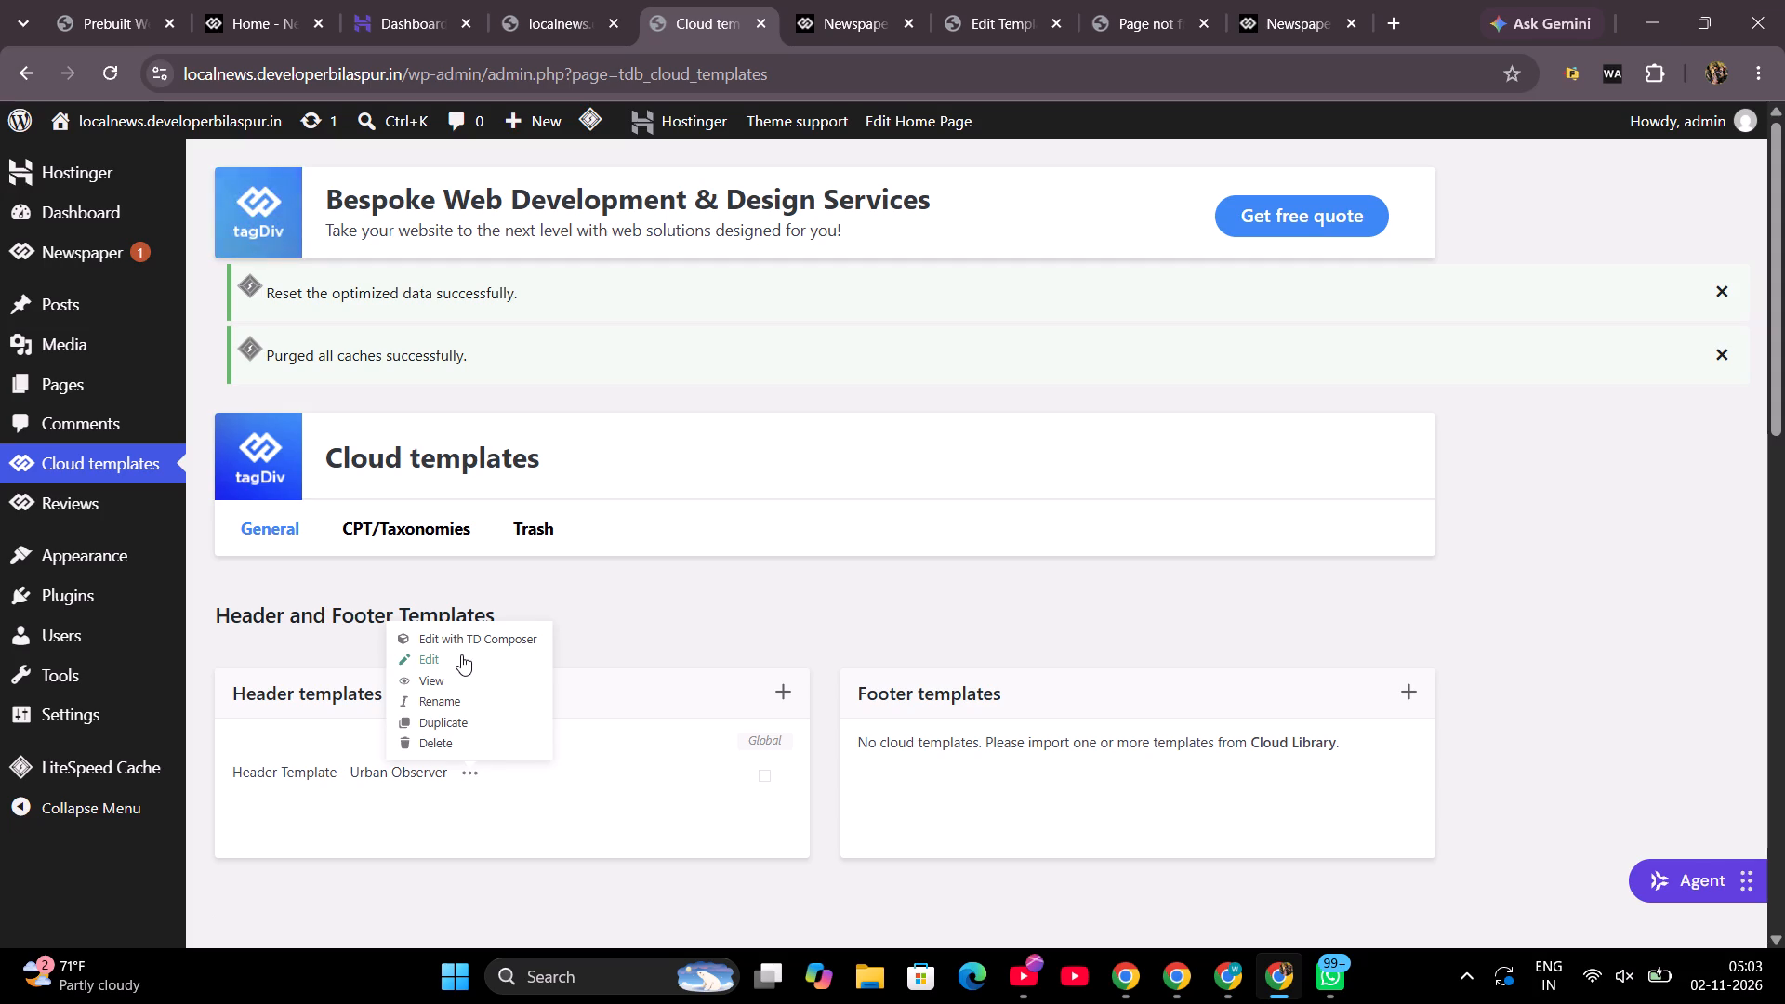
{"action": "left_click", "coordinate": [431, 658]}
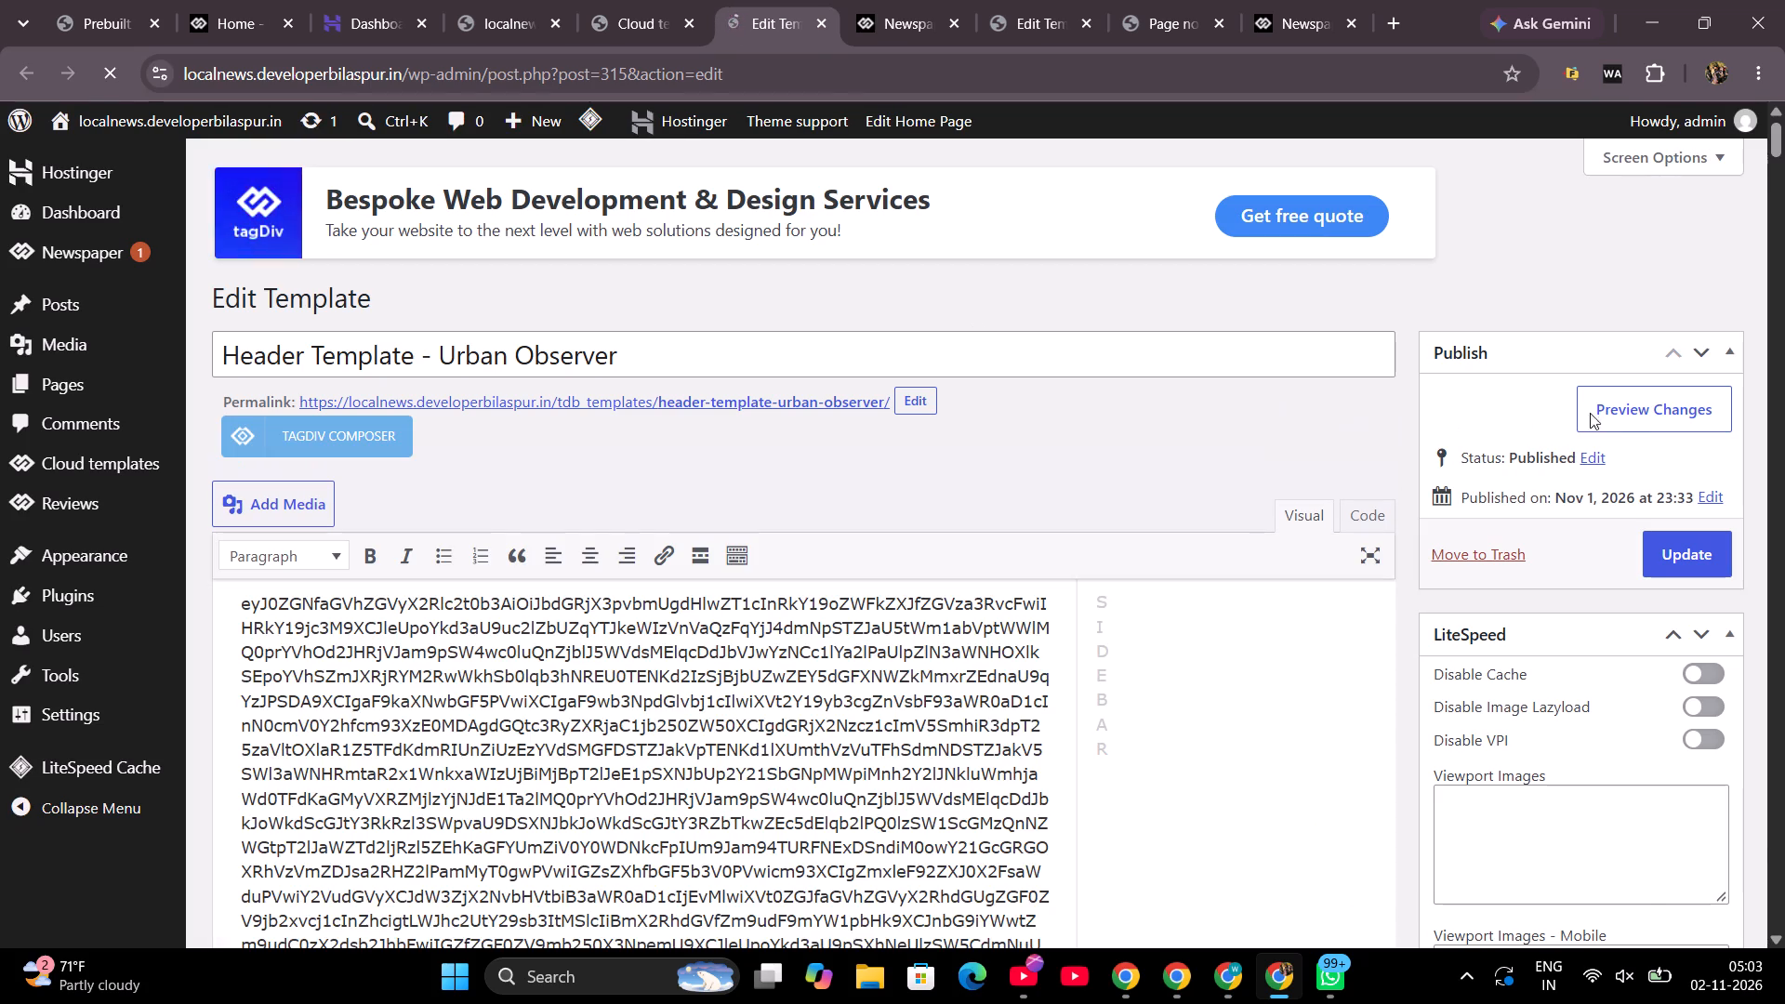
{"action": "left_click", "coordinate": [1637, 414]}
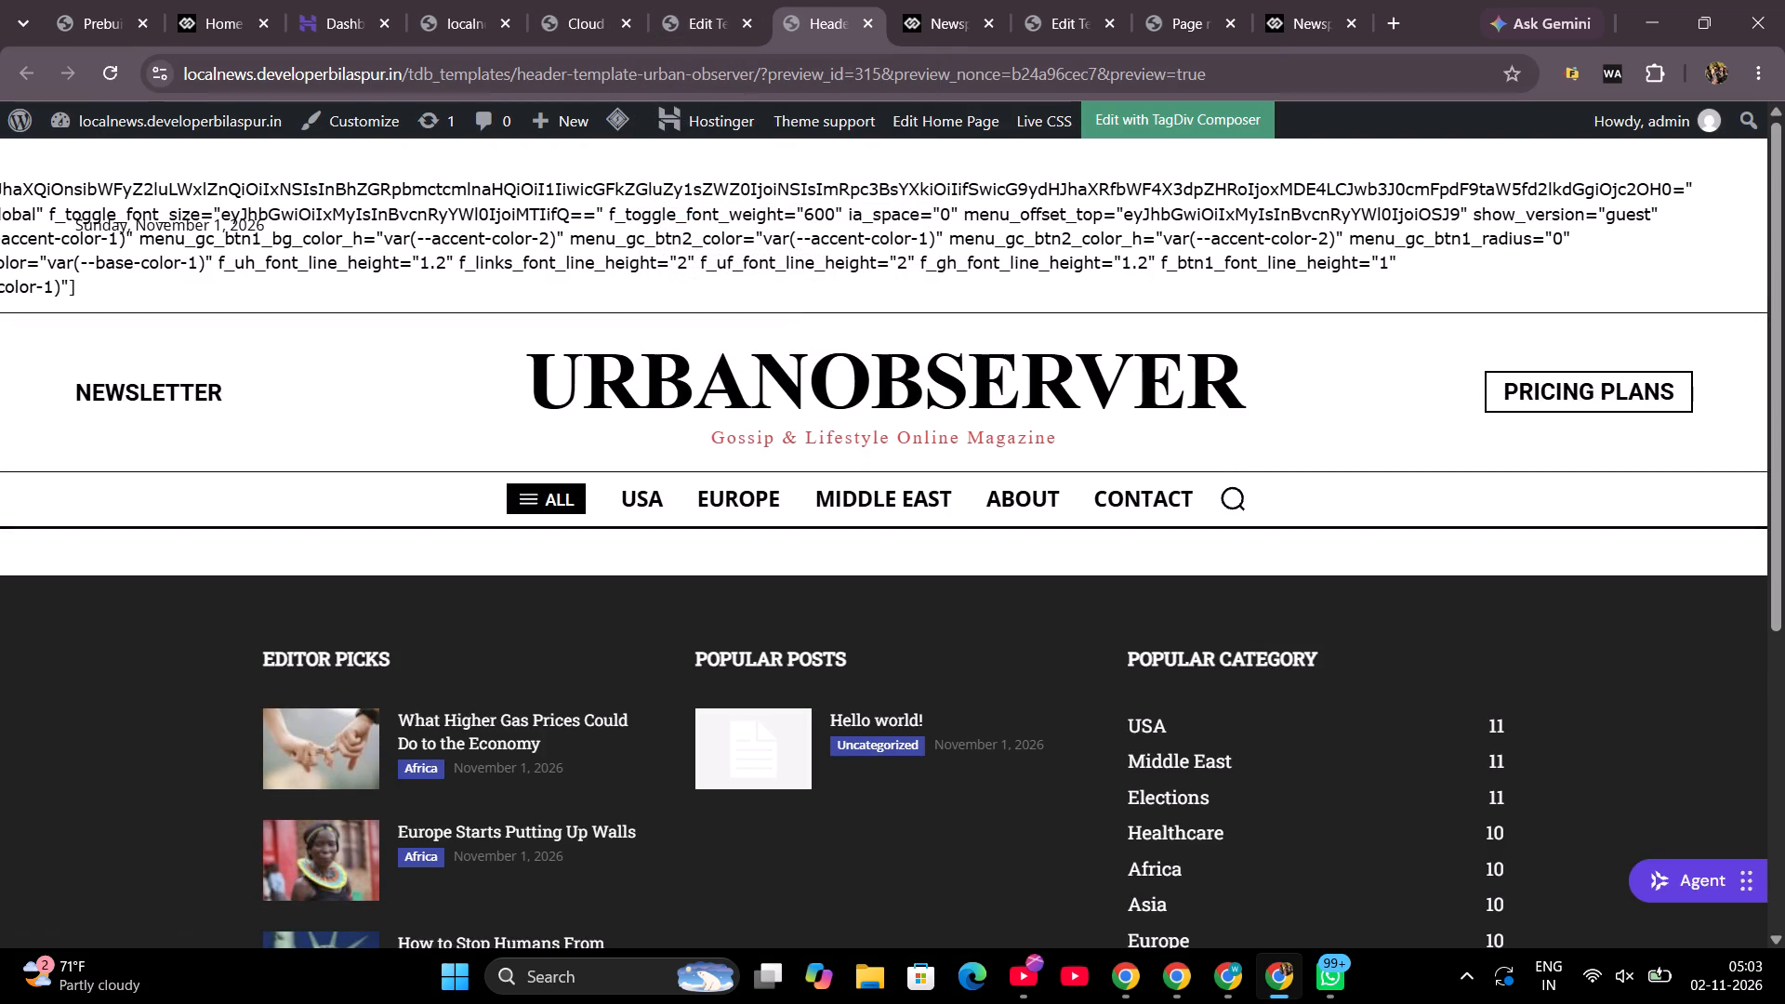
{"action": "scroll", "coordinate": [673, 220], "scroll_direction": "right", "scroll_amount": 2}
{"action": "scroll", "coordinate": [673, 220], "scroll_direction": "left", "scroll_amount": 1}
Back in the Urban Observer template editor, examine the content in Code view and return to Visual view.
{"action": "left_click", "coordinate": [706, 19]}
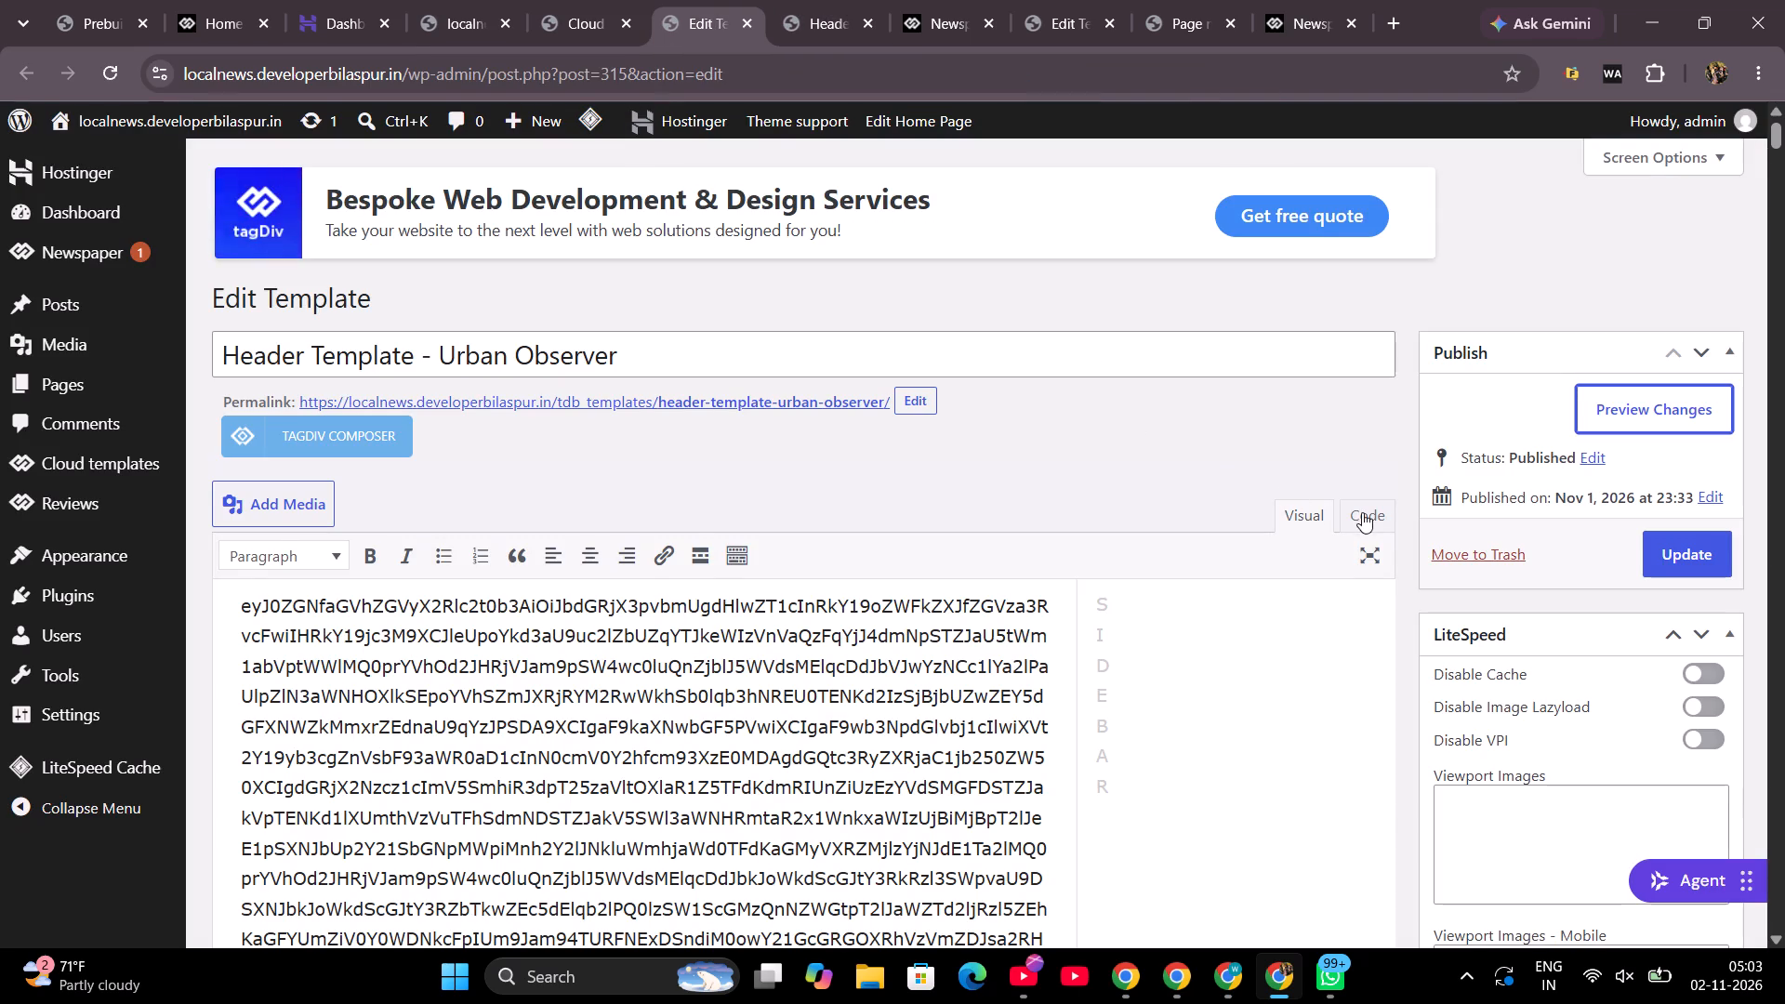
{"action": "left_click", "coordinate": [1362, 512]}
{"action": "scroll", "coordinate": [1168, 681], "scroll_direction": "down", "scroll_amount": 6}
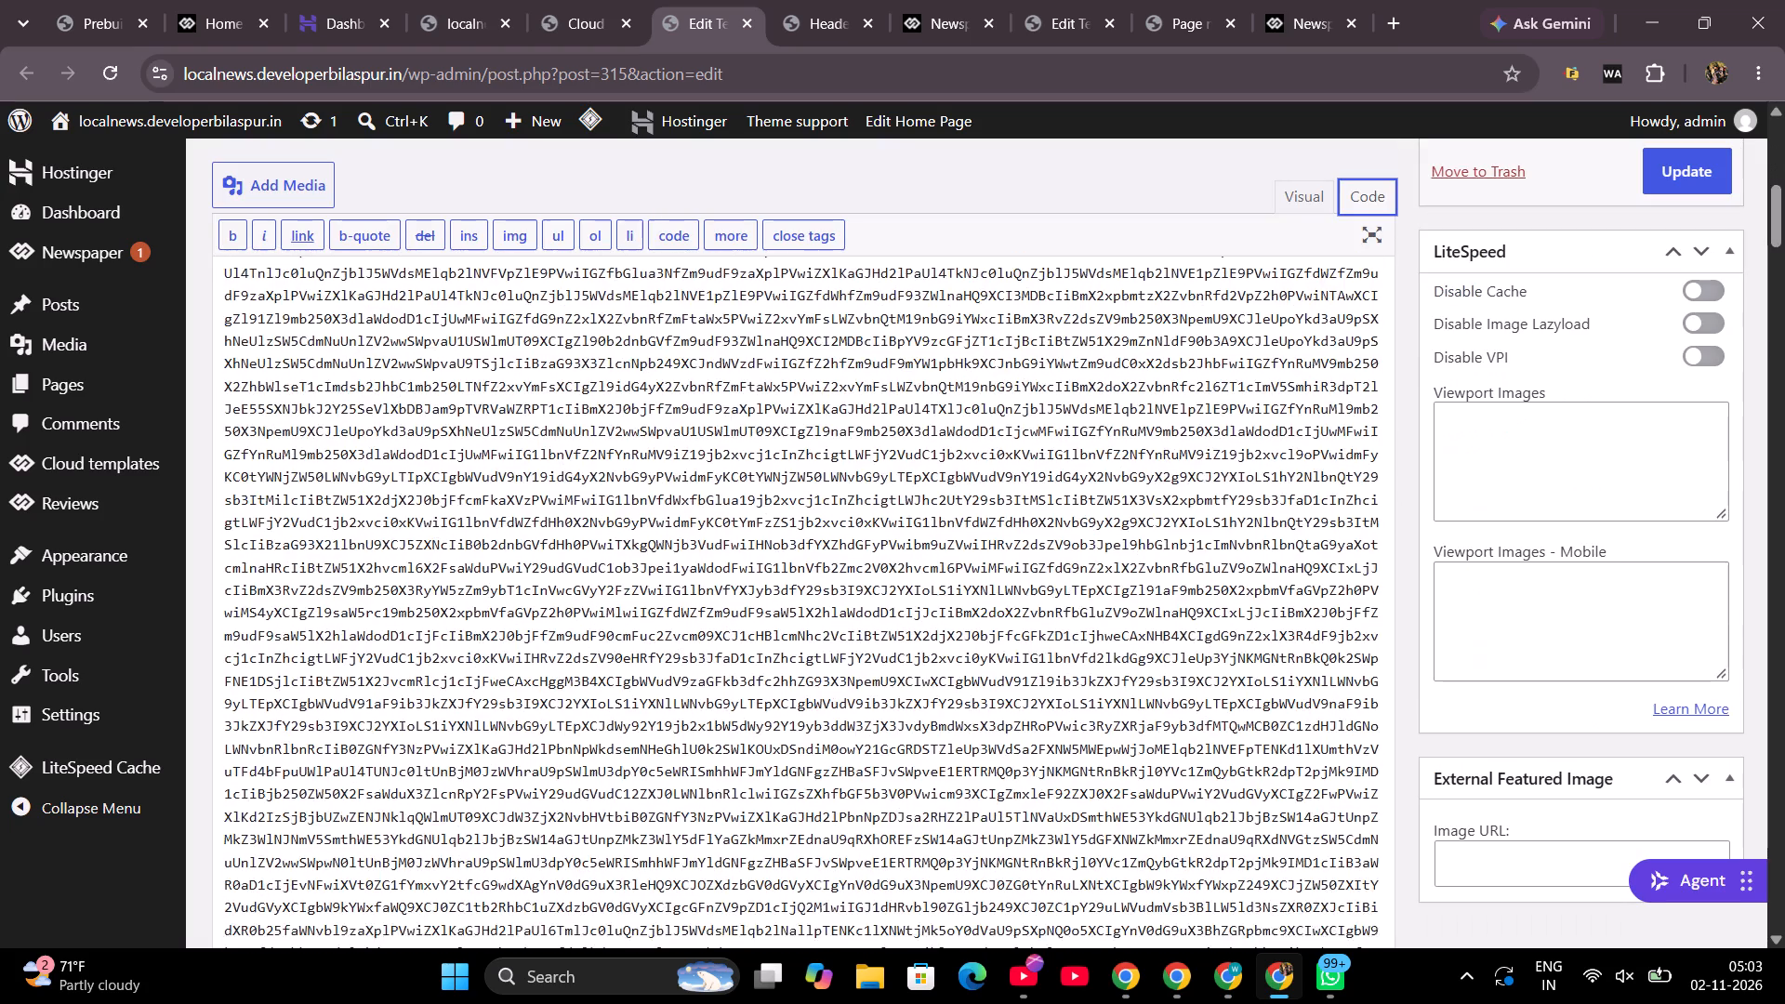
{"action": "scroll", "coordinate": [1168, 681], "scroll_direction": "down", "scroll_amount": 11}
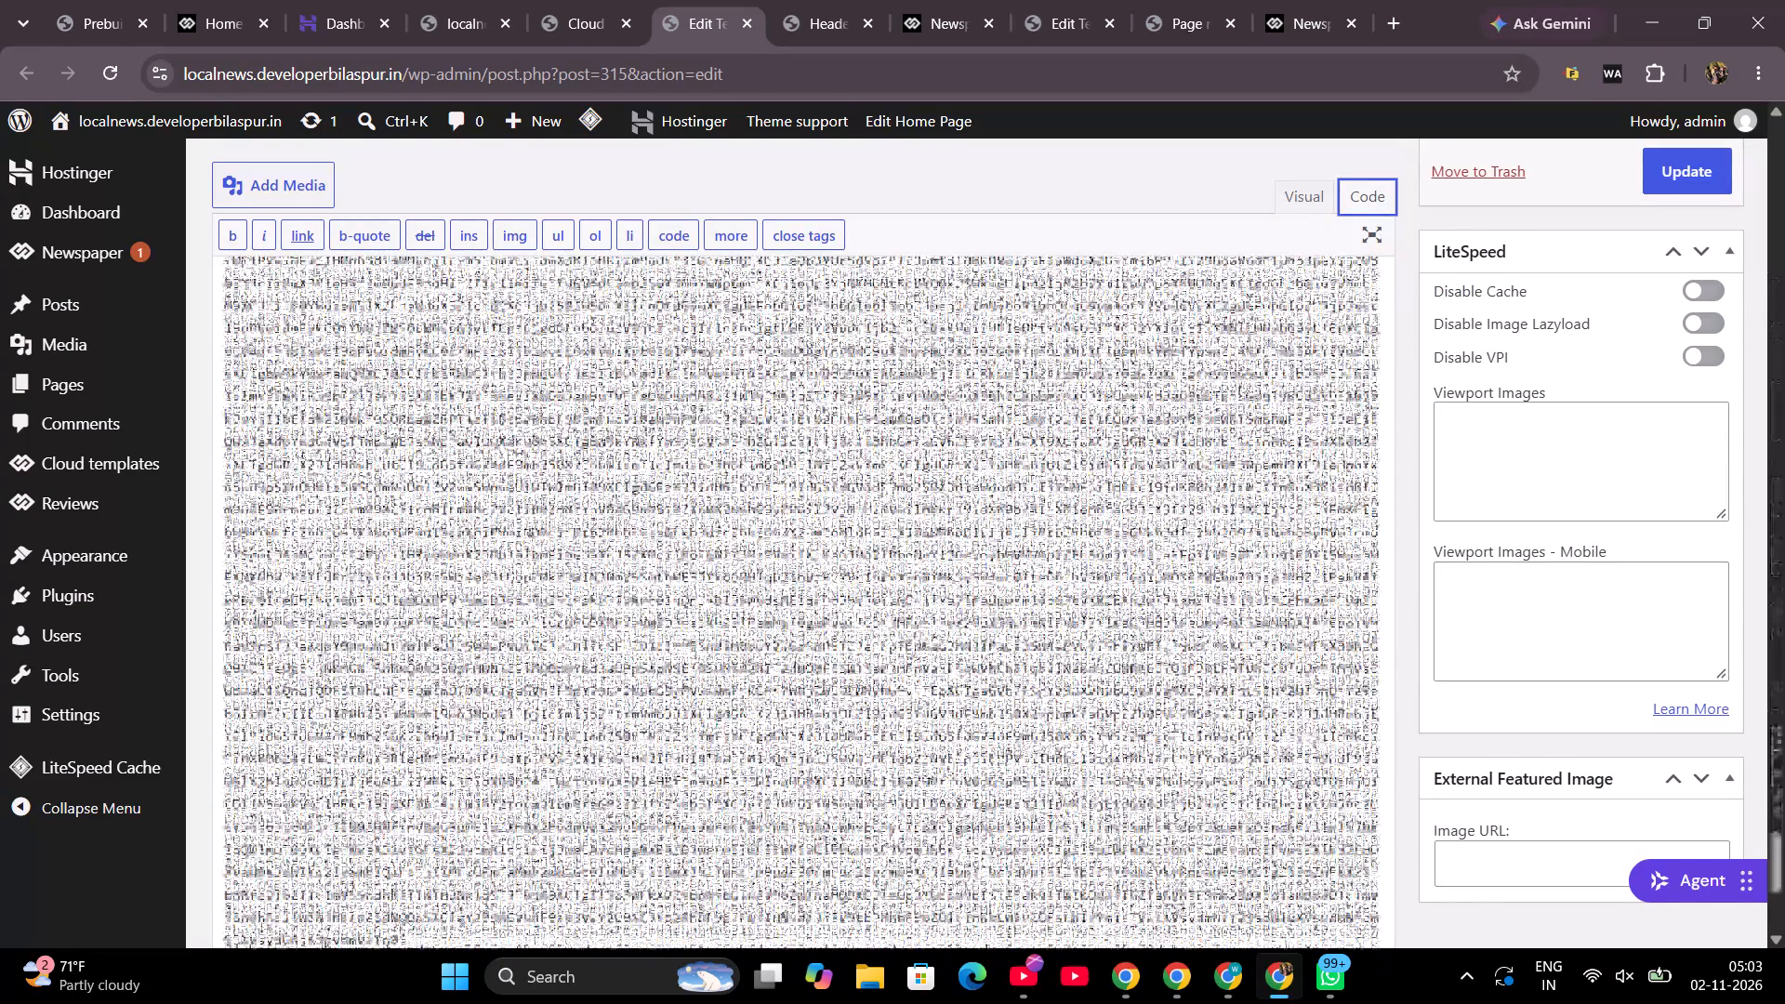
{"action": "scroll", "coordinate": [1168, 681], "scroll_direction": "up", "scroll_amount": 7}
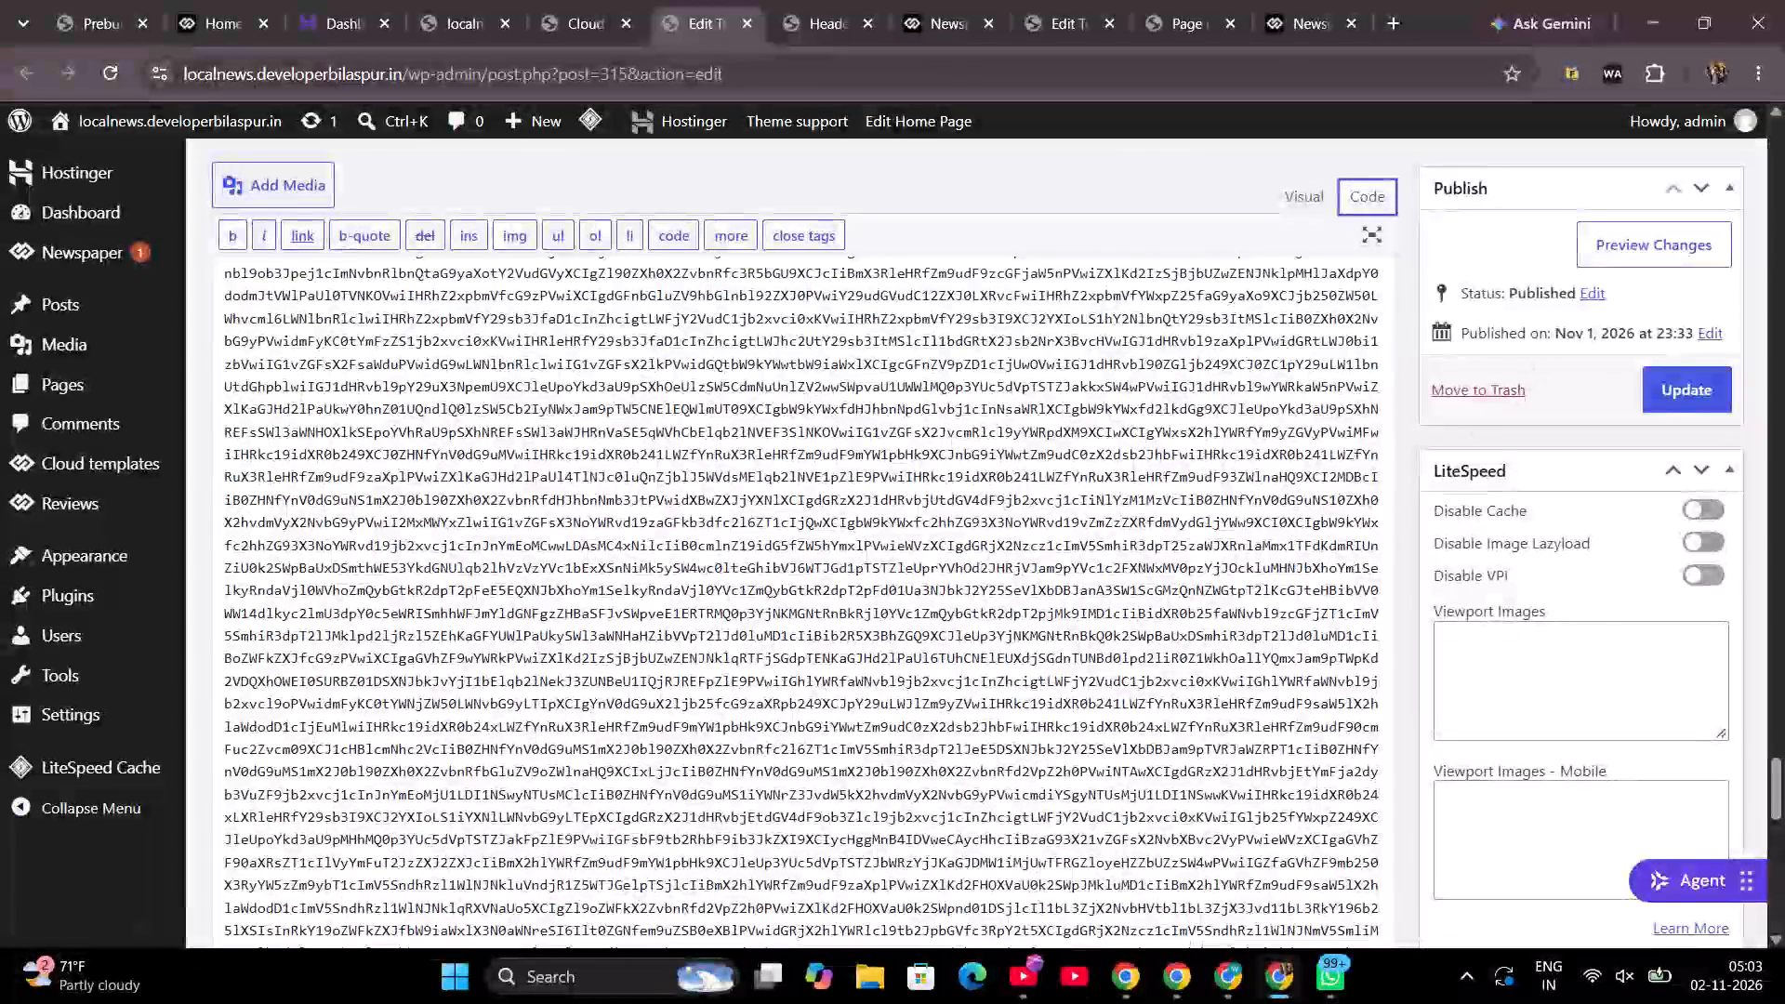
{"action": "left_click", "coordinate": [1306, 197]}
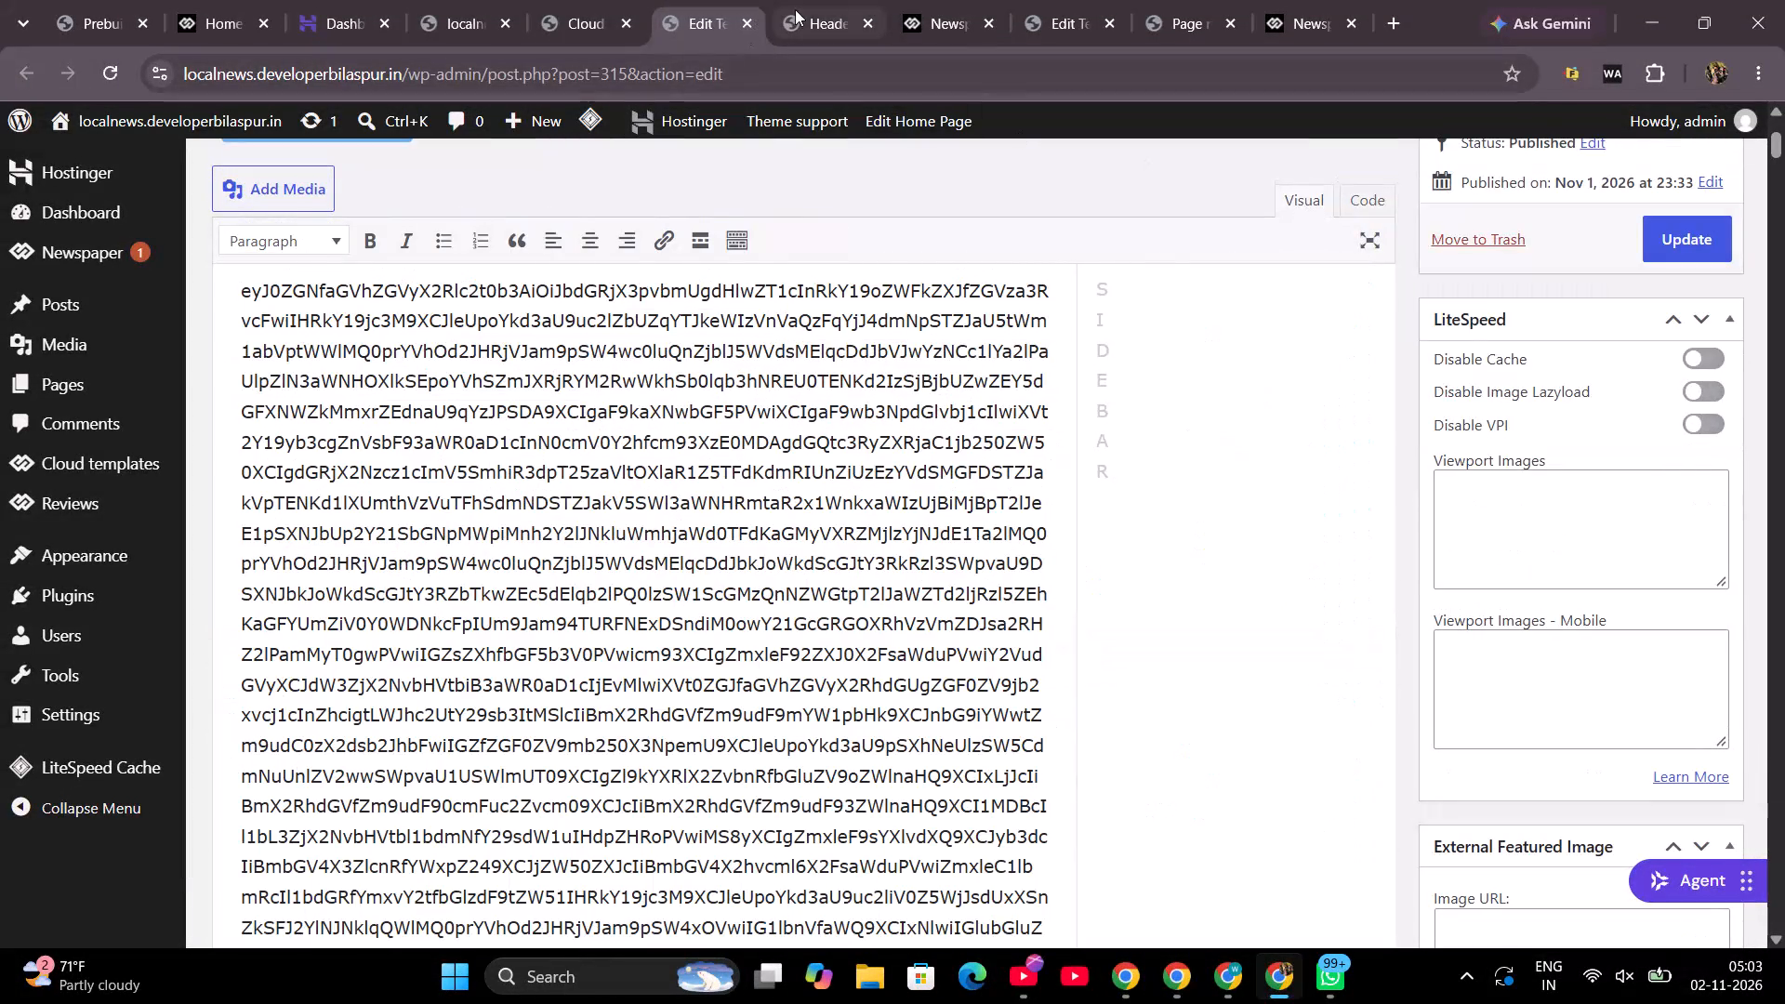
Copy the stray shortcode text above the header in the preview and search for it in the Urban Observer template editor.
{"action": "left_click", "coordinate": [800, 7]}
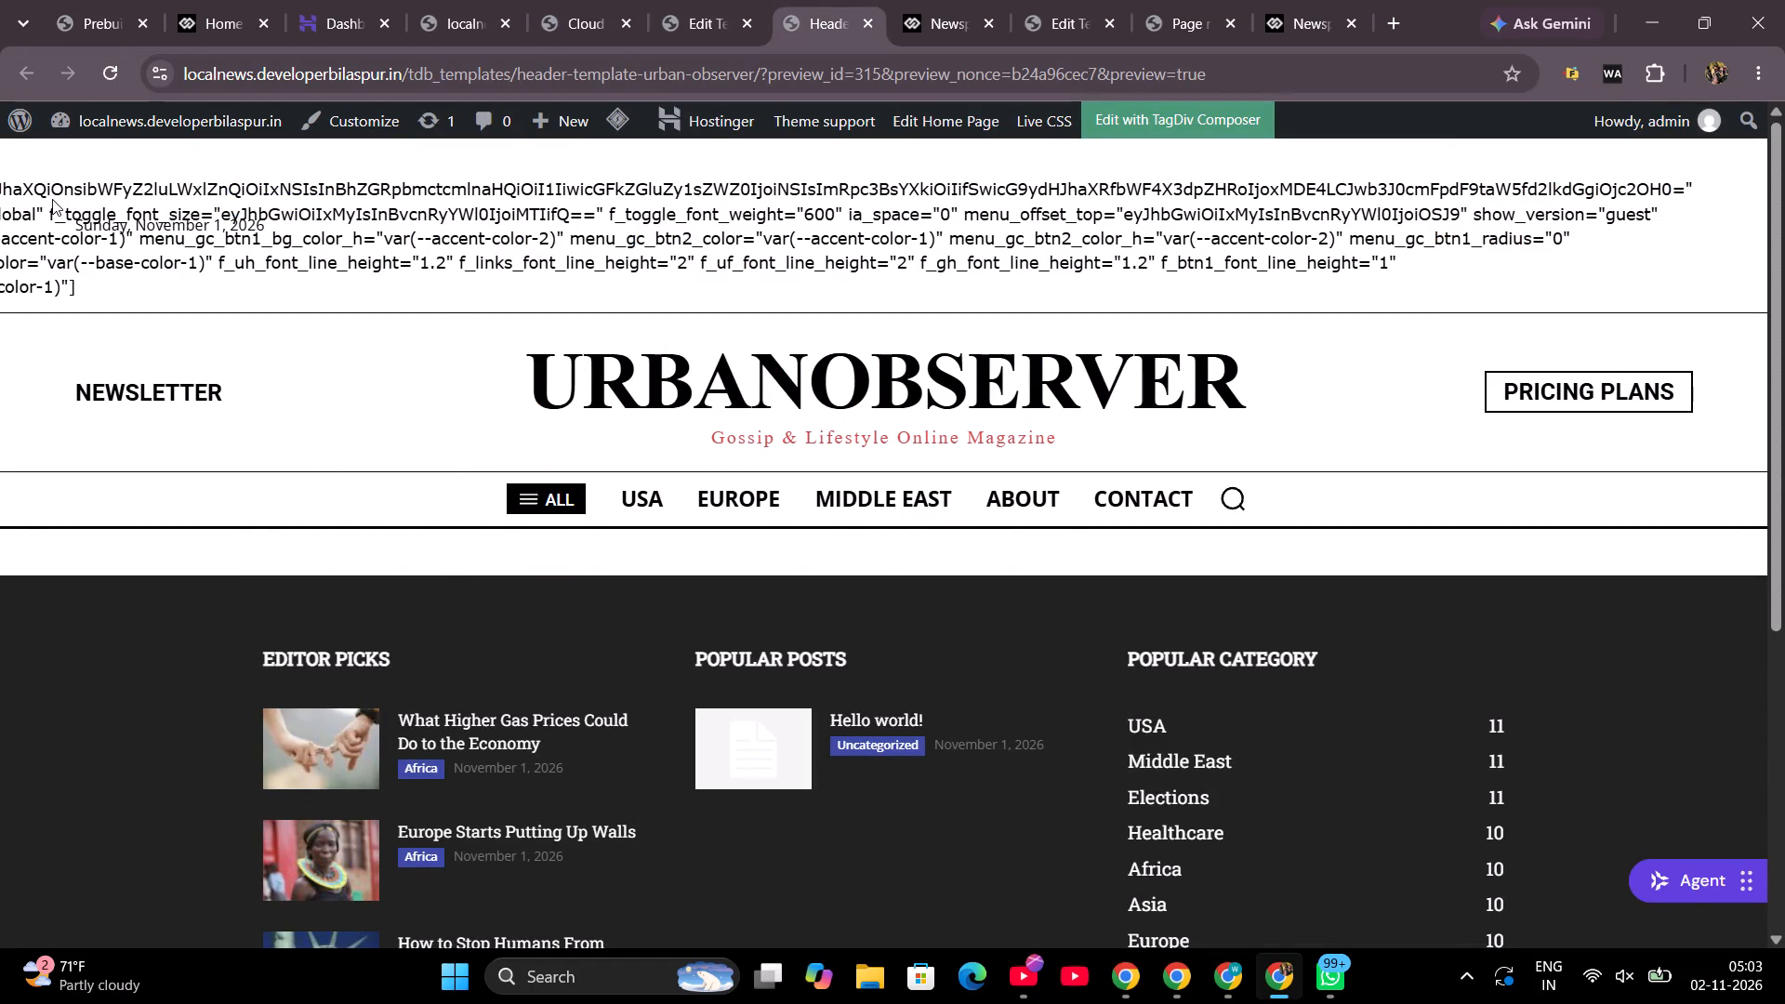
{"action": "right_click", "coordinate": [52, 199]}
{"action": "scroll", "coordinate": [52, 199], "scroll_direction": "down", "scroll_amount": 3, "text": "ctrl"}
{"action": "left_click", "coordinate": [563, 268]}
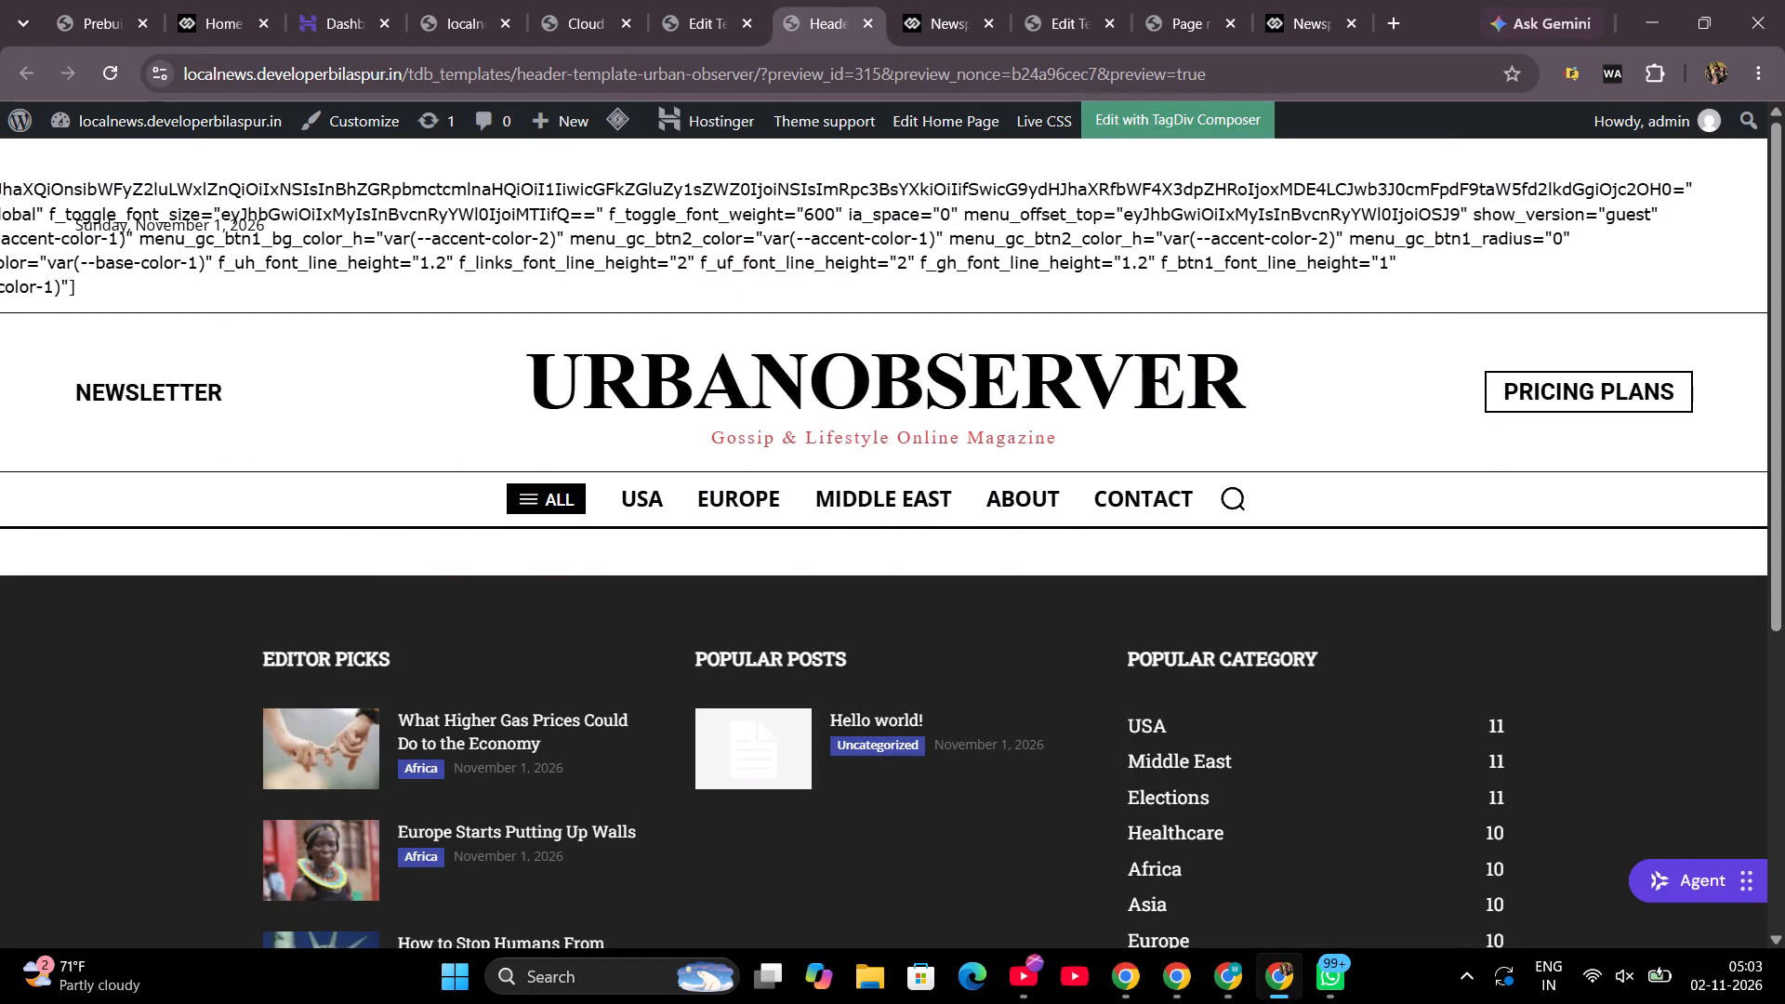
{"action": "triple_click", "coordinate": [569, 257]}
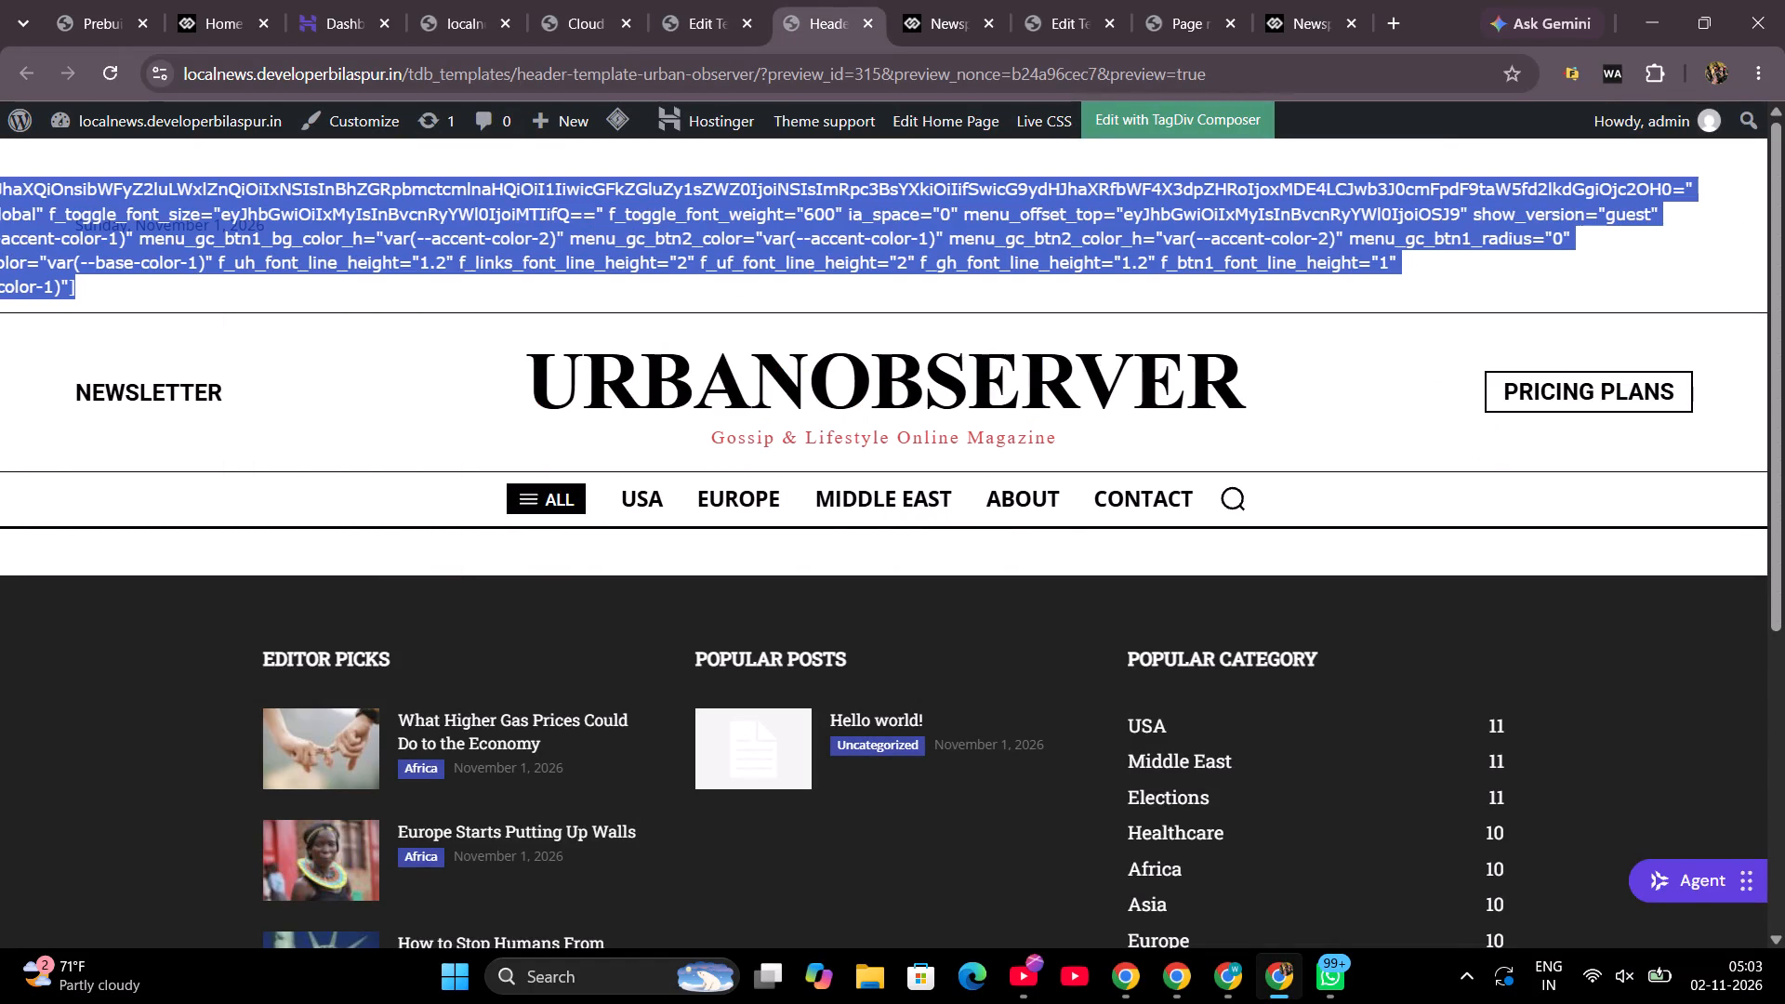
{"action": "key", "text": "ctrl+c"}
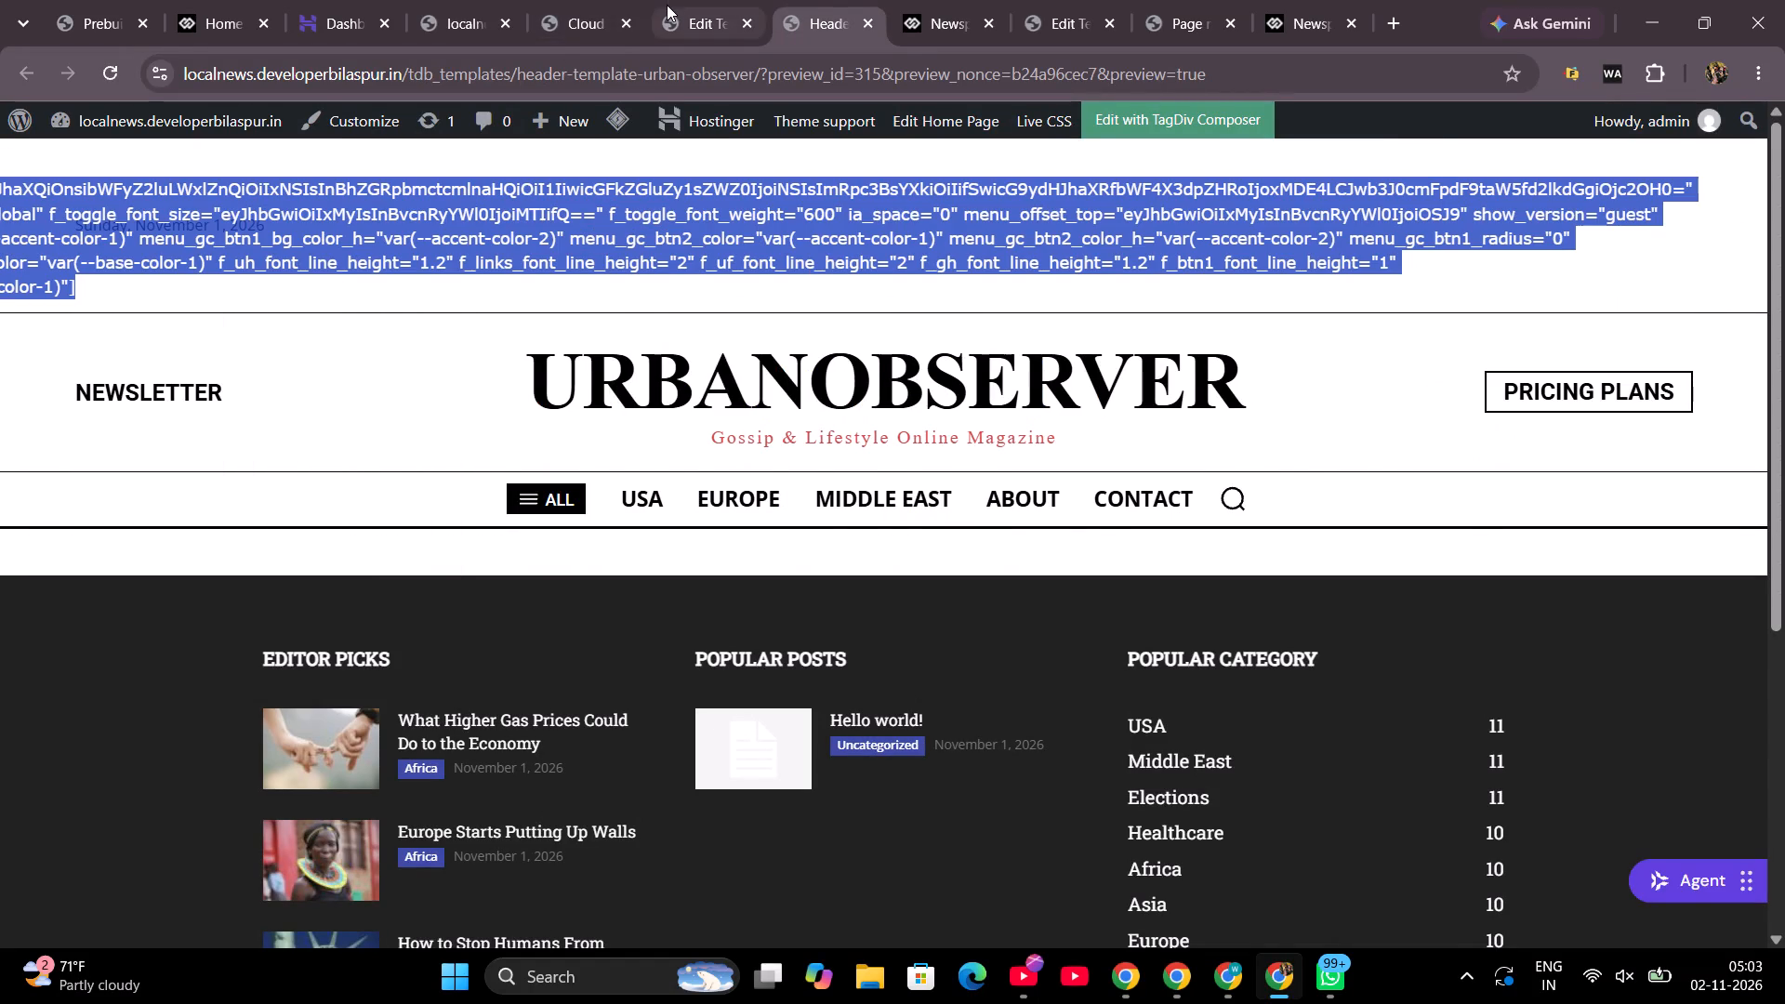
{"action": "left_click", "coordinate": [667, 5]}
{"action": "left_click", "coordinate": [673, 301]}
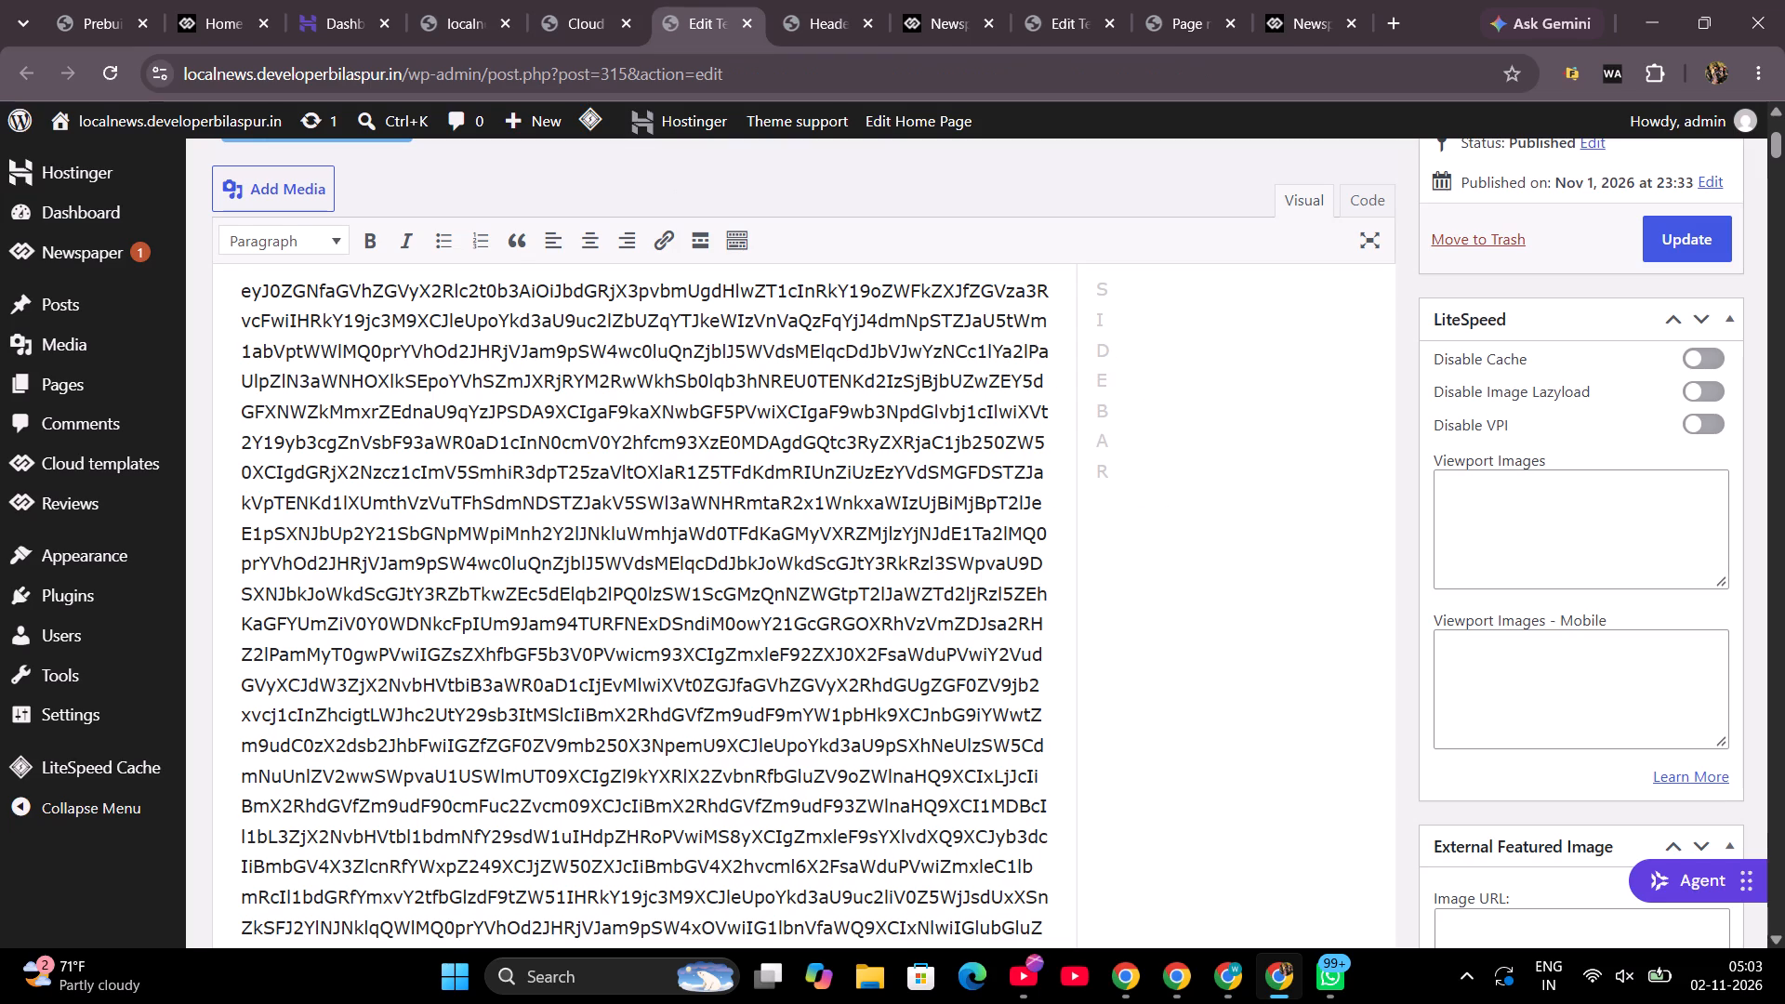
{"action": "key", "text": "ctrl+f"}
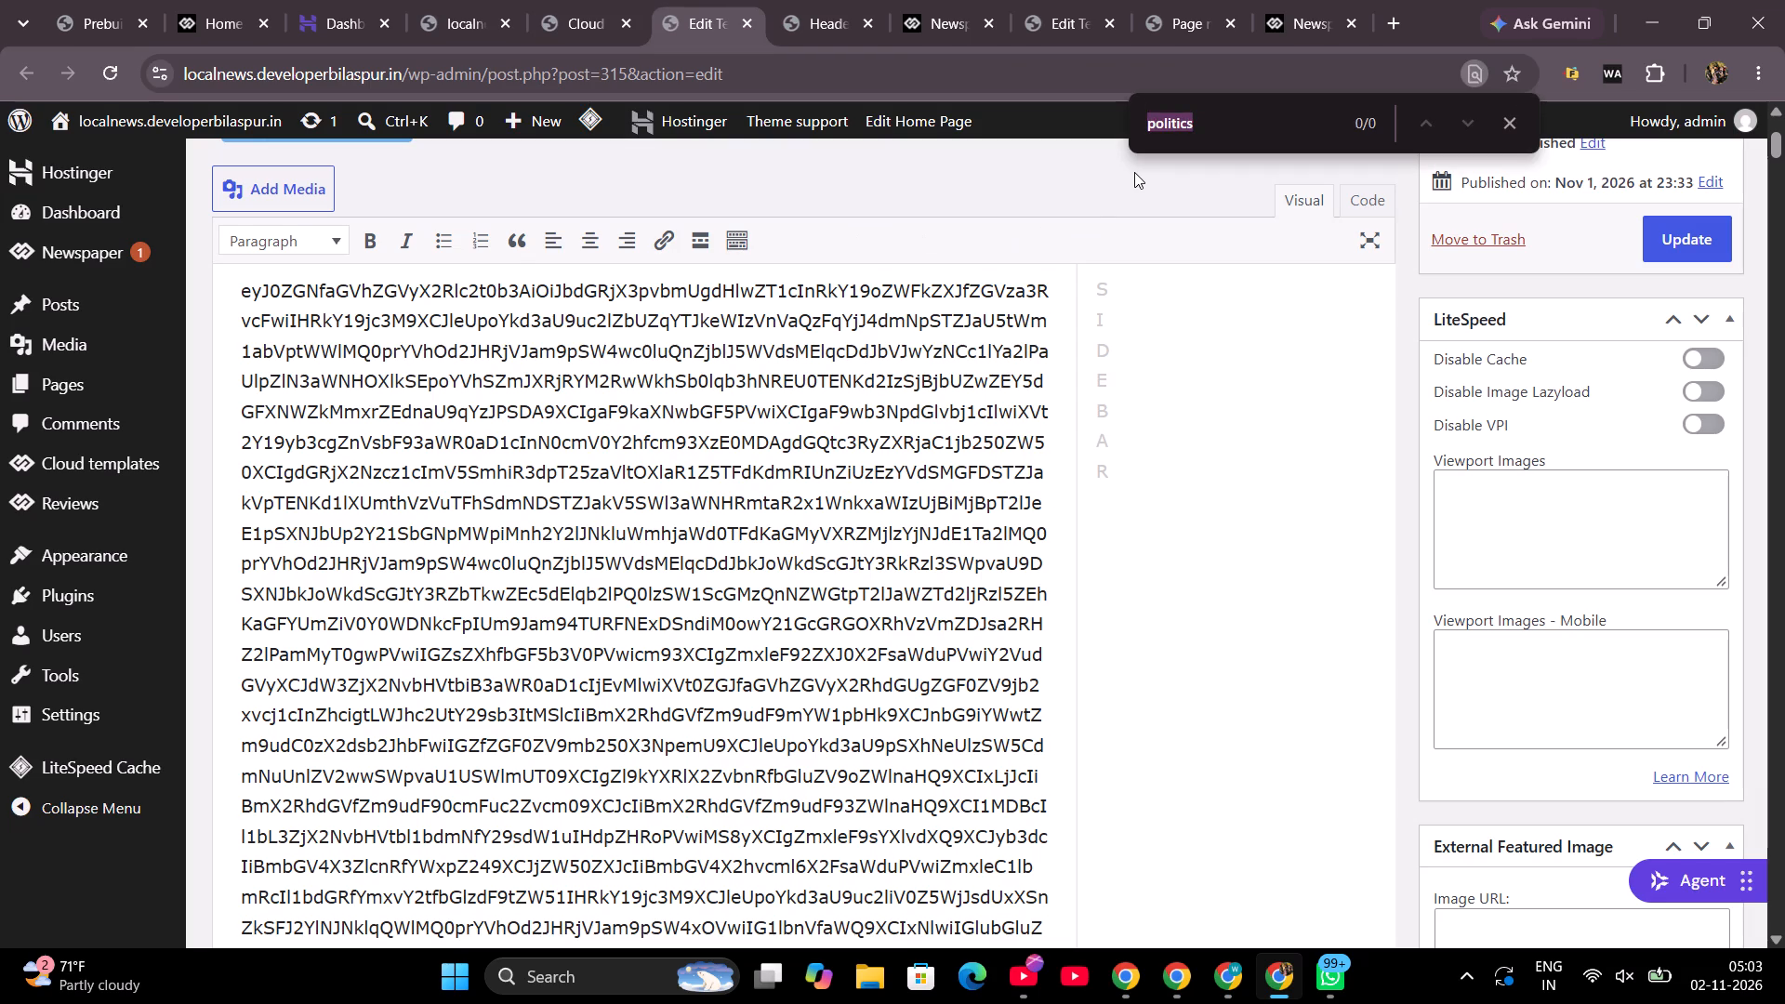
{"action": "key", "text": "ctrl+v"}
{"action": "key", "text": "Return"}
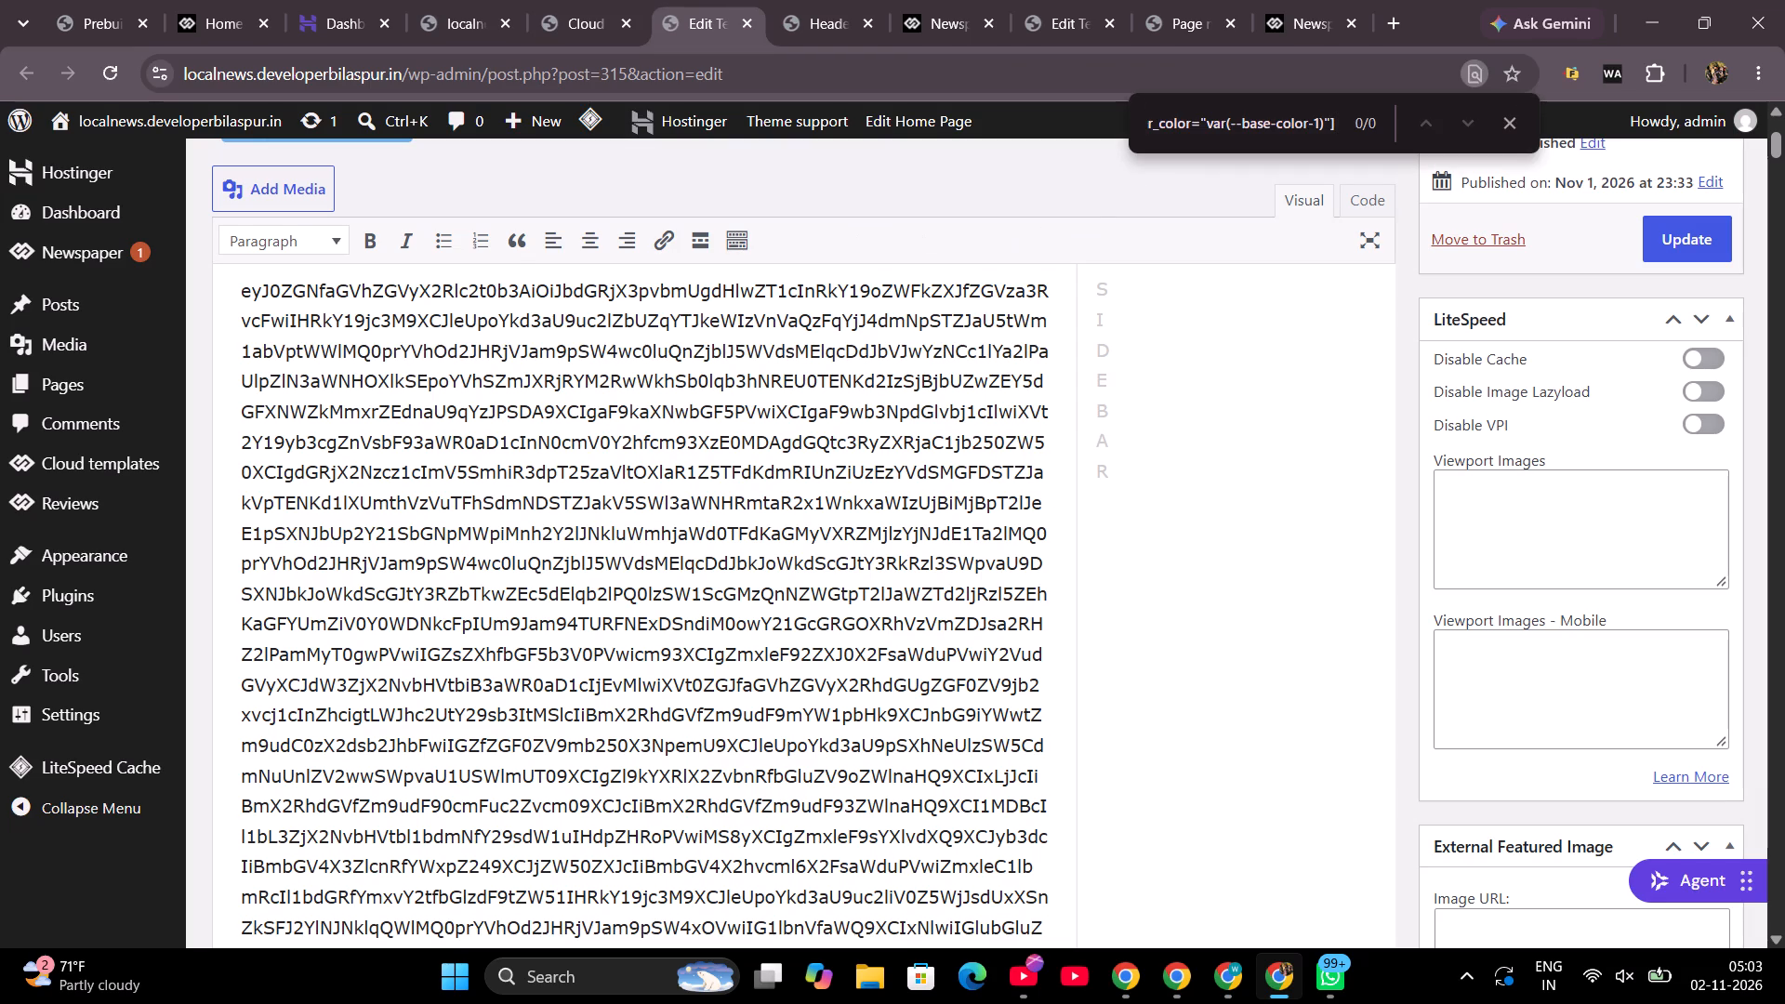
{"action": "left_click", "coordinate": [1512, 120]}
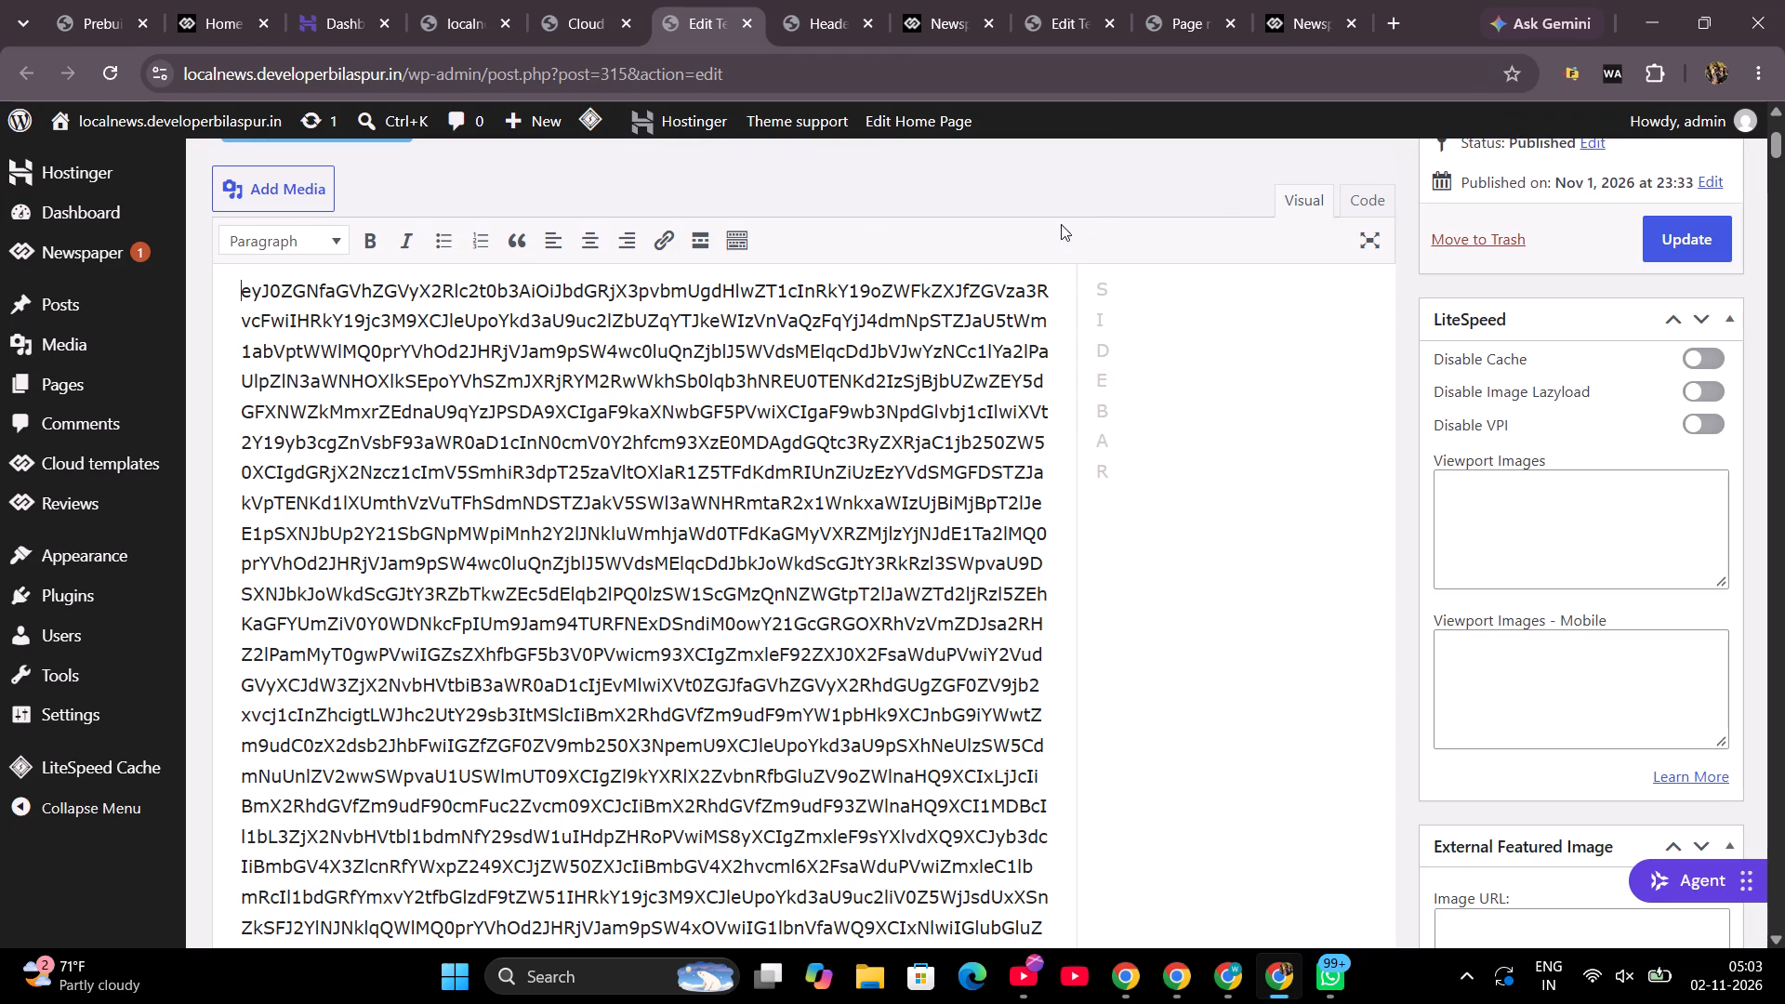
Examine the template's encoded content down to the Template Type setting for anything matching the stray shortcode.
{"action": "scroll", "coordinate": [775, 428], "scroll_direction": "down", "scroll_amount": 5}
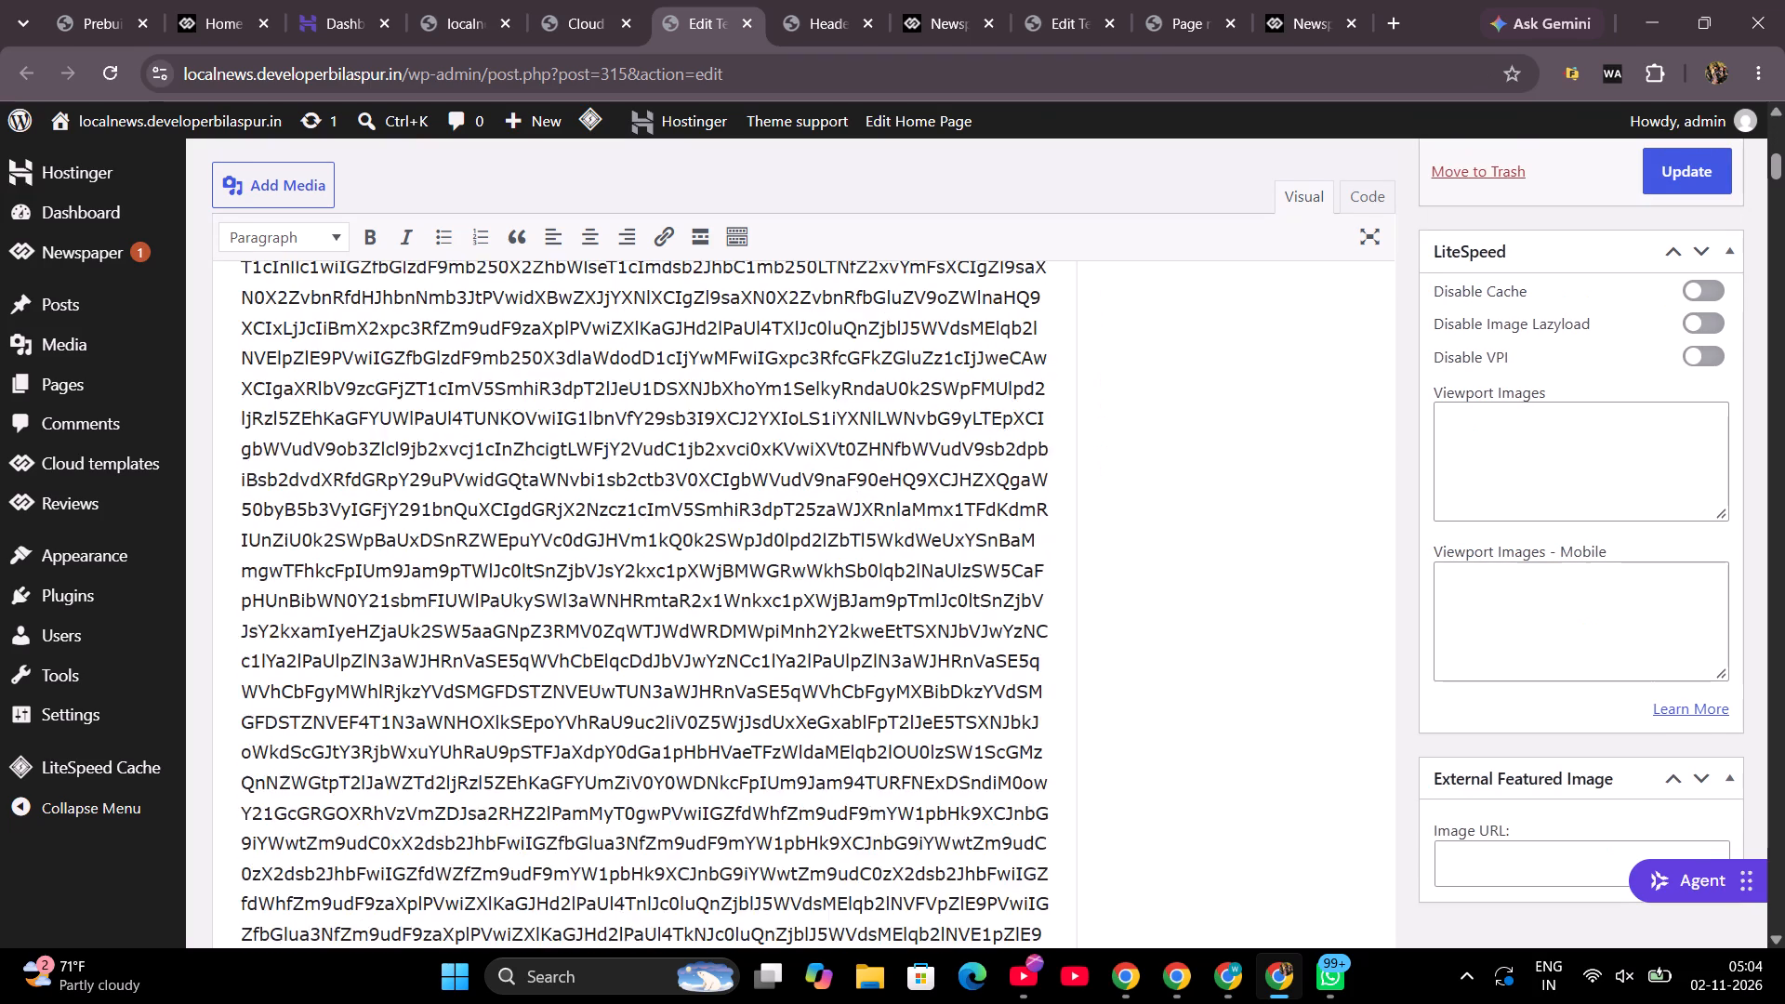
{"action": "scroll", "coordinate": [775, 428], "scroll_direction": "down", "scroll_amount": 10}
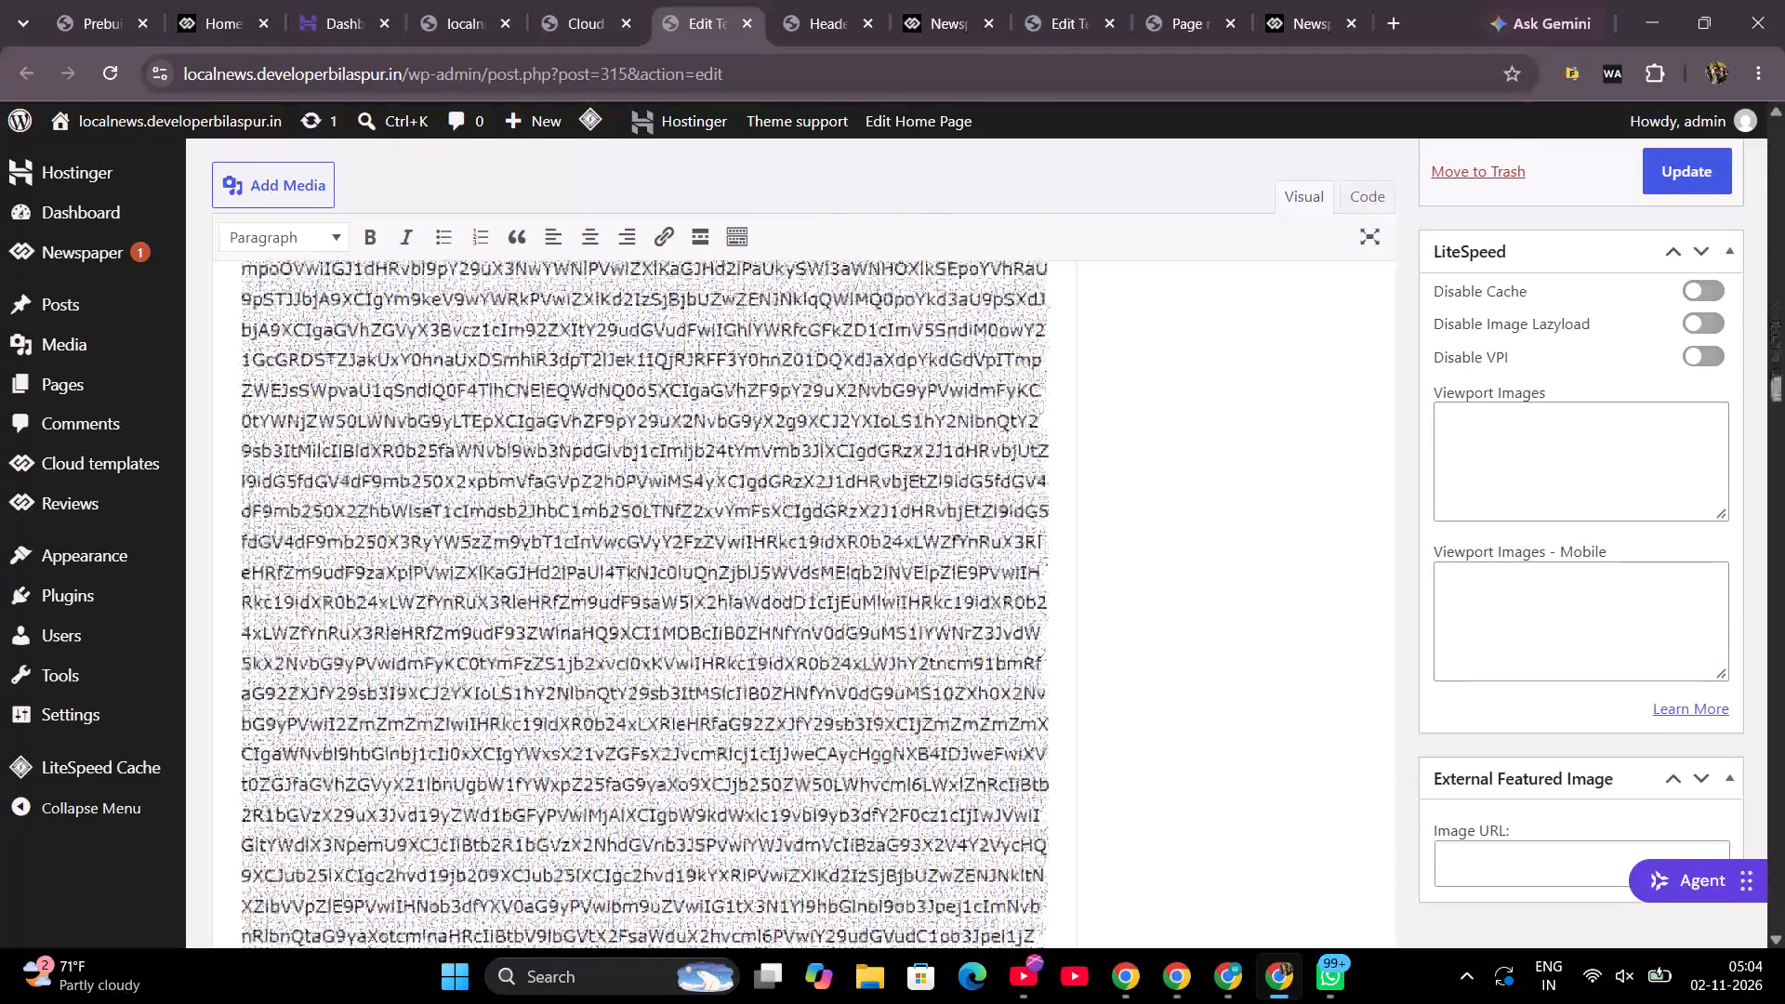
{"action": "scroll", "coordinate": [775, 428], "scroll_direction": "down", "scroll_amount": 20}
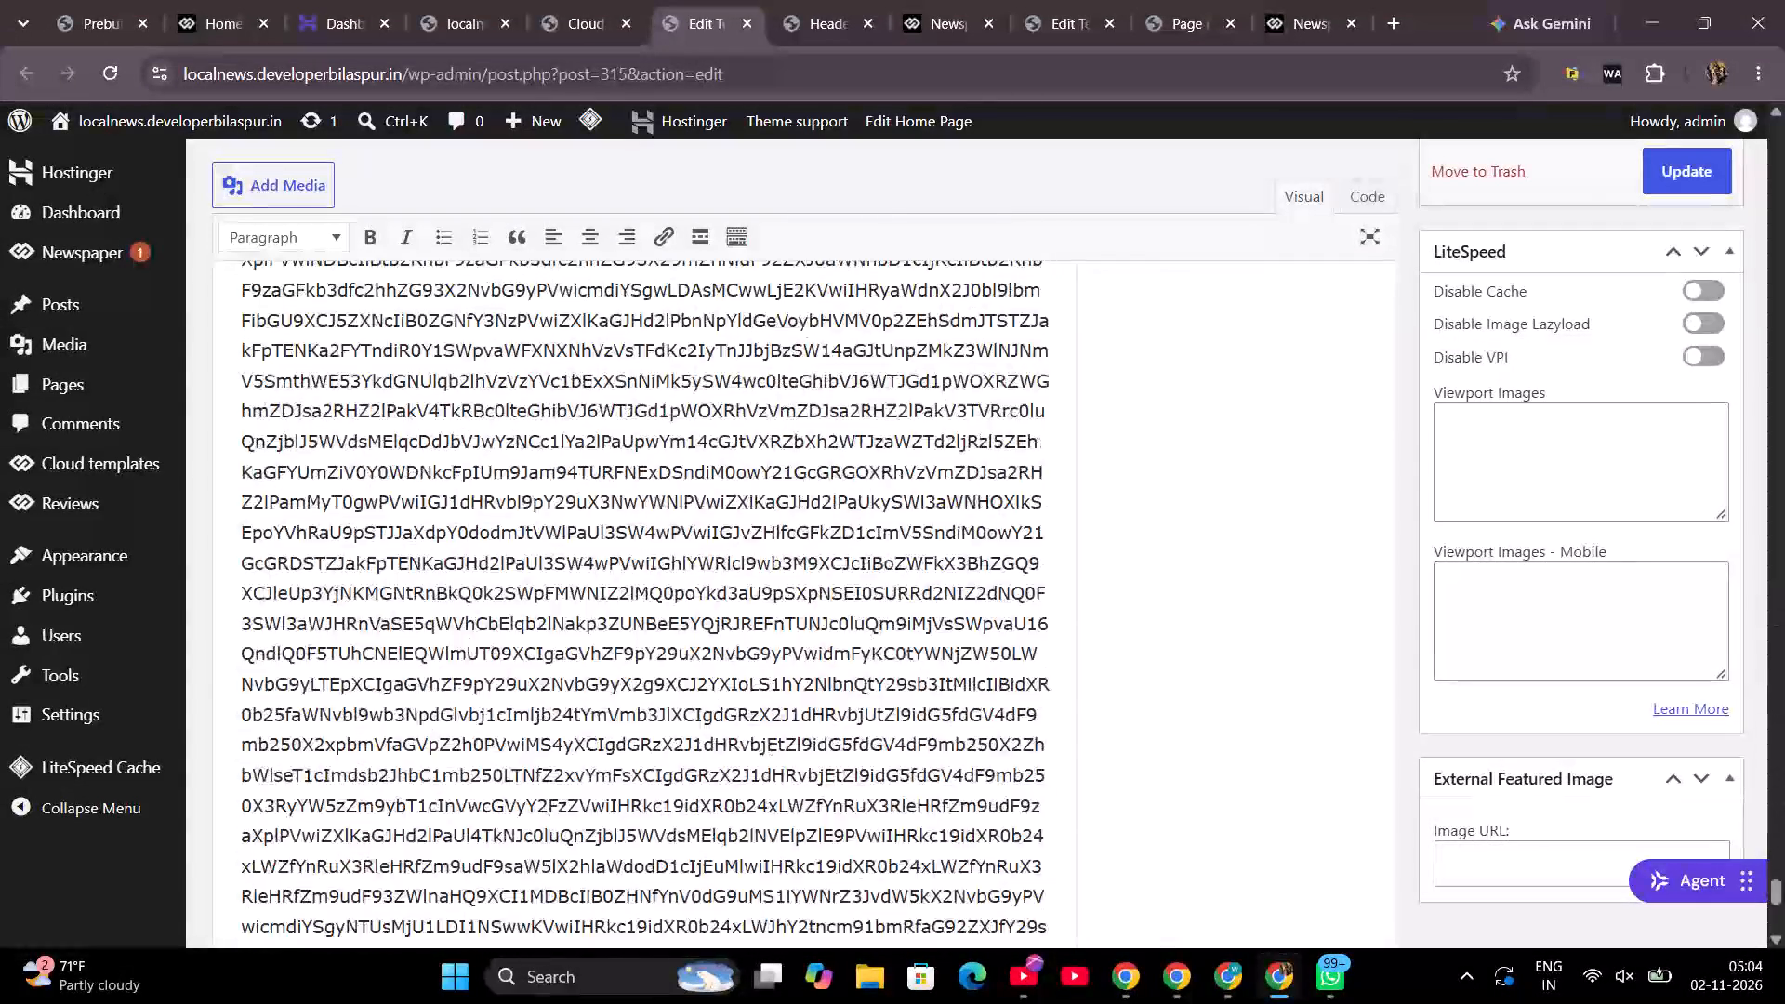
{"action": "scroll", "coordinate": [775, 428], "scroll_direction": "down", "scroll_amount": 5}
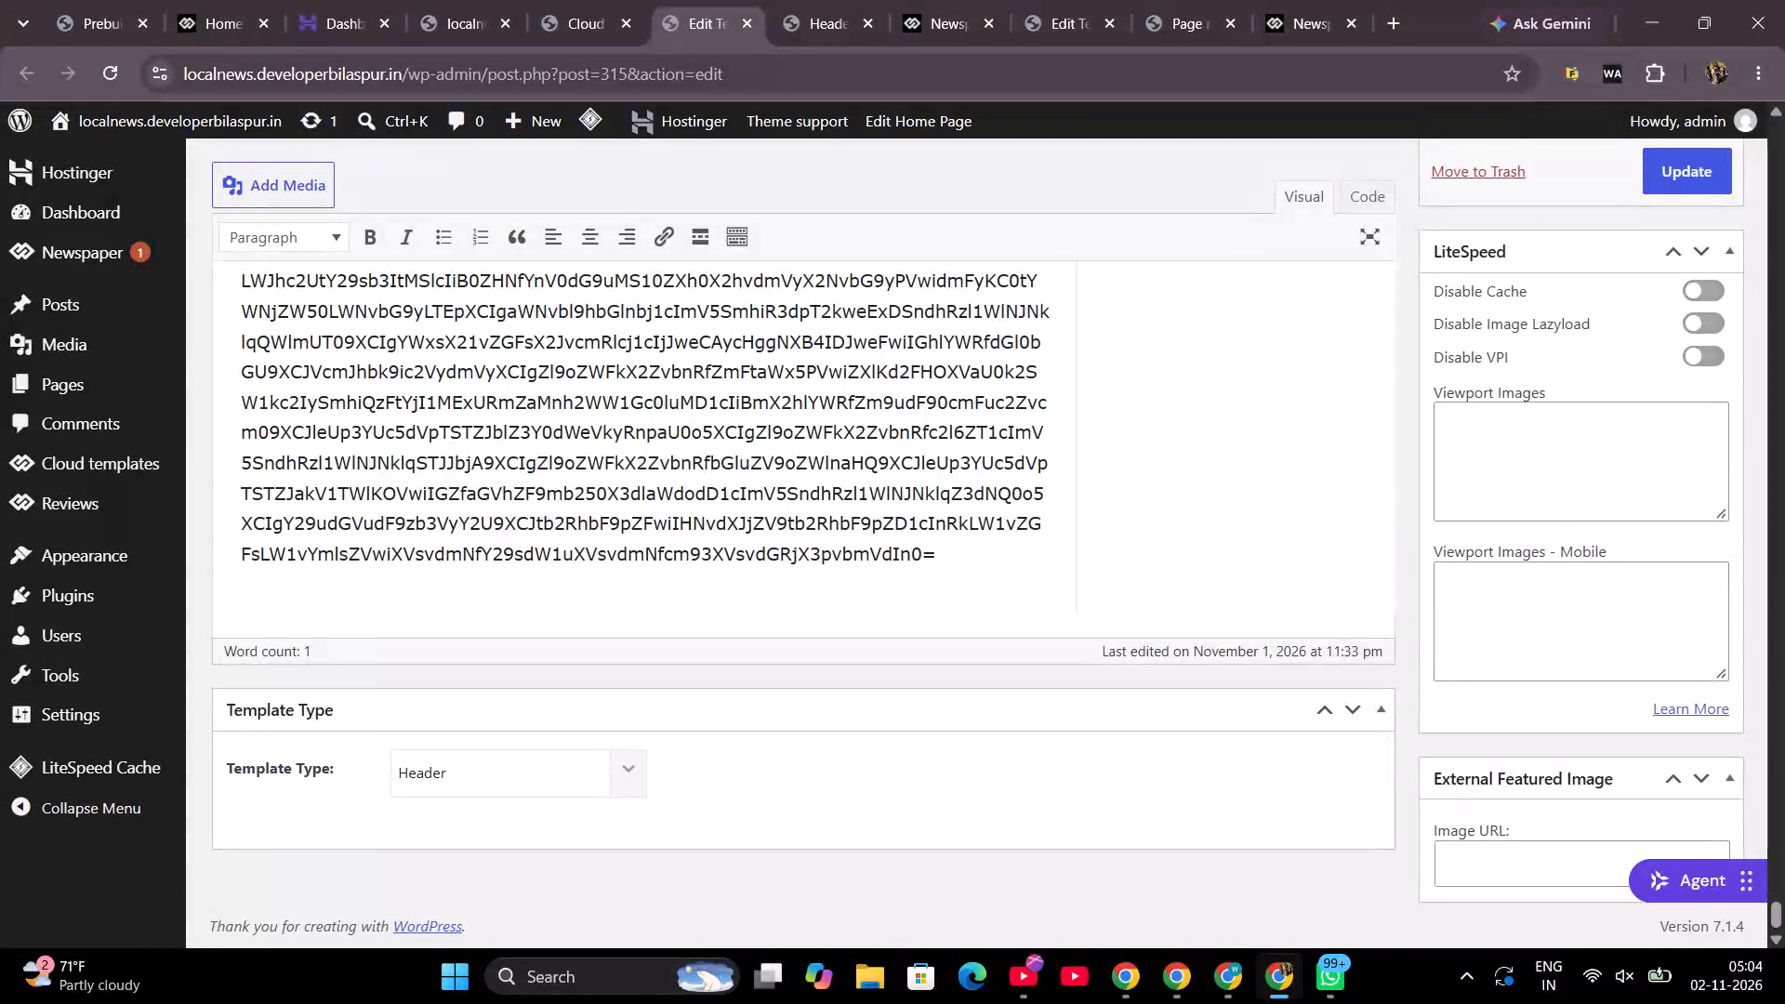
{"action": "scroll", "coordinate": [807, 384], "scroll_direction": "up", "scroll_amount": 20}
{"action": "scroll", "coordinate": [807, 384], "scroll_direction": "up", "scroll_amount": 19}
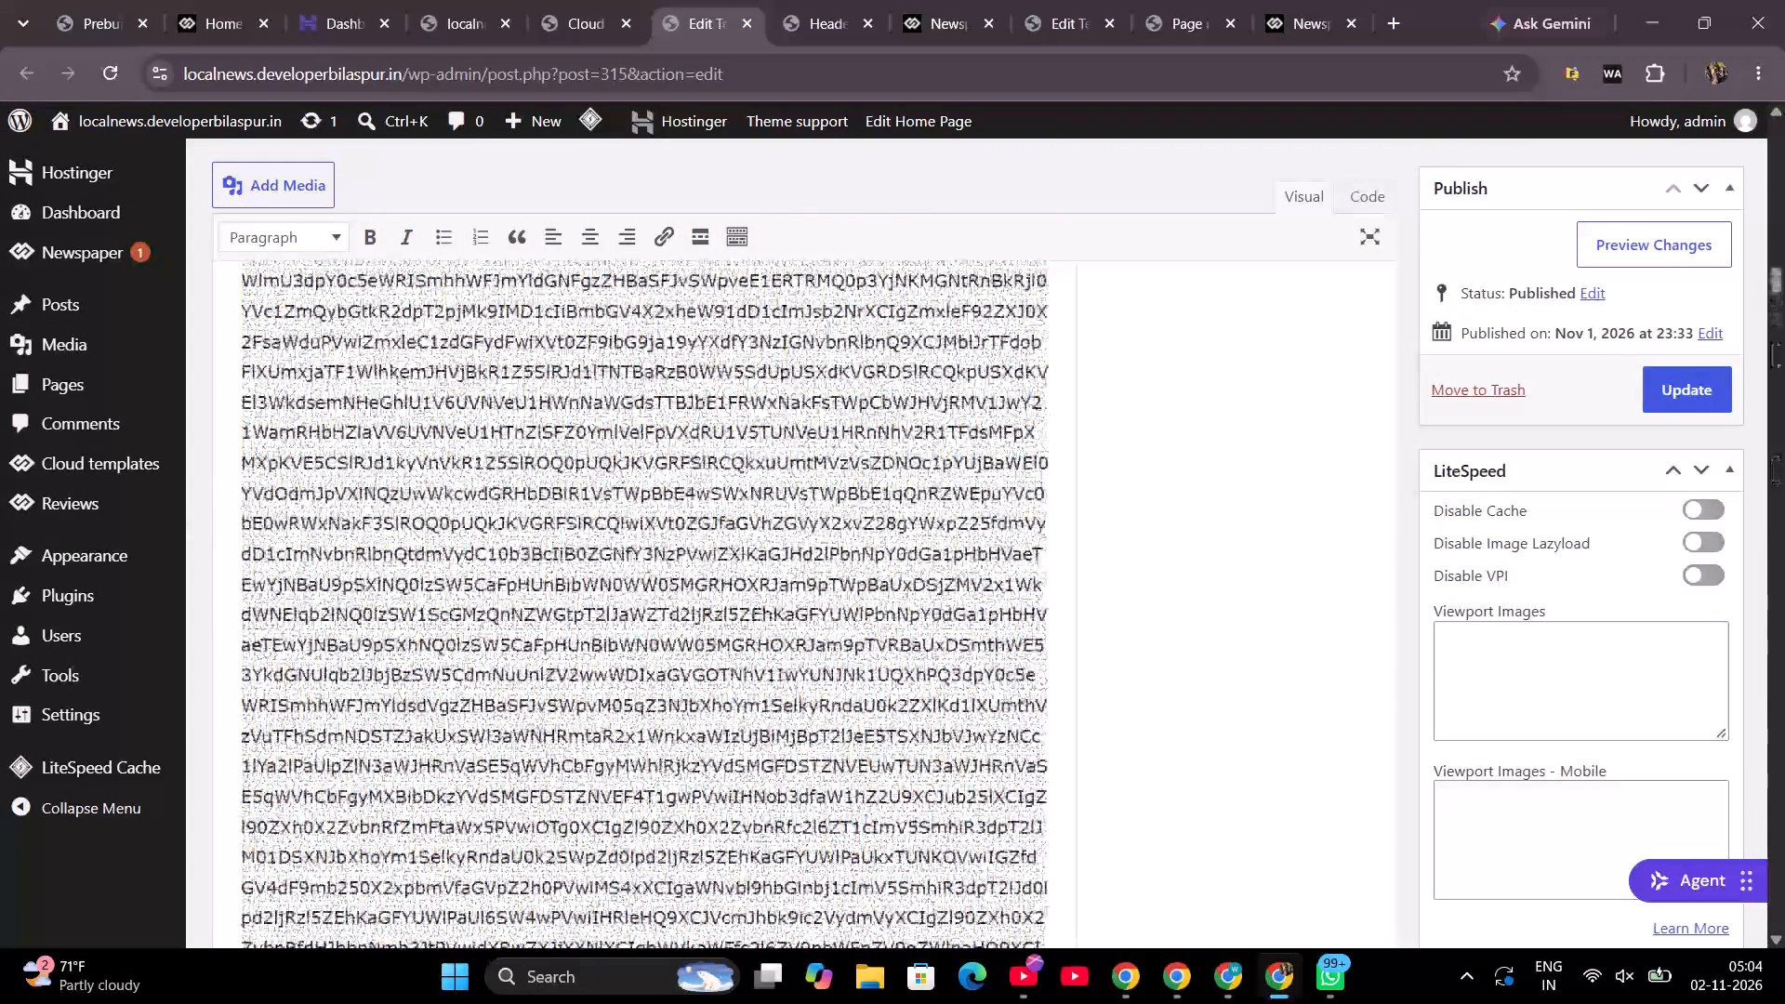
Copy only the height="1" fragment from the stray shortcode in the header preview and return to the Urban Observer template editor.
{"action": "left_click", "coordinate": [828, 0]}
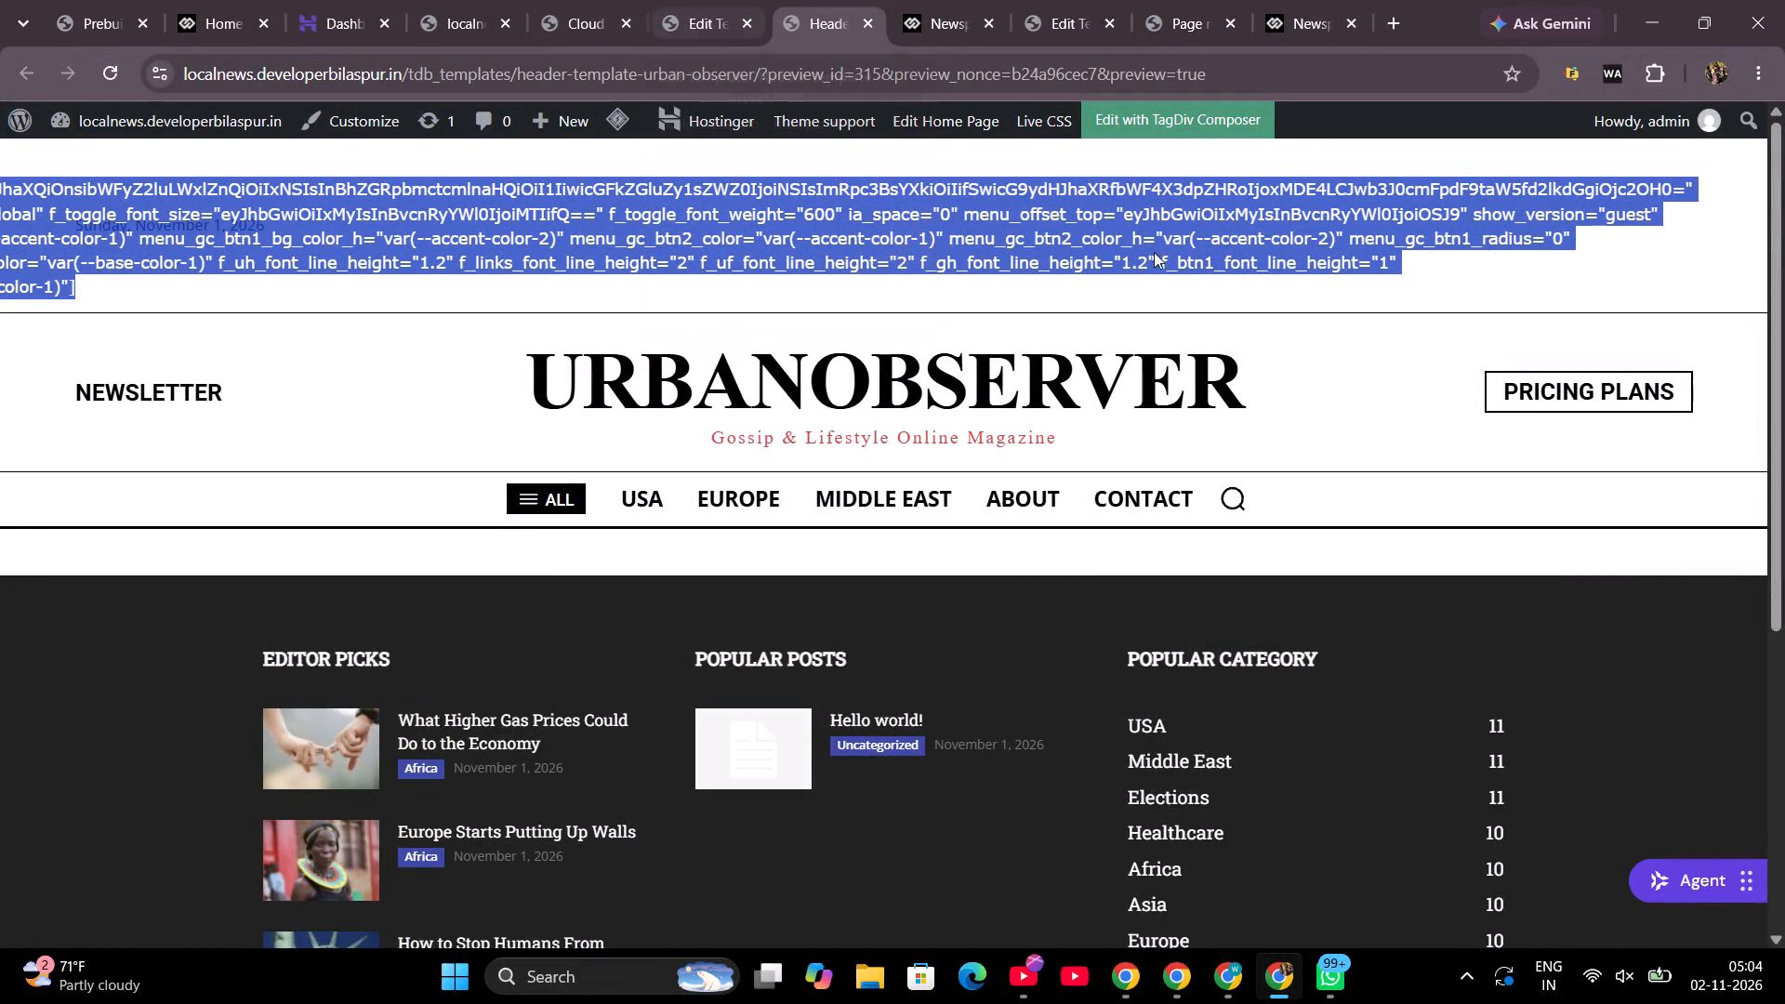
{"action": "left_click", "coordinate": [1210, 275]}
{"action": "left_click_drag", "start_coordinate": [1307, 263], "coordinate": [1392, 268]}
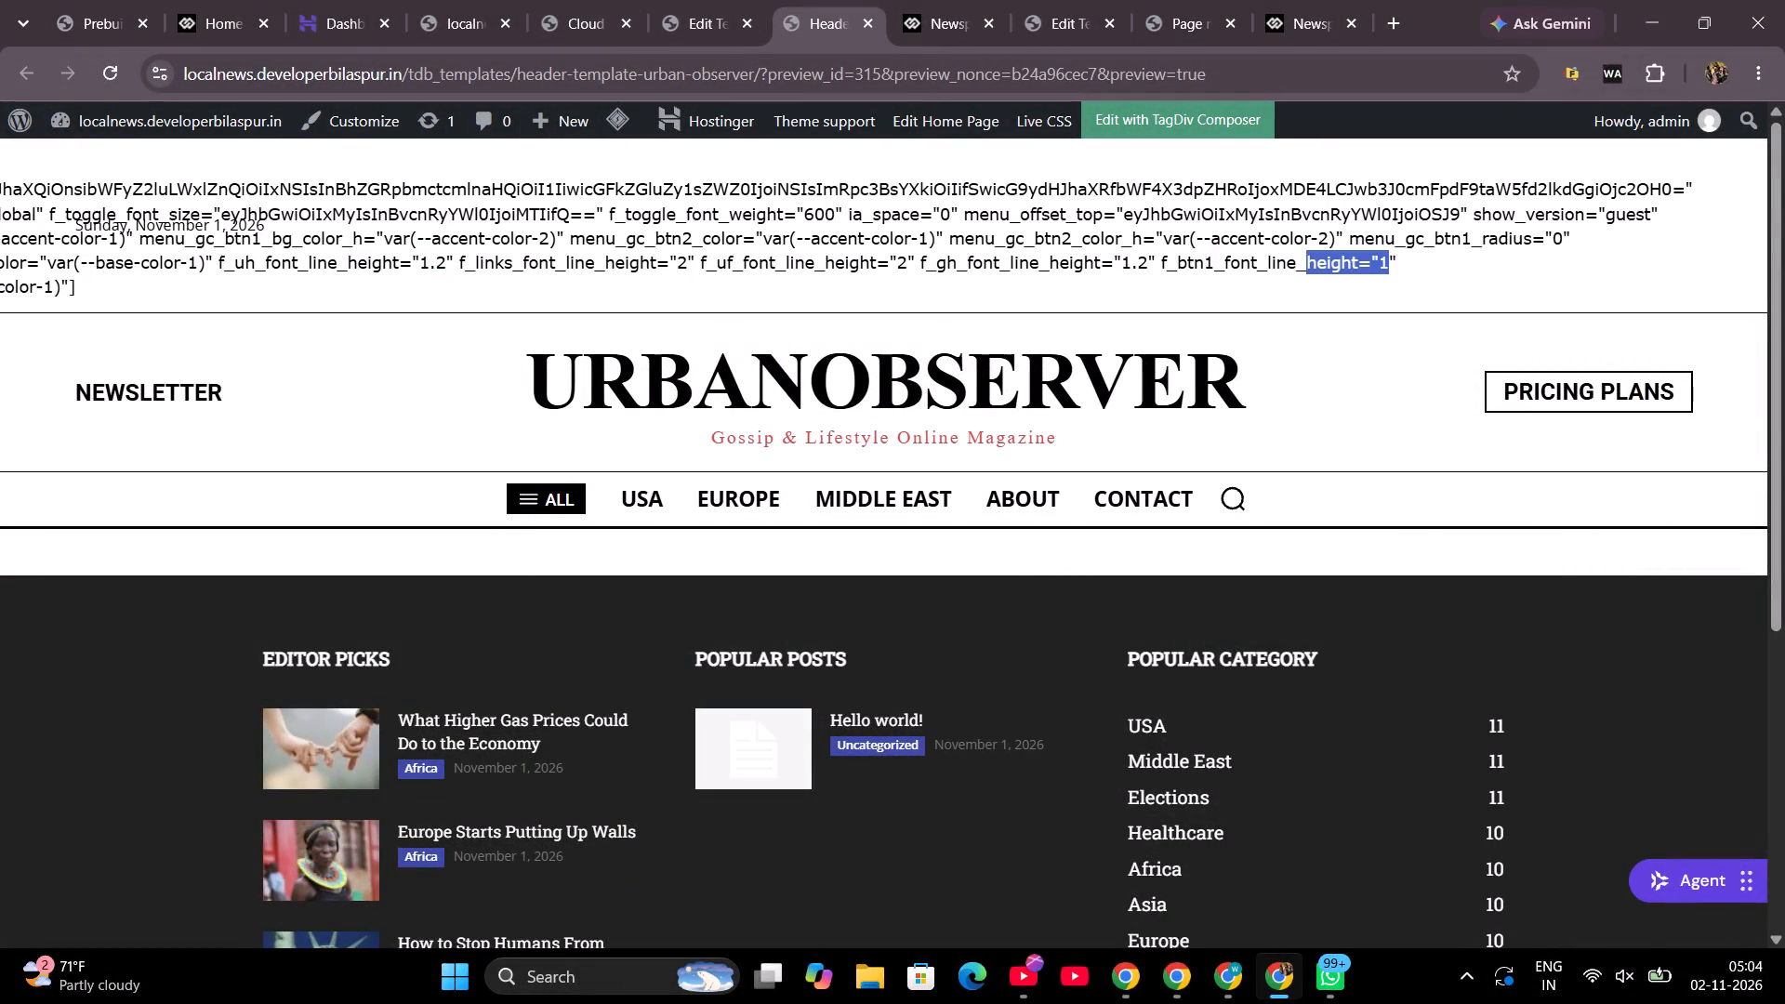
{"action": "left_click_drag", "start_coordinate": [1392, 268], "coordinate": [1399, 269]}
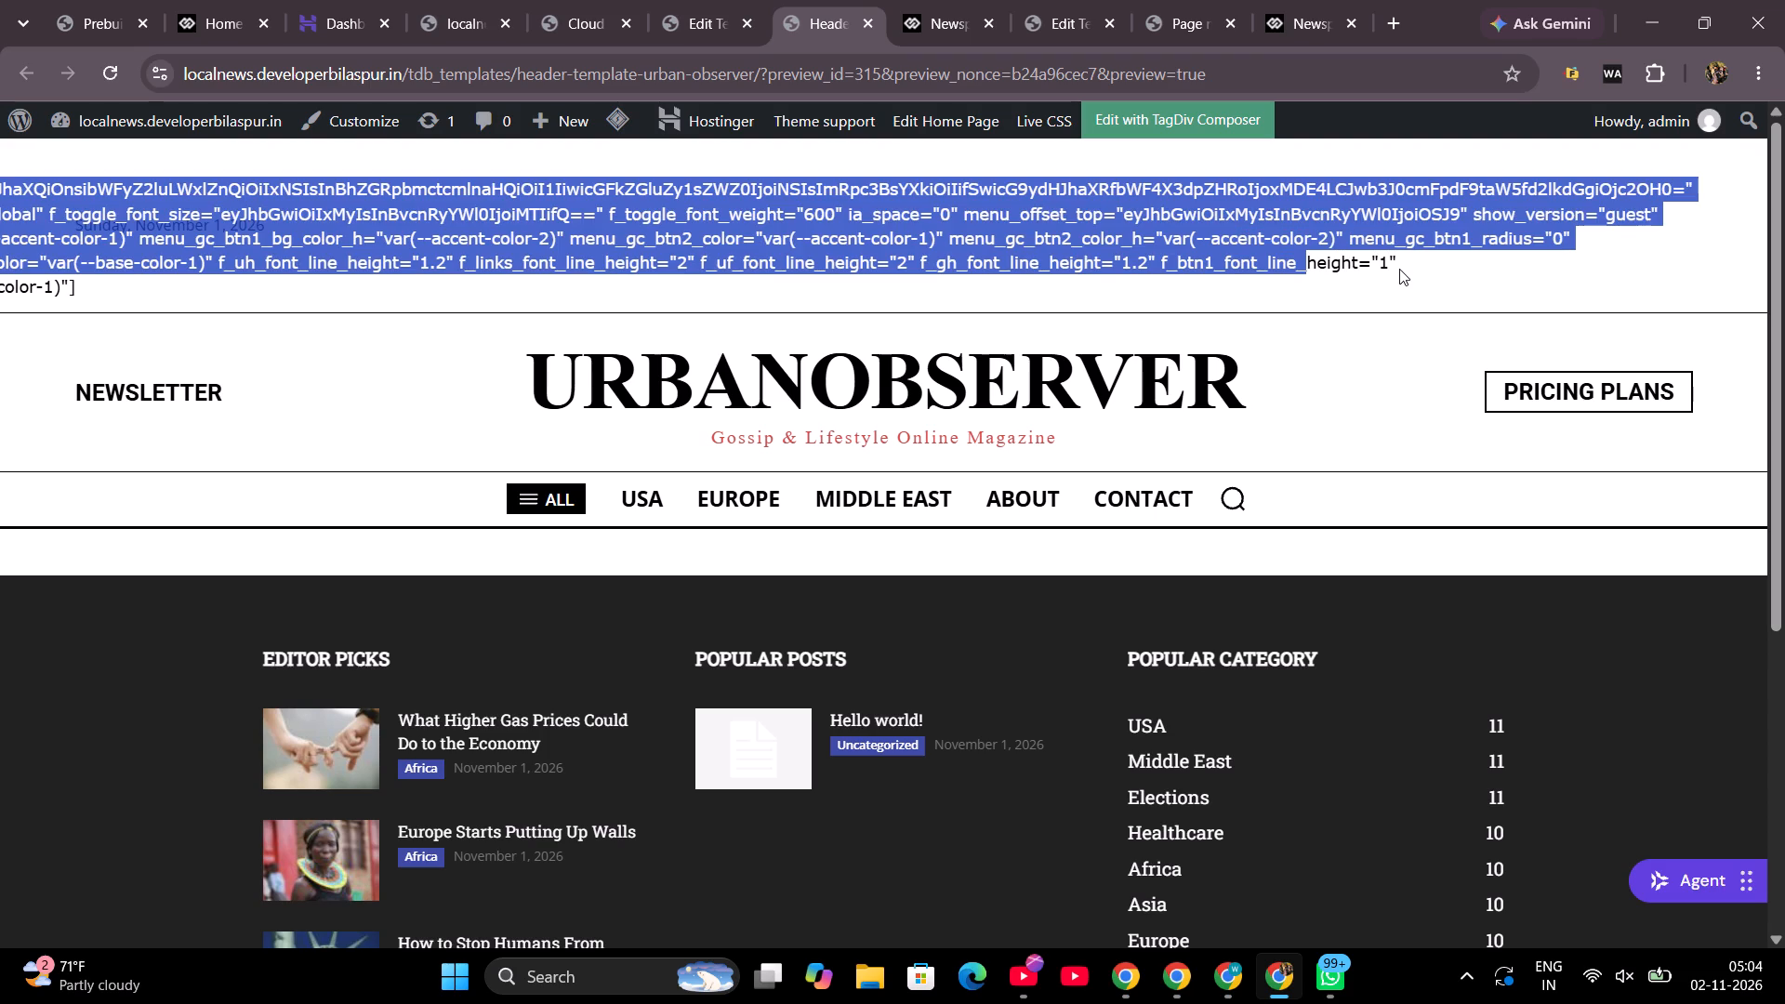
{"action": "left_click", "coordinate": [1337, 271]}
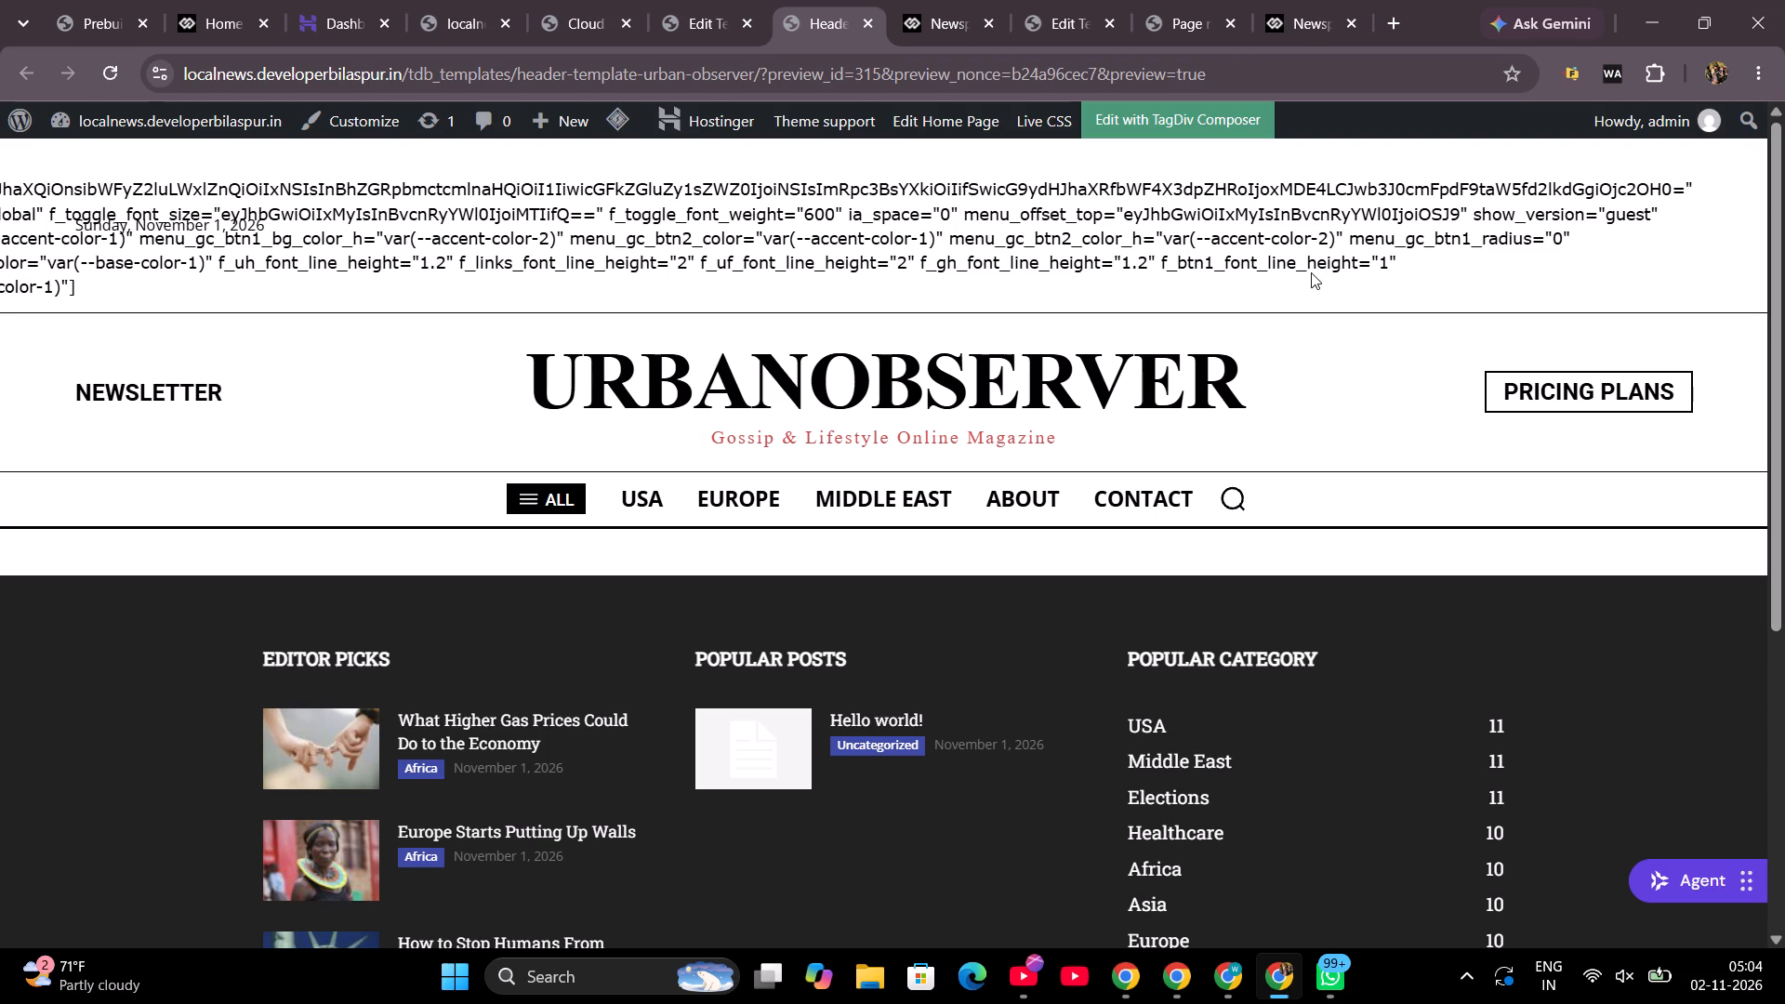
{"action": "left_click_drag", "start_coordinate": [1311, 272], "coordinate": [1373, 265]}
{"action": "left_click", "coordinate": [1373, 265]}
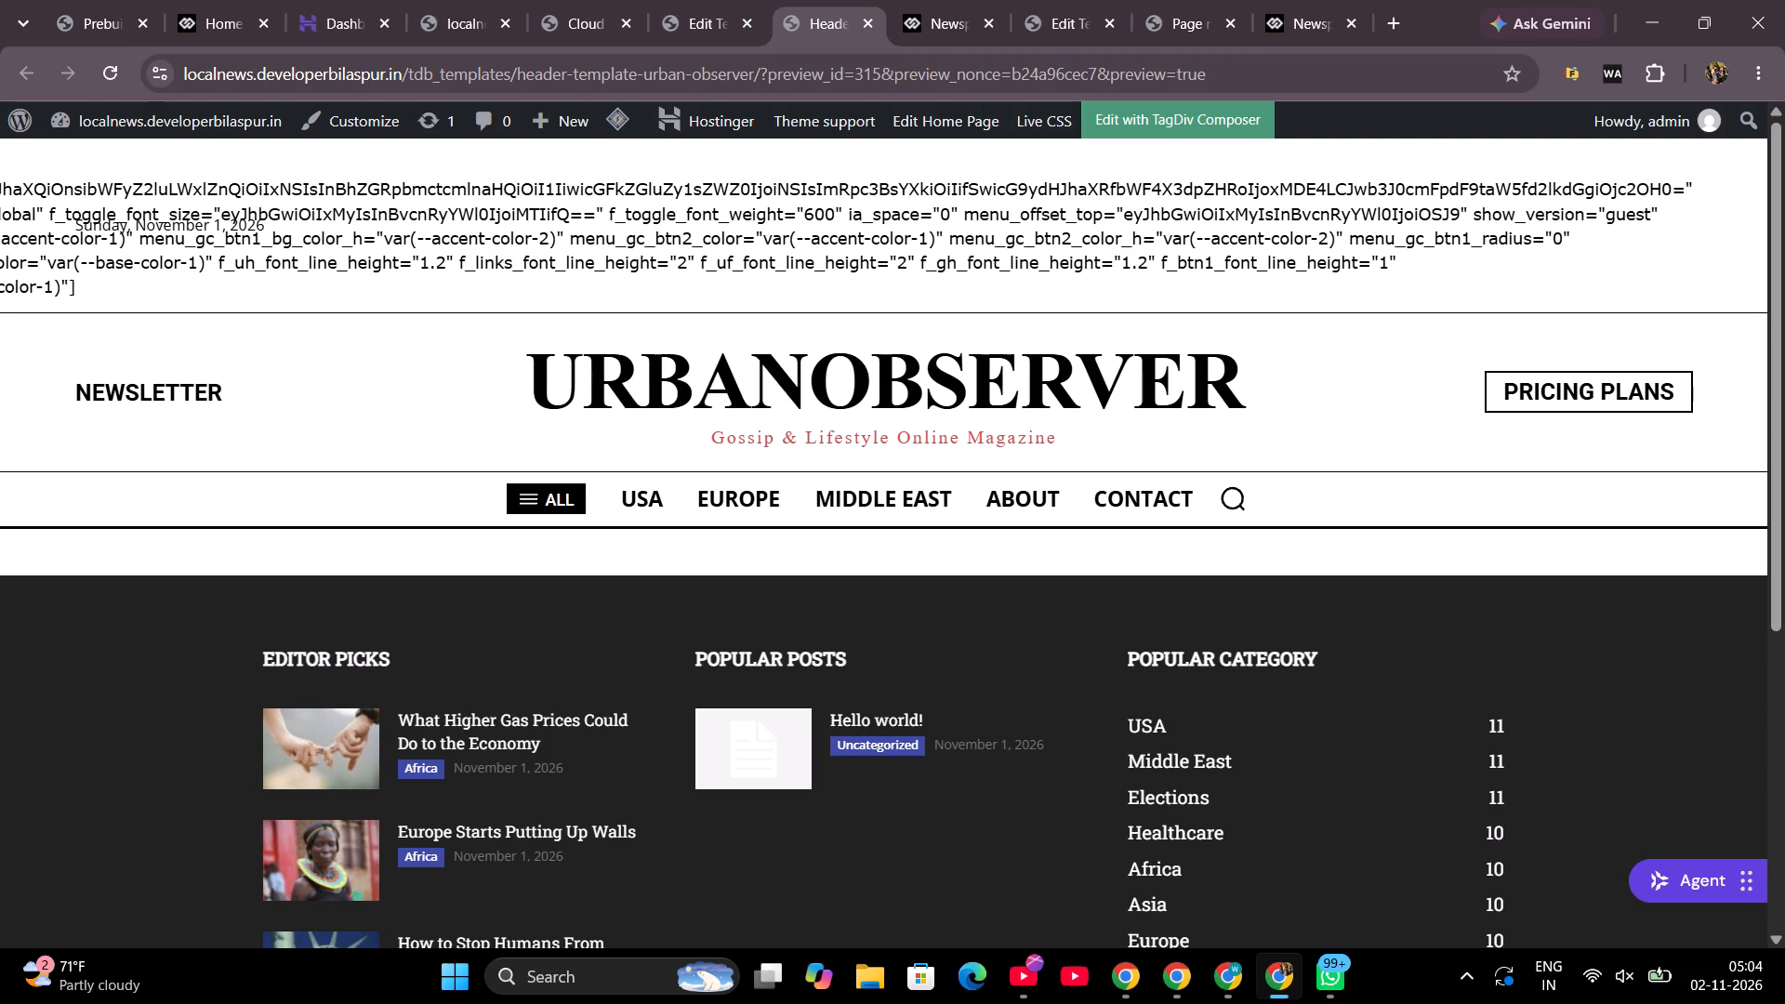
{"action": "left_click_drag", "start_coordinate": [1312, 268], "coordinate": [1336, 268]}
{"action": "left_click", "coordinate": [1336, 268]}
{"action": "left_click_drag", "start_coordinate": [1310, 266], "coordinate": [1350, 266]}
{"action": "left_click_drag", "start_coordinate": [1350, 266], "coordinate": [1392, 264]}
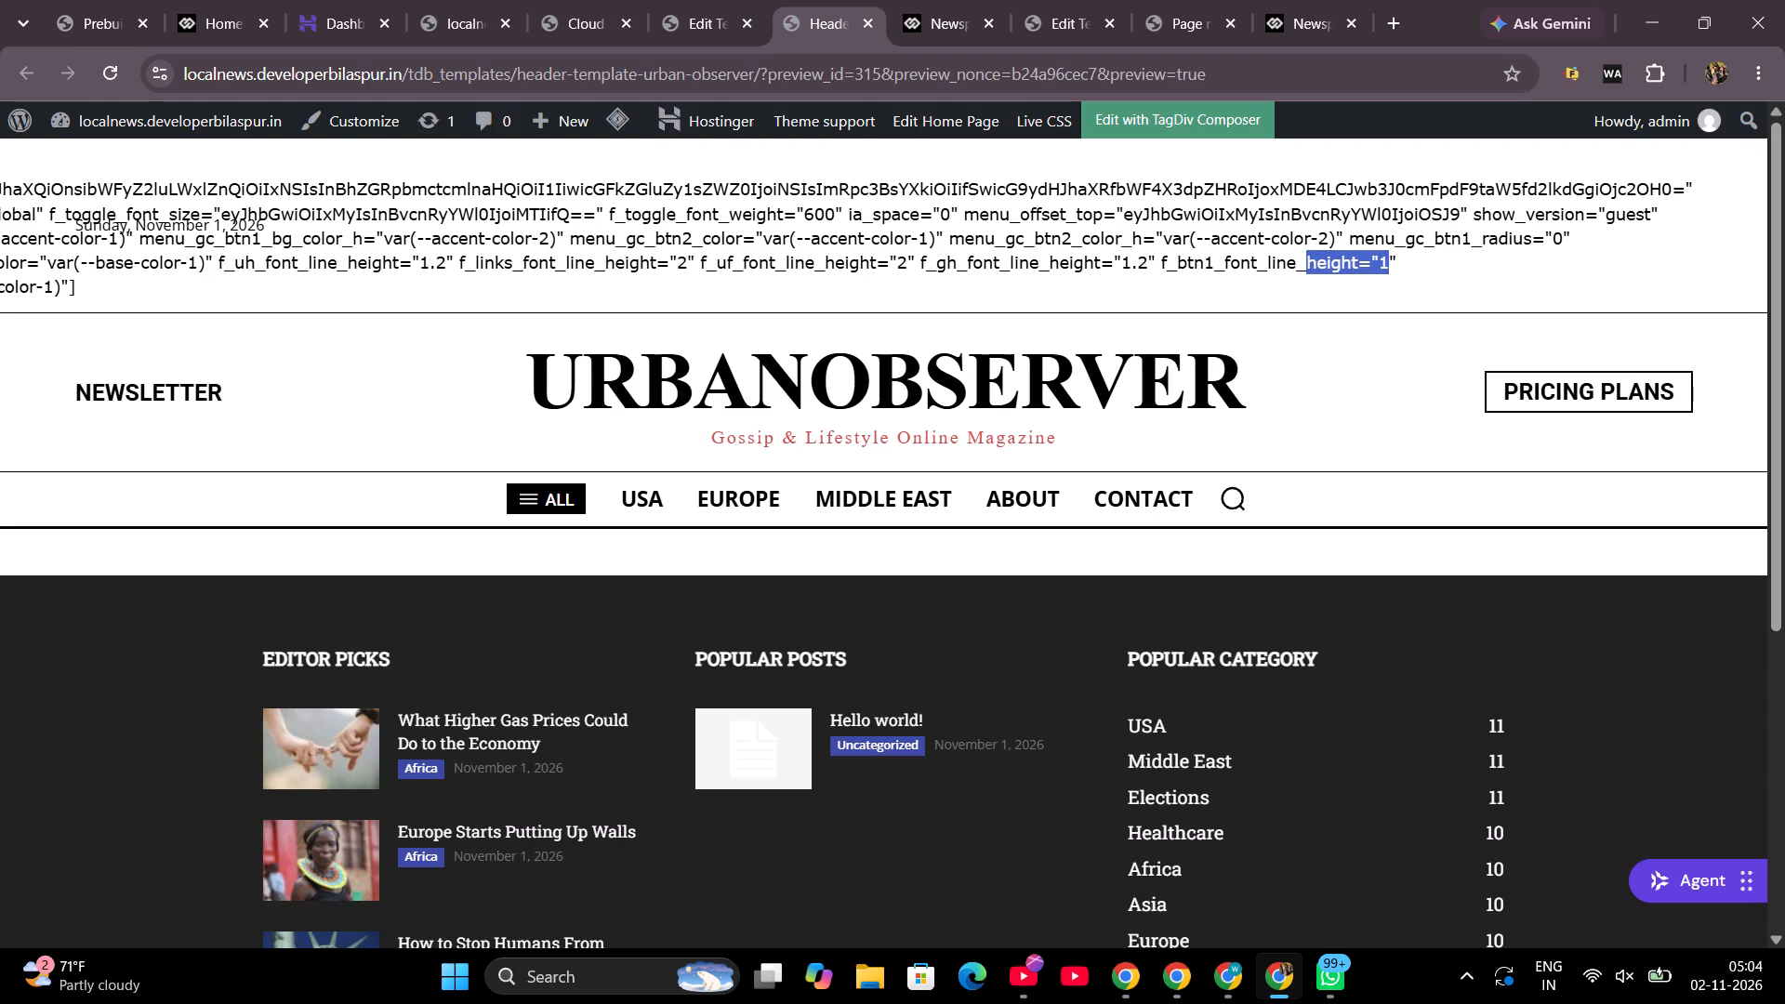
{"action": "left_click_drag", "start_coordinate": [1392, 264], "coordinate": [1397, 261]}
{"action": "left_click", "coordinate": [1397, 261]}
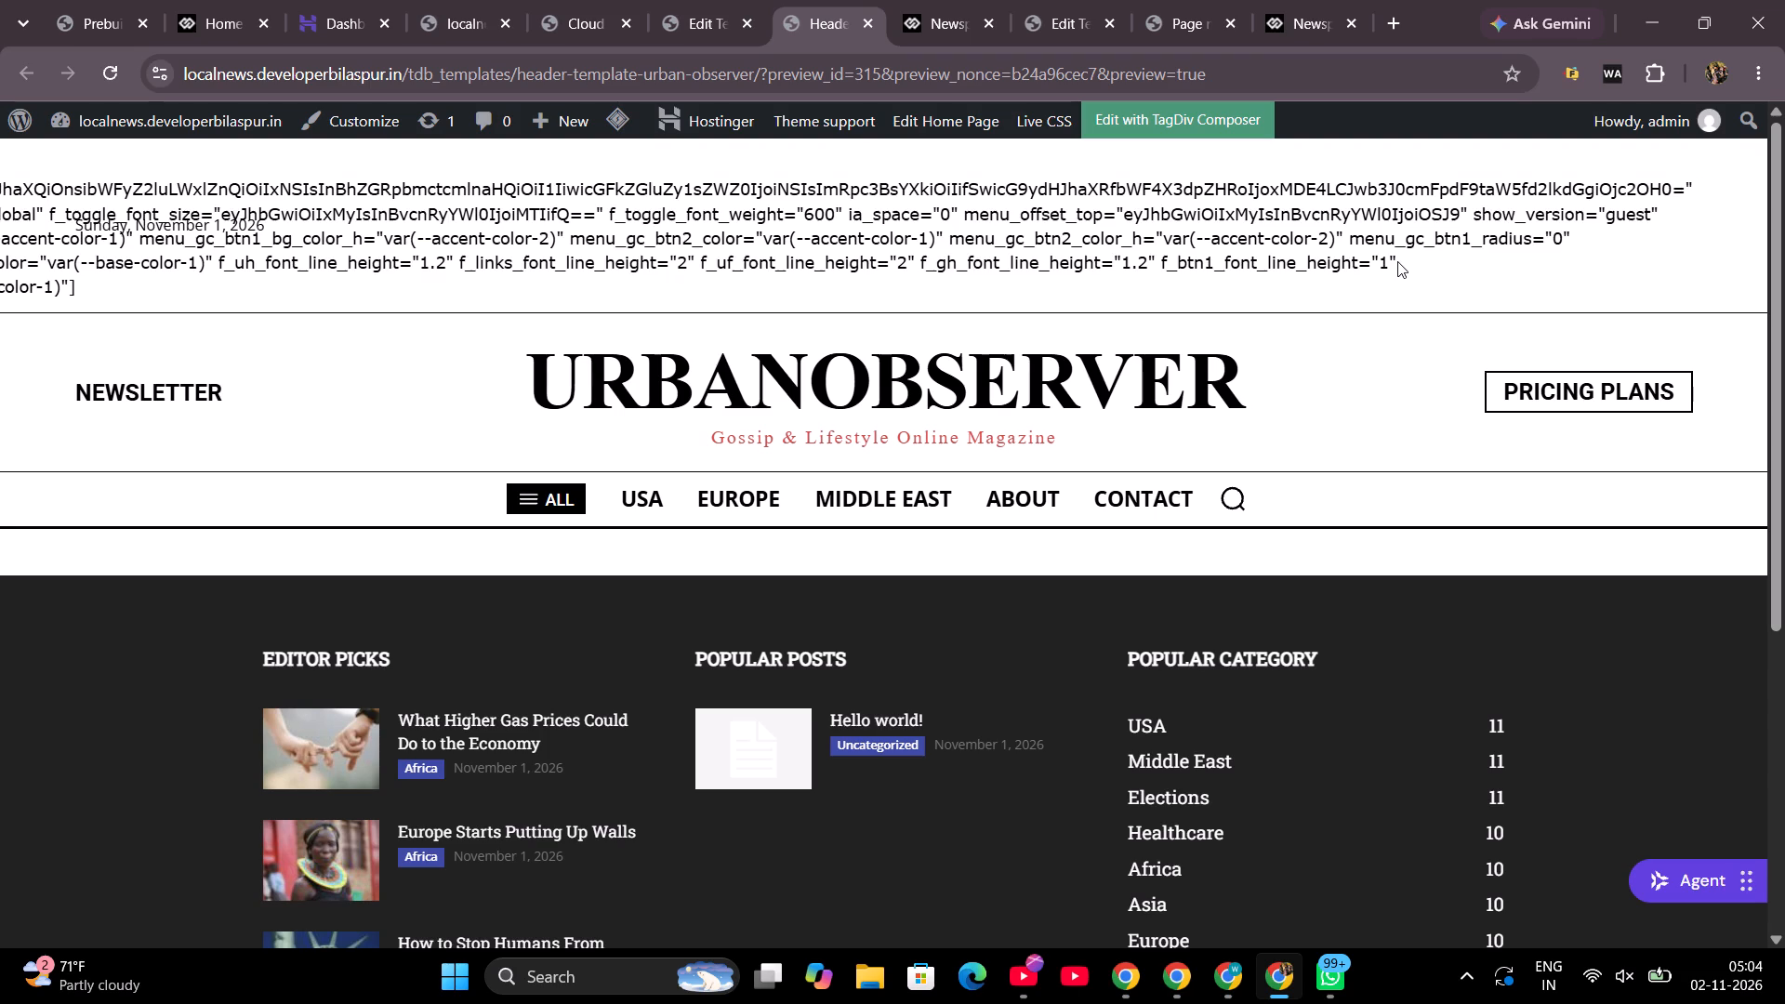
{"action": "triple_click", "coordinate": [1332, 264]}
{"action": "left_click", "coordinate": [1332, 264]}
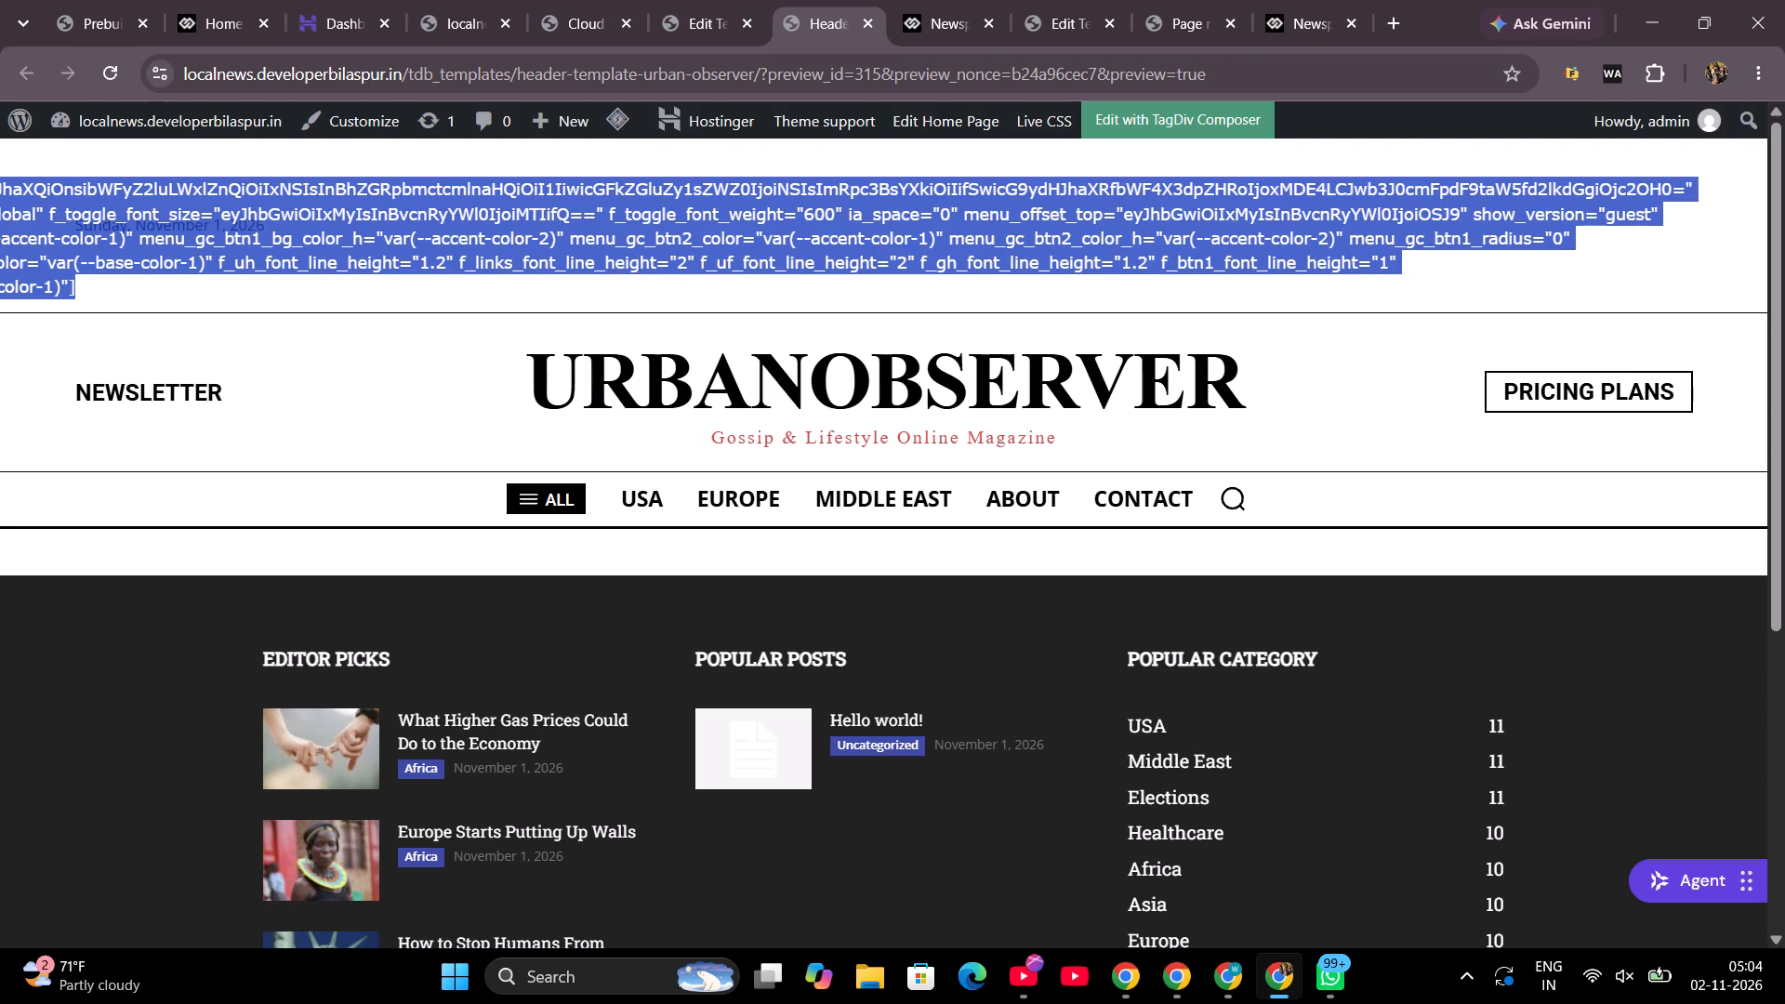
{"action": "left_click", "coordinate": [1312, 266]}
{"action": "left_click_drag", "start_coordinate": [1312, 266], "coordinate": [1379, 266]}
{"action": "left_click", "coordinate": [1379, 266]}
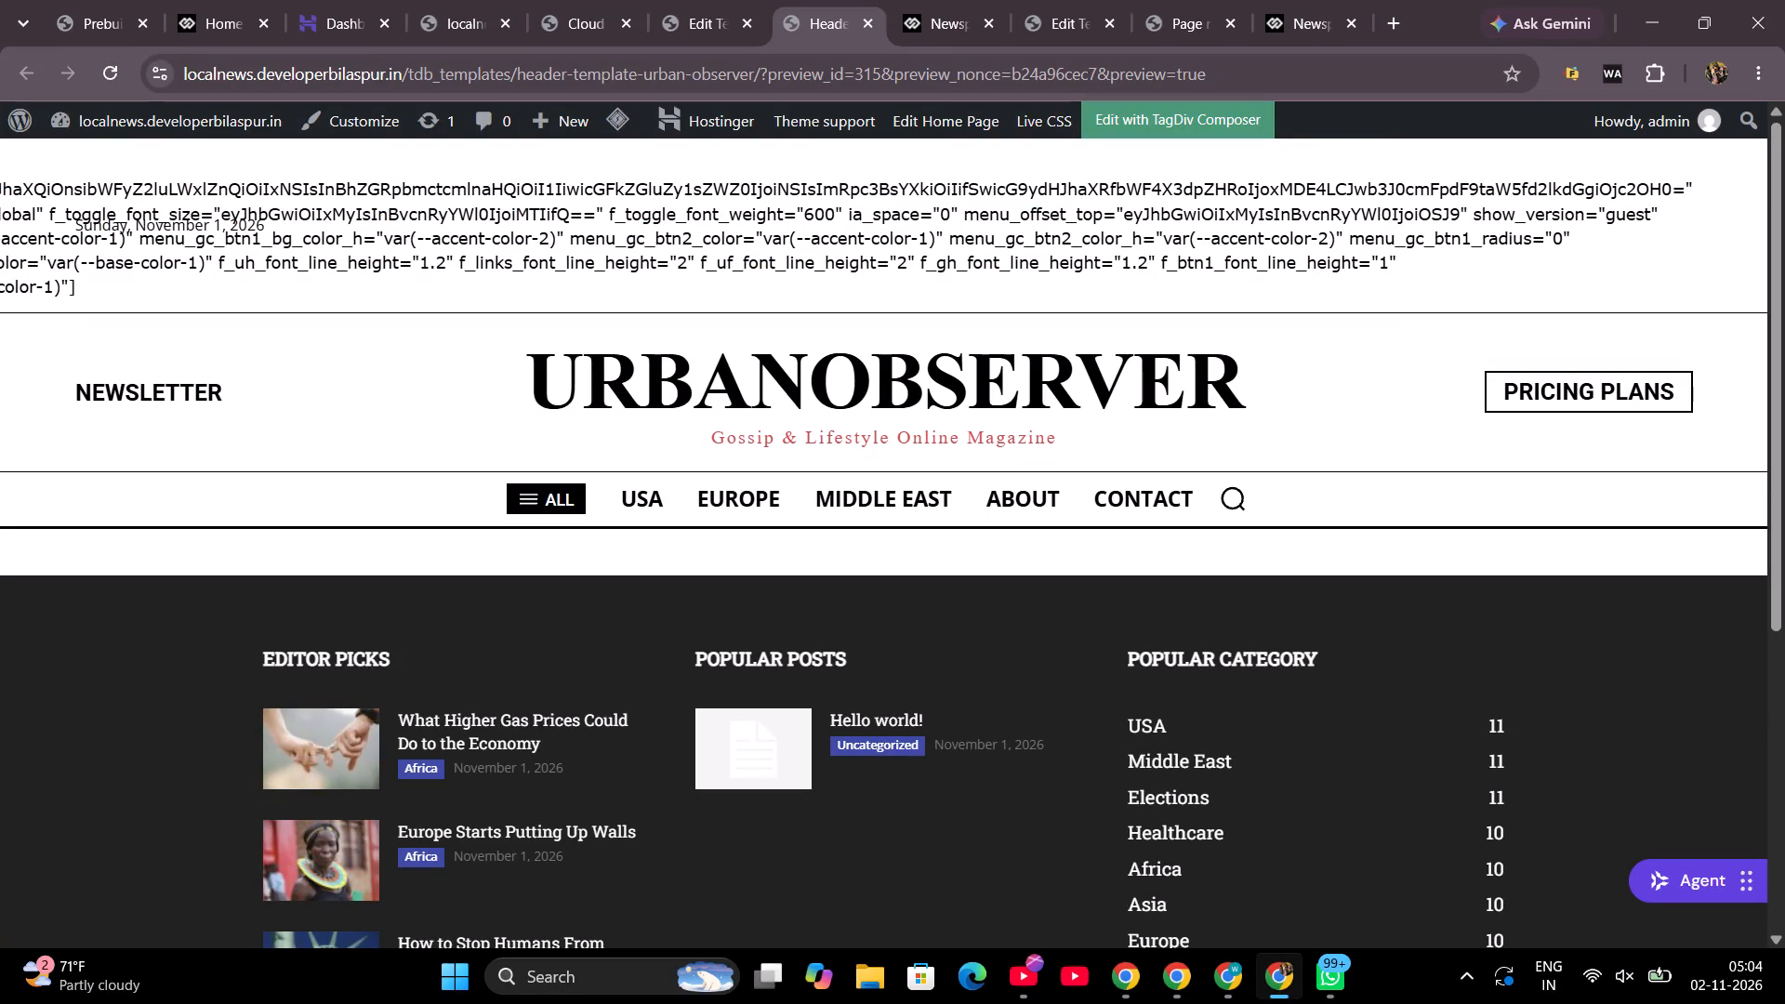
{"action": "left_click_drag", "start_coordinate": [1312, 268], "coordinate": [1356, 262]}
{"action": "left_click", "coordinate": [1356, 262]}
{"action": "left_click_drag", "start_coordinate": [1306, 263], "coordinate": [1355, 263]}
{"action": "left_click_drag", "start_coordinate": [1355, 263], "coordinate": [1391, 263]}
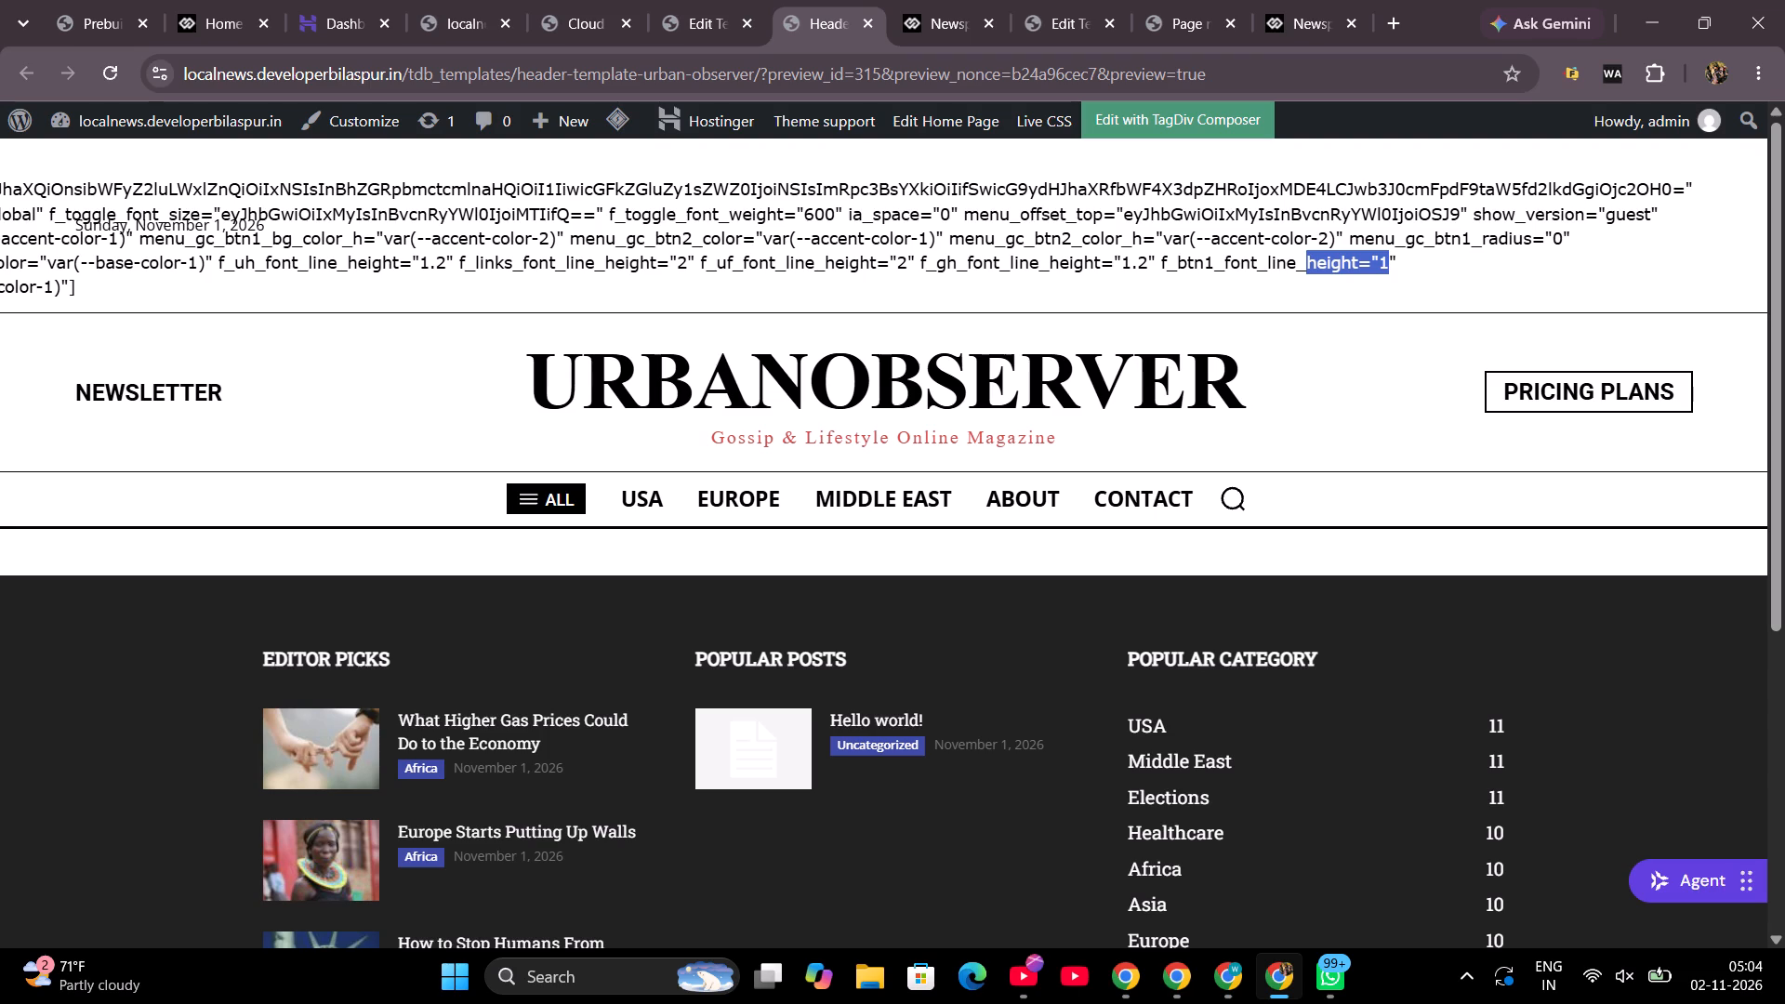
{"action": "left_click_drag", "start_coordinate": [1391, 263], "coordinate": [1395, 263]}
{"action": "key", "text": "ctrl+c"}
{"action": "left_click", "coordinate": [919, 2]}
{"action": "left_click", "coordinate": [1037, 33]}
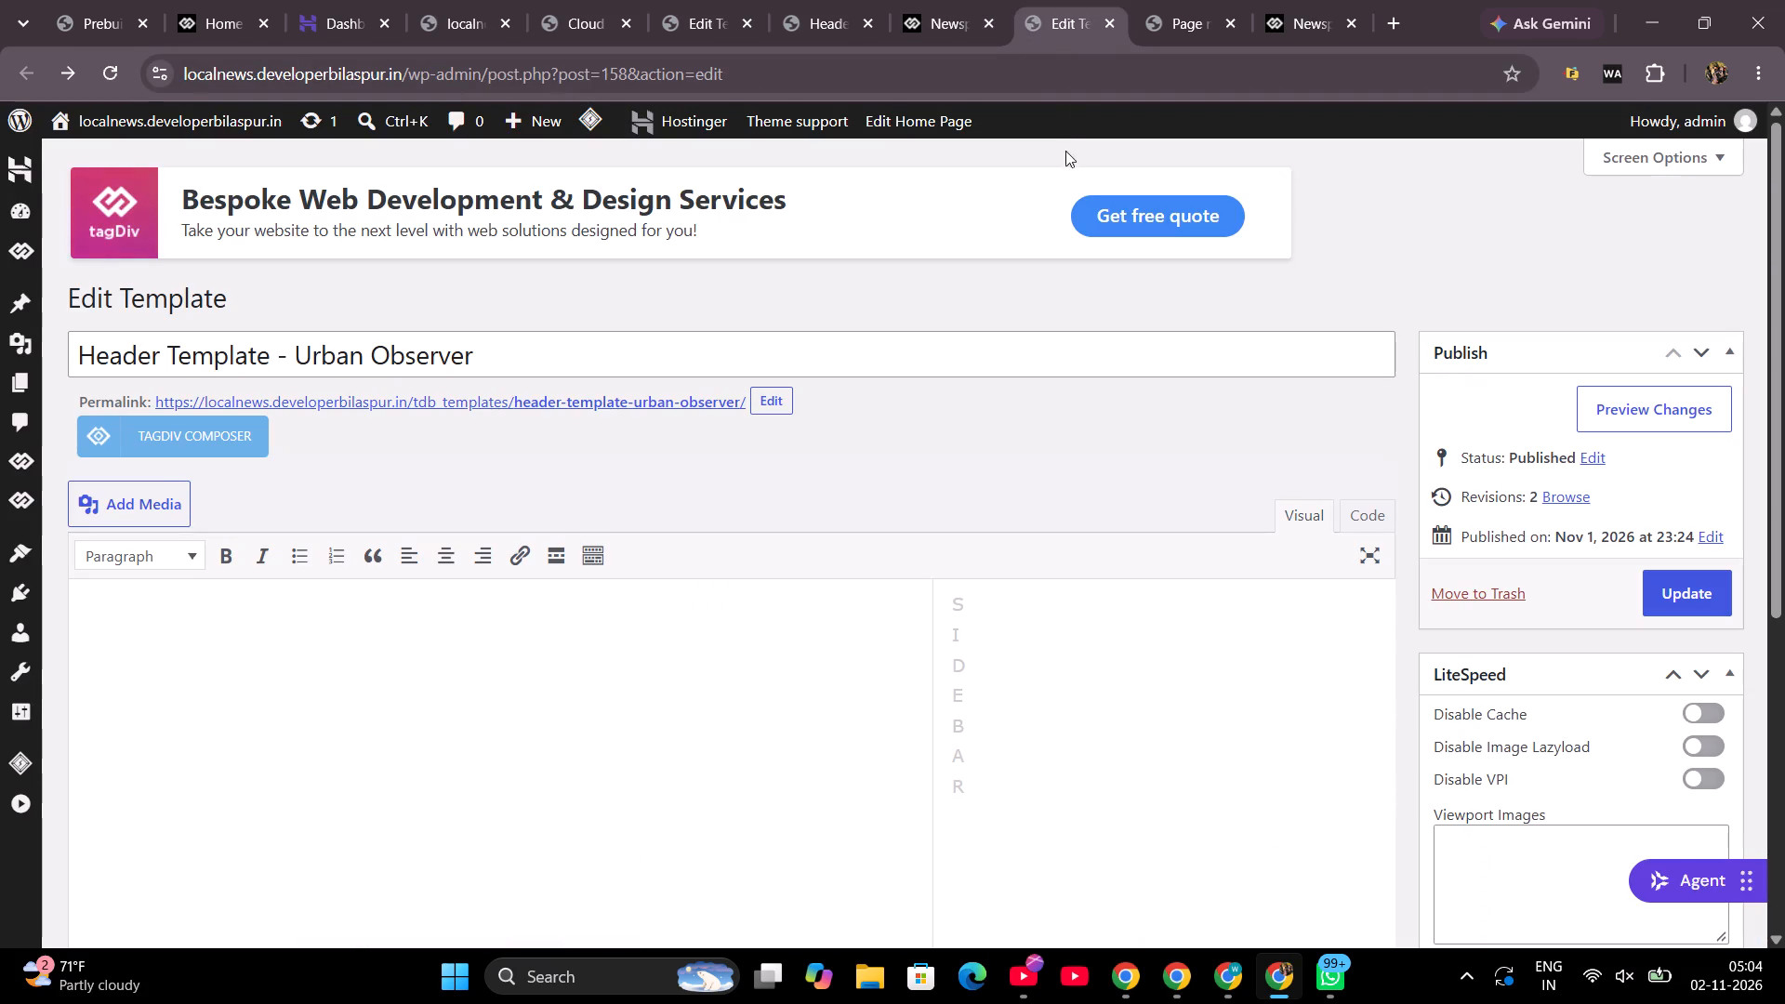
{"action": "left_click", "coordinate": [821, 9]}
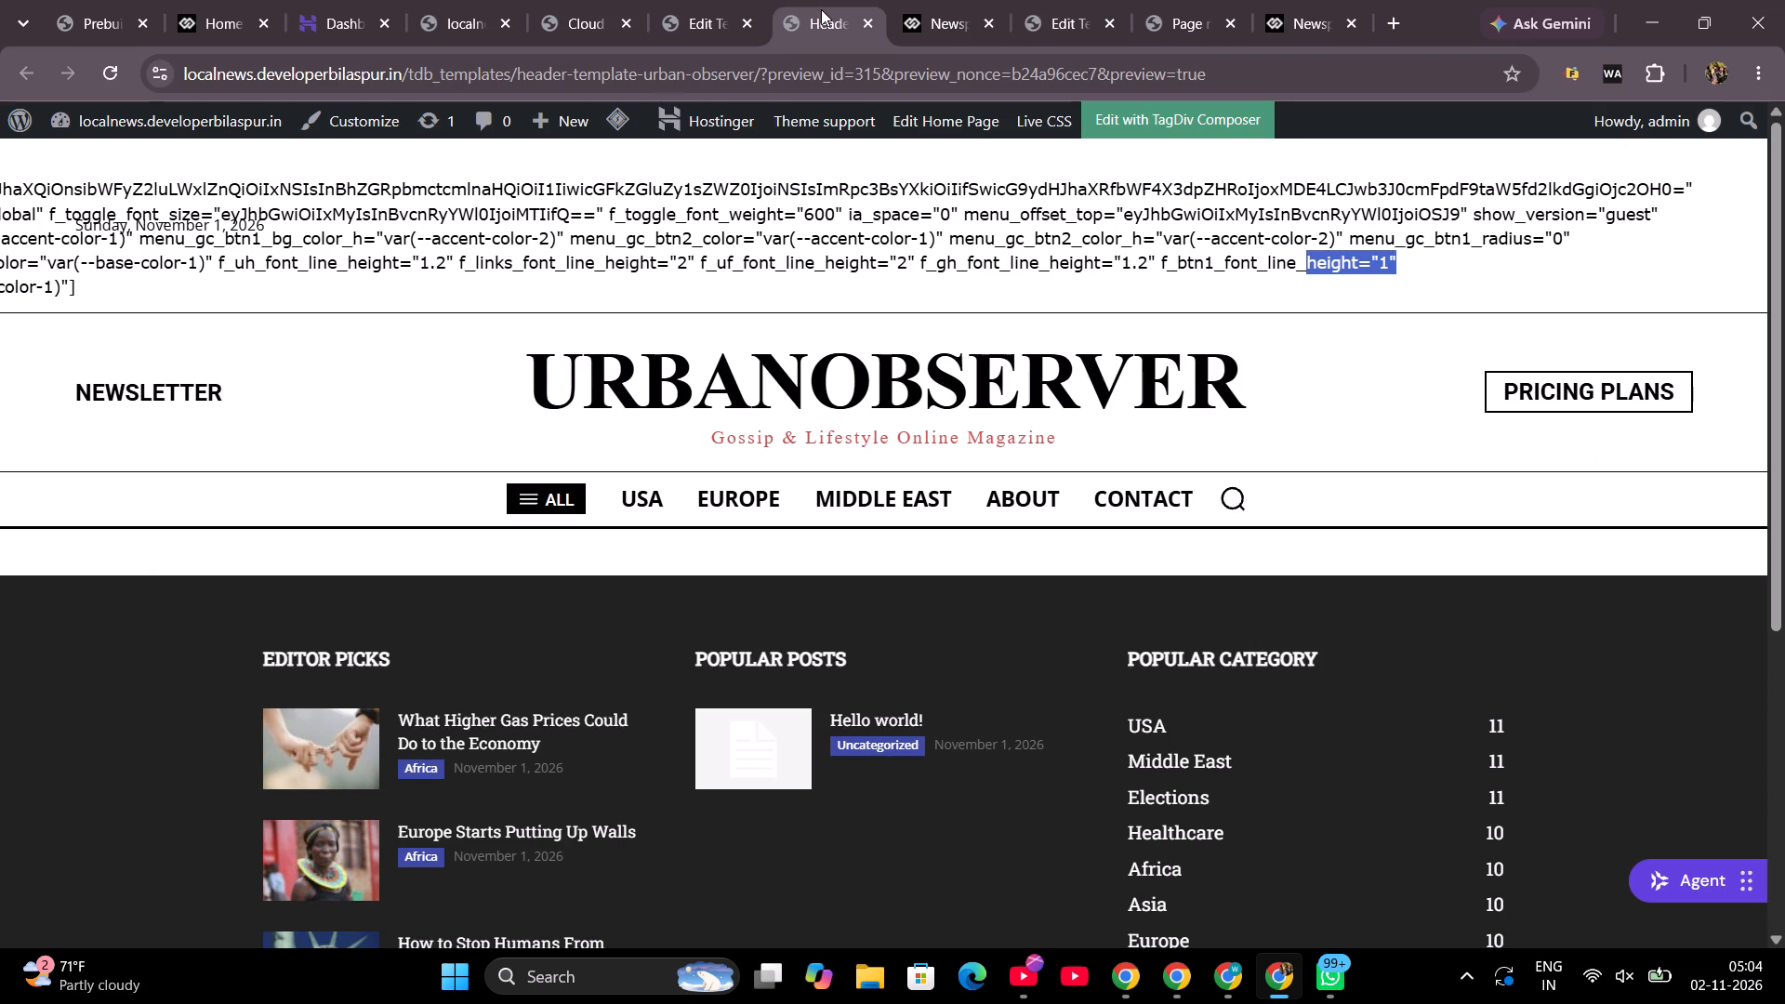
{"action": "left_click", "coordinate": [719, 24]}
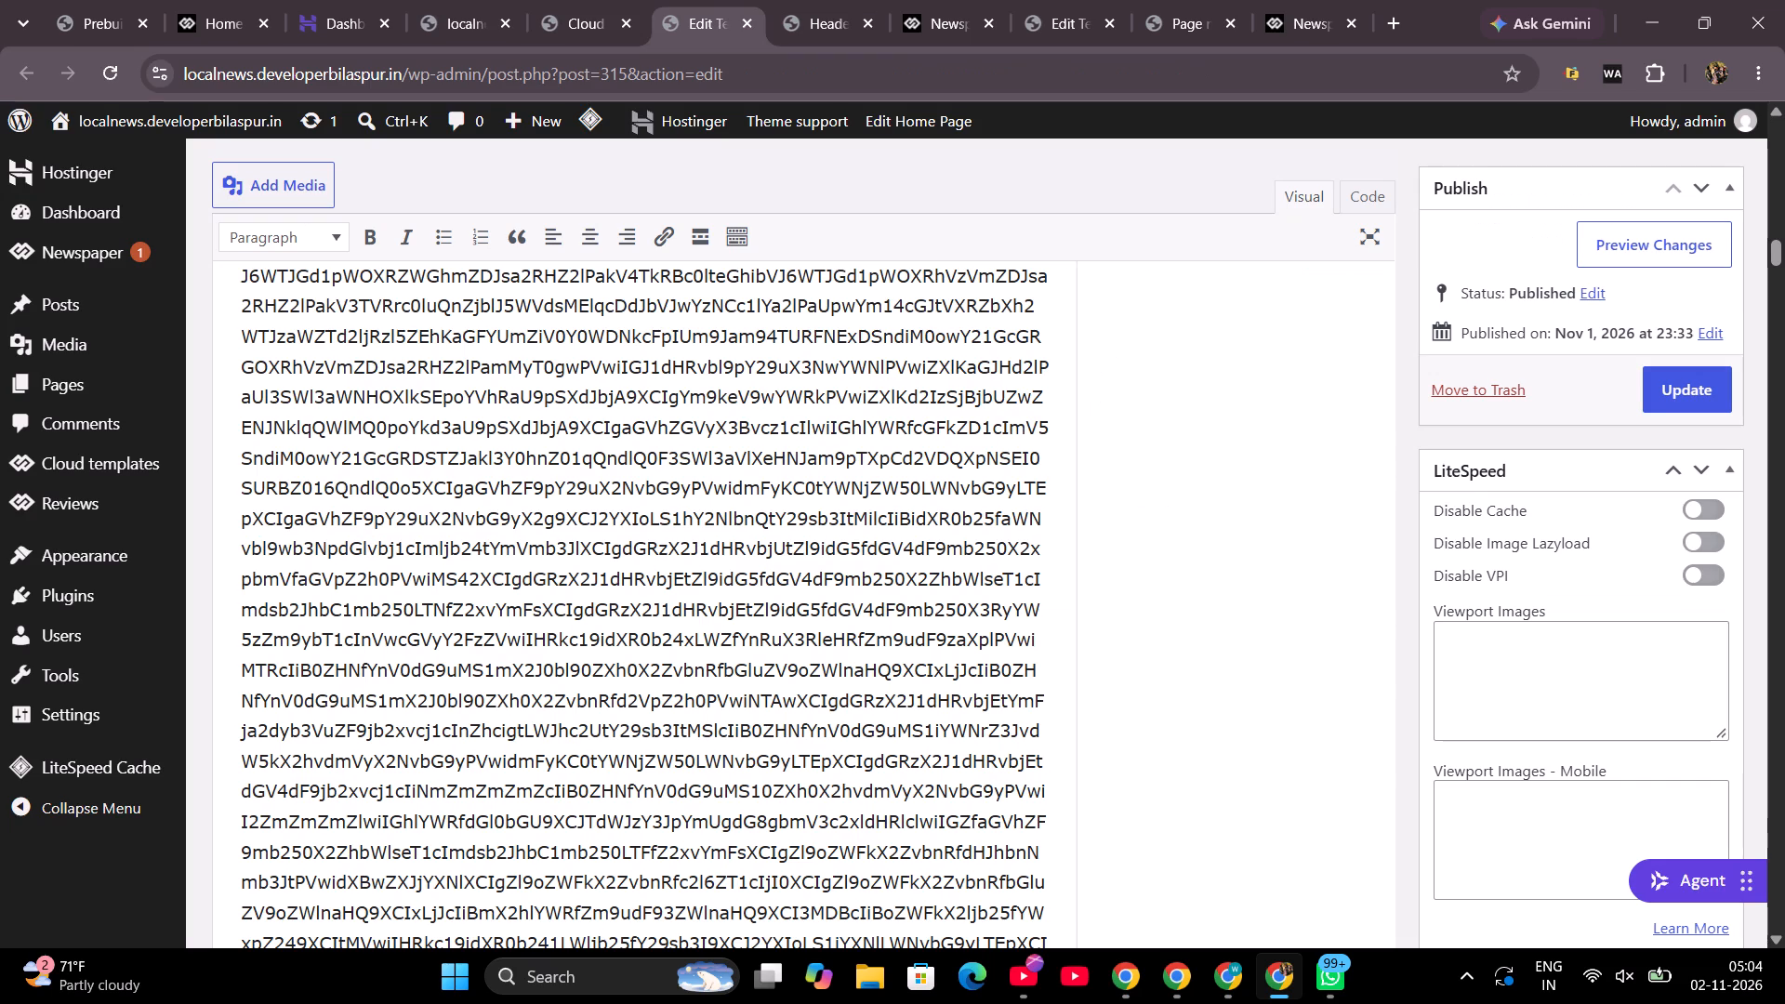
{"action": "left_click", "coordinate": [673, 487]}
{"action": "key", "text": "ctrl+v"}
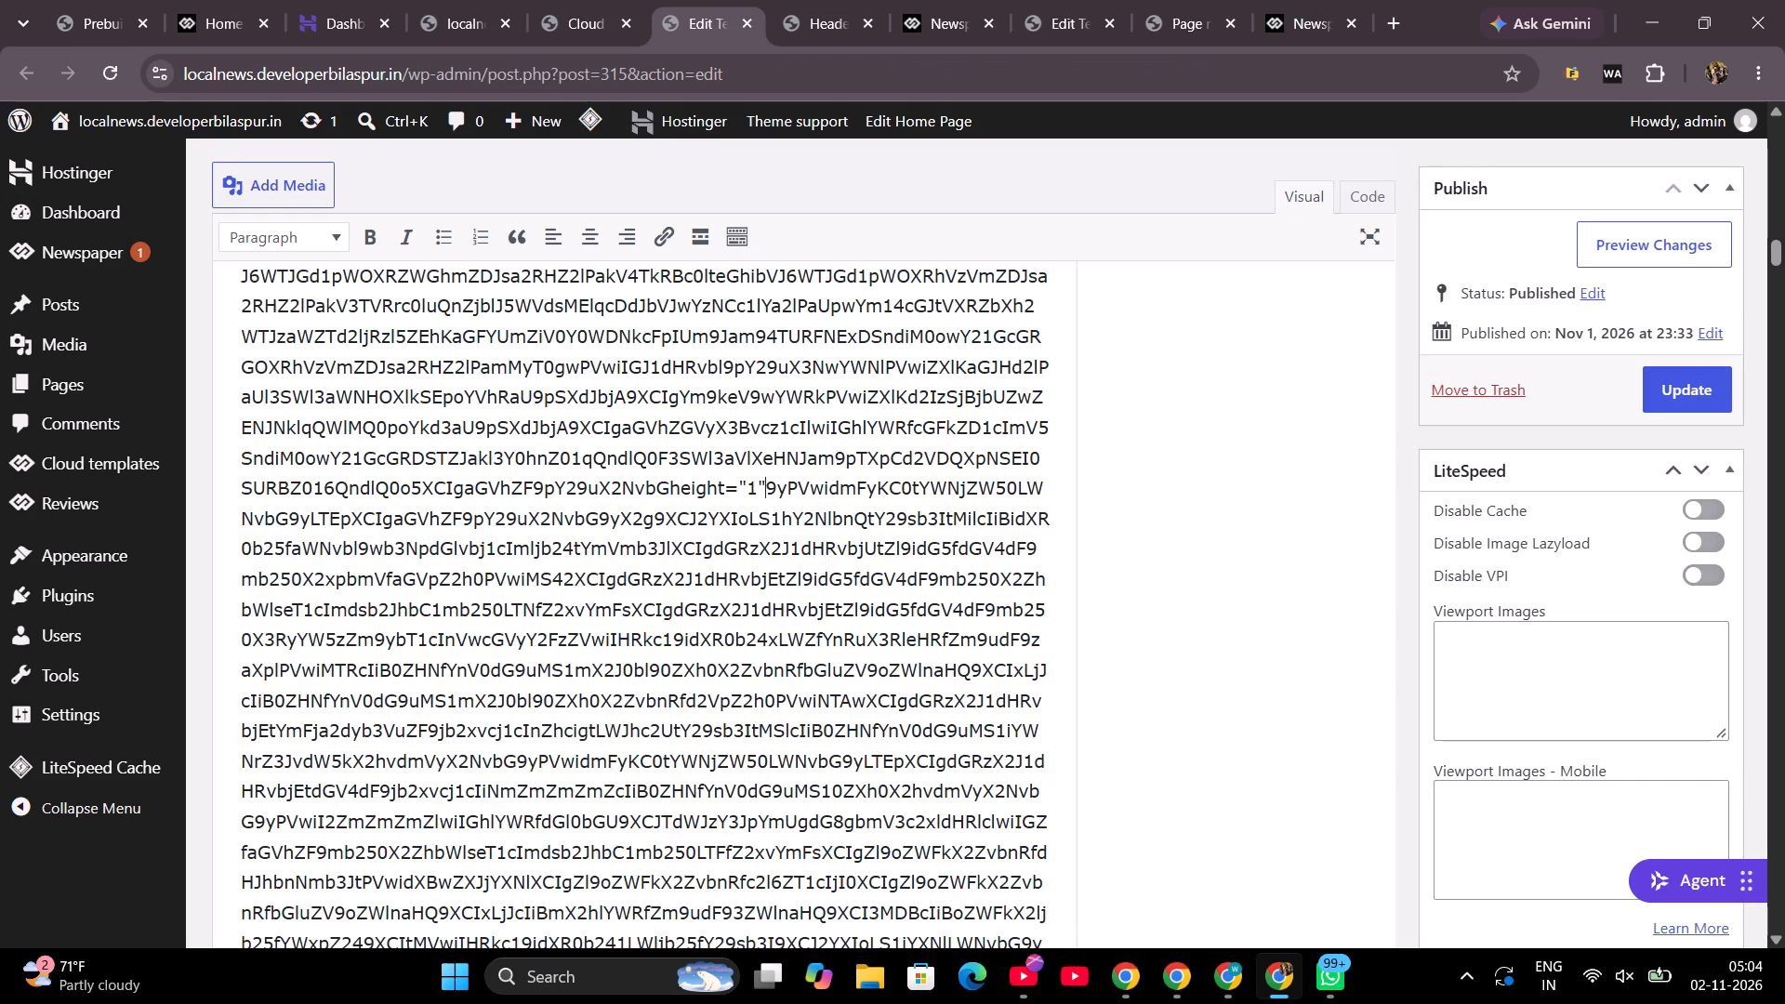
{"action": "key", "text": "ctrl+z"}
Search the template editor page for height="1".
{"action": "key", "text": "ctrl+f"}
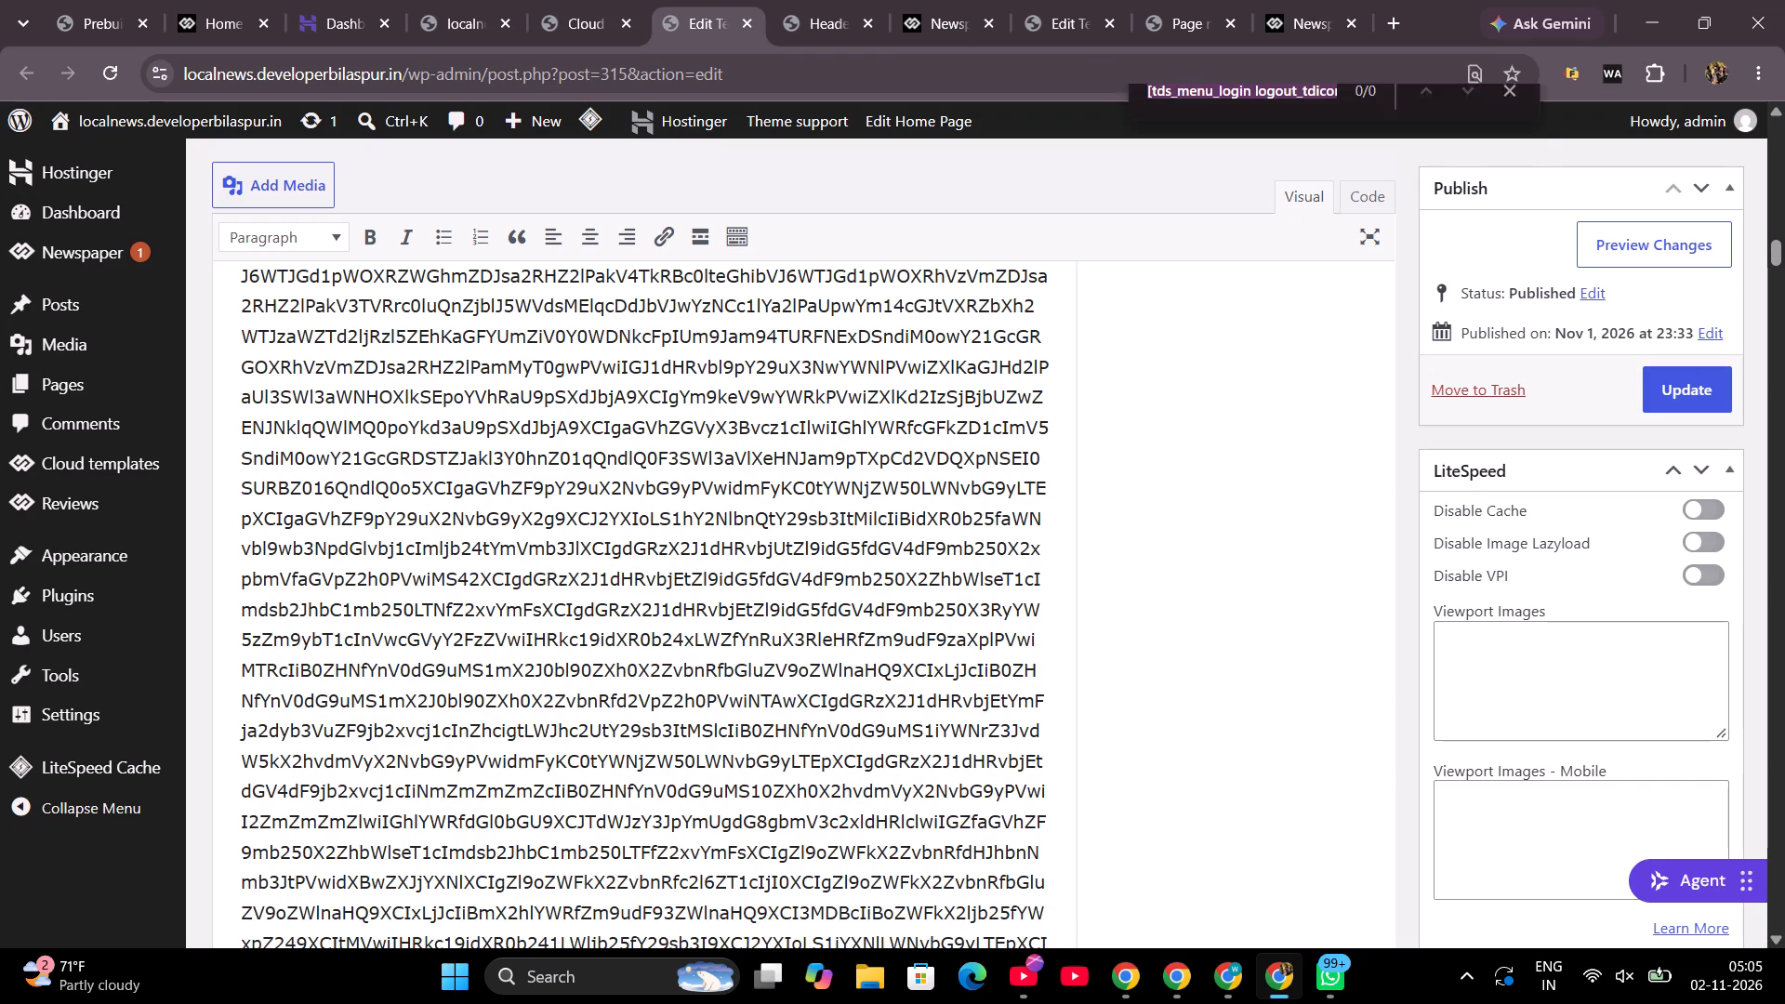
{"action": "key", "text": "ctrl+v"}
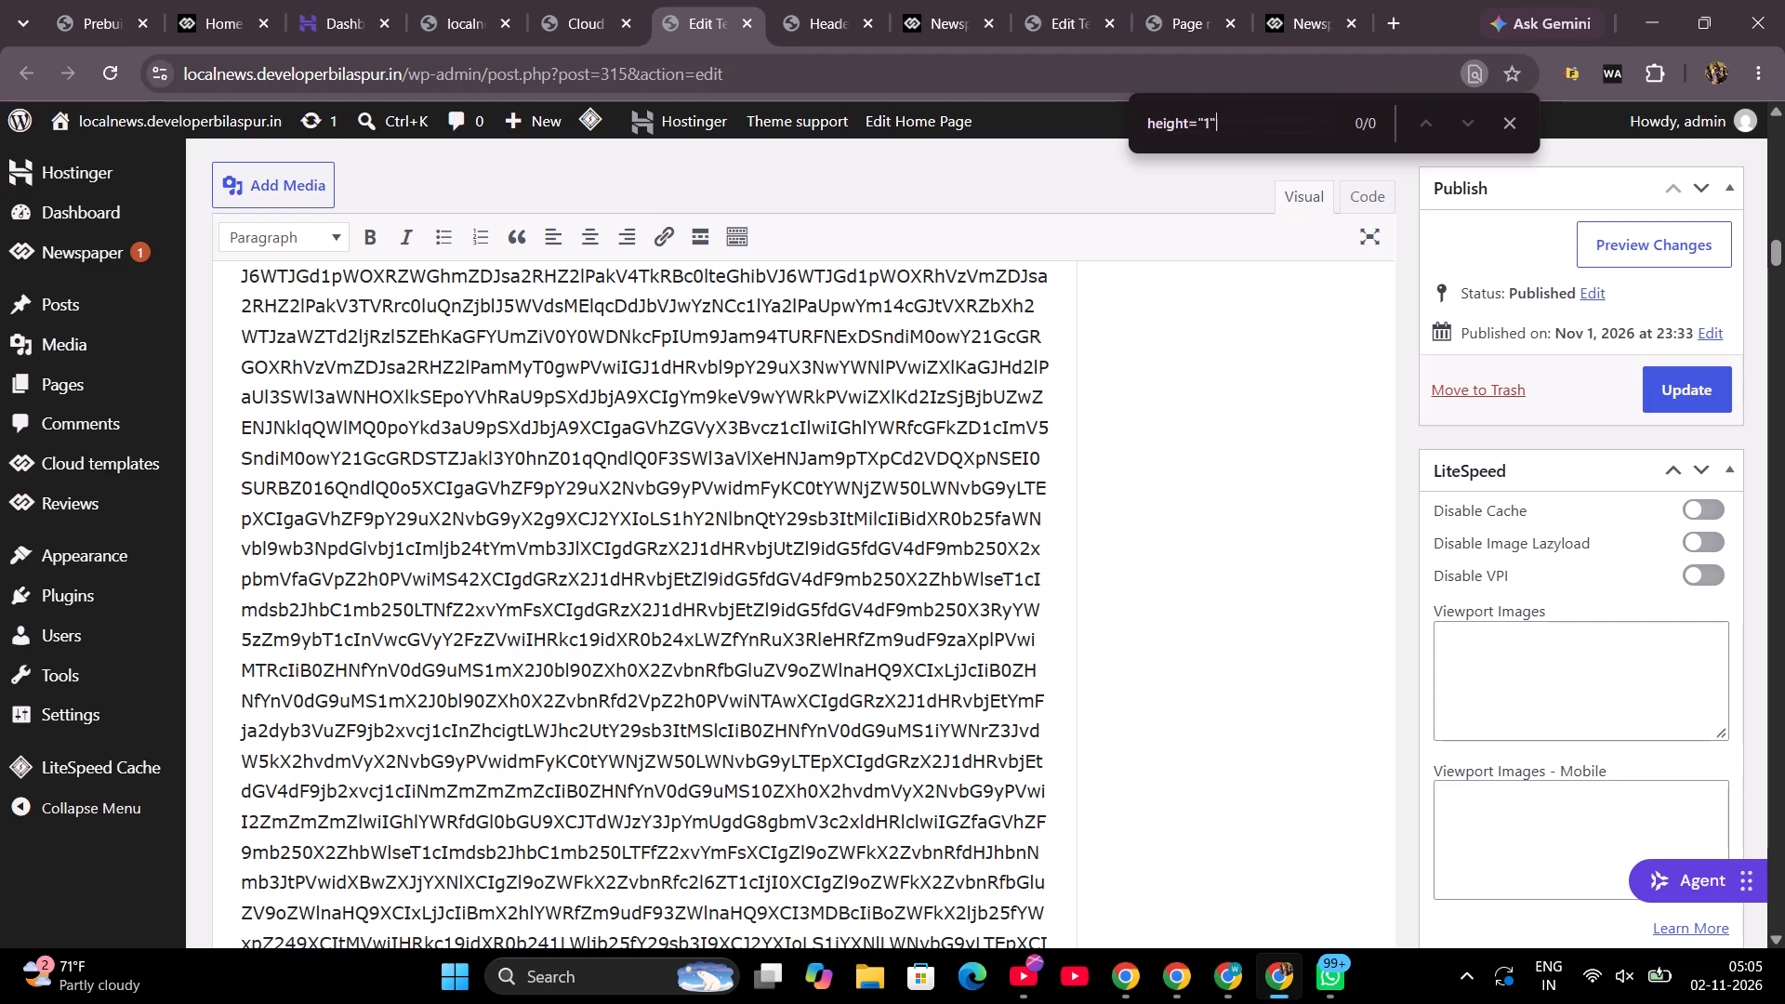
Search the template editor page for "height" without the quoted value, and shorten the search term to "he".
{"action": "key", "text": "Return"}
{"action": "left_click", "coordinate": [1231, 120]}
{"action": "key", "text": "BackSpace"}
{"action": "key", "text": "BackSpace"}
{"action": "key", "text": "BackSpace"}
{"action": "key", "text": "BackSpace"}
{"action": "key", "text": "BackSpace"}
{"action": "key", "text": "BackSpace"}
{"action": "key", "text": "BackSpace"}
{"action": "key", "text": "BackSpace"}
{"action": "key", "text": "BackSpace"}
{"action": "key", "text": "BackSpace"}
{"action": "key", "text": "BackSpace"}
{"action": "key", "text": "BackSpace"}
{"action": "key", "text": "BackSpace"}
{"action": "key", "text": "BackSpace"}
{"action": "key", "text": "BackSpace"}
{"action": "key", "text": "BackSpace"}
{"action": "key", "text": "BackSpace"}
{"action": "key", "text": "BackSpace"}
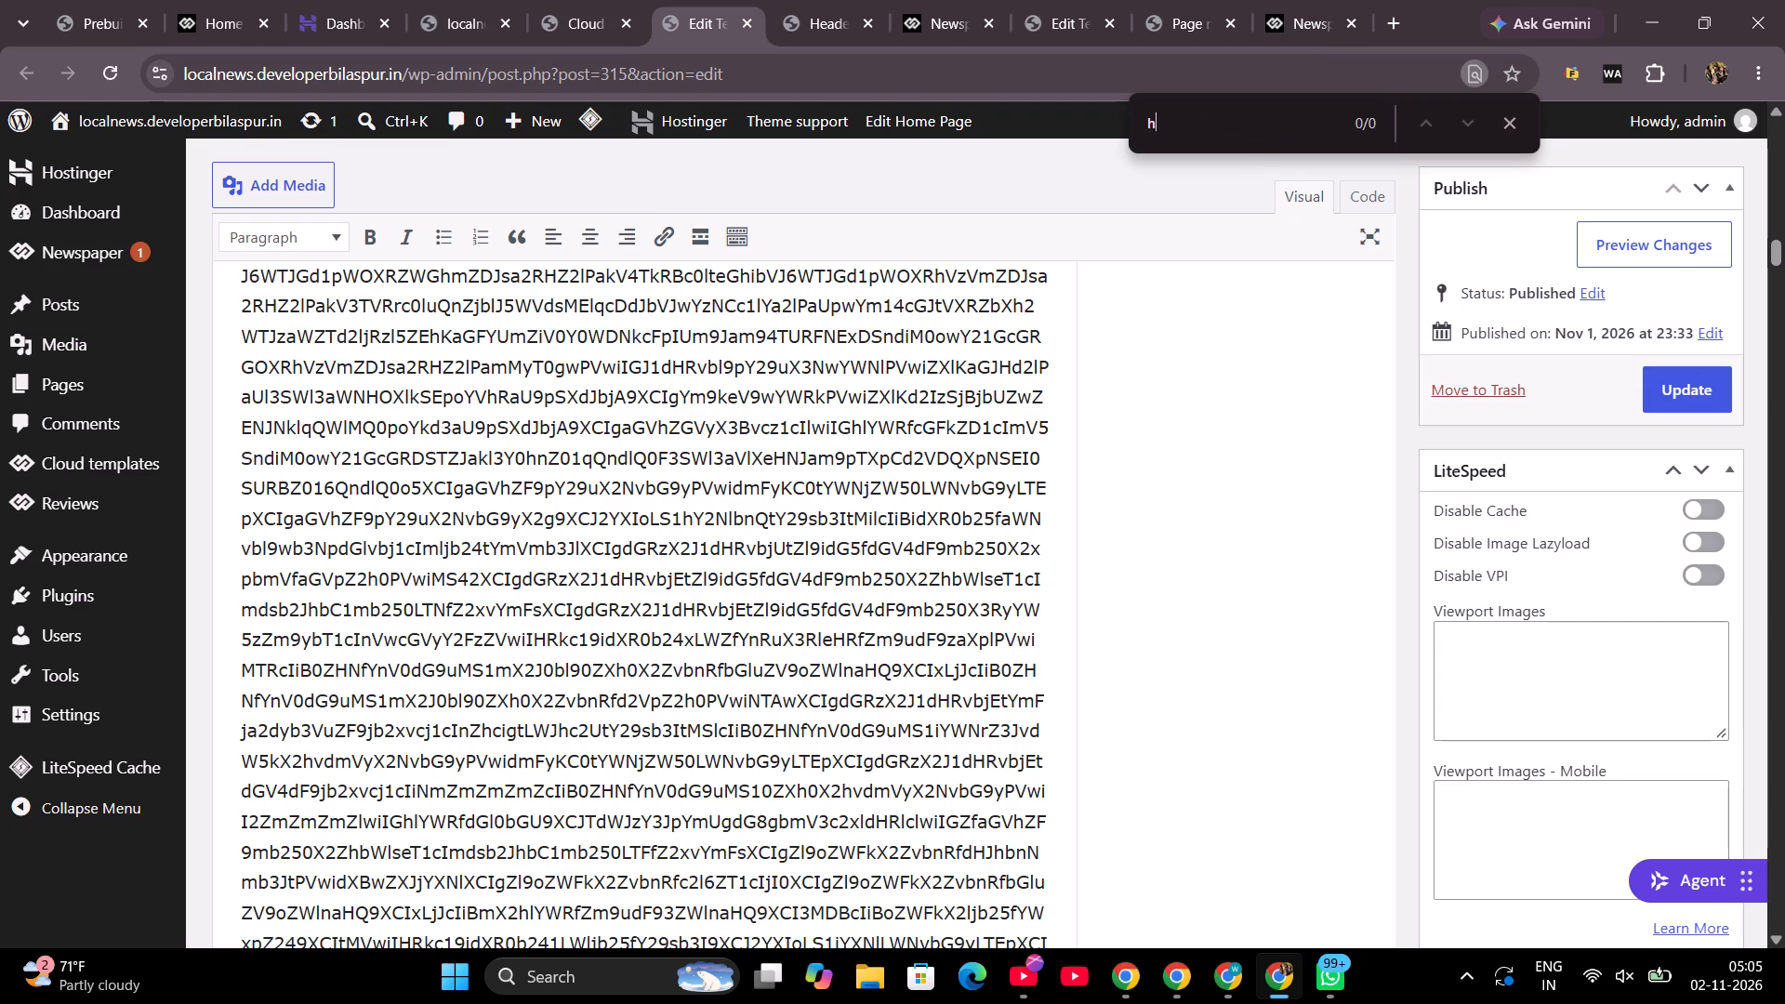
{"action": "key", "text": "h"}
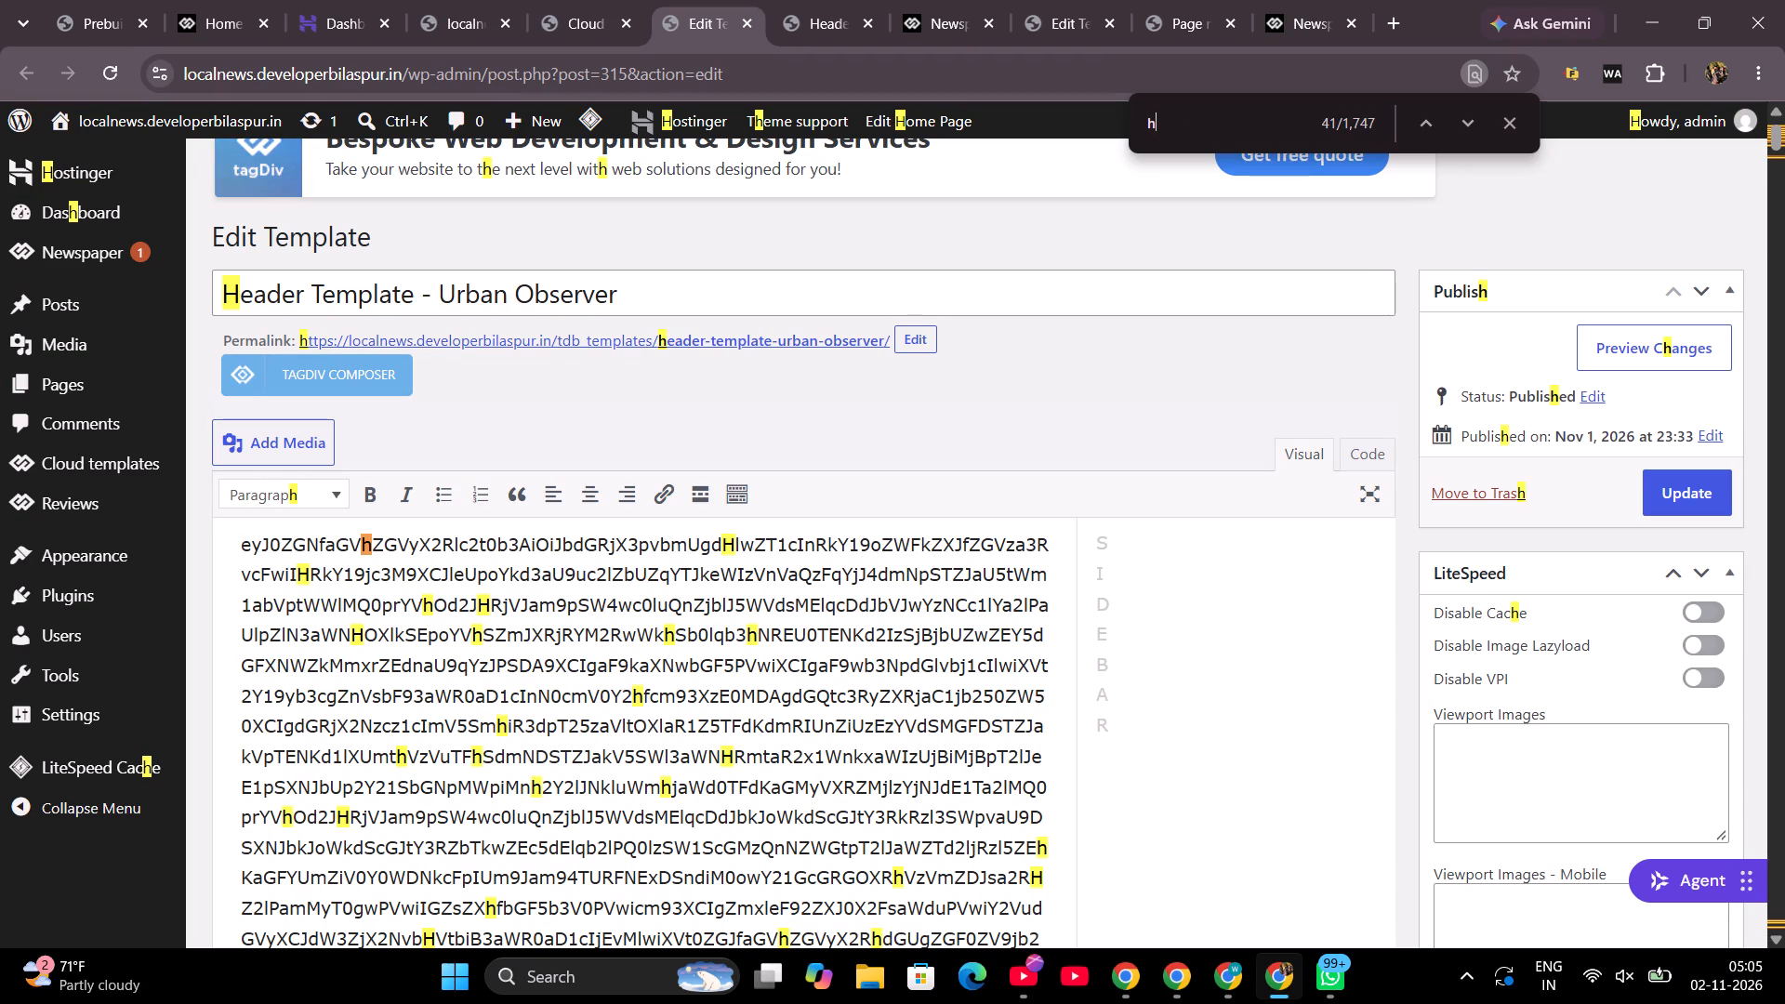
{"action": "type", "text": "ei"}
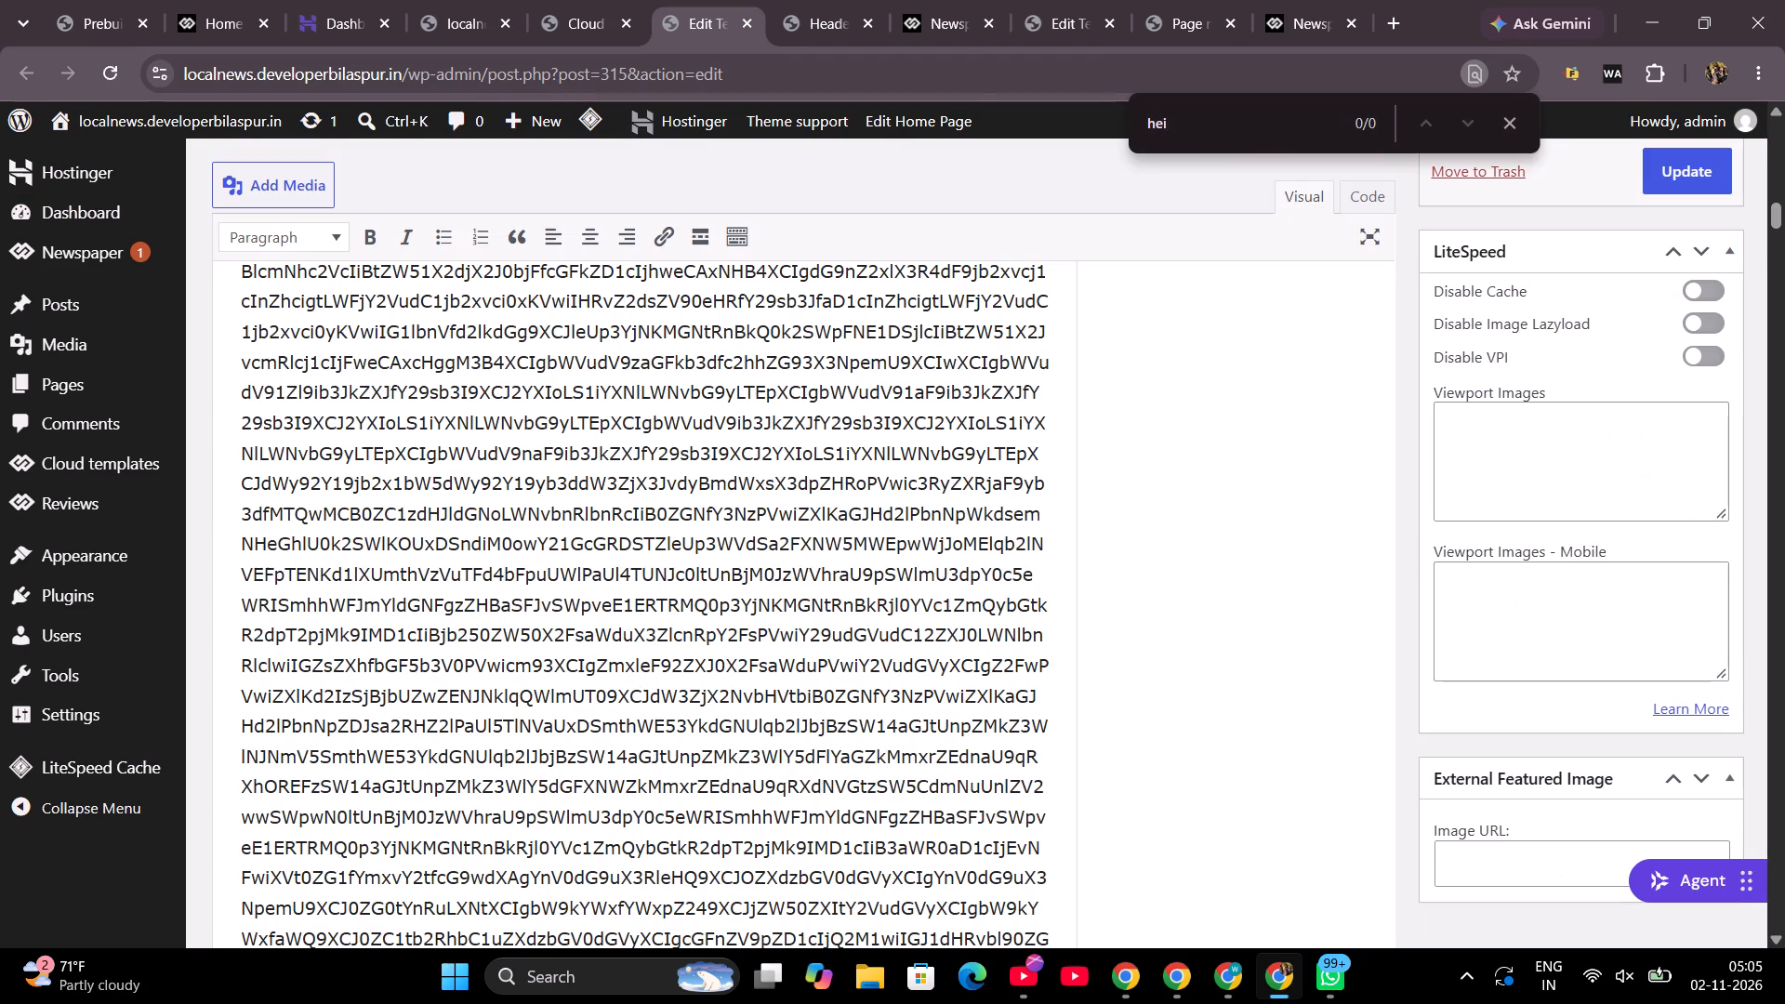
{"action": "type", "text": "ght"}
{"action": "key", "text": "BackSpace"}
{"action": "key", "text": "BackSpace"}
{"action": "key", "text": "BackSpace"}
{"action": "key", "text": "BackSpace"}
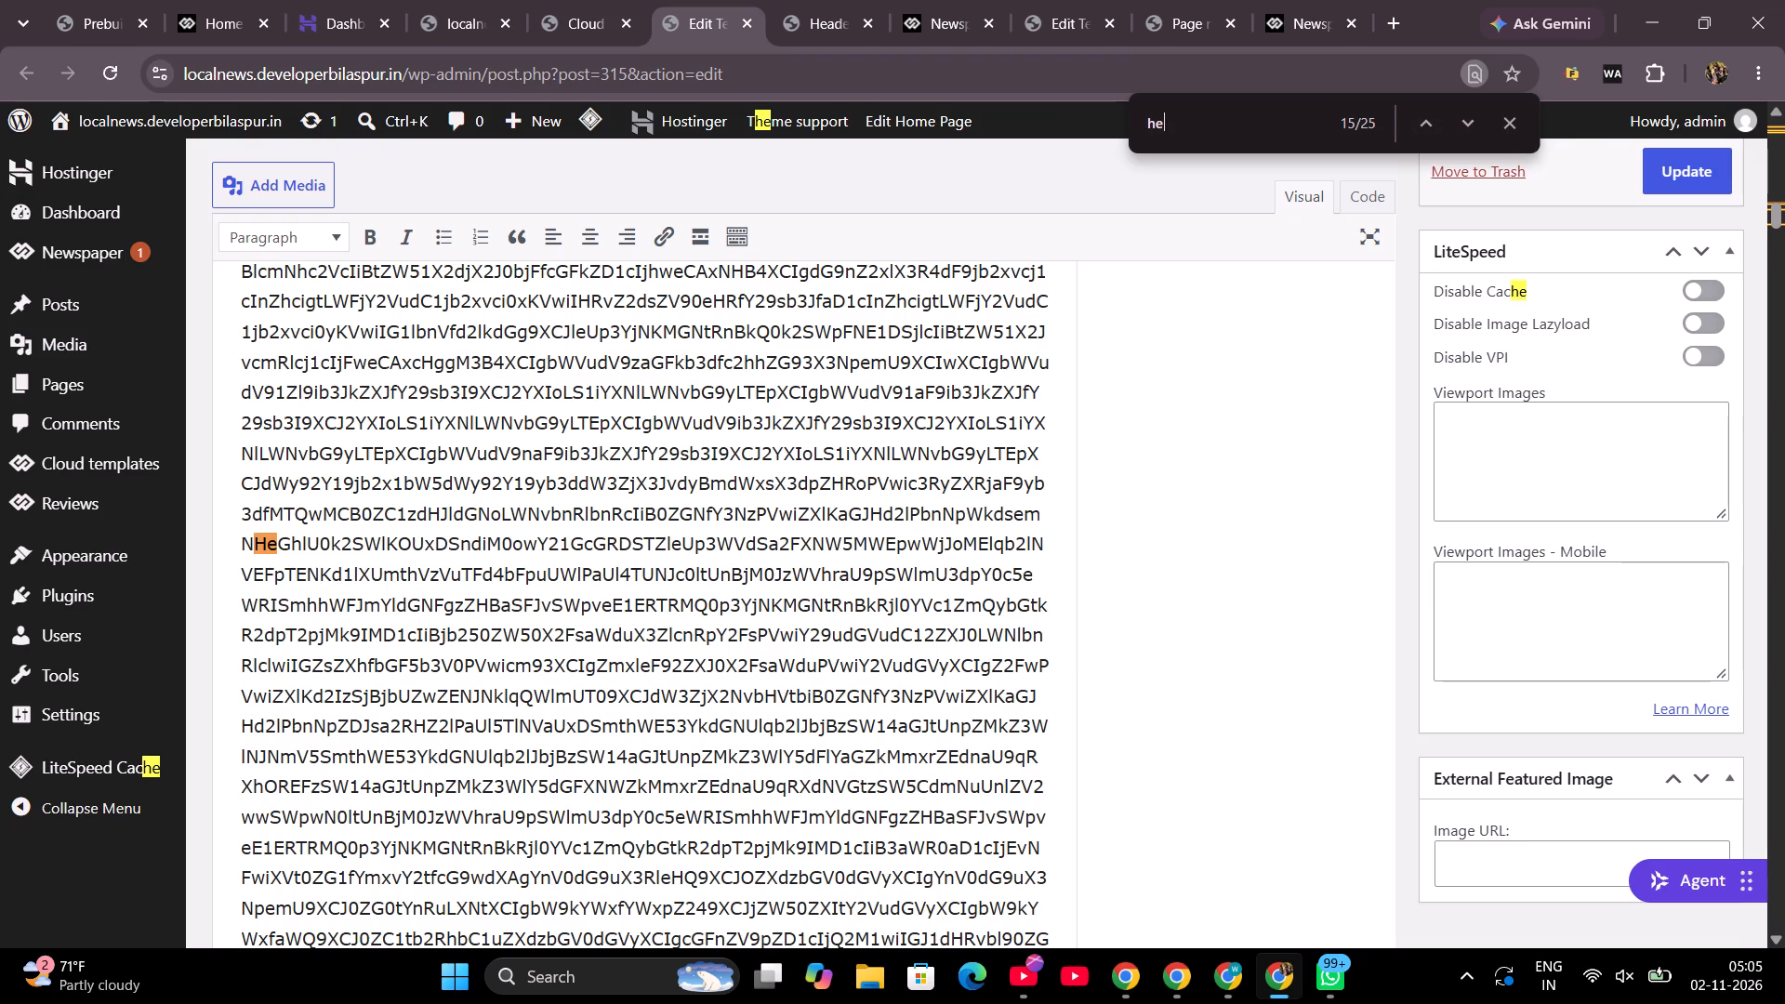
Examine the "he" matches throughout the template's encoded content in the Visual editor and close the page search.
{"action": "scroll", "coordinate": [996, 397], "scroll_direction": "up", "scroll_amount": 9}
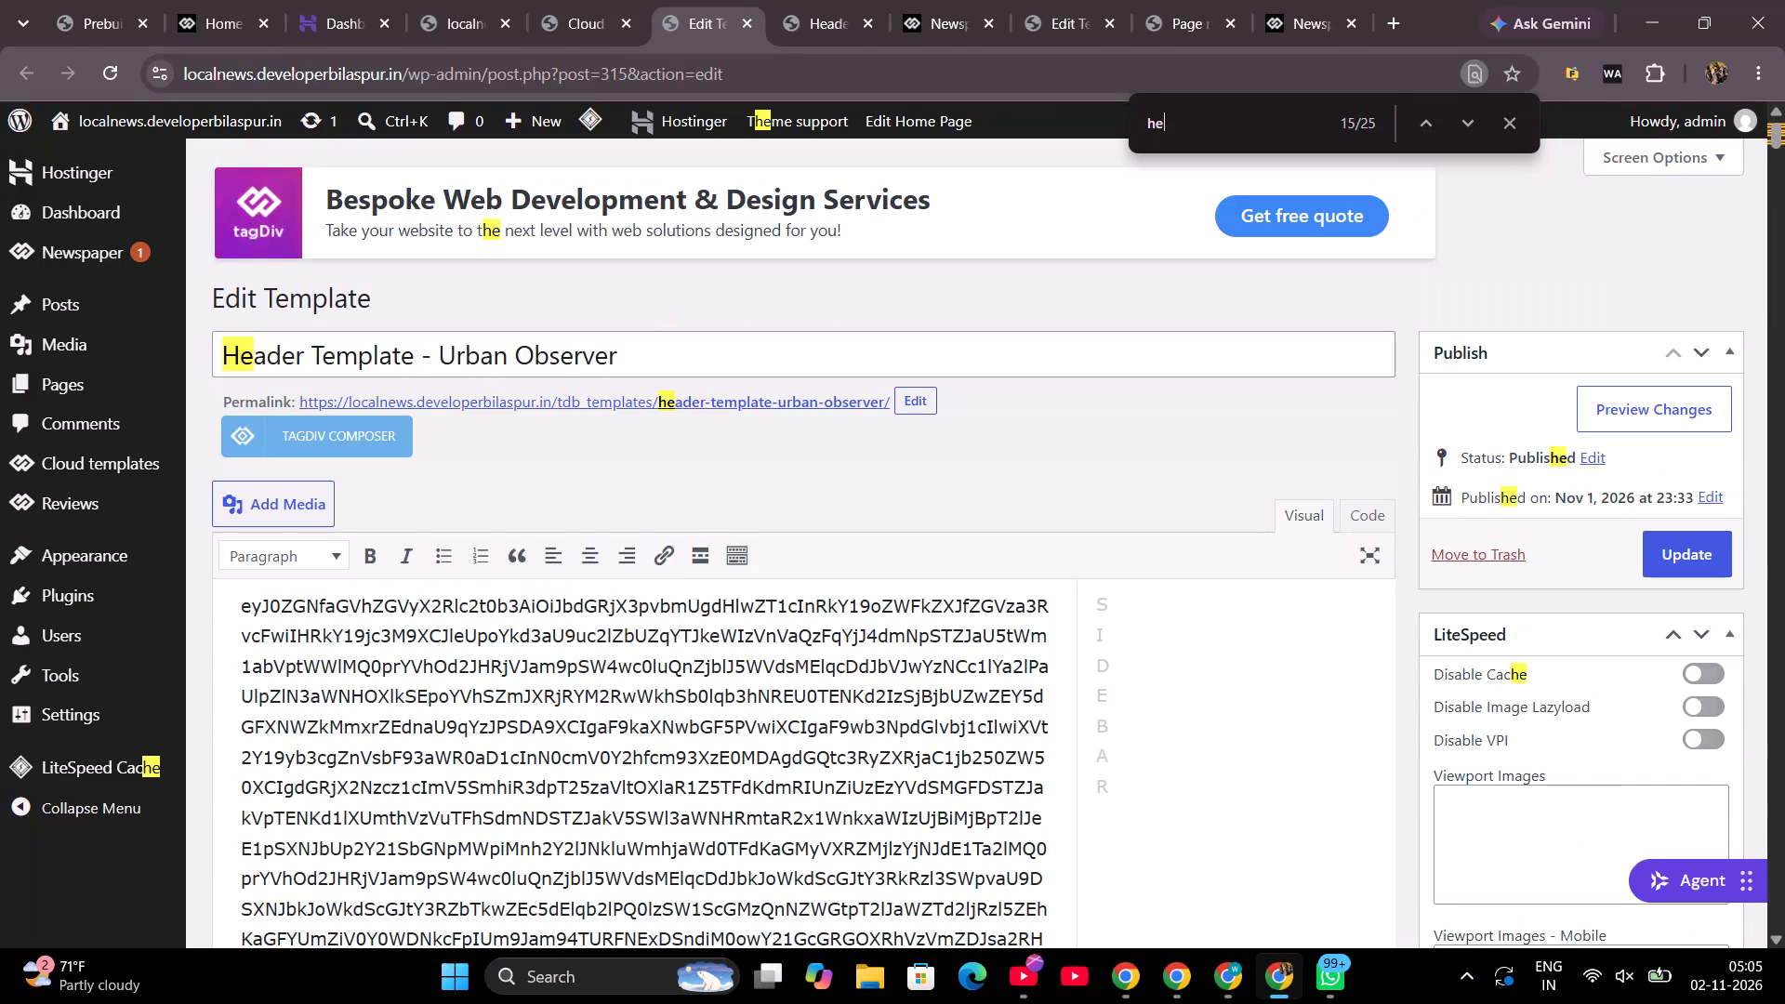
{"action": "scroll", "coordinate": [996, 397], "scroll_direction": "down", "scroll_amount": 5}
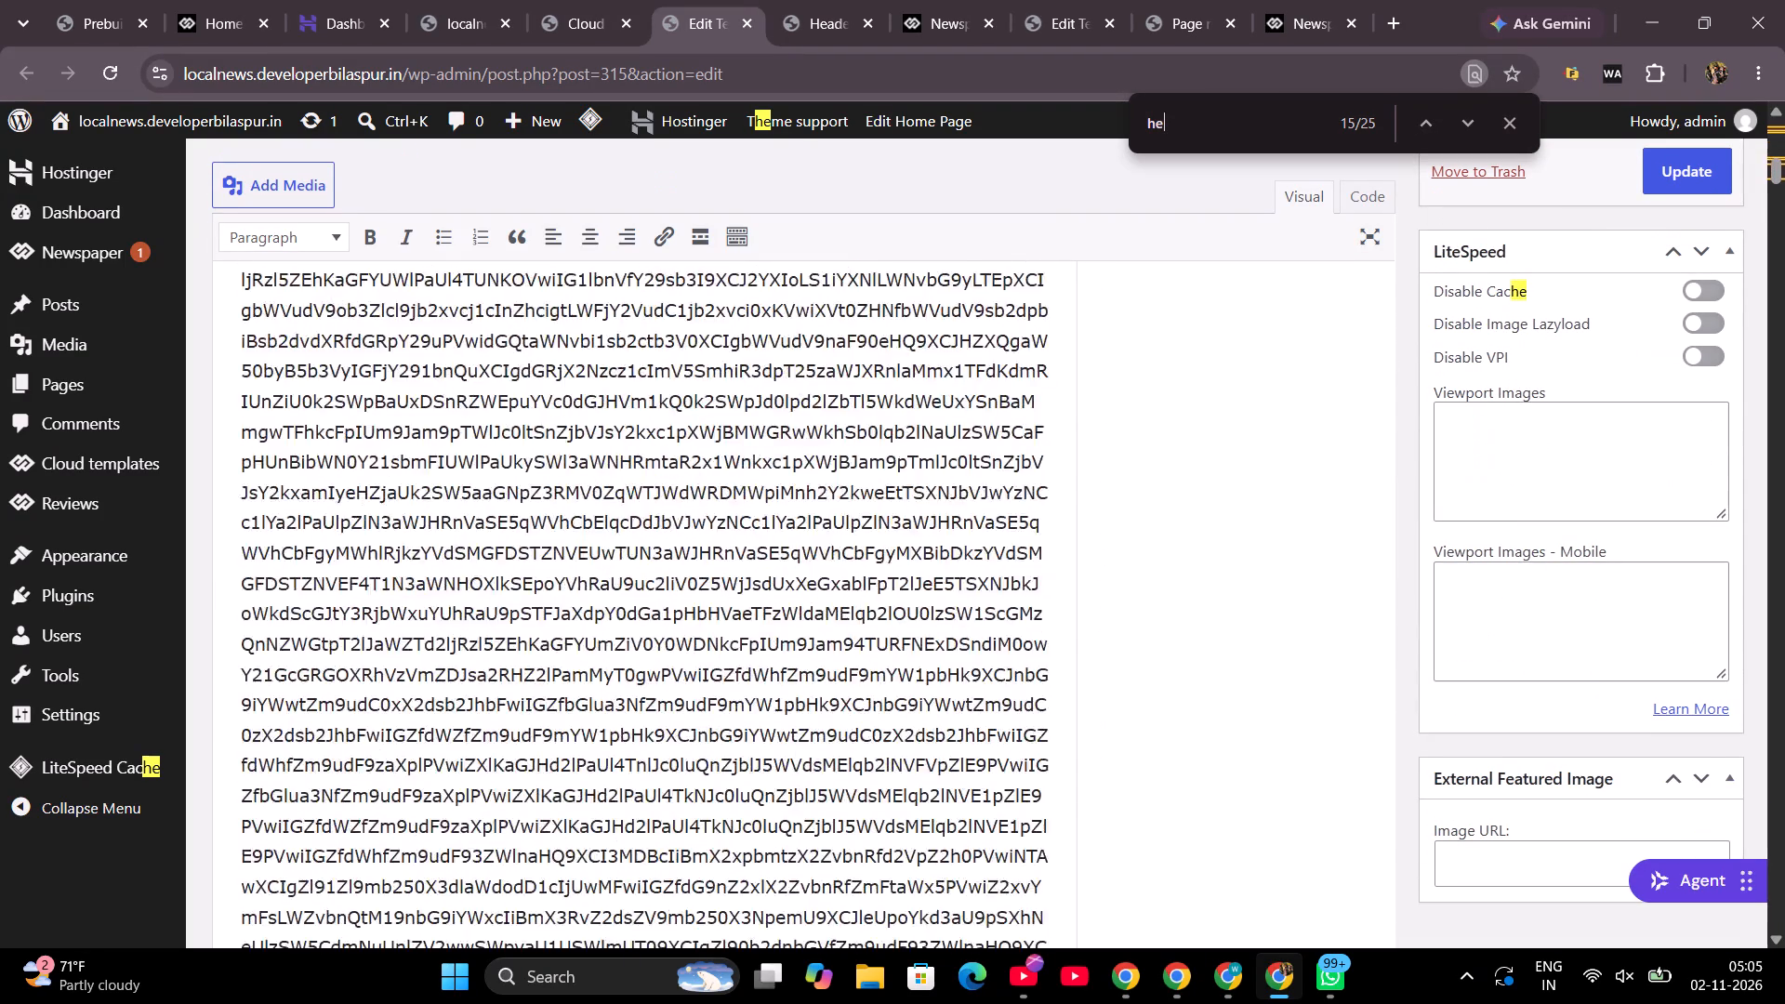
{"action": "scroll", "coordinate": [996, 397], "scroll_direction": "down", "scroll_amount": 7}
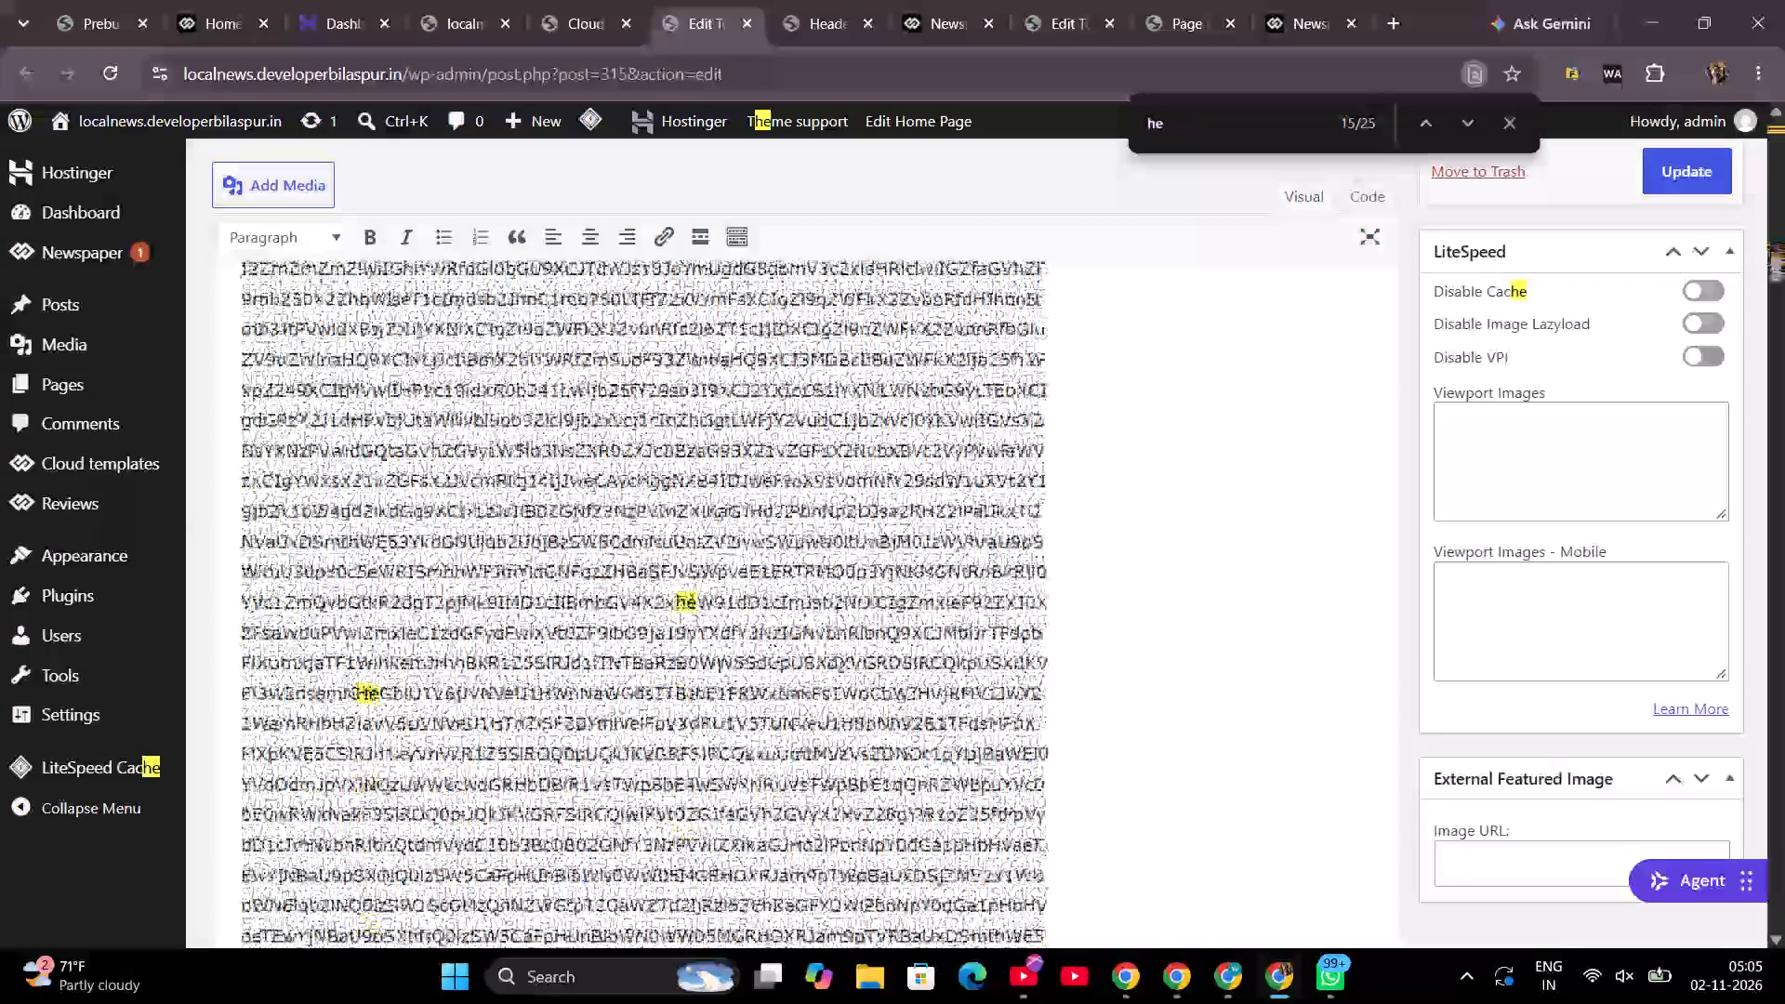
{"action": "scroll", "coordinate": [996, 397], "scroll_direction": "down", "scroll_amount": 4}
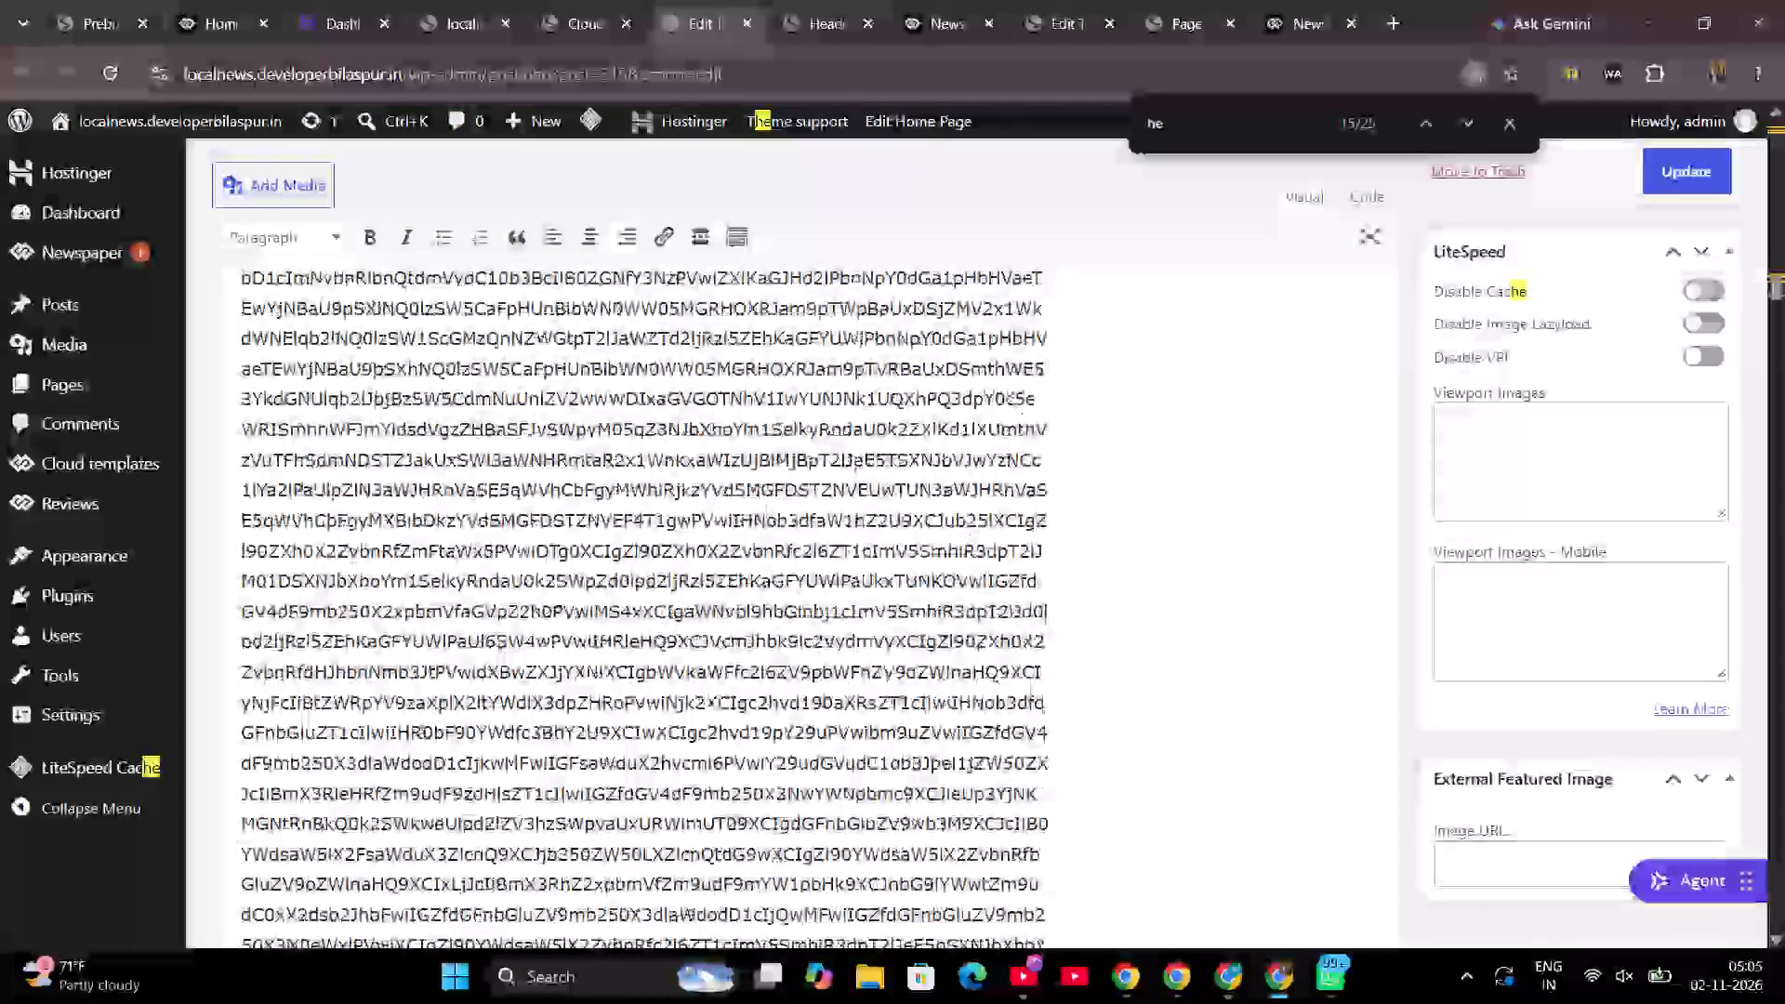
{"action": "scroll", "coordinate": [996, 397], "scroll_direction": "down", "scroll_amount": 5}
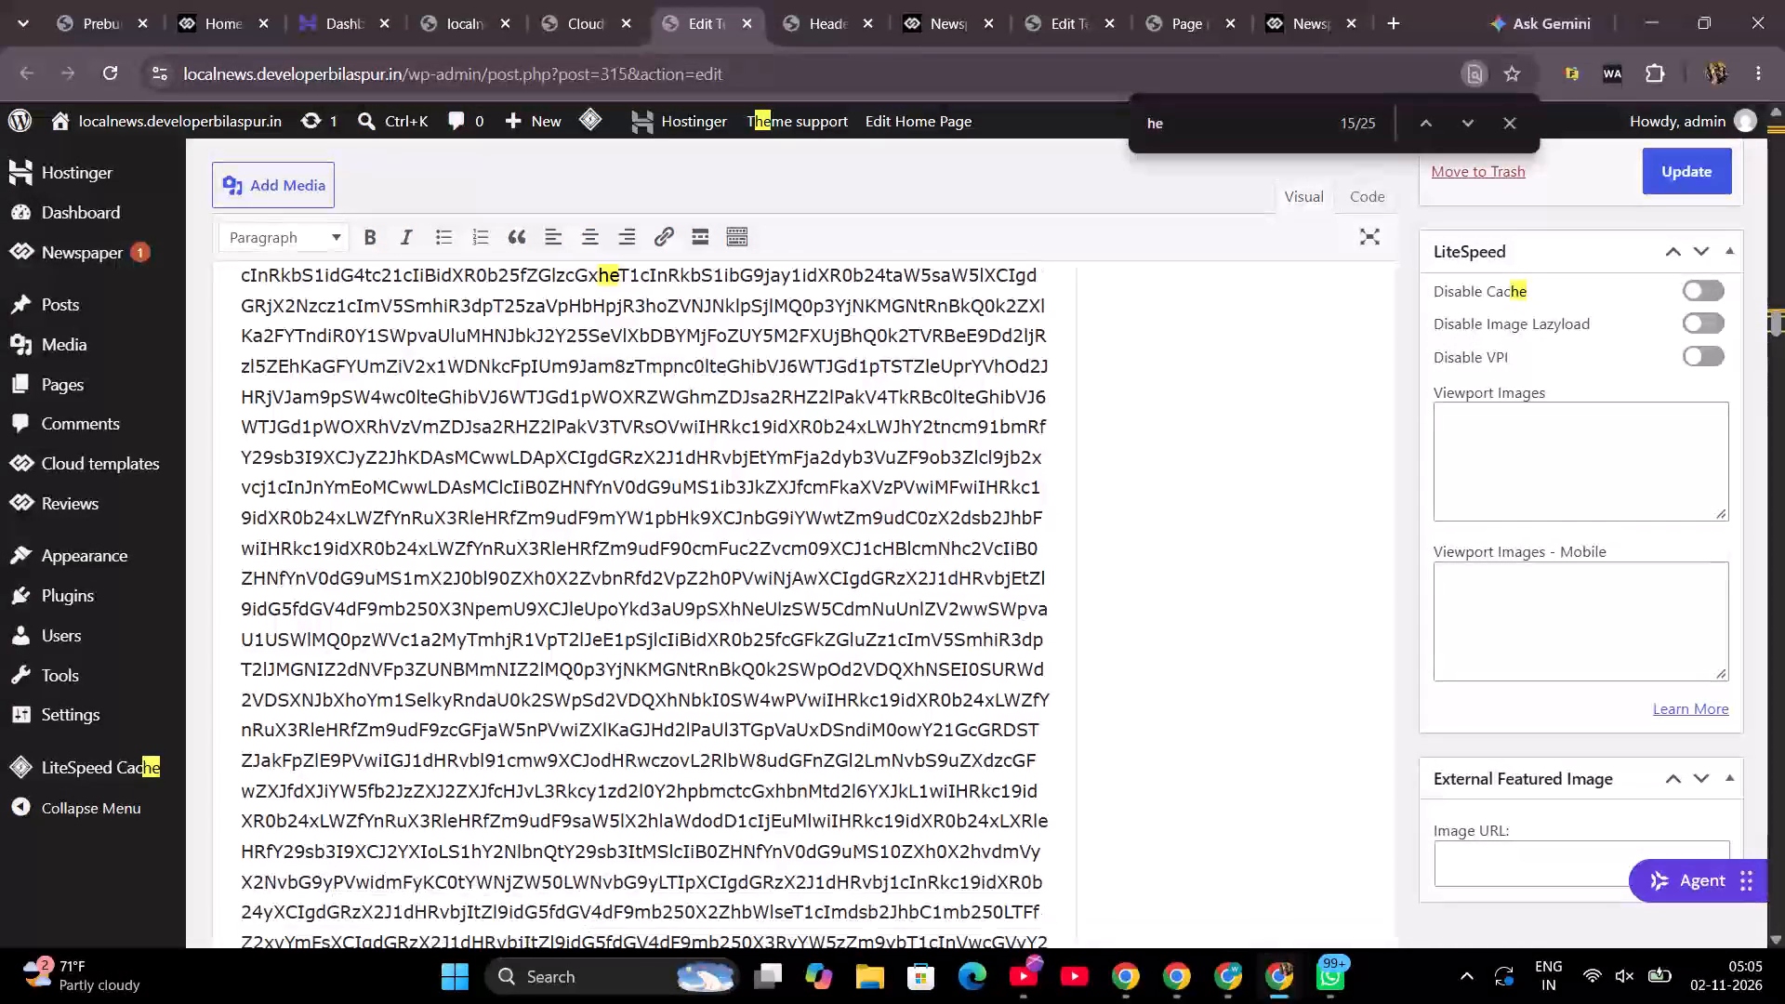
{"action": "left_click", "coordinate": [1512, 123]}
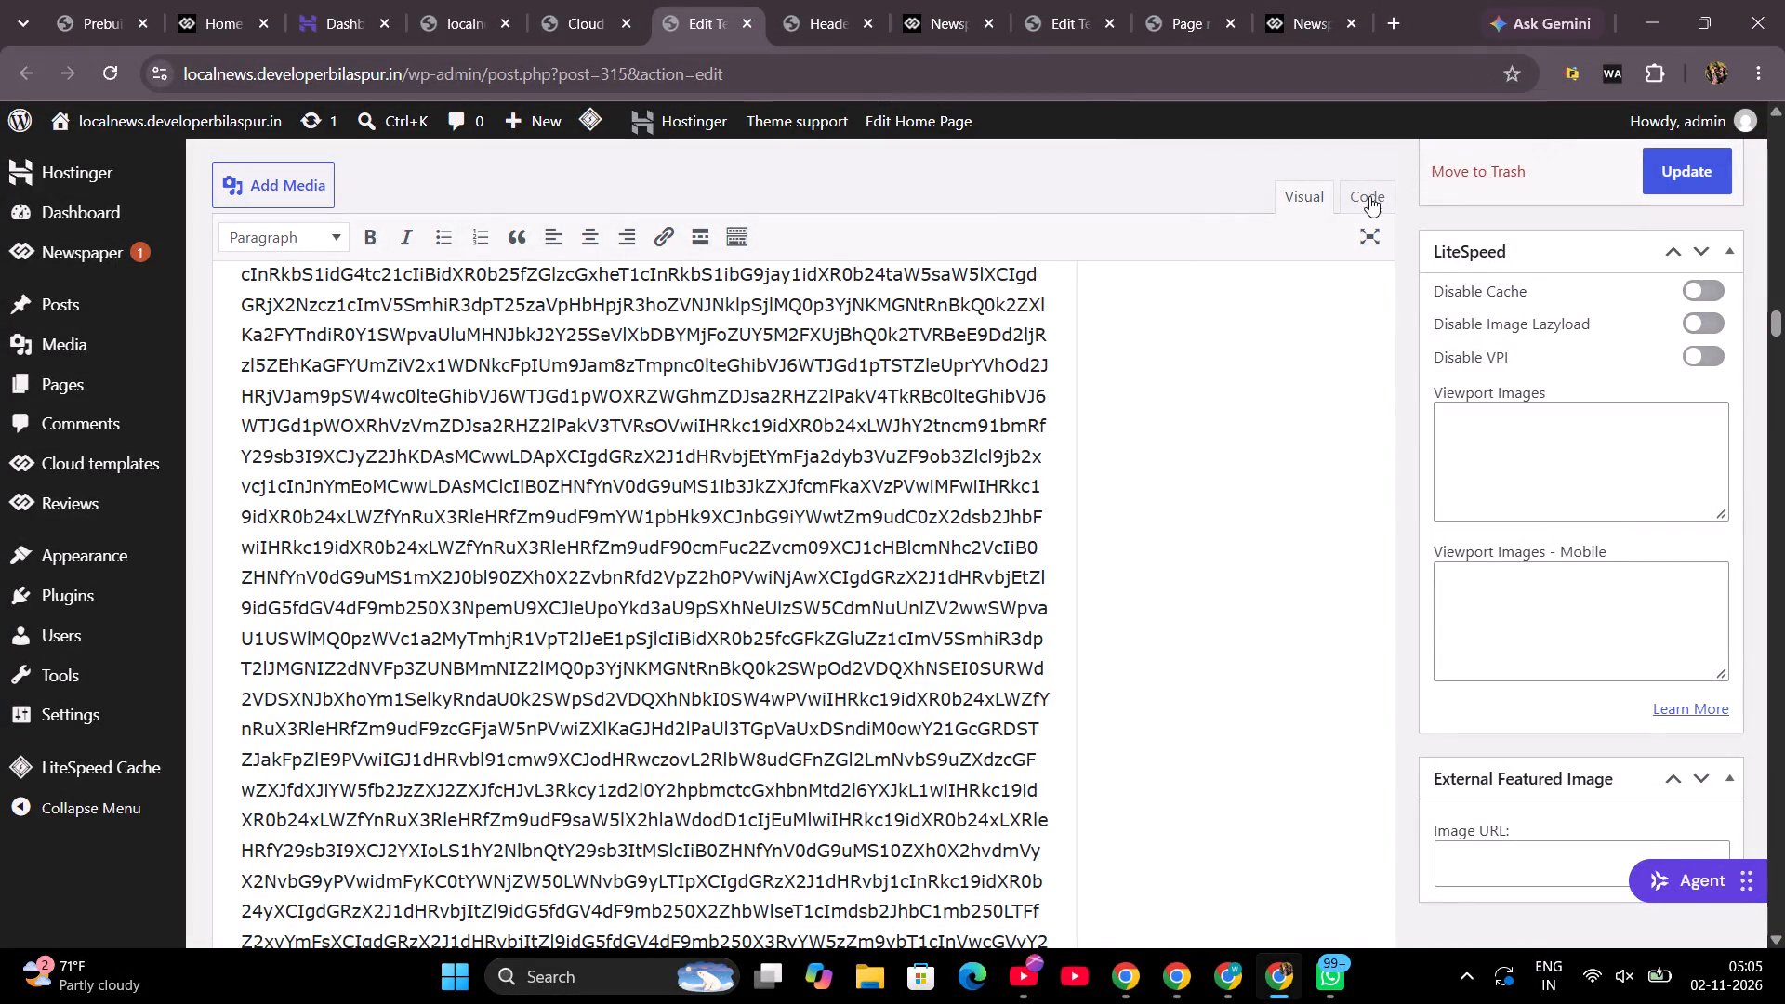
Show the template content in Code view and search it for "height", shortening the term to "he".
{"action": "left_click", "coordinate": [1366, 192]}
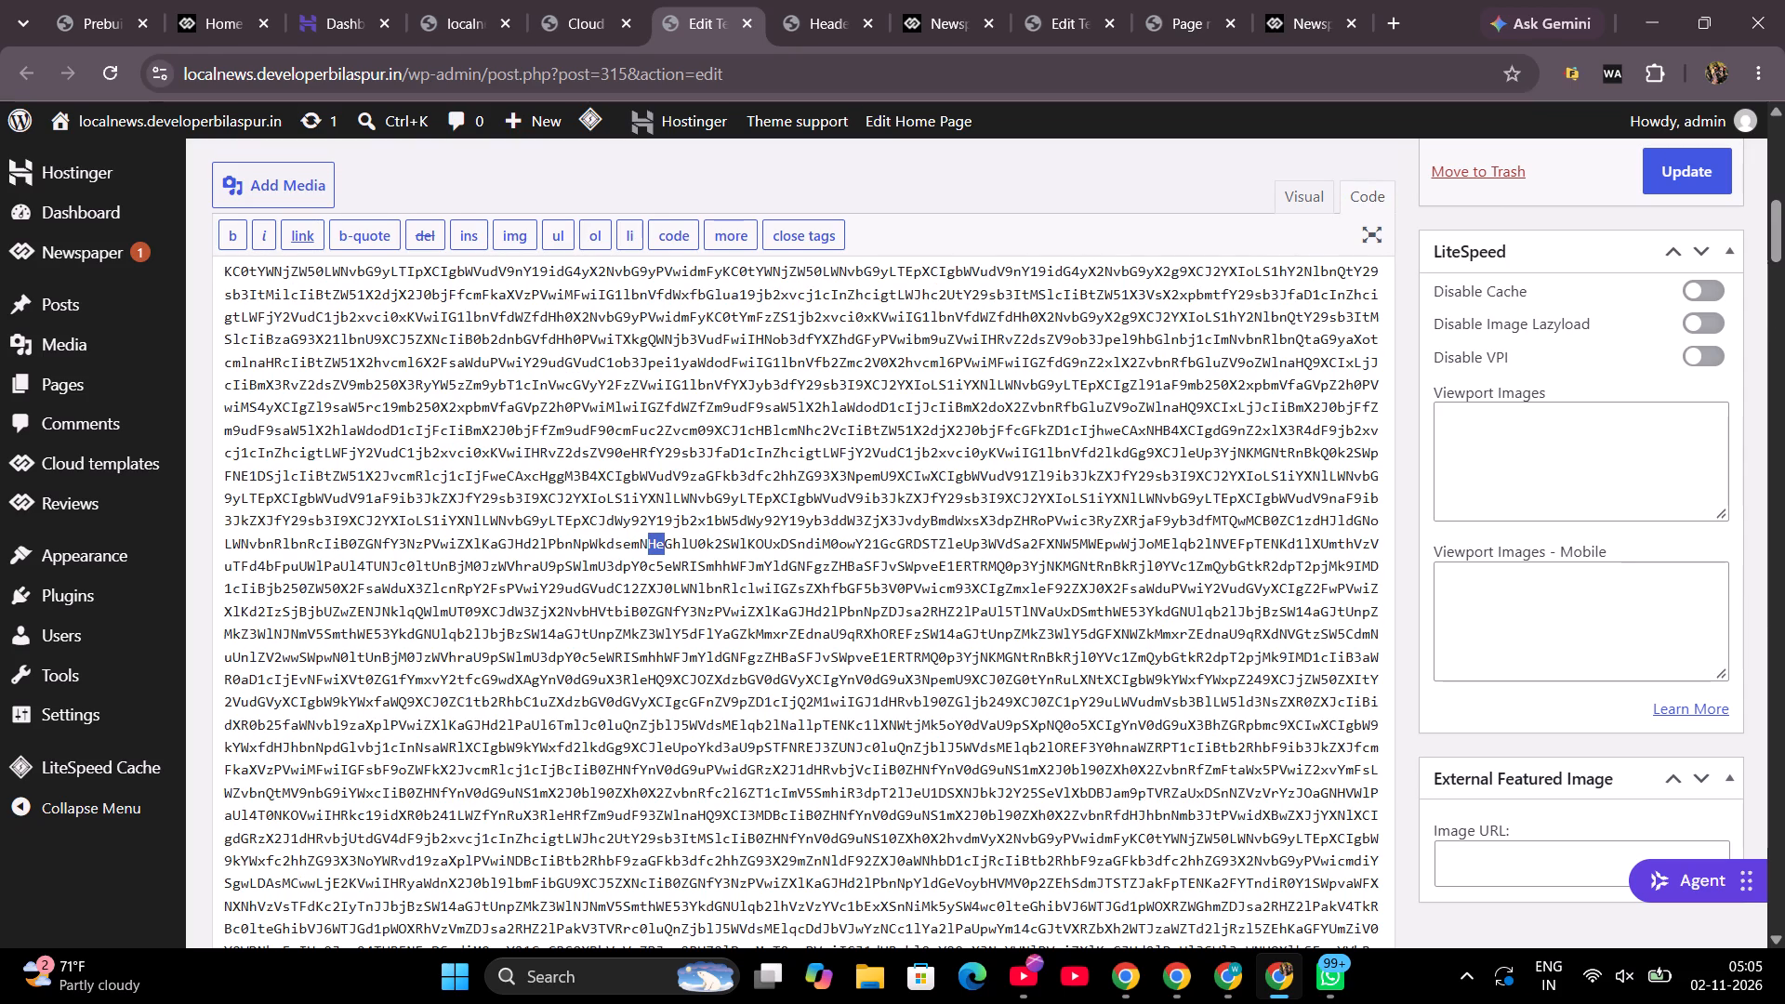
{"action": "left_click", "coordinate": [721, 495]}
{"action": "key", "text": "ctrl+f"}
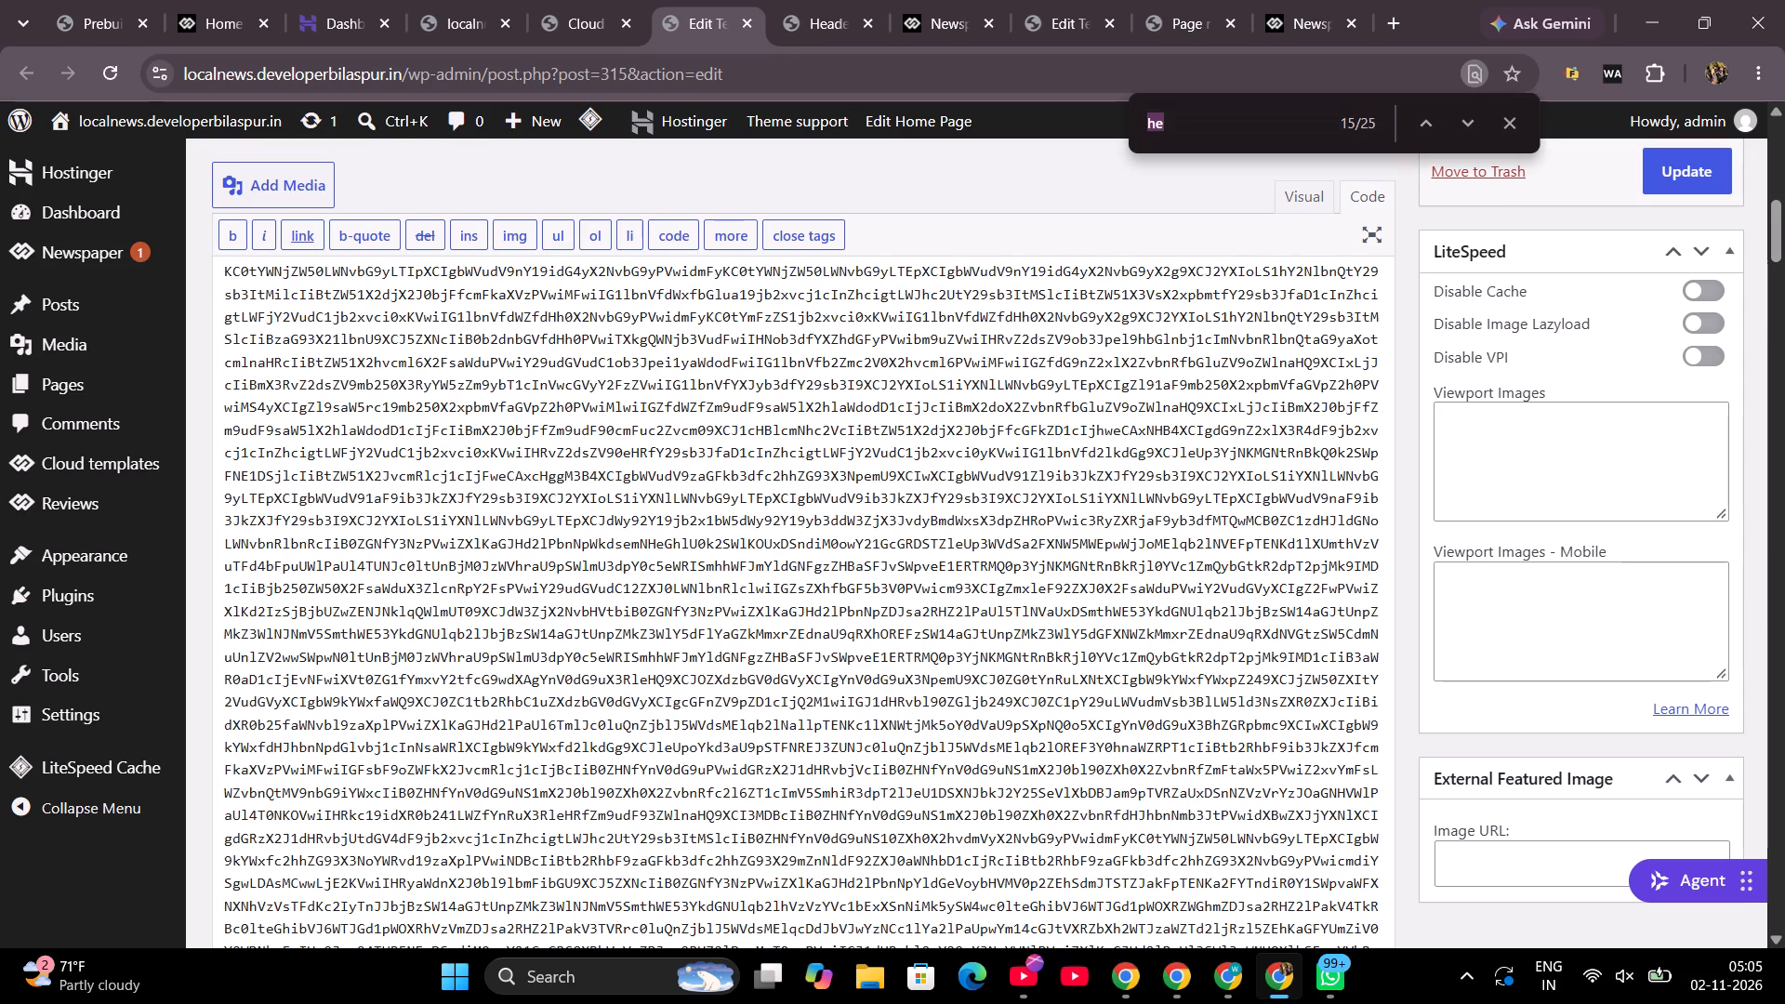
{"action": "key", "text": "i"}
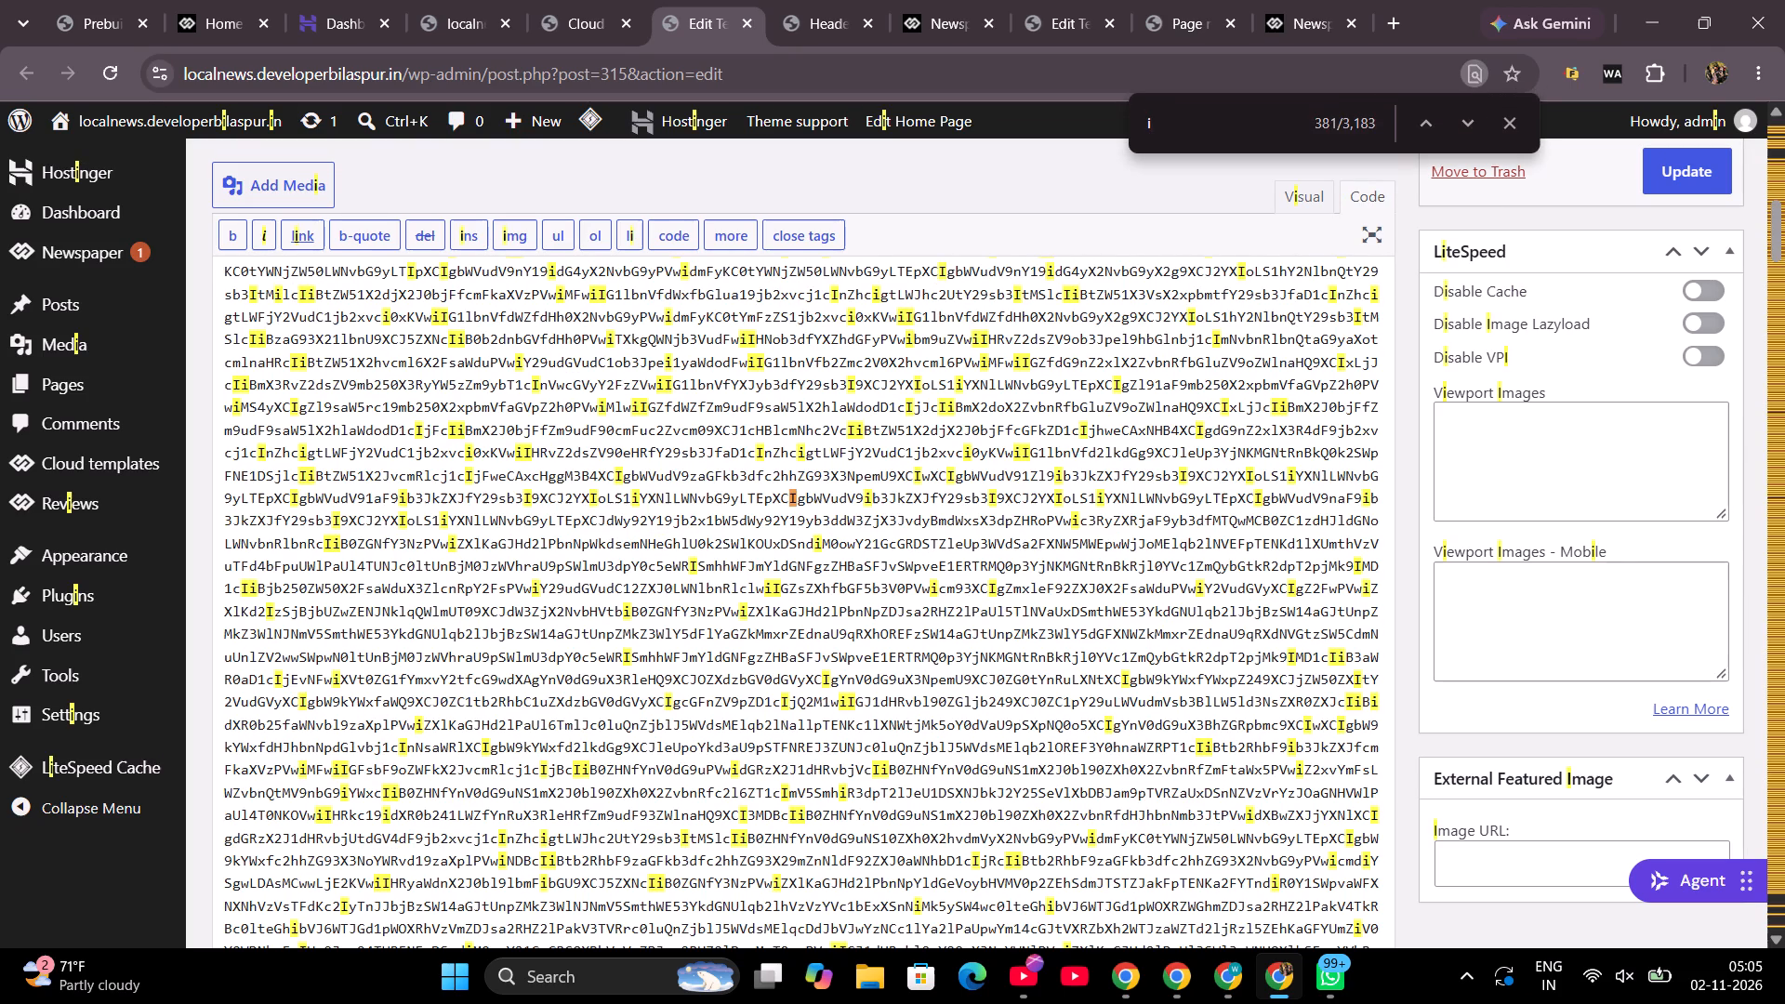
{"action": "key", "text": "BackSpace"}
{"action": "key", "text": "BackSpace"}
{"action": "type", "text": "height"}
{"action": "key", "text": "BackSpace"}
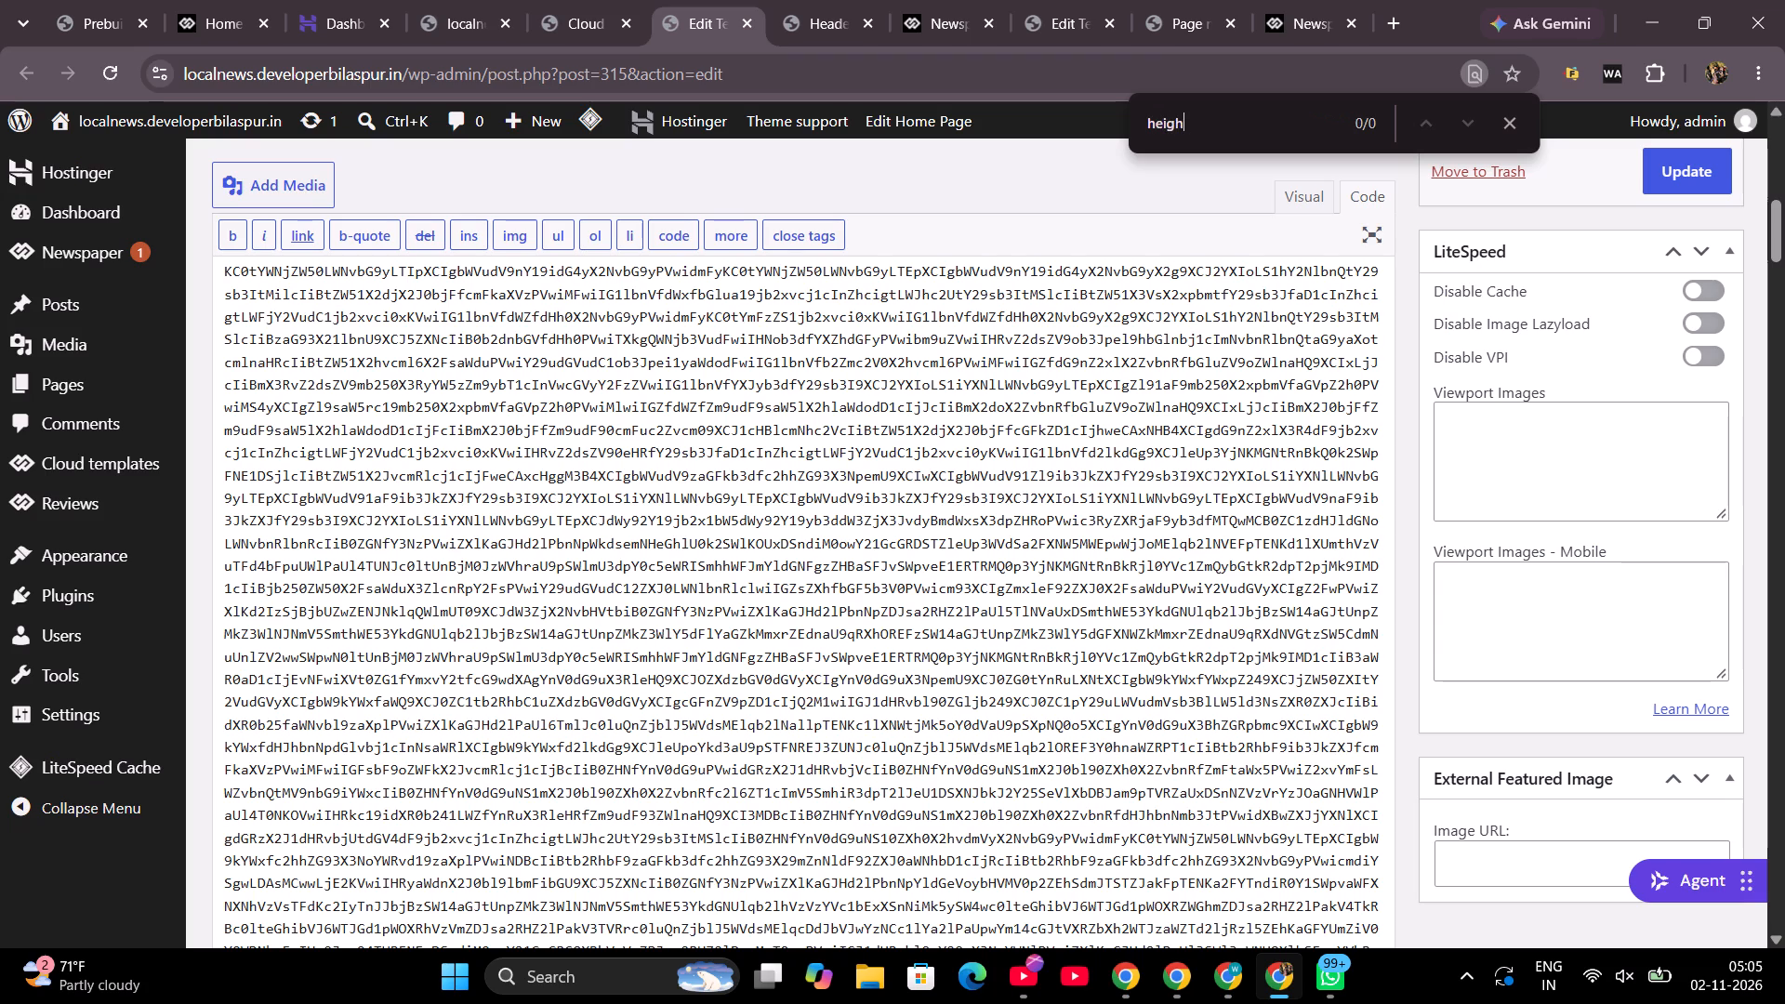
{"action": "key", "text": "BackSpace"}
{"action": "key", "text": "BackSpace"}
{"action": "key", "text": "BackSpace"}
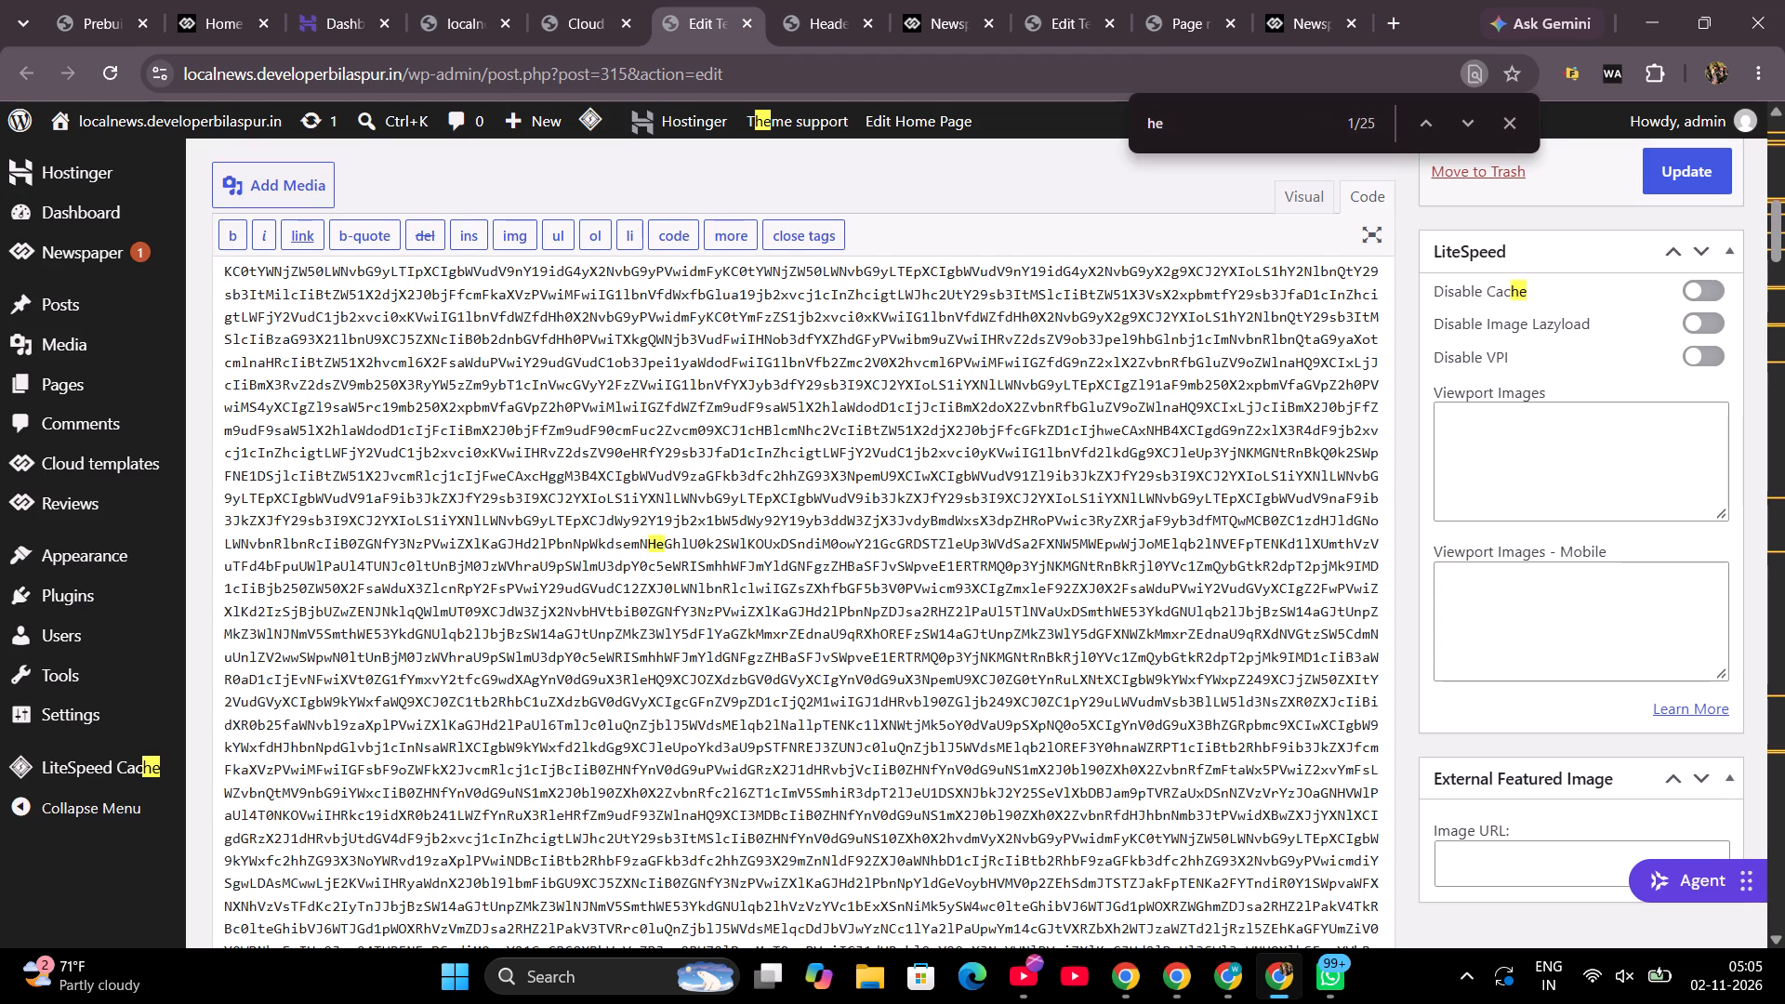
Examine the "he" matches in the Code view content down to the Template Type setting and back up.
{"action": "scroll", "coordinate": [757, 746], "scroll_direction": "down", "scroll_amount": 6}
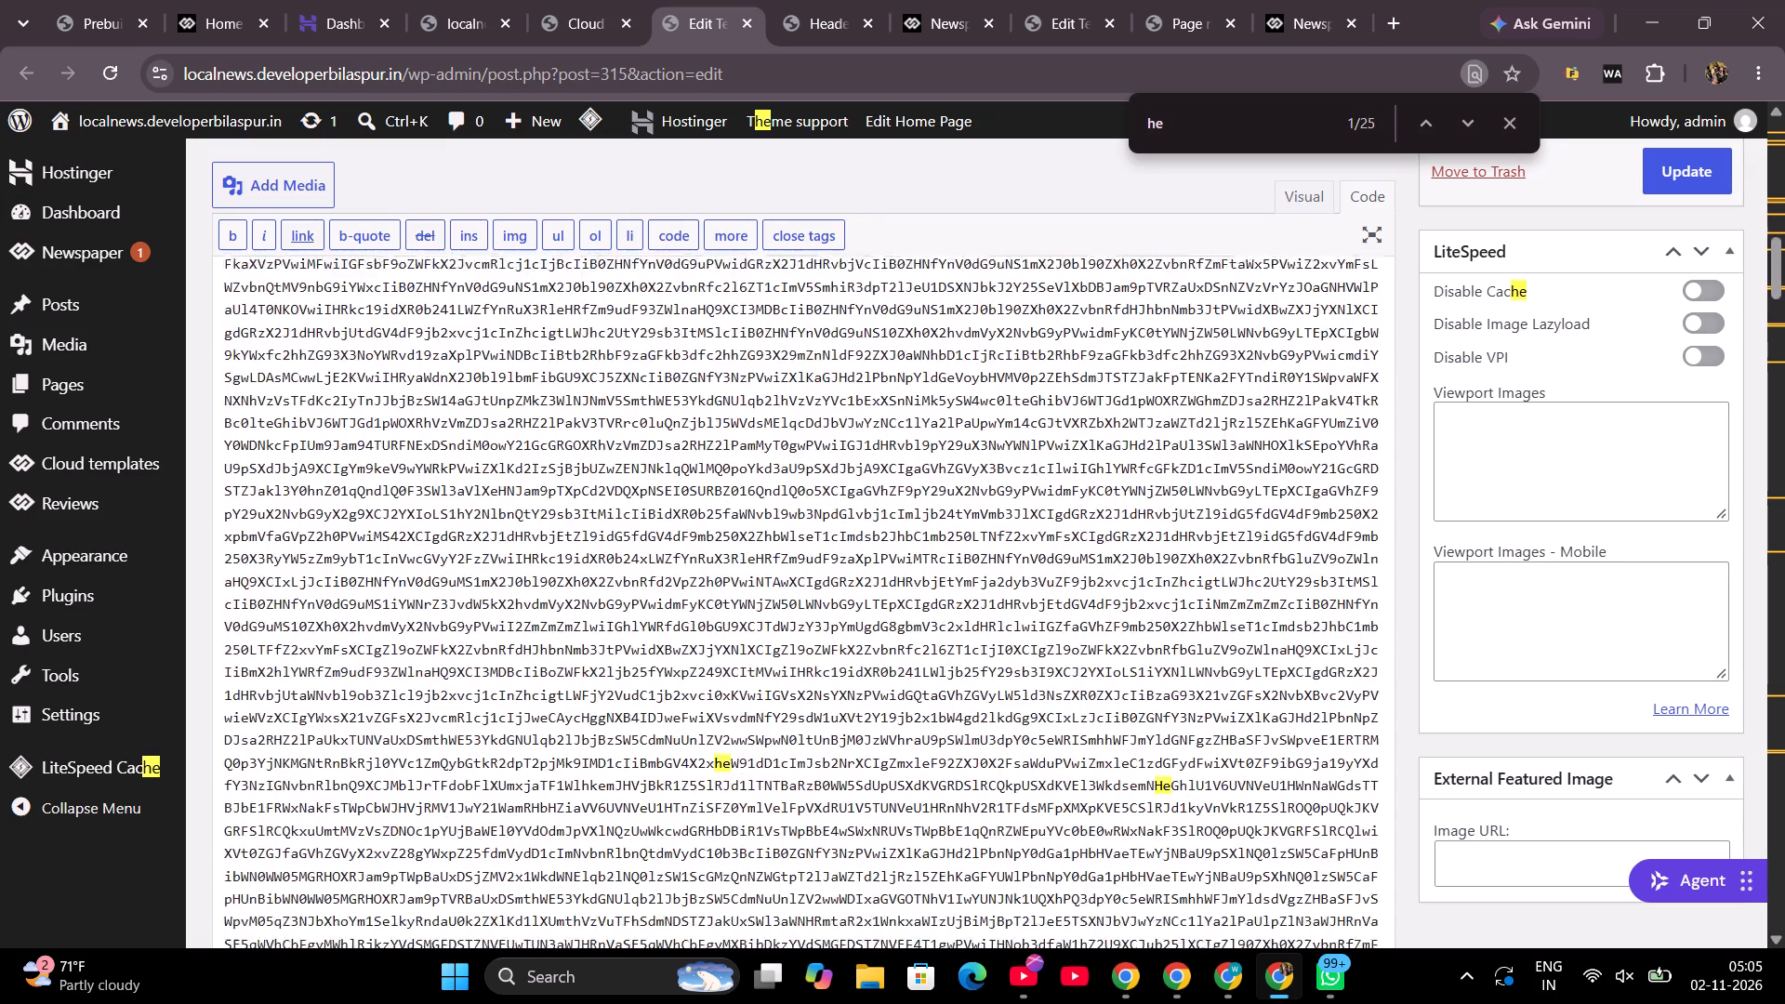
{"action": "scroll", "coordinate": [757, 746], "scroll_direction": "down", "scroll_amount": 5}
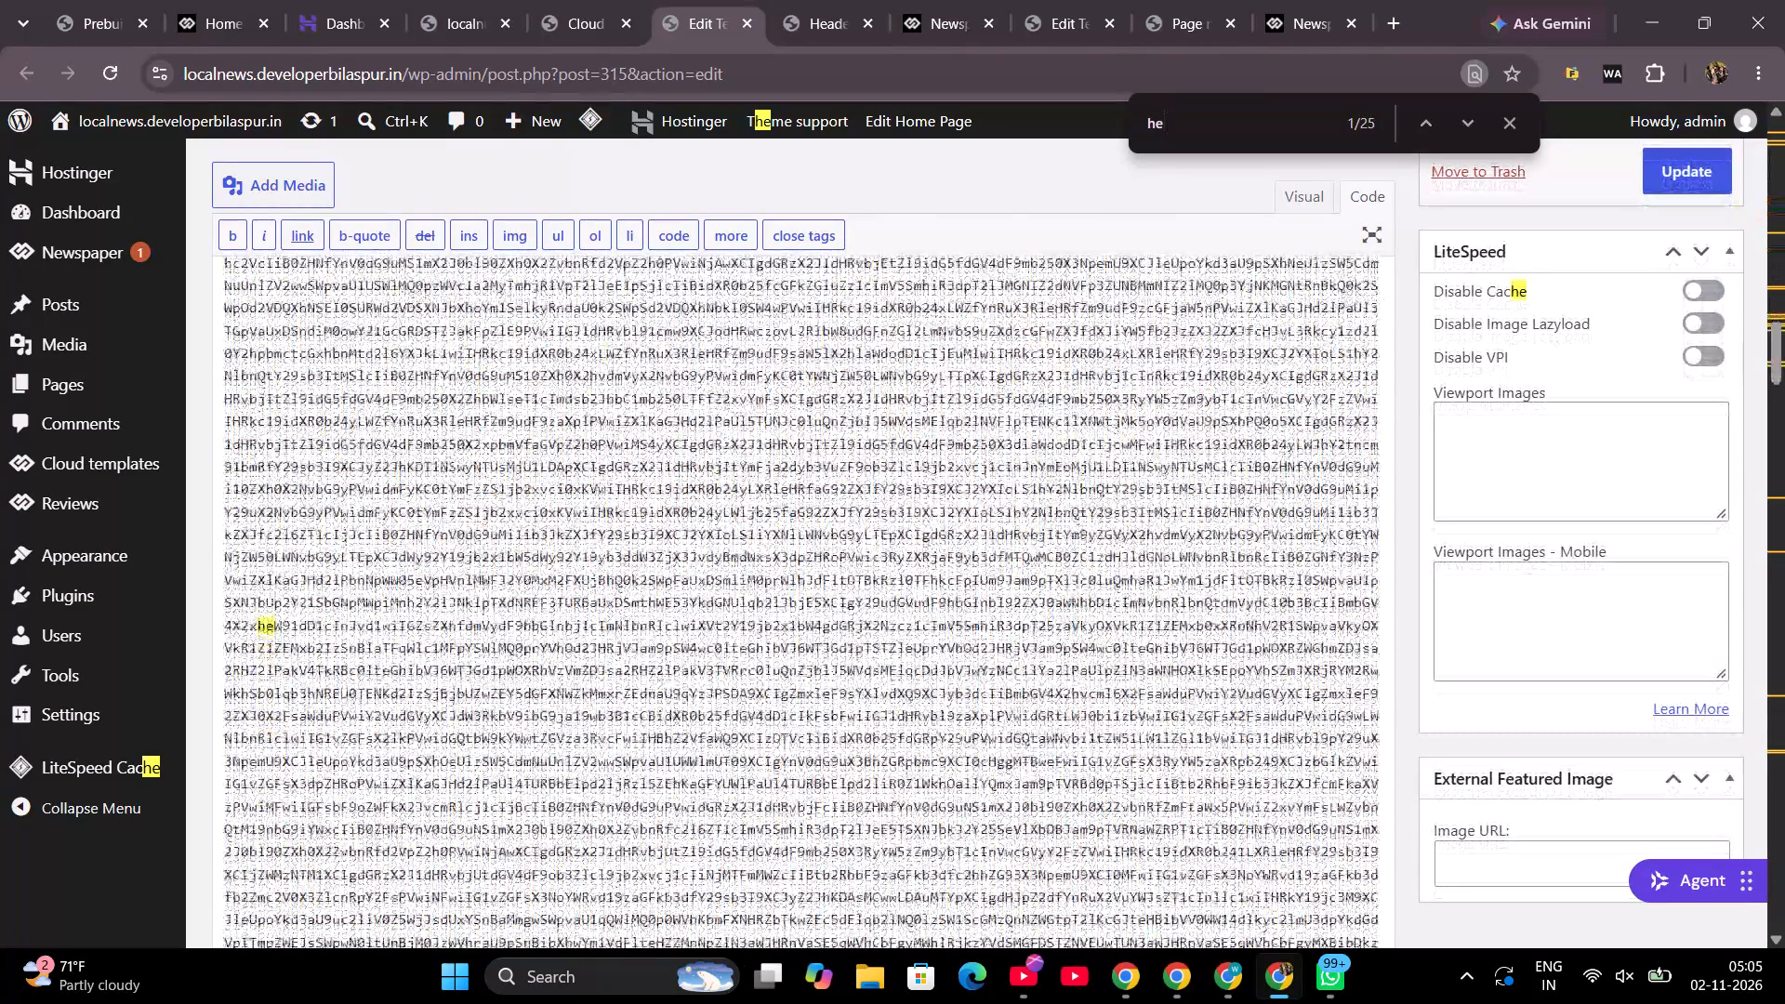
{"action": "scroll", "coordinate": [757, 746], "scroll_direction": "down", "scroll_amount": 5}
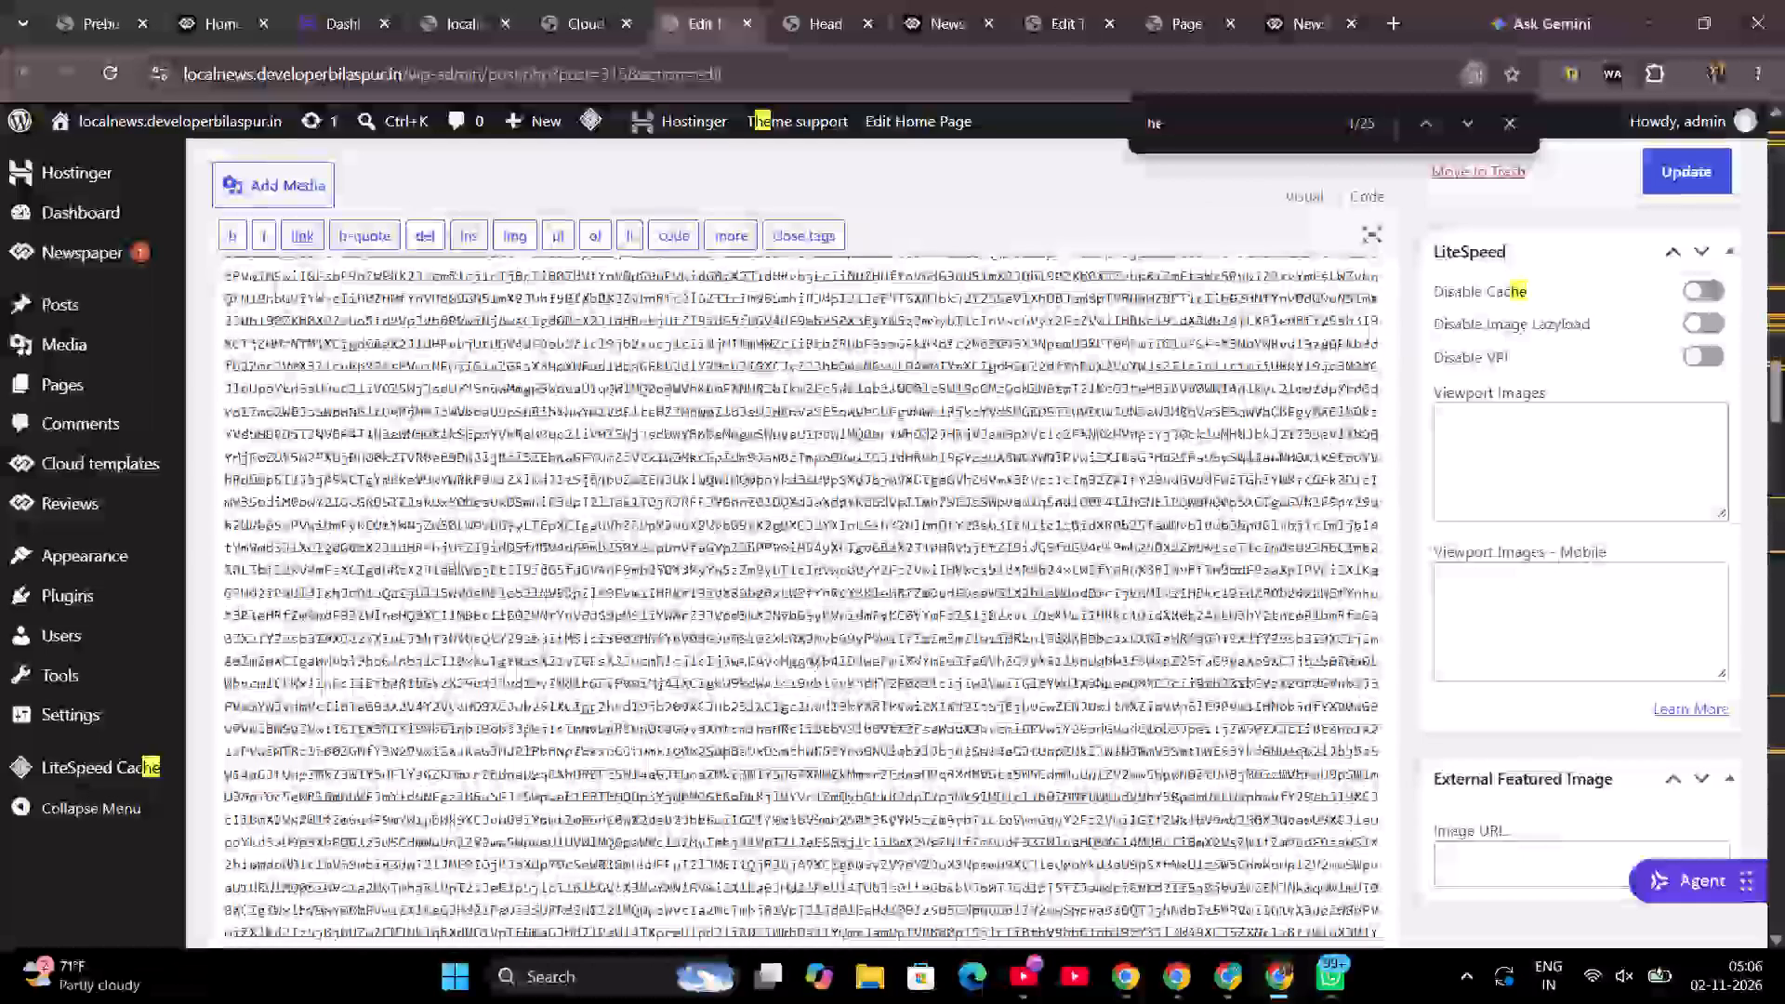
{"action": "scroll", "coordinate": [757, 746], "scroll_direction": "down", "scroll_amount": 17}
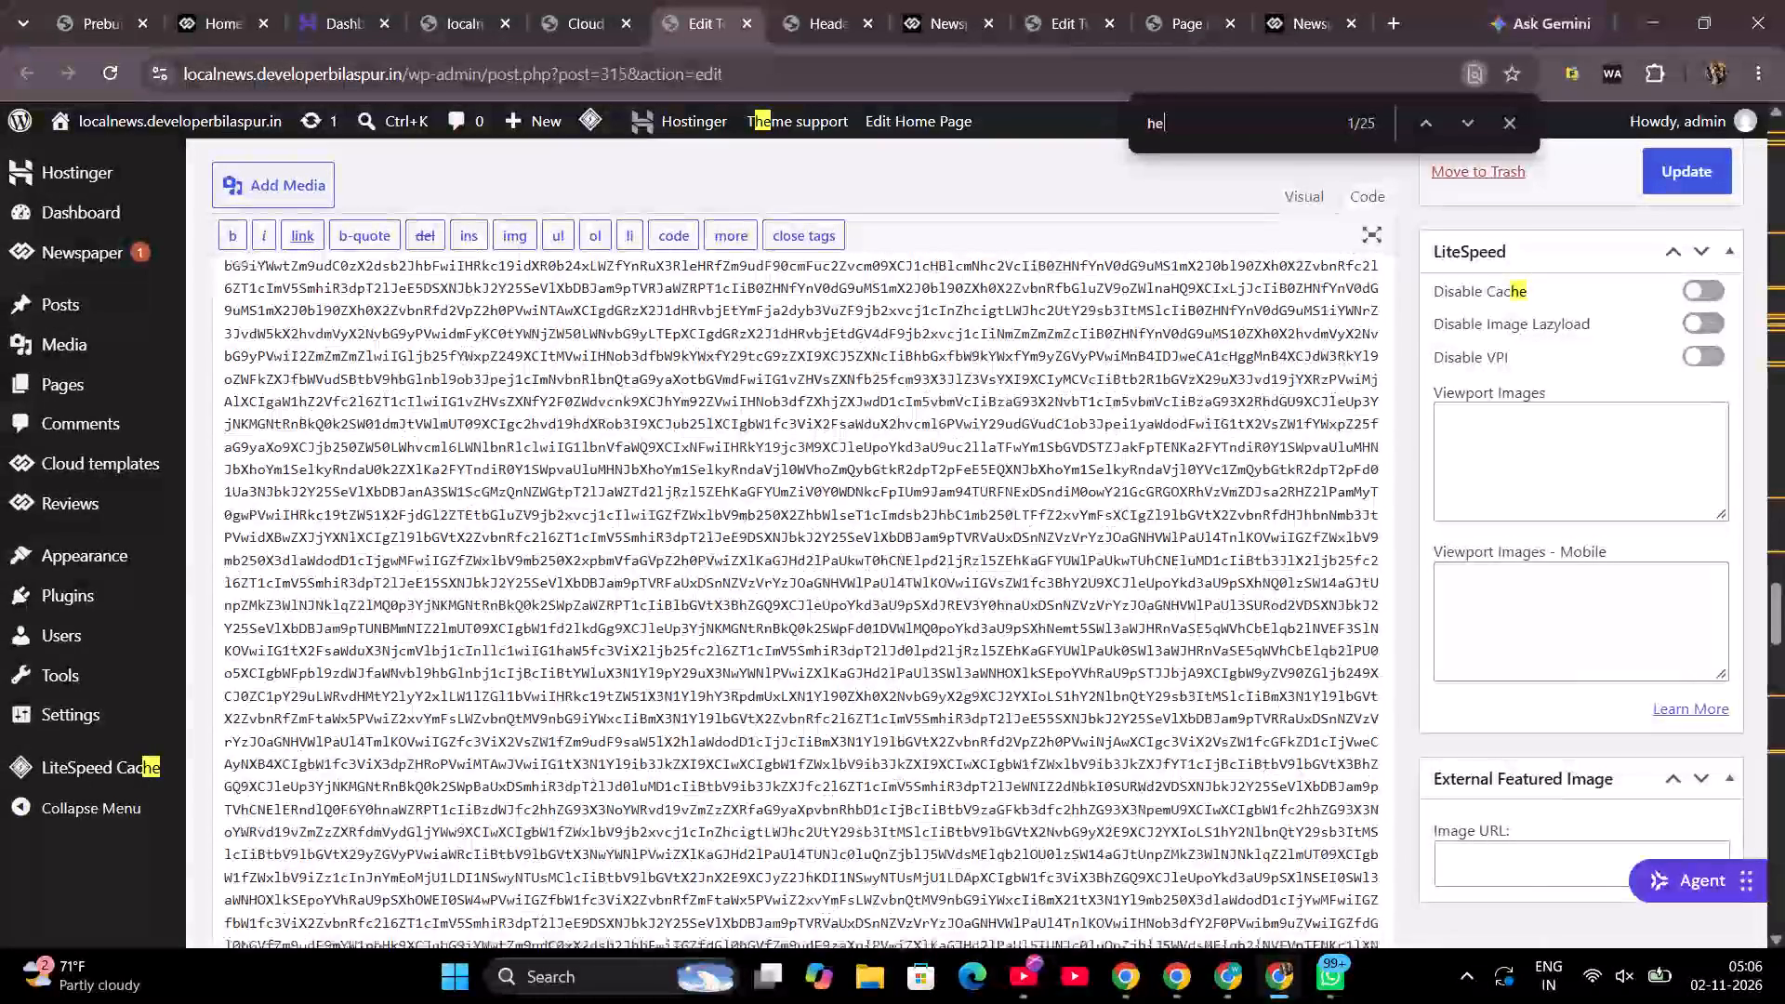
{"action": "scroll", "coordinate": [757, 746], "scroll_direction": "down", "scroll_amount": 7}
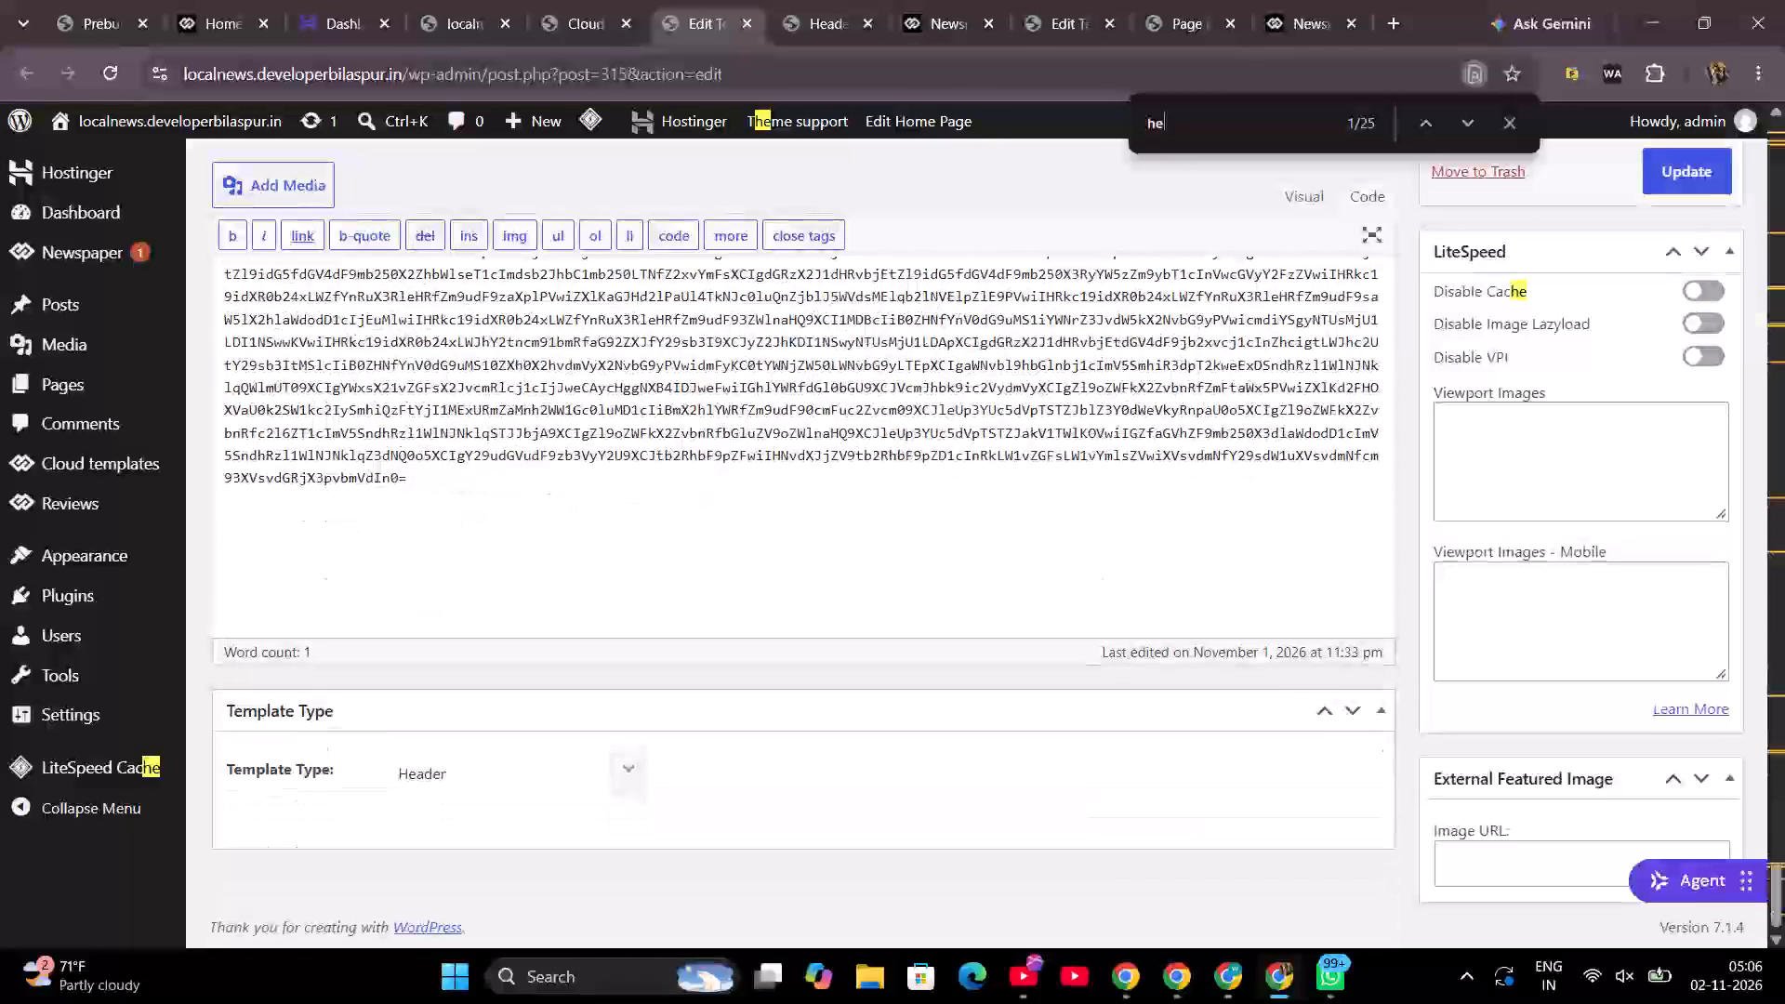
{"action": "scroll", "coordinate": [857, 493], "scroll_direction": "up", "scroll_amount": 1}
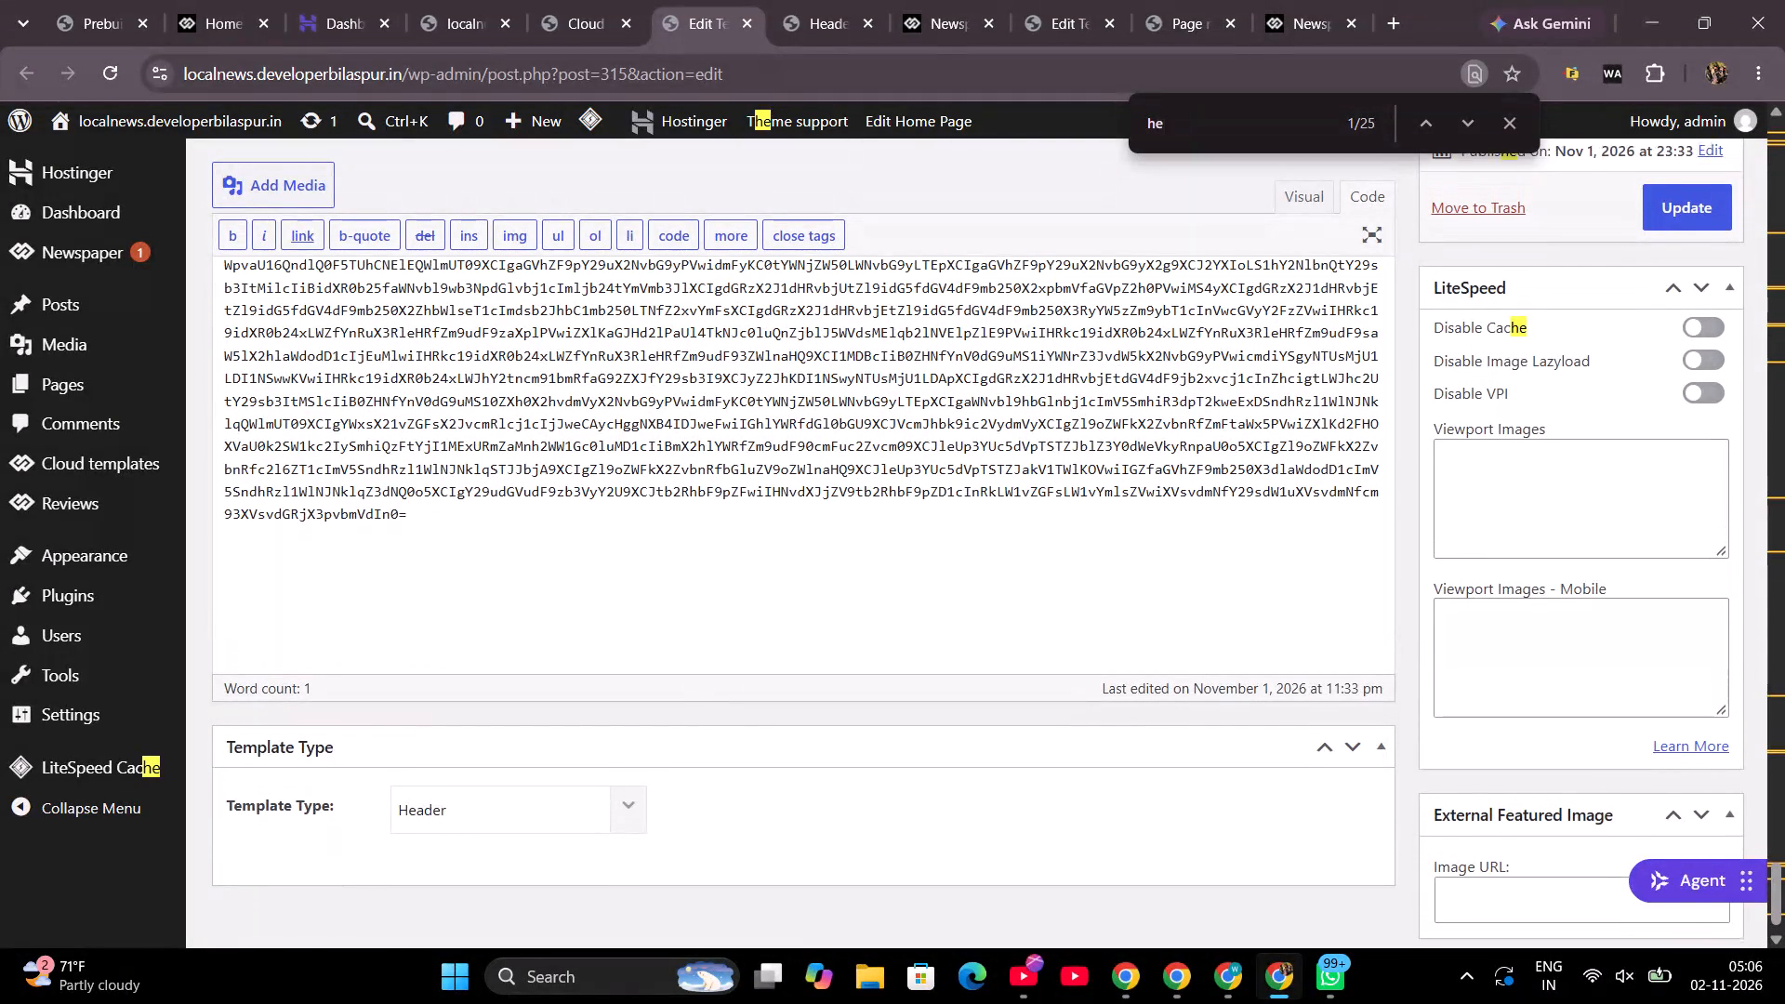
{"action": "scroll", "coordinate": [857, 493], "scroll_direction": "up", "scroll_amount": 3}
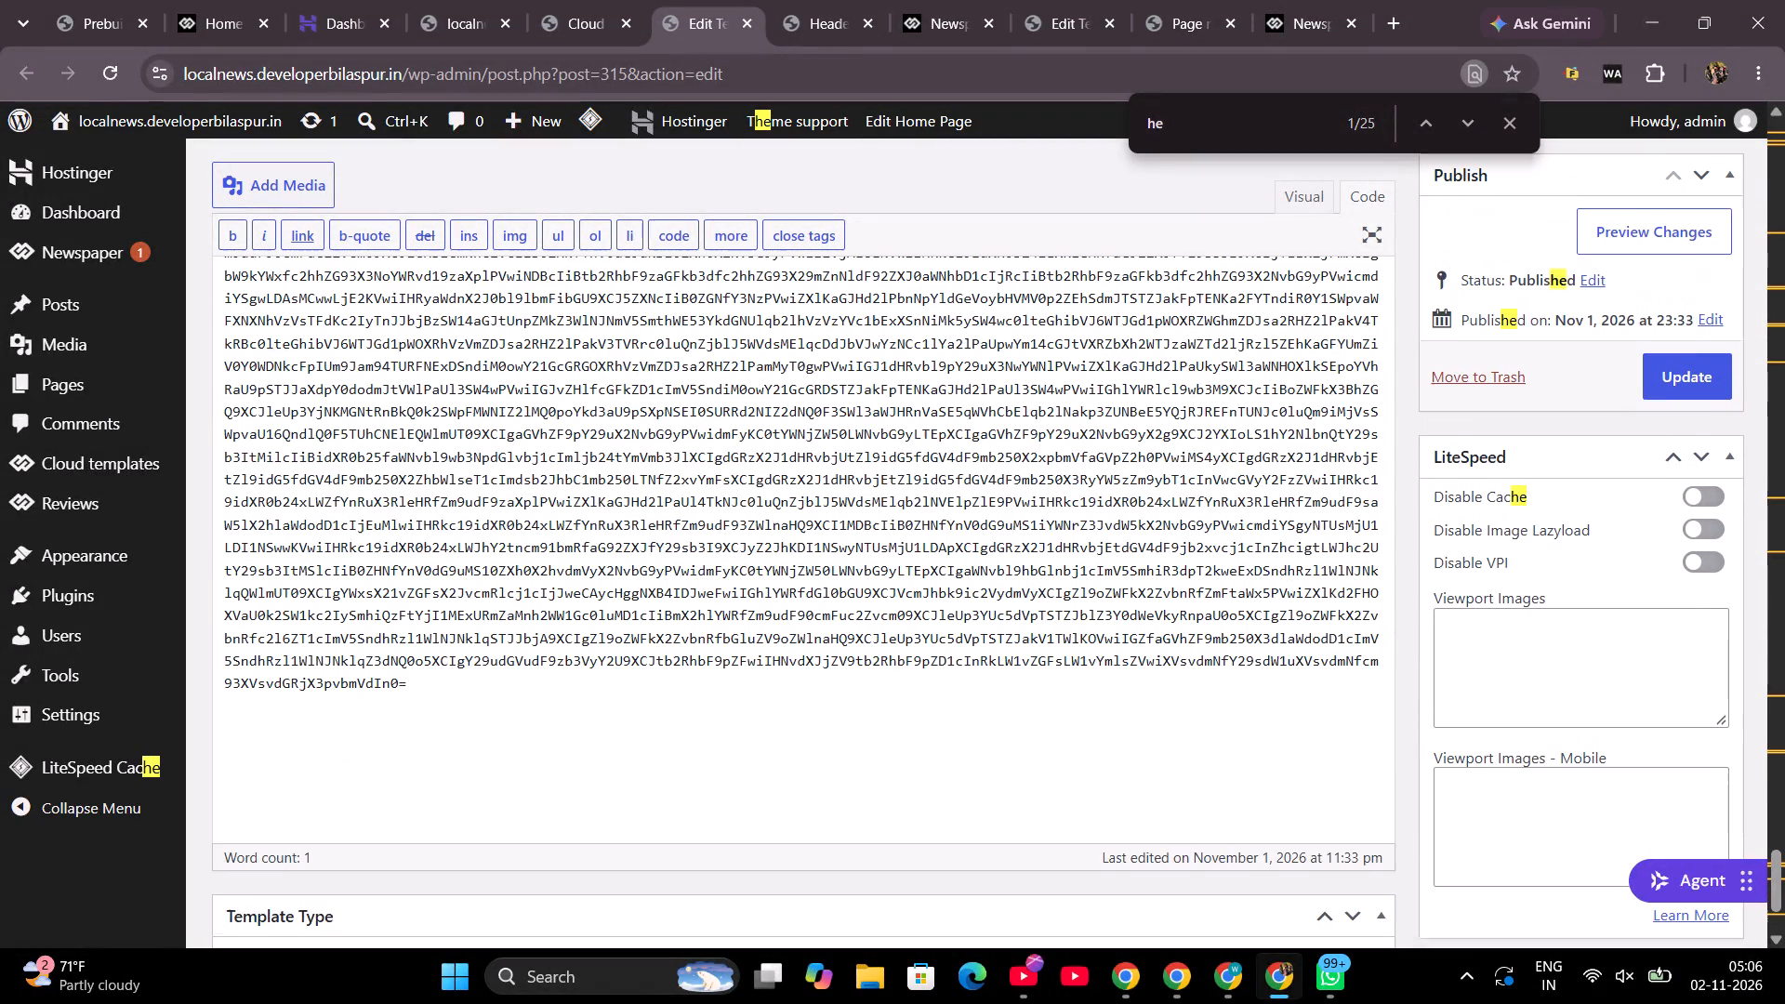
{"action": "scroll", "coordinate": [808, 495], "scroll_direction": "up", "scroll_amount": 9}
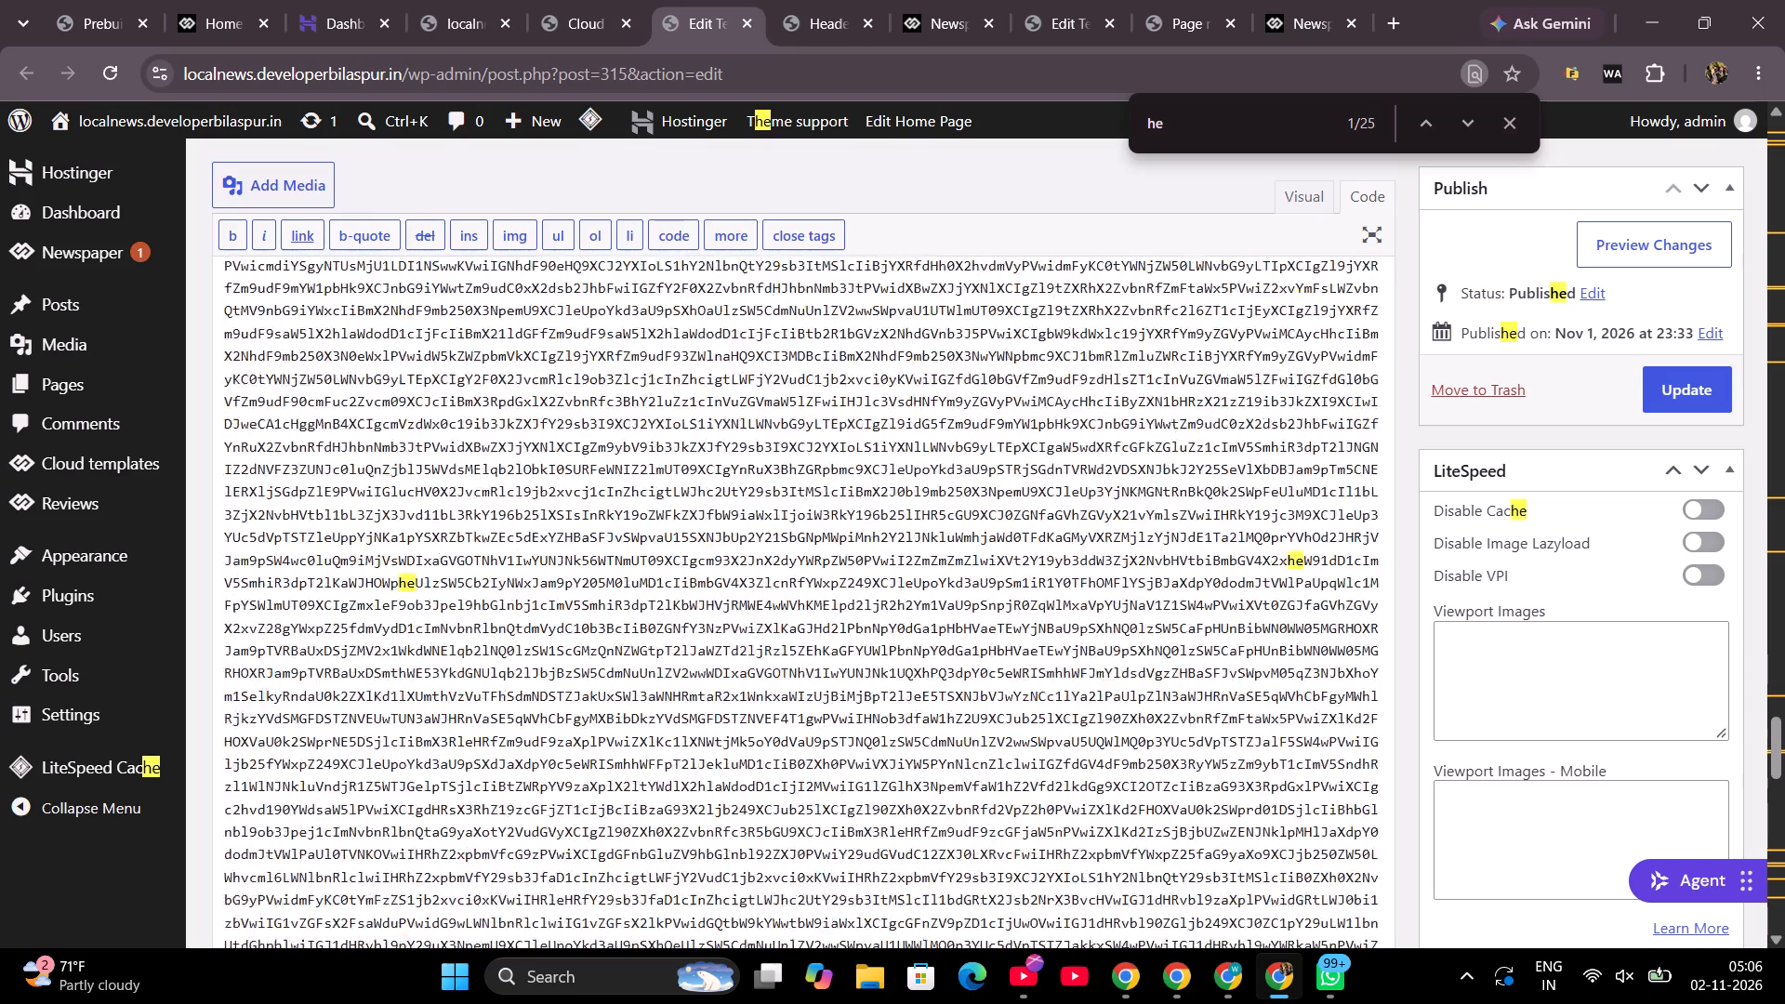
{"action": "scroll", "coordinate": [808, 495], "scroll_direction": "up", "scroll_amount": 4}
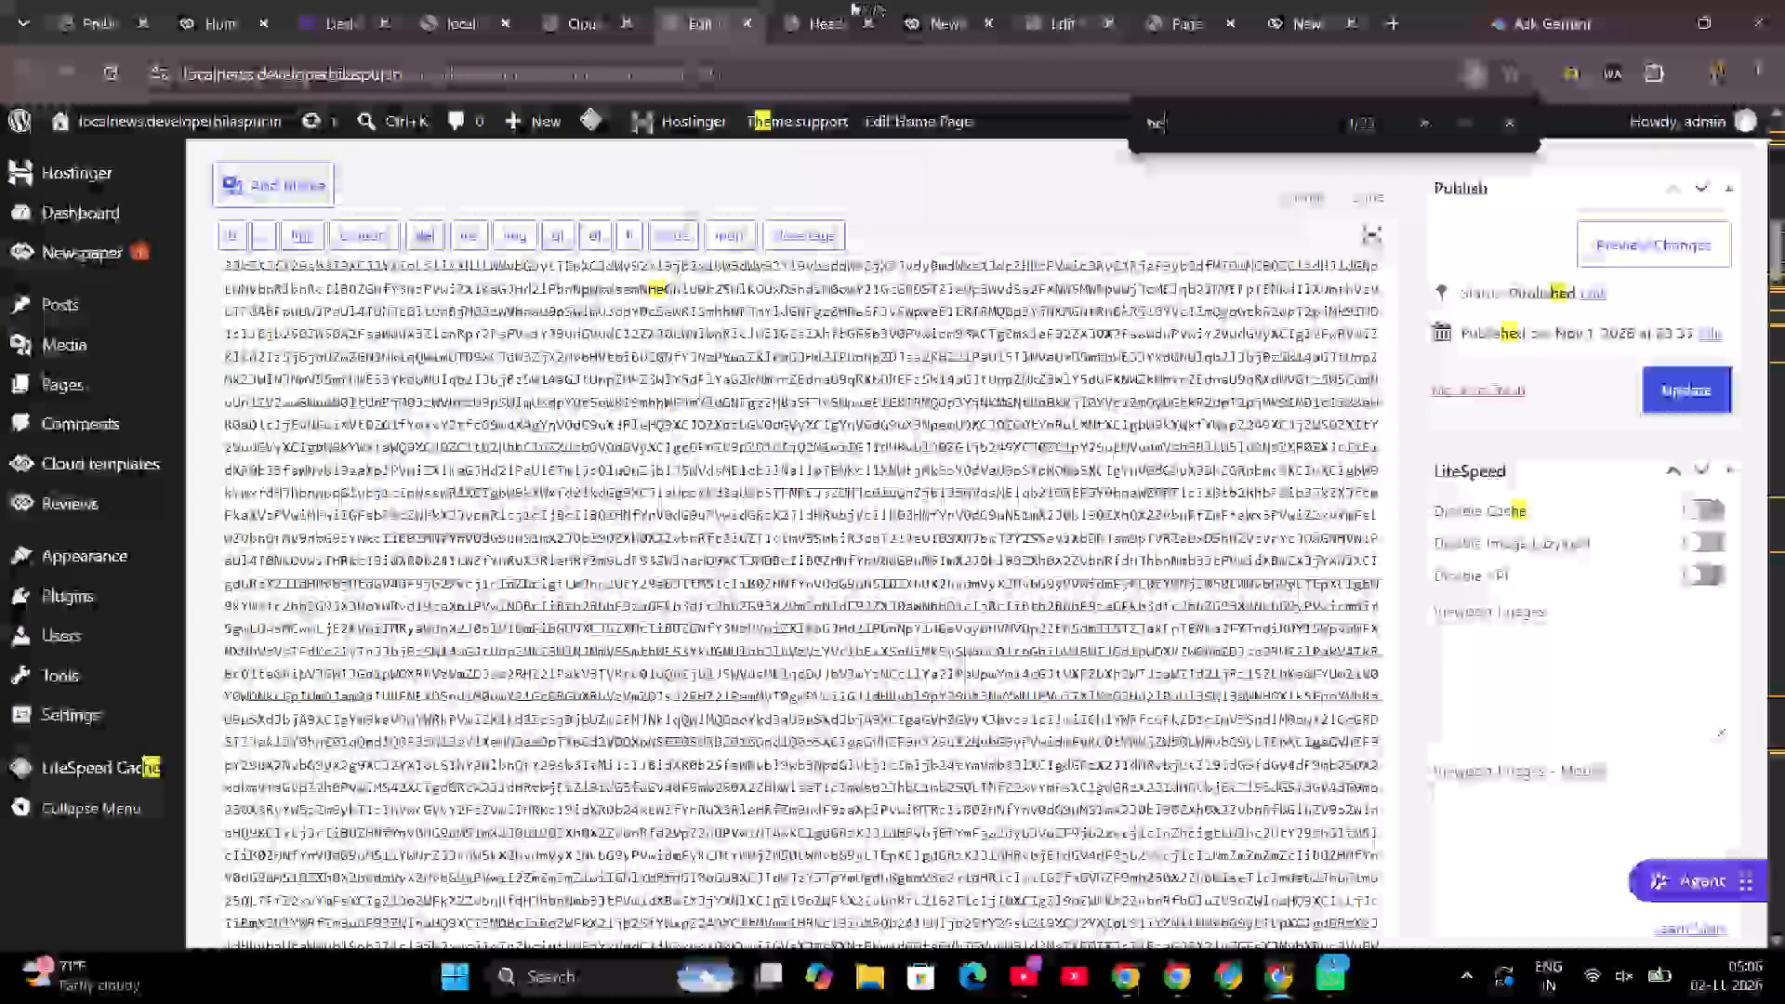
Recheck the stray shortcode text in the Urban Observer header preview and return to the template editor.
{"action": "left_click", "coordinate": [831, 3]}
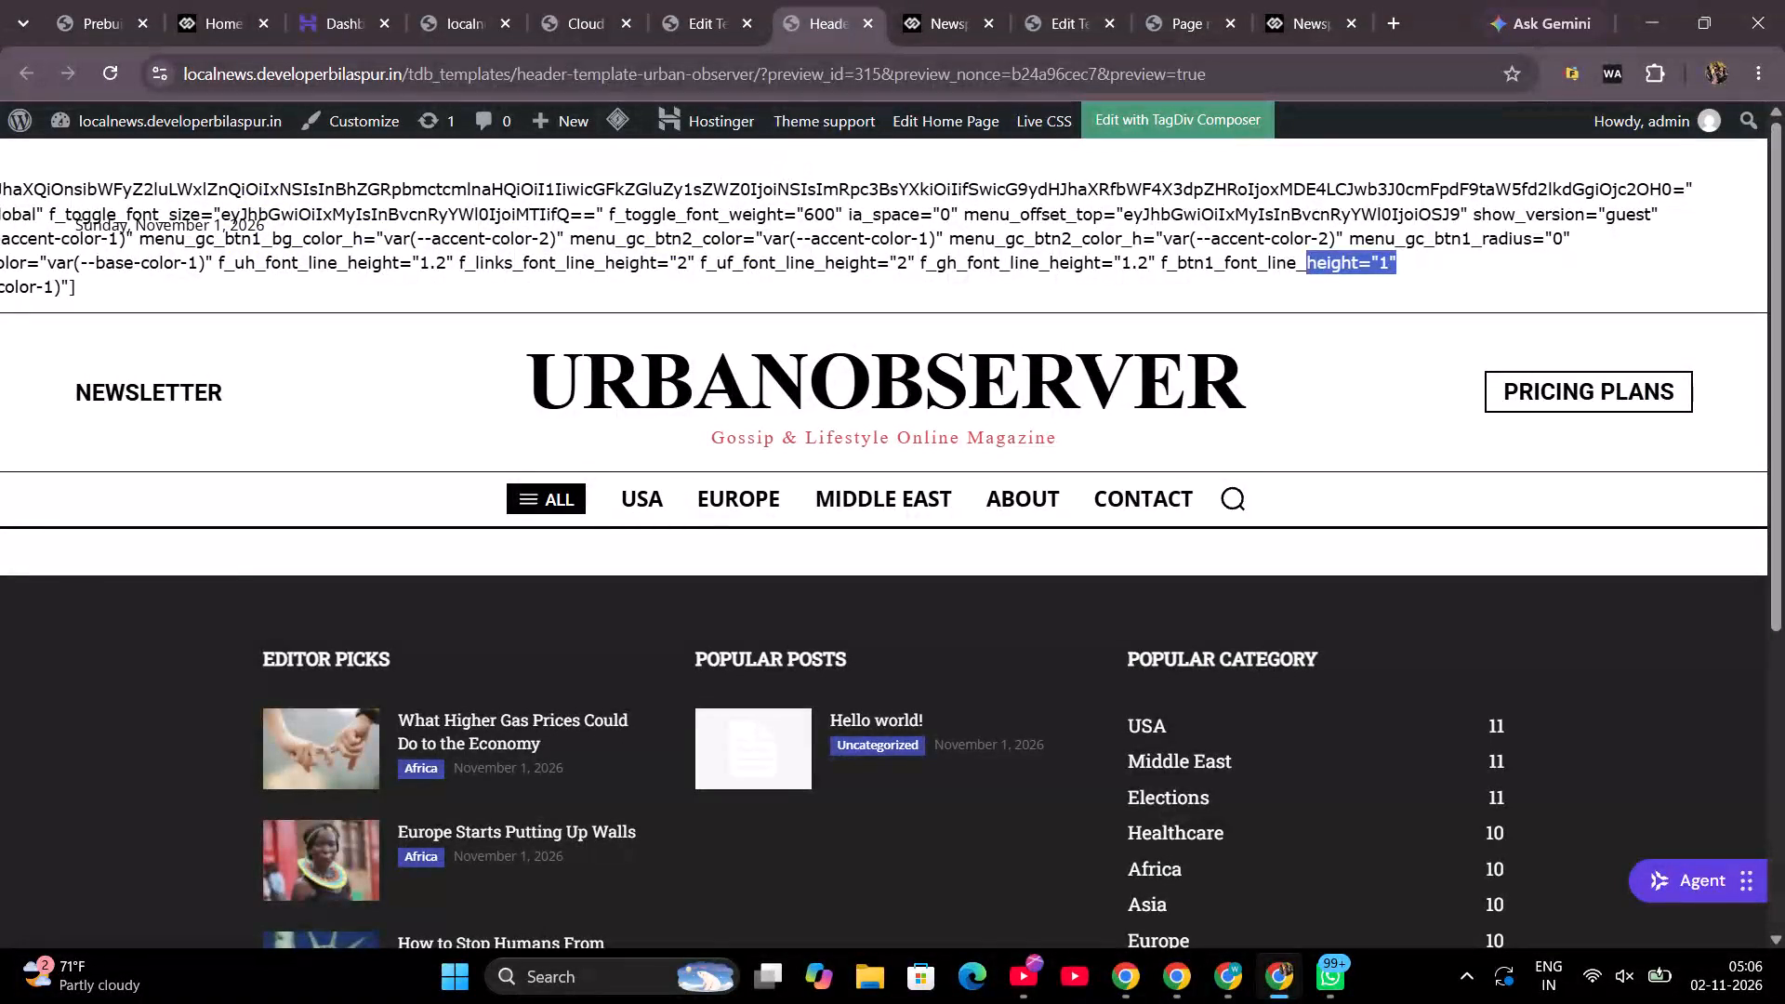
{"action": "left_click", "coordinate": [815, 257]}
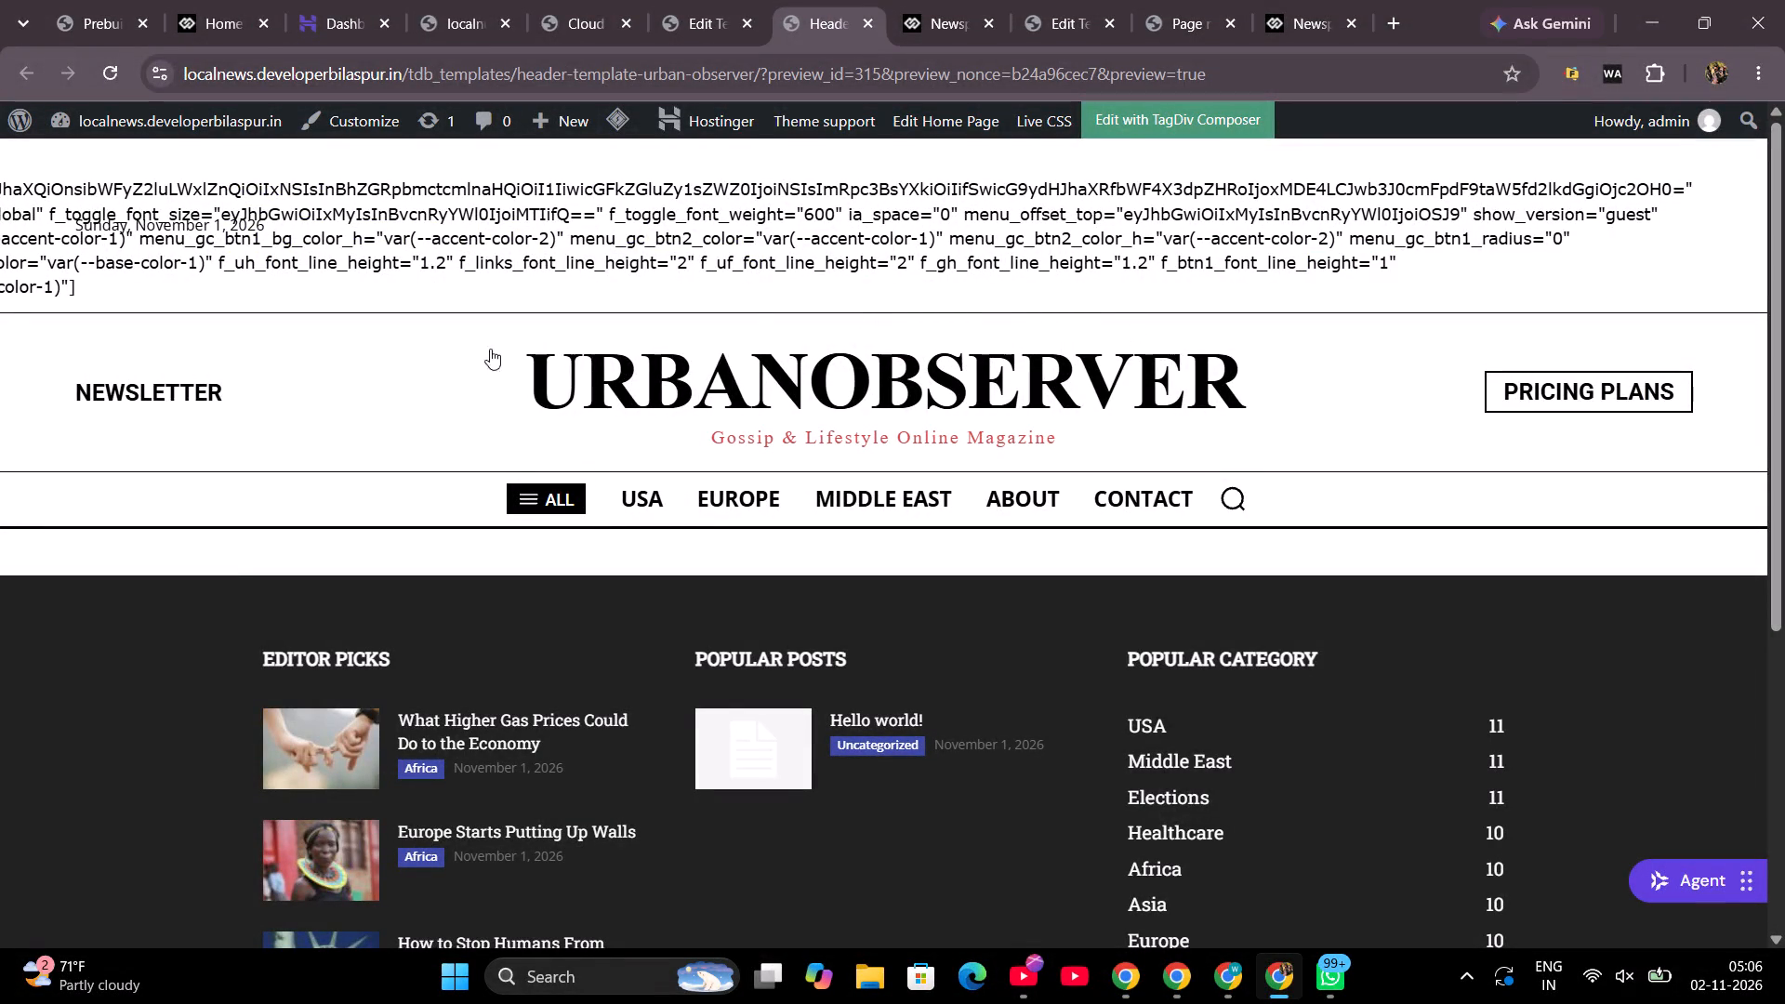
{"action": "scroll", "coordinate": [372, 289], "scroll_direction": "right", "scroll_amount": 1}
{"action": "left_click", "coordinate": [936, 3]}
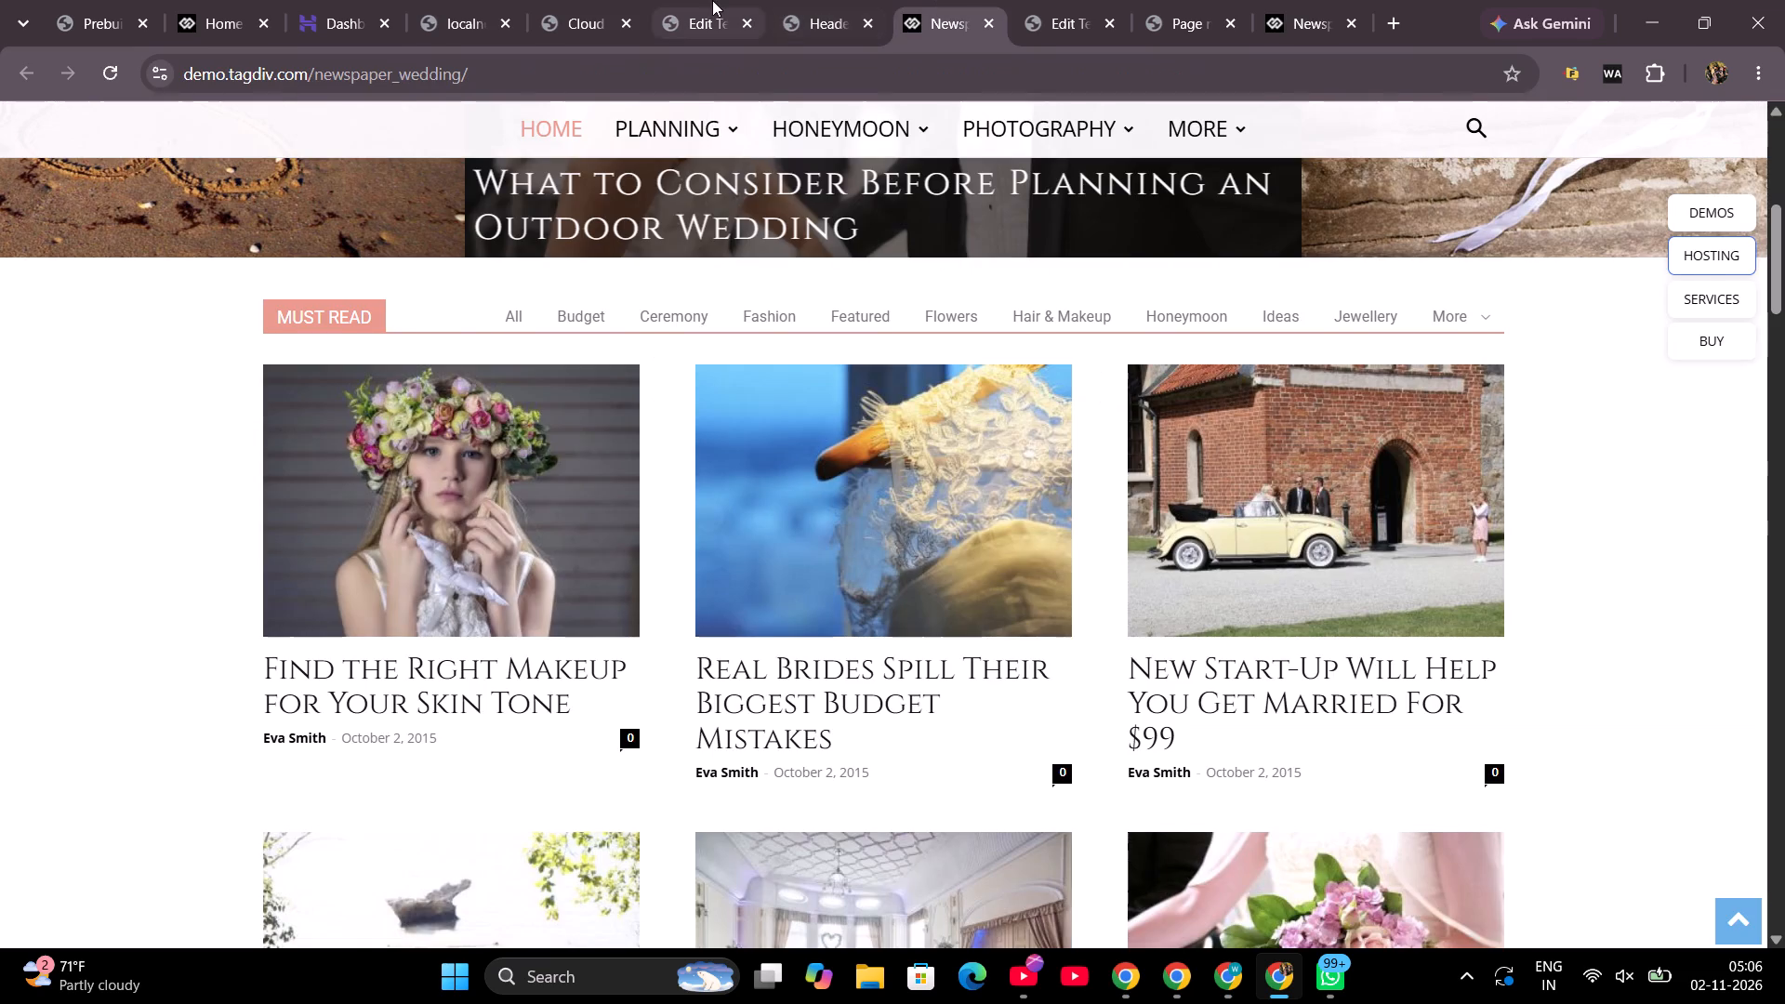
{"action": "left_click", "coordinate": [712, 0]}
Search the template's Code view page for "colo" and shorten the search term to "co".
{"action": "left_click", "coordinate": [742, 333]}
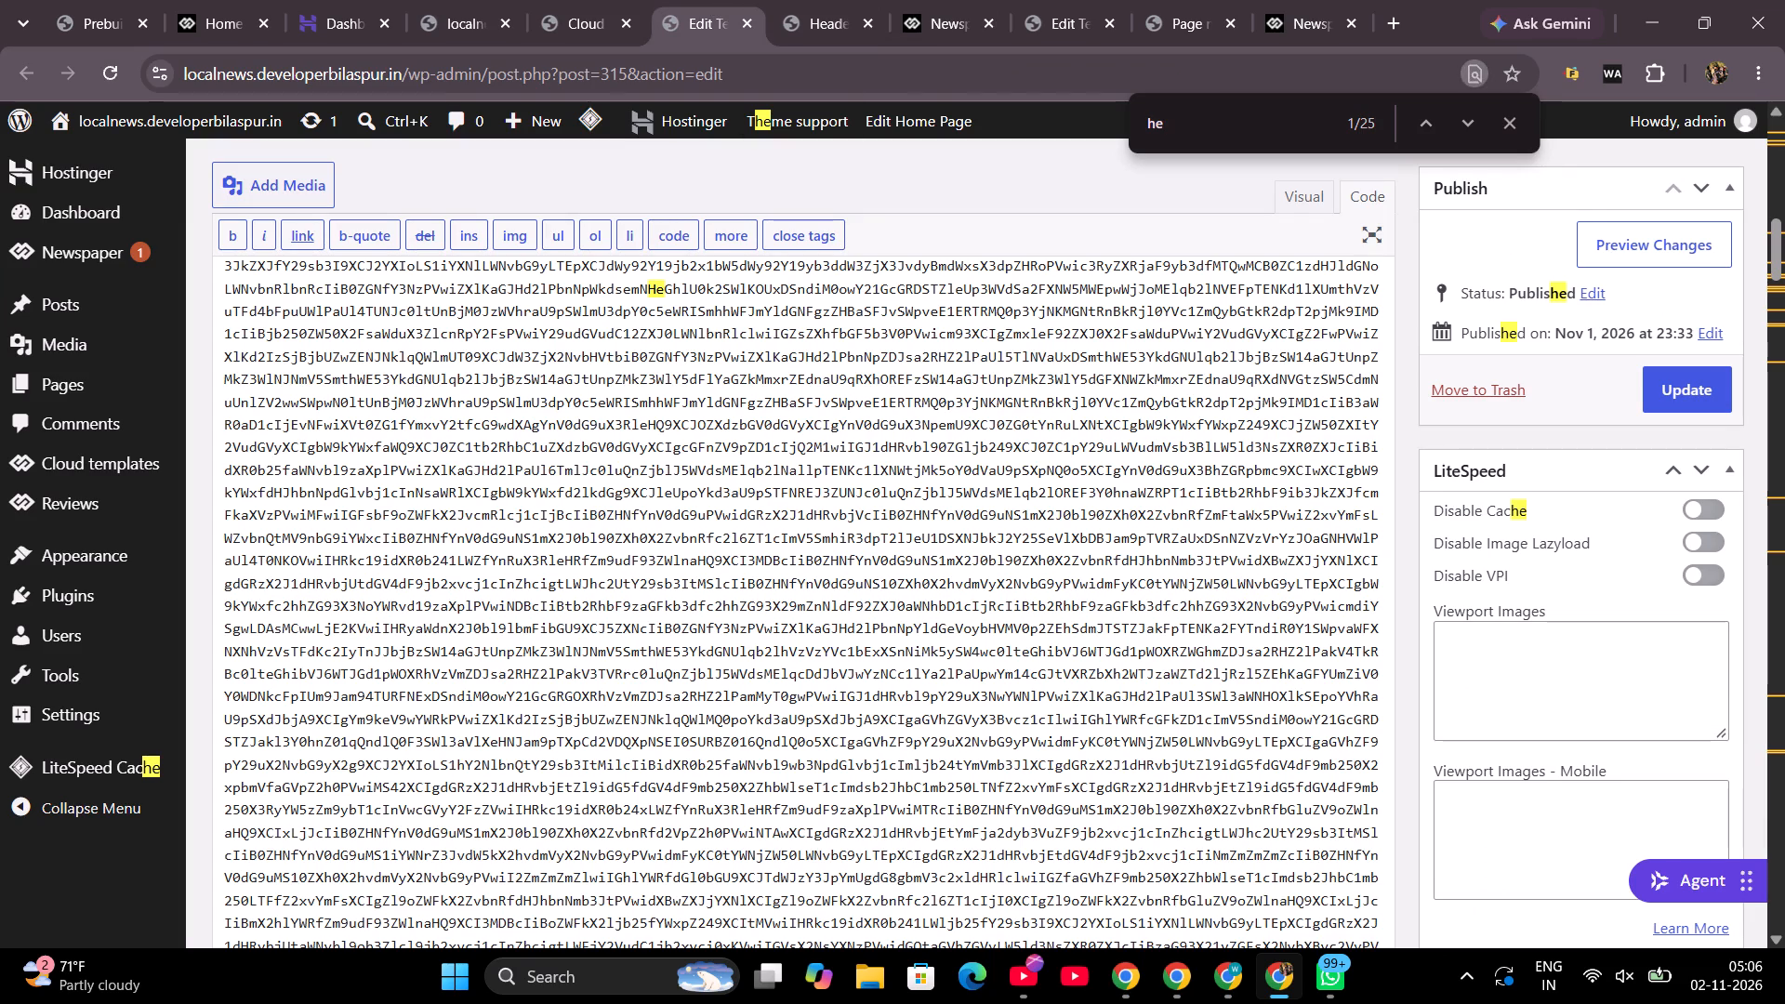
{"action": "left_click", "coordinate": [1213, 122]}
{"action": "key", "text": "BackSpace"}
{"action": "key", "text": "BackSpace"}
{"action": "type", "text": "co"}
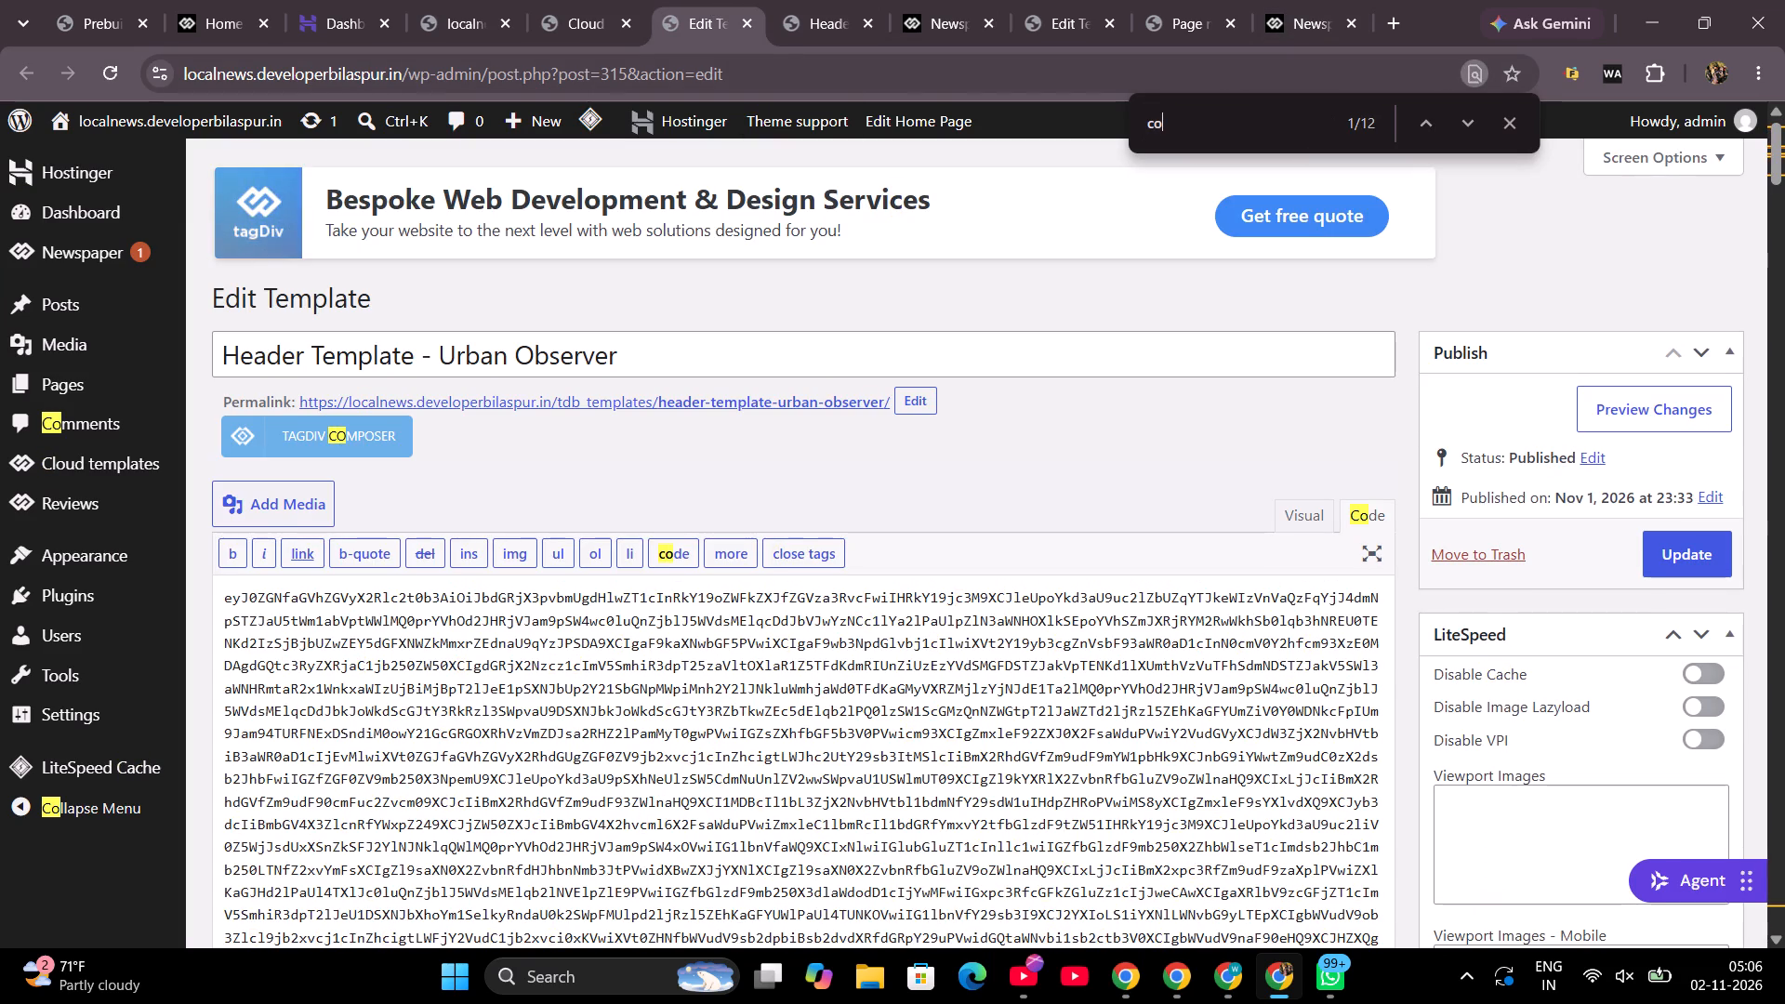
{"action": "type", "text": "lo"}
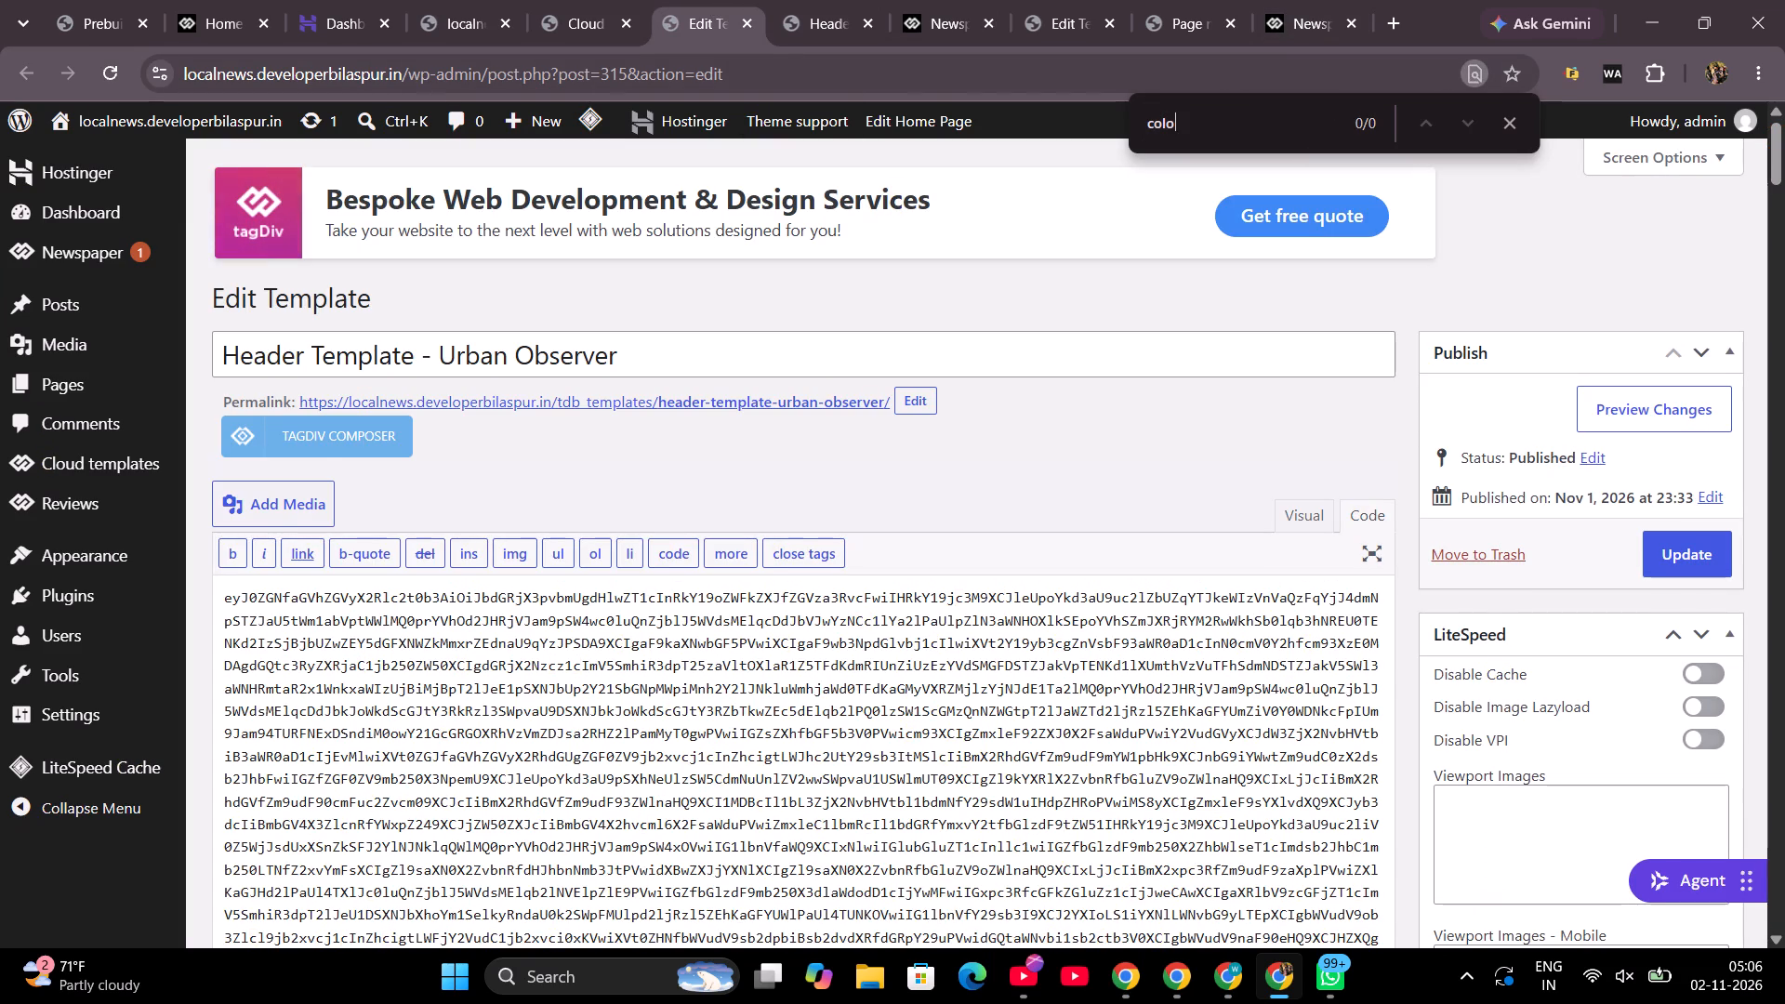
{"action": "key", "text": "BackSpace"}
{"action": "key", "text": "BackSpace"}
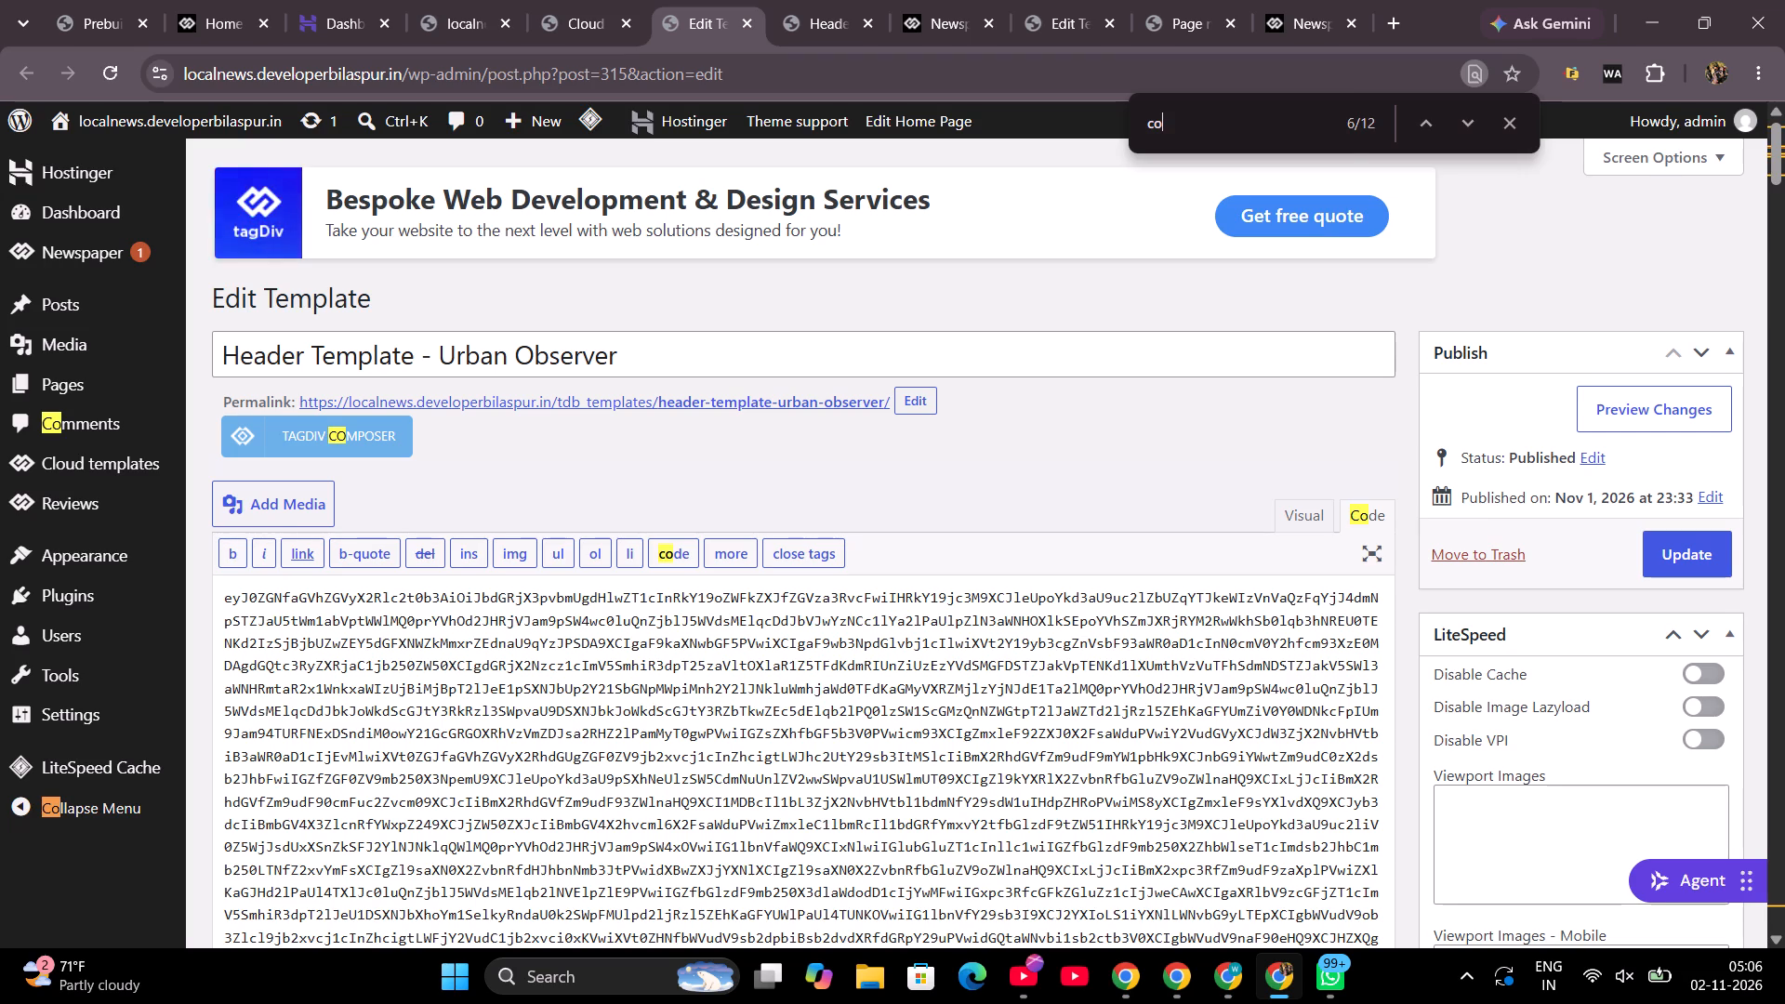
Close the page search and show the Urban Observer header template's content in Visual view.
{"action": "scroll", "coordinate": [1267, 524], "scroll_direction": "down", "scroll_amount": 4}
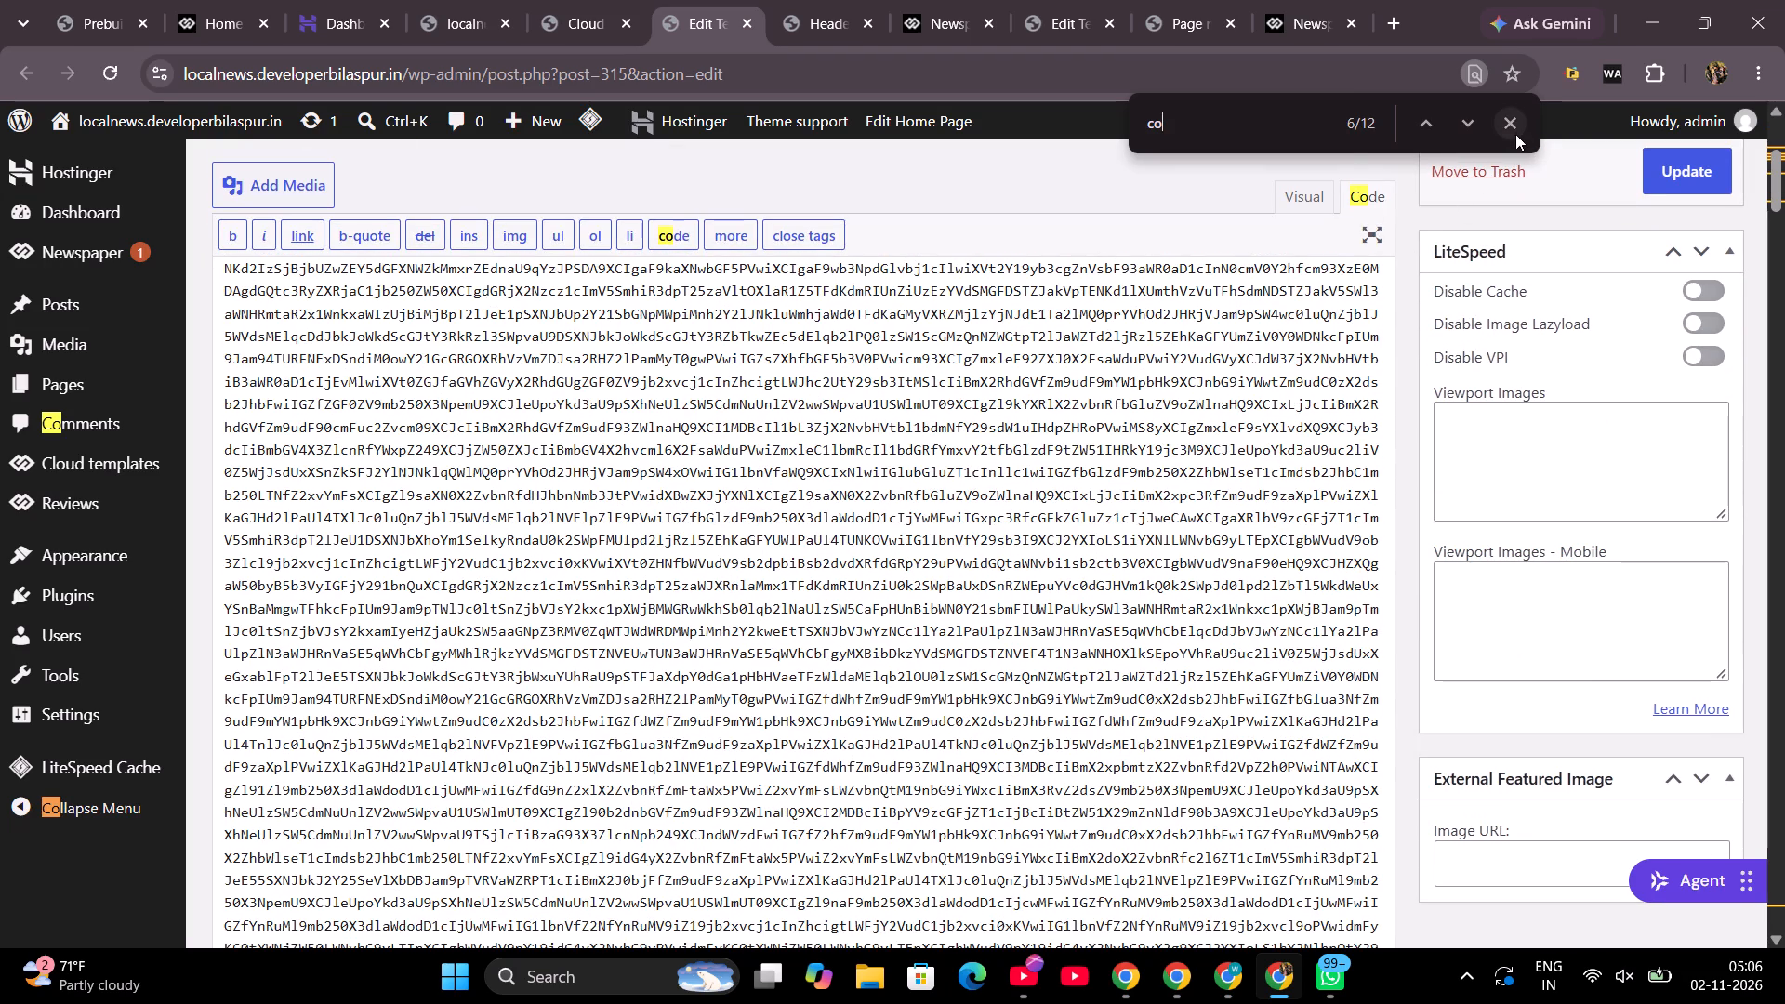
{"action": "left_click", "coordinate": [1514, 127]}
{"action": "scroll", "coordinate": [1320, 309], "scroll_direction": "up", "scroll_amount": 2}
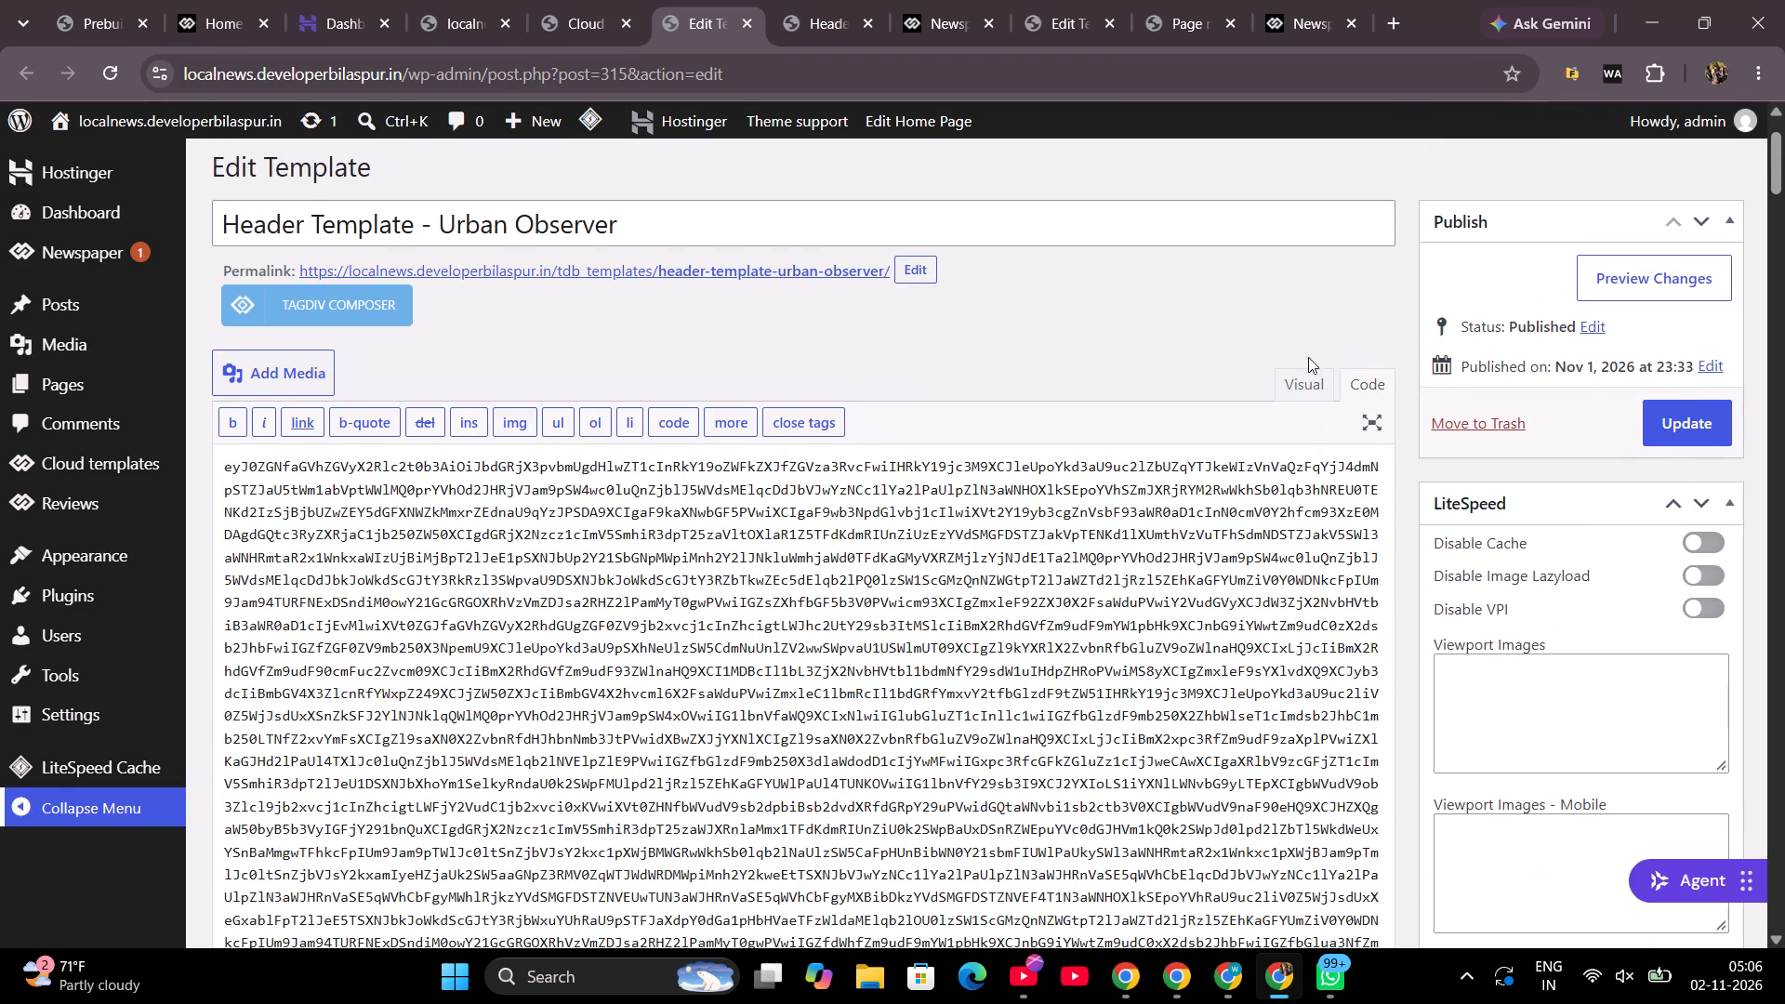
{"action": "left_click", "coordinate": [1301, 385]}
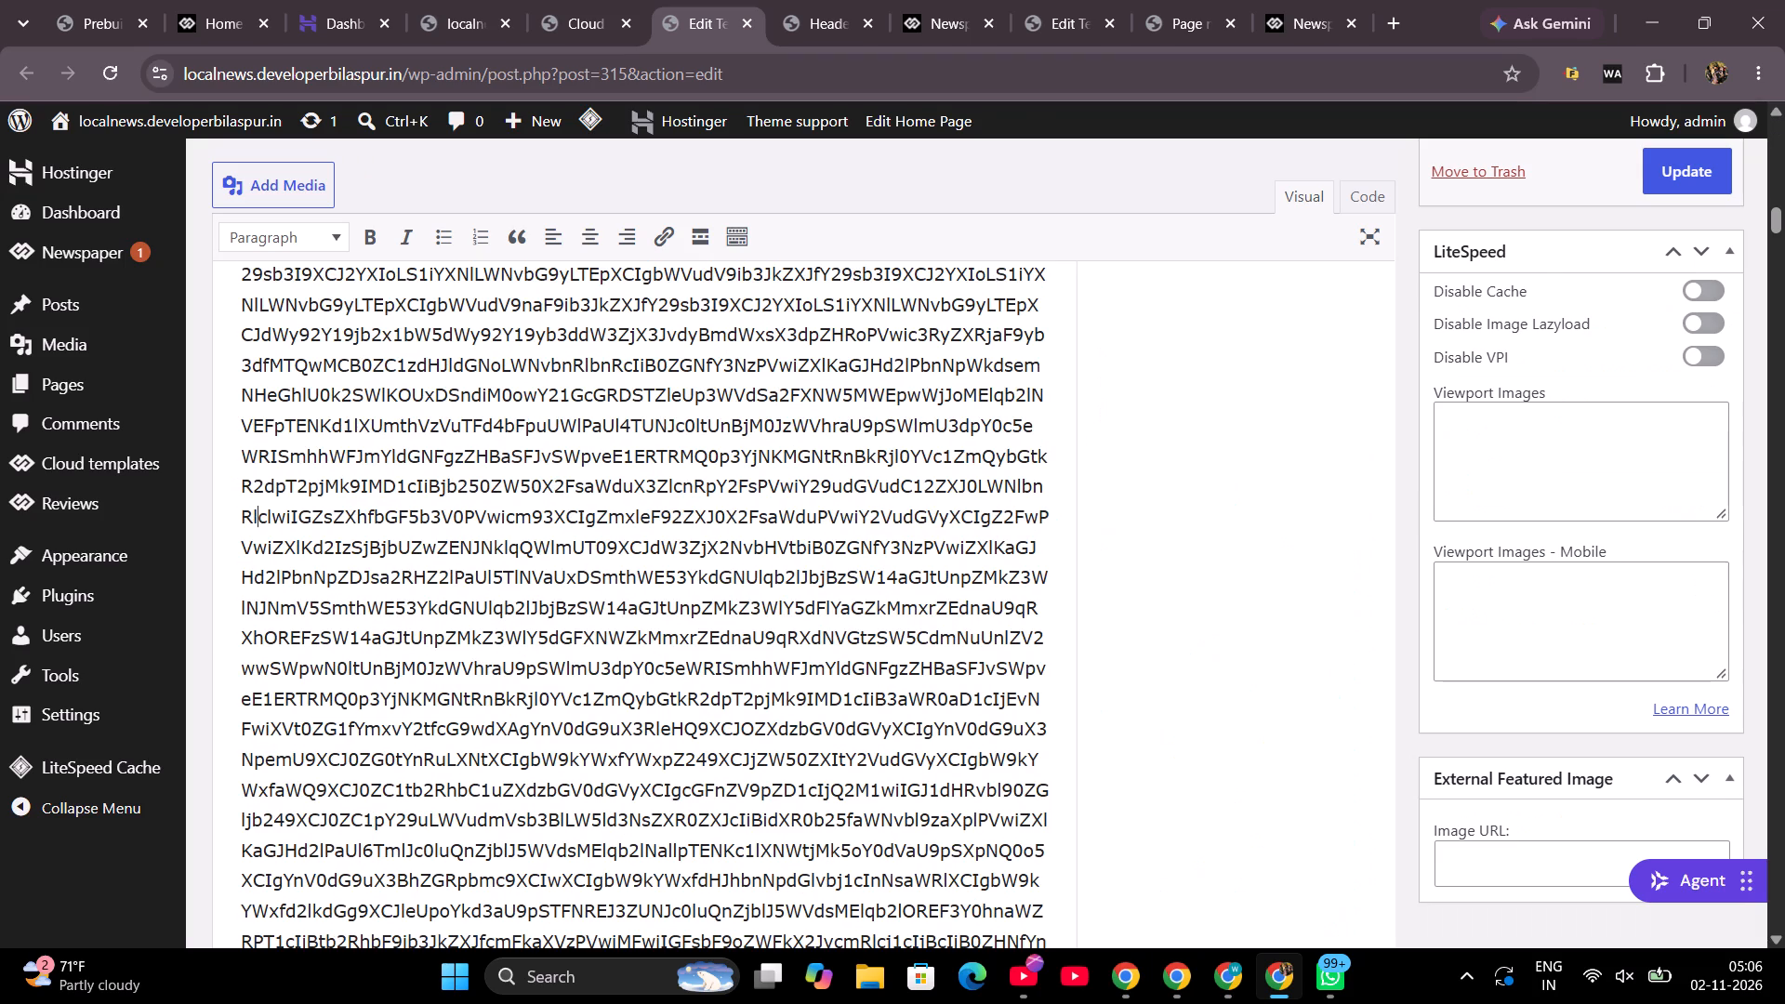
Delete the first eight lines of the template's encoded content, preview the header, and return to the template editor.
{"action": "scroll", "coordinate": [1268, 569], "scroll_direction": "up", "scroll_amount": 5}
{"action": "scroll", "coordinate": [1007, 524], "scroll_direction": "up", "scroll_amount": 7}
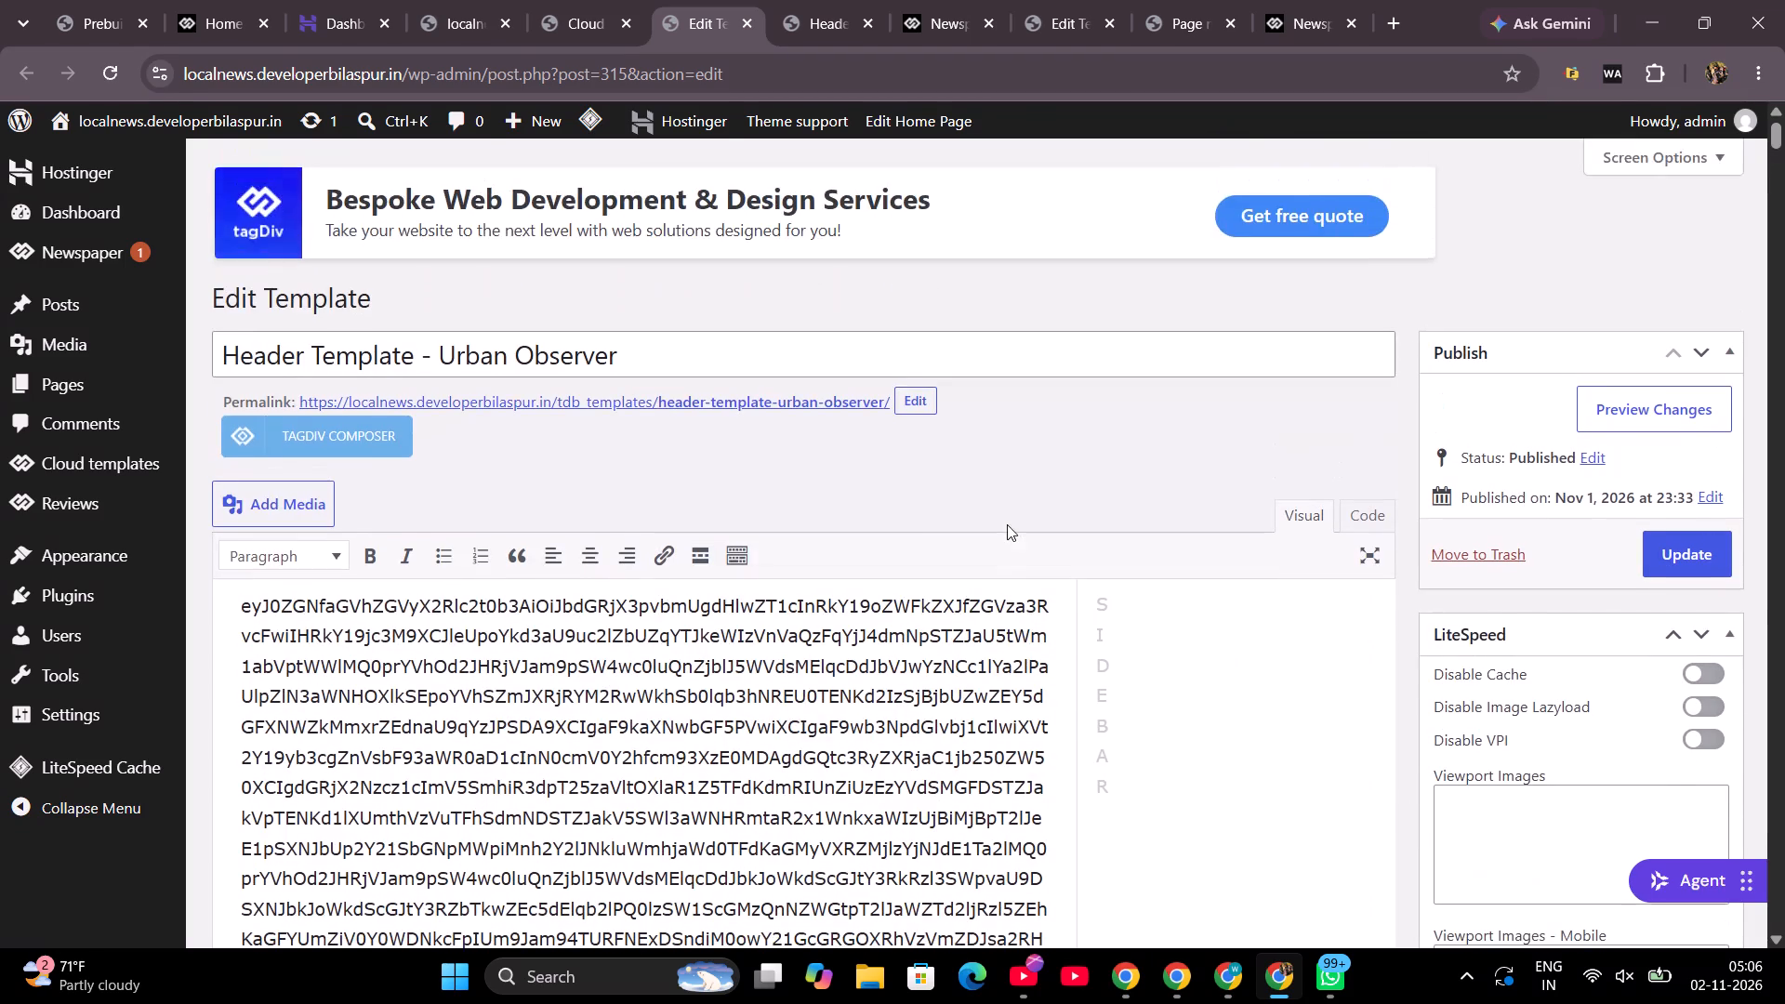
{"action": "left_click_drag", "start_coordinate": [245, 614], "coordinate": [642, 755]}
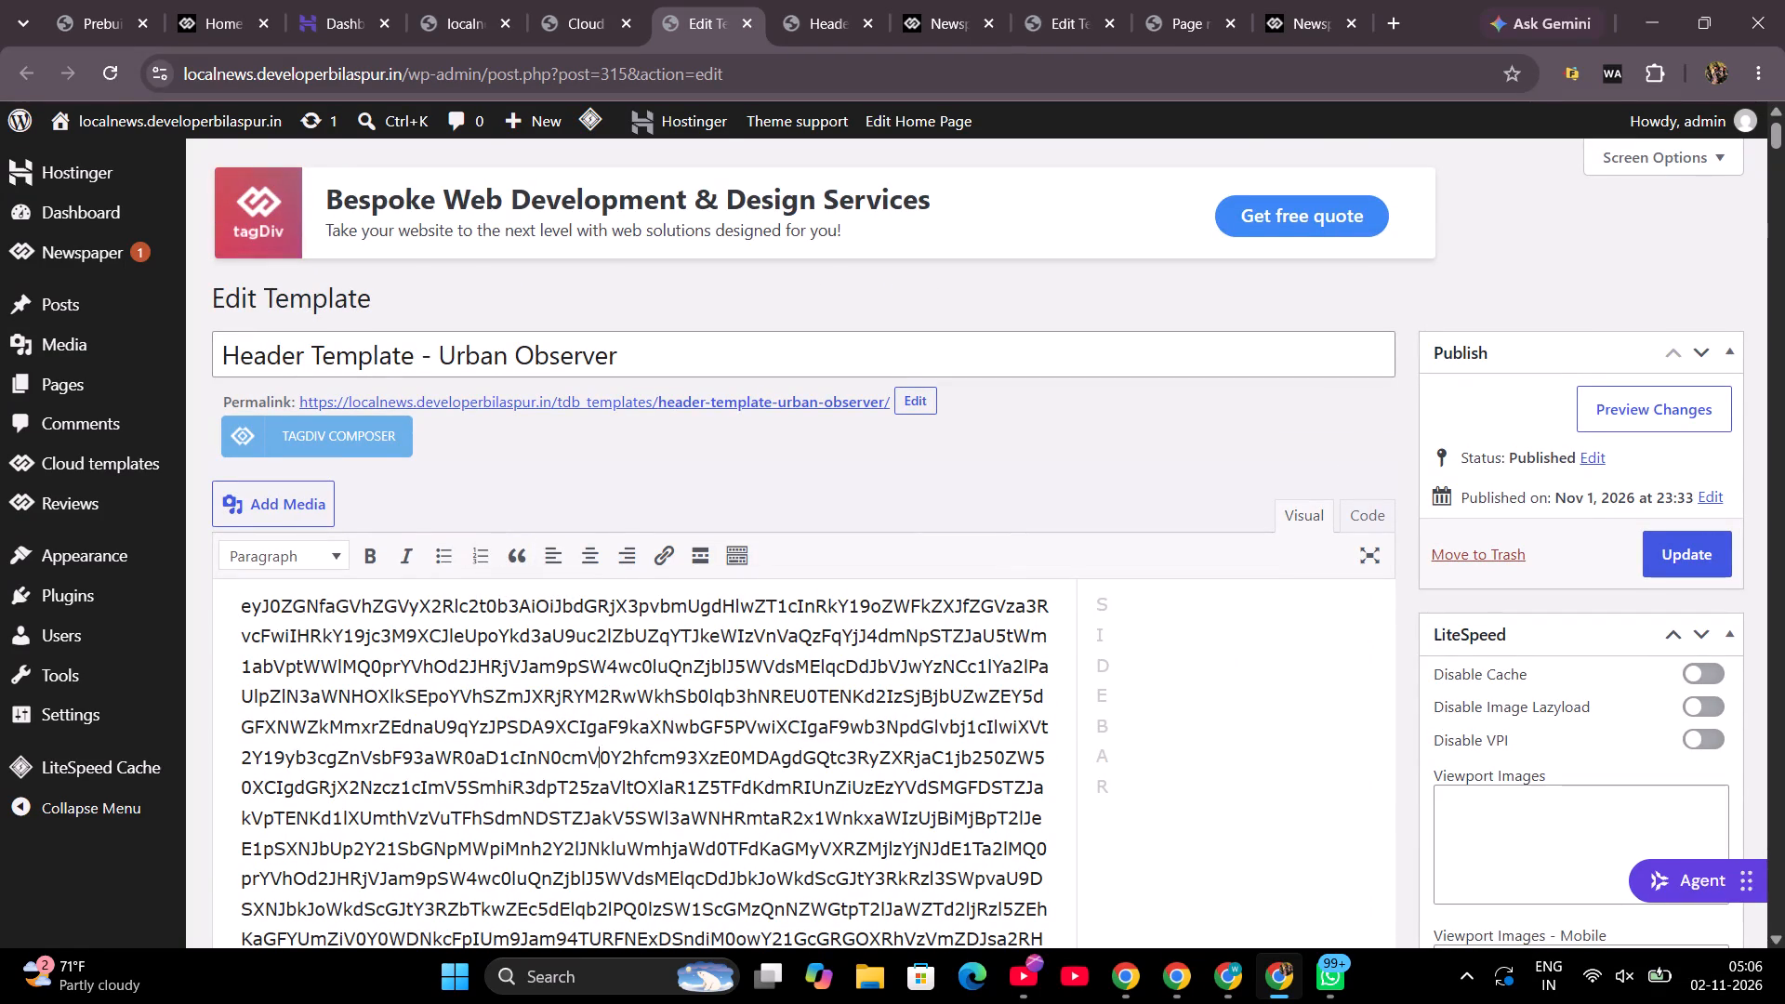
{"action": "left_click_drag", "start_coordinate": [642, 755], "coordinate": [245, 604]}
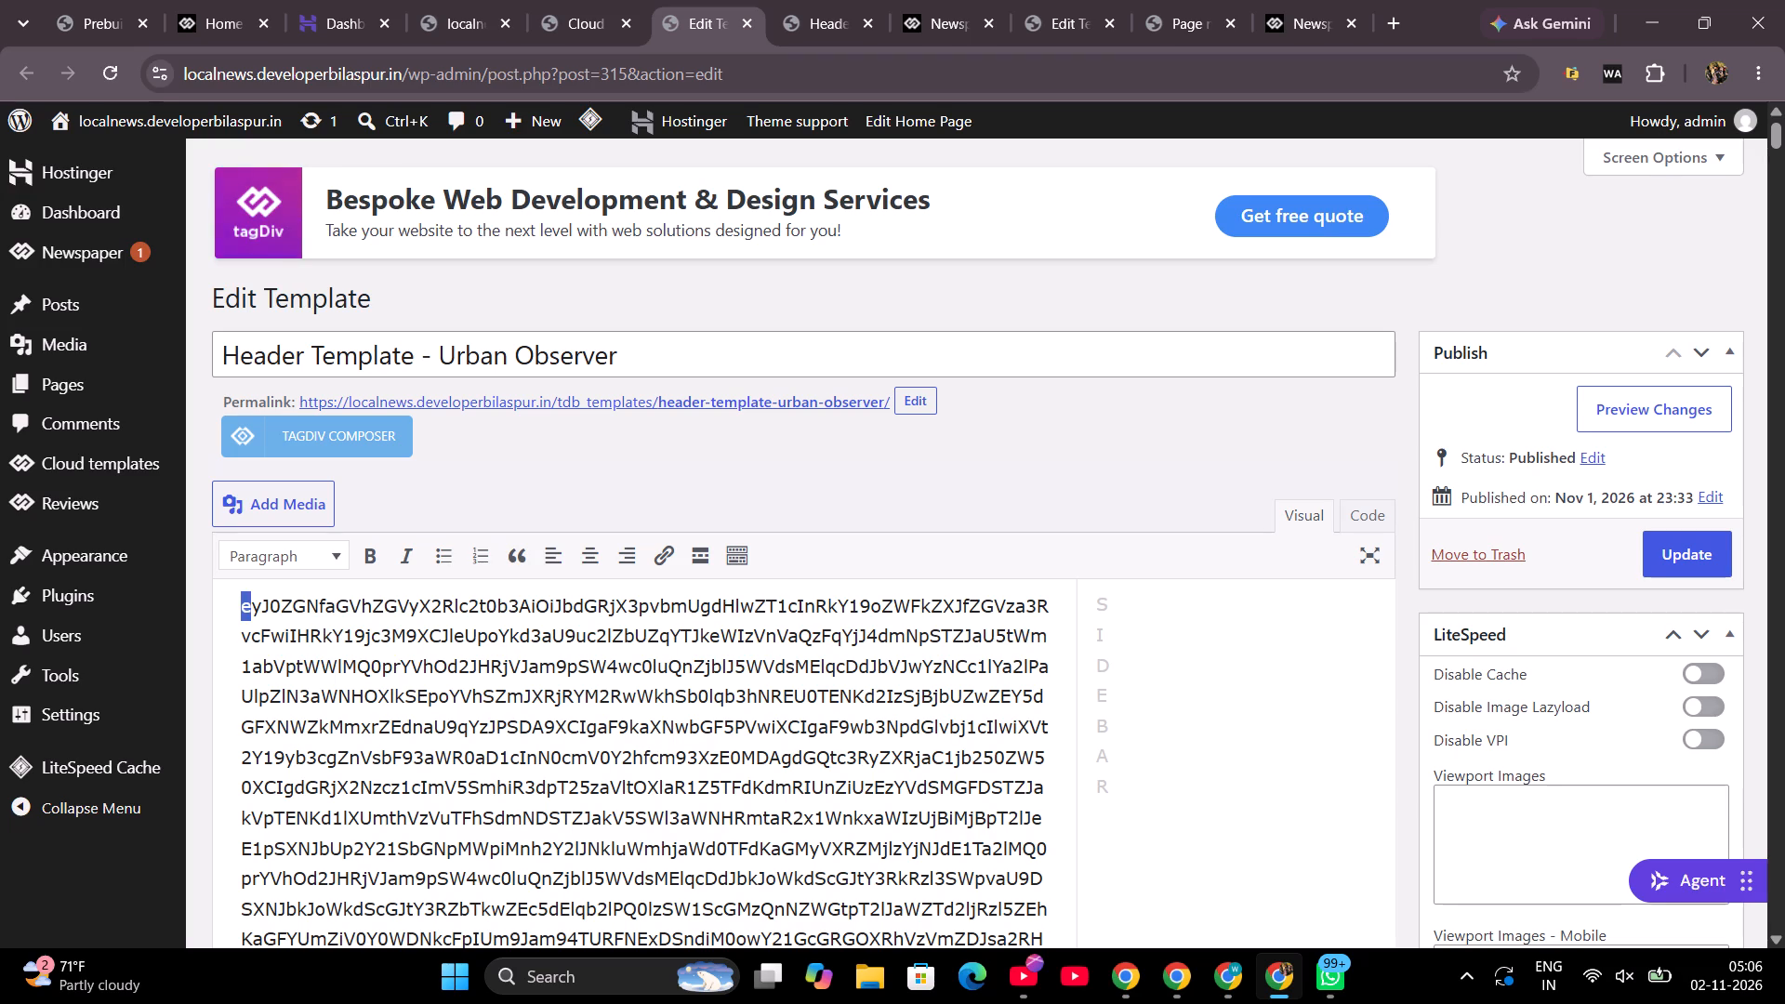
{"action": "left_click_drag", "start_coordinate": [245, 604], "coordinate": [247, 604]}
{"action": "left_click_drag", "start_coordinate": [244, 604], "coordinate": [1051, 813]}
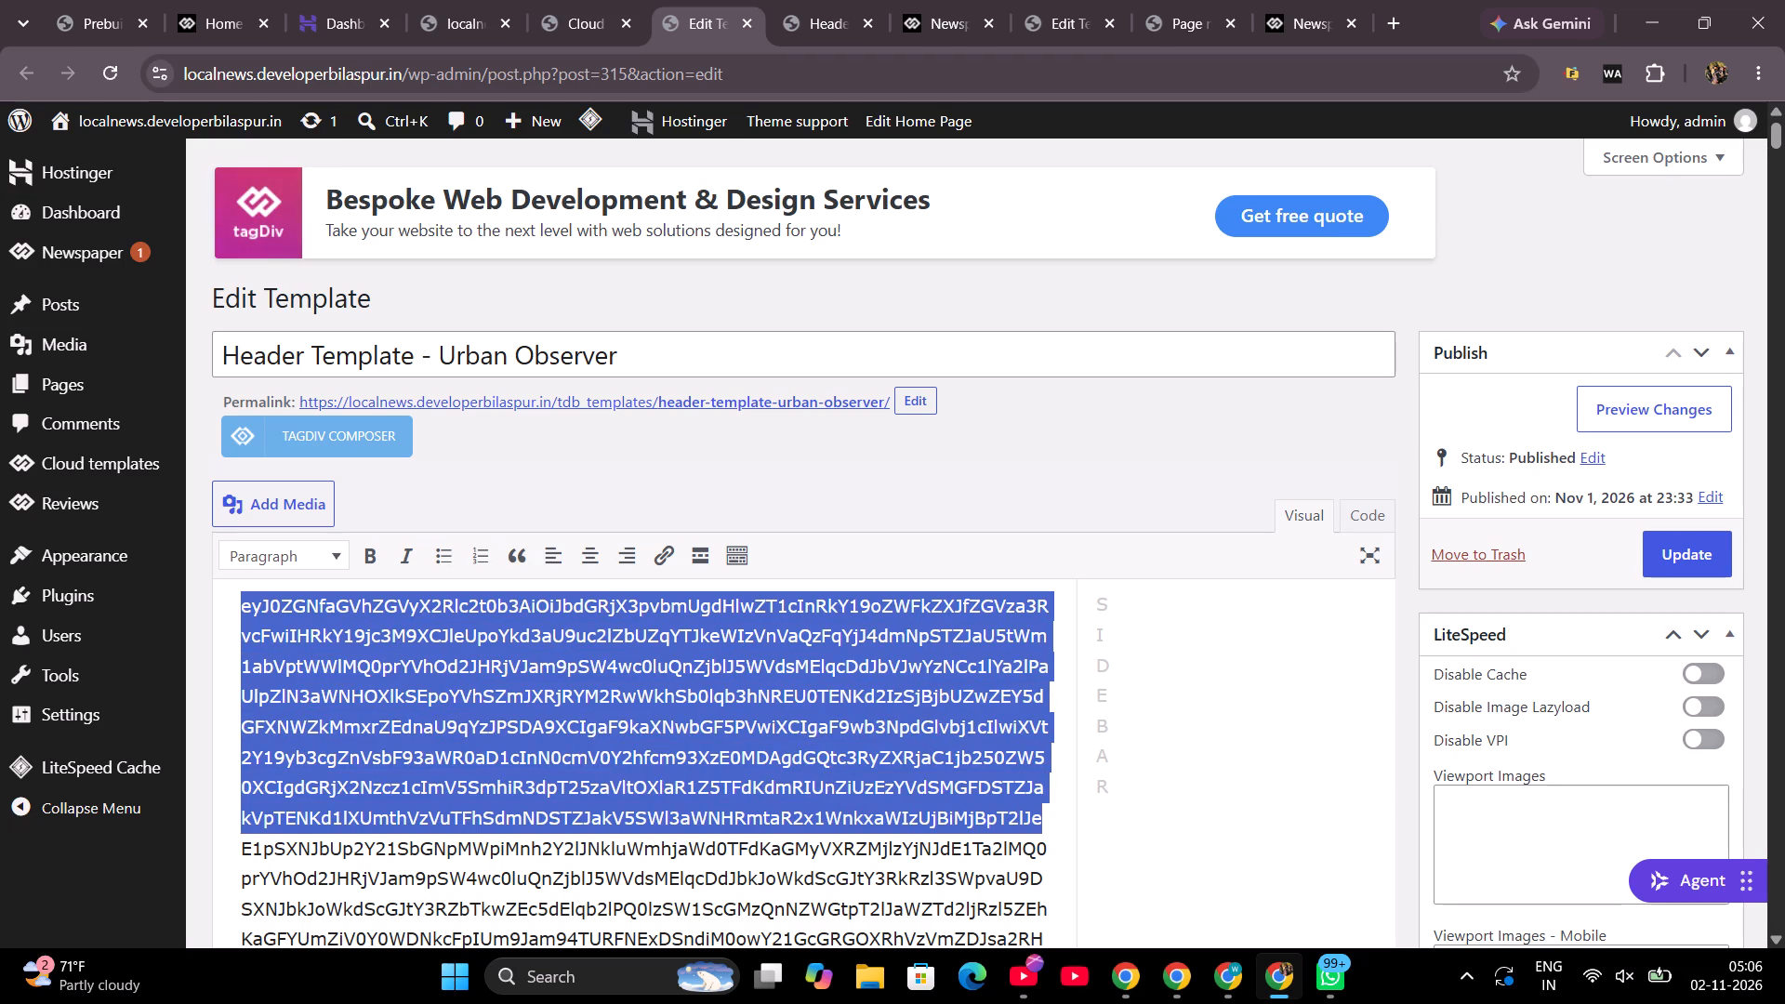
{"action": "key", "text": "BackSpace"}
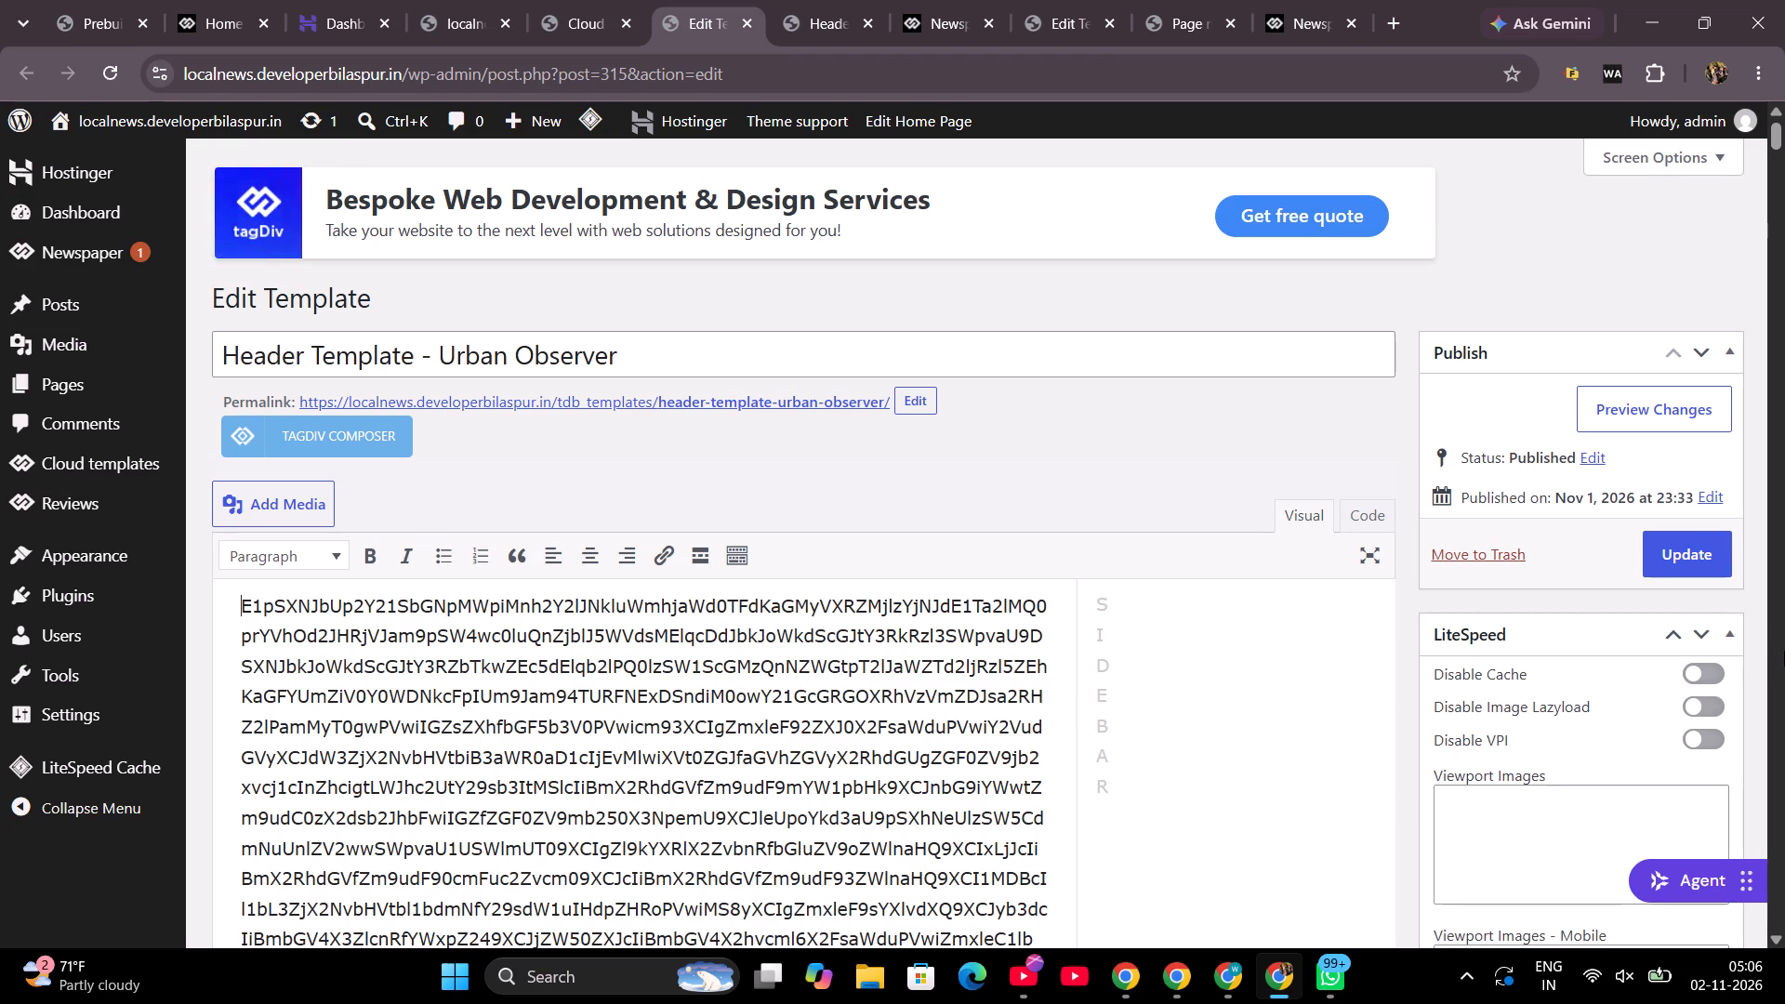
{"action": "left_click", "coordinate": [1655, 414]}
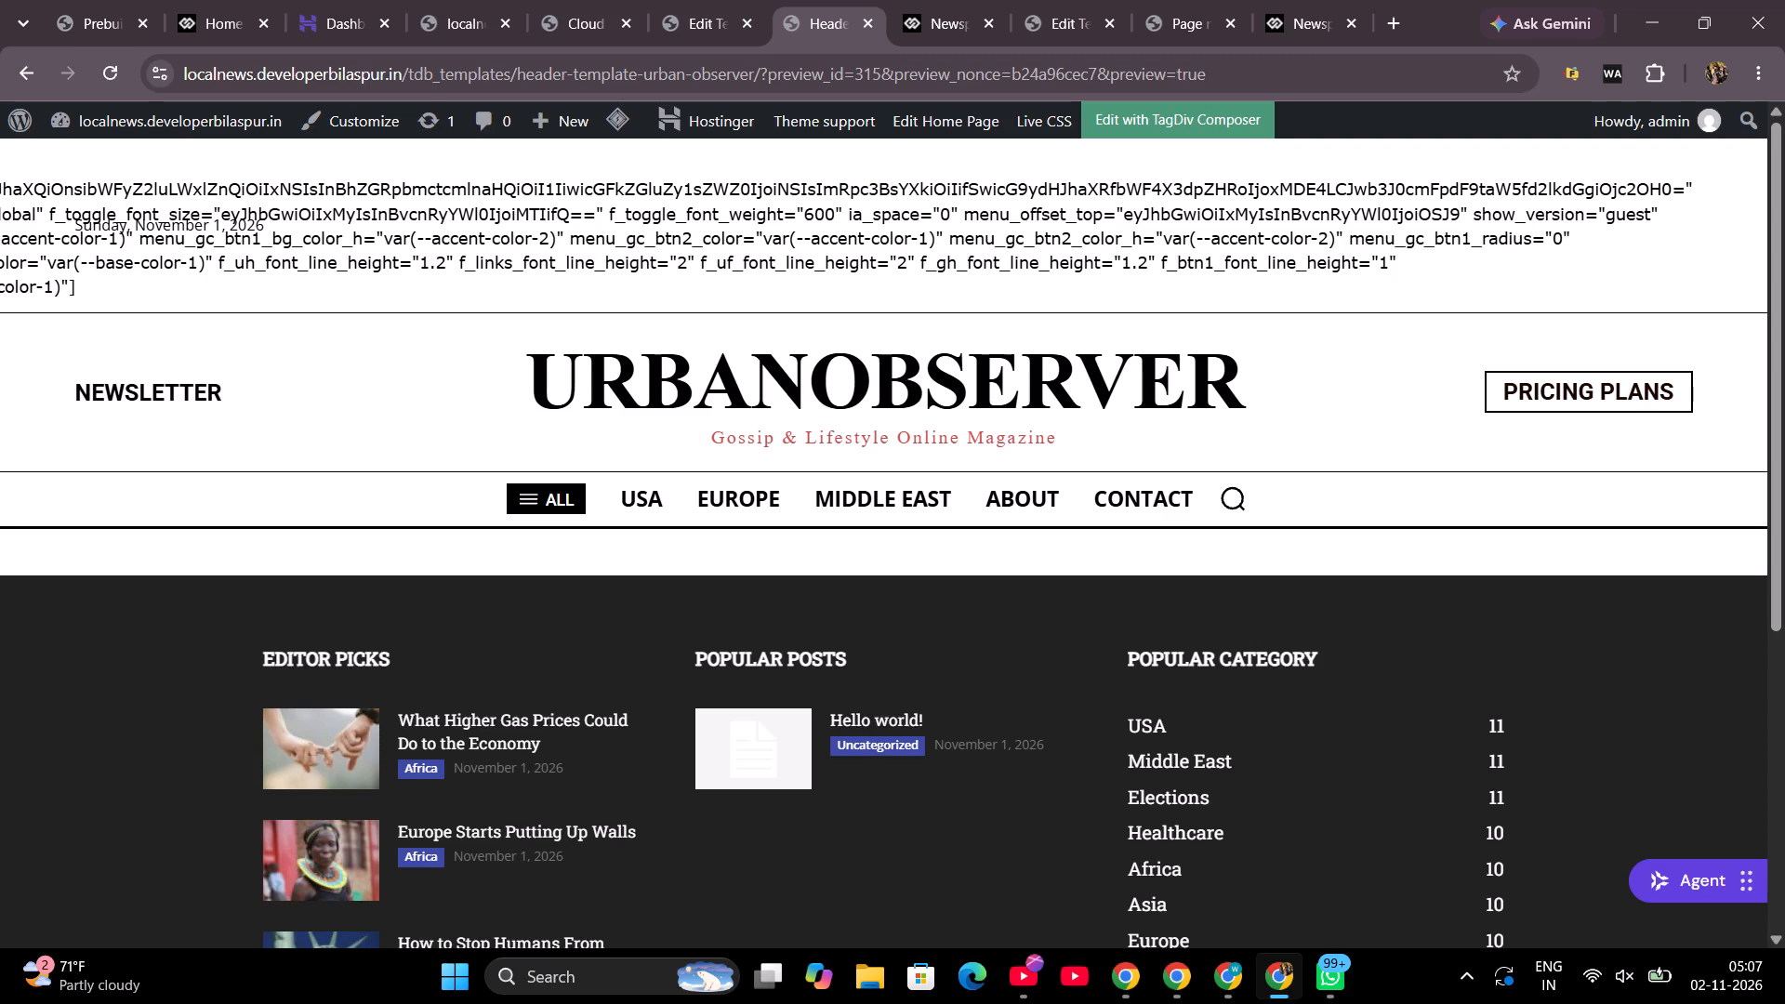
{"action": "left_click", "coordinate": [704, 24]}
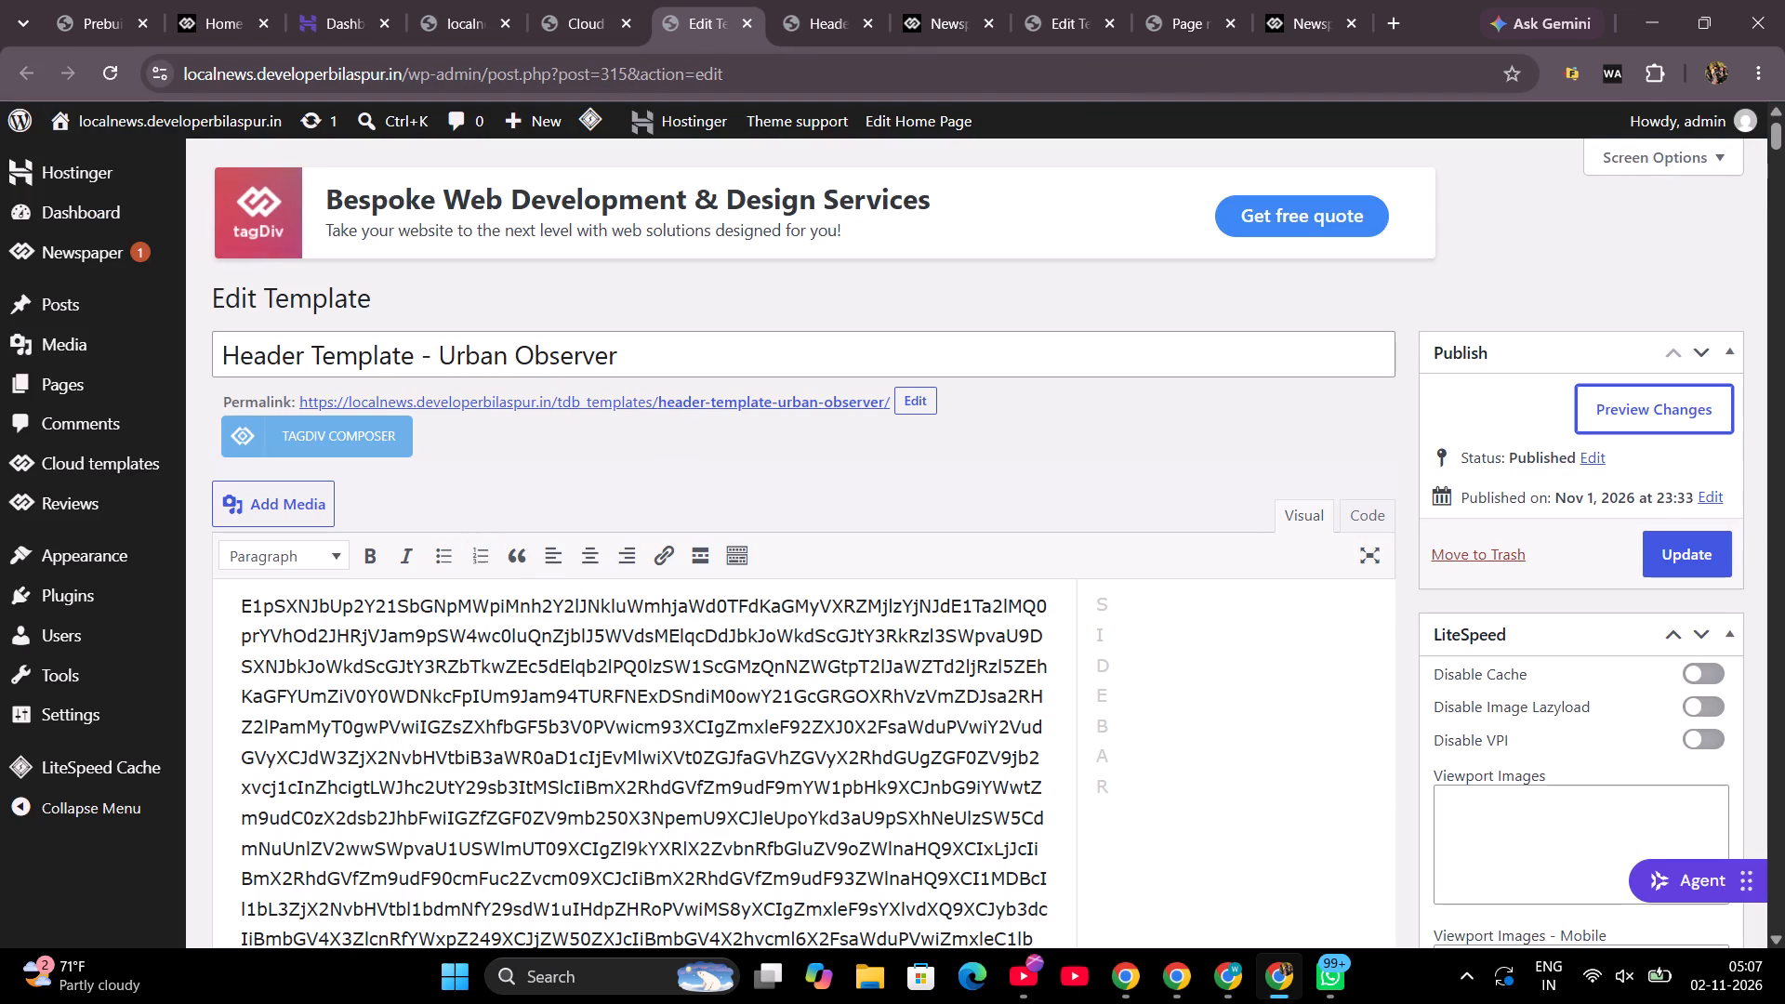
Delete the first ten lines of the remaining encoded content, preview the header again, and return to the editor.
{"action": "left_click_drag", "start_coordinate": [235, 603], "coordinate": [741, 875]}
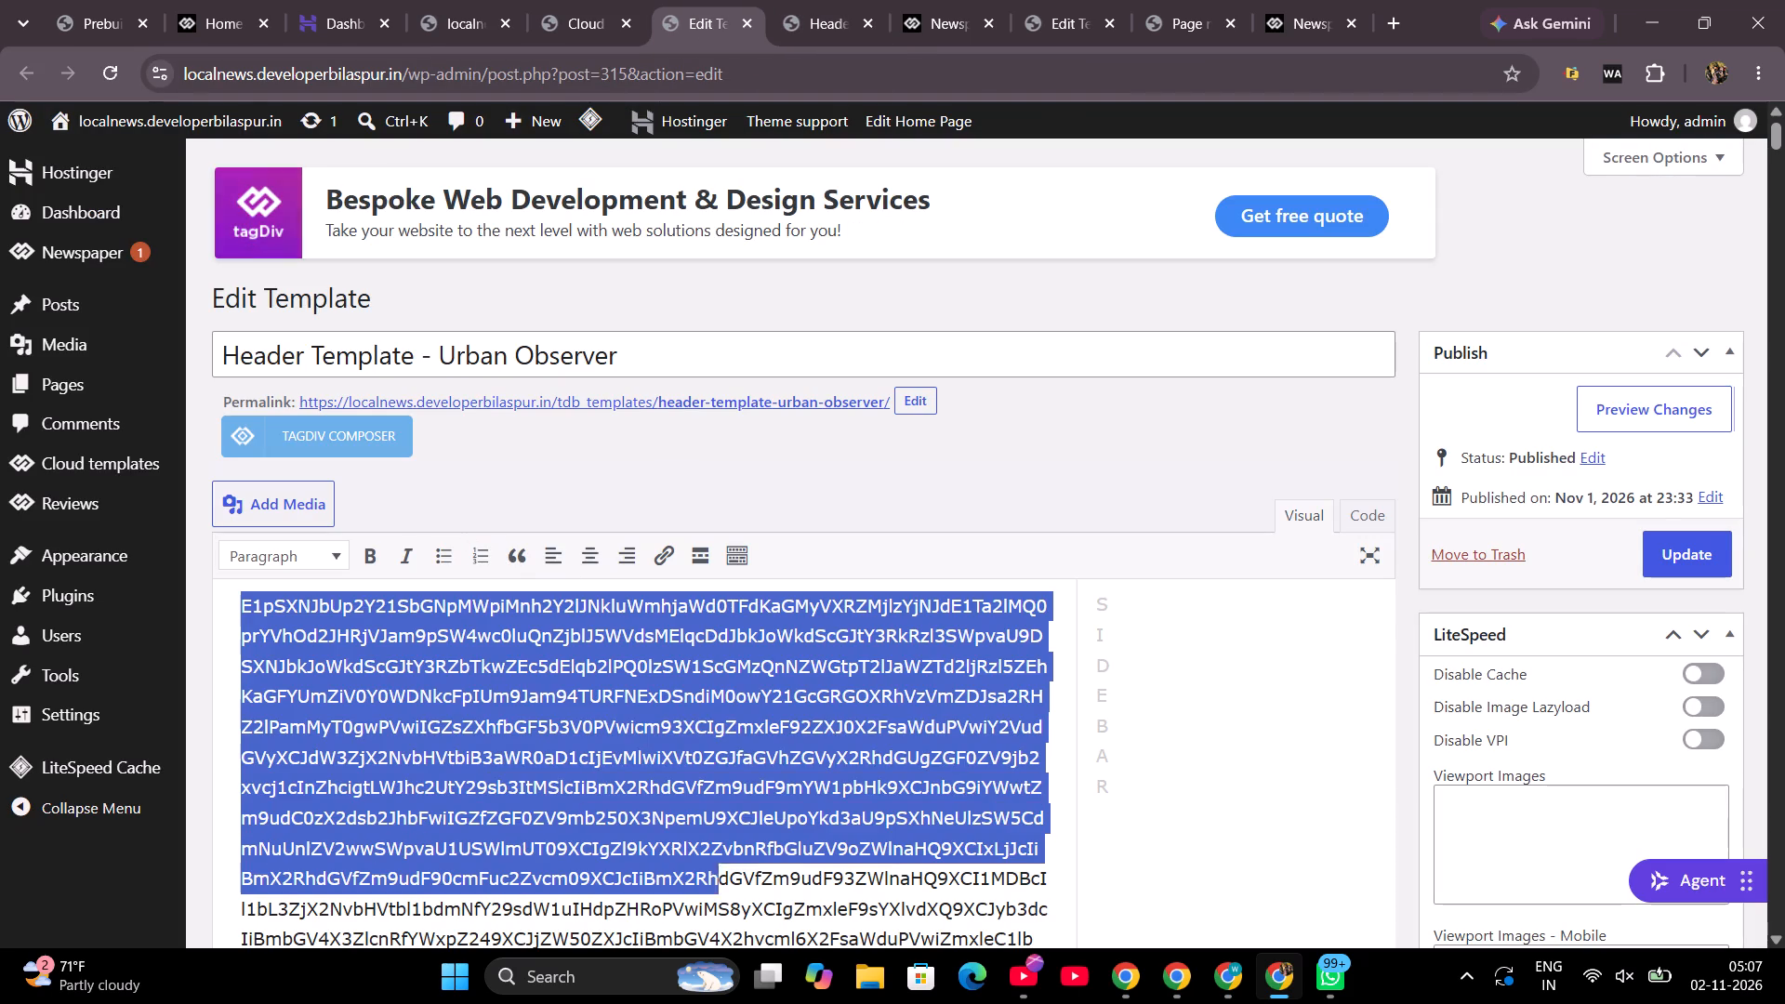
{"action": "left_click_drag", "start_coordinate": [741, 875], "coordinate": [1048, 885]}
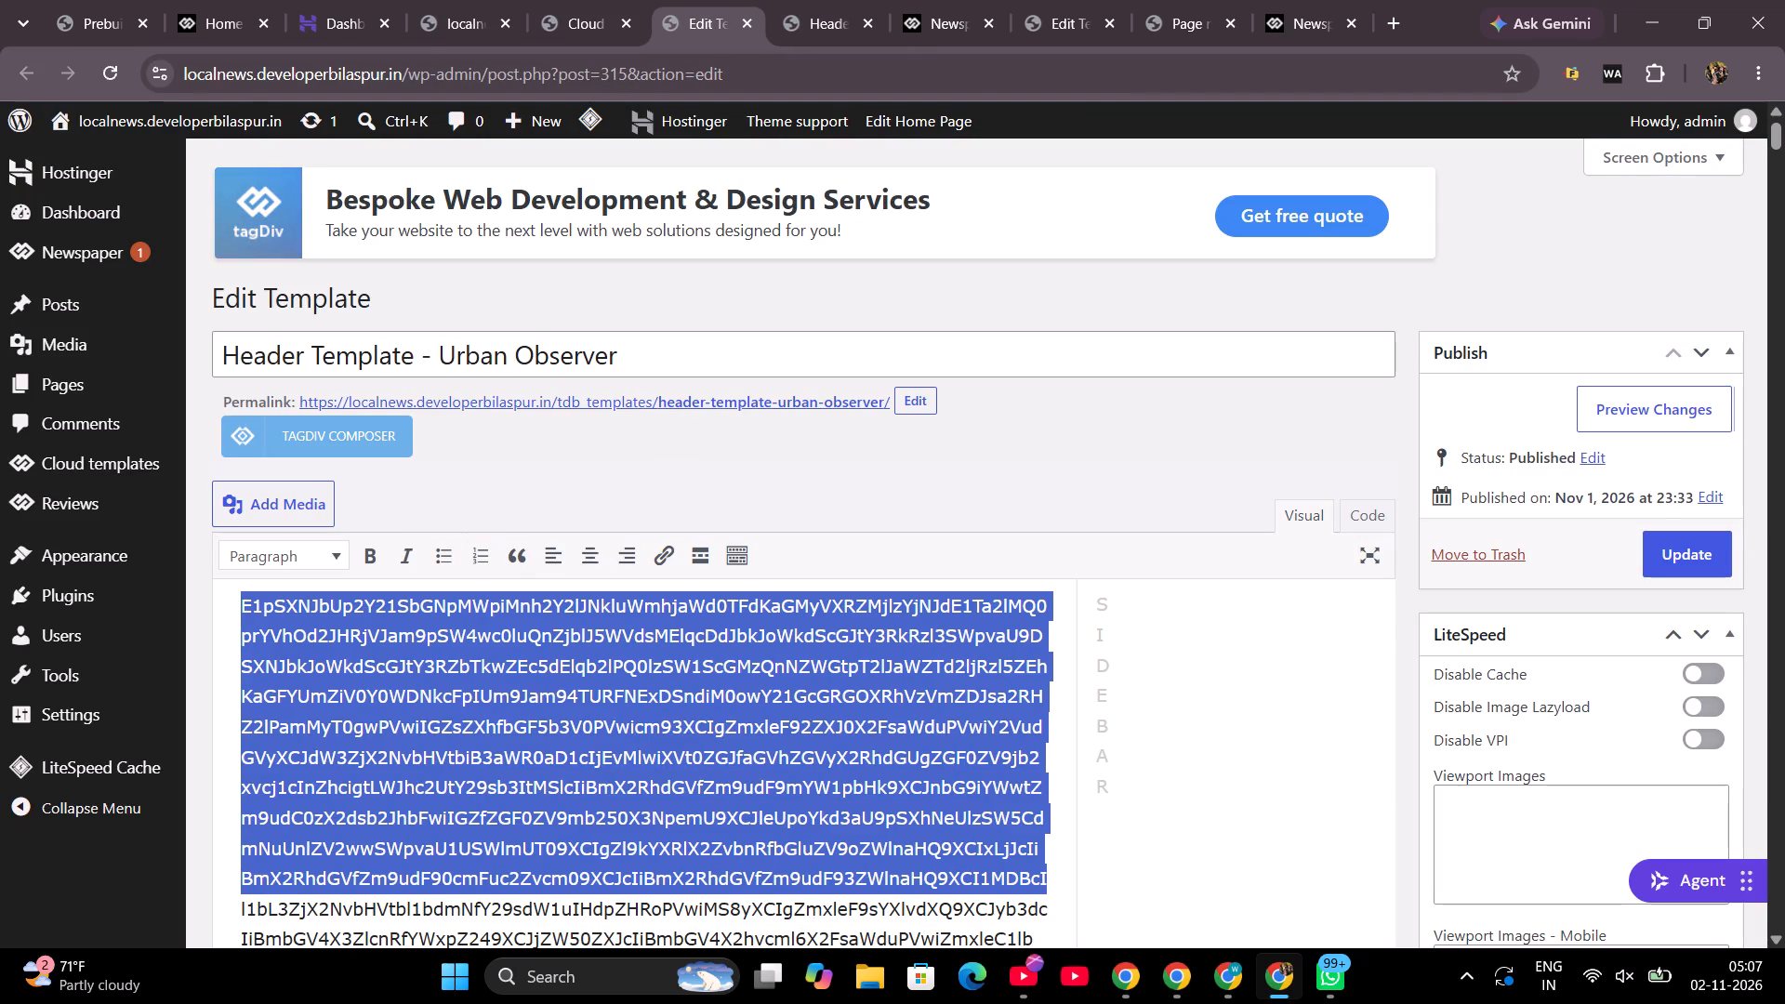
{"action": "key", "text": "BackSpace"}
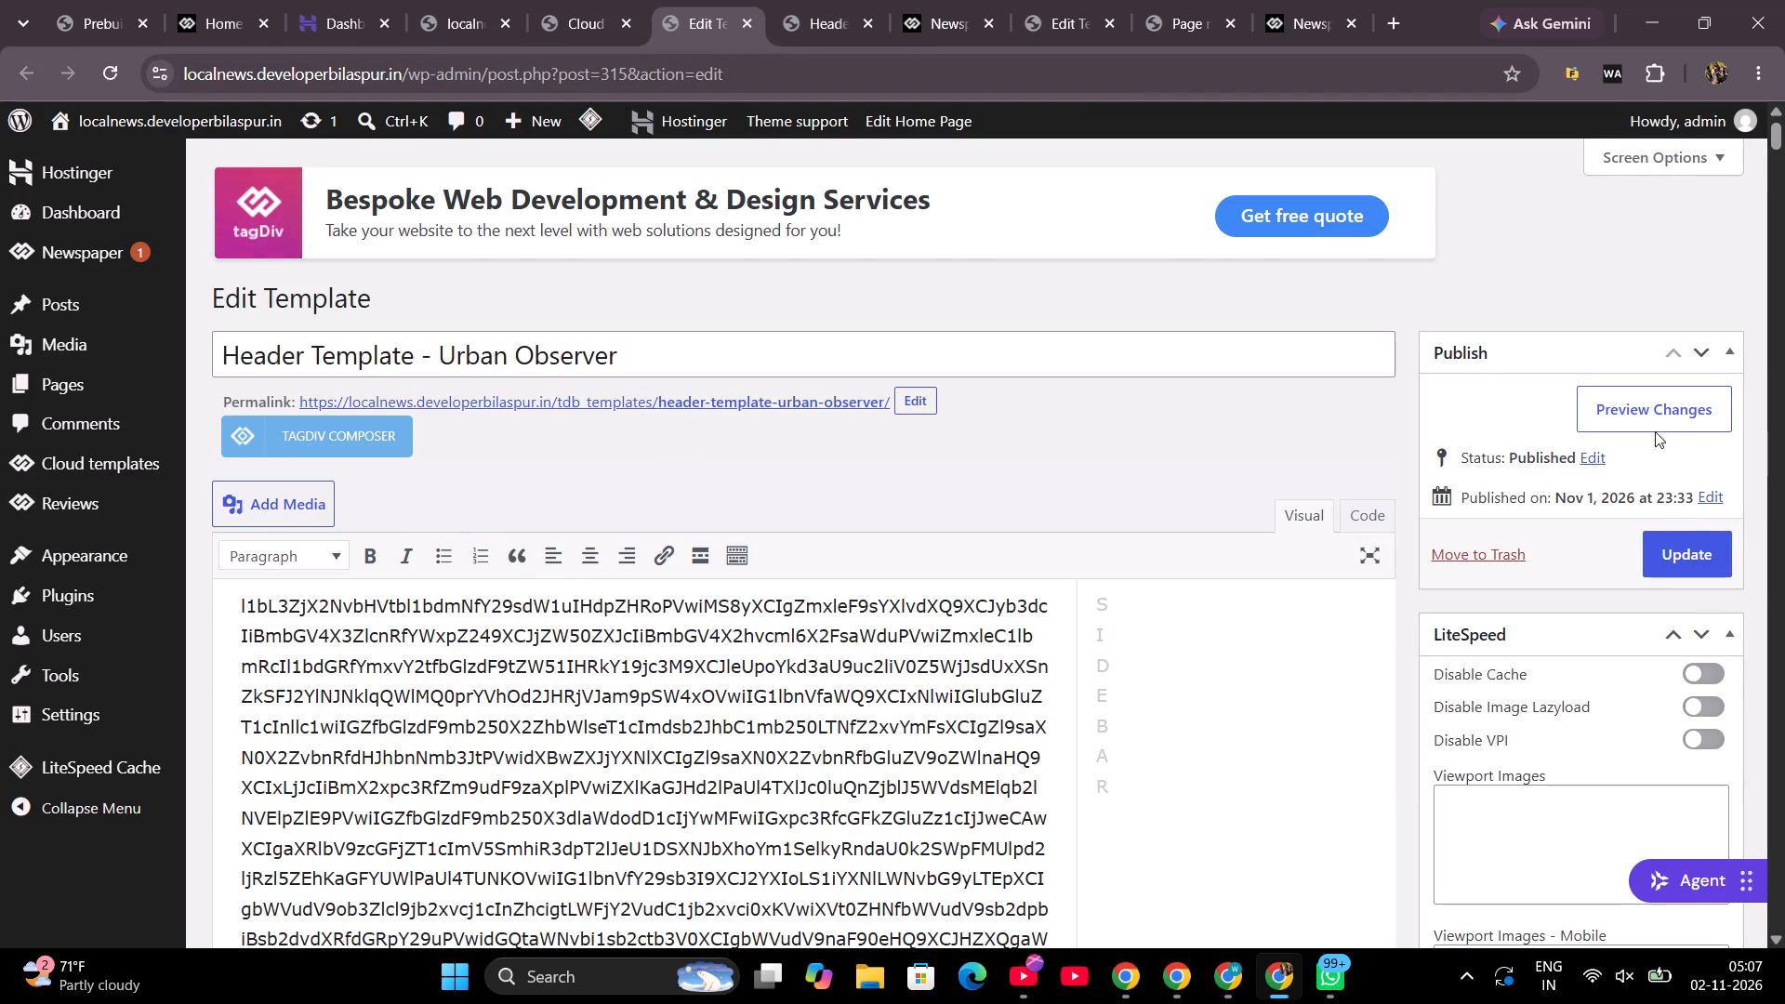
{"action": "left_click", "coordinate": [1652, 416]}
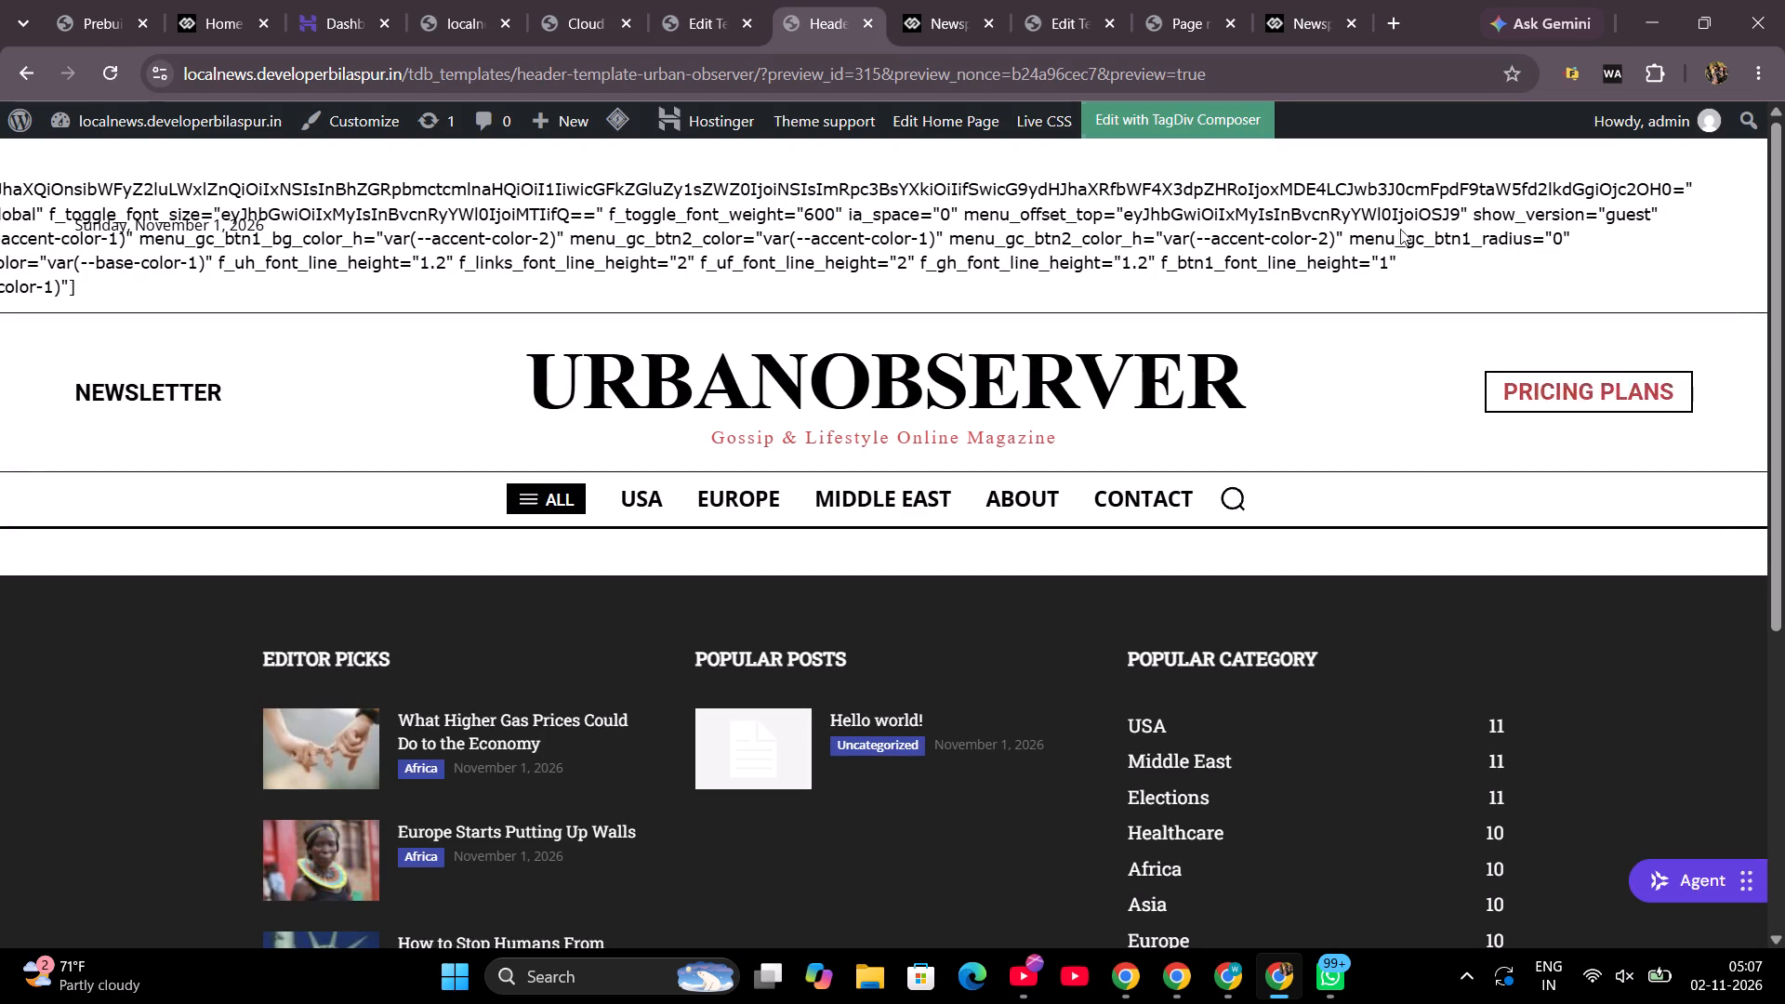
{"action": "left_click", "coordinate": [693, 3]}
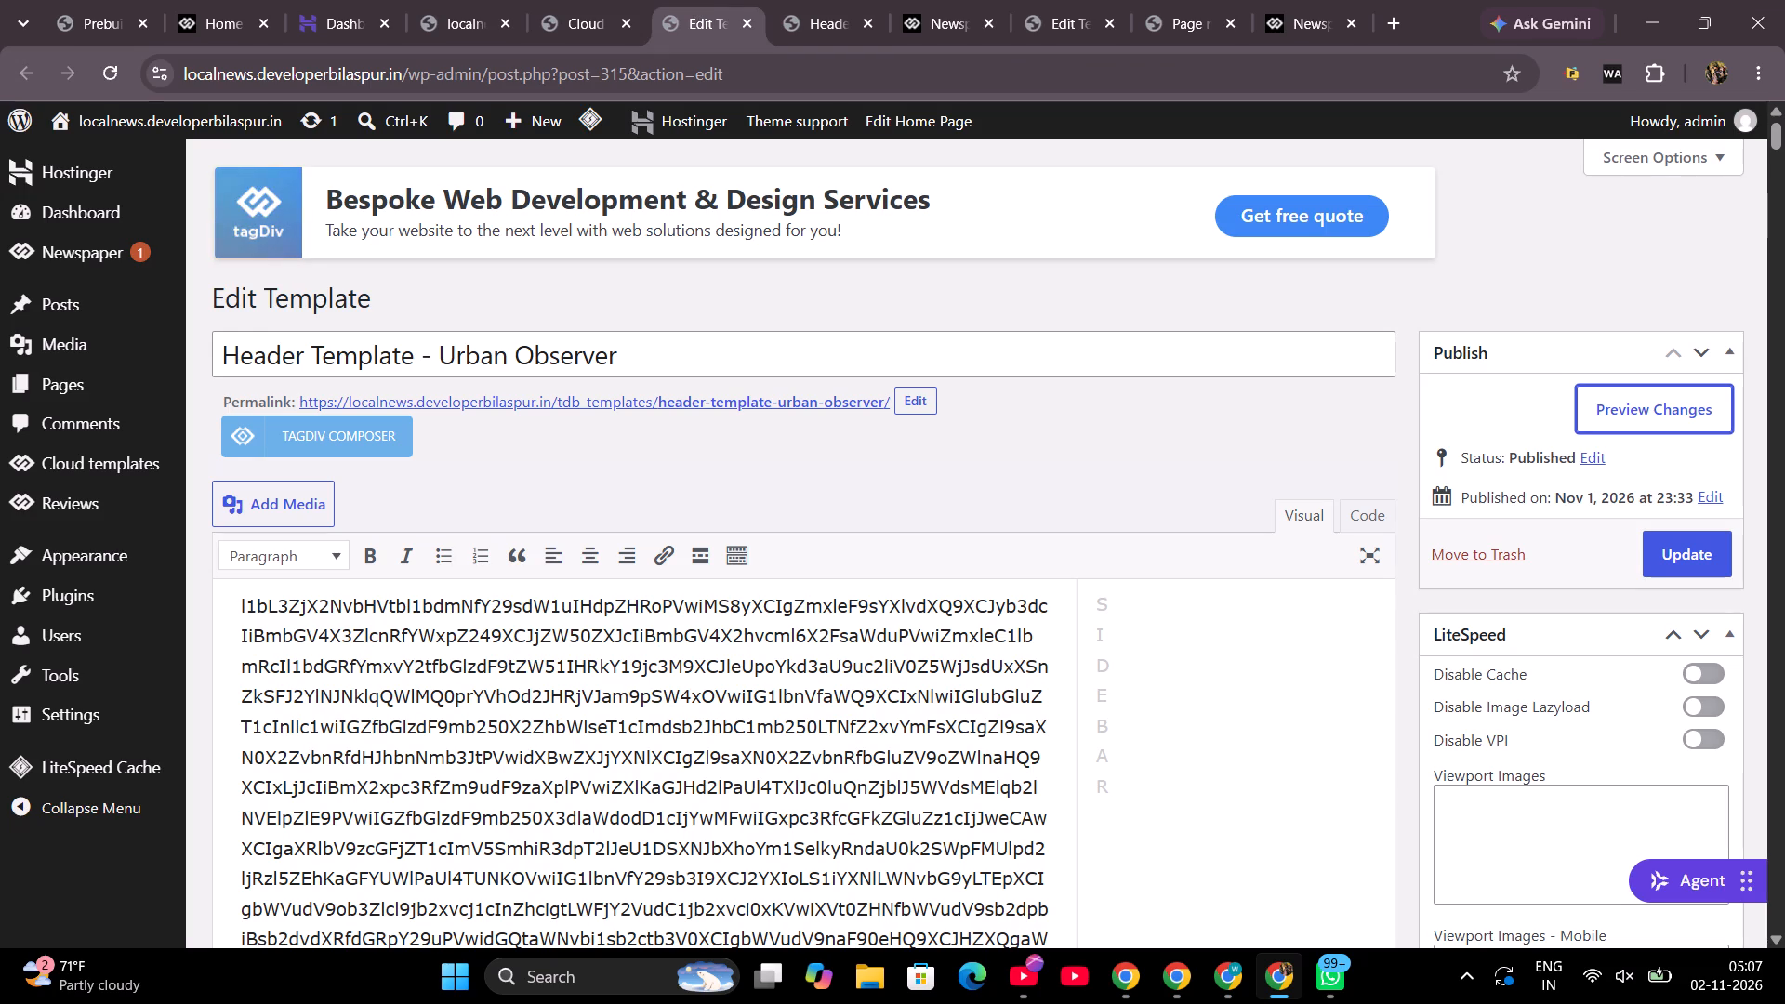
Delete the encoded content from its start up to "RlclwiIGZsZXhf", preview the header, and return to the editor.
{"action": "left_click_drag", "start_coordinate": [219, 600], "coordinate": [1050, 726]}
{"action": "scroll", "coordinate": [1616, 267], "scroll_direction": "up", "scroll_amount": 1}
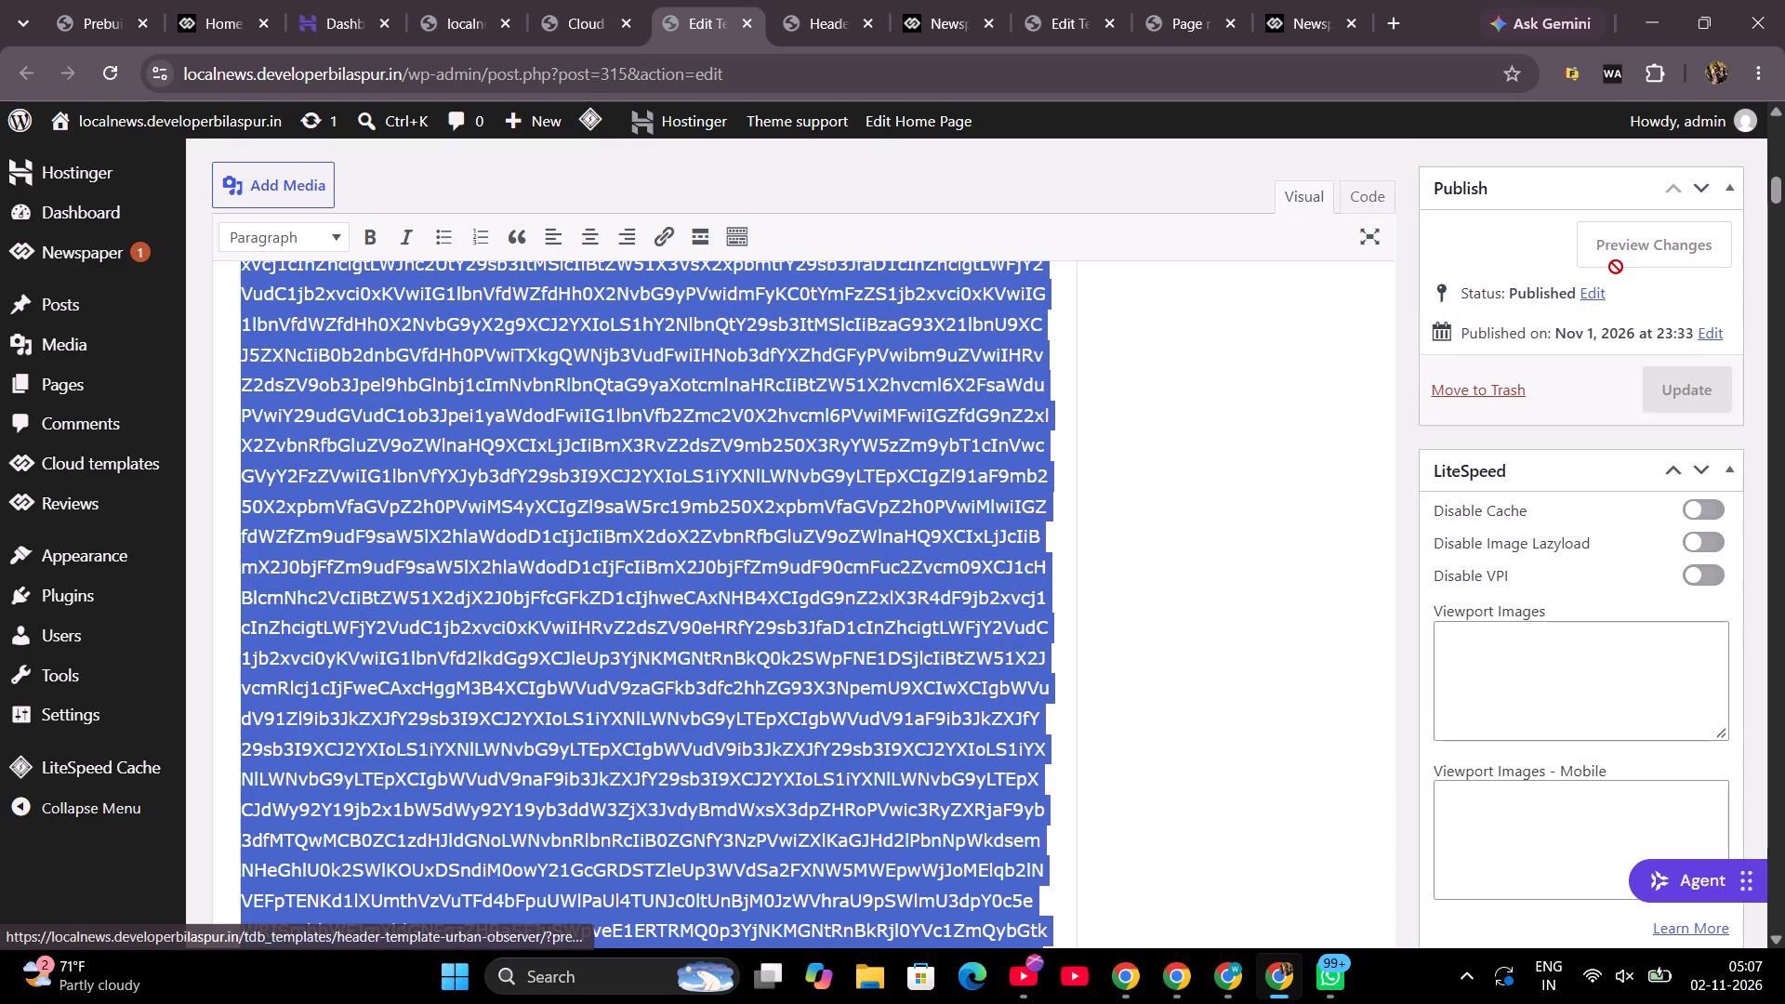
{"action": "key", "text": "BackSpace"}
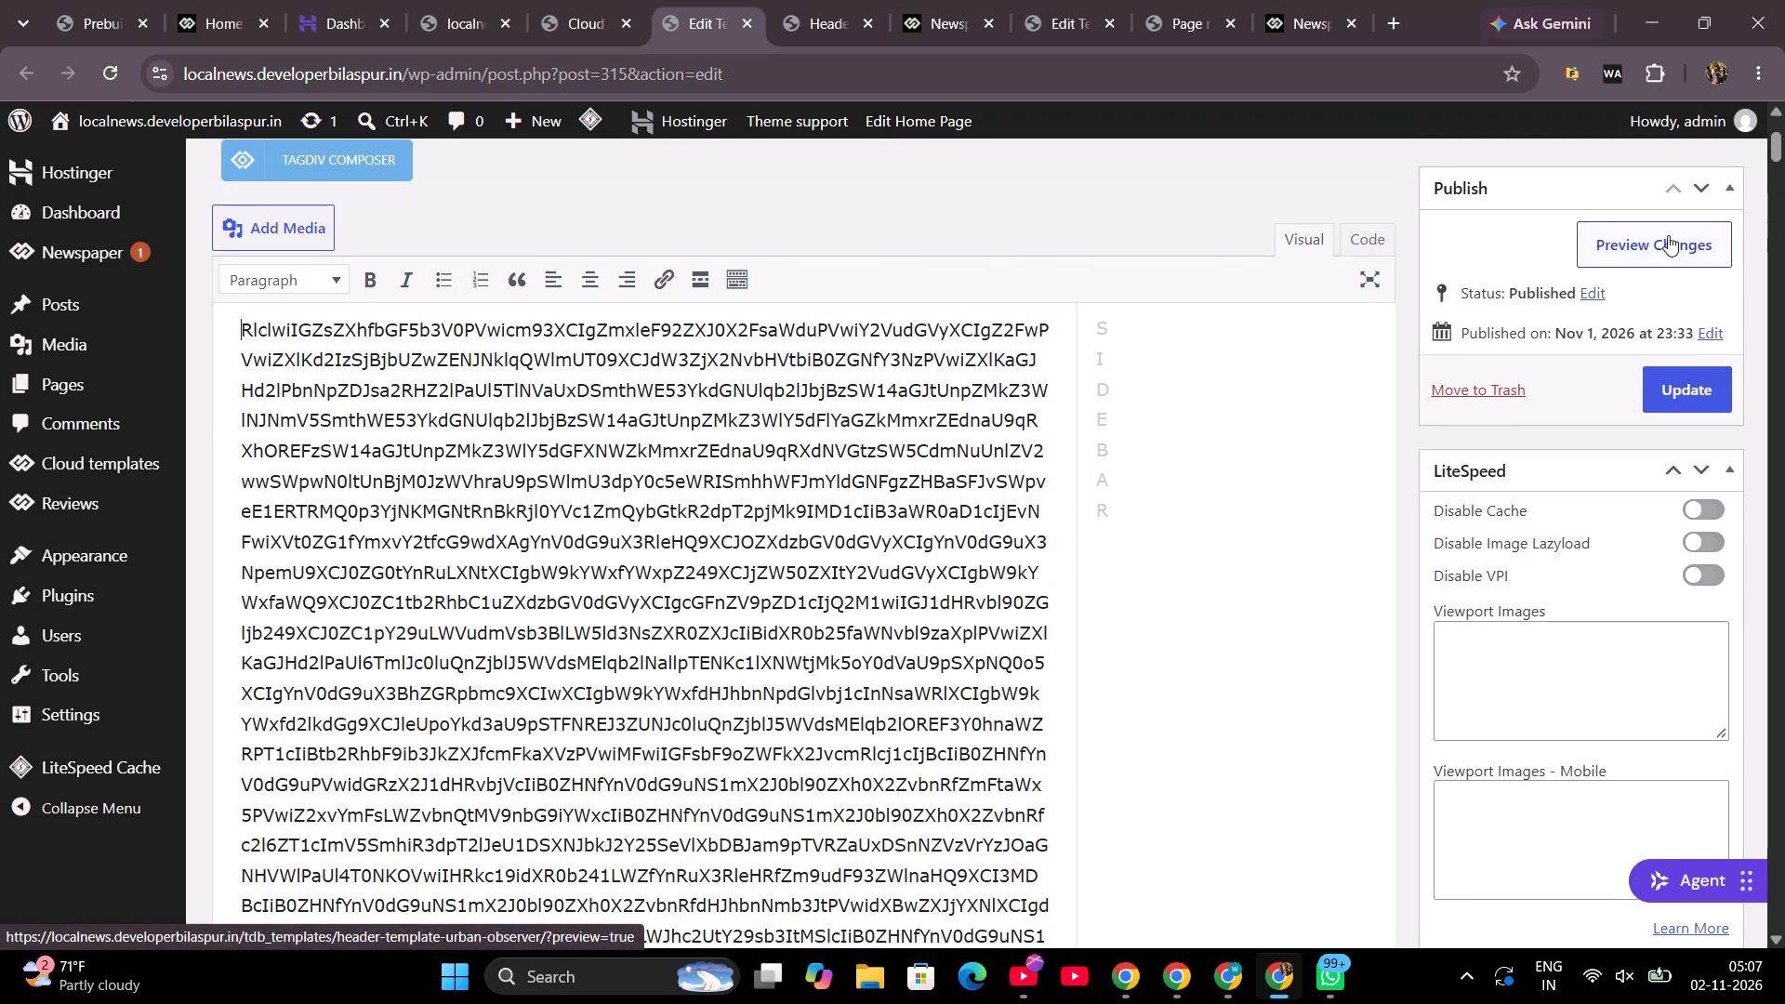
{"action": "left_click", "coordinate": [1668, 235]}
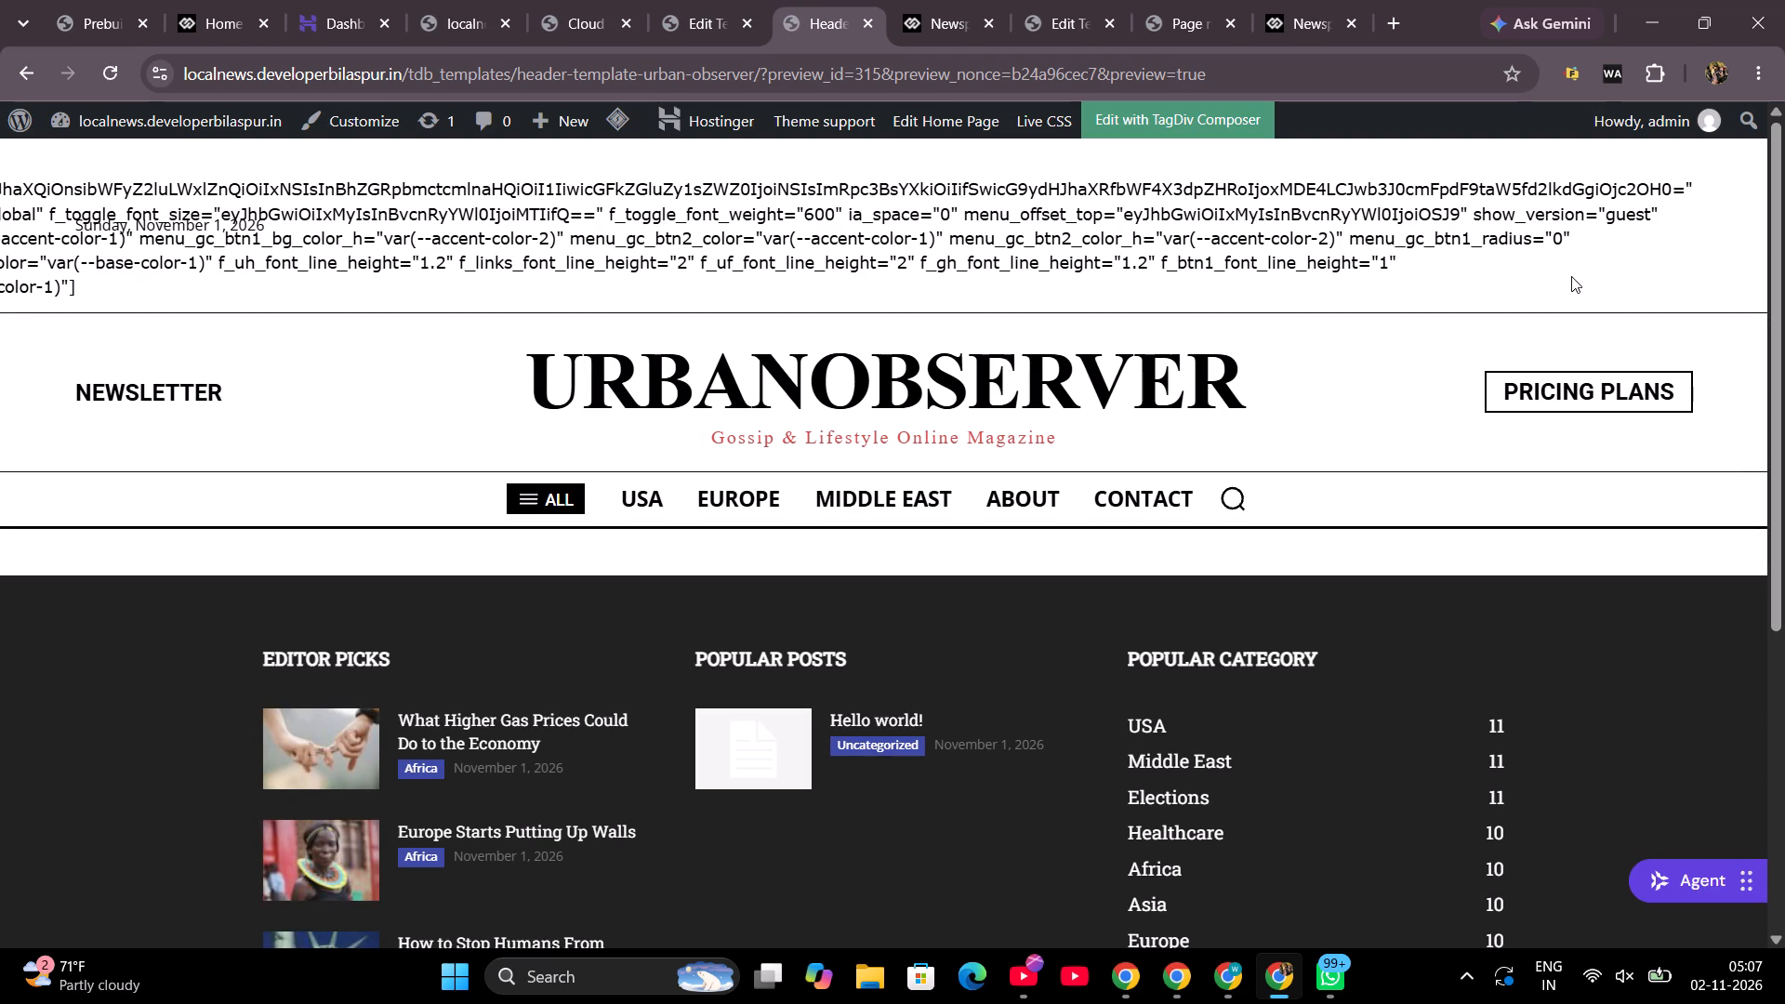
{"action": "left_click", "coordinate": [703, 1]}
Delete the large block of encoded content from its start up to "ZwZENJNklqZHdl", preview the header, and return to the editor.
{"action": "scroll", "coordinate": [668, 432], "scroll_direction": "down", "scroll_amount": 5}
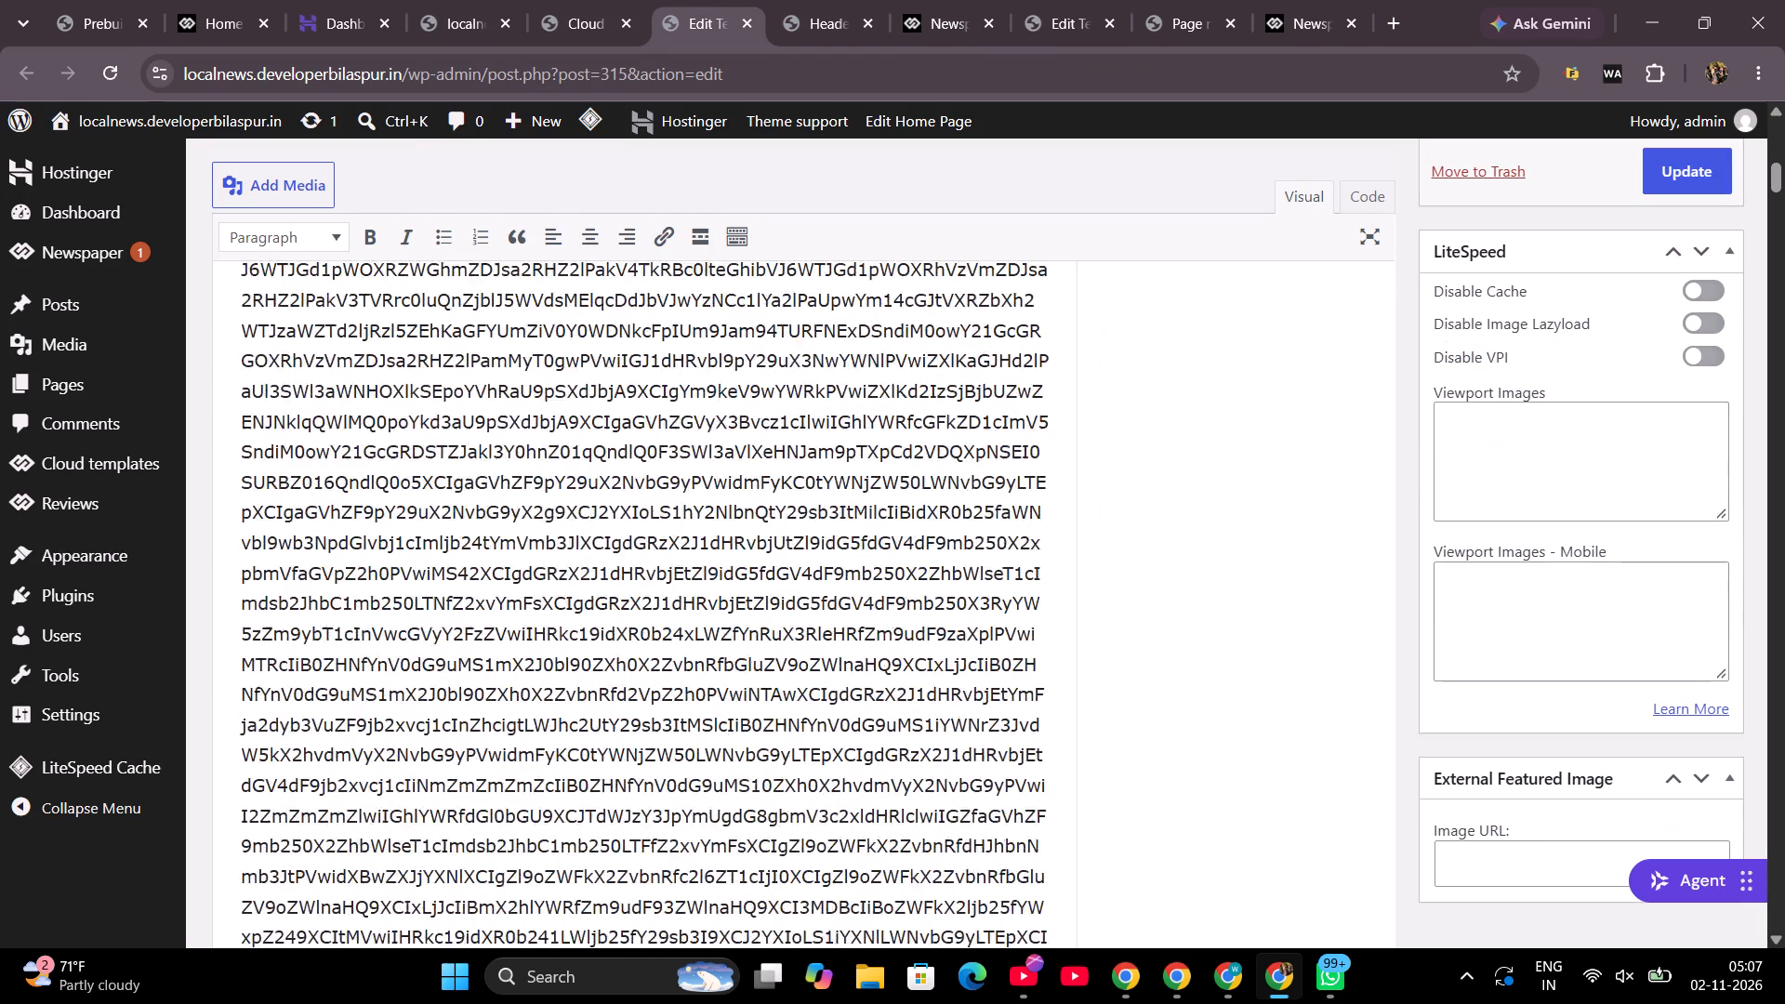
{"action": "scroll", "coordinate": [668, 432], "scroll_direction": "down", "scroll_amount": 9}
{"action": "scroll", "coordinate": [668, 432], "scroll_direction": "up", "scroll_amount": 5}
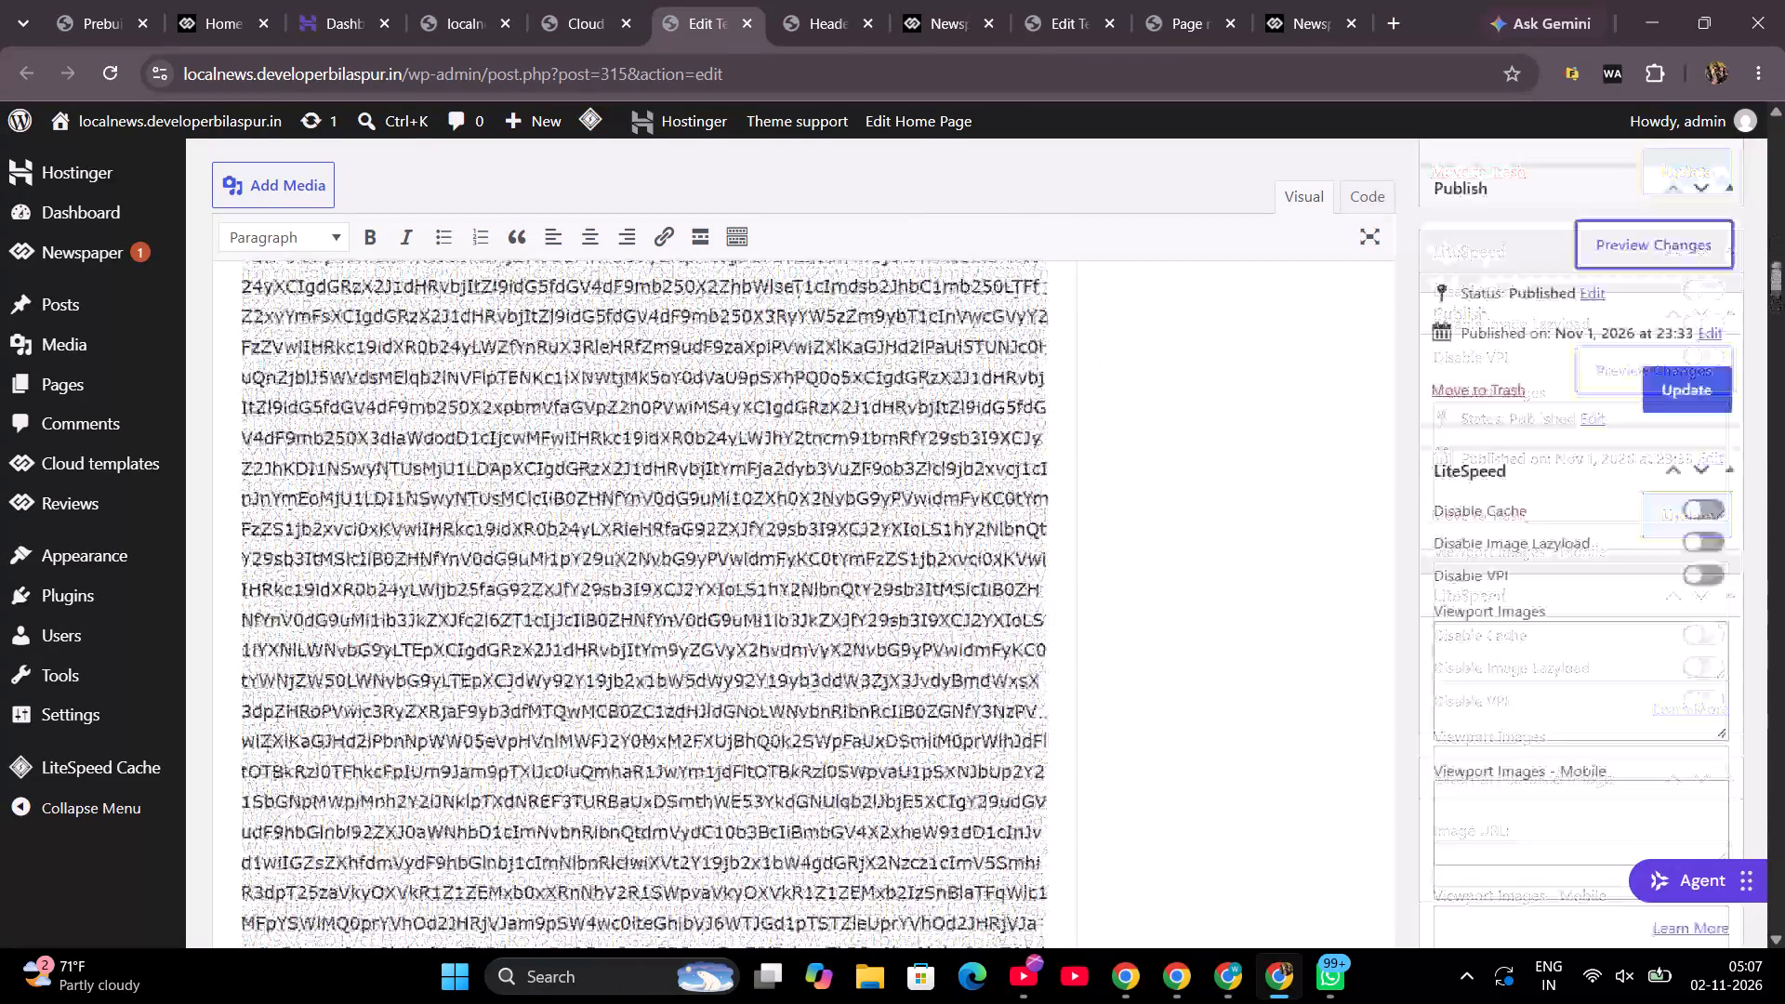
{"action": "scroll", "coordinate": [668, 432], "scroll_direction": "up", "scroll_amount": 13}
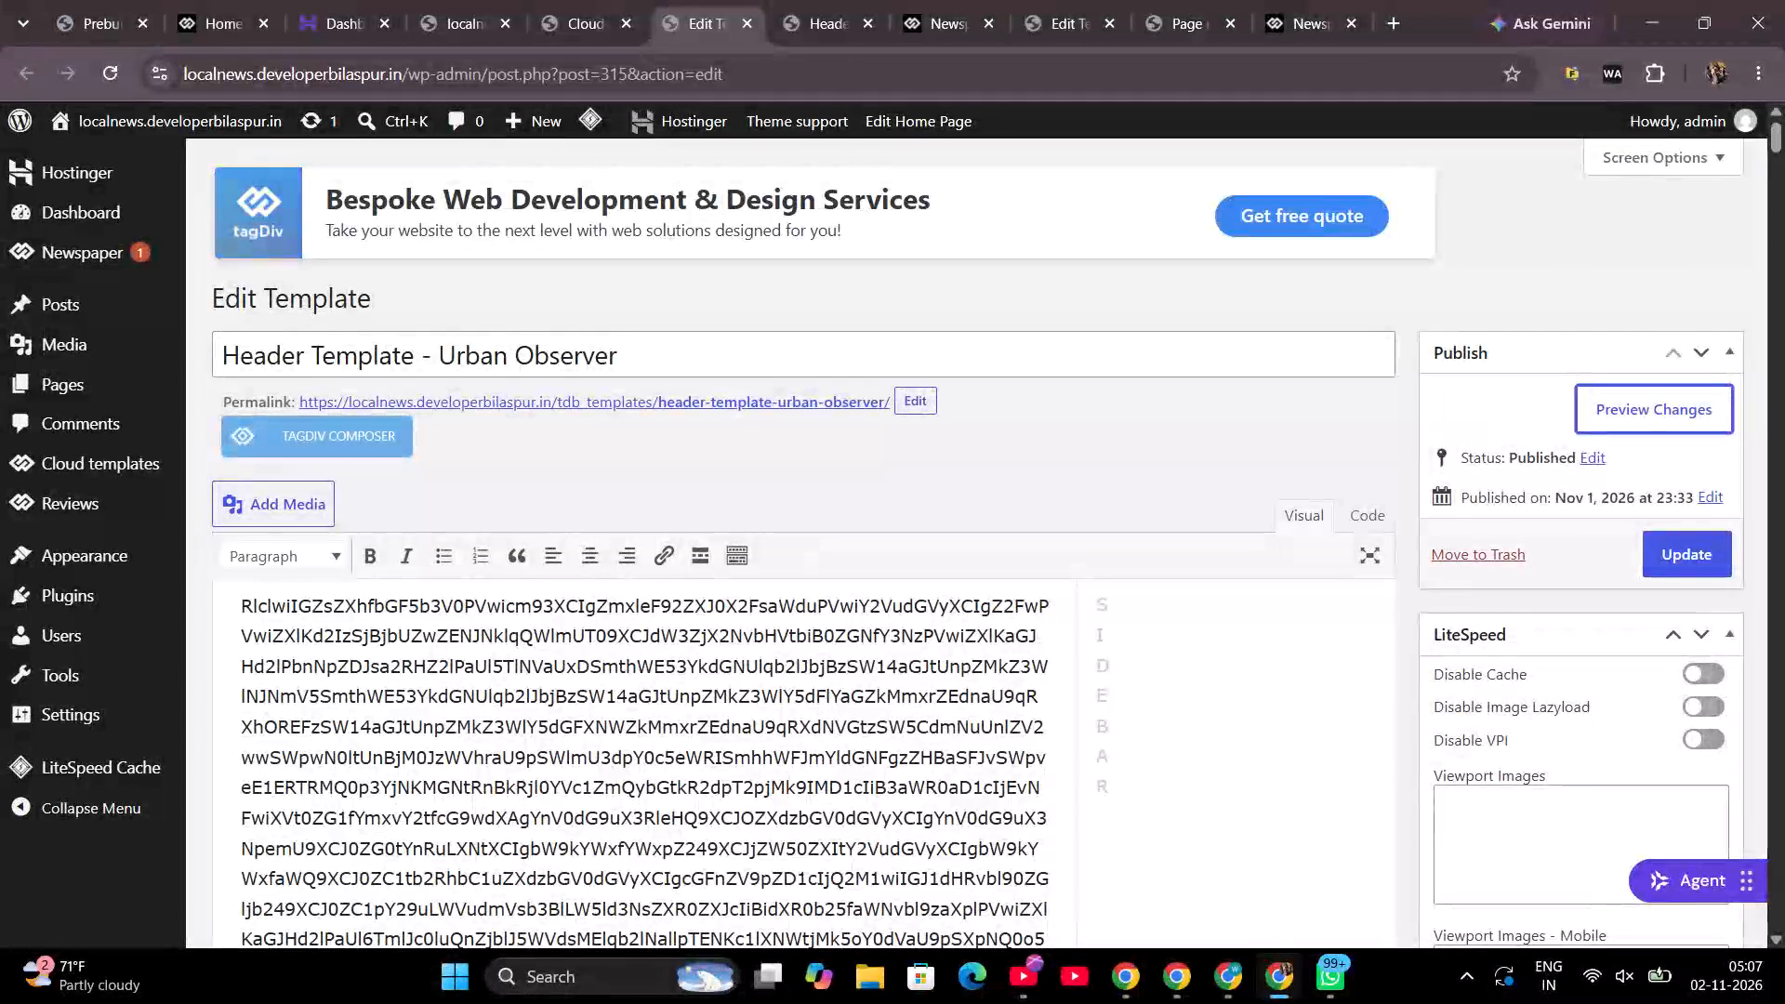
{"action": "left_click_drag", "start_coordinate": [233, 601], "coordinate": [535, 1003]}
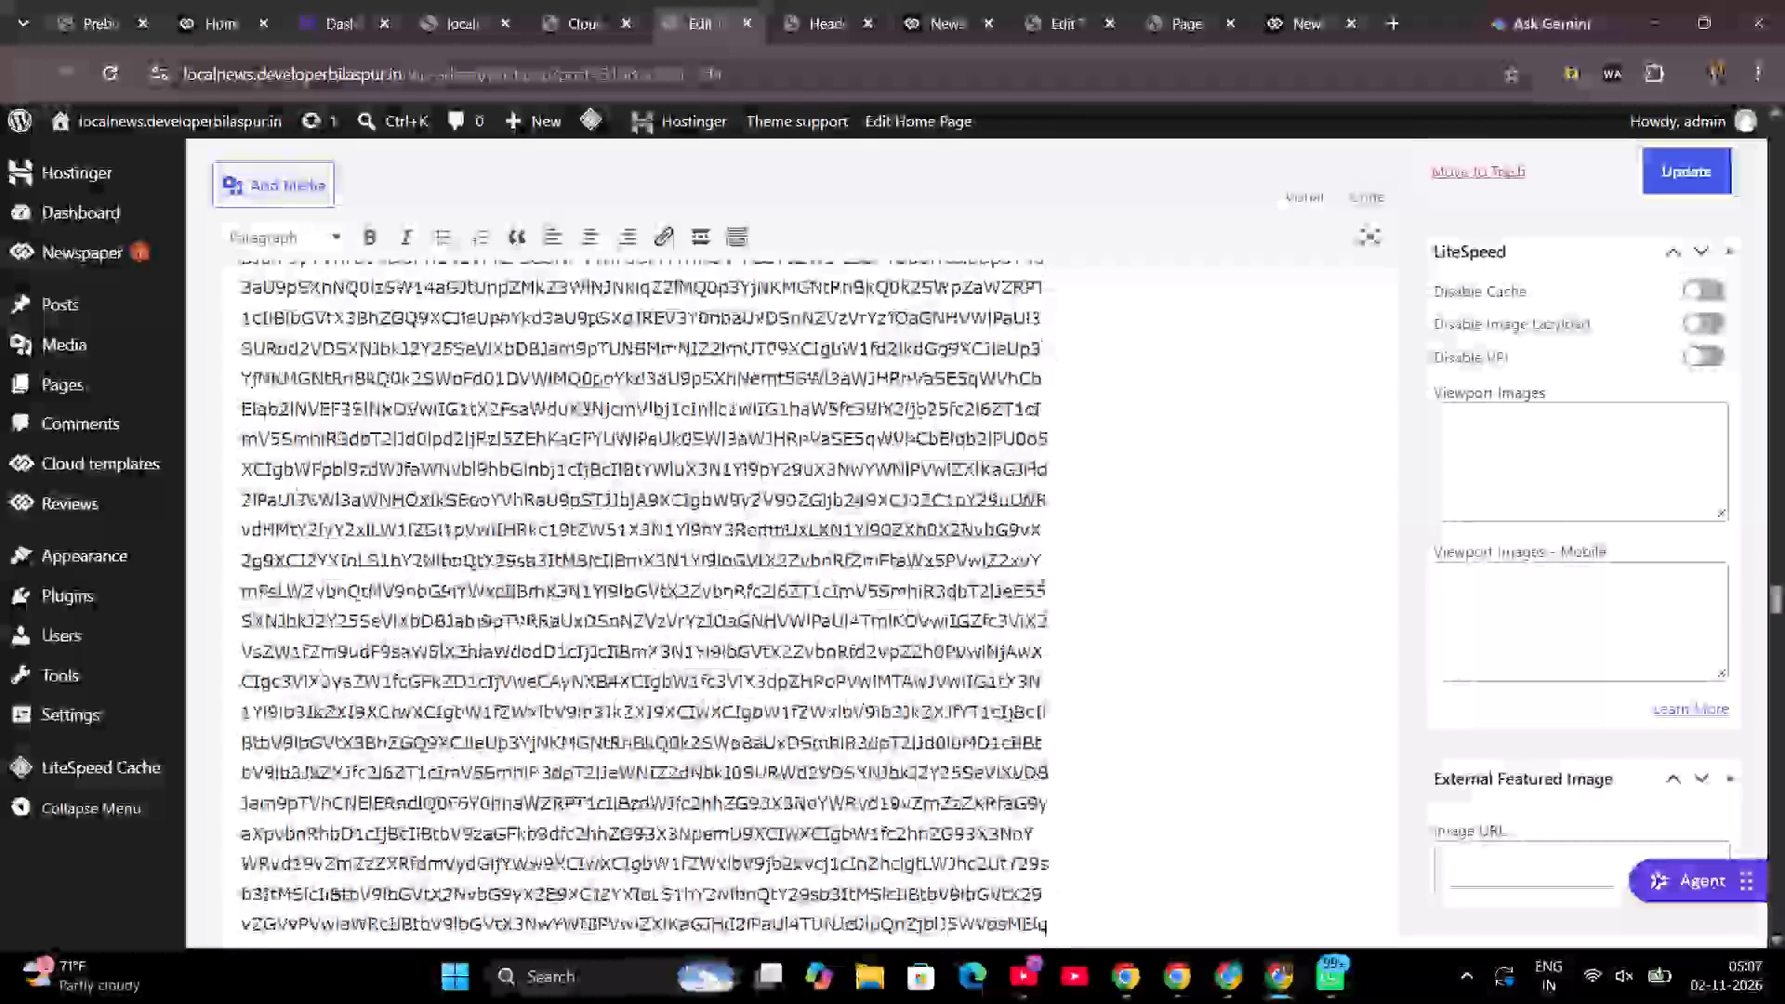
{"action": "left_click_drag", "start_coordinate": [535, 1003], "coordinate": [1009, 726]}
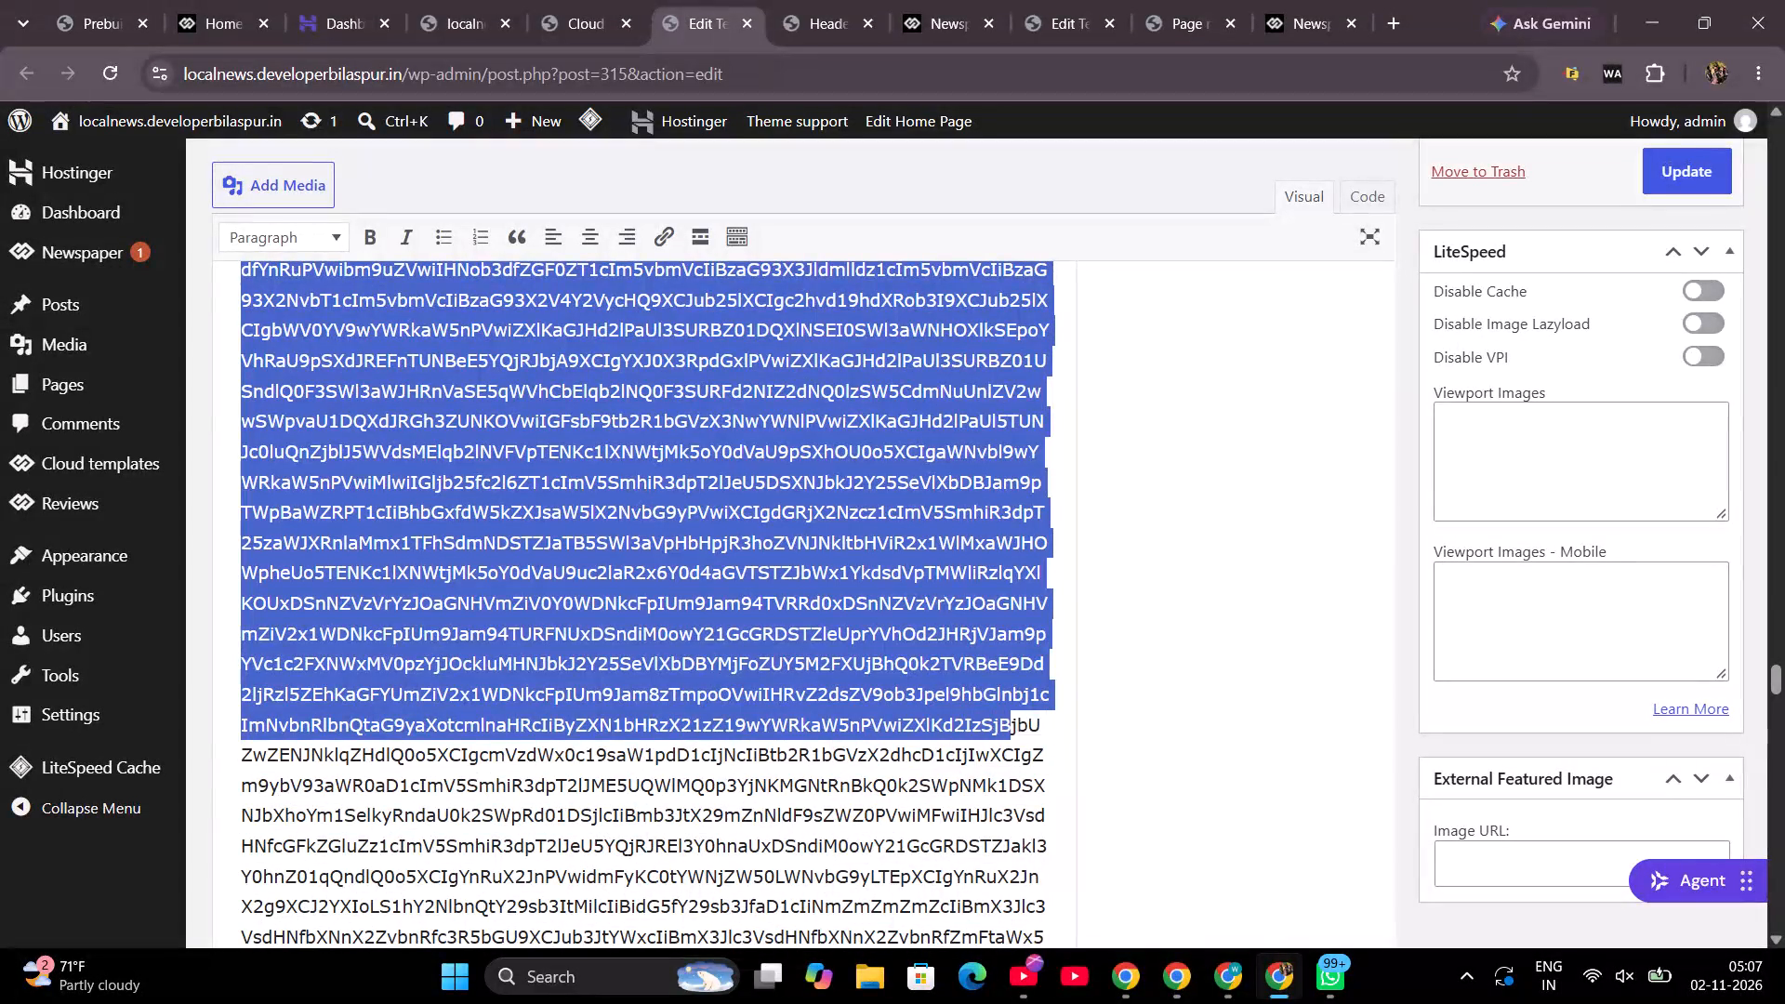
{"action": "left_click_drag", "start_coordinate": [1009, 726], "coordinate": [1045, 726]}
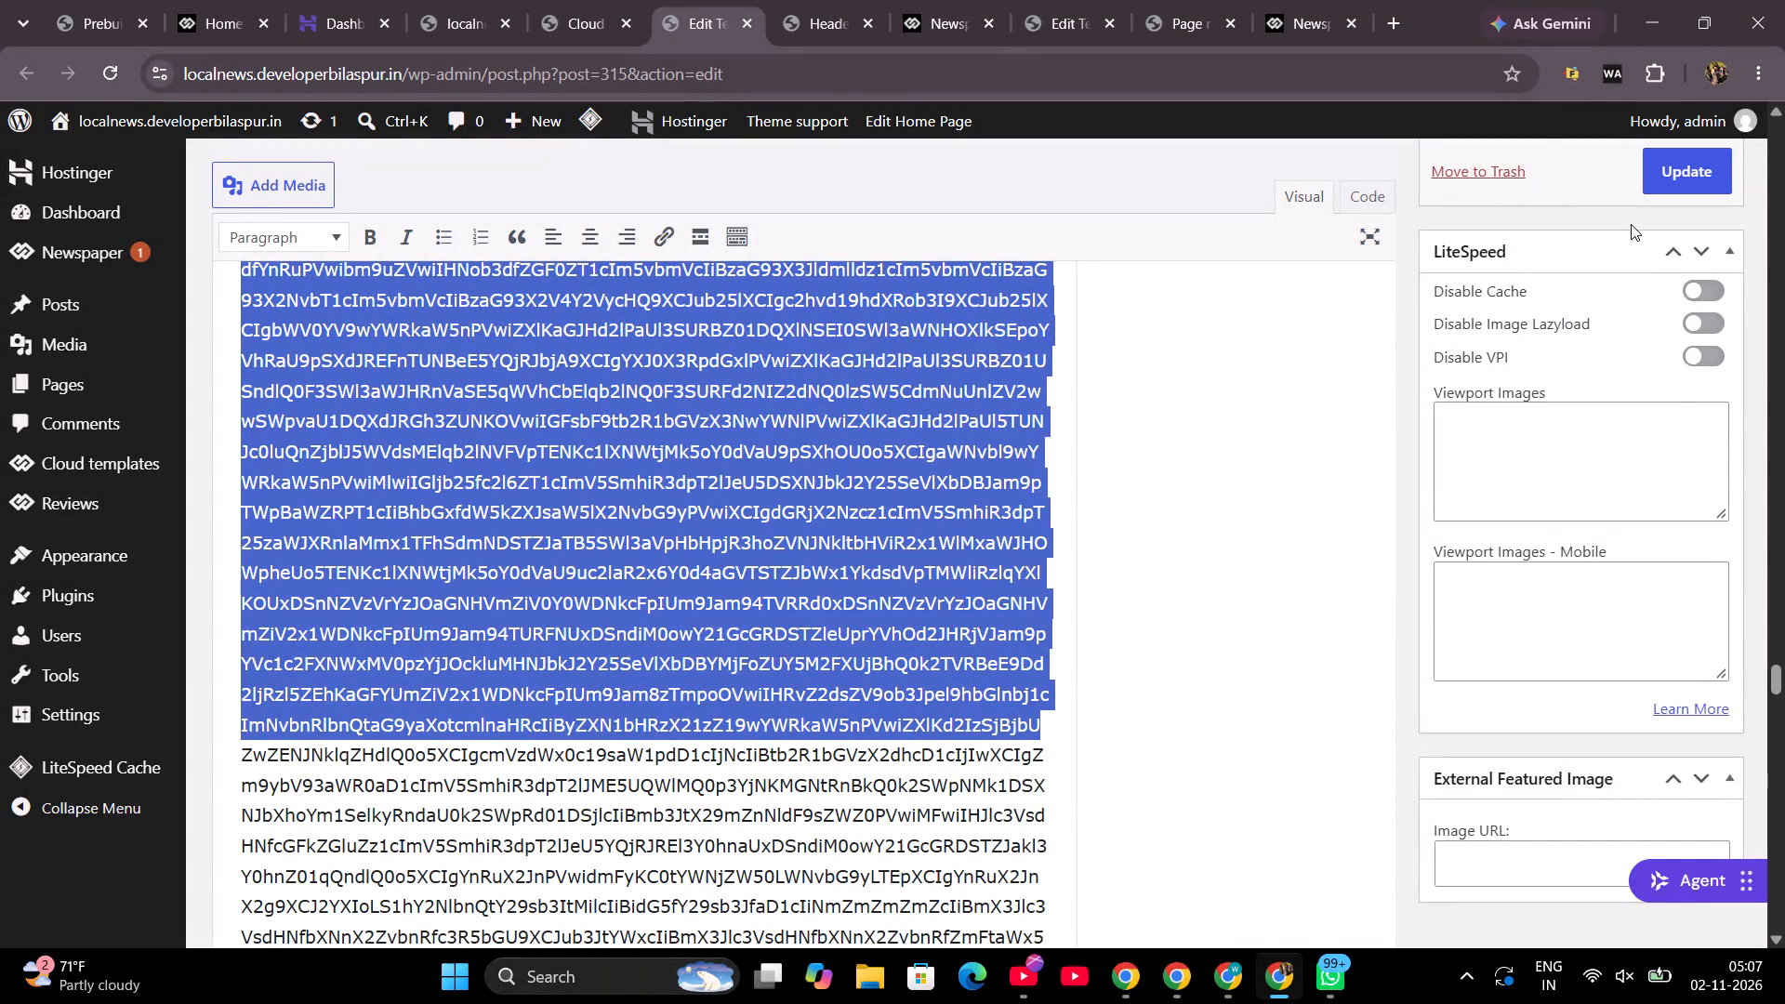
{"action": "scroll", "coordinate": [1631, 224], "scroll_direction": "up", "scroll_amount": 1}
{"action": "key", "text": "BackSpace"}
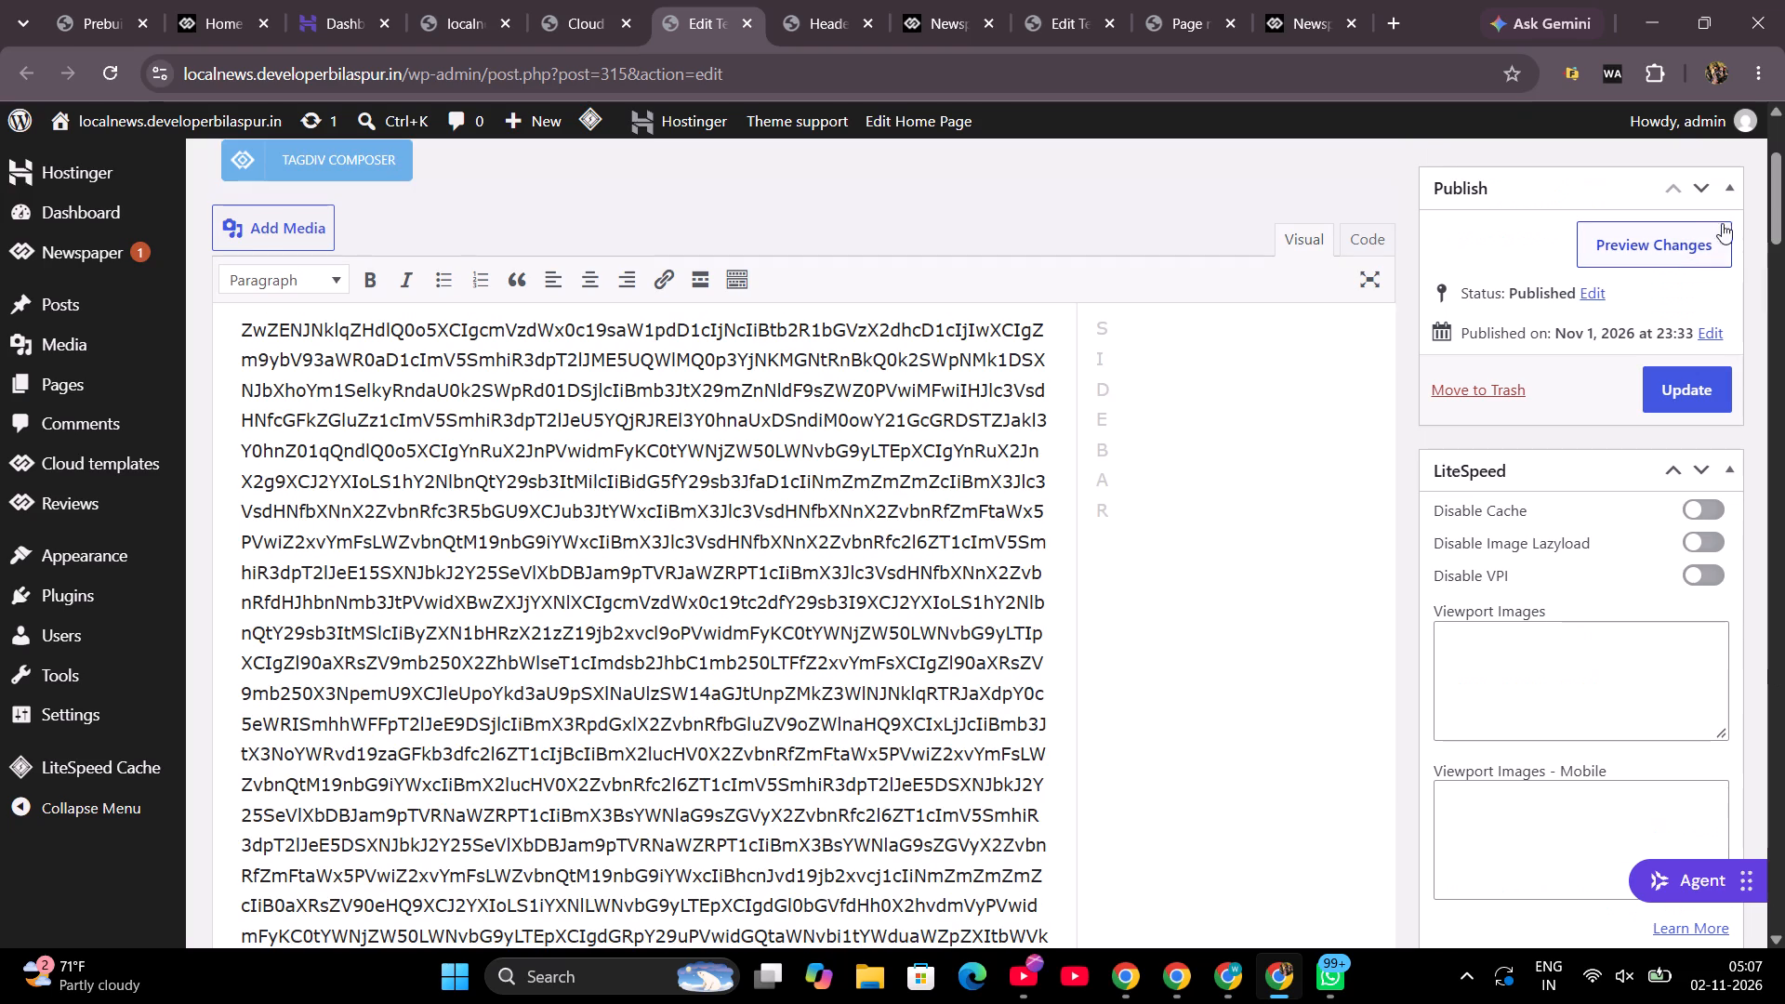
{"action": "left_click", "coordinate": [1672, 238]}
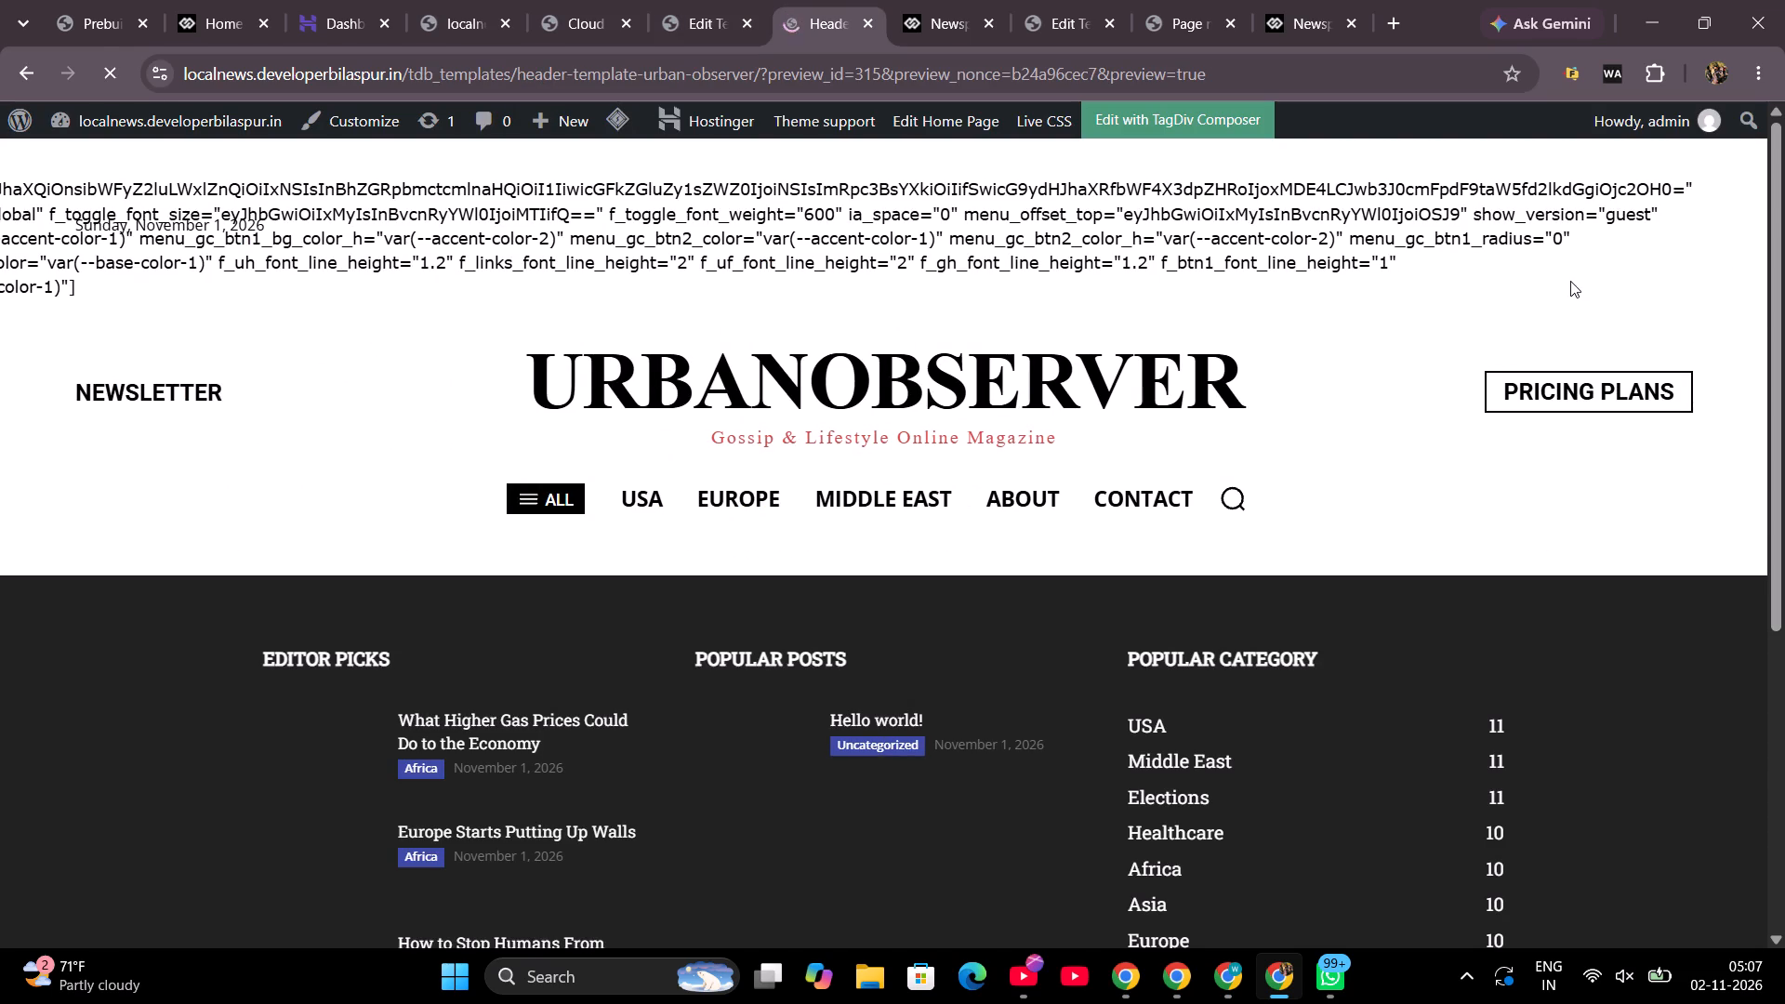
{"action": "left_click", "coordinate": [704, 7]}
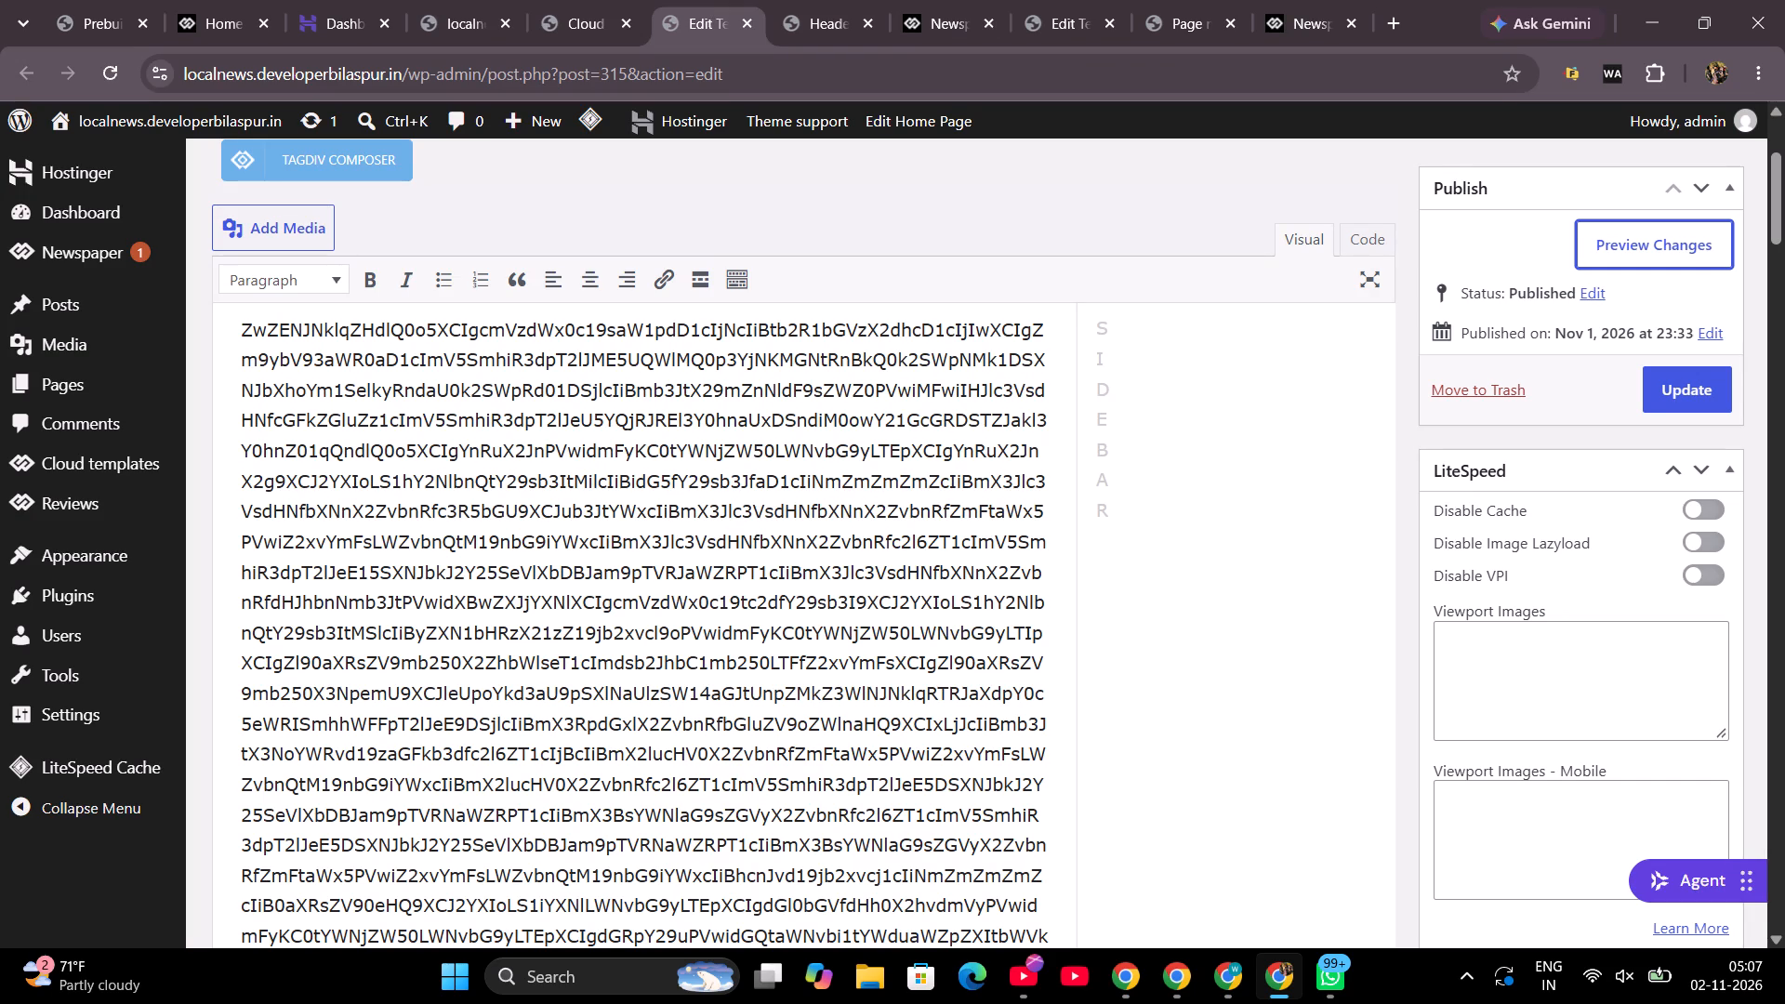
Delete the encoded content from its start up to "W3ZjX3Jvd11bdmNf", preview the header, and return to the editor.
{"action": "left_click_drag", "start_coordinate": [232, 322], "coordinate": [640, 1003]}
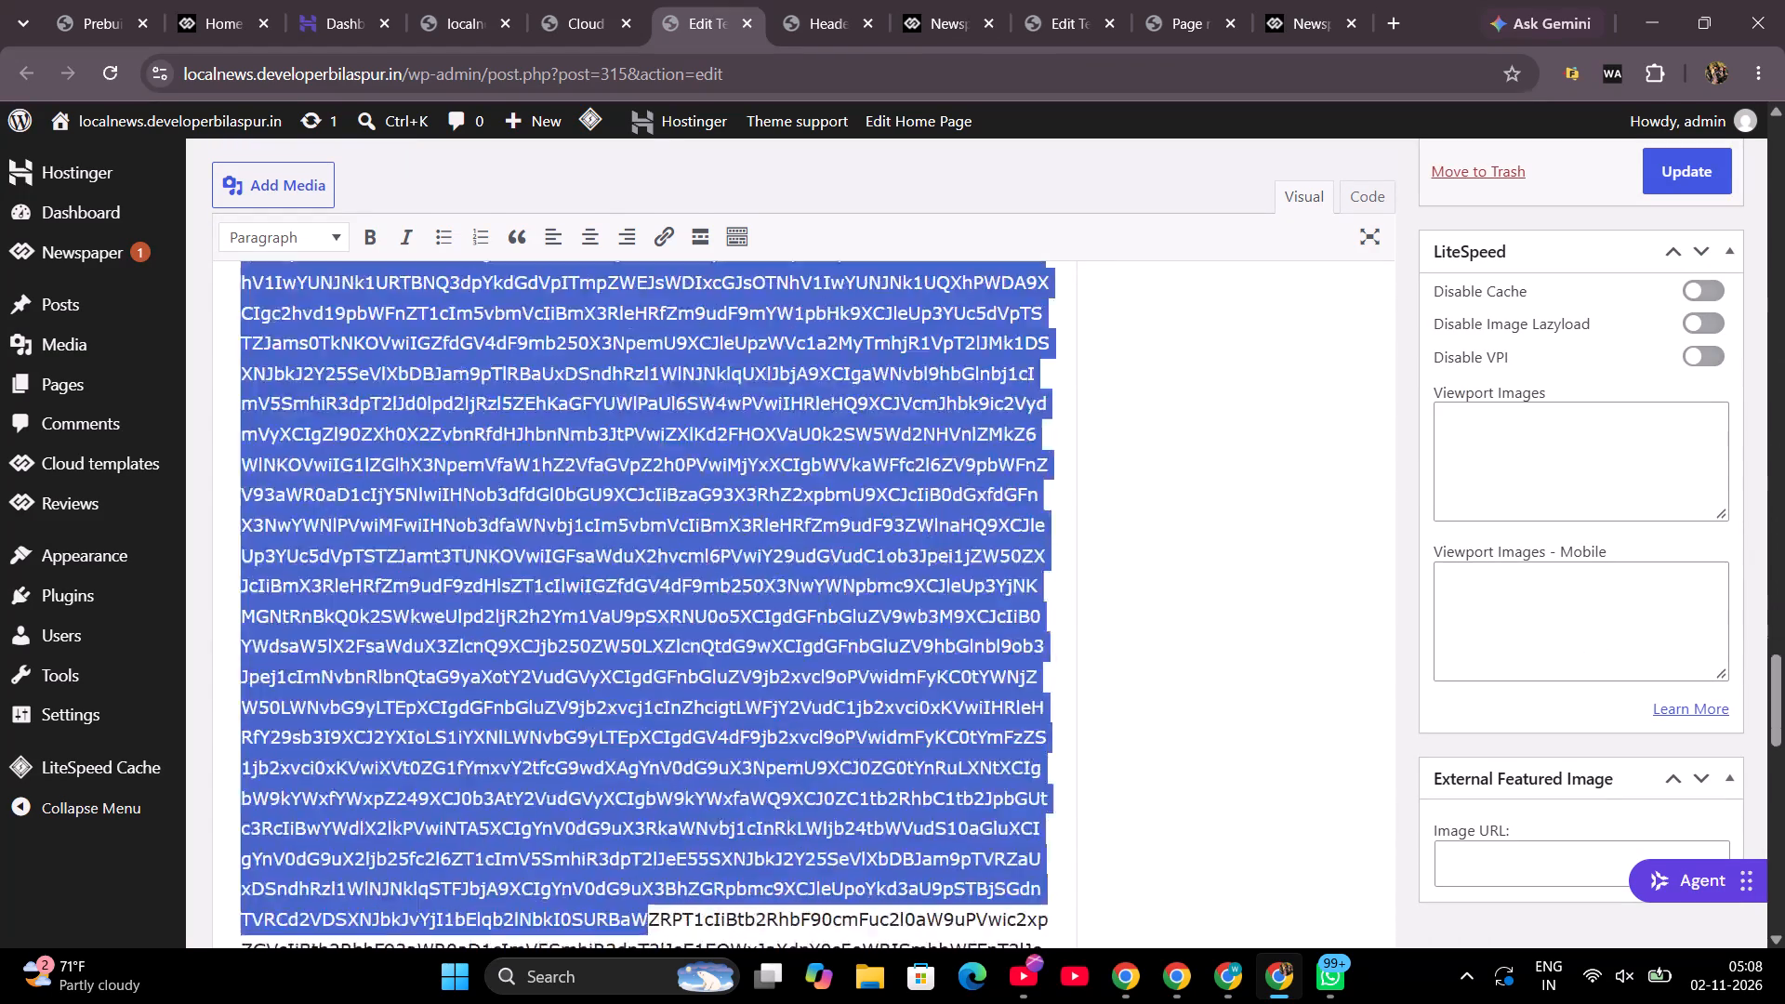
{"action": "left_click_drag", "start_coordinate": [640, 1003], "coordinate": [985, 241]}
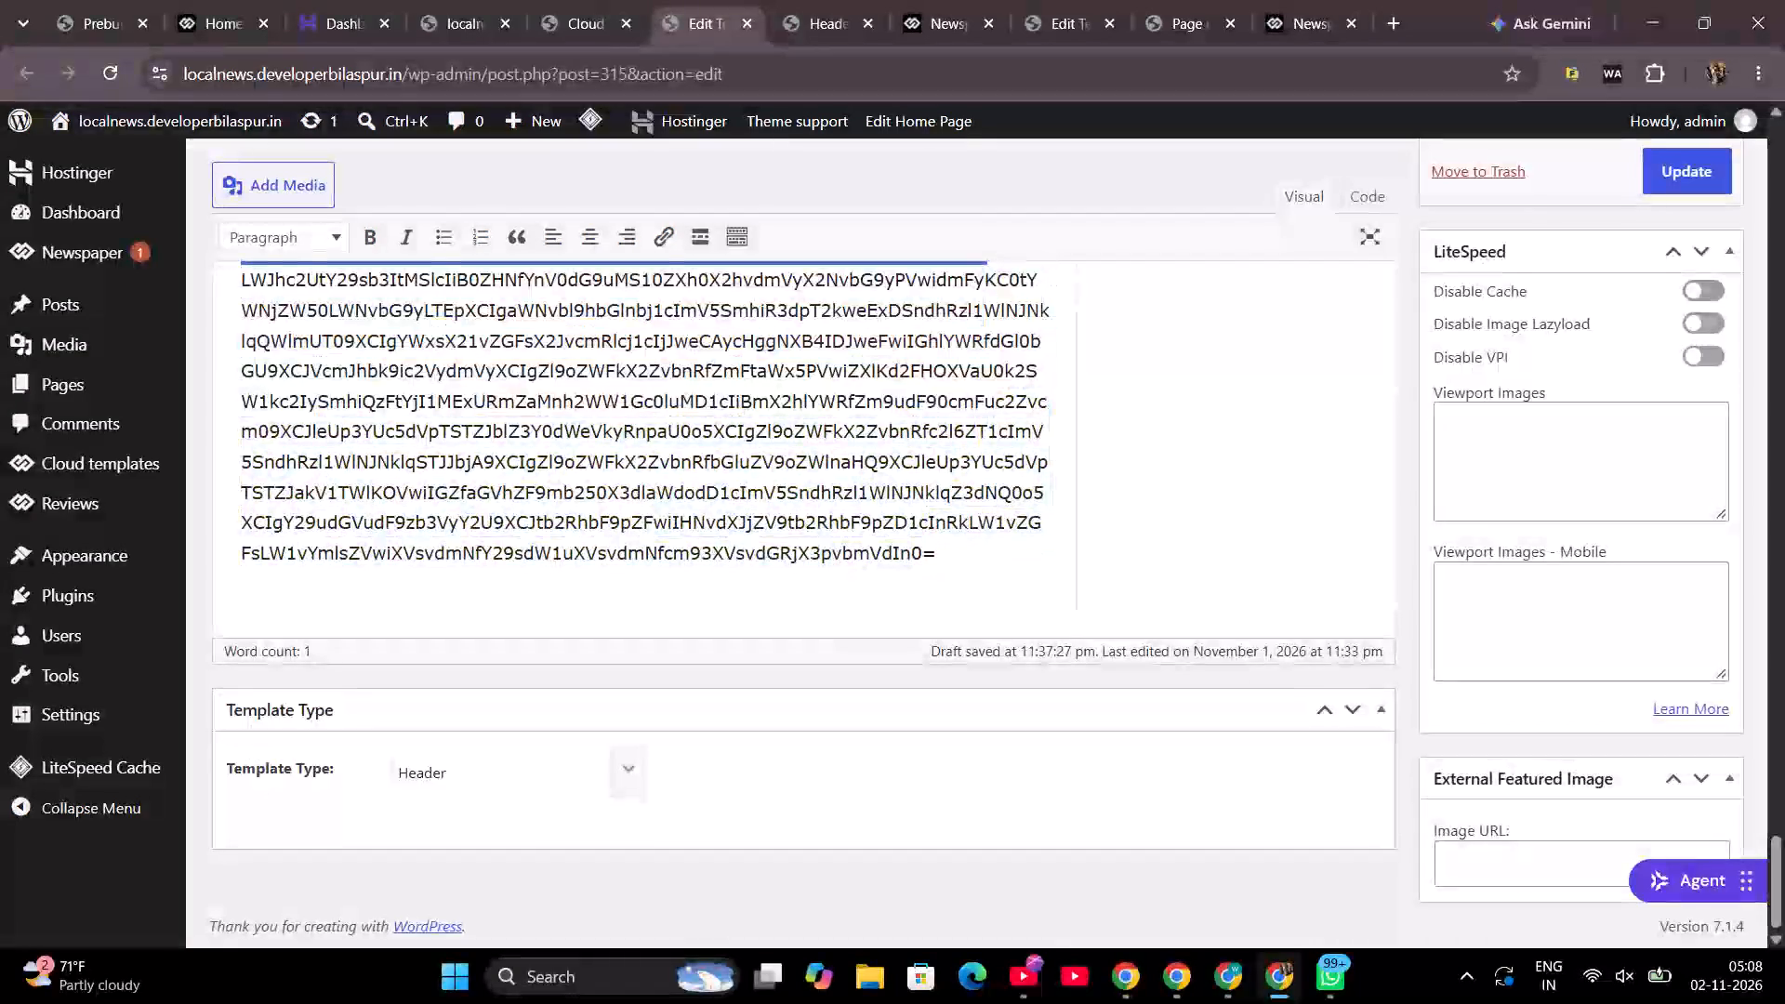
{"action": "left_click_drag", "start_coordinate": [985, 241], "coordinate": [1052, 469]}
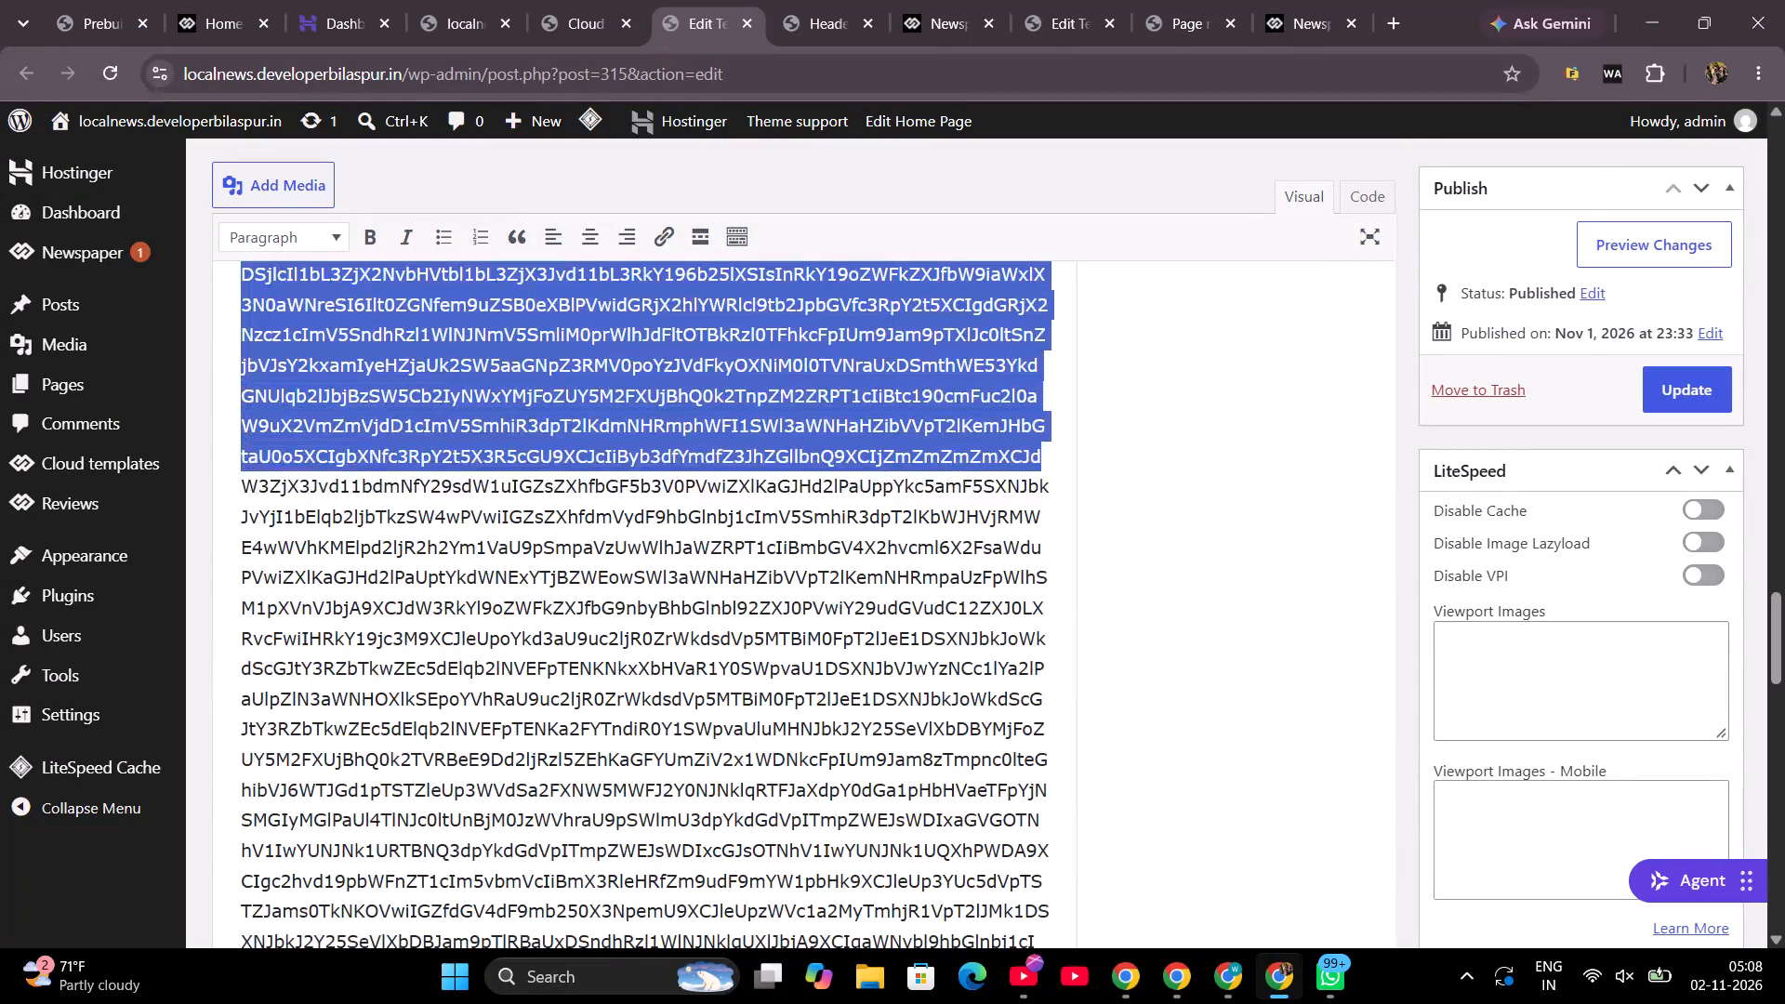
{"action": "left_click_drag", "start_coordinate": [1052, 469], "coordinate": [1064, 460]}
{"action": "key", "text": "BackSpace"}
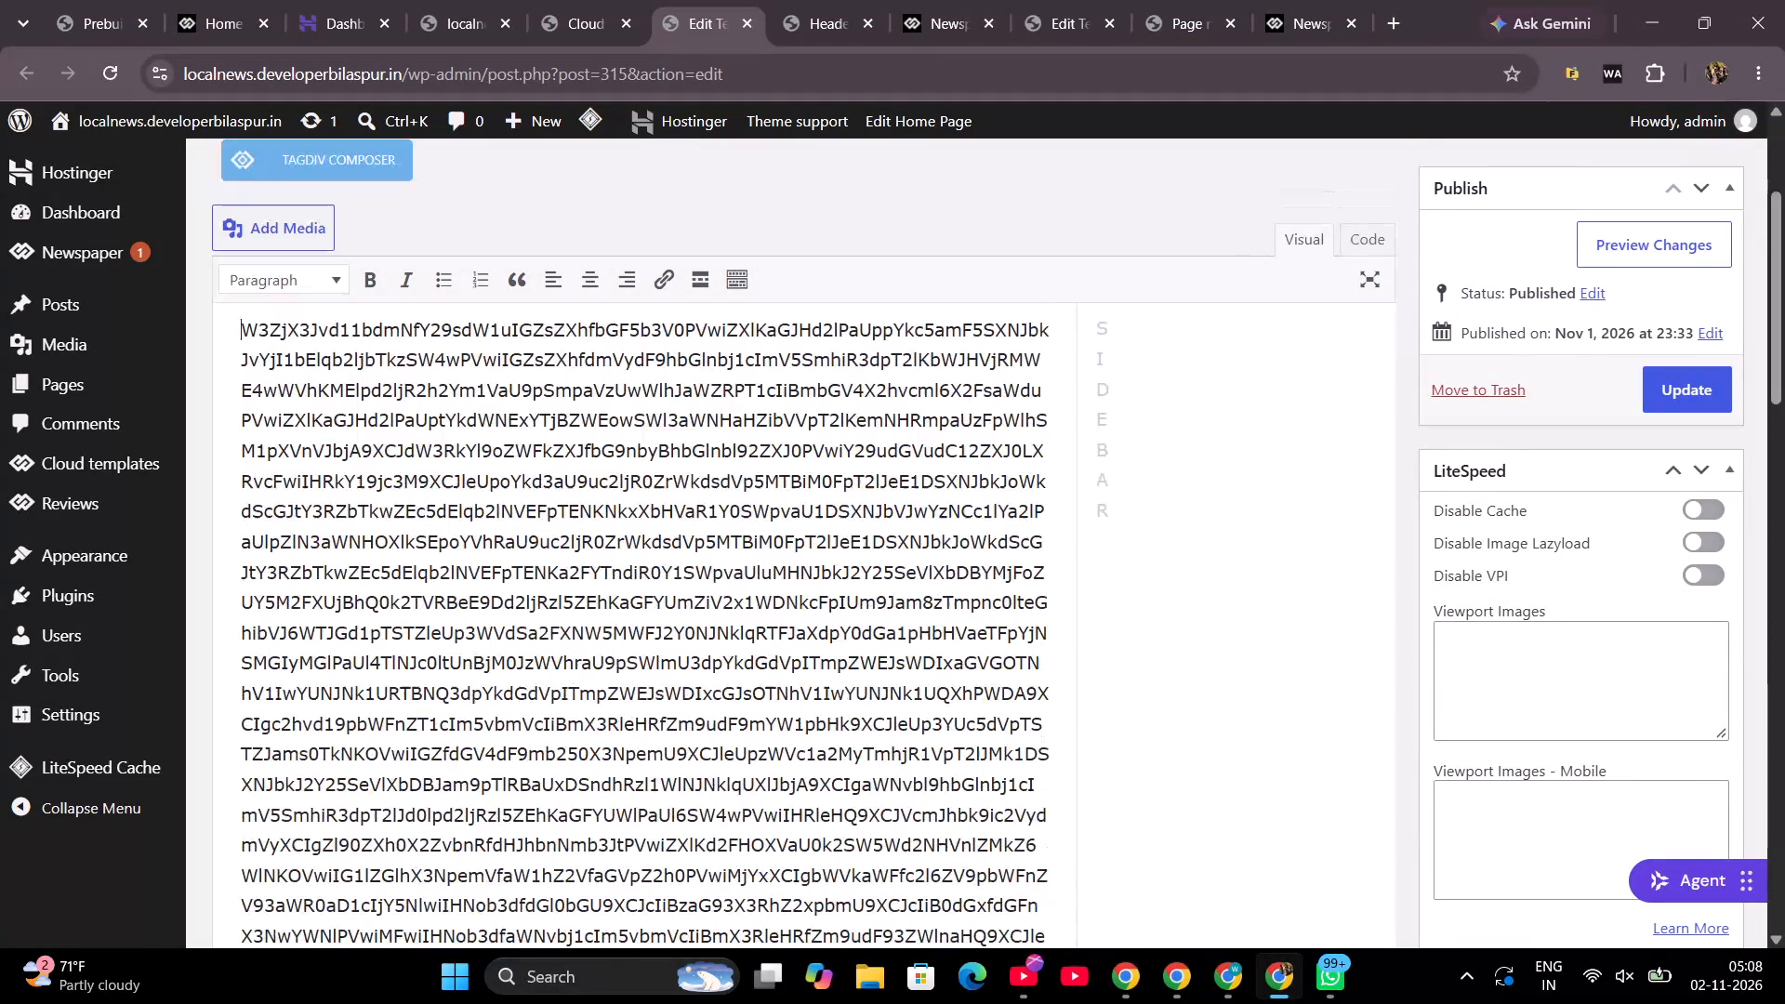
{"action": "left_click", "coordinate": [1642, 251]}
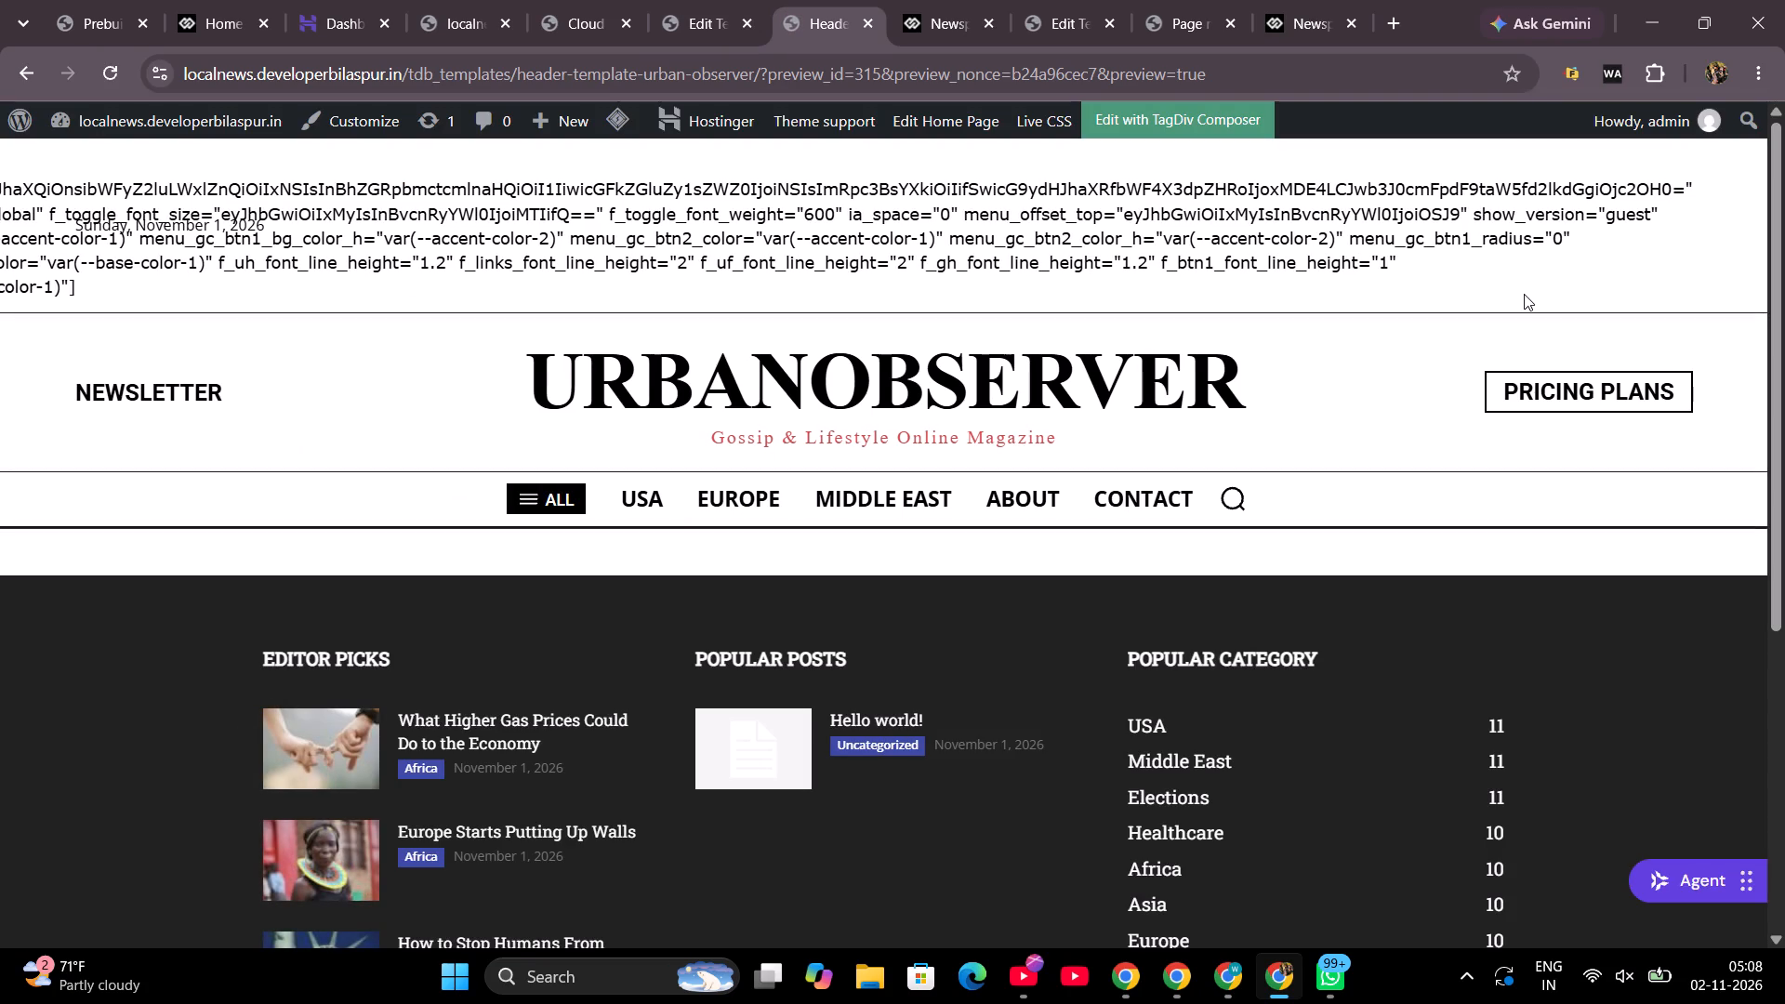
{"action": "left_click", "coordinate": [710, 25]}
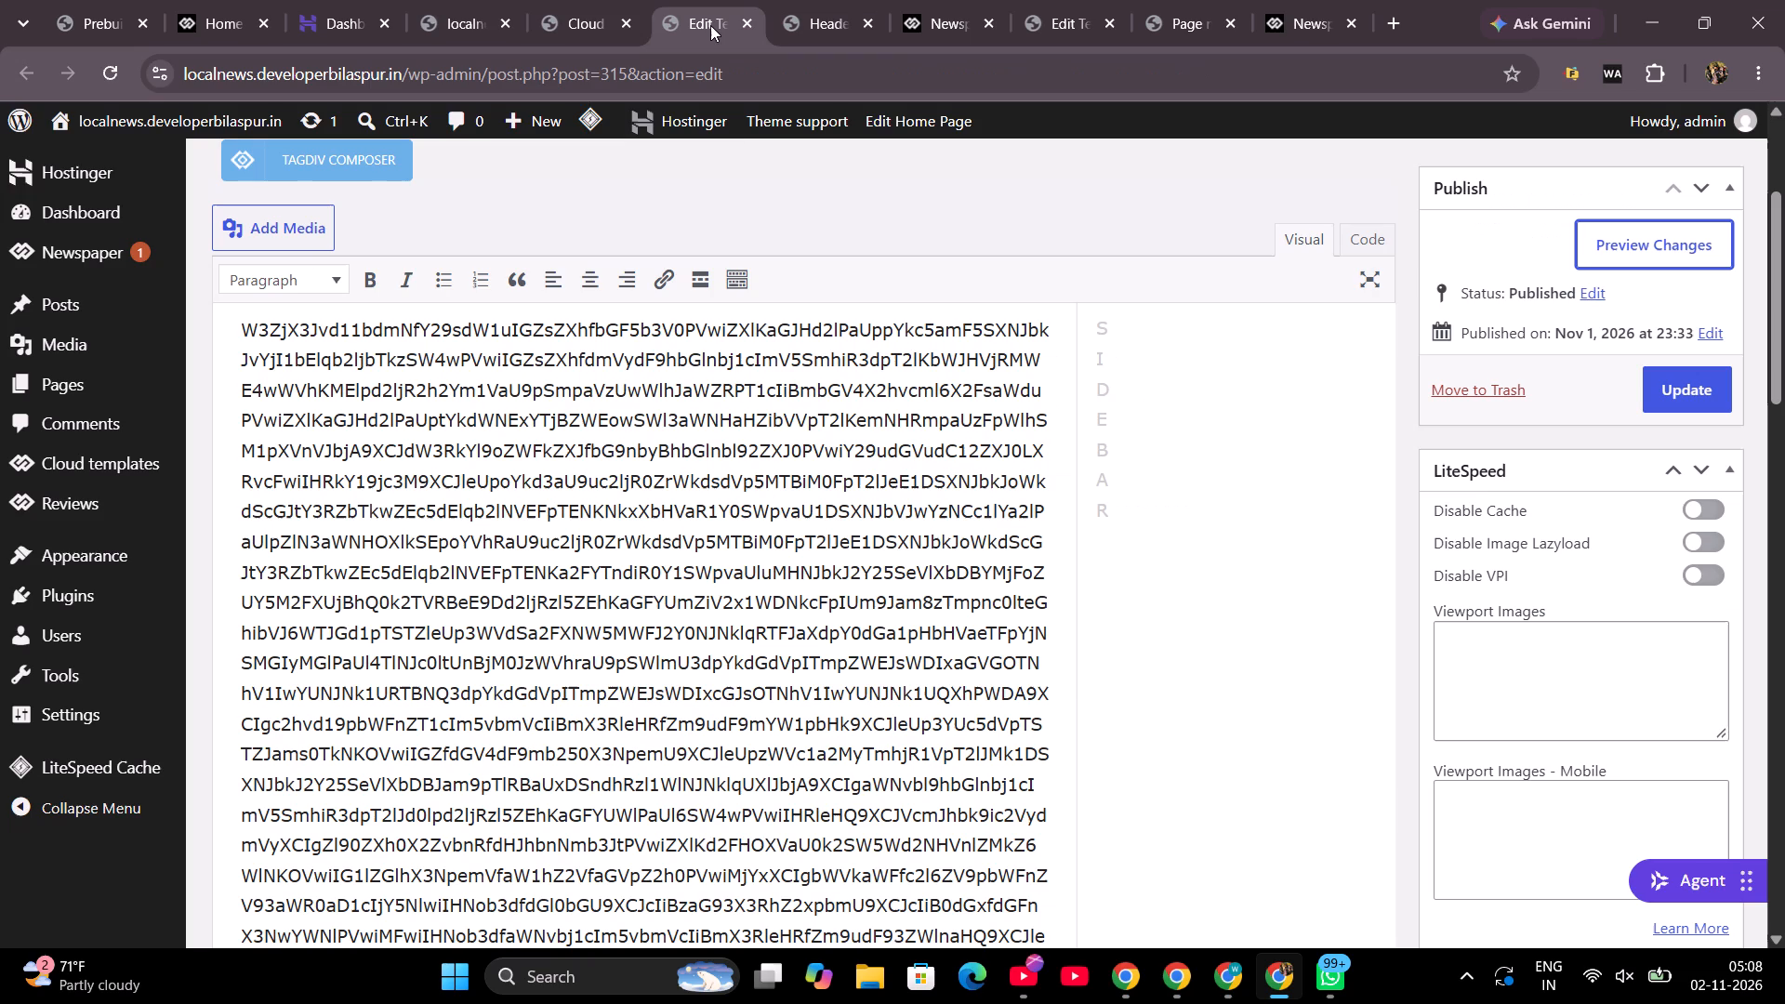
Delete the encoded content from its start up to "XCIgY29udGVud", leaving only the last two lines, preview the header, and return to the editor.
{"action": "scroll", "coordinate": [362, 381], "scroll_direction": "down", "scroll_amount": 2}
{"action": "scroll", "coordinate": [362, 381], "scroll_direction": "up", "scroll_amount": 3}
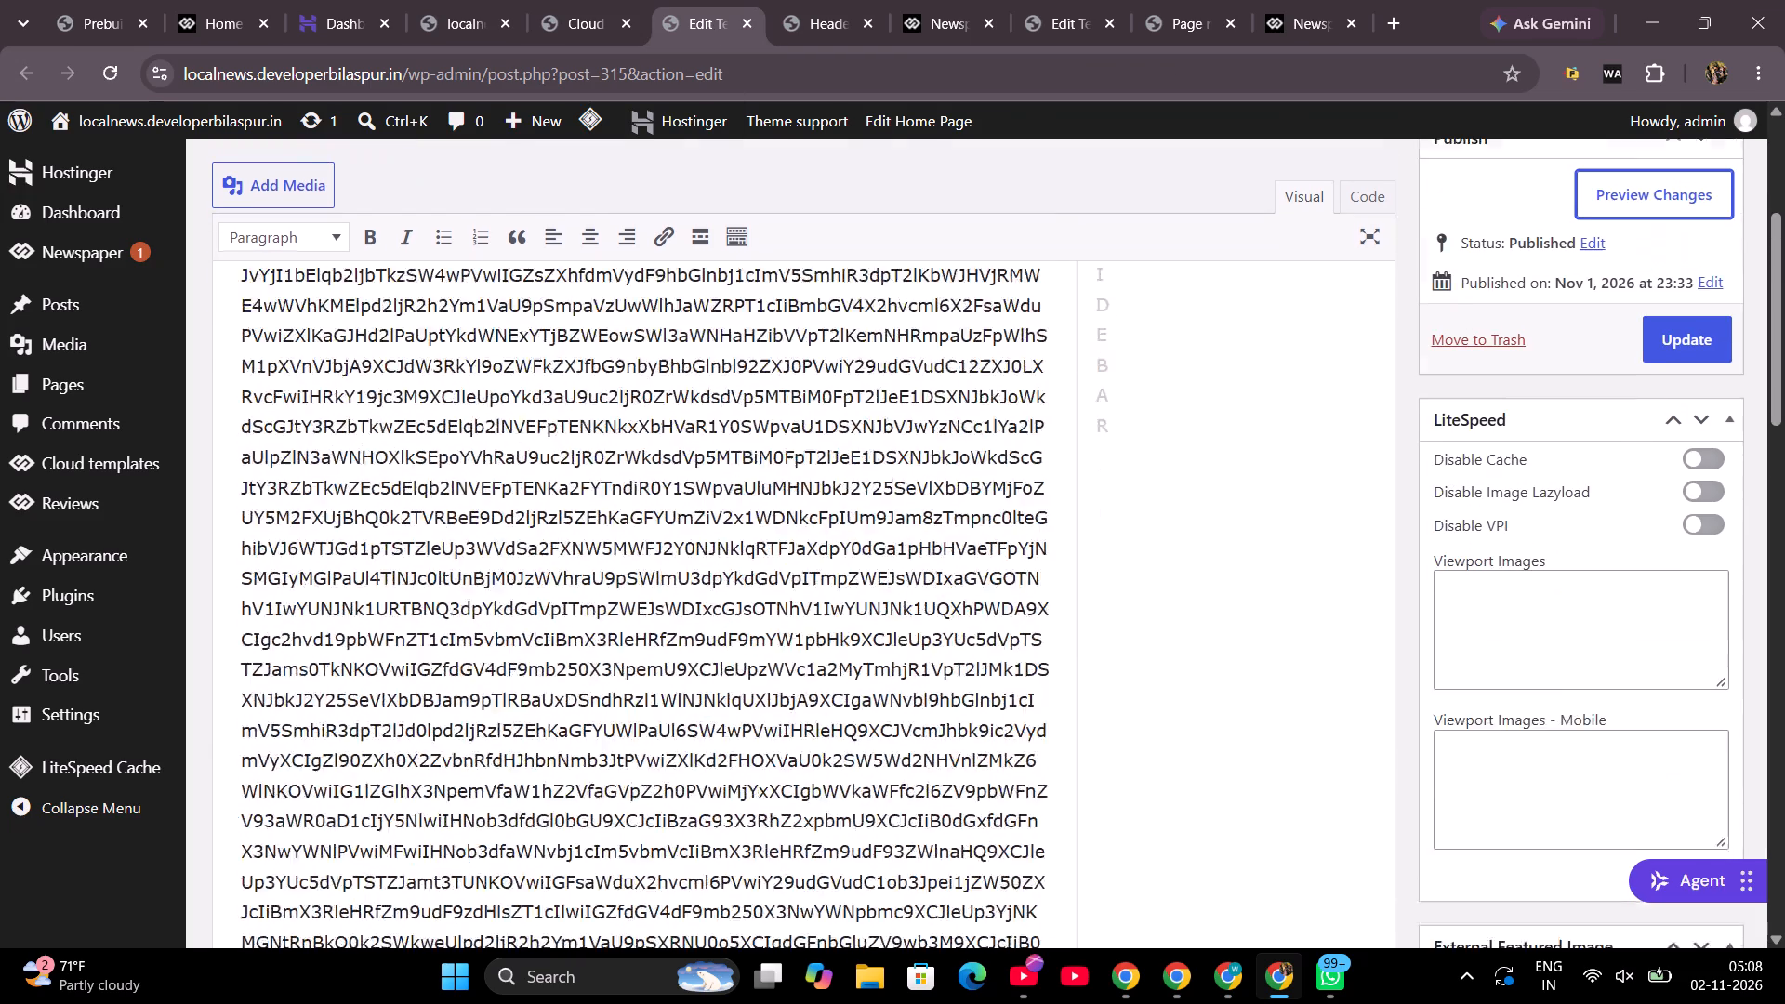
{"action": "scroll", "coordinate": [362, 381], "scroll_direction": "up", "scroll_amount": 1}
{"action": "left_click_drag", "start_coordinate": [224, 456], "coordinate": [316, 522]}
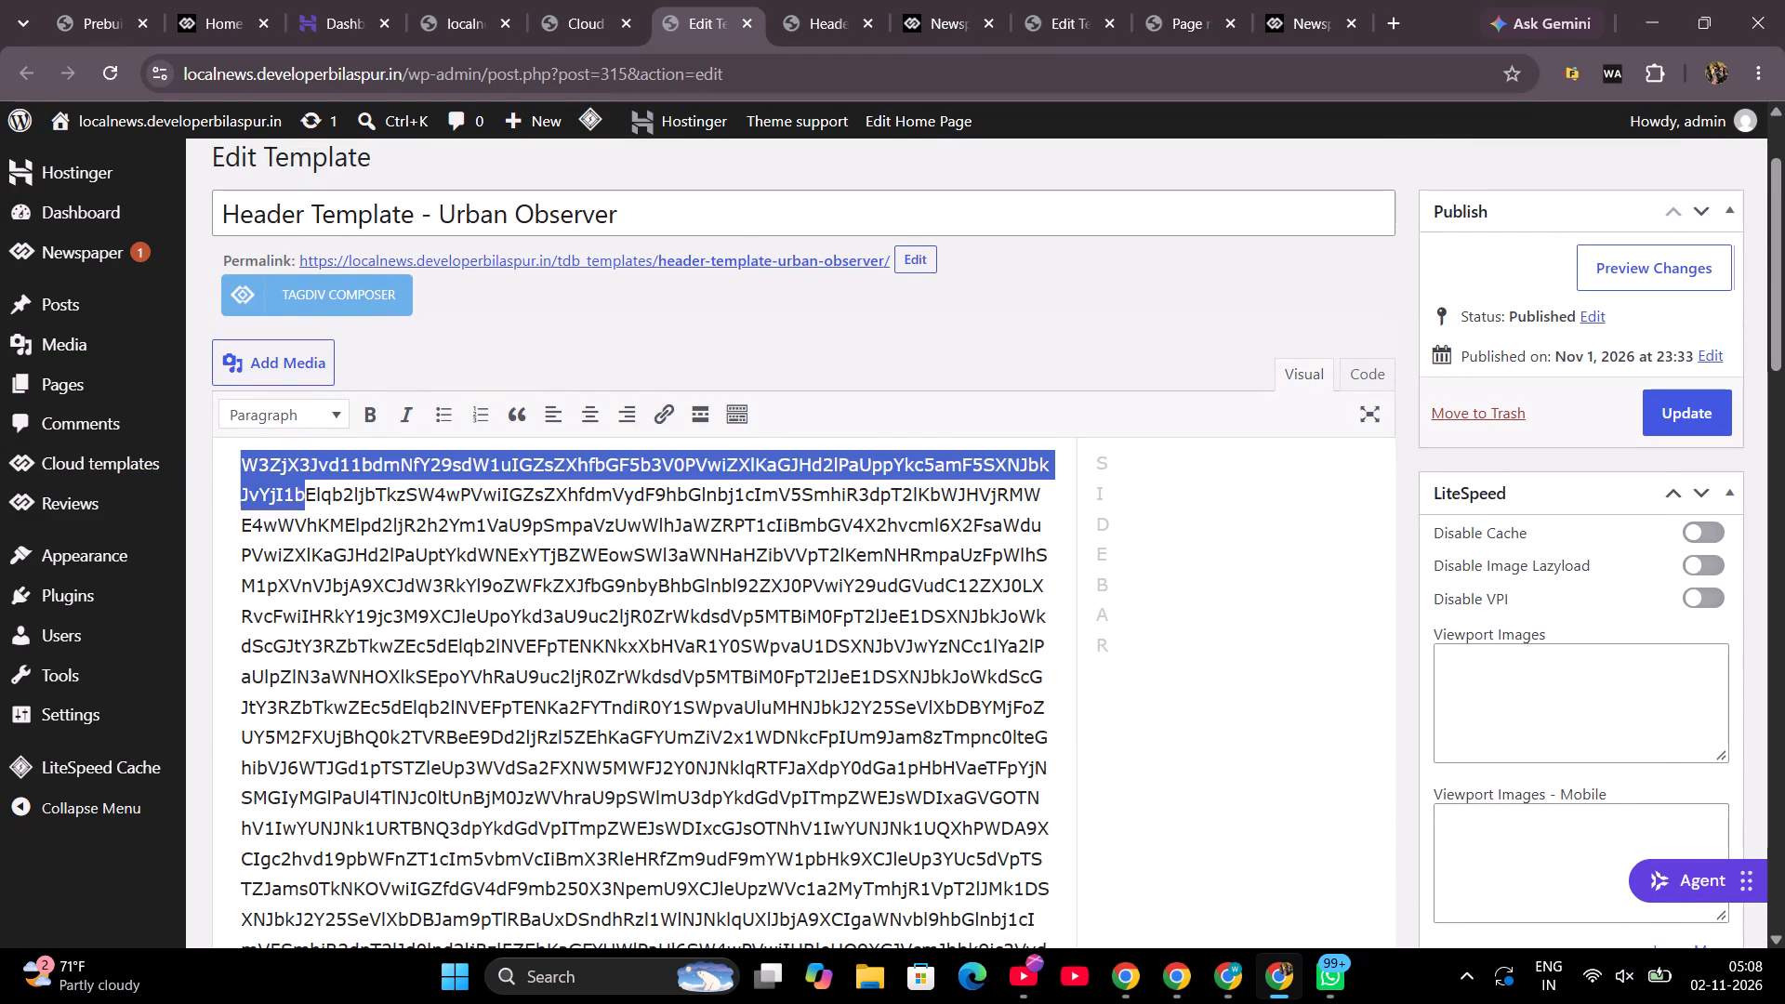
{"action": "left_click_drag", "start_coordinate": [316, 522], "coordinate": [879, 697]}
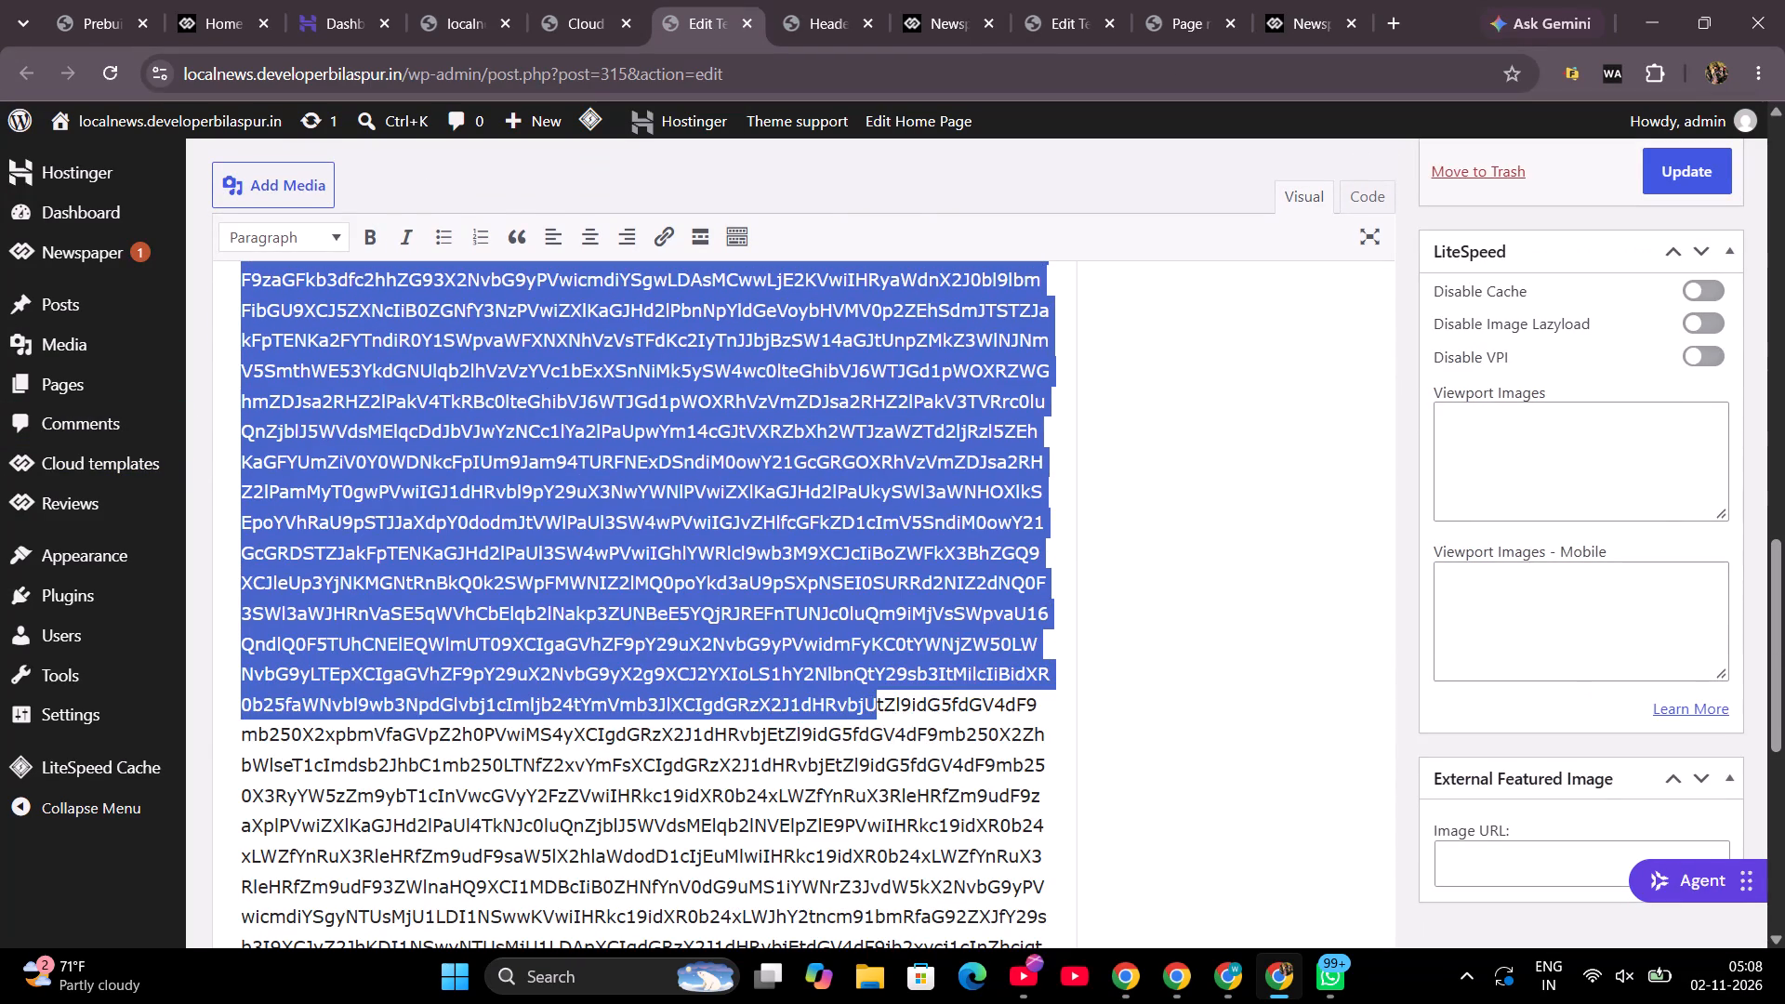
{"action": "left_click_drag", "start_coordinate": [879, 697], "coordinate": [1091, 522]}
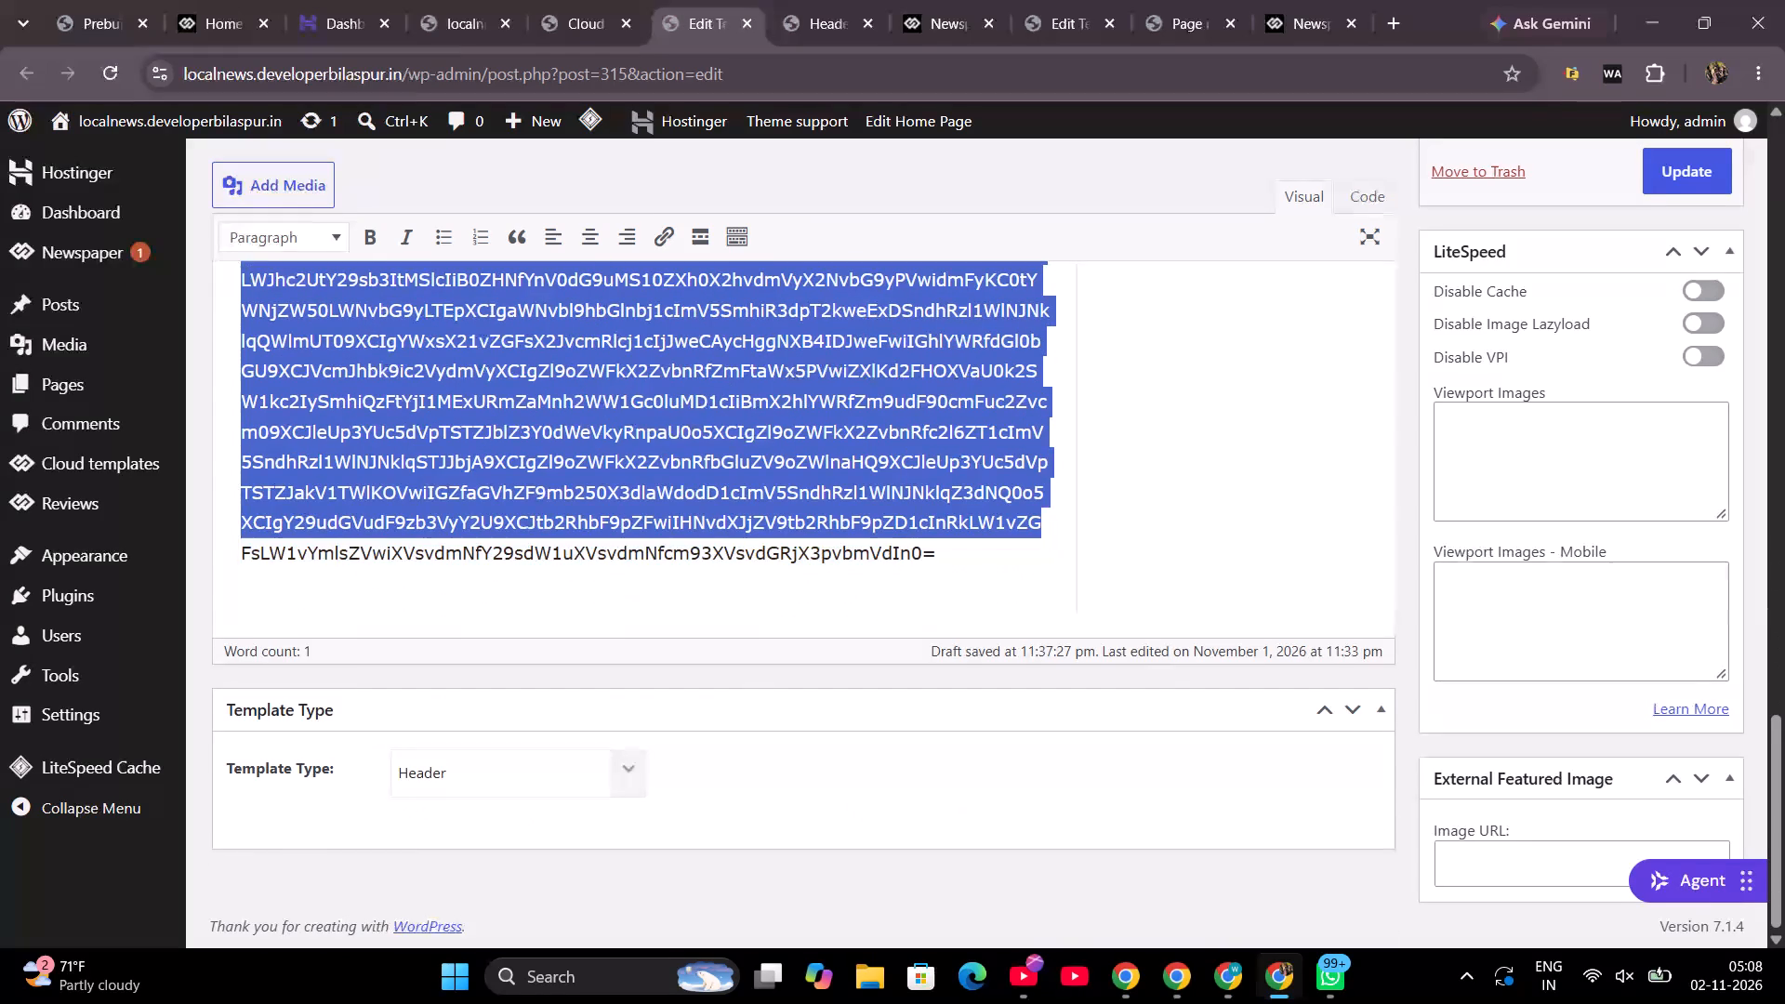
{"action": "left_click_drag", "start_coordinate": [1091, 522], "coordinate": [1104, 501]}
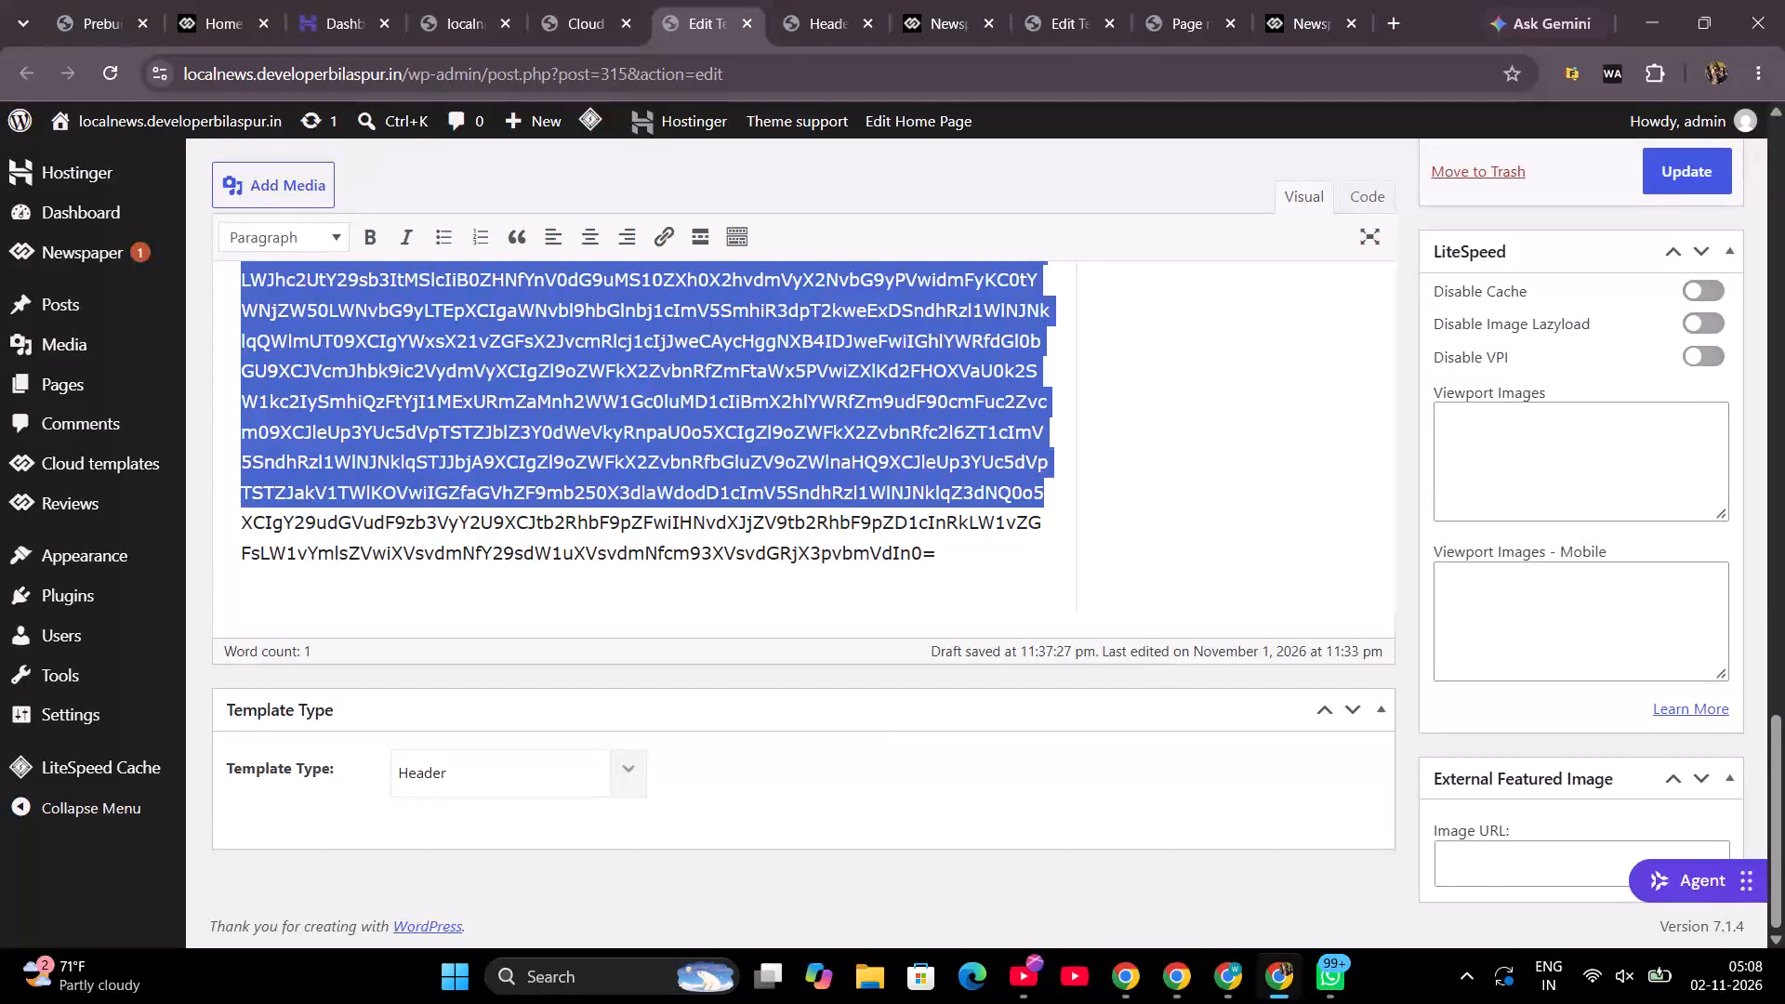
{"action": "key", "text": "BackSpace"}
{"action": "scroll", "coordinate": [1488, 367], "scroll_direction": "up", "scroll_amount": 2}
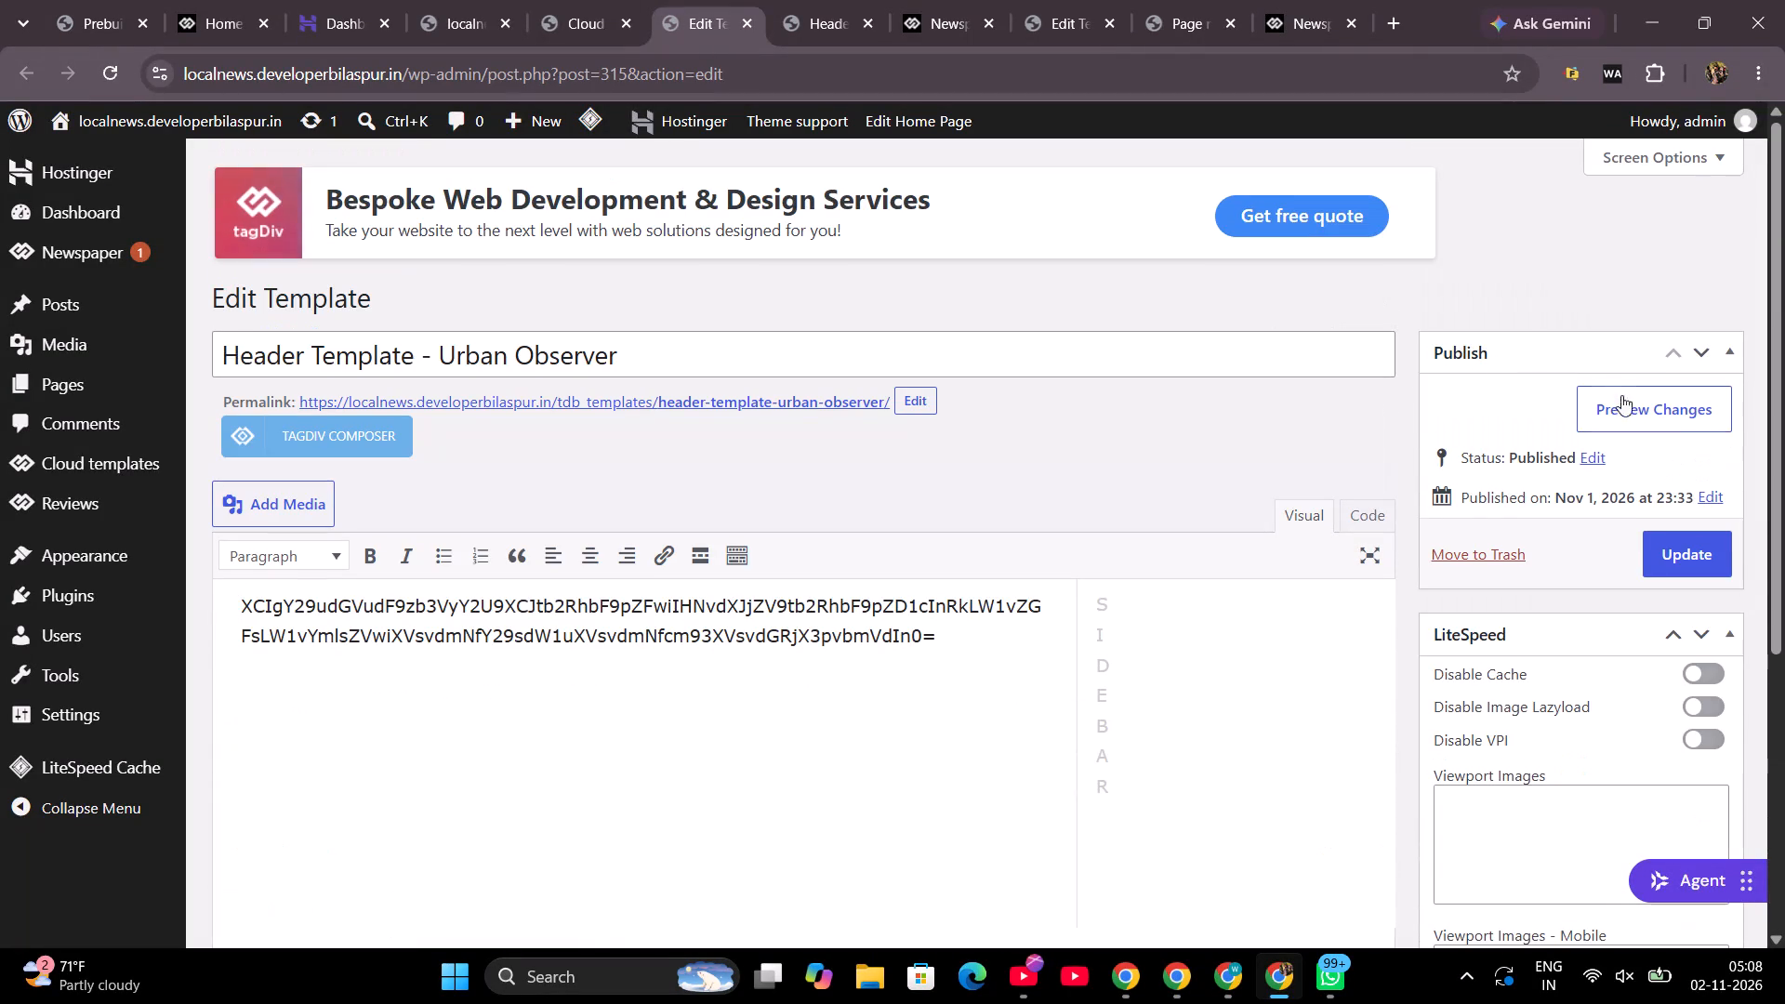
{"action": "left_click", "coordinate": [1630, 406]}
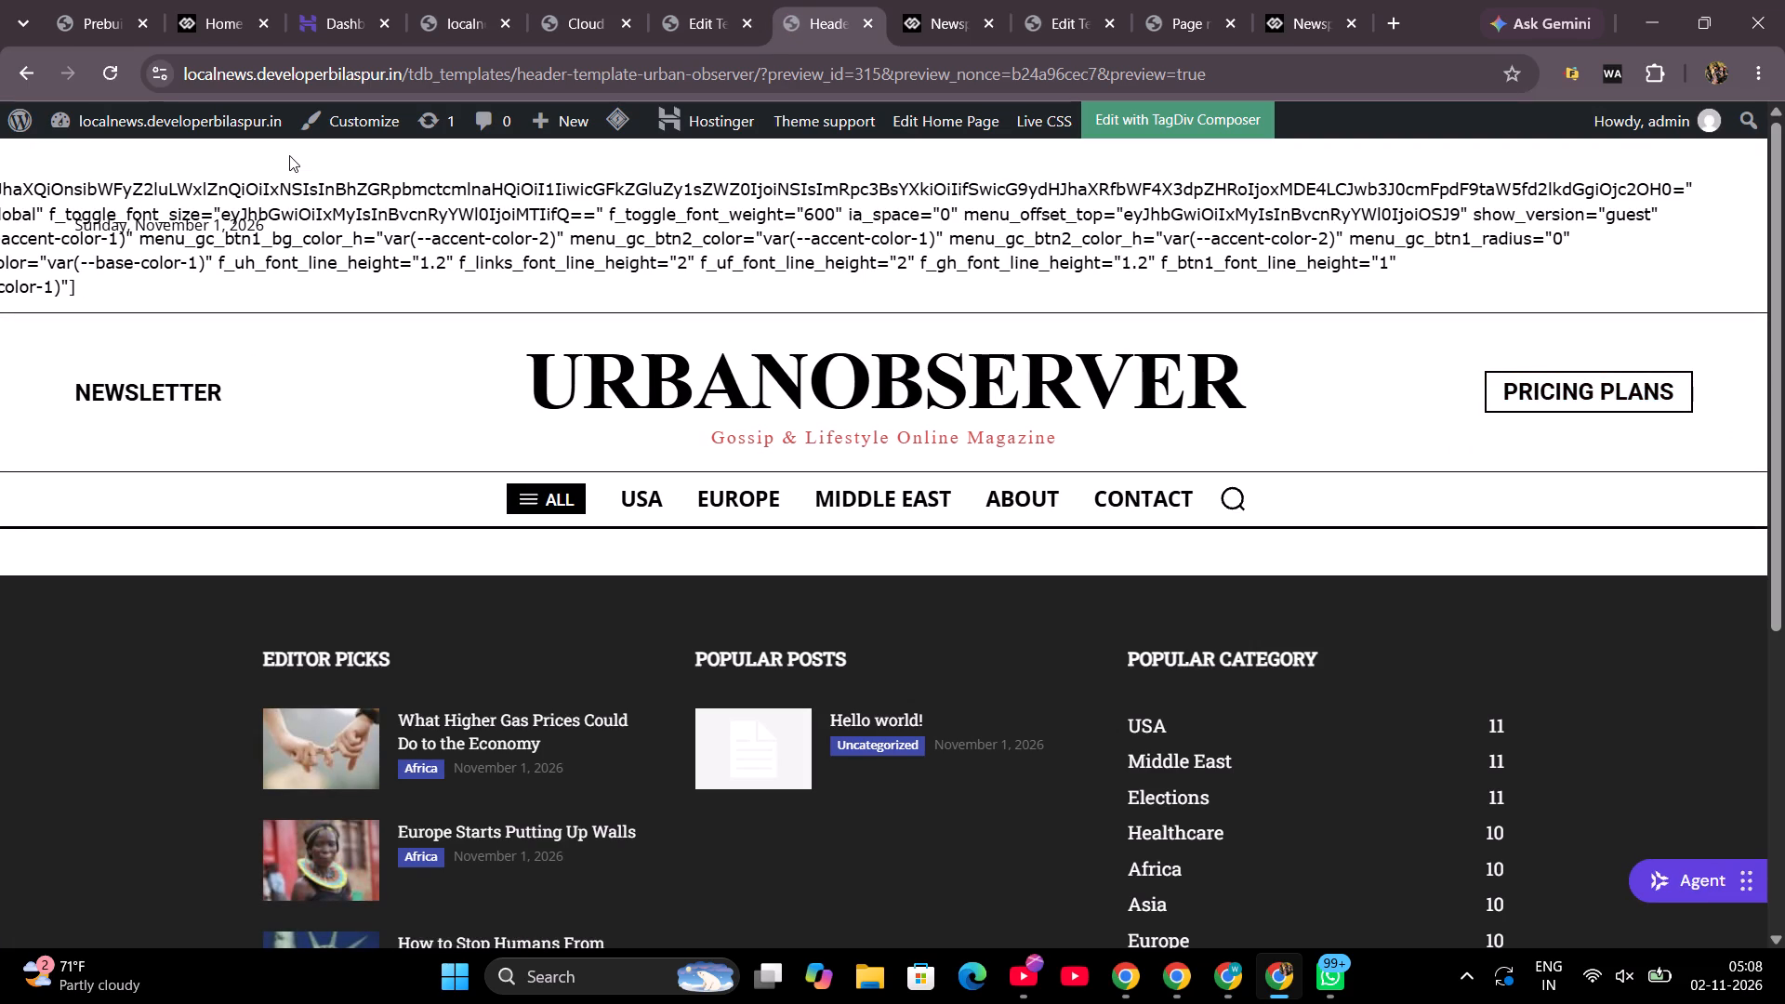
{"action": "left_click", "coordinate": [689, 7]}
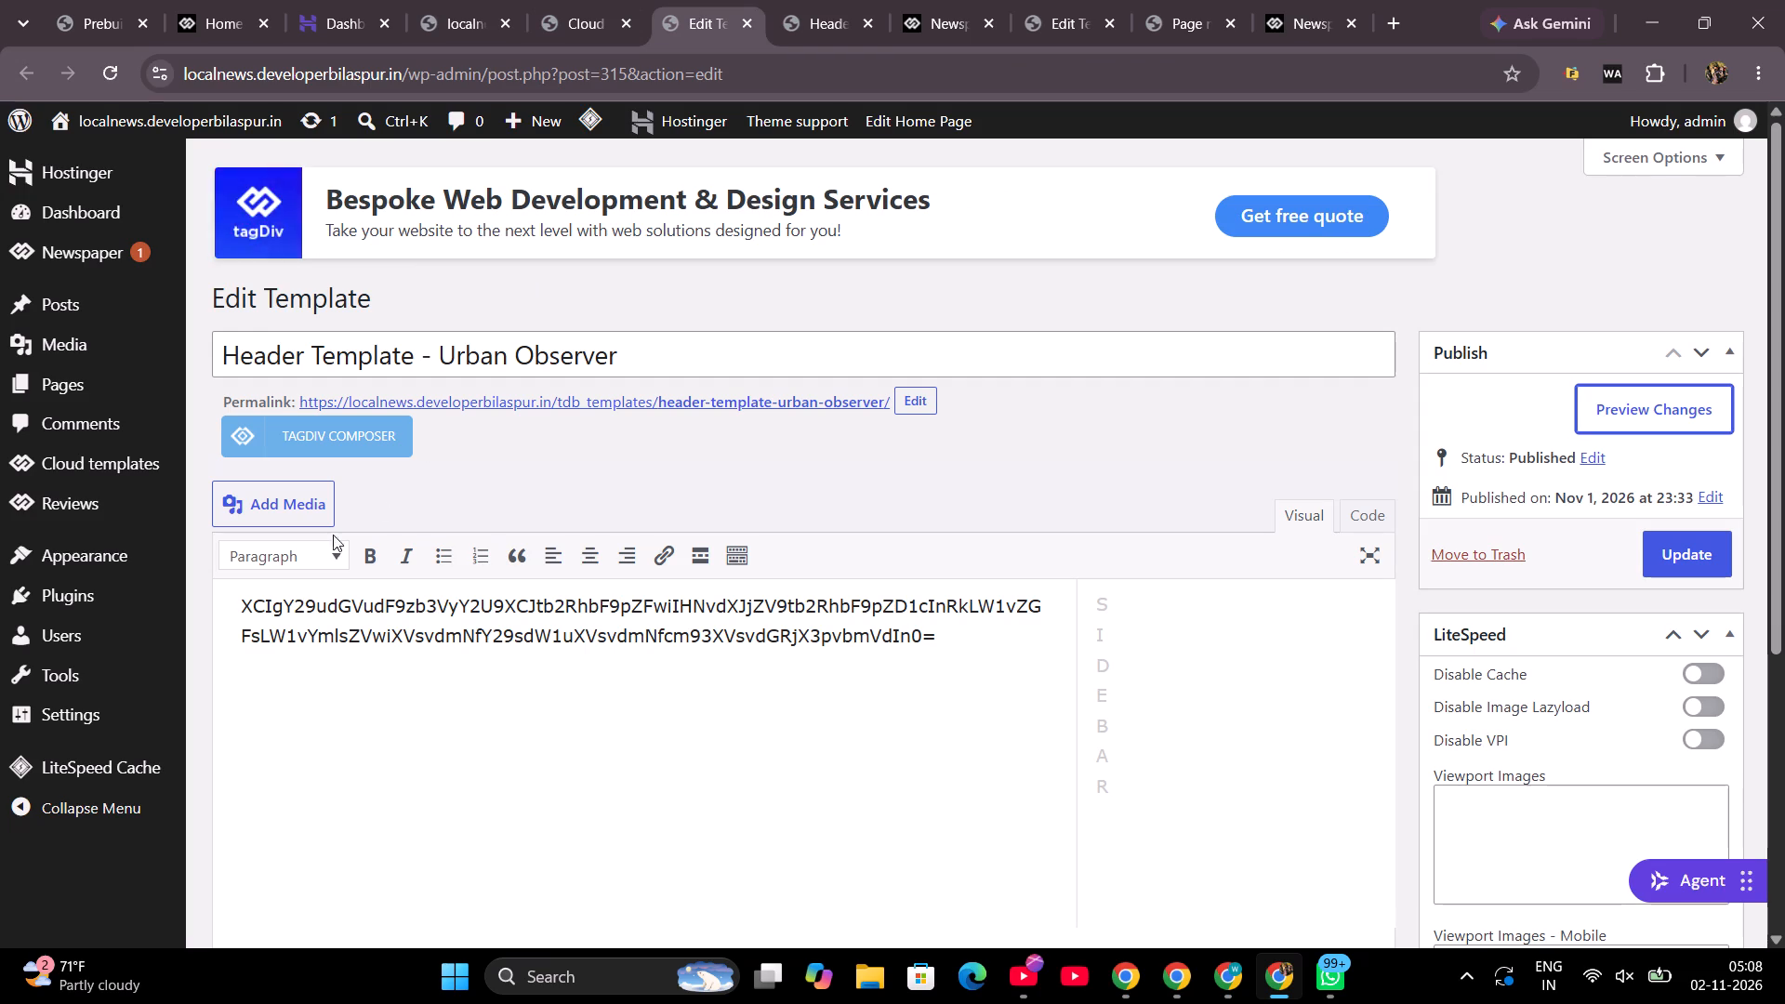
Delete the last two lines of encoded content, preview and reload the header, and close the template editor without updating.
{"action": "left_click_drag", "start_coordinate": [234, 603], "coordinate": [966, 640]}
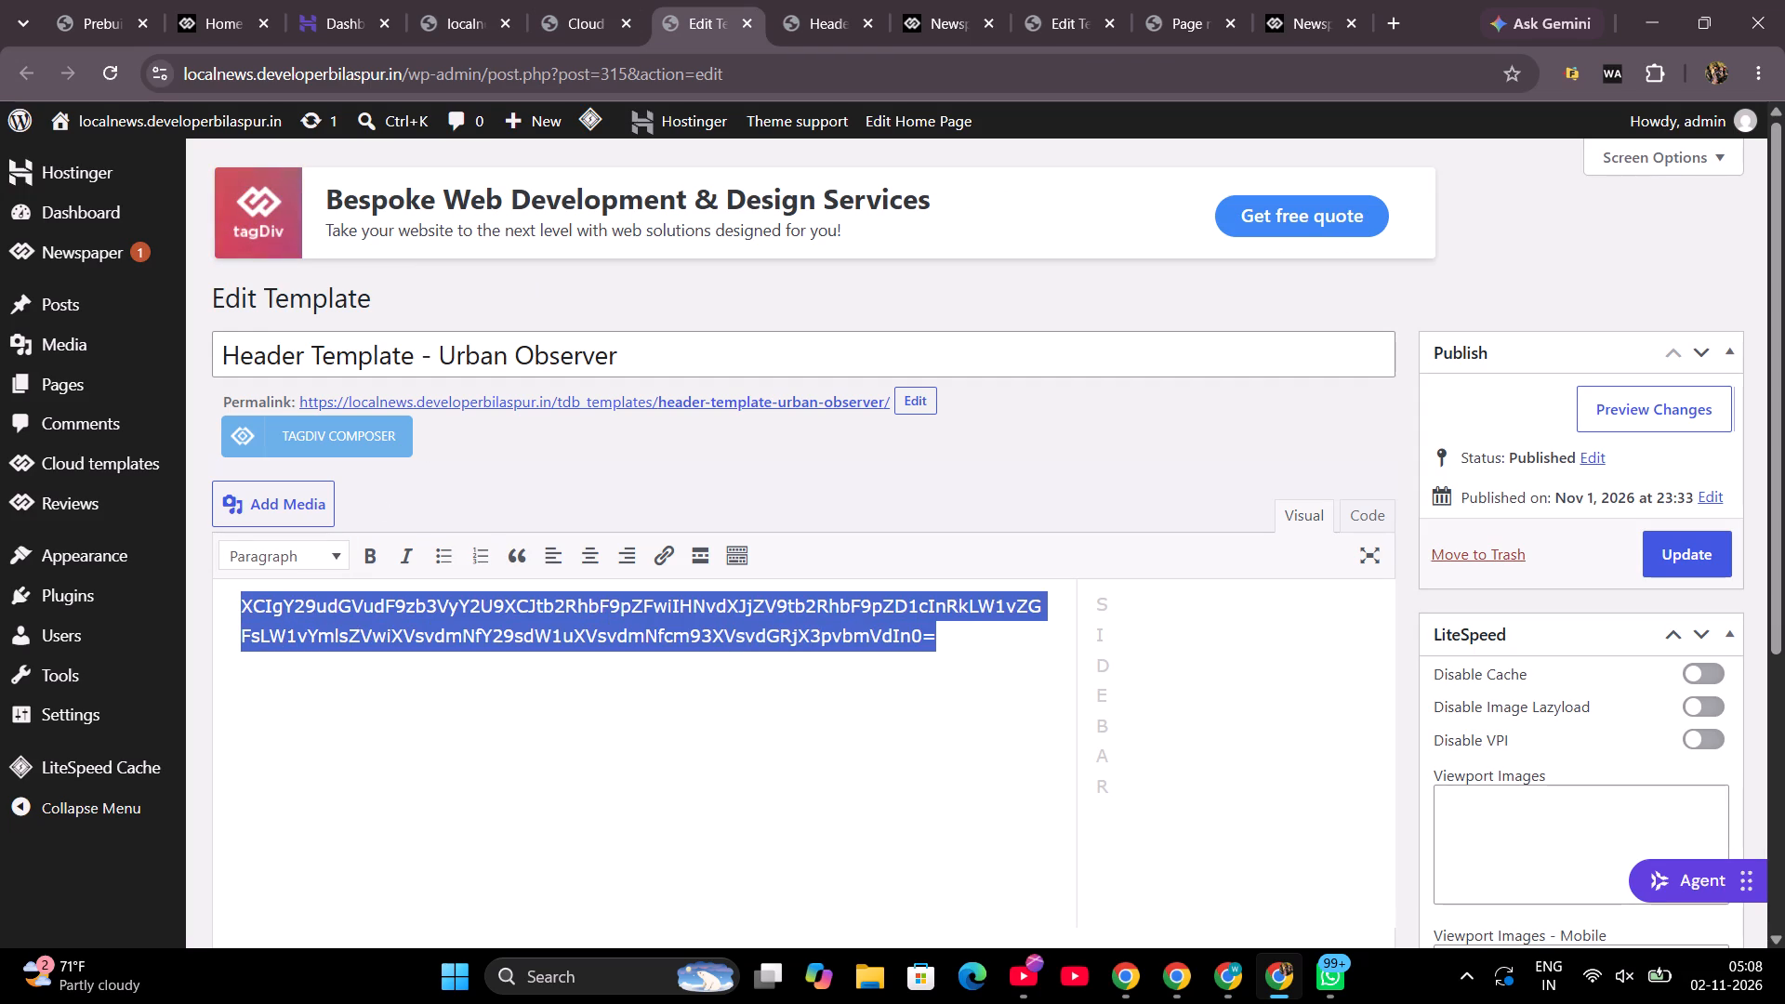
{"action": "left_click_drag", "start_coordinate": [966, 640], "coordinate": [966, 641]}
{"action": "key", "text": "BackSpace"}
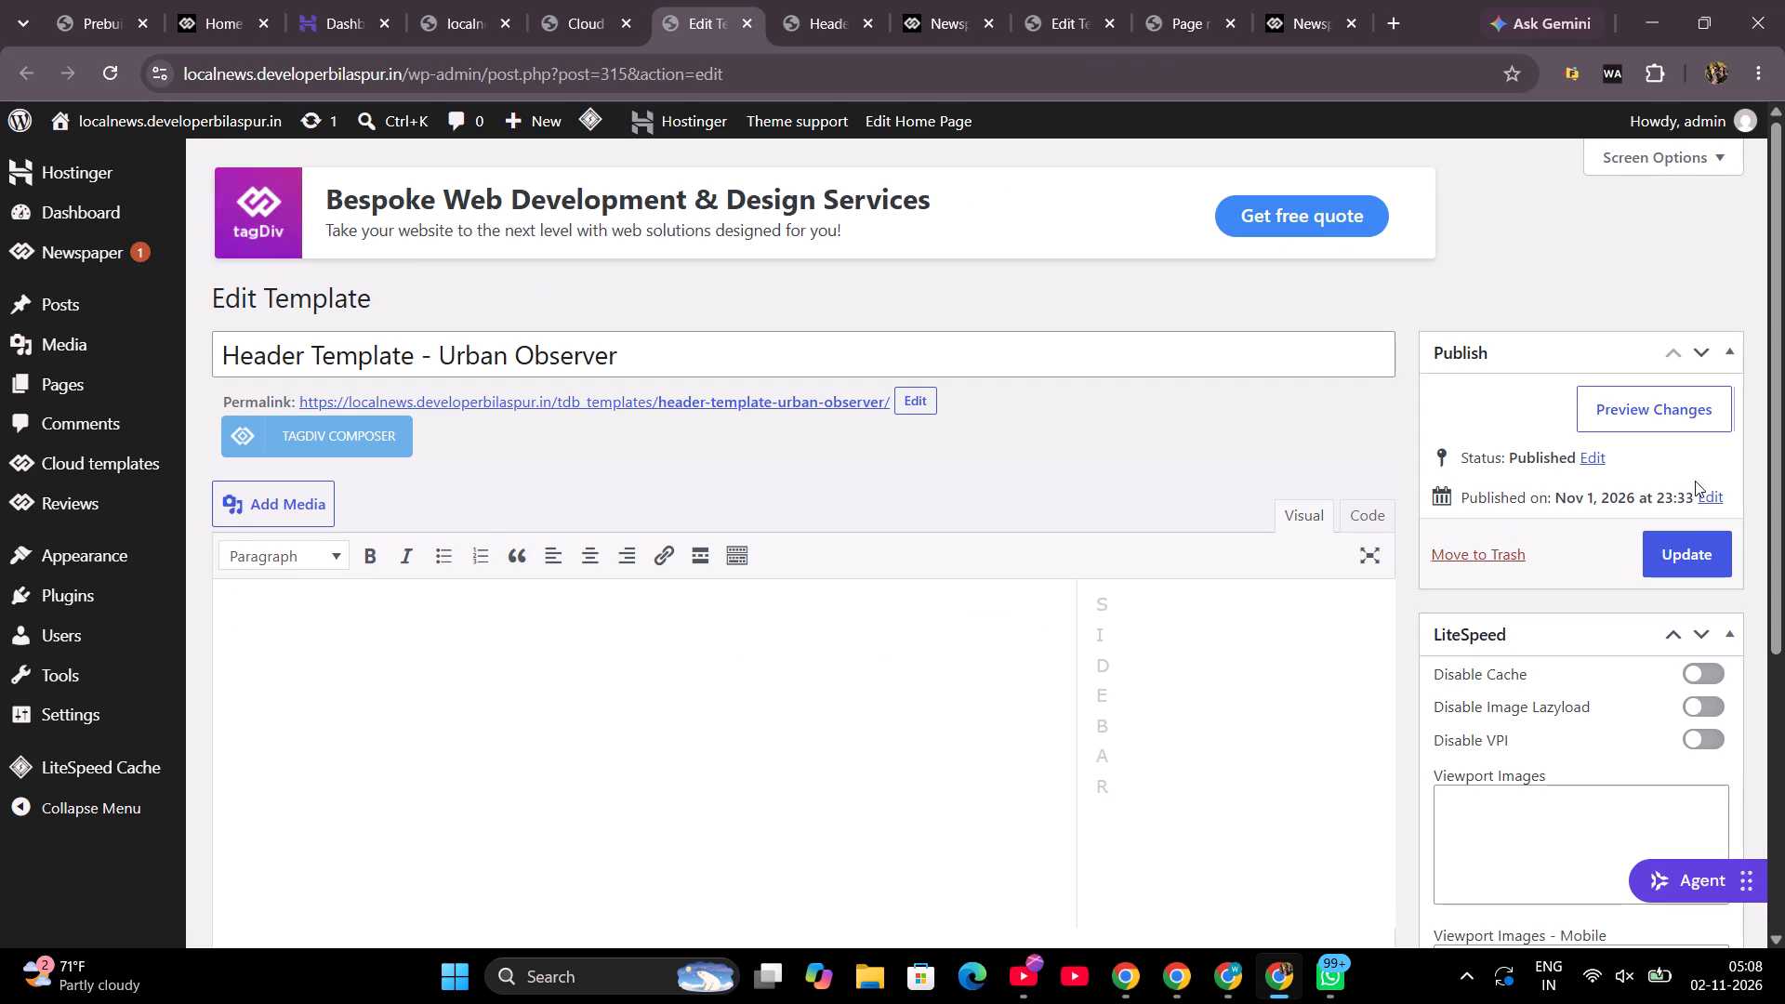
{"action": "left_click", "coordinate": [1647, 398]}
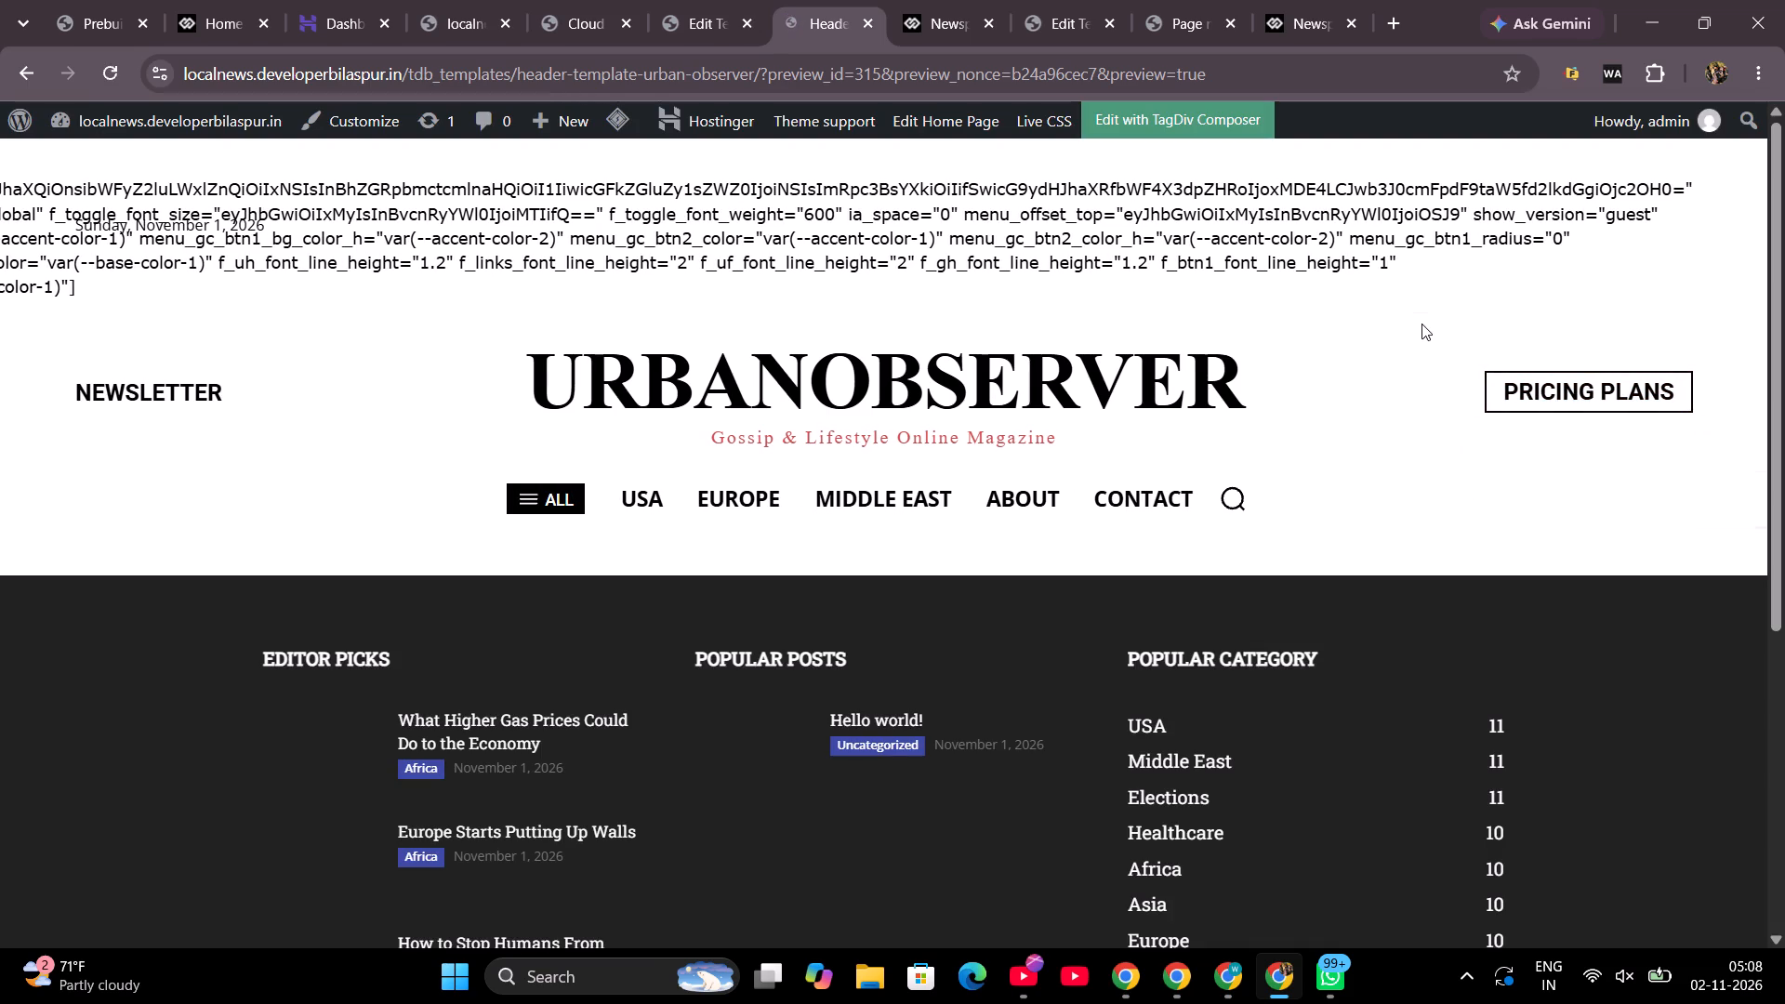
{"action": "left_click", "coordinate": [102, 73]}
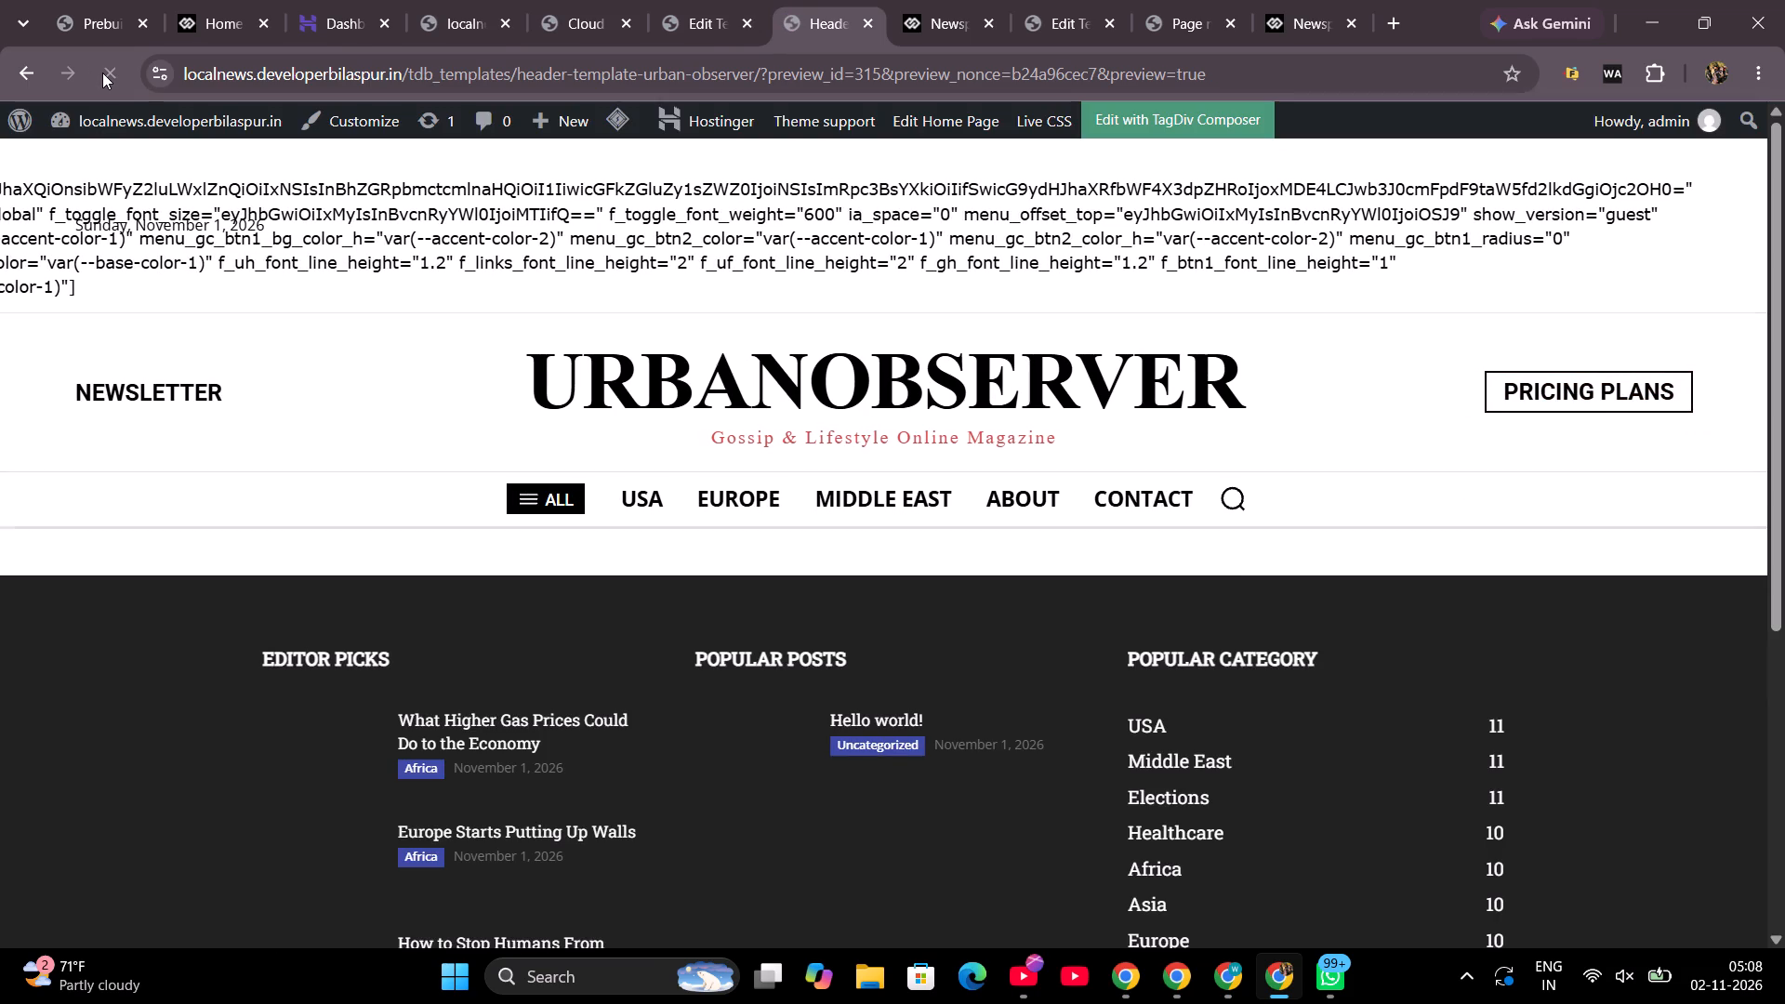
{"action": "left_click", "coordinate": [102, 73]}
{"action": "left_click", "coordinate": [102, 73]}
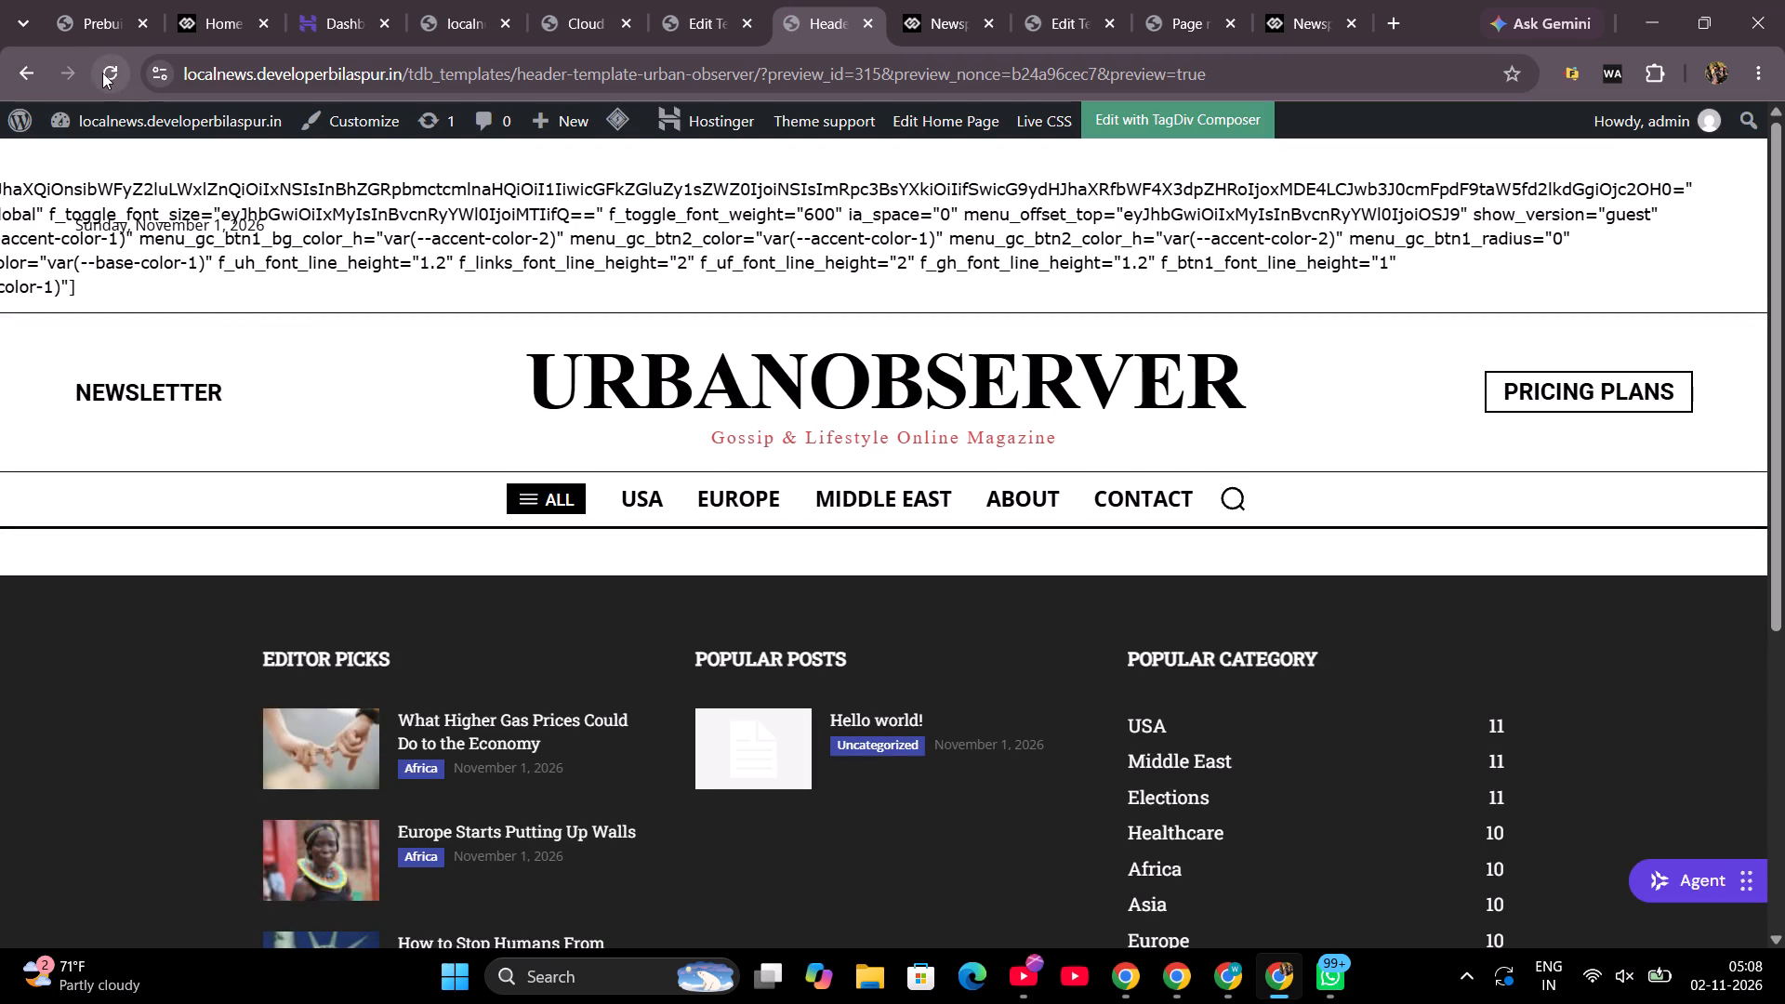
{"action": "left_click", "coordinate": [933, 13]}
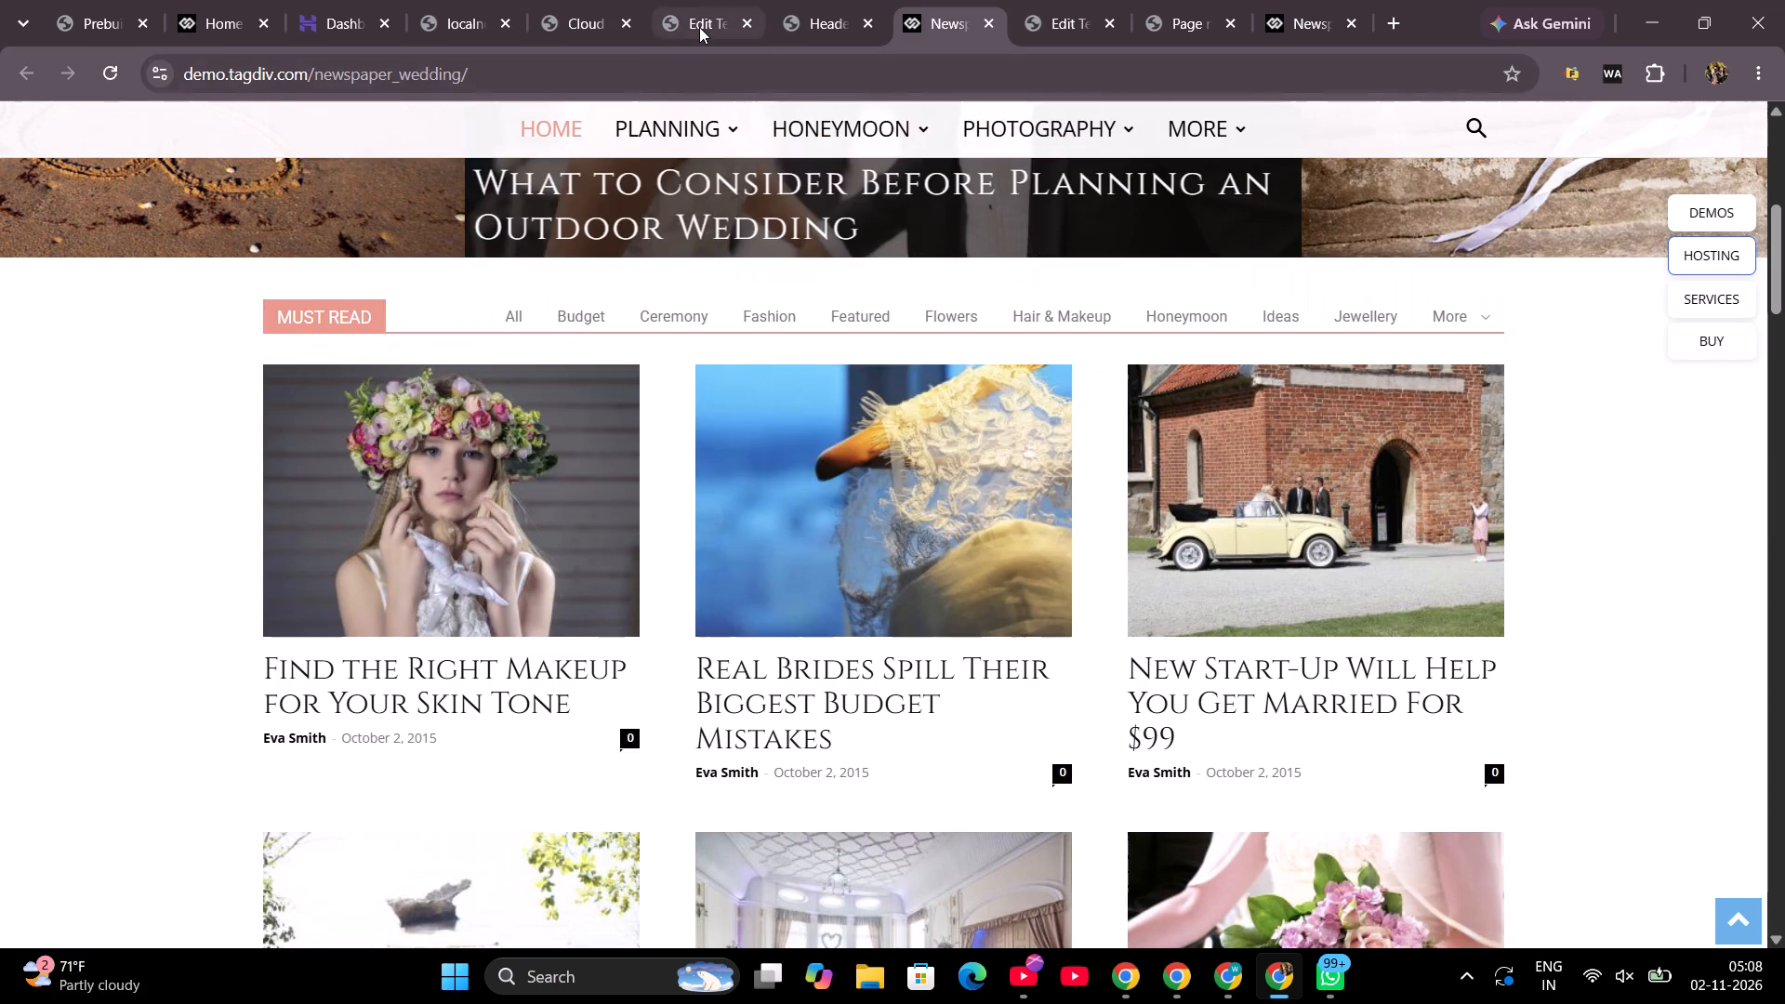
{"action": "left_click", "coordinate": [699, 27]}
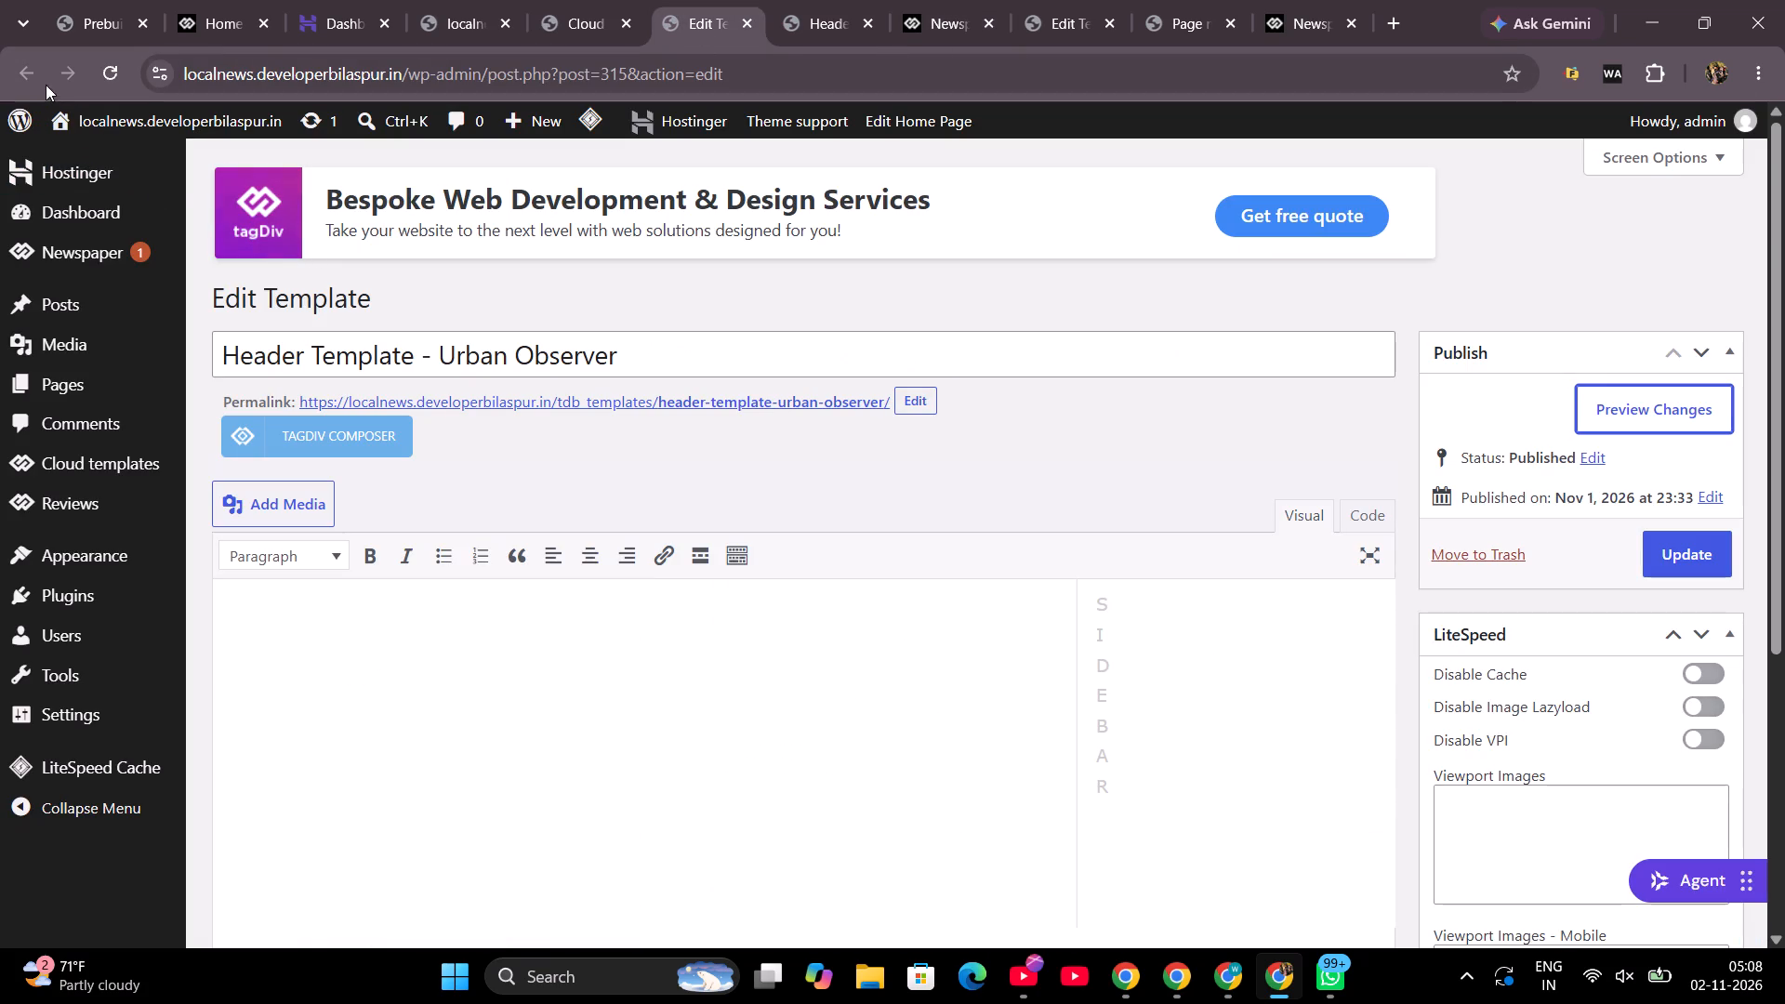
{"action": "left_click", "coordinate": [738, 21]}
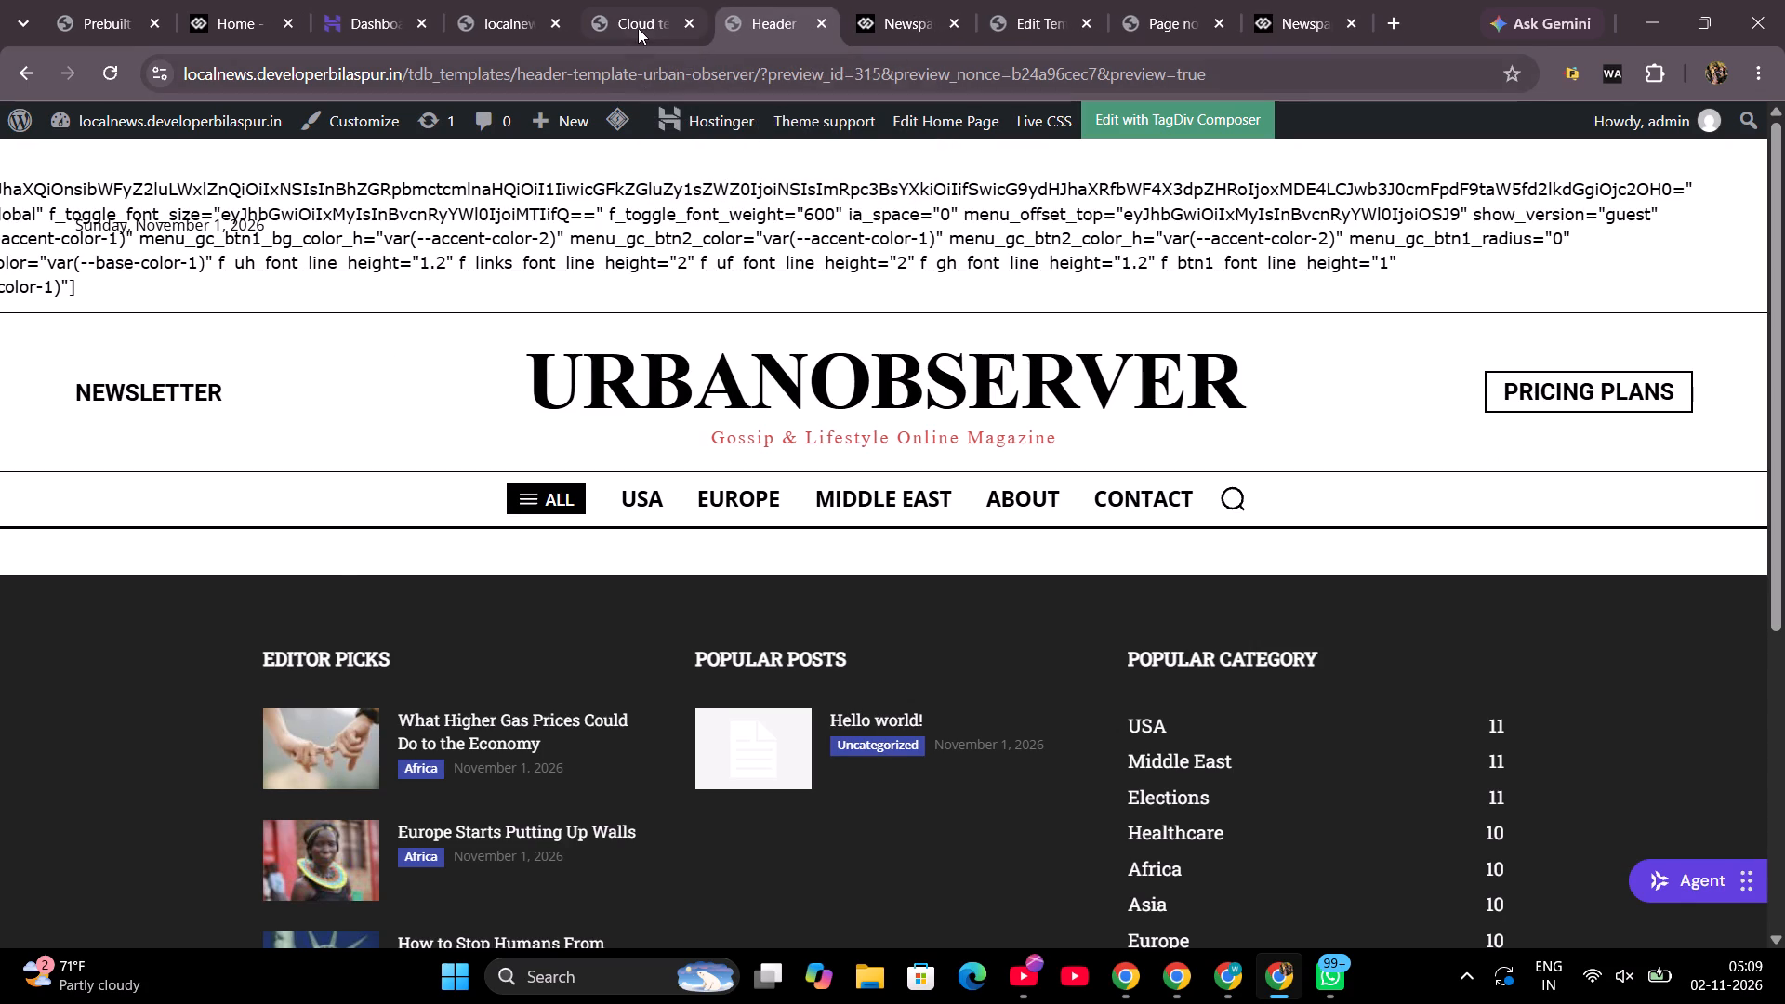
Open Header Template - Urban Observer from the Cloud templates page for editing with TD Composer.
{"action": "left_click", "coordinate": [639, 25]}
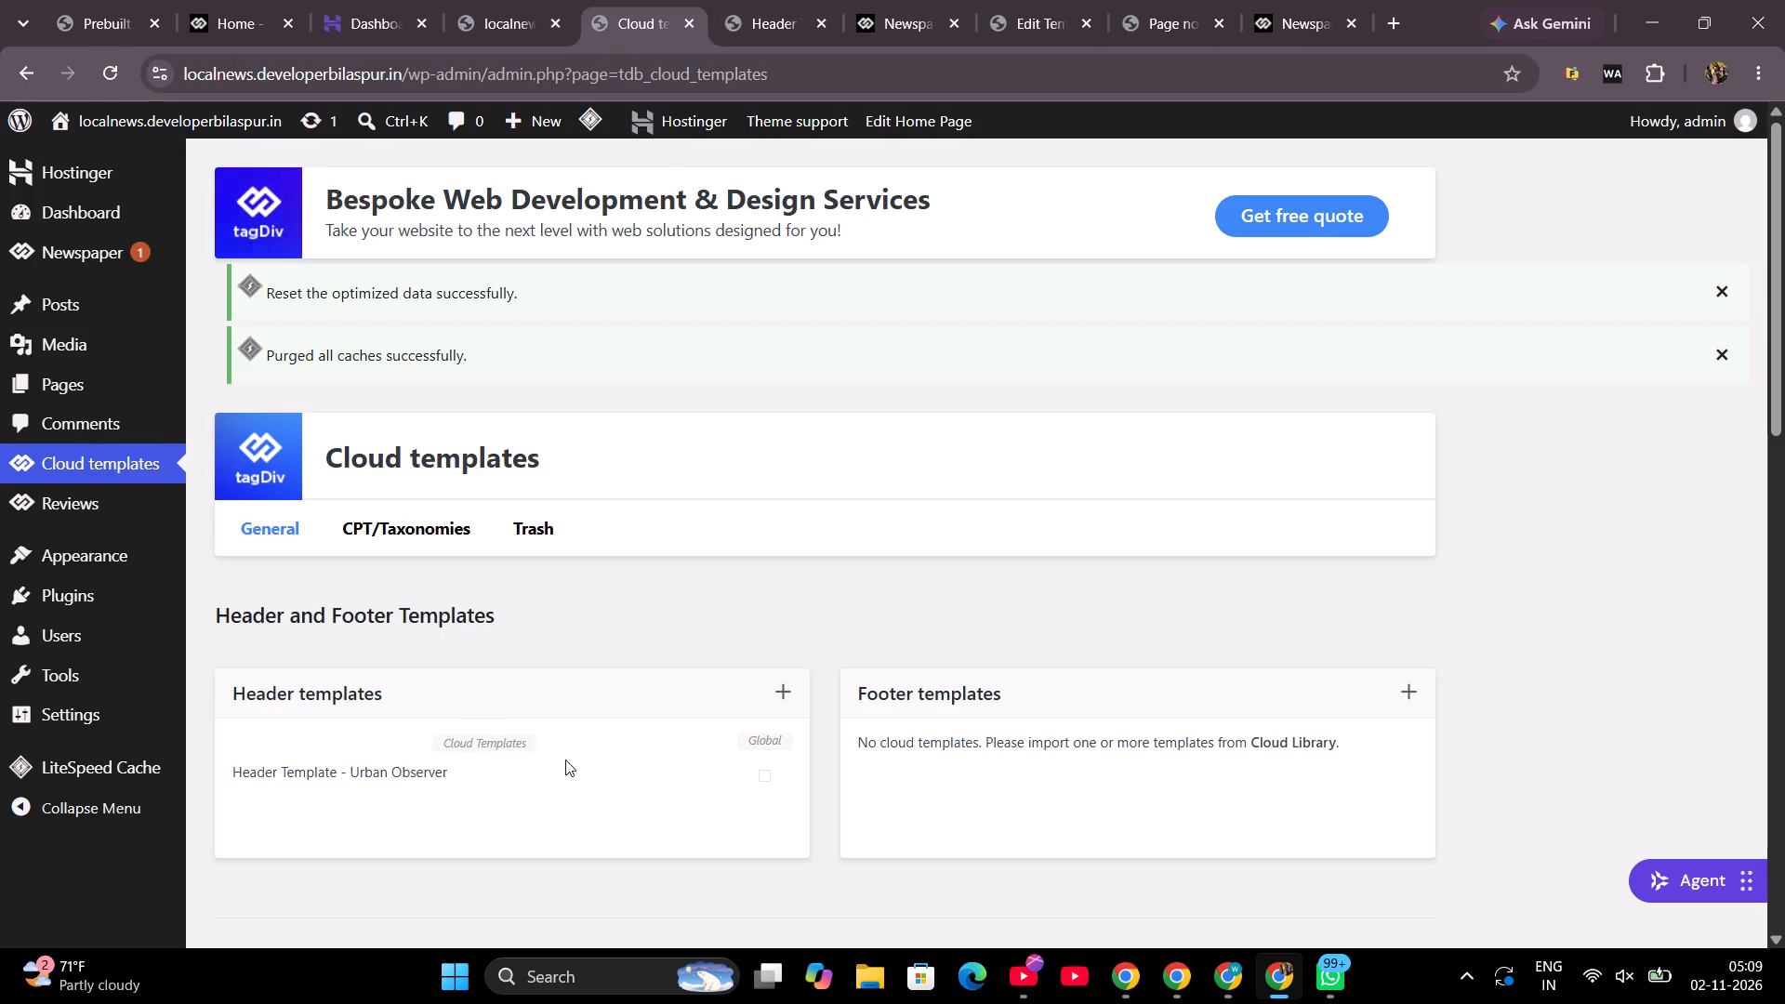
{"action": "left_click", "coordinate": [469, 771]}
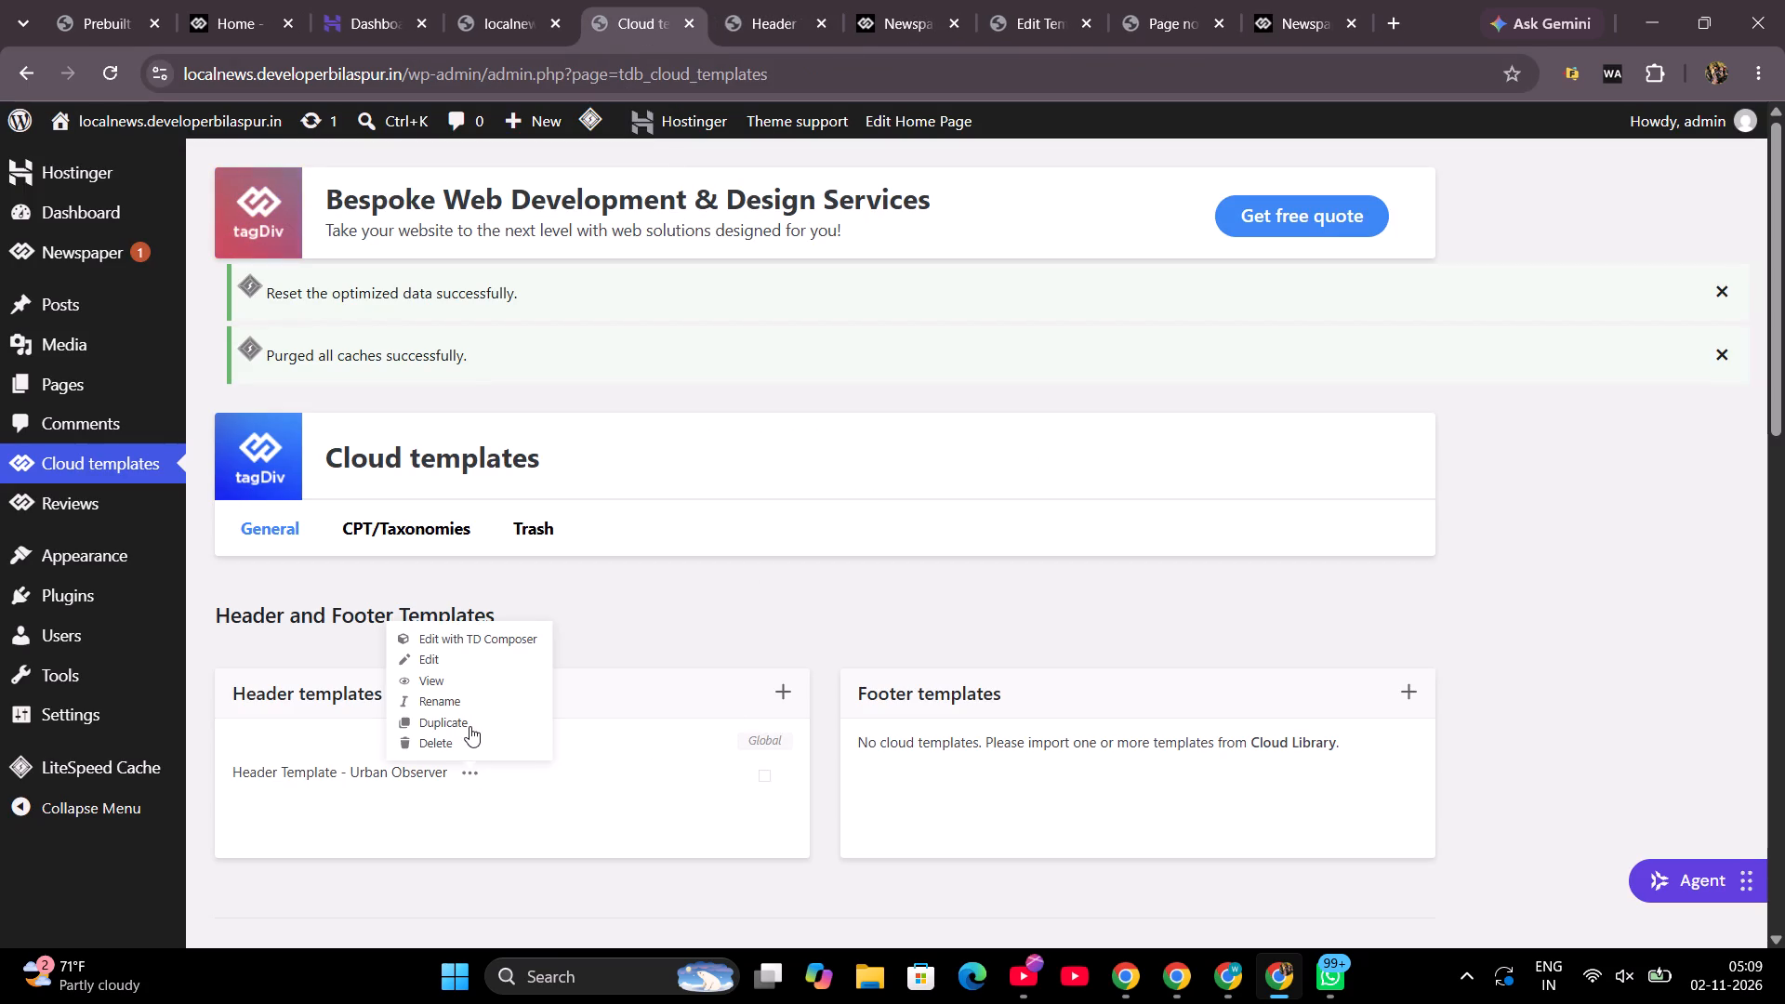
{"action": "left_click", "coordinate": [469, 638]}
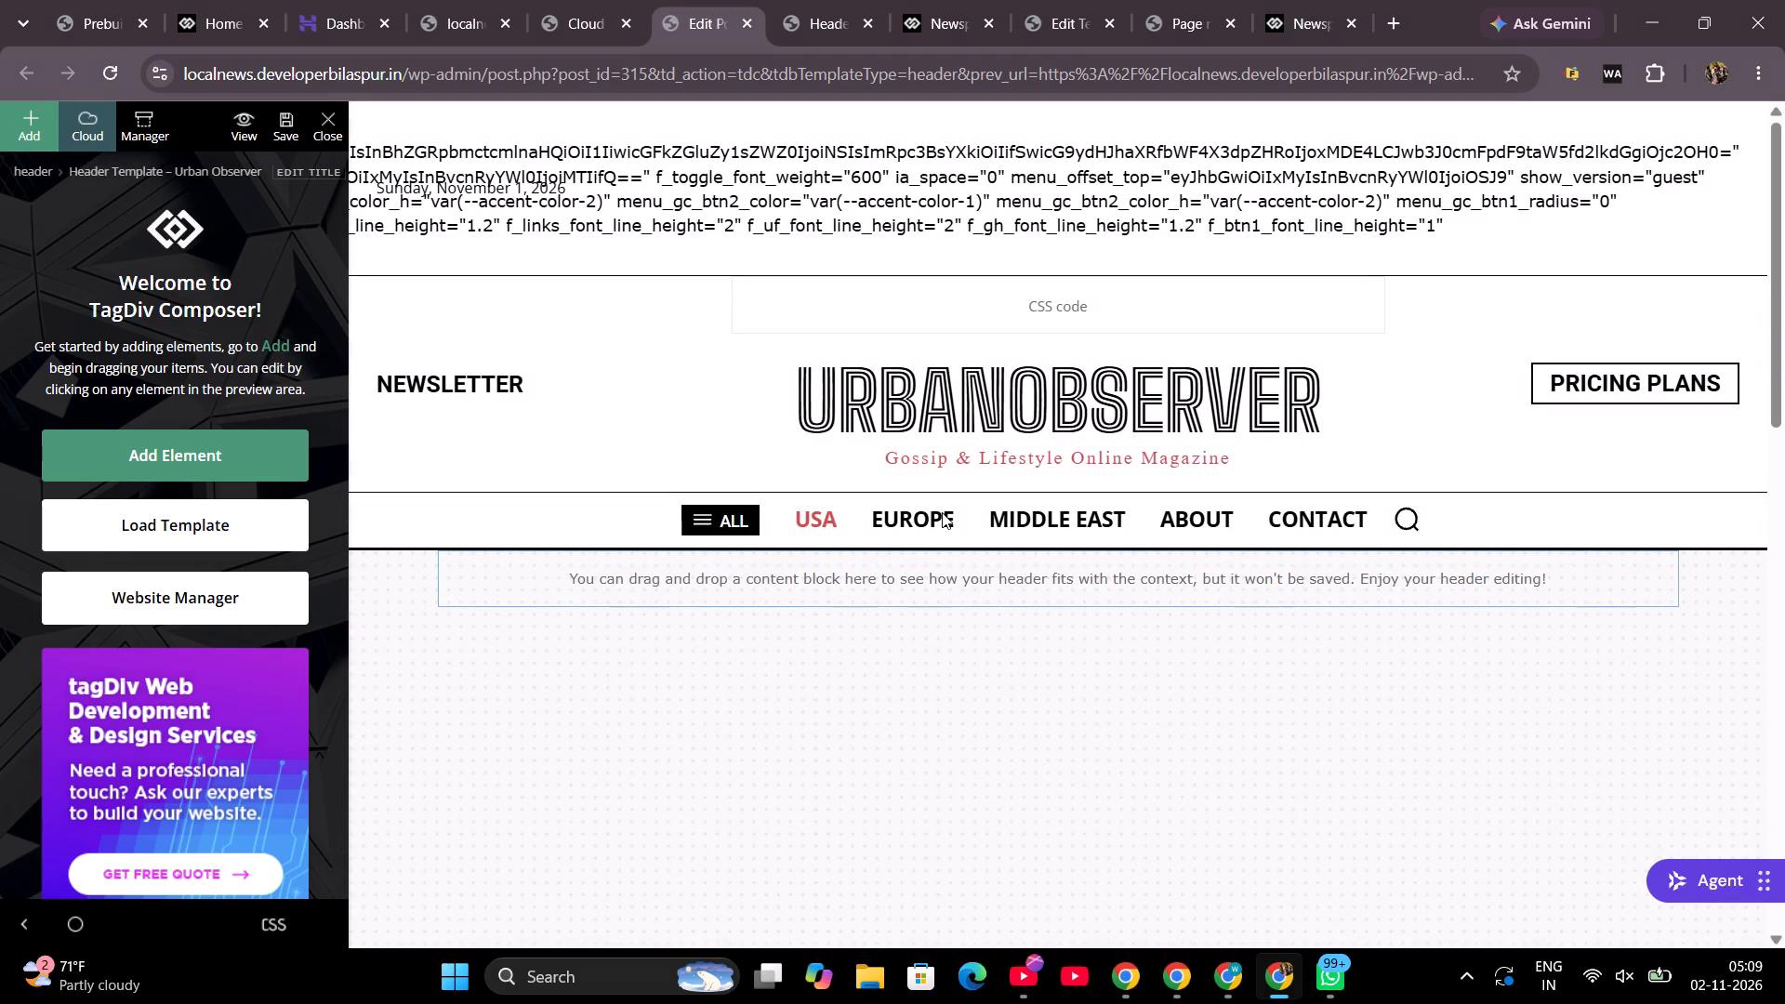
Examine the general, layout and CSS settings of the header's top-row column that overlaps the stray shortcode text.
{"action": "left_click", "coordinate": [698, 217]}
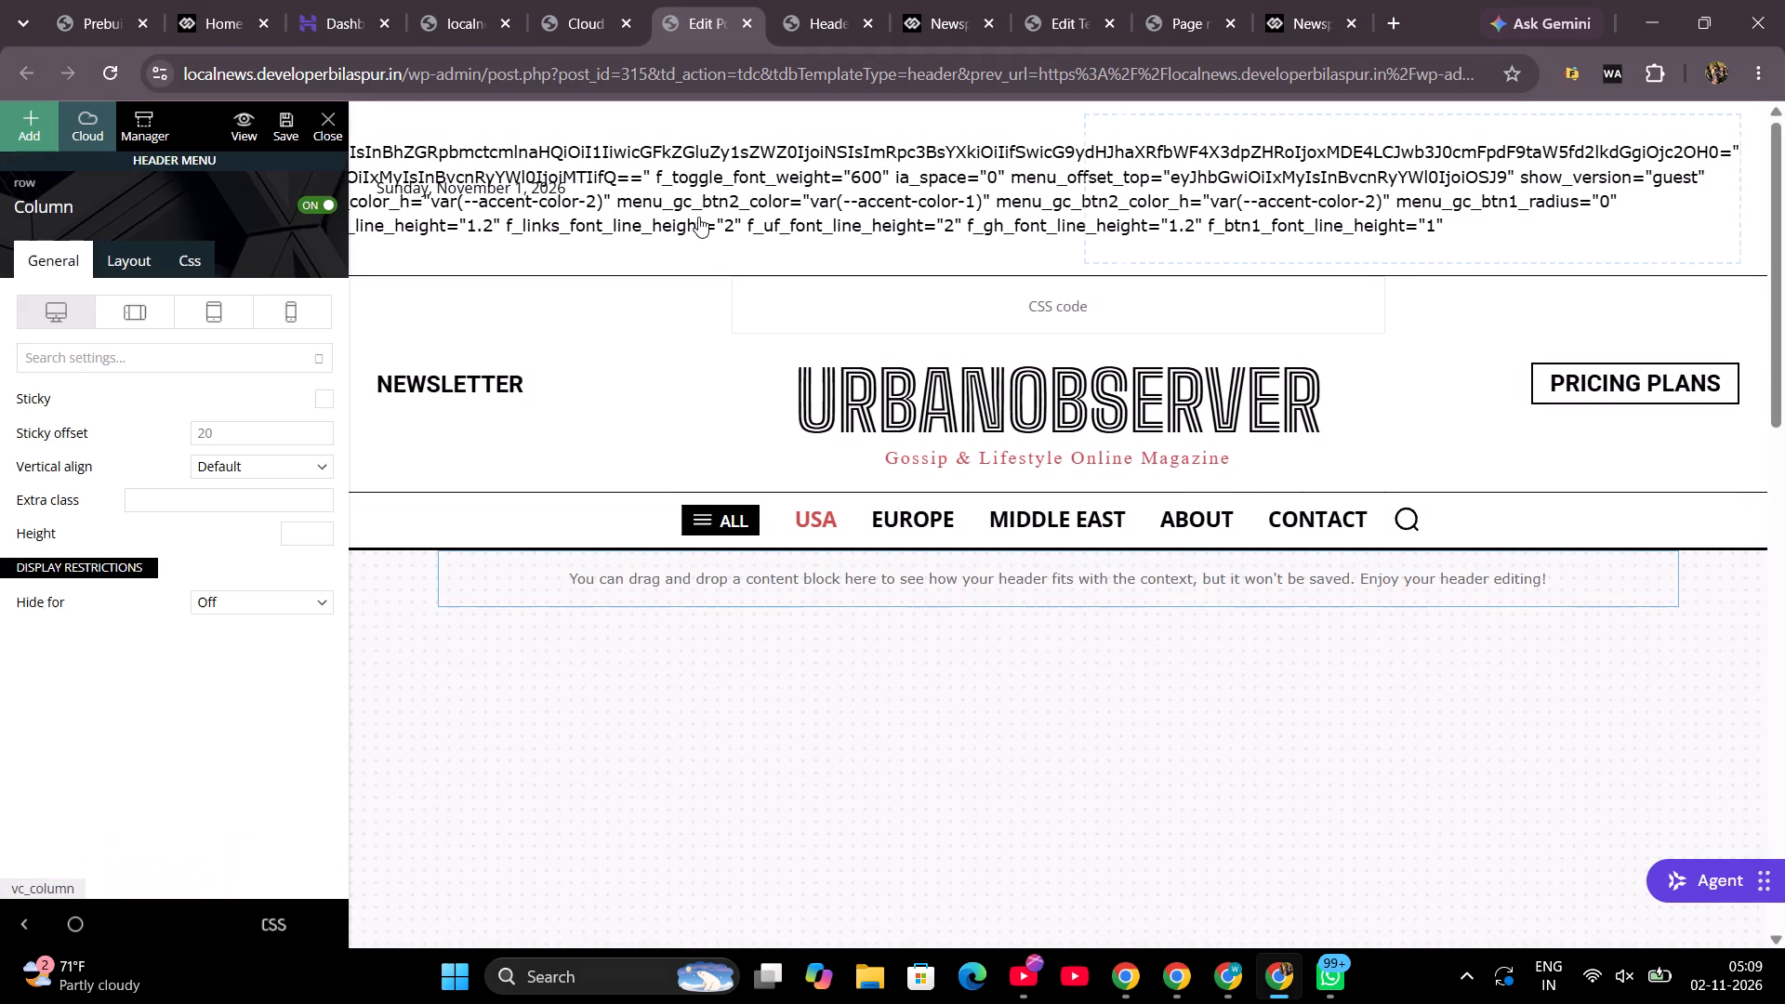
{"action": "left_click", "coordinate": [805, 209]}
{"action": "left_click", "coordinate": [132, 258]}
{"action": "left_click", "coordinate": [182, 255]}
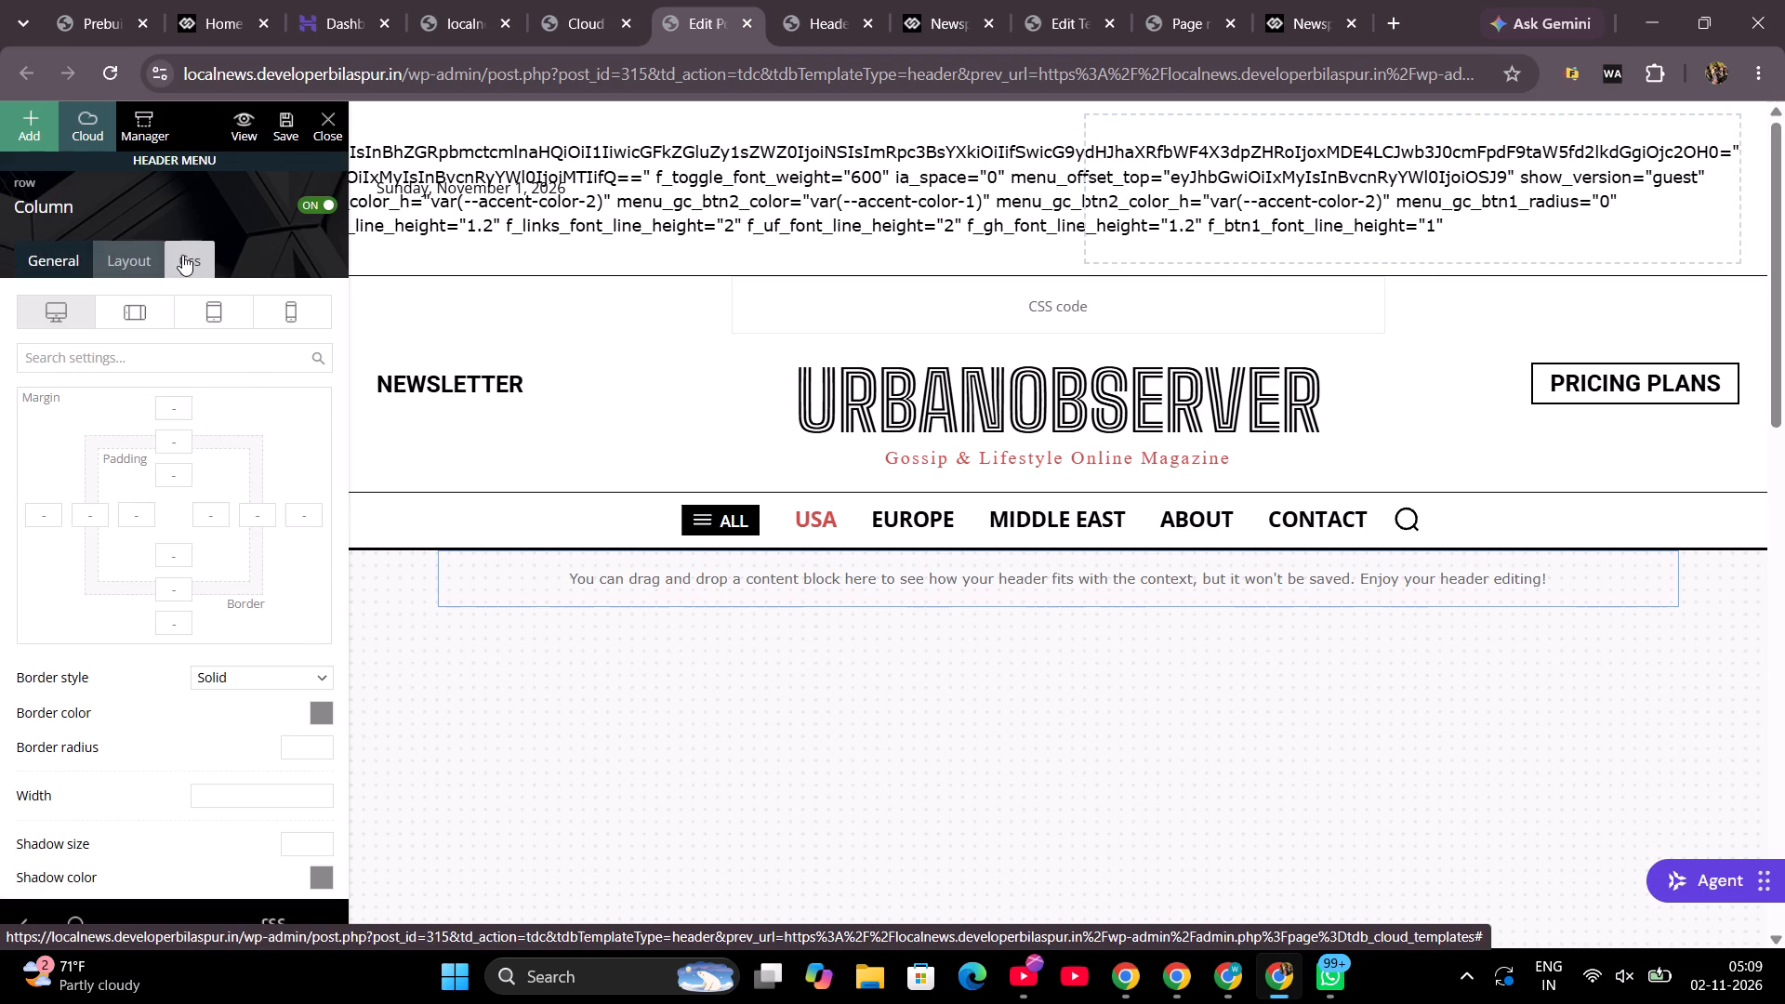
{"action": "scroll", "coordinate": [203, 577], "scroll_direction": "down", "scroll_amount": 7}
{"action": "scroll", "coordinate": [203, 577], "scroll_direction": "up", "scroll_amount": 5}
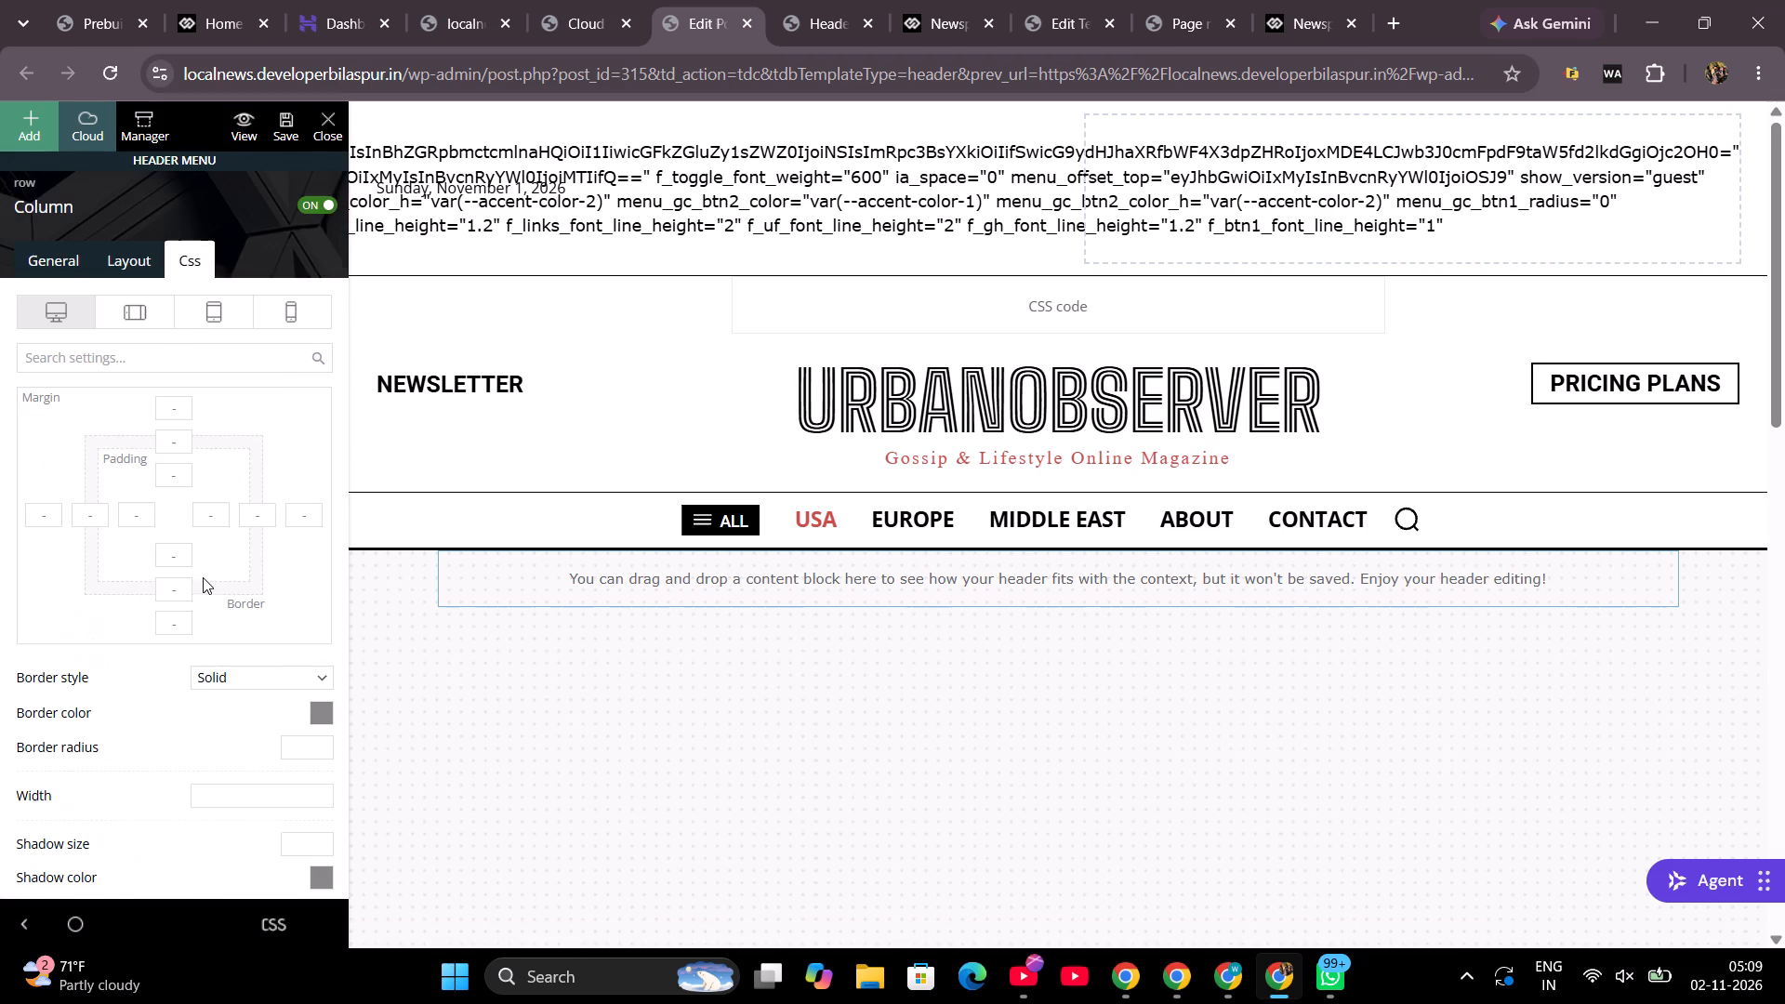
{"action": "left_click", "coordinate": [654, 226]}
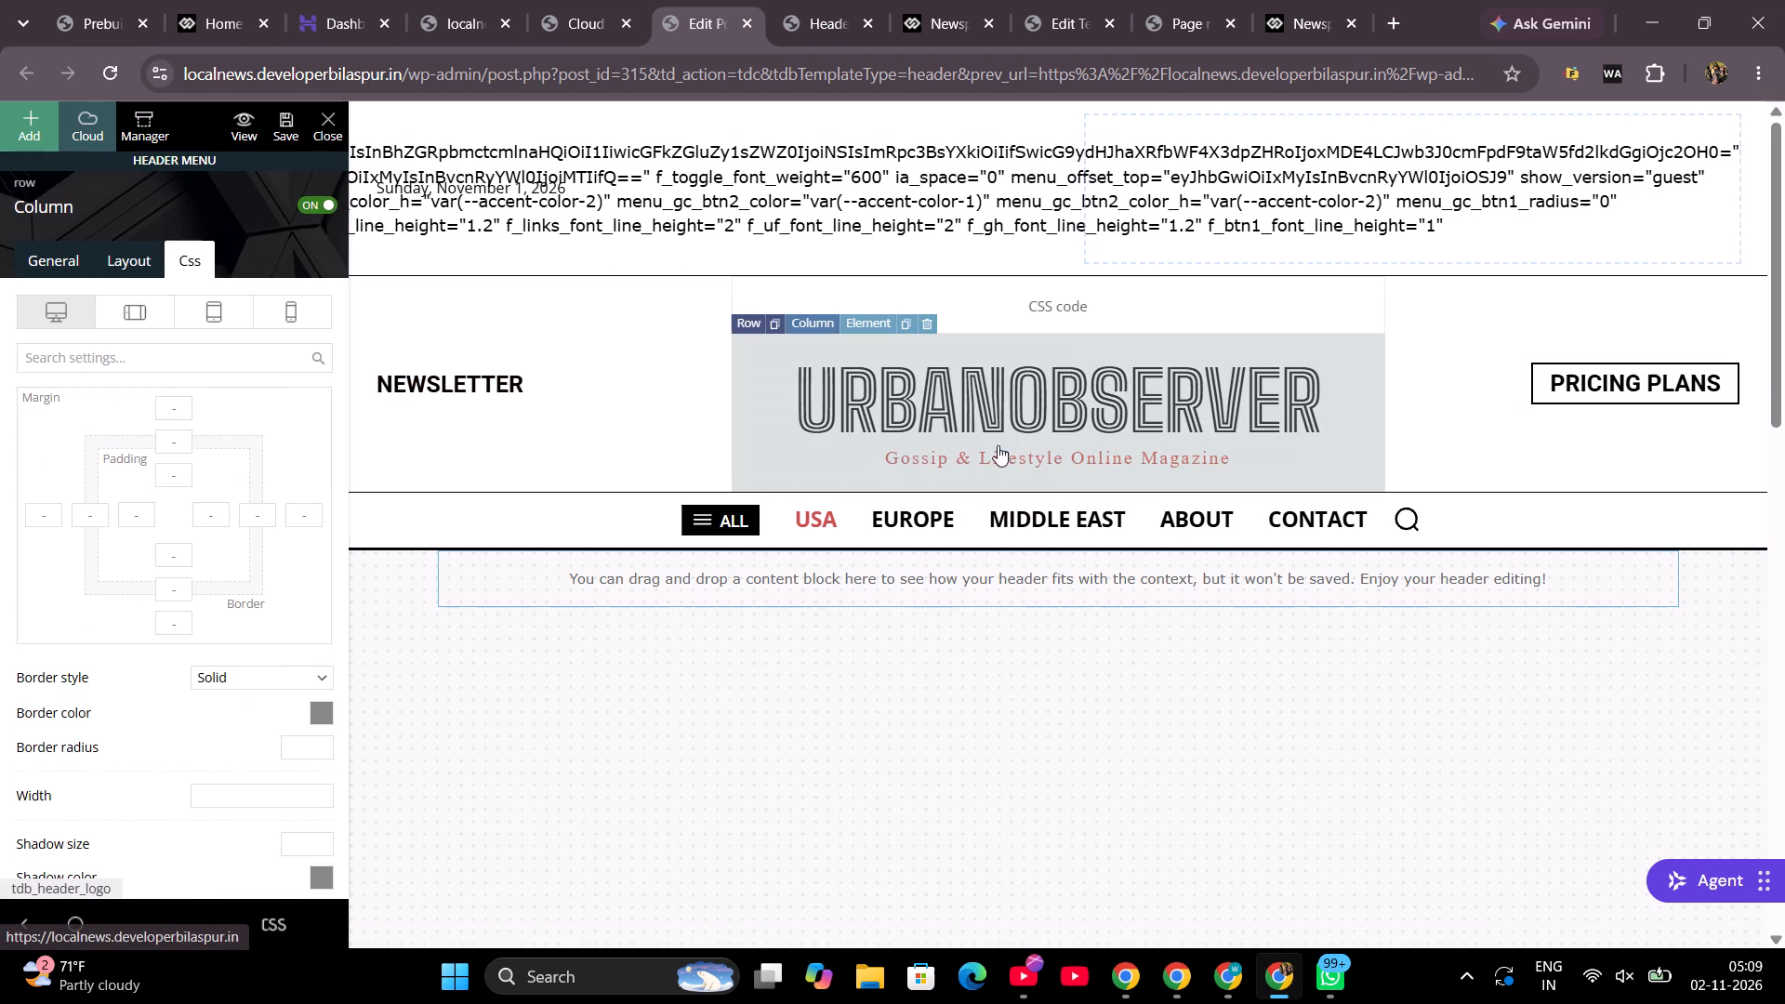
Examine the settings of the header main menu and the ALL menu element for the source of the stray text.
{"action": "left_click", "coordinate": [1068, 515]}
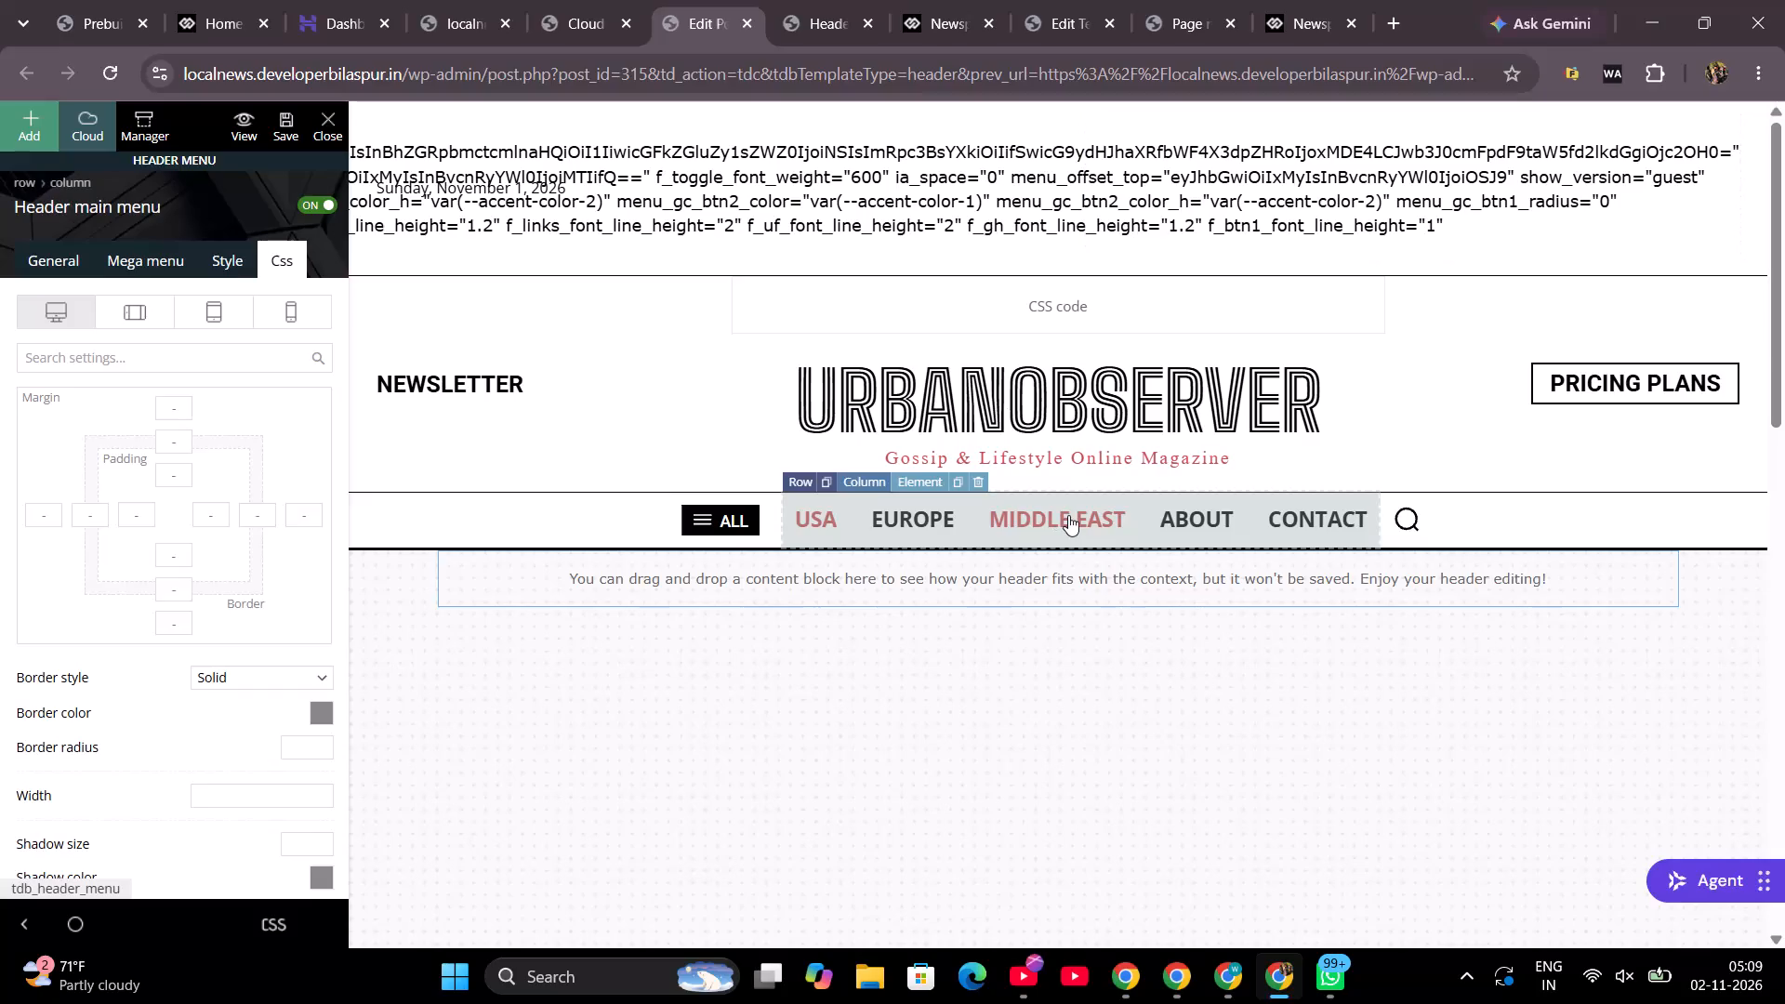
{"action": "left_click", "coordinate": [141, 260]}
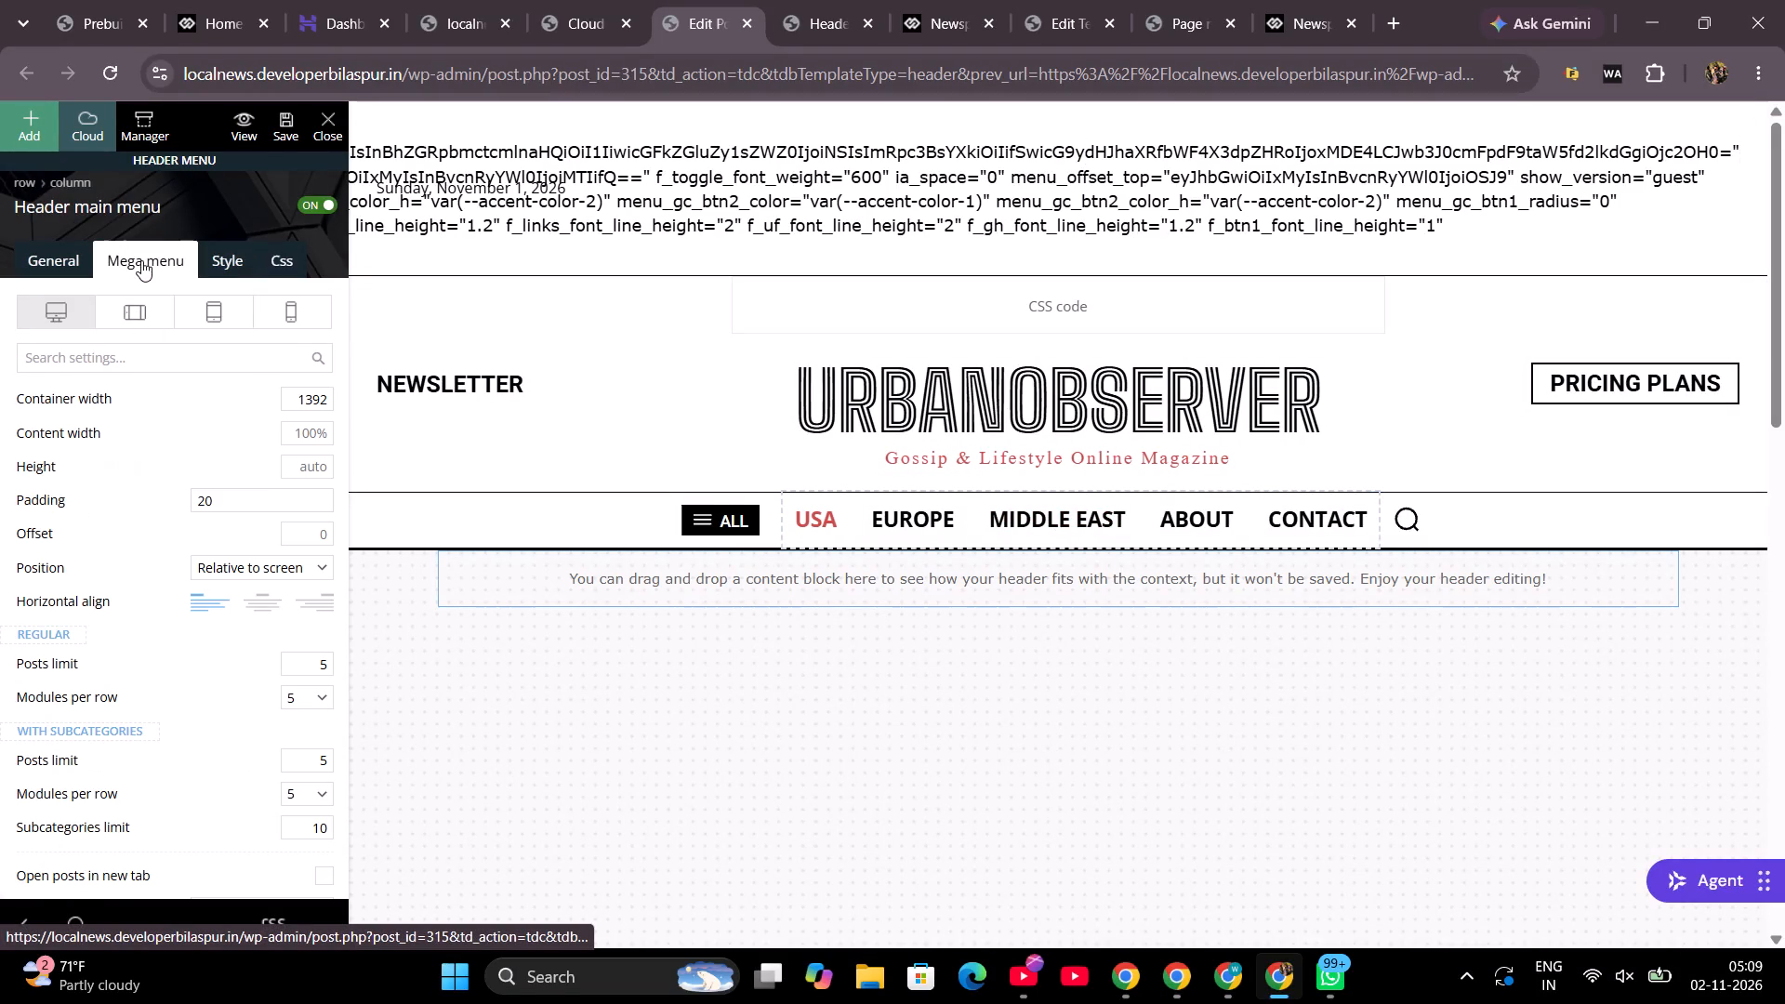
{"action": "scroll", "coordinate": [221, 555], "scroll_direction": "down", "scroll_amount": 3}
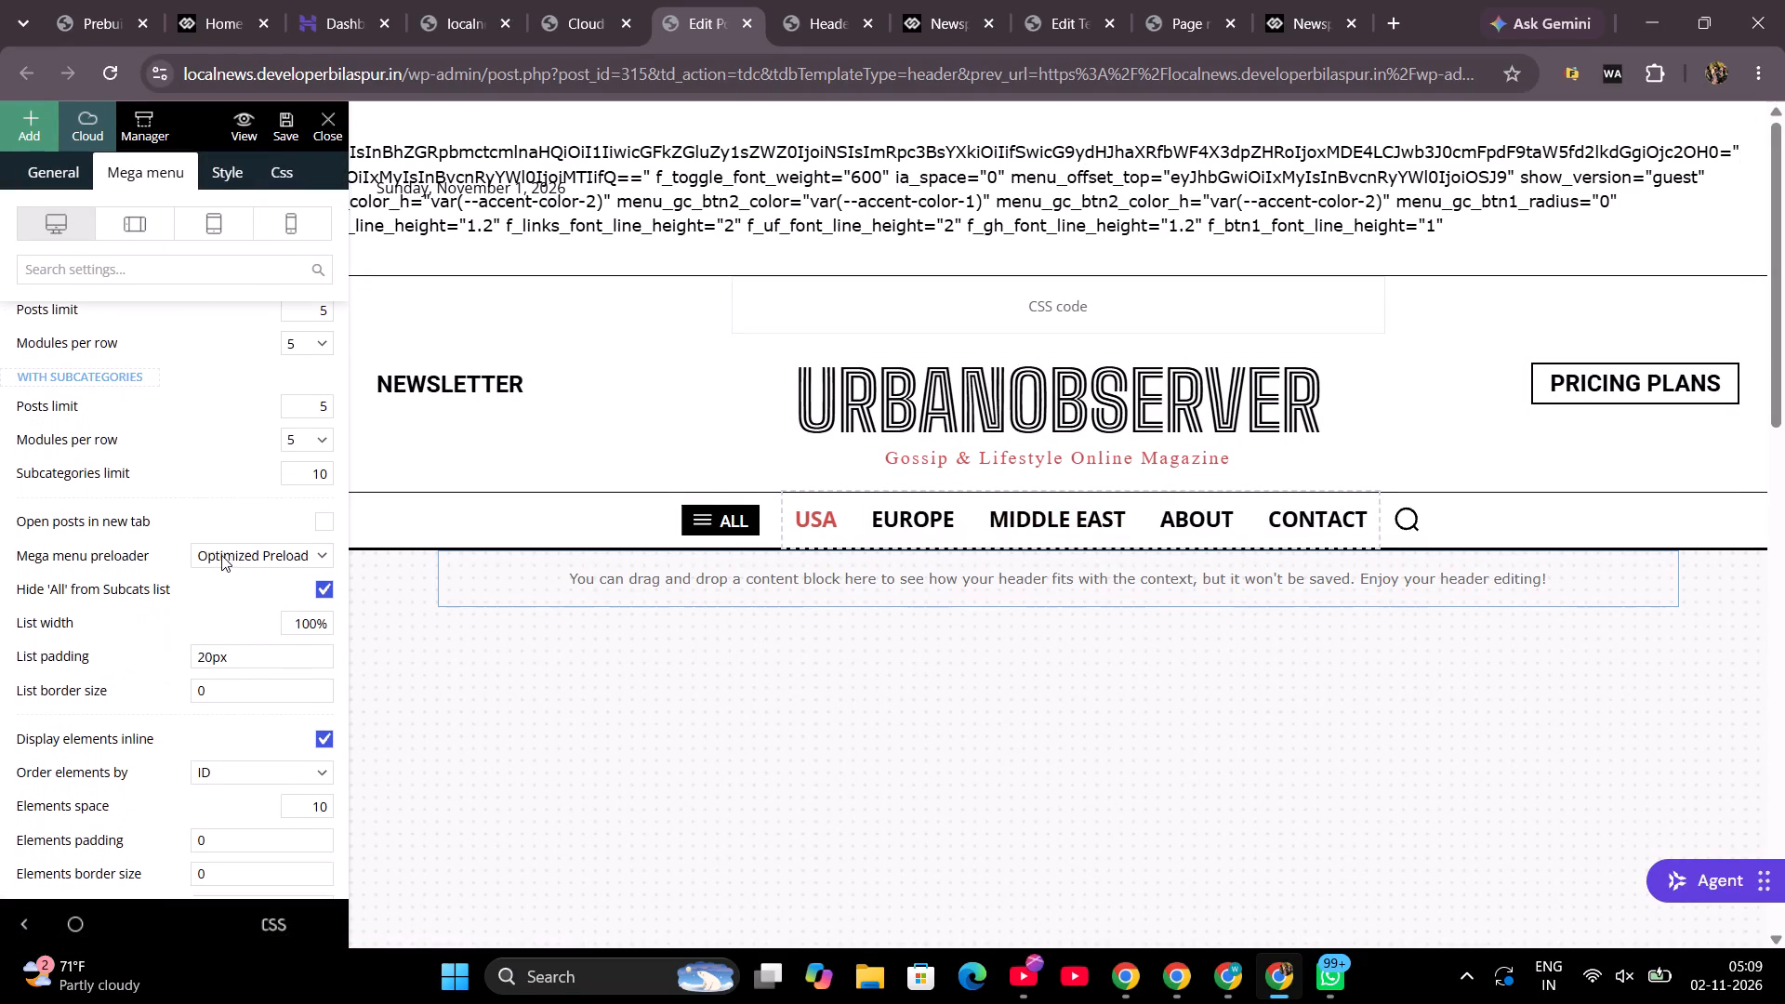
{"action": "scroll", "coordinate": [221, 555], "scroll_direction": "down", "scroll_amount": 1}
{"action": "left_click", "coordinate": [64, 173]}
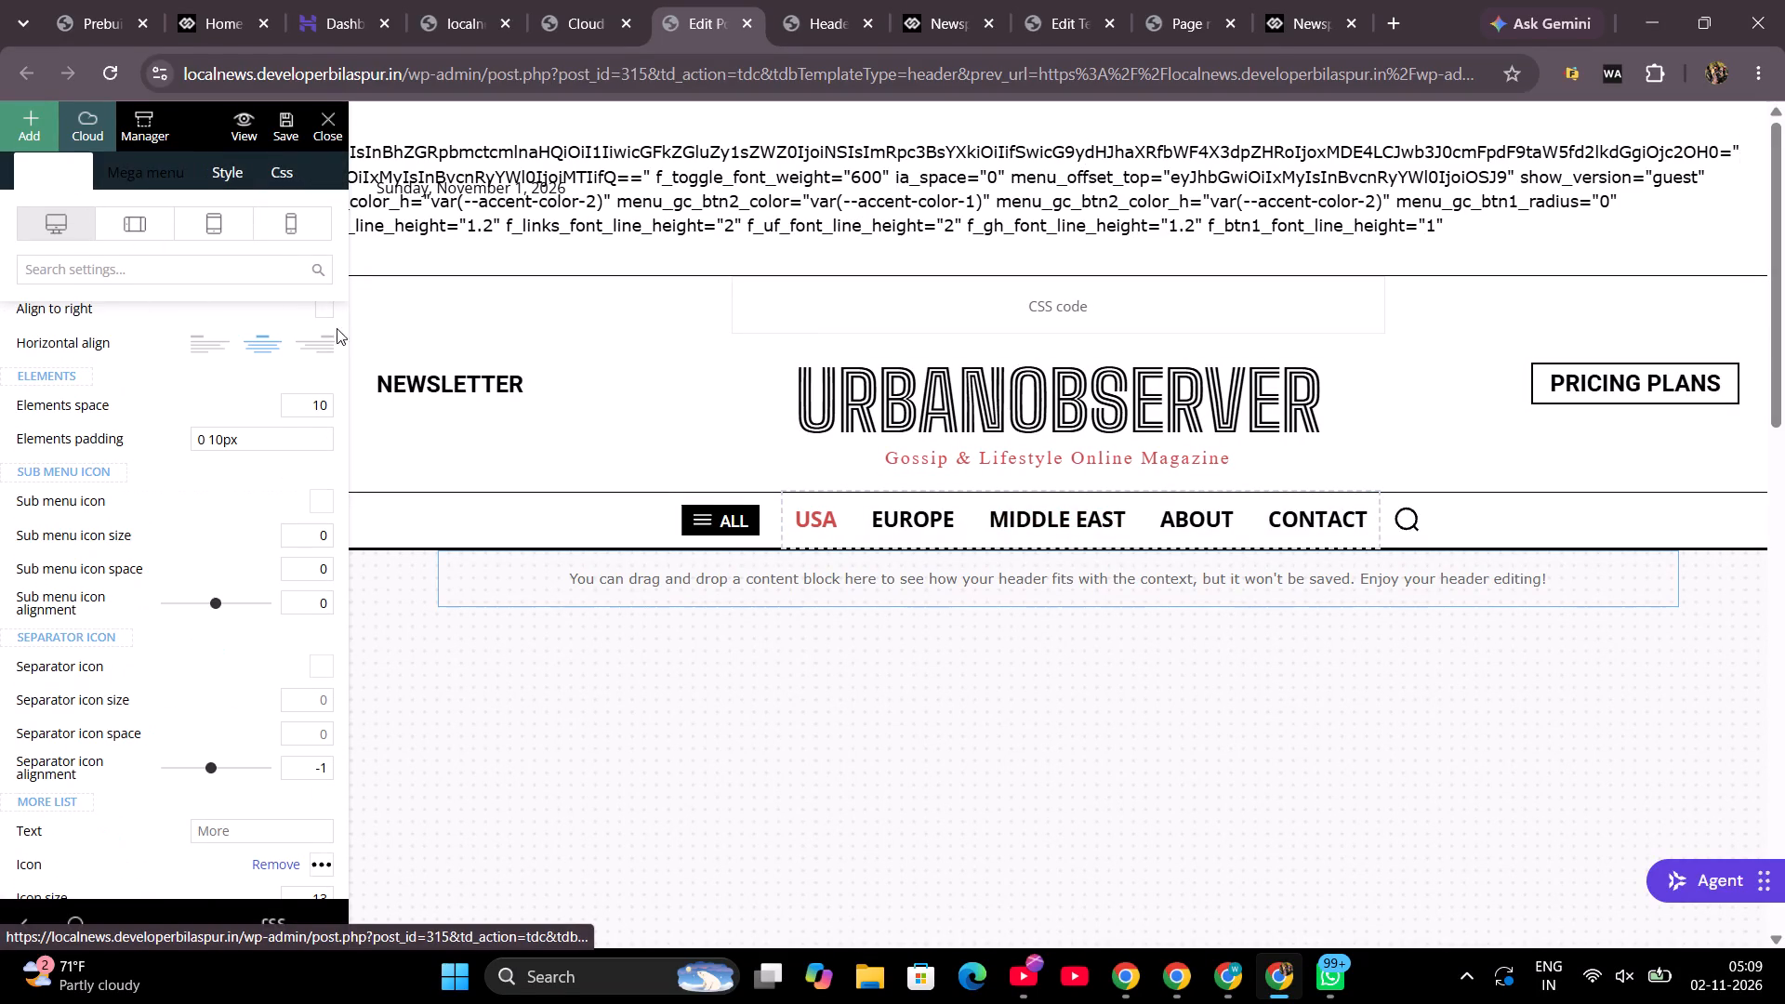
{"action": "left_click", "coordinate": [689, 510]}
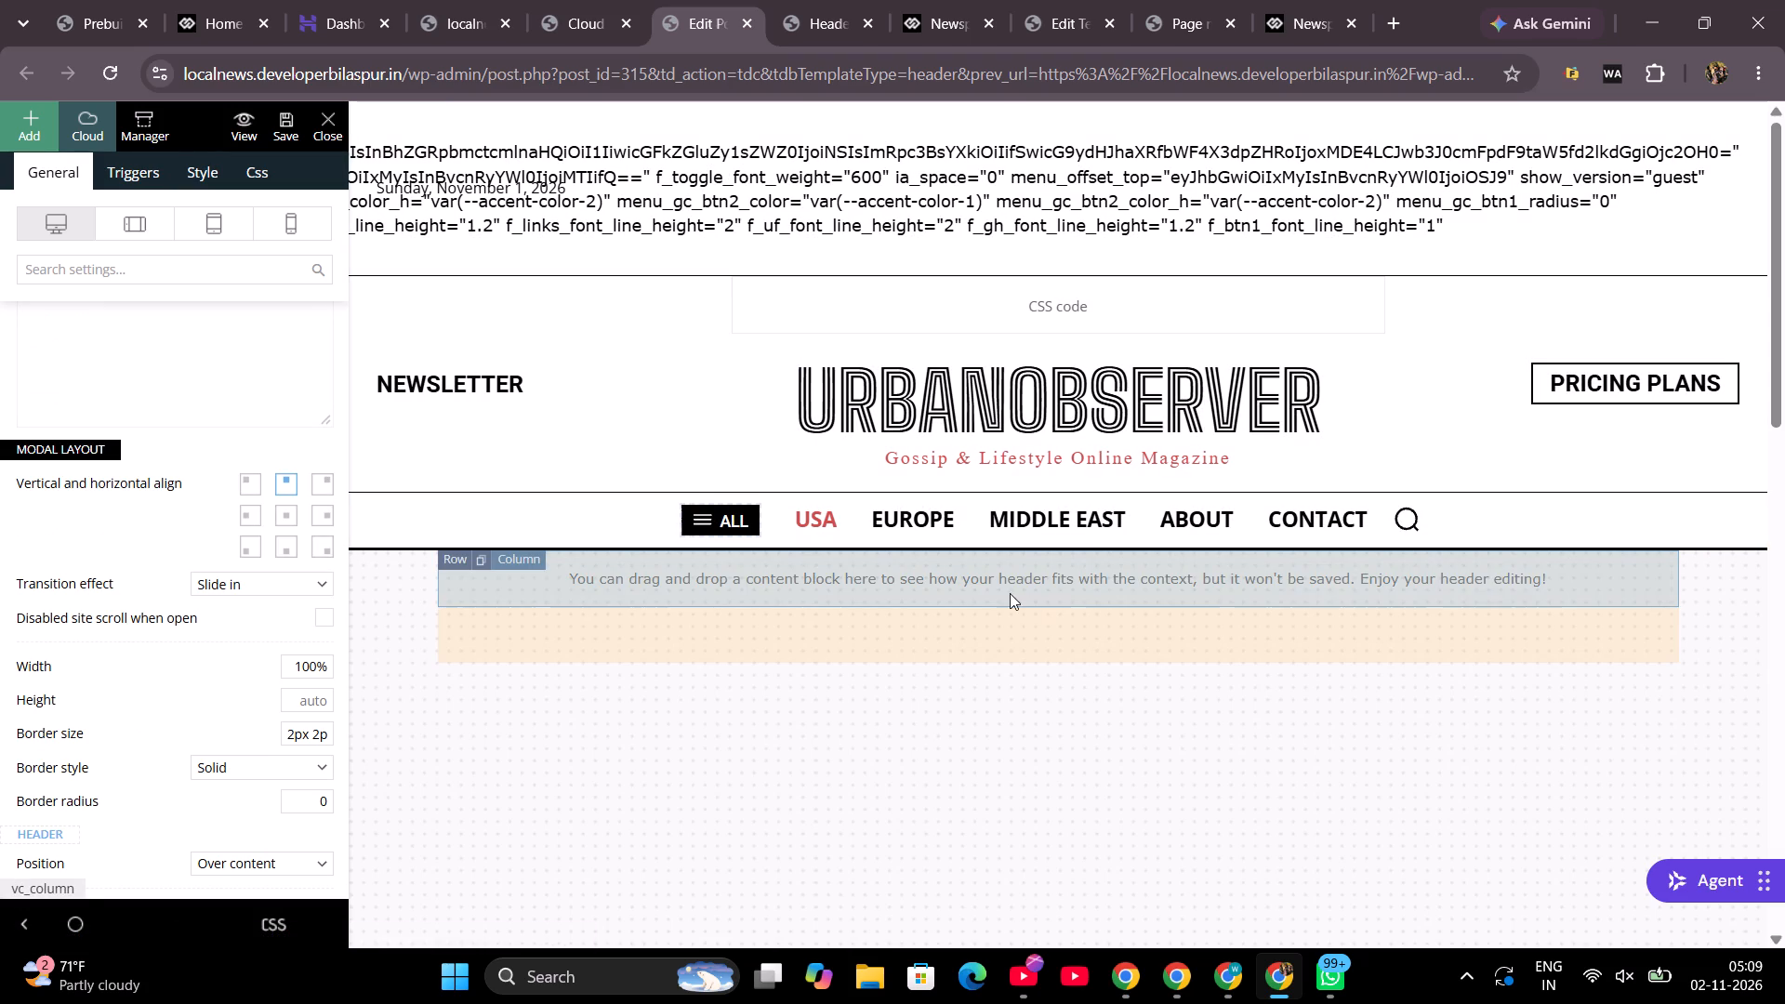
{"action": "scroll", "coordinate": [1305, 494], "scroll_direction": "down", "scroll_amount": 3}
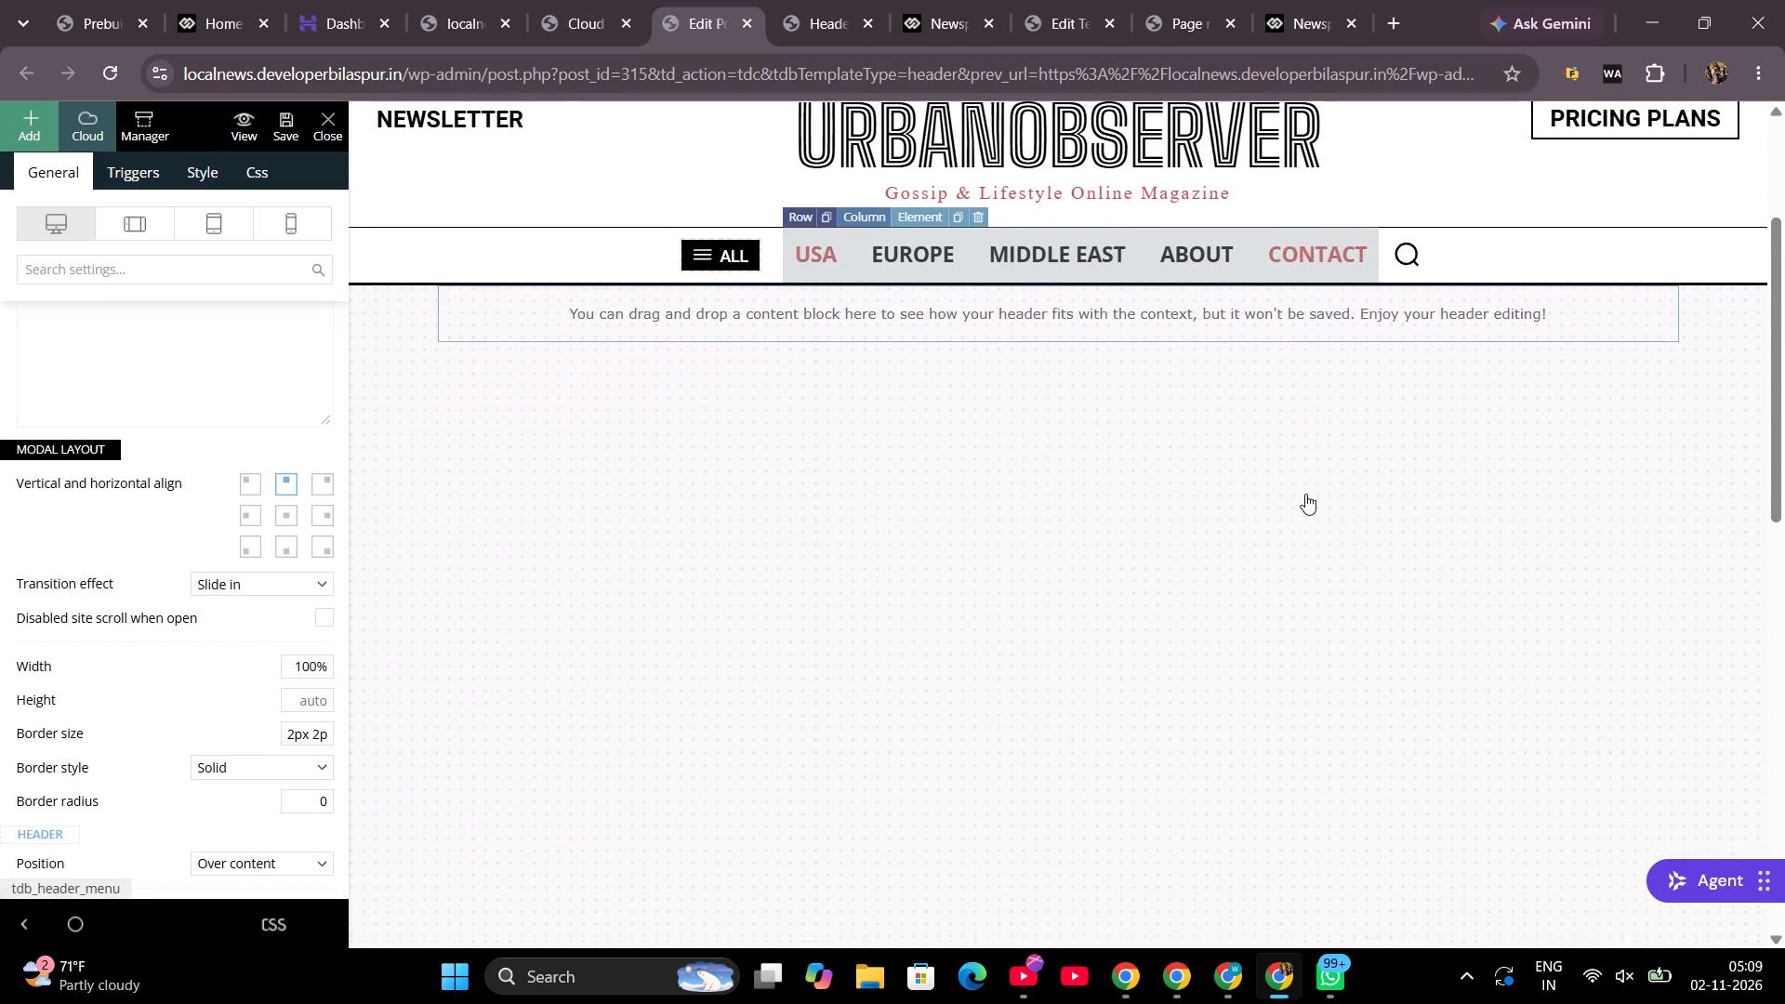
{"action": "scroll", "coordinate": [1305, 494], "scroll_direction": "down", "scroll_amount": 4}
{"action": "scroll", "coordinate": [1305, 494], "scroll_direction": "up", "scroll_amount": 9}
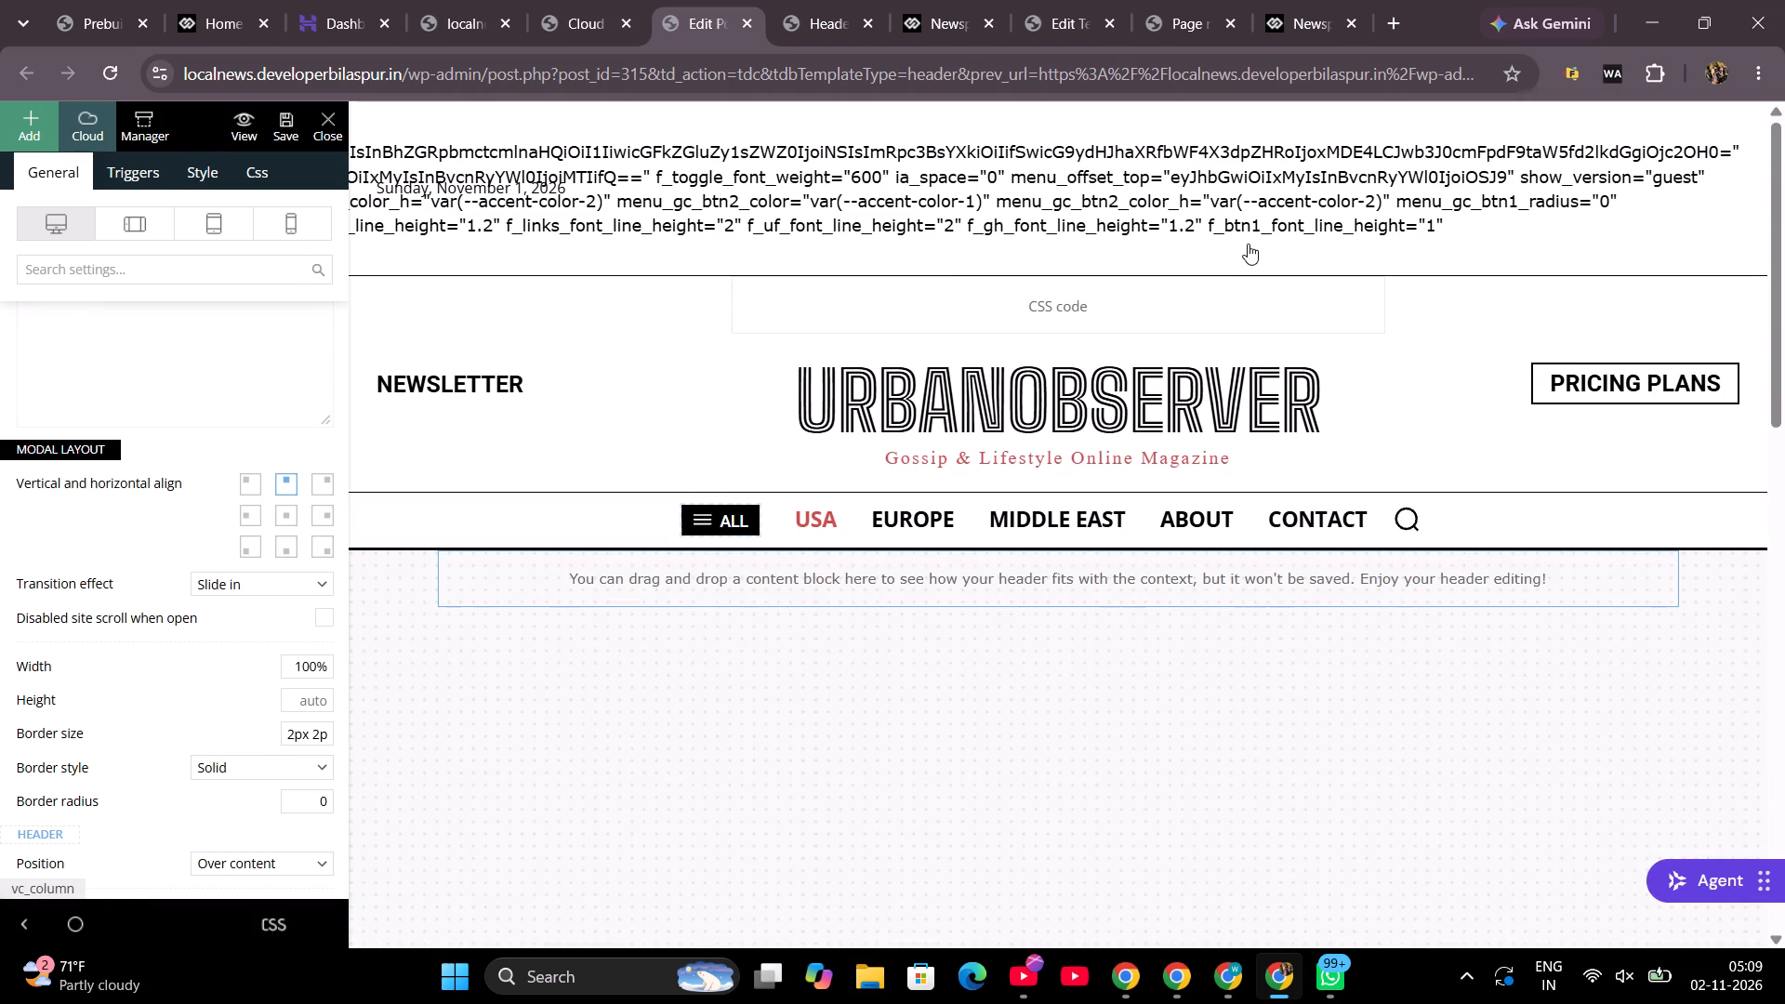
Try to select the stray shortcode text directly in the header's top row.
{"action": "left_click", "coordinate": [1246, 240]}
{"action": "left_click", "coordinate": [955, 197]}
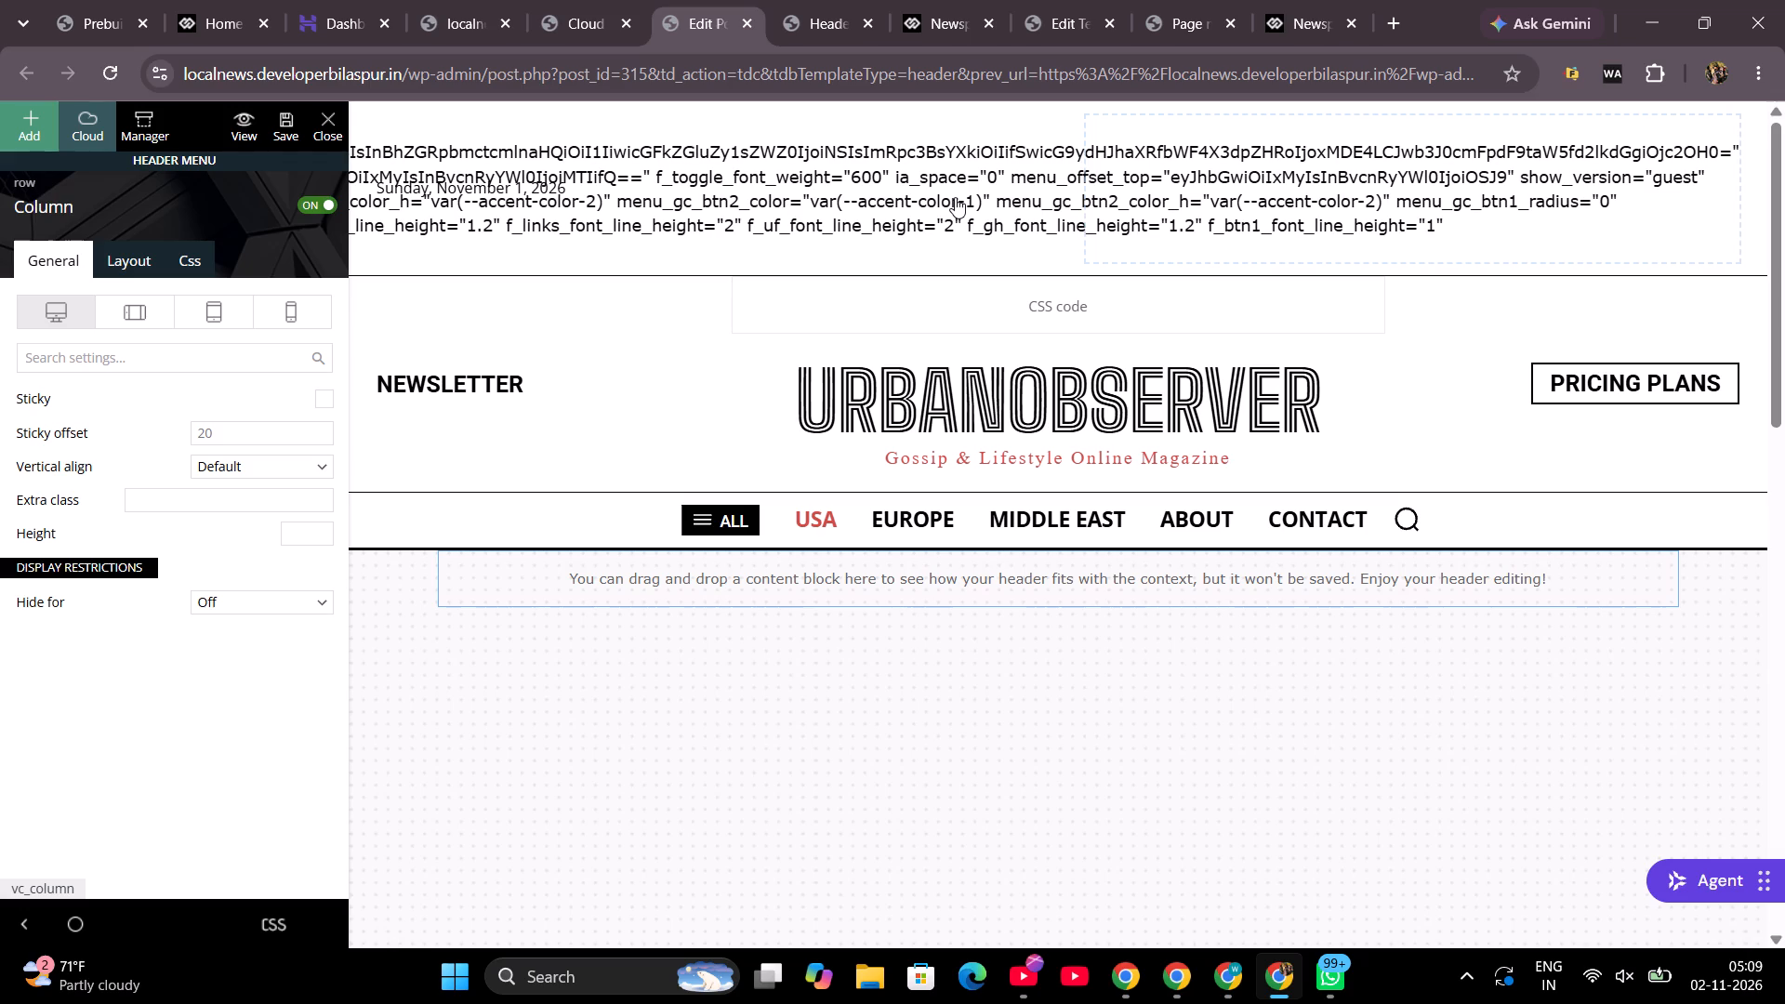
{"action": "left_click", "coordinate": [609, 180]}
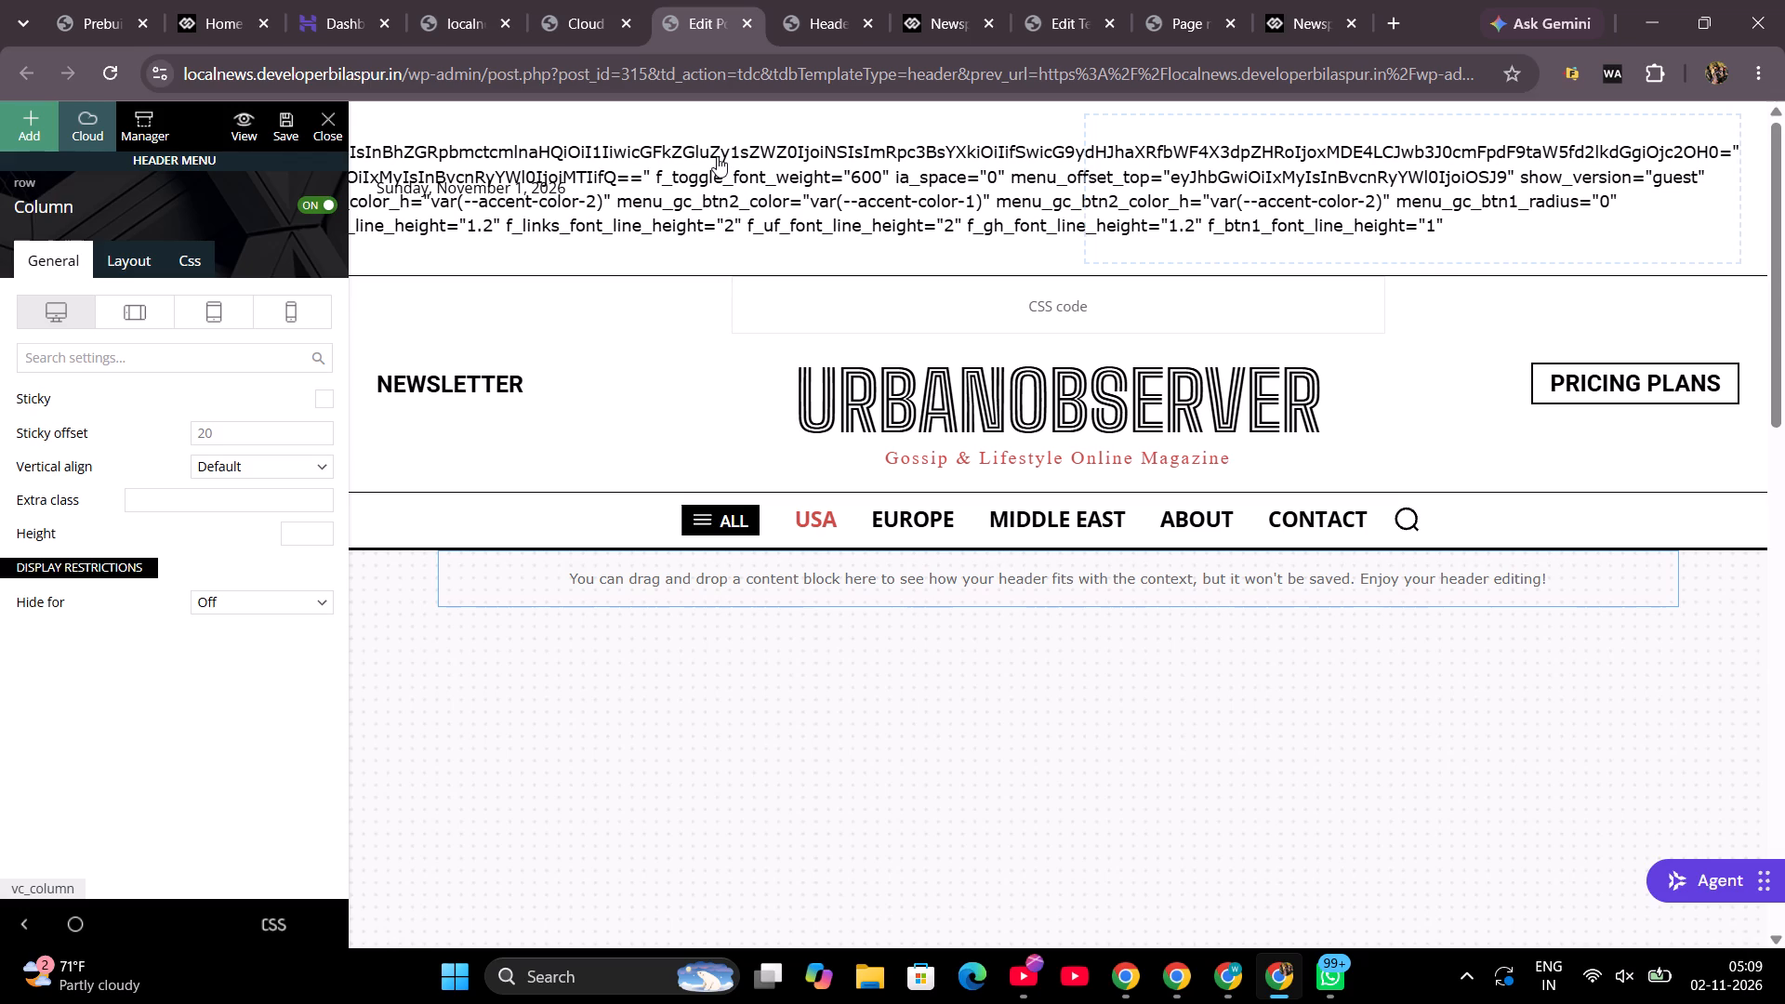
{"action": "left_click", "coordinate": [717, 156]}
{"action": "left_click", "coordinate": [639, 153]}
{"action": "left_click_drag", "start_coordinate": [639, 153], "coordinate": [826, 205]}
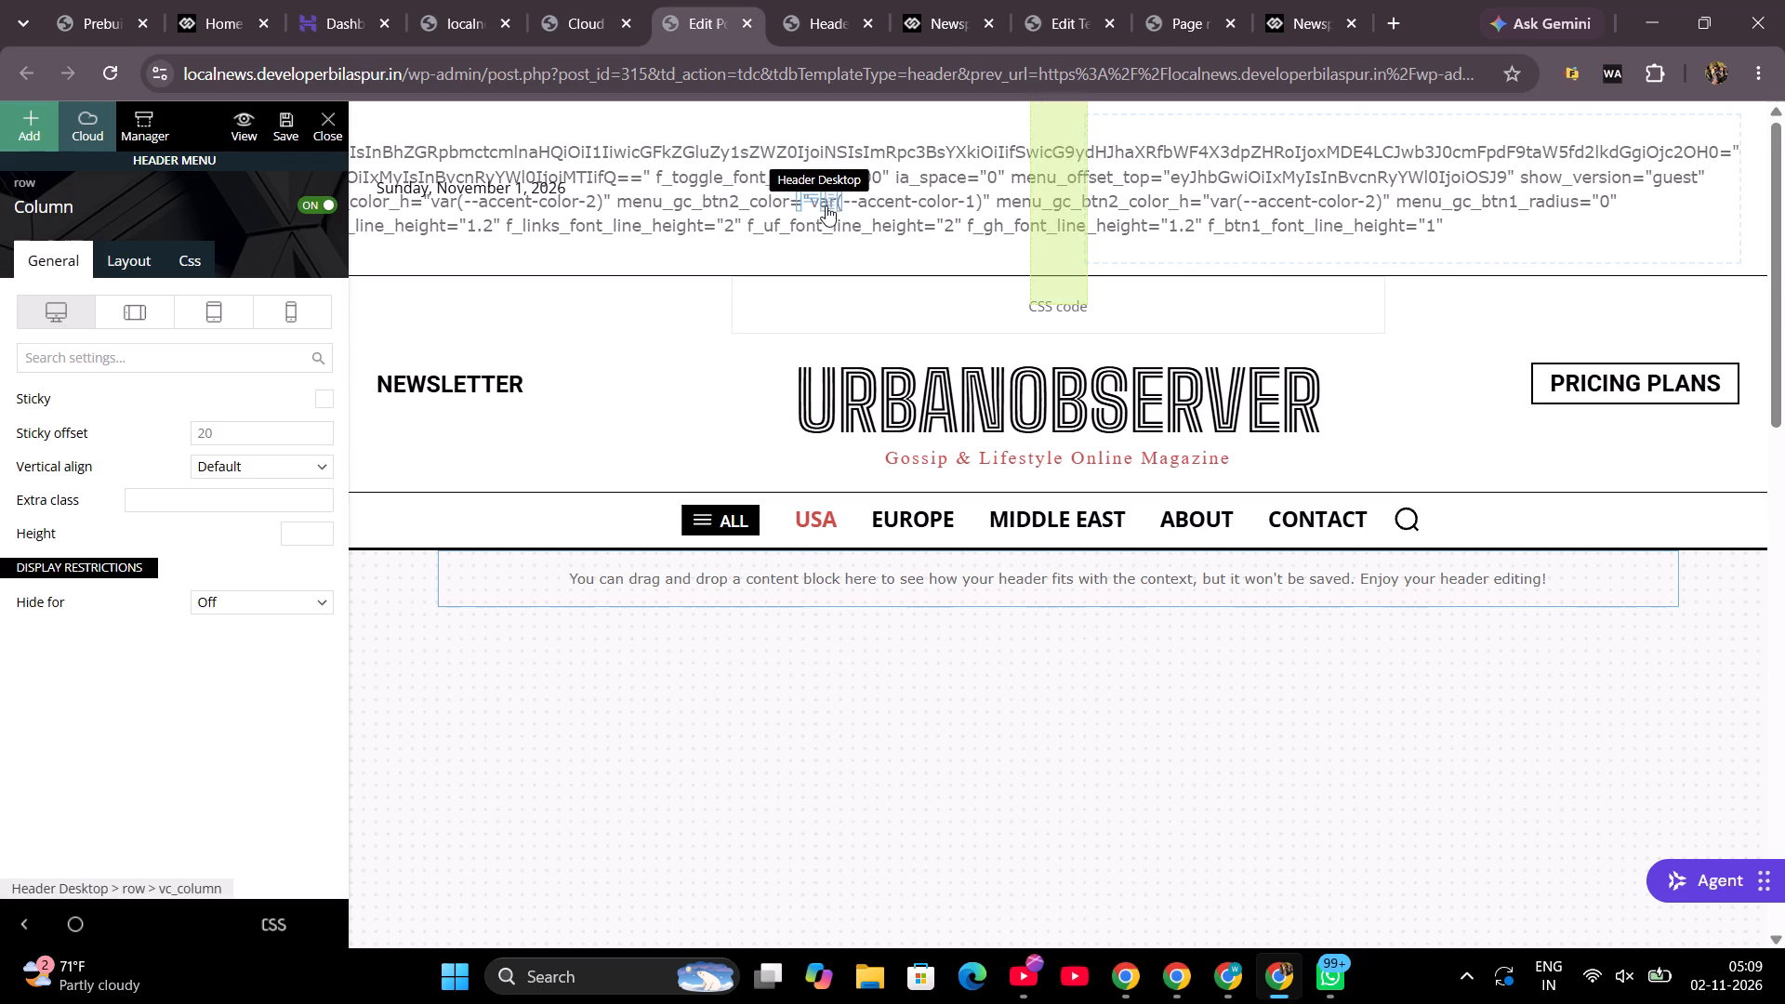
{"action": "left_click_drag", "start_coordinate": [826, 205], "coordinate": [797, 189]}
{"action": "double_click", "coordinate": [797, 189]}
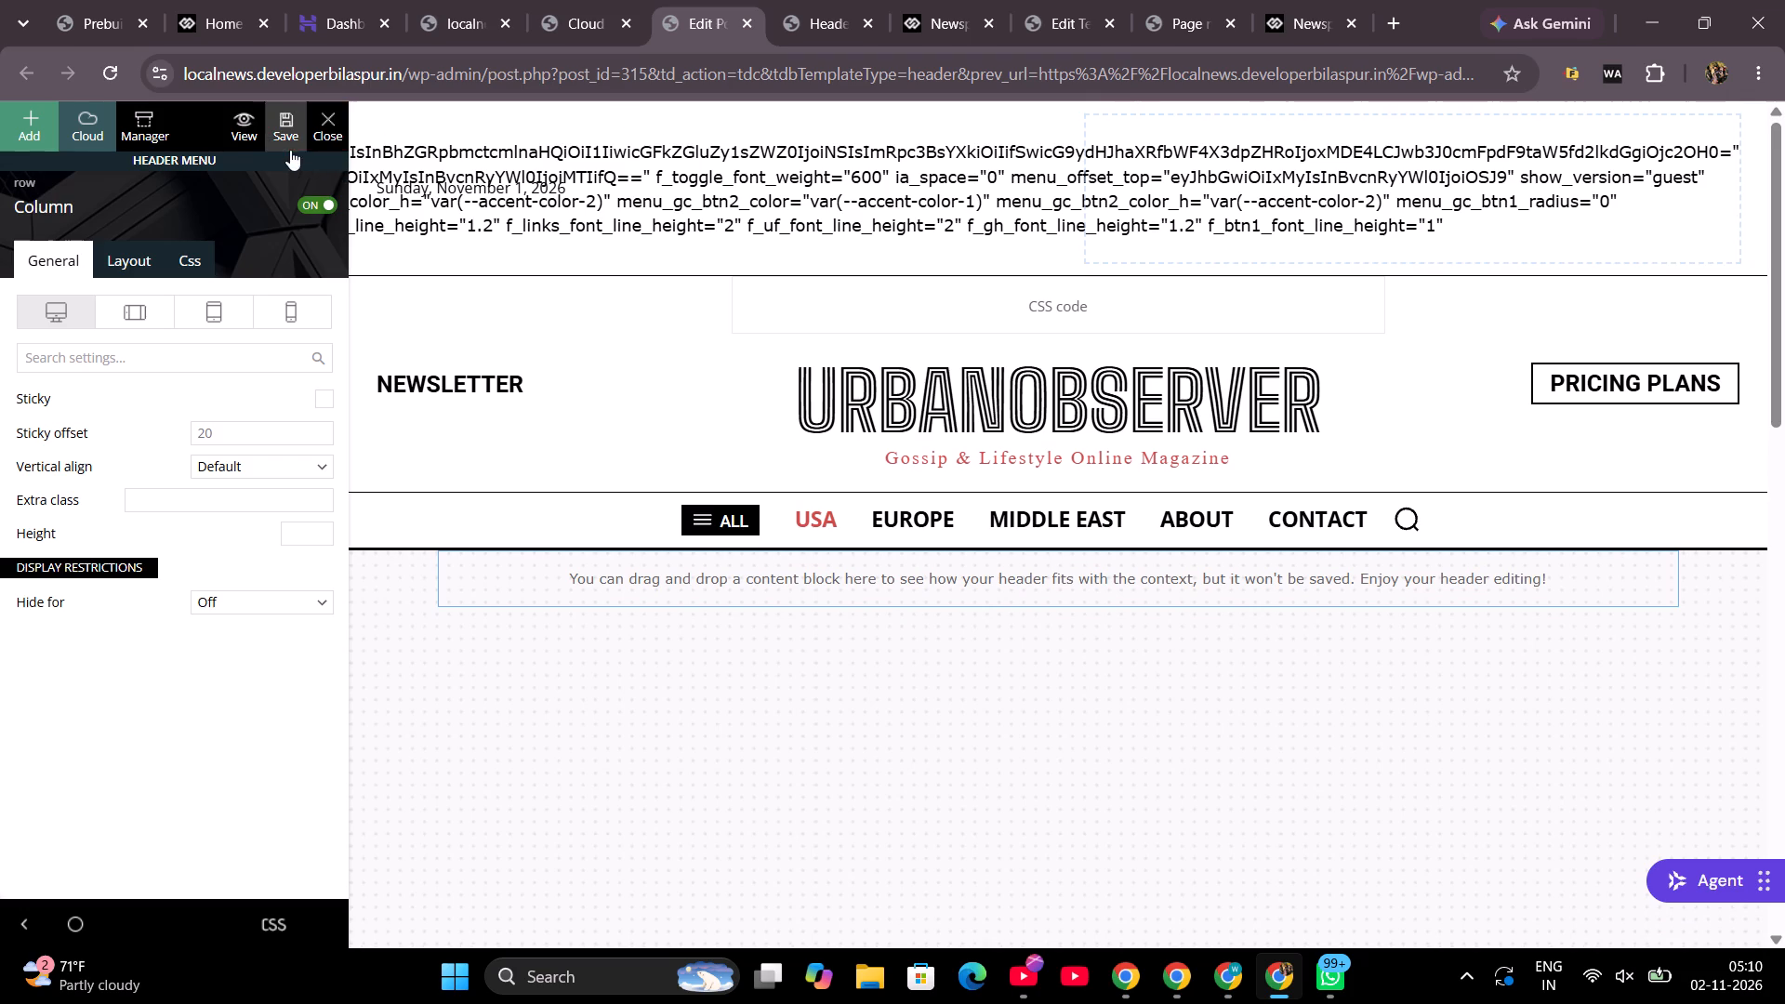
View the Urban Observer header template on the site and capture a screenshot of its header area including the stray shortcode text.
{"action": "left_click", "coordinate": [250, 135]}
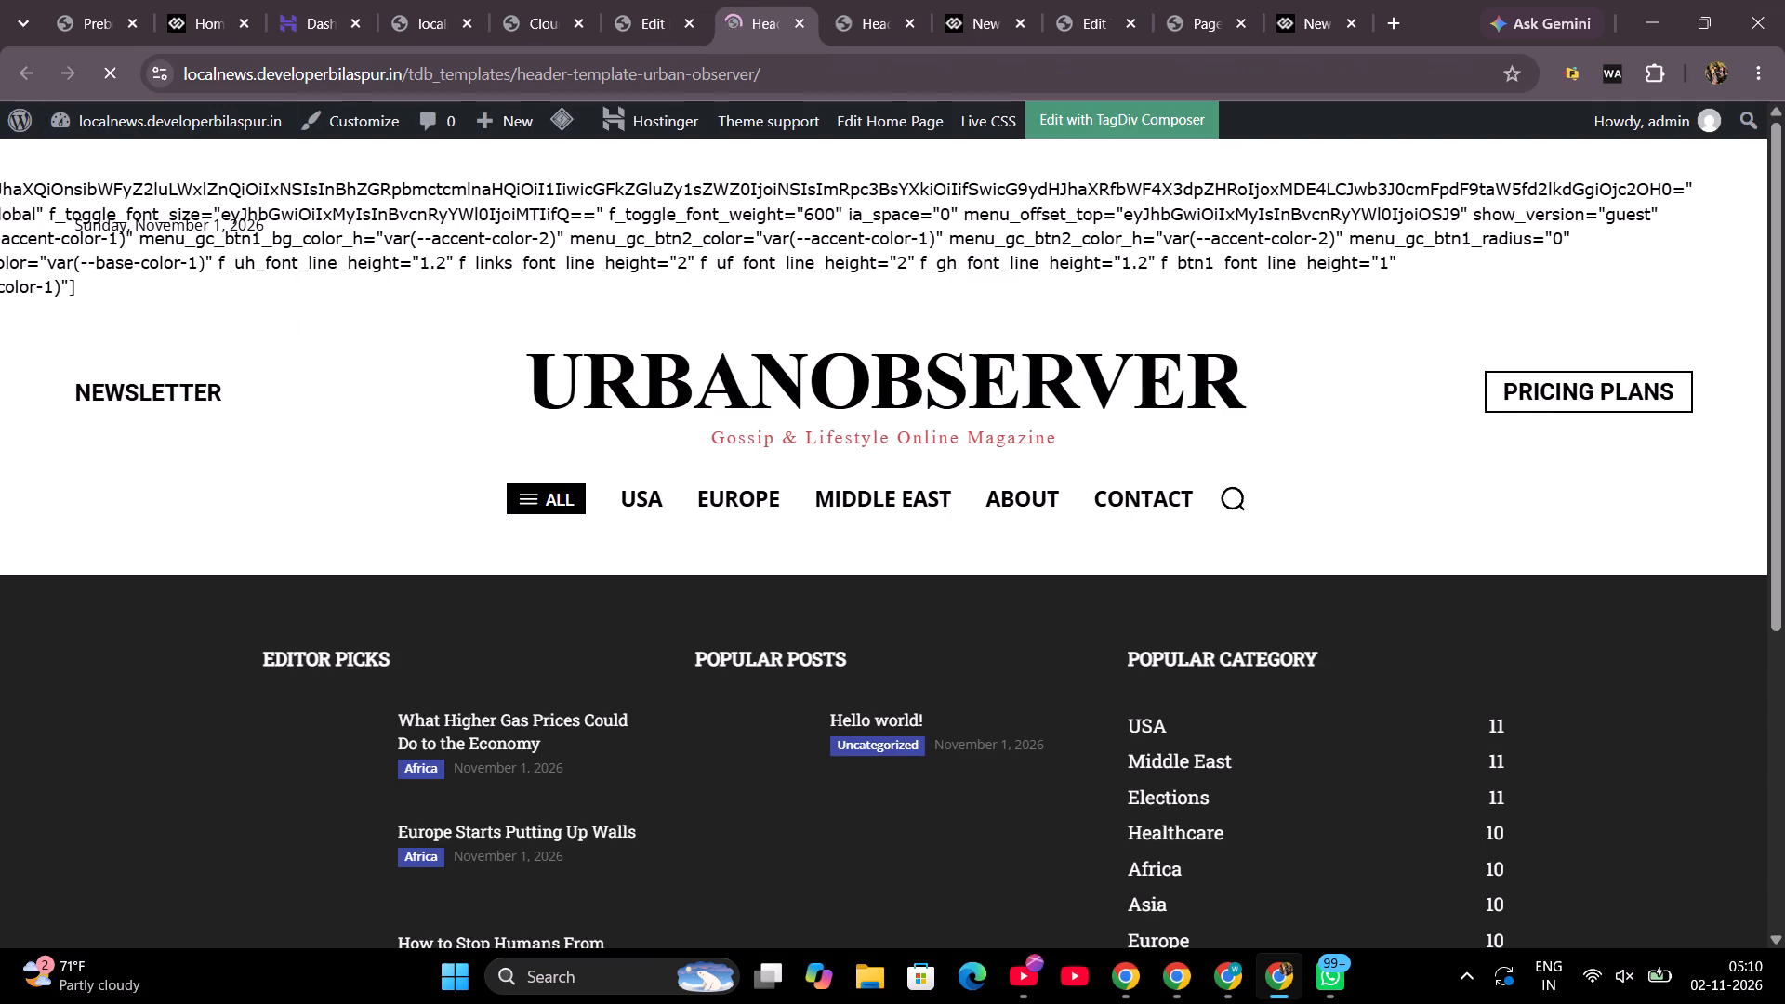
{"action": "scroll", "coordinate": [1357, 271], "scroll_direction": "right", "scroll_amount": 1}
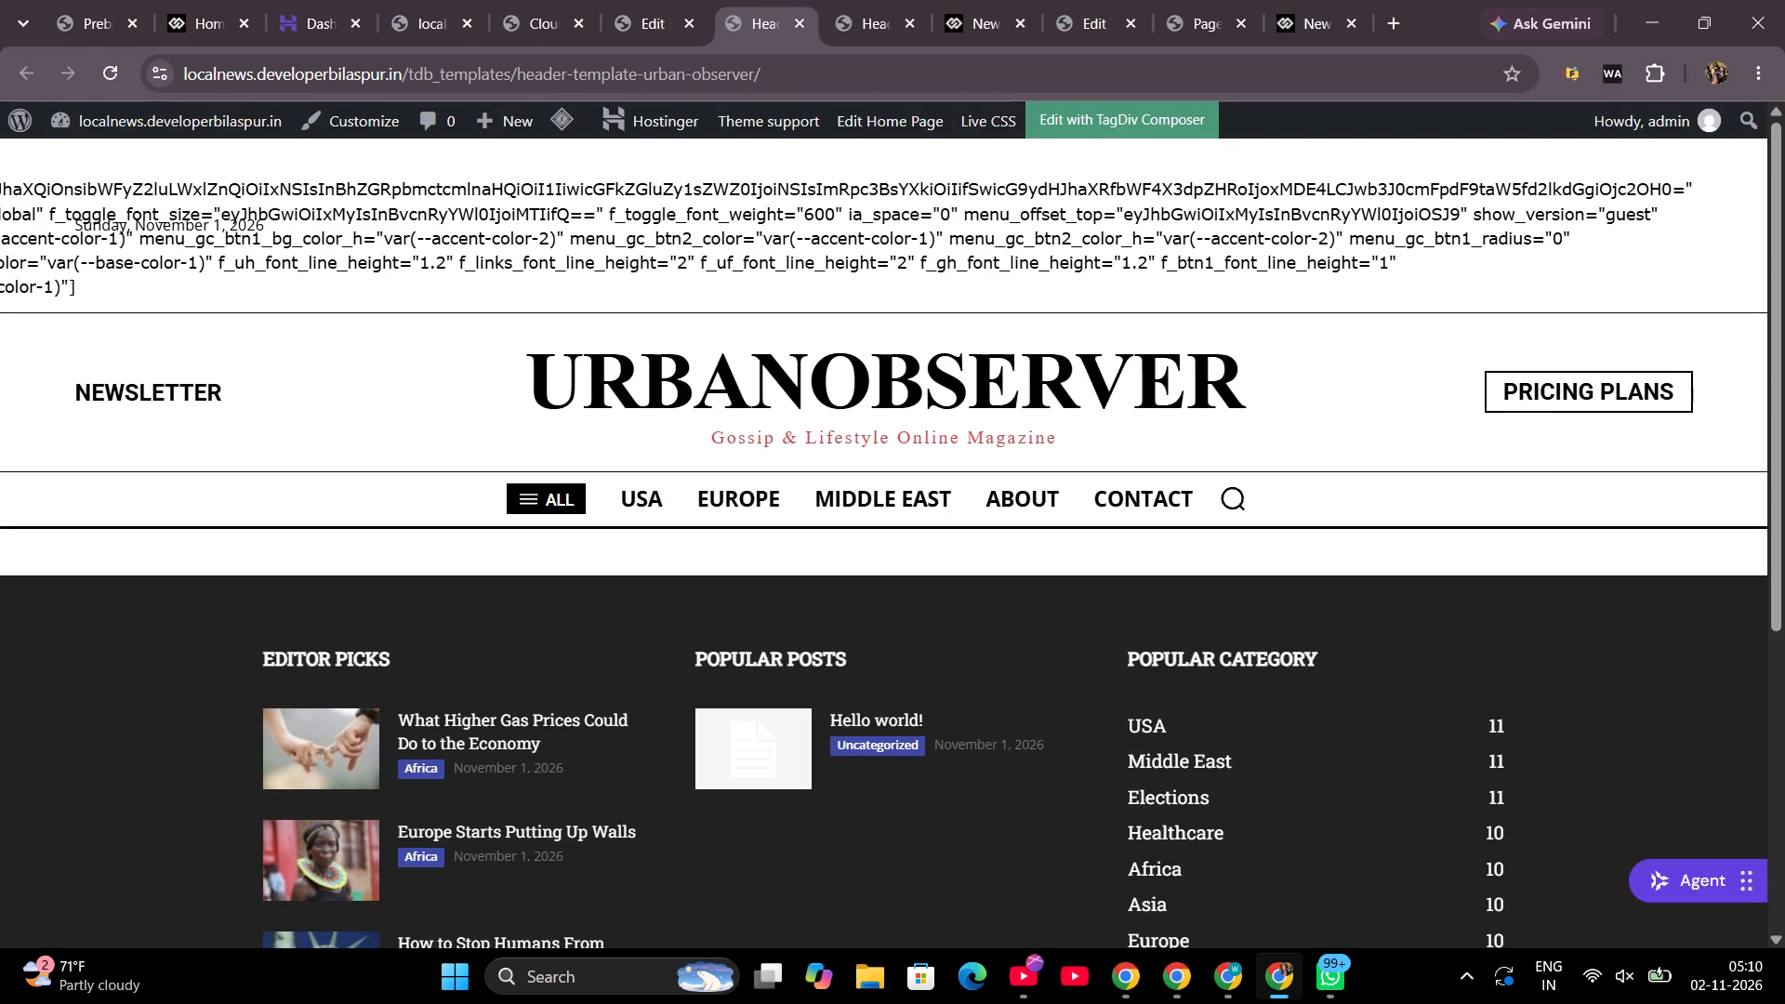
{"action": "scroll", "coordinate": [1357, 271], "scroll_direction": "right", "scroll_amount": 1}
{"action": "scroll", "coordinate": [1357, 271], "scroll_direction": "left", "scroll_amount": 2}
{"action": "key", "text": "shift+super+s"}
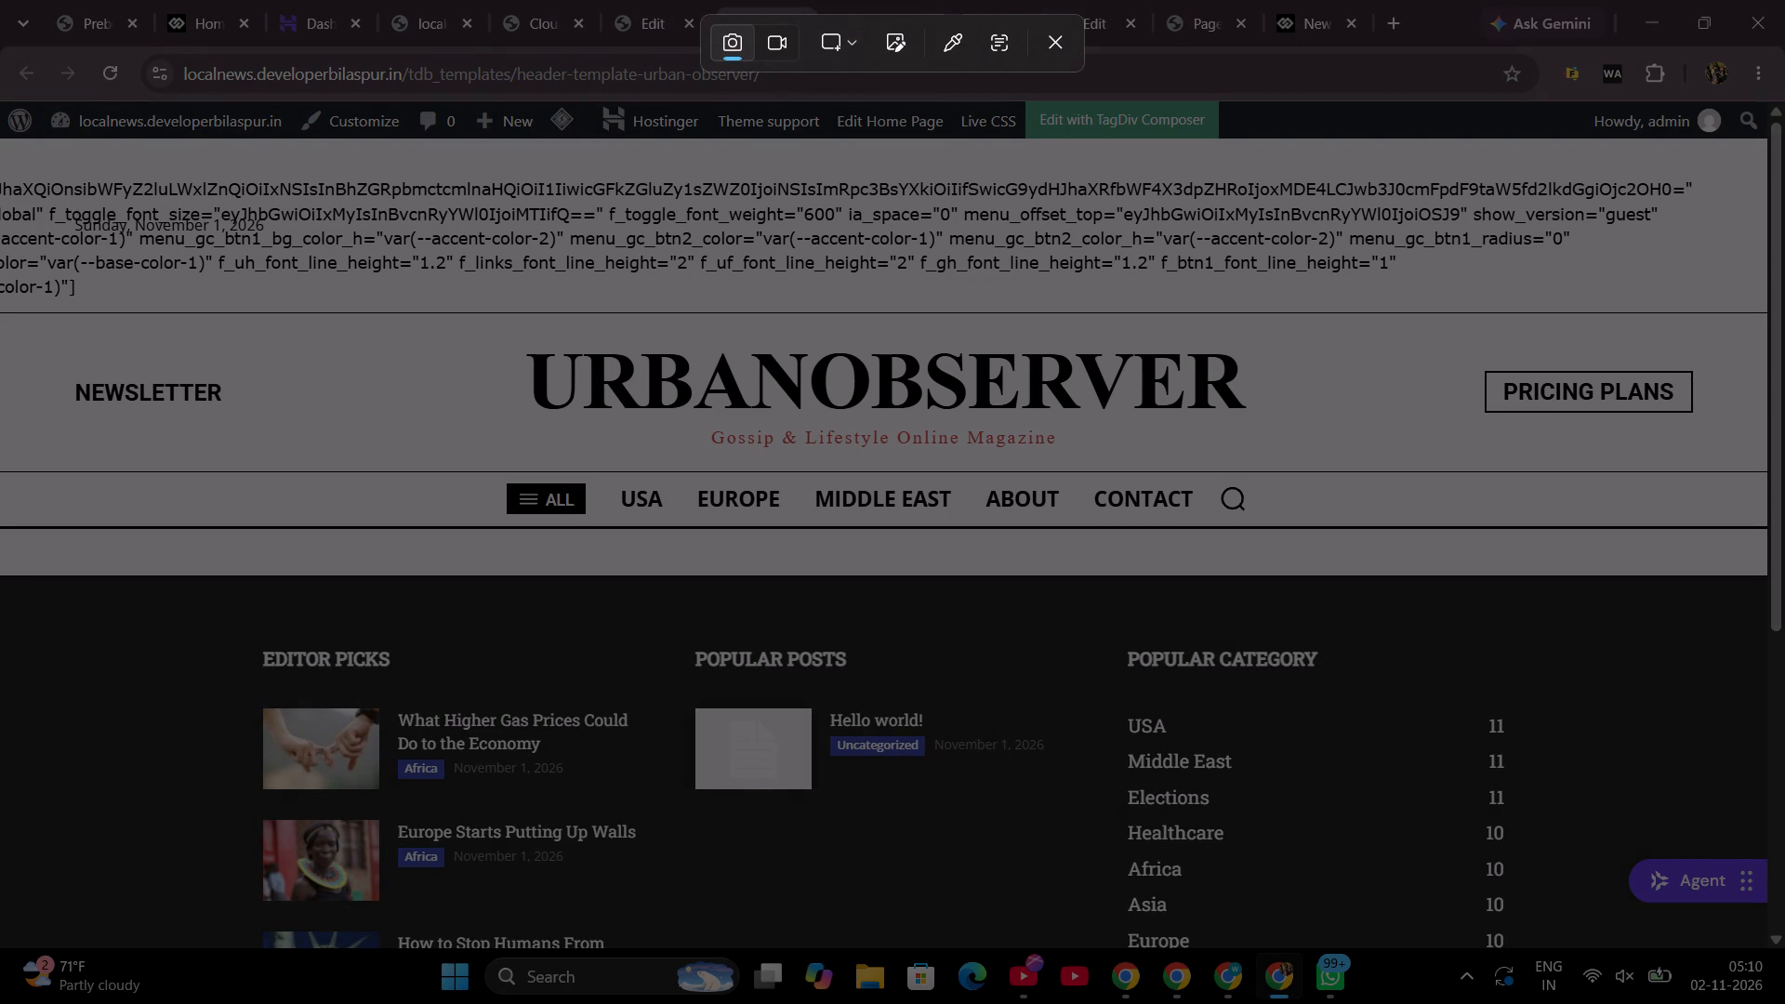
{"action": "left_click_drag", "start_coordinate": [0, 139], "coordinate": [1784, 644]}
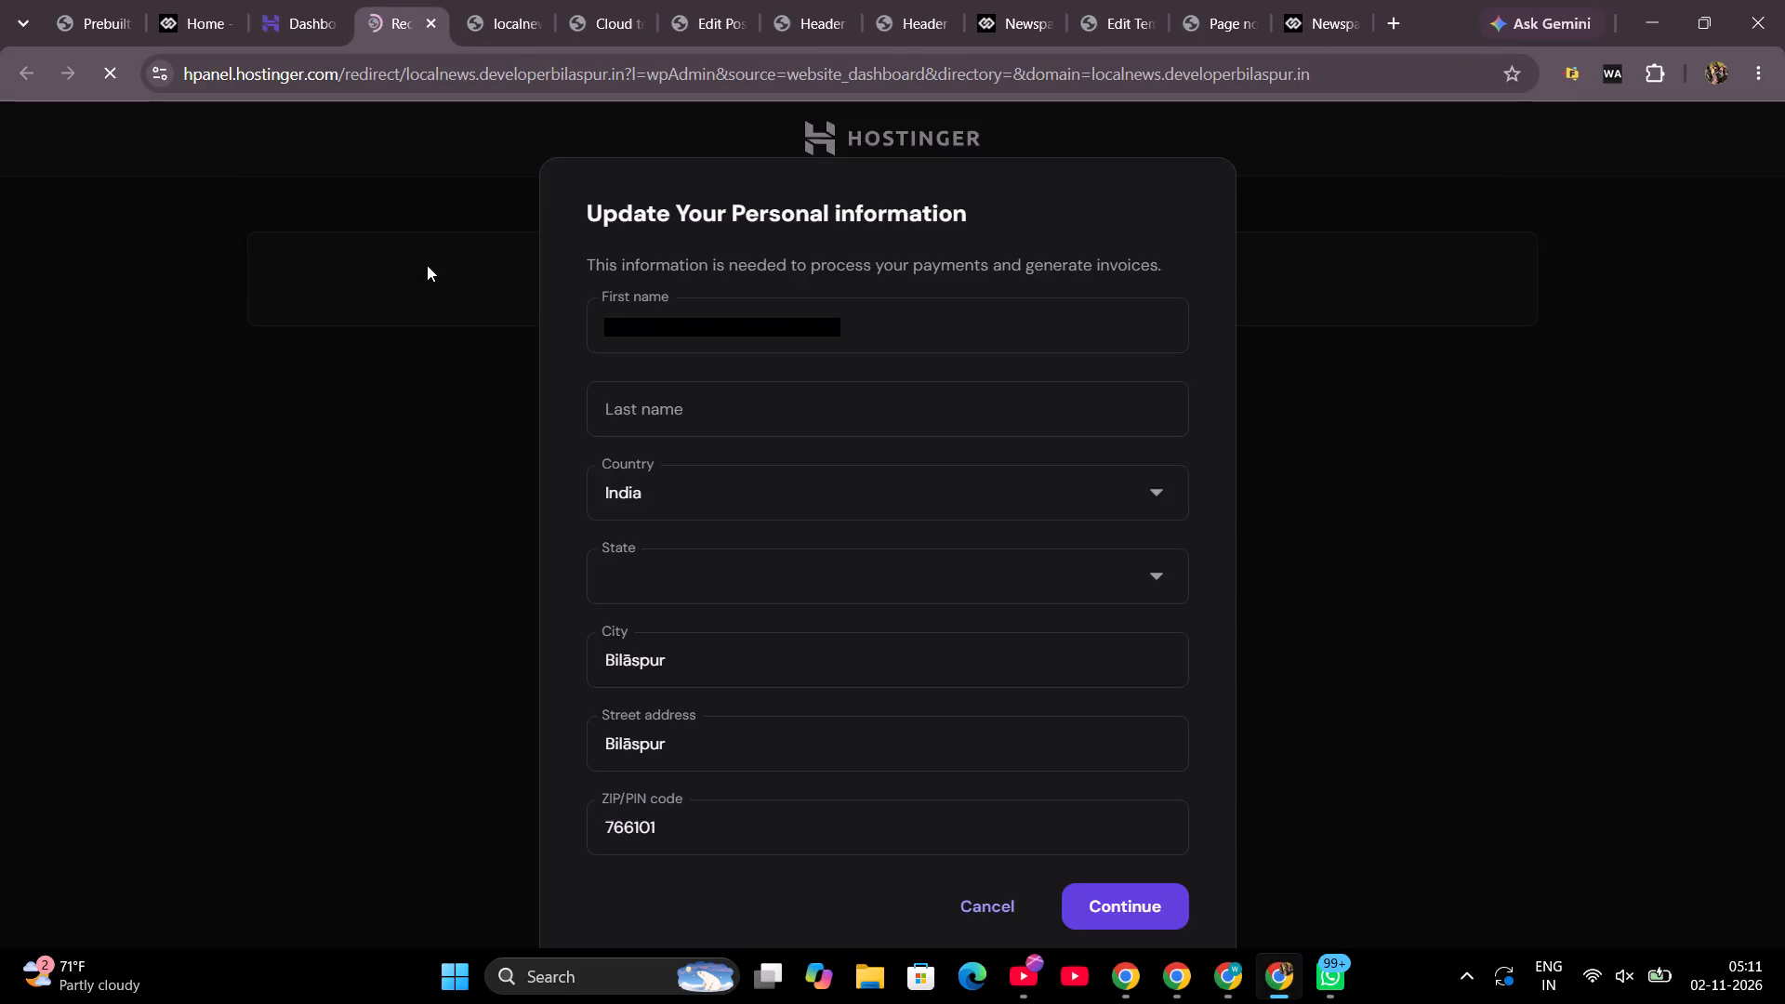
{"action": "left_click", "coordinate": [968, 894]}
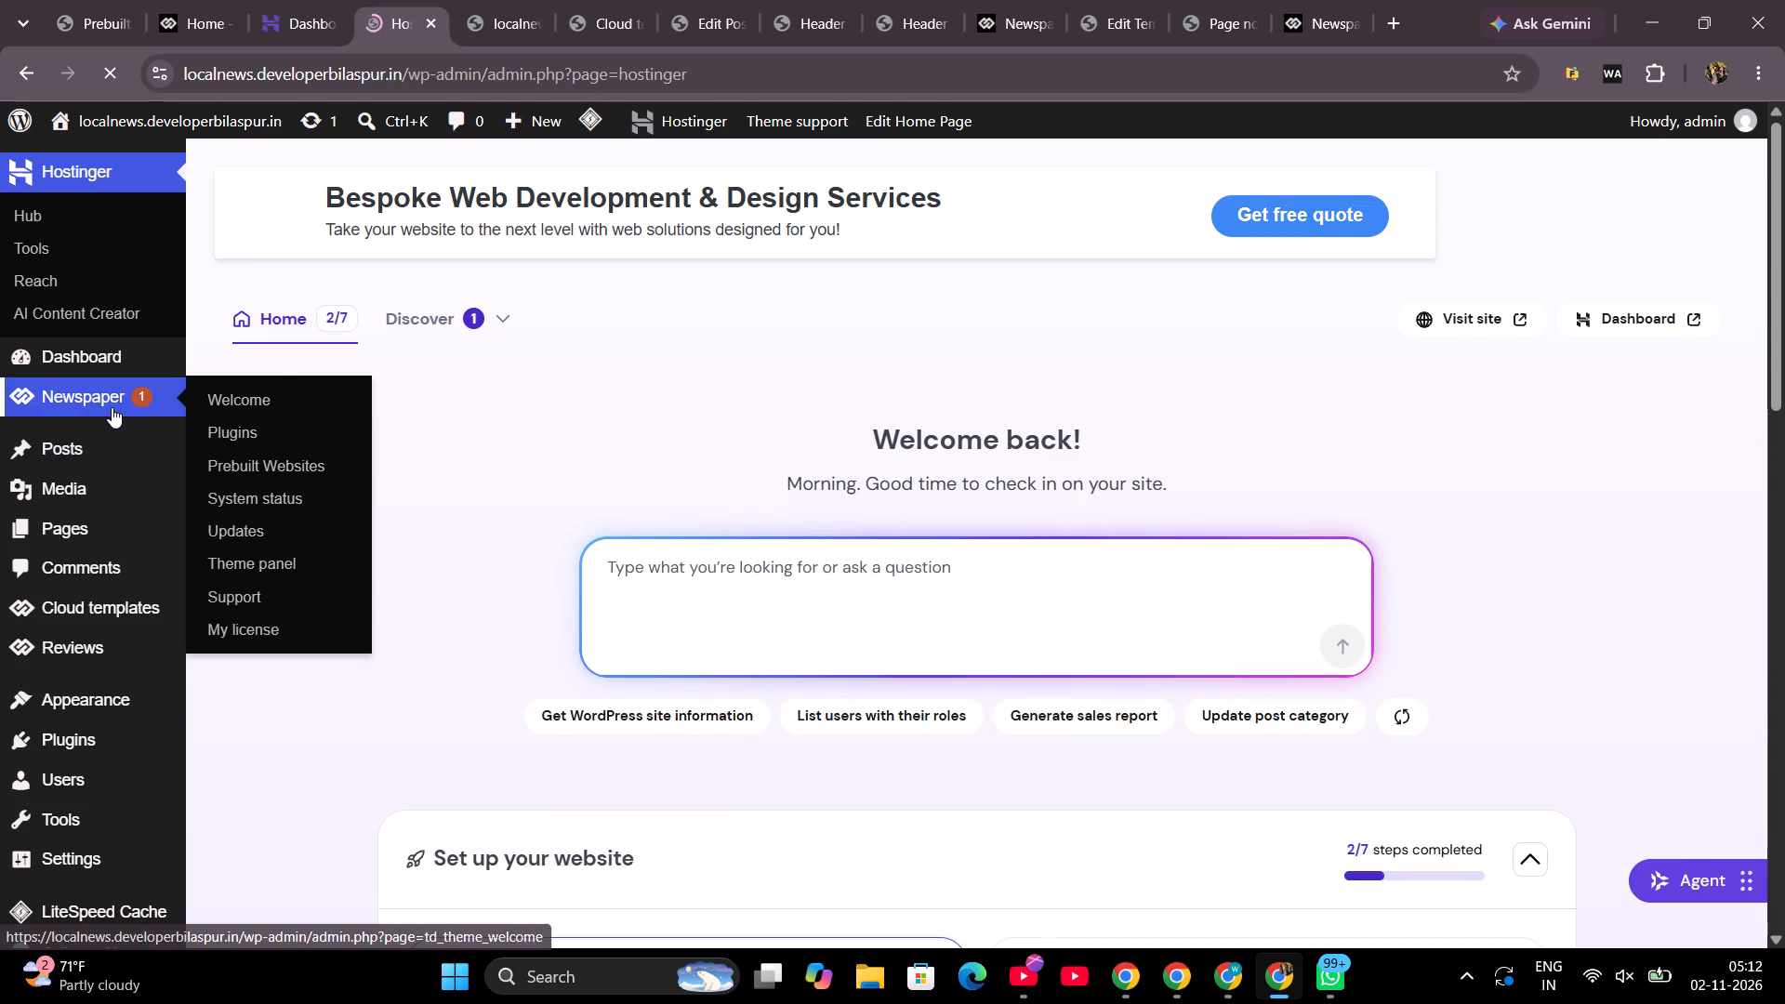
{"action": "left_click", "coordinate": [283, 569]}
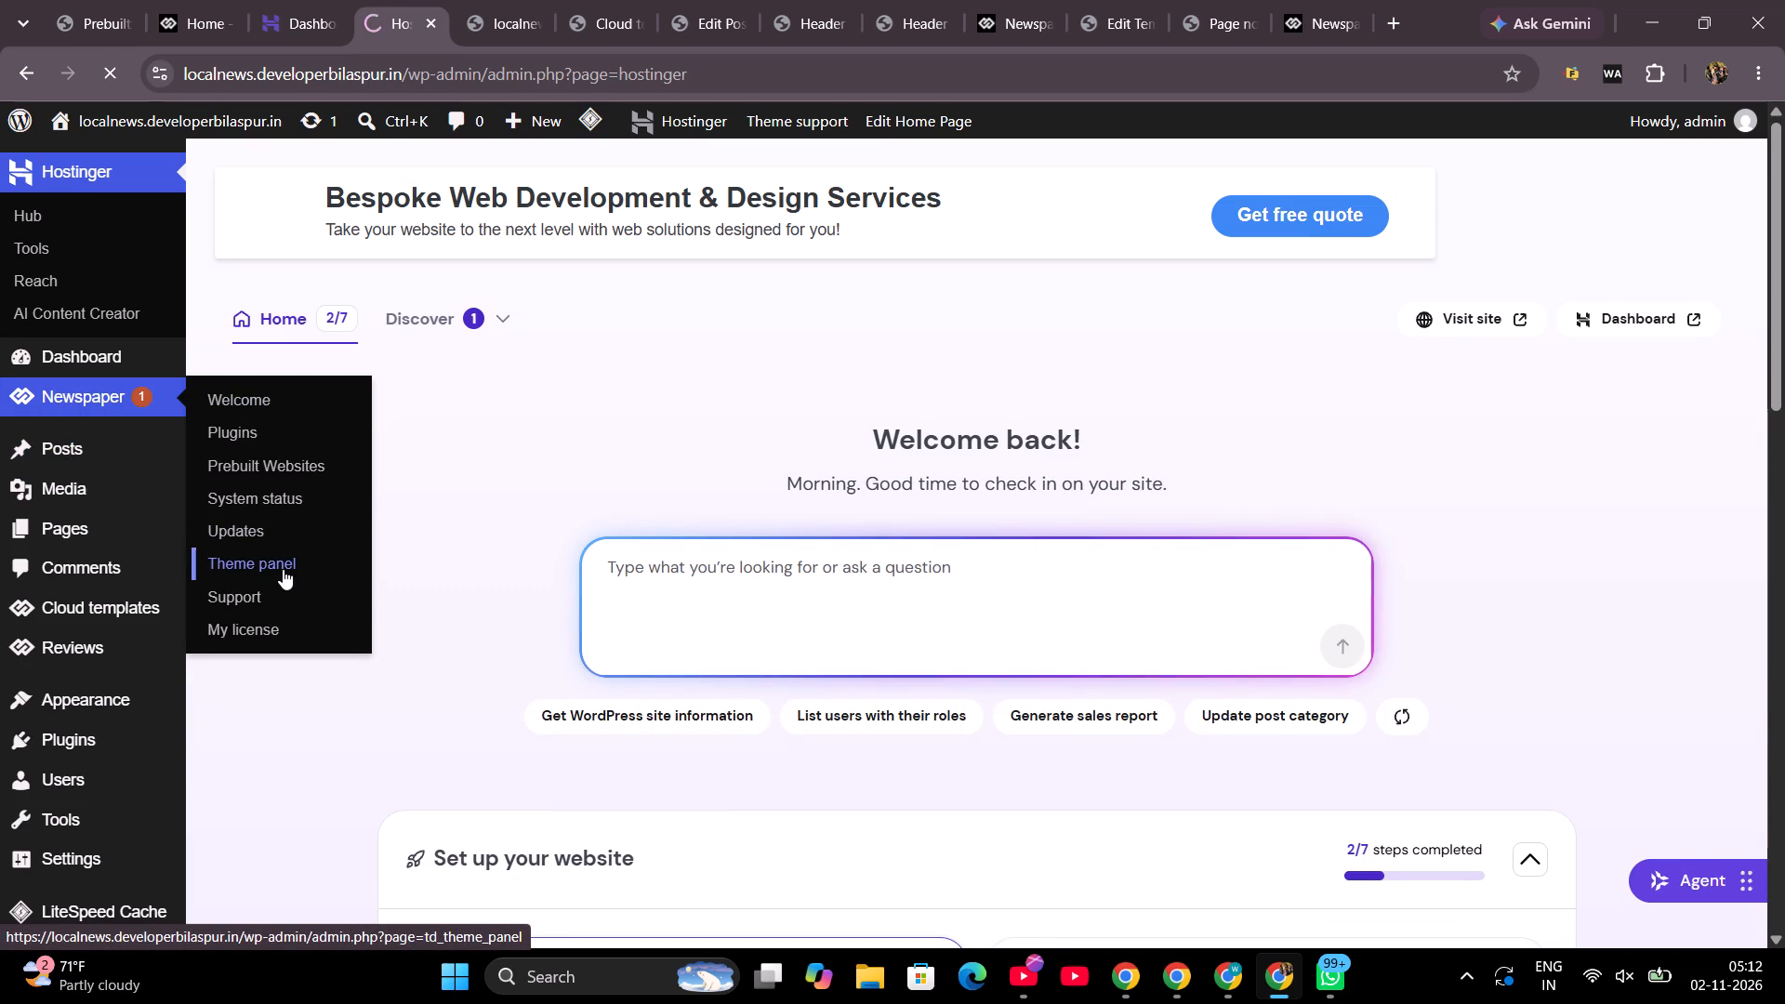
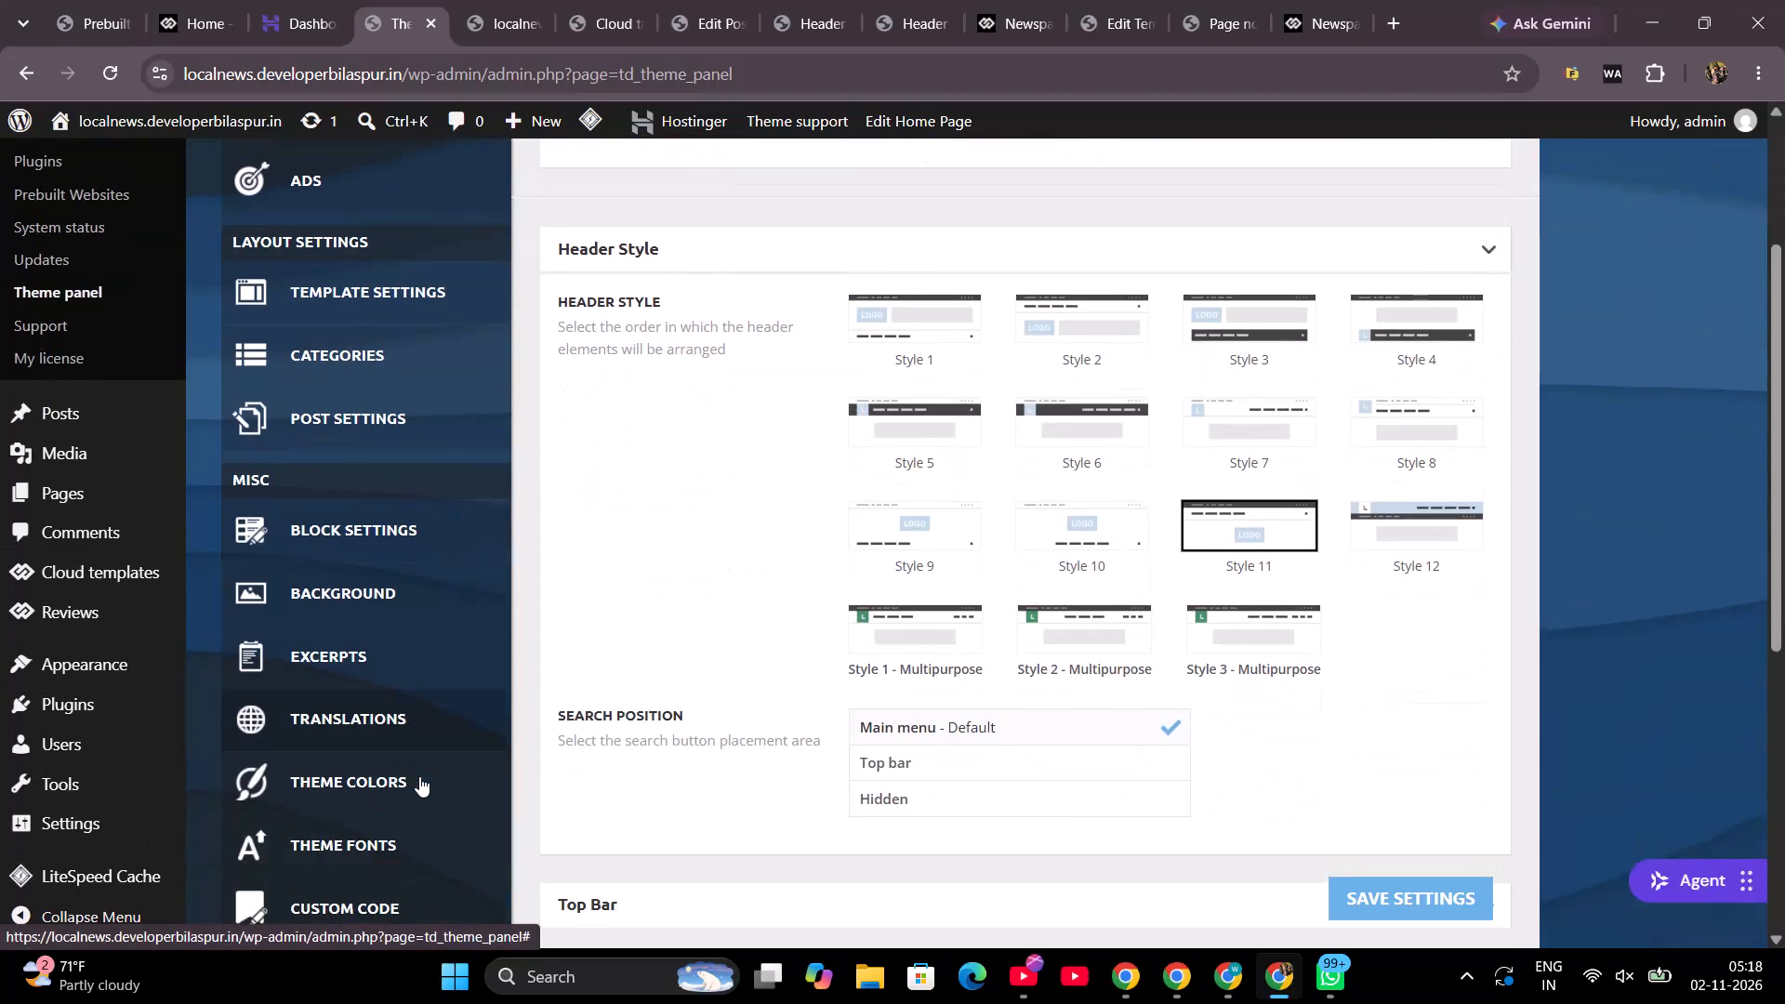
{"action": "scroll", "coordinate": [442, 721], "scroll_direction": "down", "scroll_amount": 3}
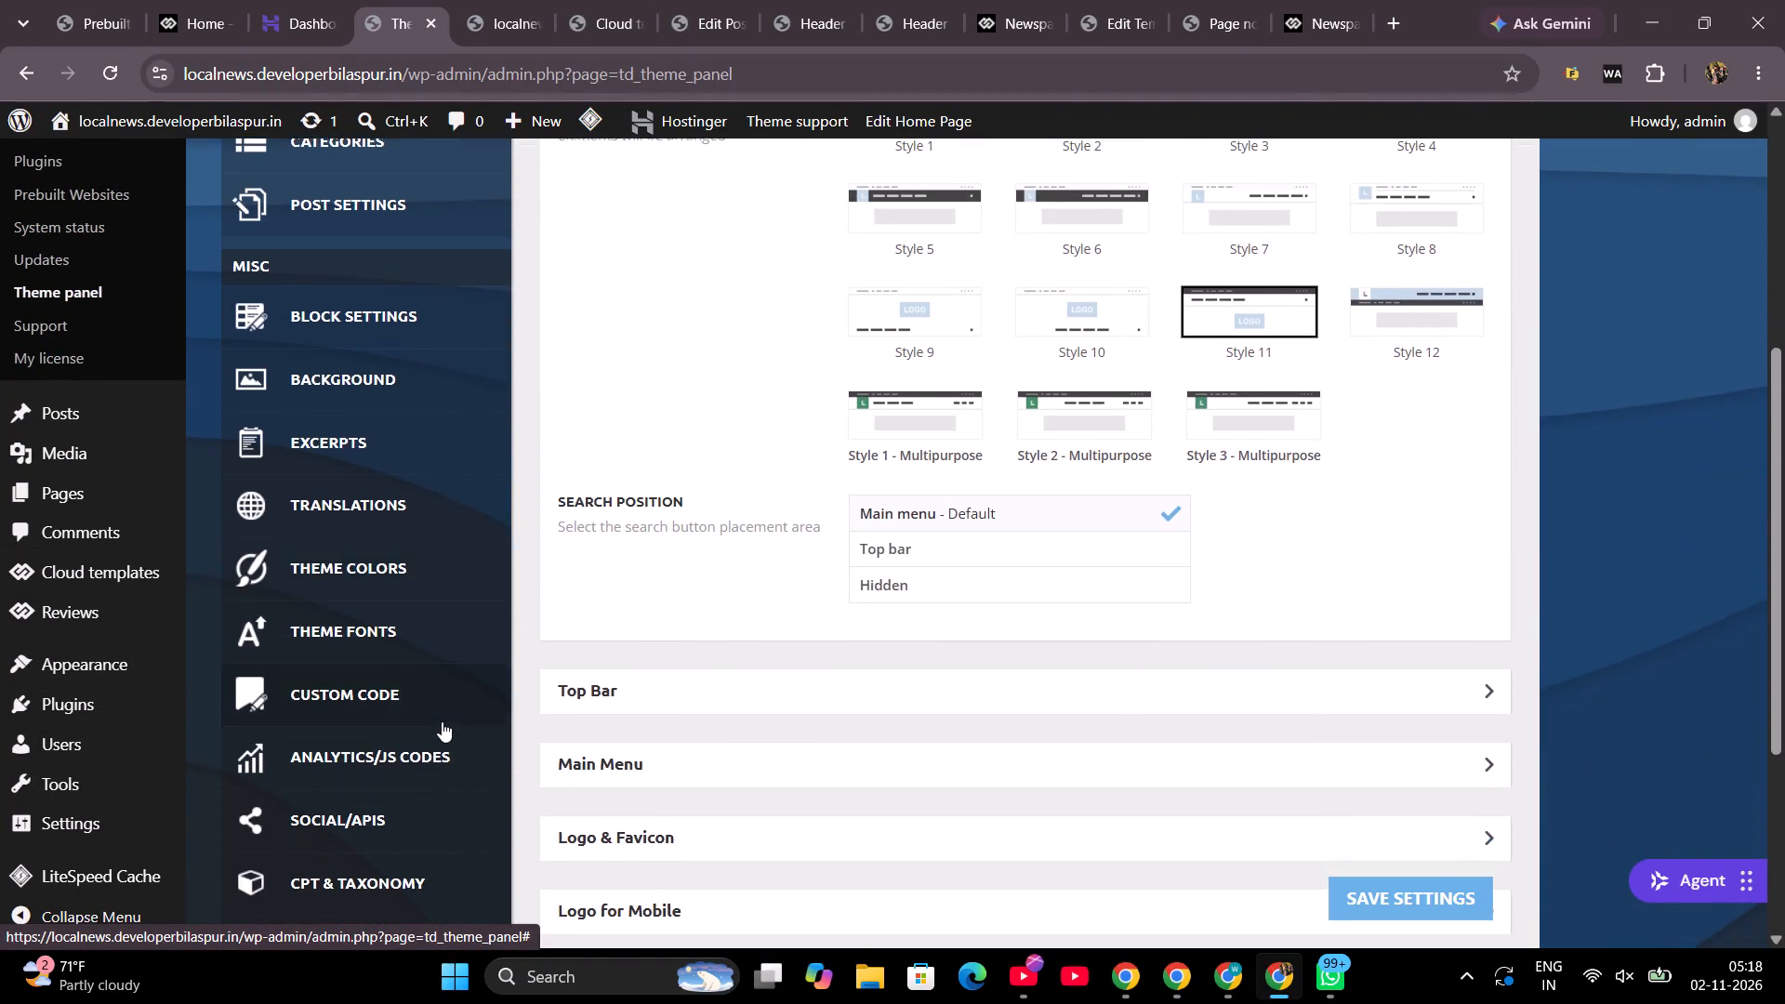
{"action": "scroll", "coordinate": [442, 721], "scroll_direction": "down", "scroll_amount": 3}
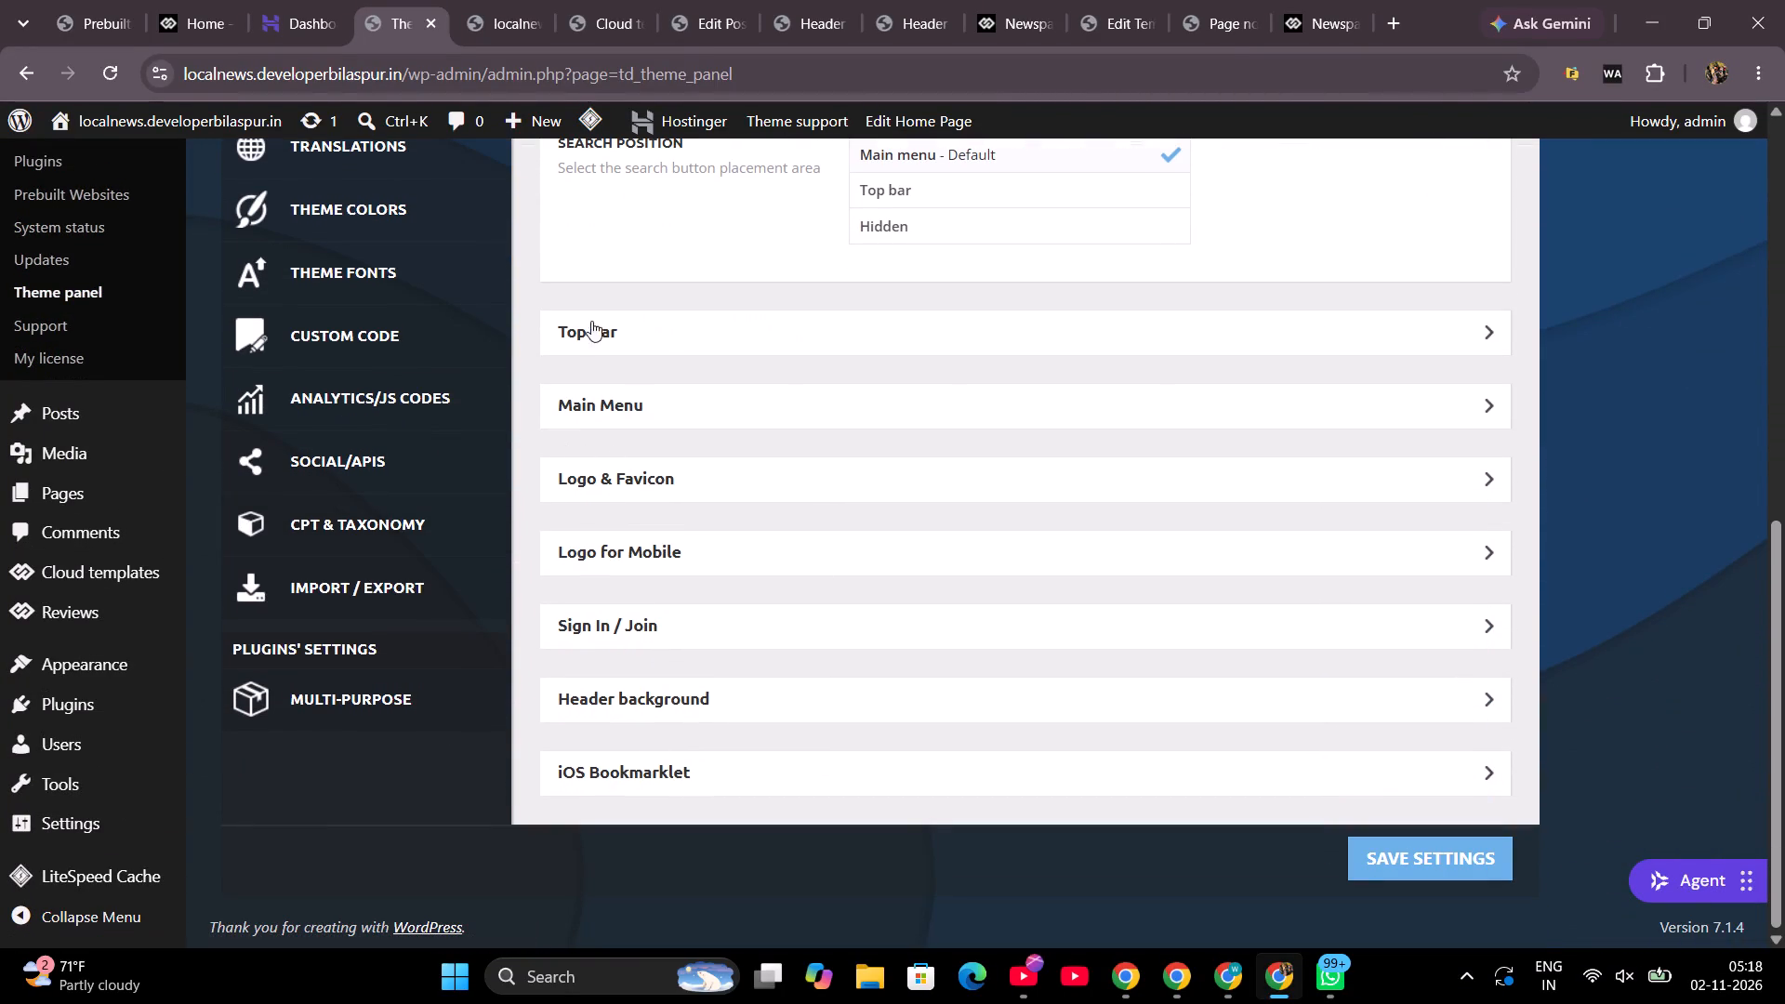
{"action": "scroll", "coordinate": [738, 368], "scroll_direction": "up", "scroll_amount": 1}
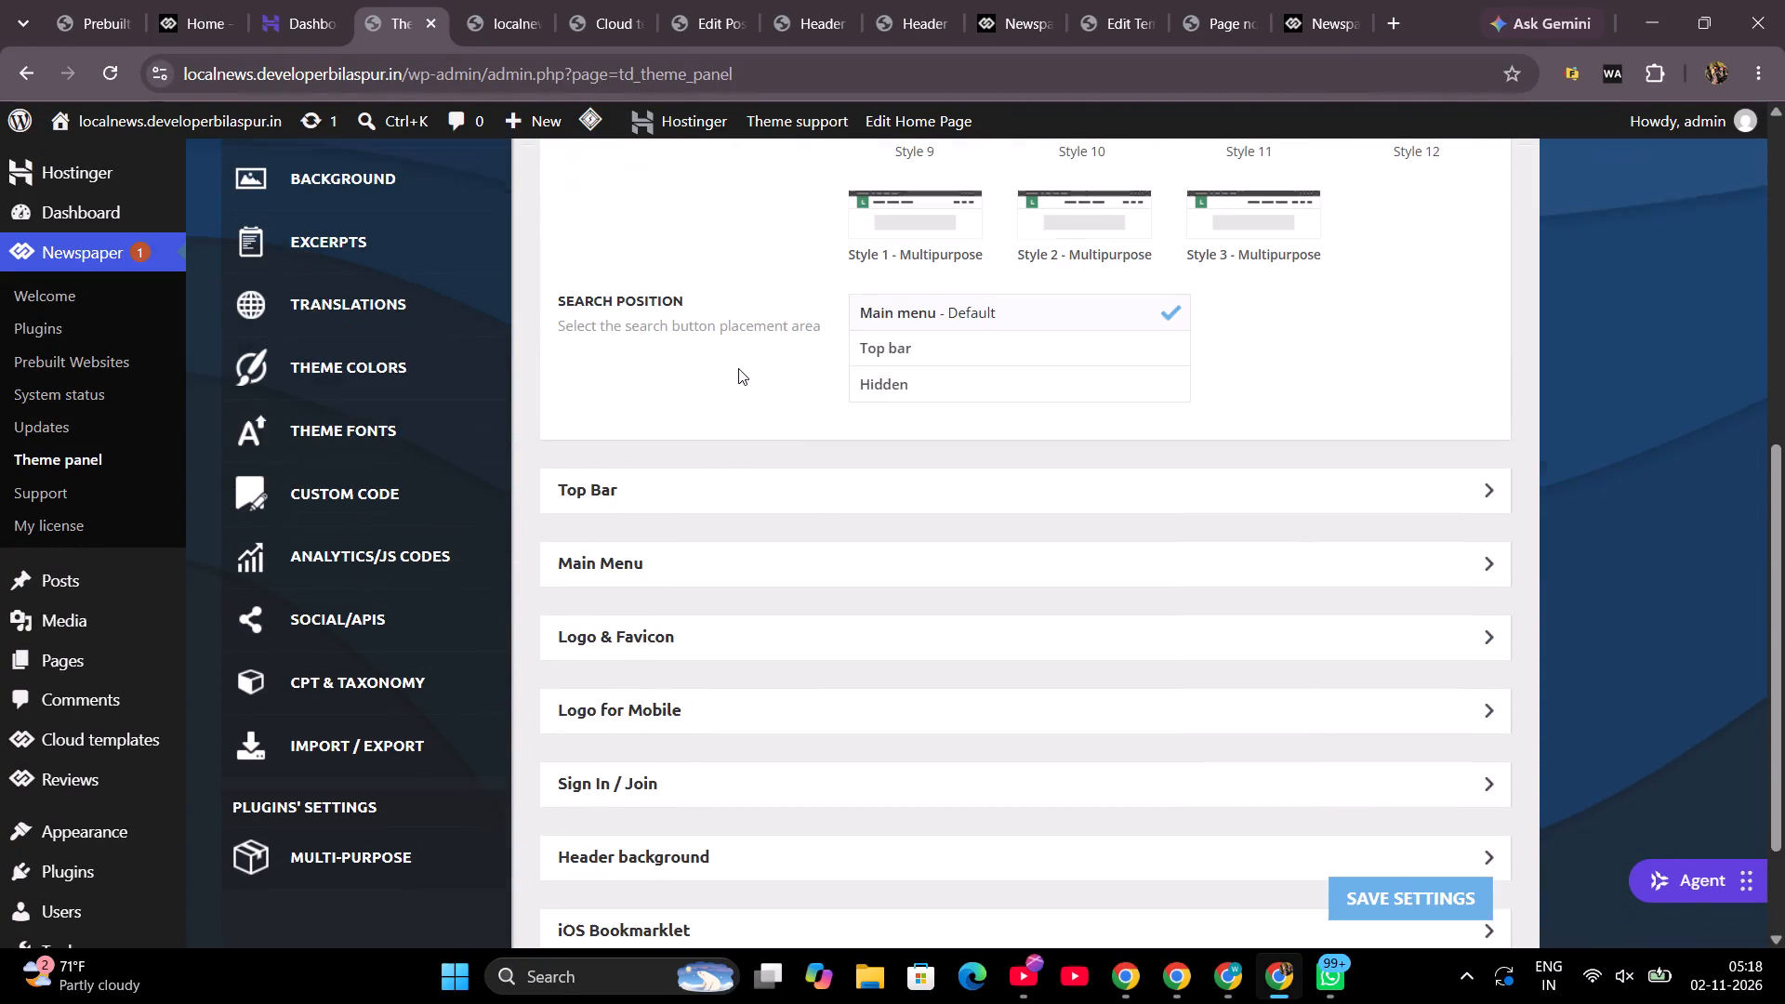
{"action": "scroll", "coordinate": [738, 368], "scroll_direction": "up", "scroll_amount": 5}
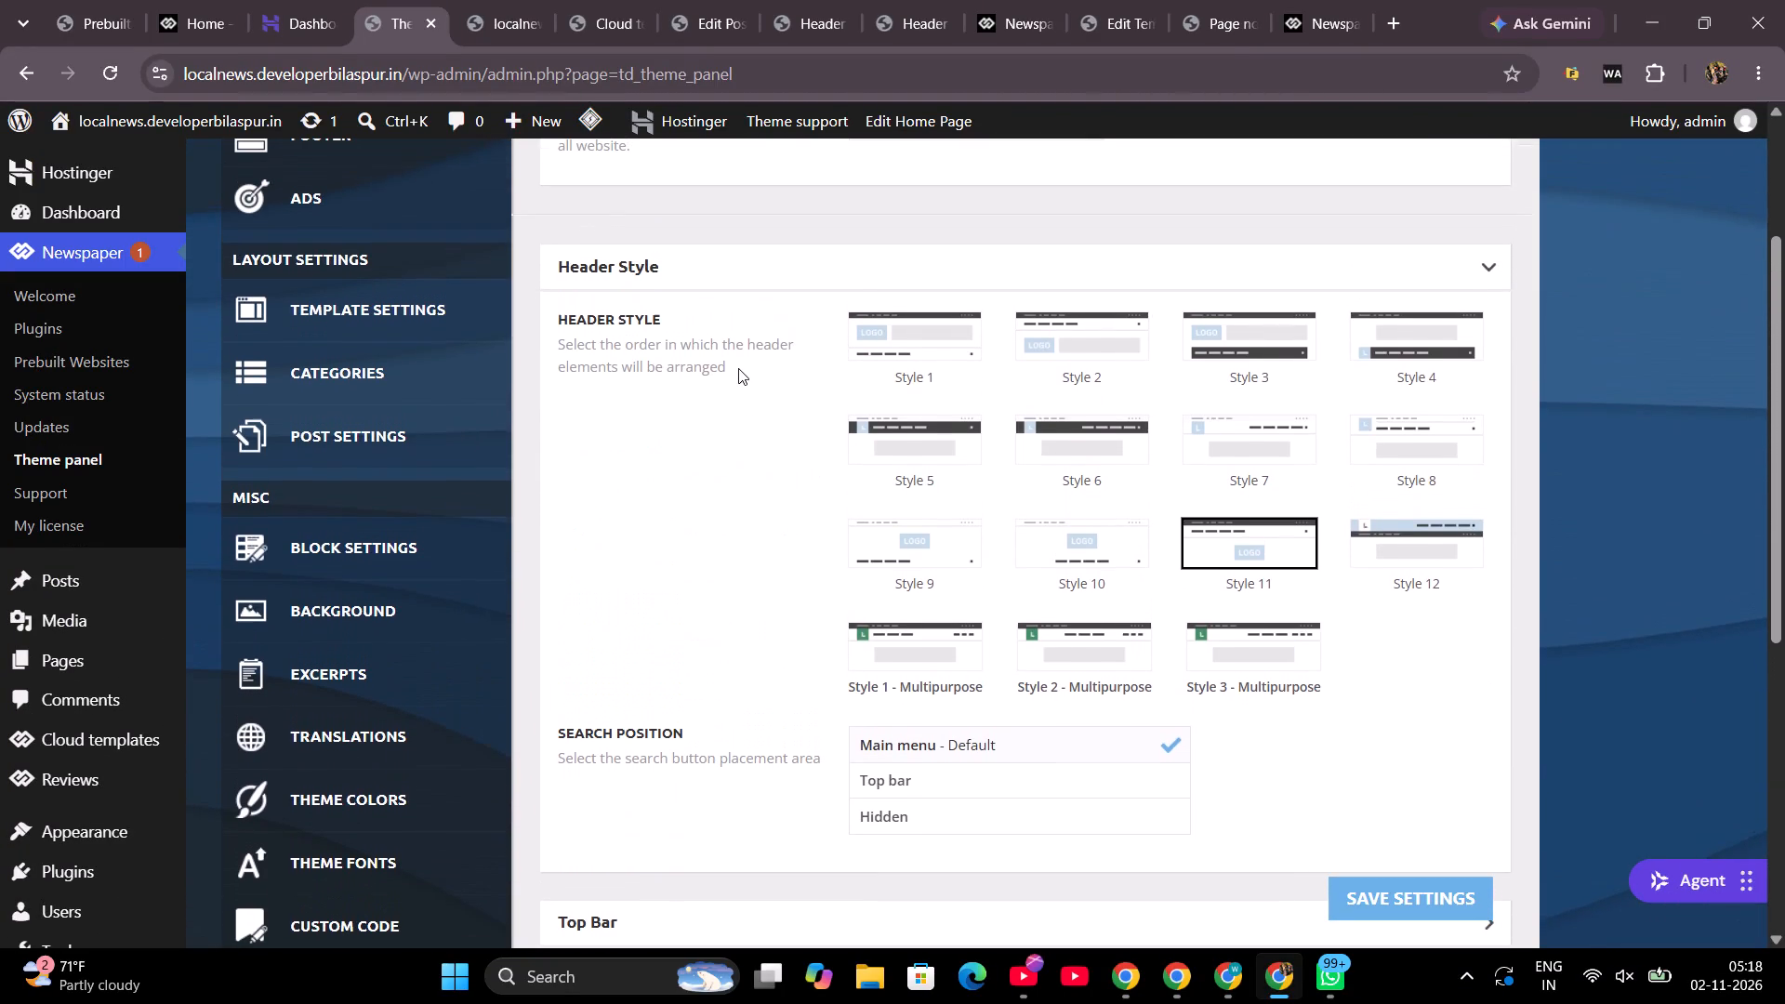
{"action": "scroll", "coordinate": [736, 422], "scroll_direction": "up", "scroll_amount": 2}
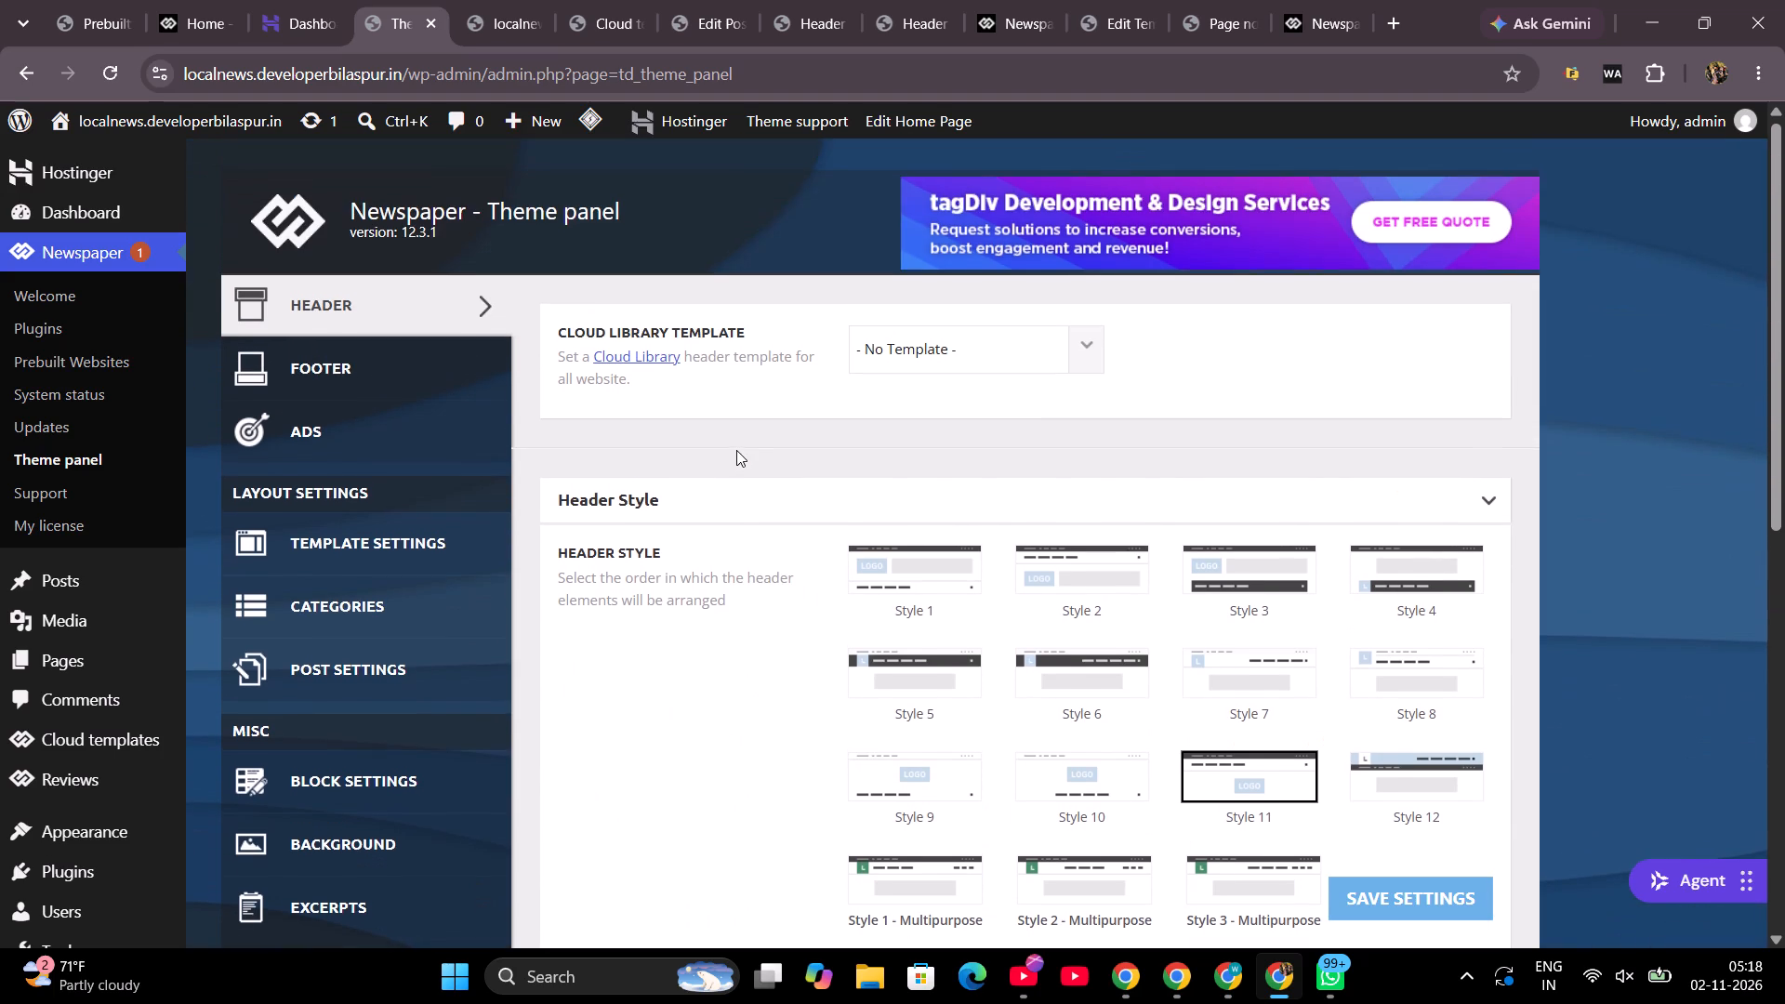
{"action": "left_click", "coordinate": [1227, 973]}
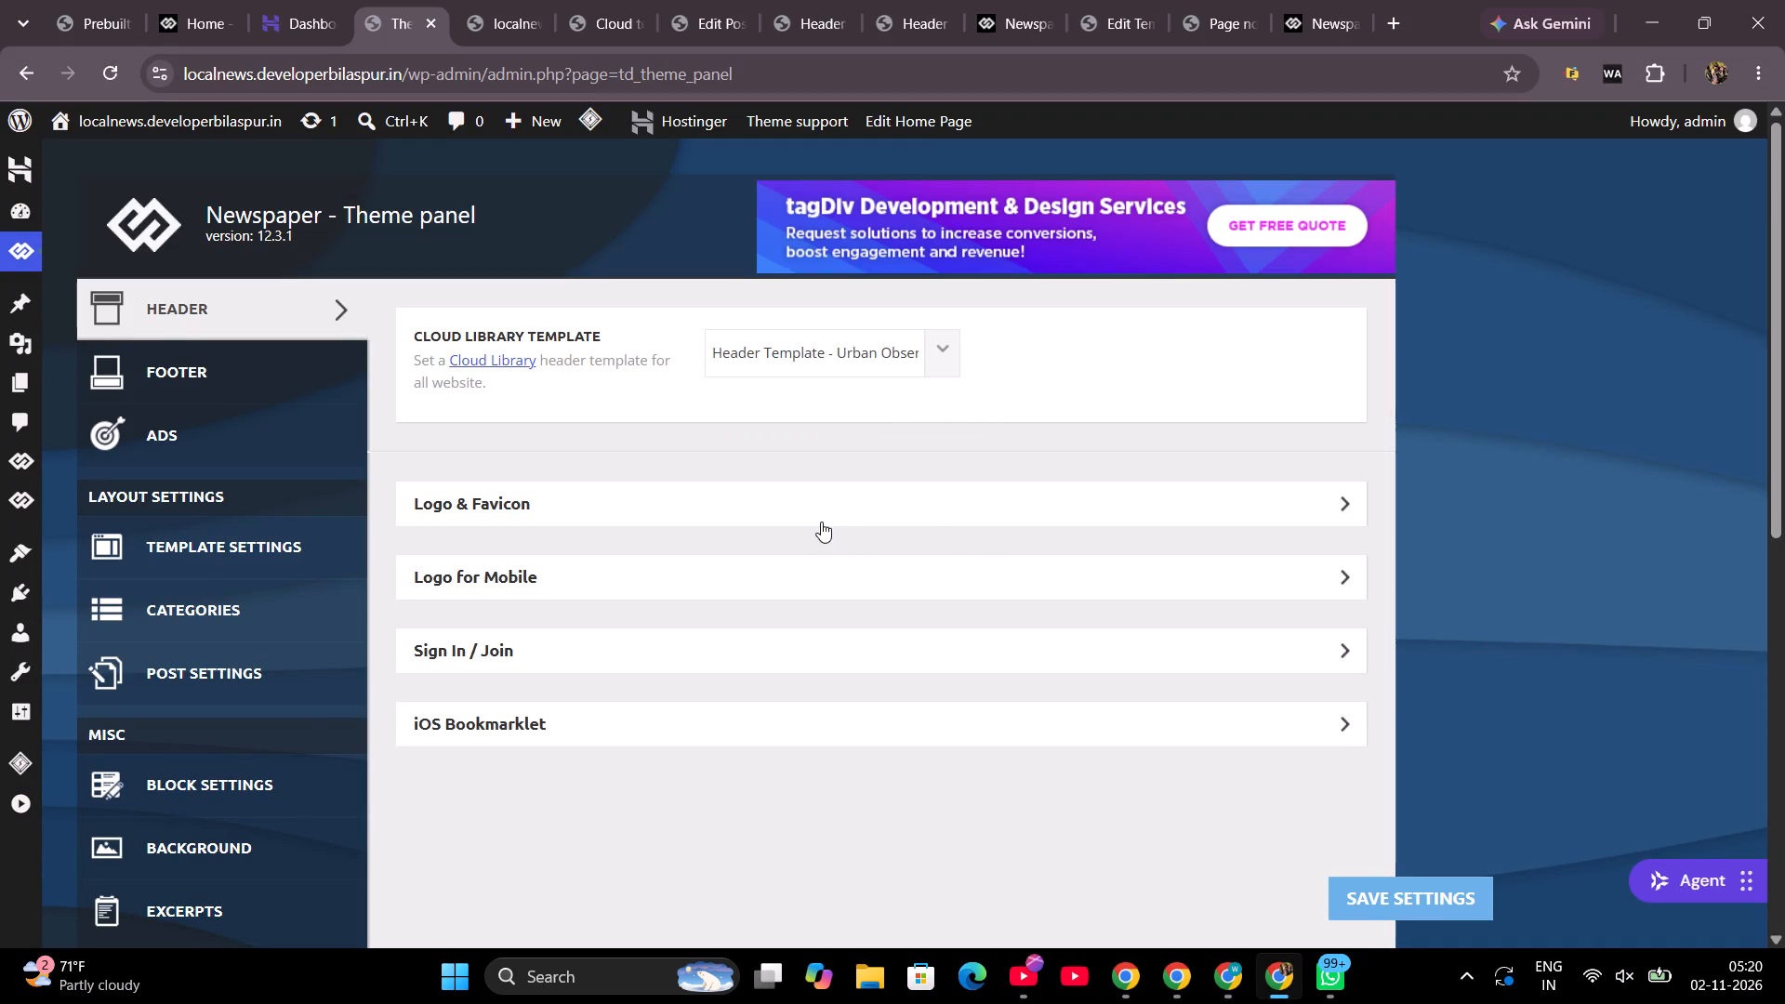
Examine the Logo & Favicon, Logo for Mobile and Sign In / Join sections of the Theme panel's header settings.
{"action": "left_click", "coordinate": [929, 513]}
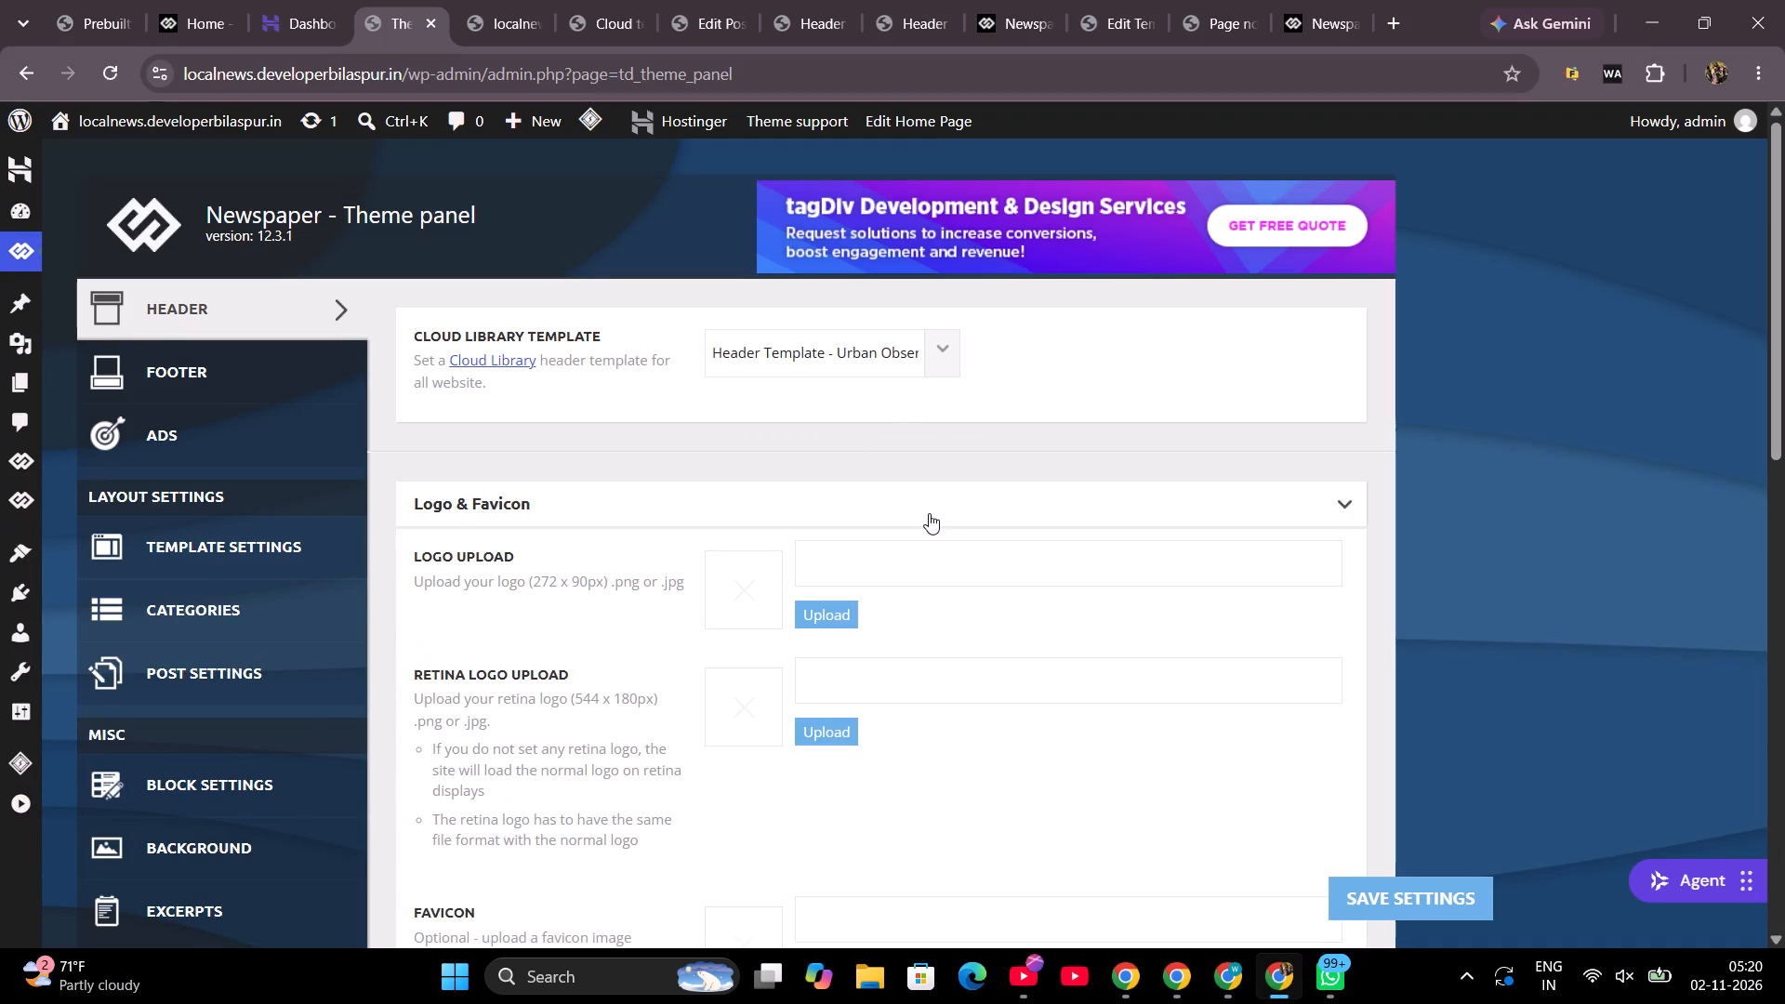
{"action": "left_click", "coordinate": [929, 513]}
{"action": "left_click", "coordinate": [915, 590]}
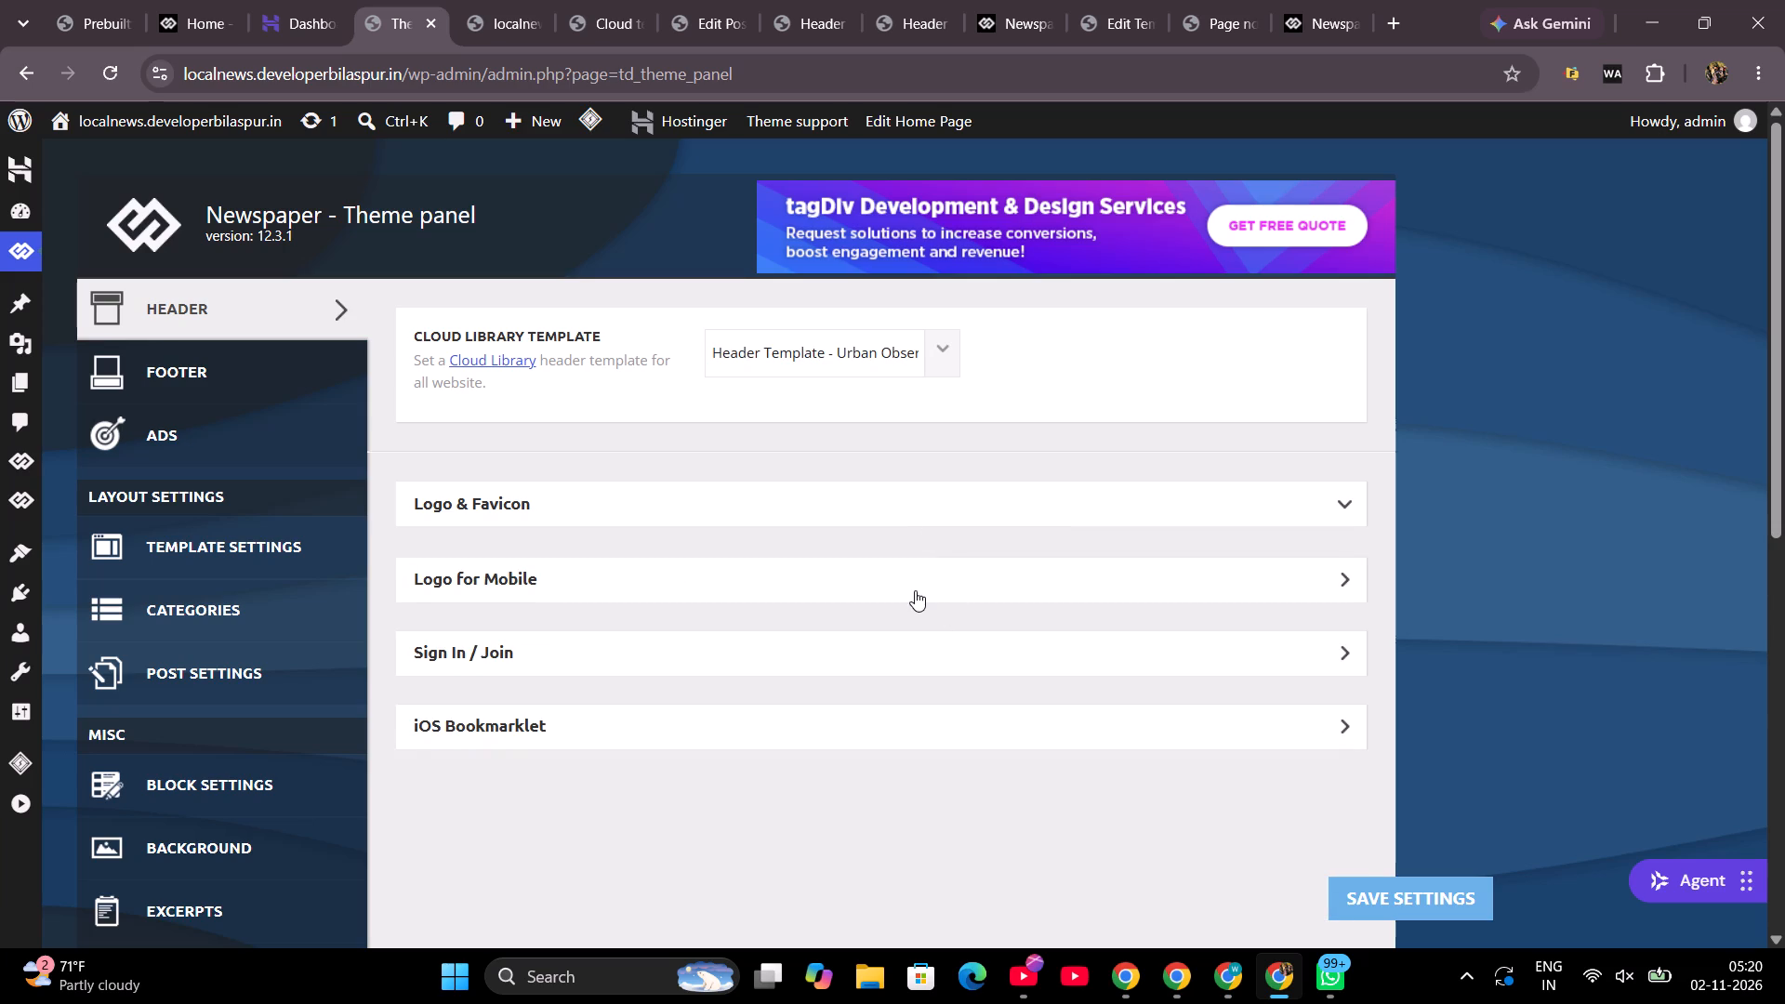
{"action": "scroll", "coordinate": [963, 613], "scroll_direction": "down", "scroll_amount": 3}
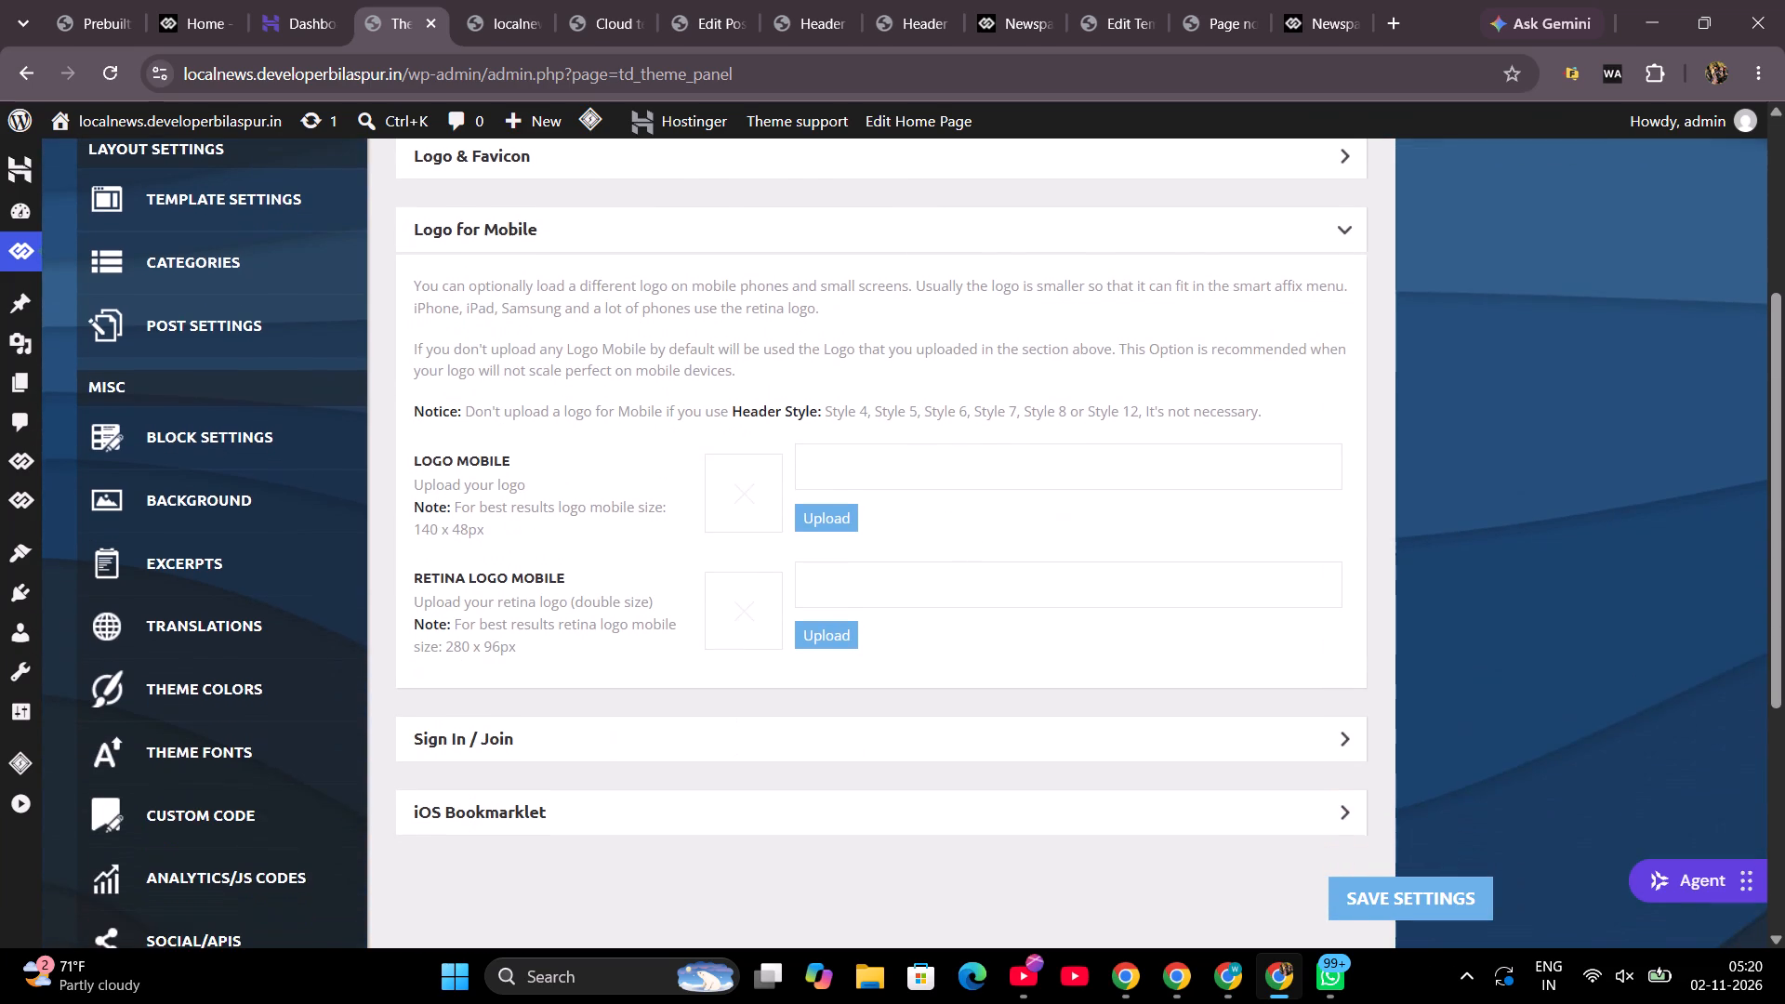
{"action": "left_click", "coordinate": [763, 737]}
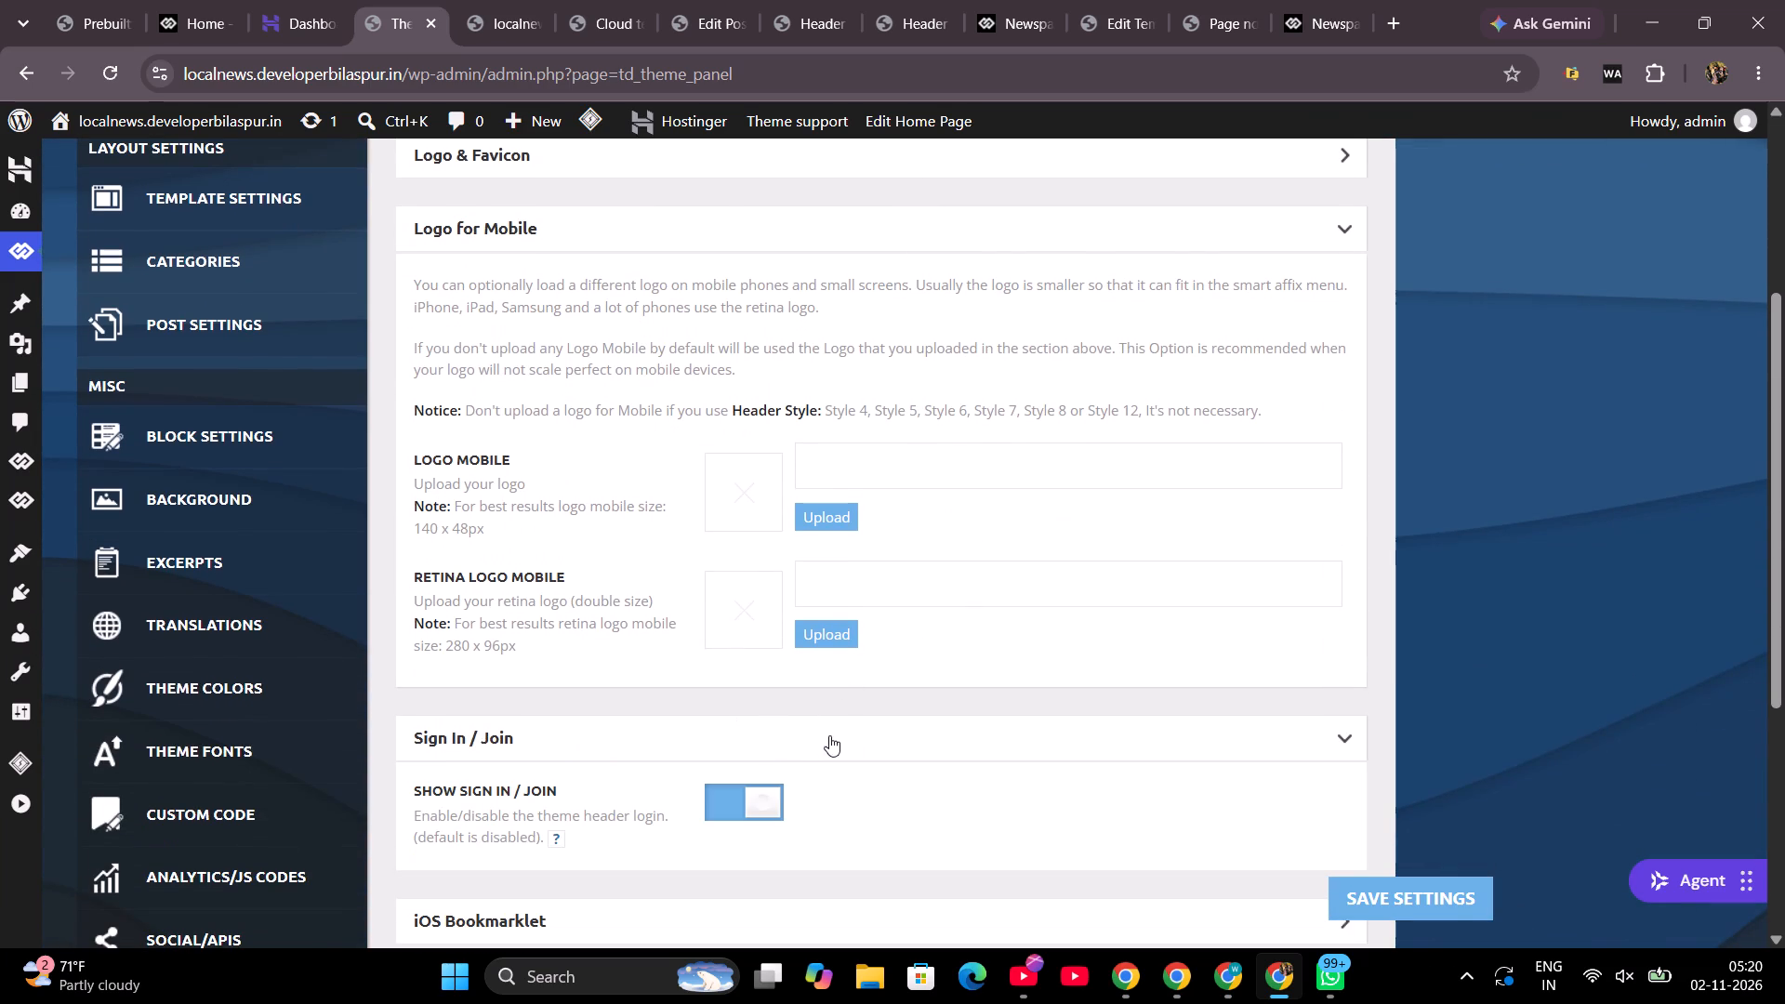
{"action": "scroll", "coordinate": [882, 726], "scroll_direction": "down", "scroll_amount": 1}
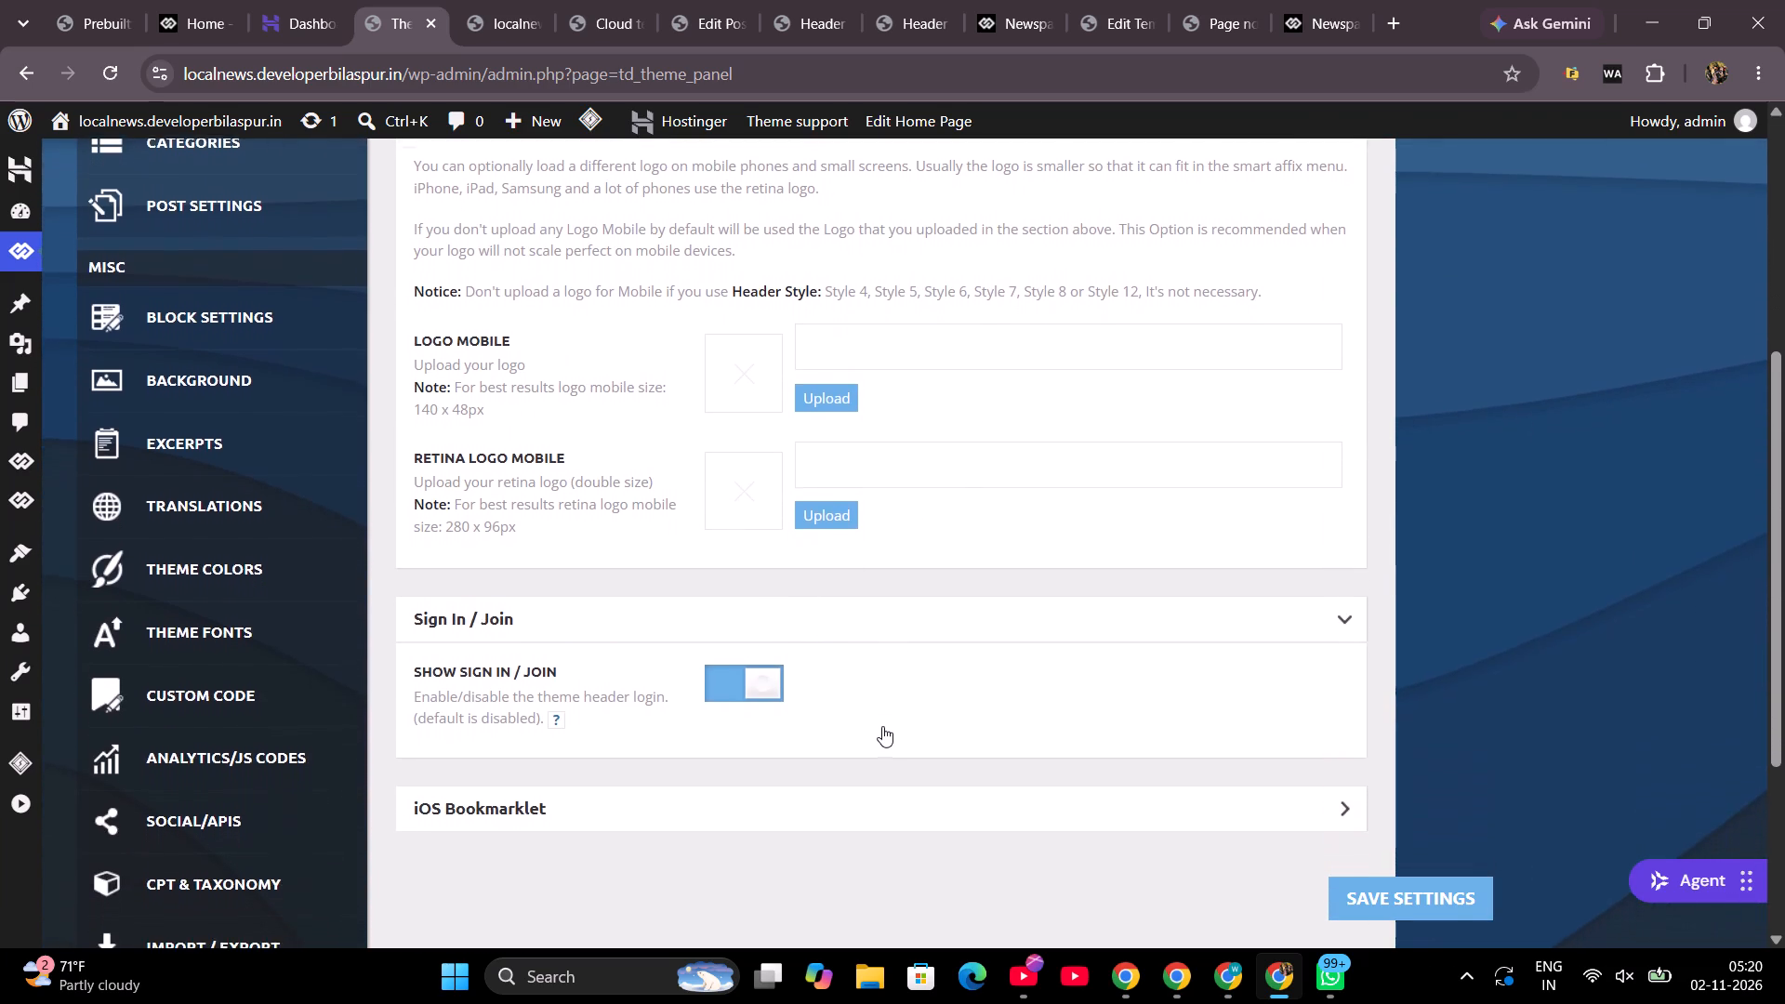
{"action": "scroll", "coordinate": [882, 726], "scroll_direction": "down", "scroll_amount": 2}
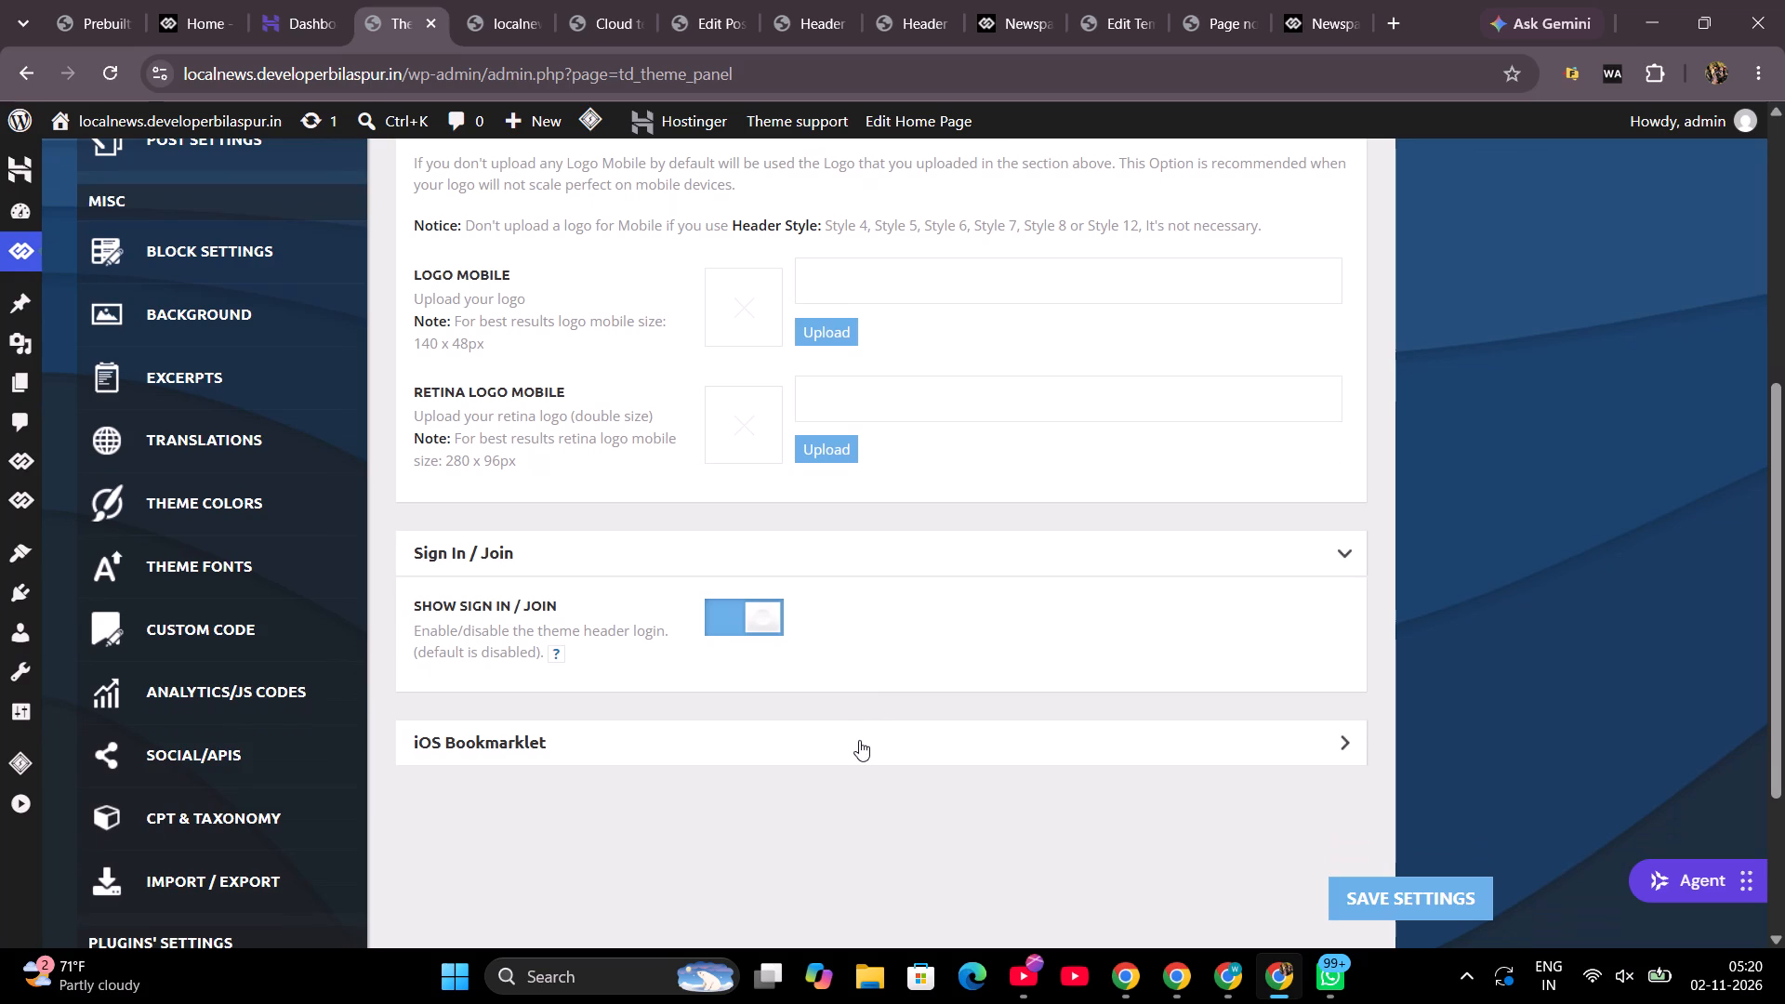
{"action": "scroll", "coordinate": [960, 633], "scroll_direction": "up", "scroll_amount": 5}
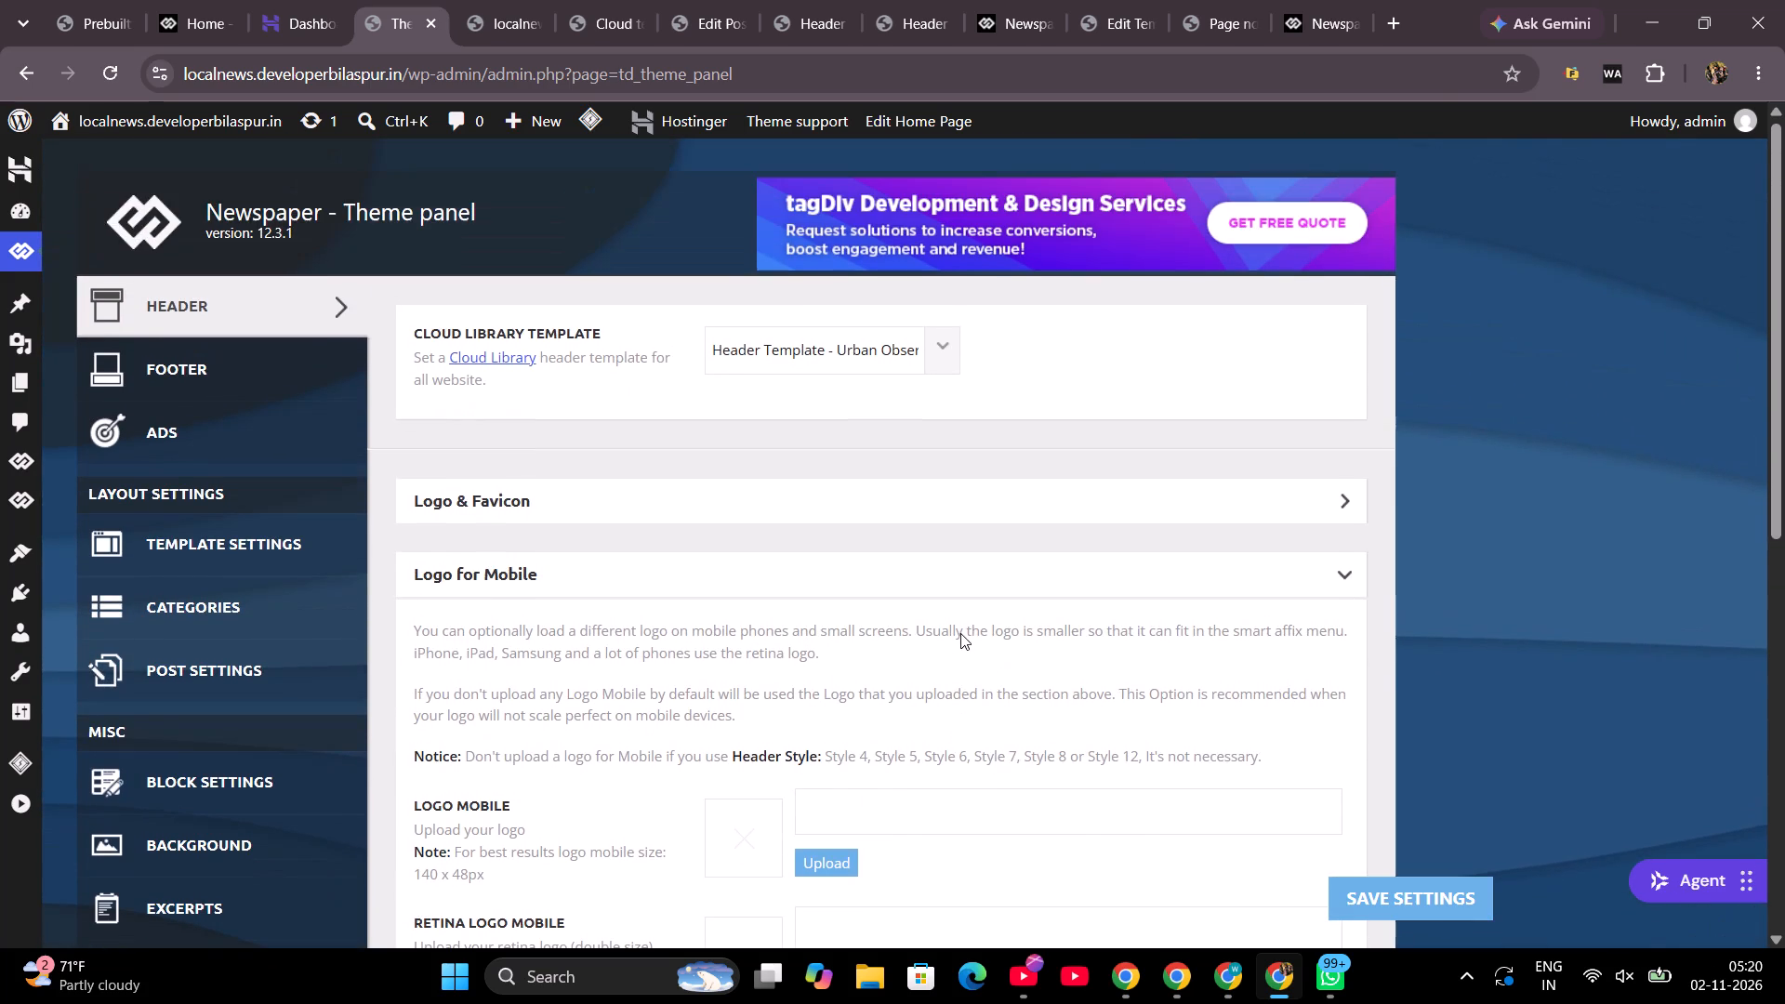
{"action": "left_click", "coordinate": [1207, 508]}
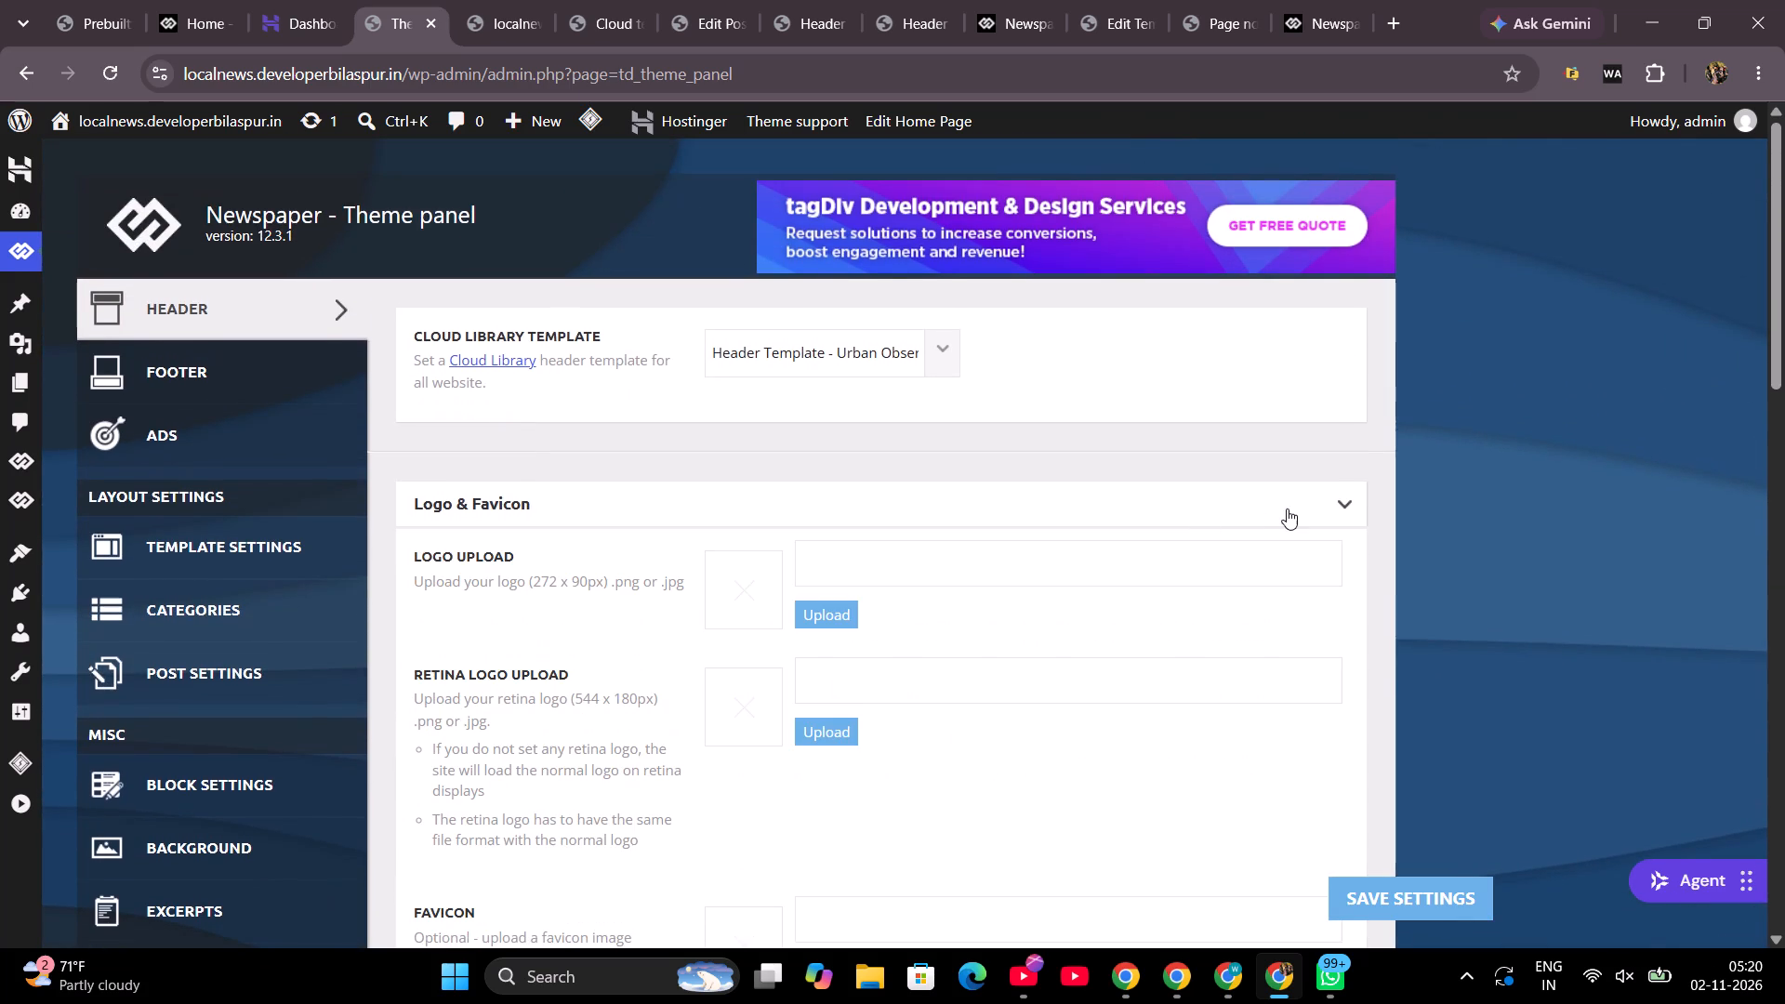
{"action": "scroll", "coordinate": [1287, 509], "scroll_direction": "down", "scroll_amount": 6}
Save the Theme panel settings.
{"action": "left_click", "coordinate": [1421, 893]}
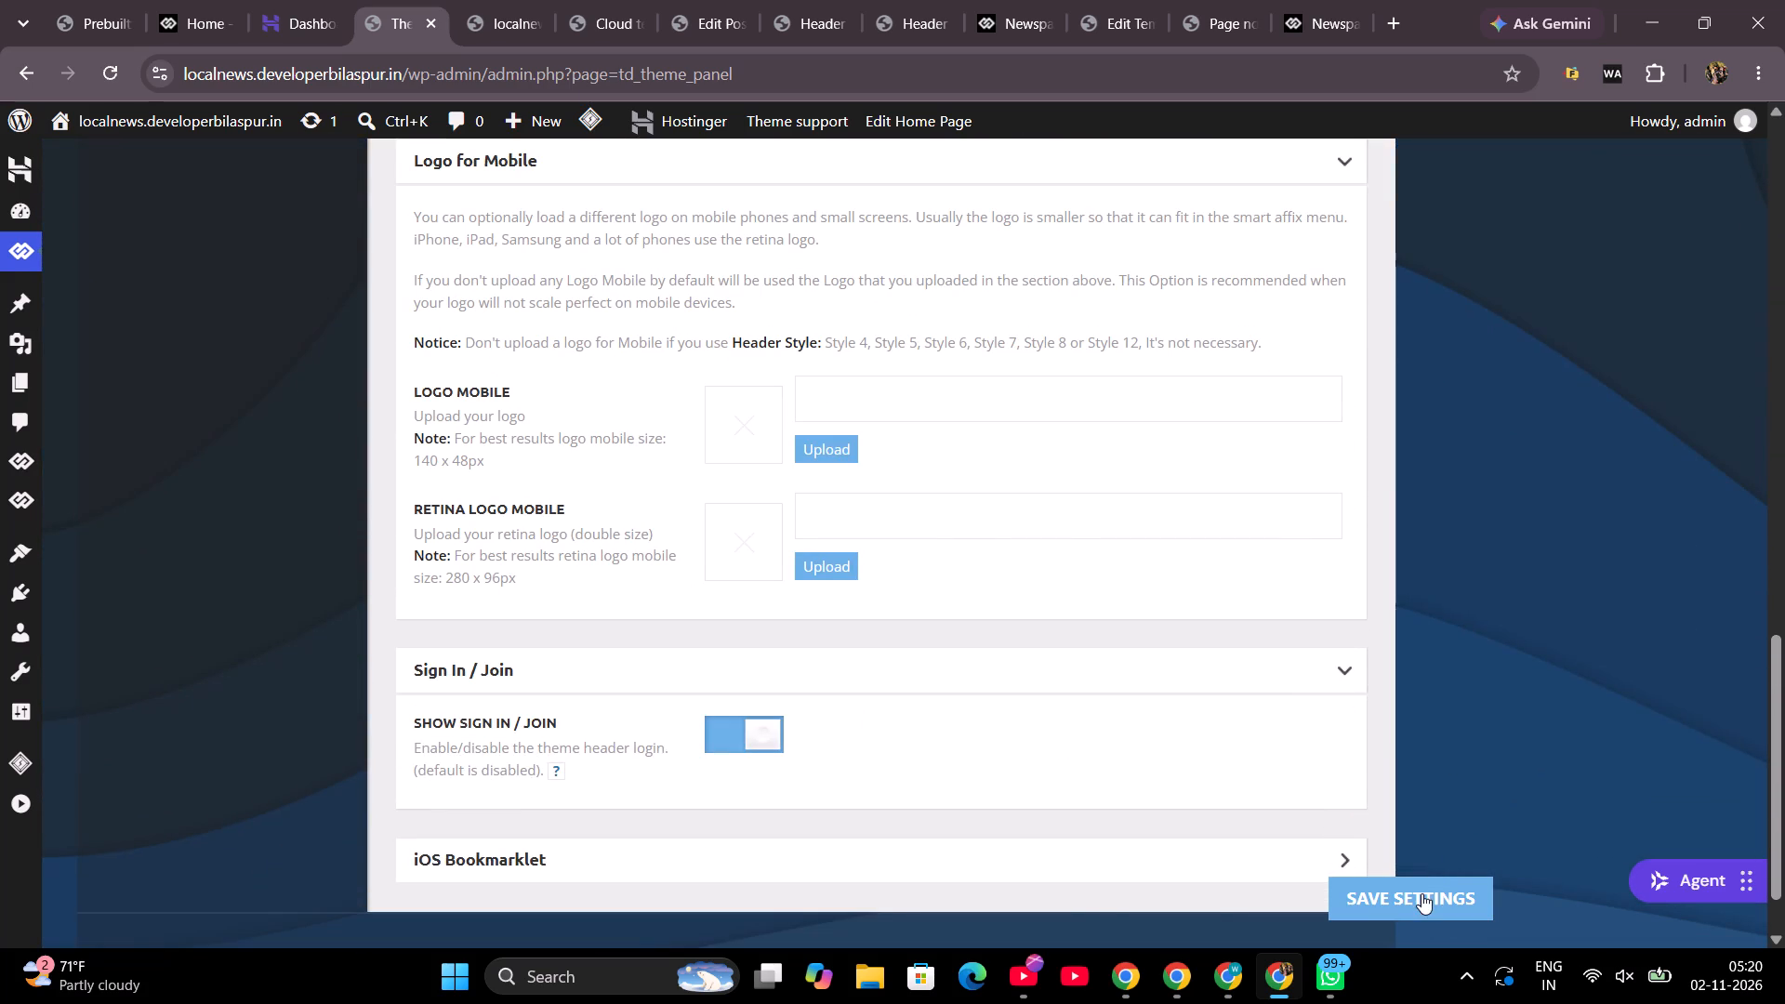
Reload the Urban Observer header template preview and check its header for the stray shortcode text.
{"action": "left_click", "coordinate": [1001, 22]}
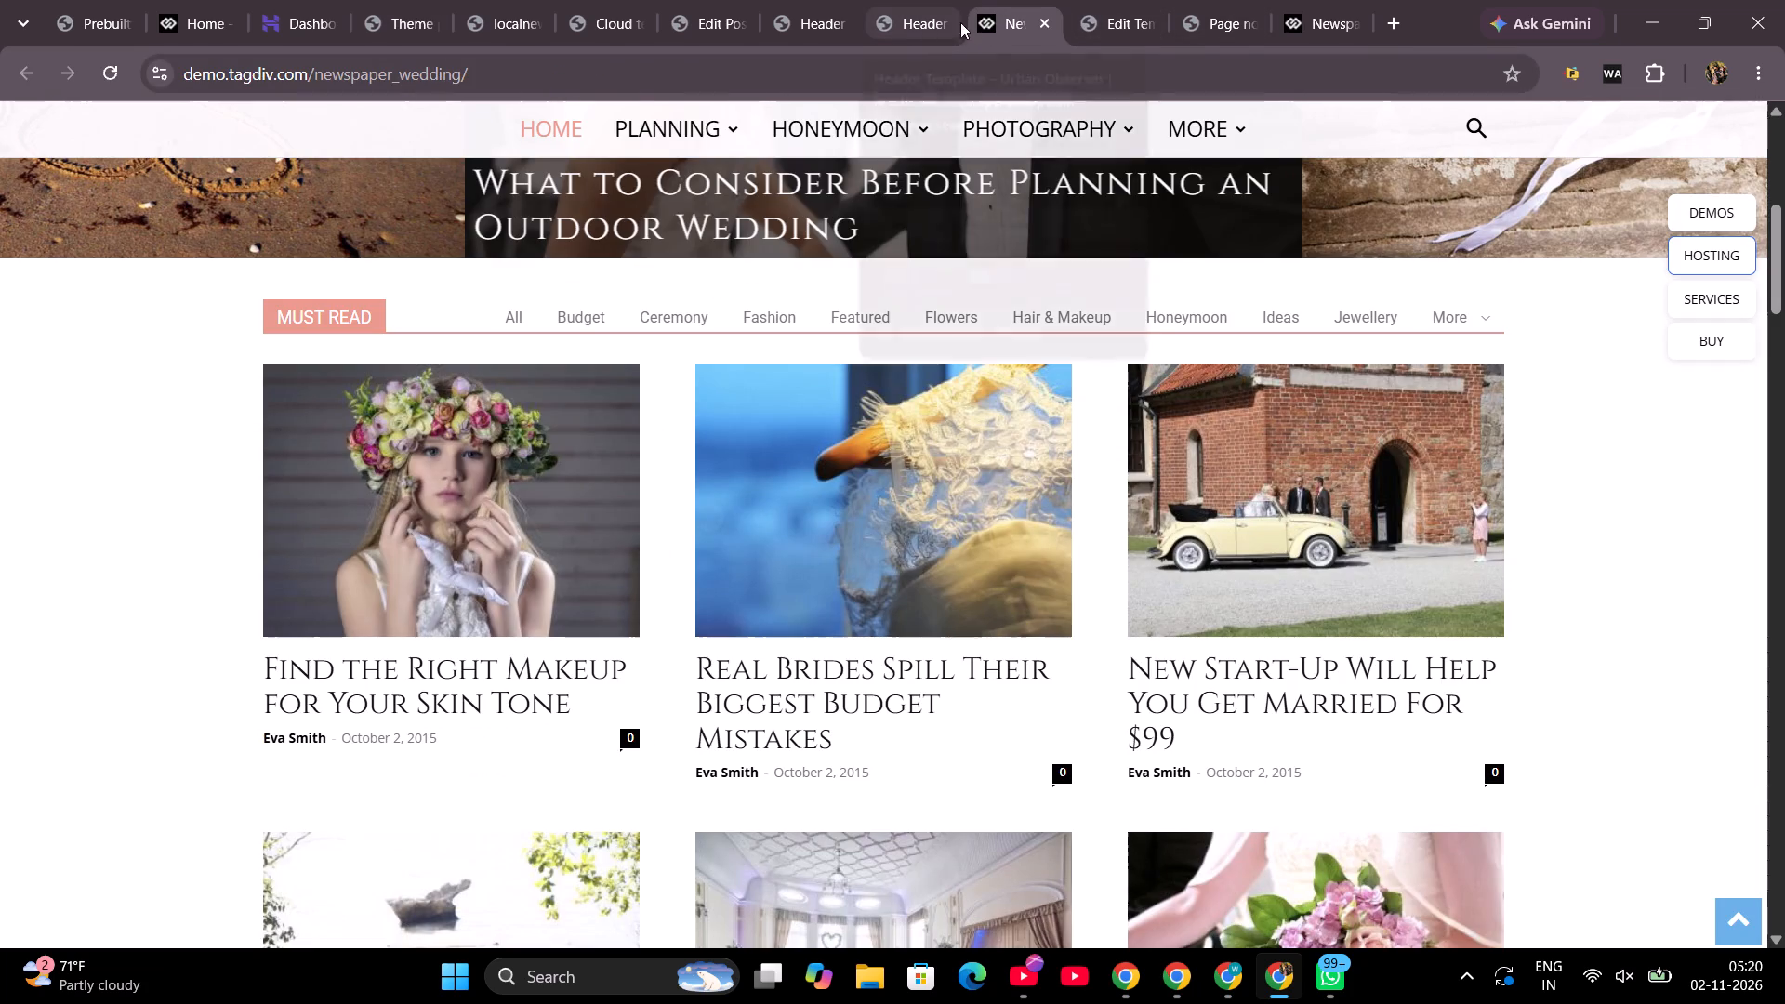
{"action": "left_click", "coordinate": [908, 15]}
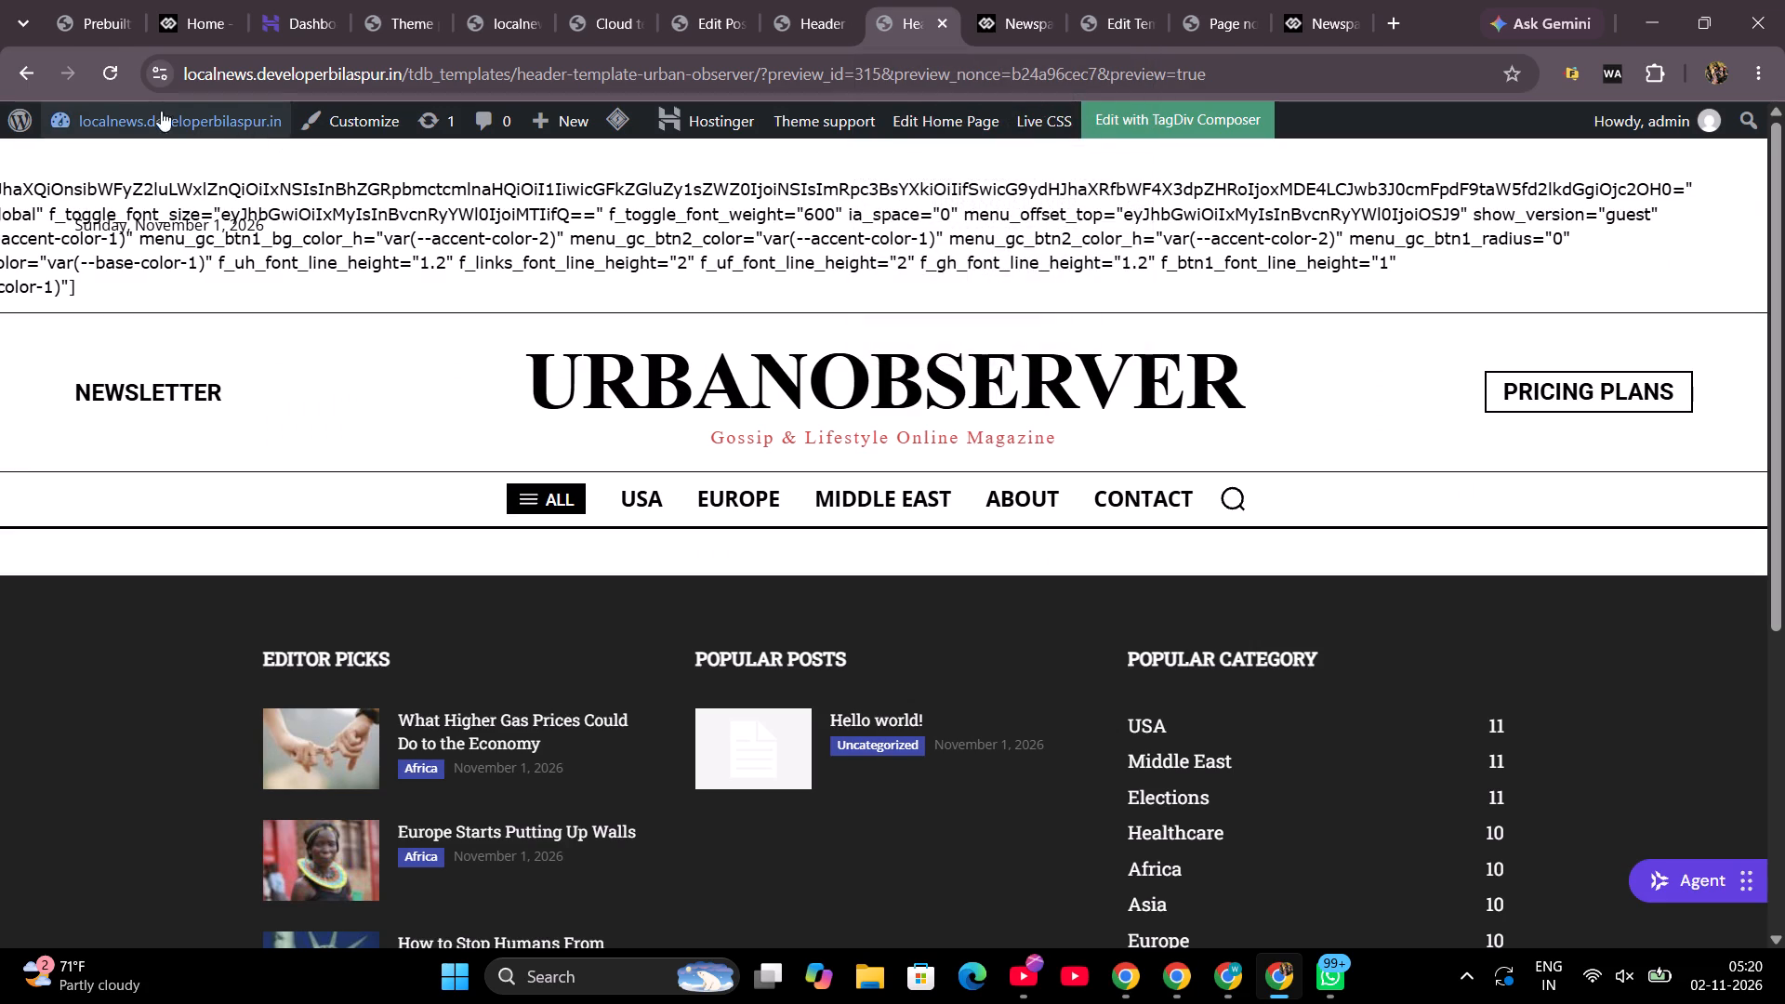
{"action": "left_click", "coordinate": [97, 76]}
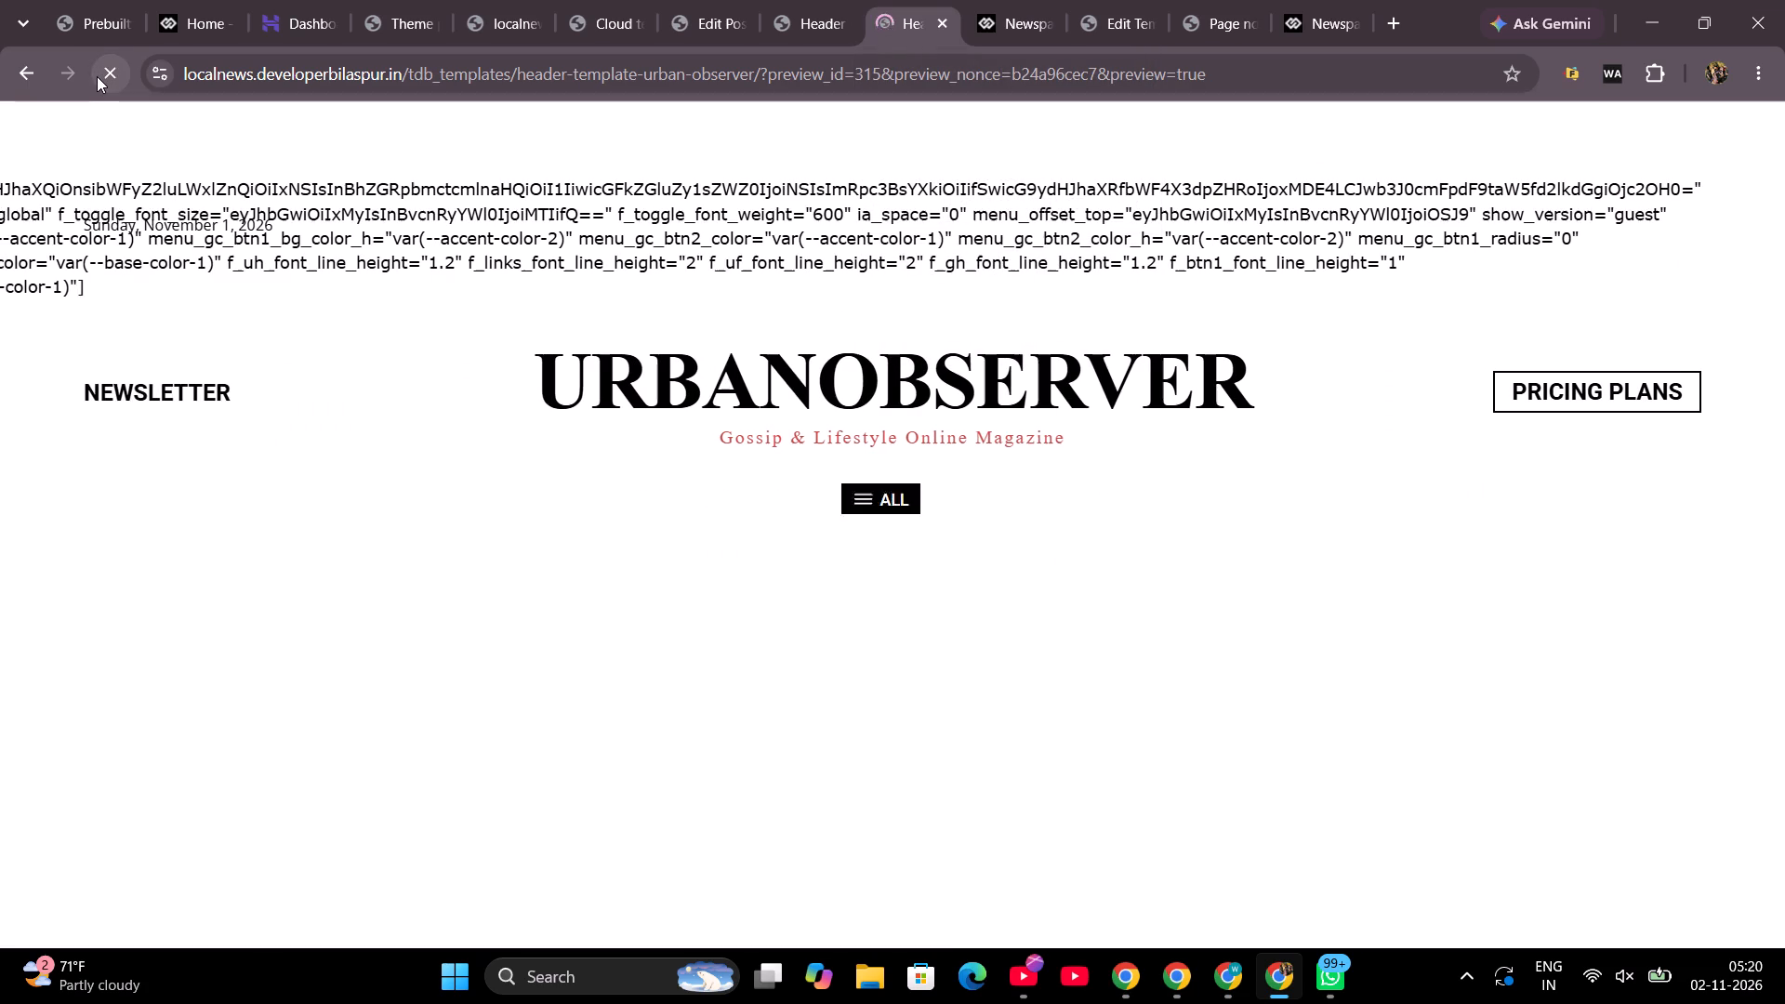
{"action": "left_click", "coordinate": [822, 16]}
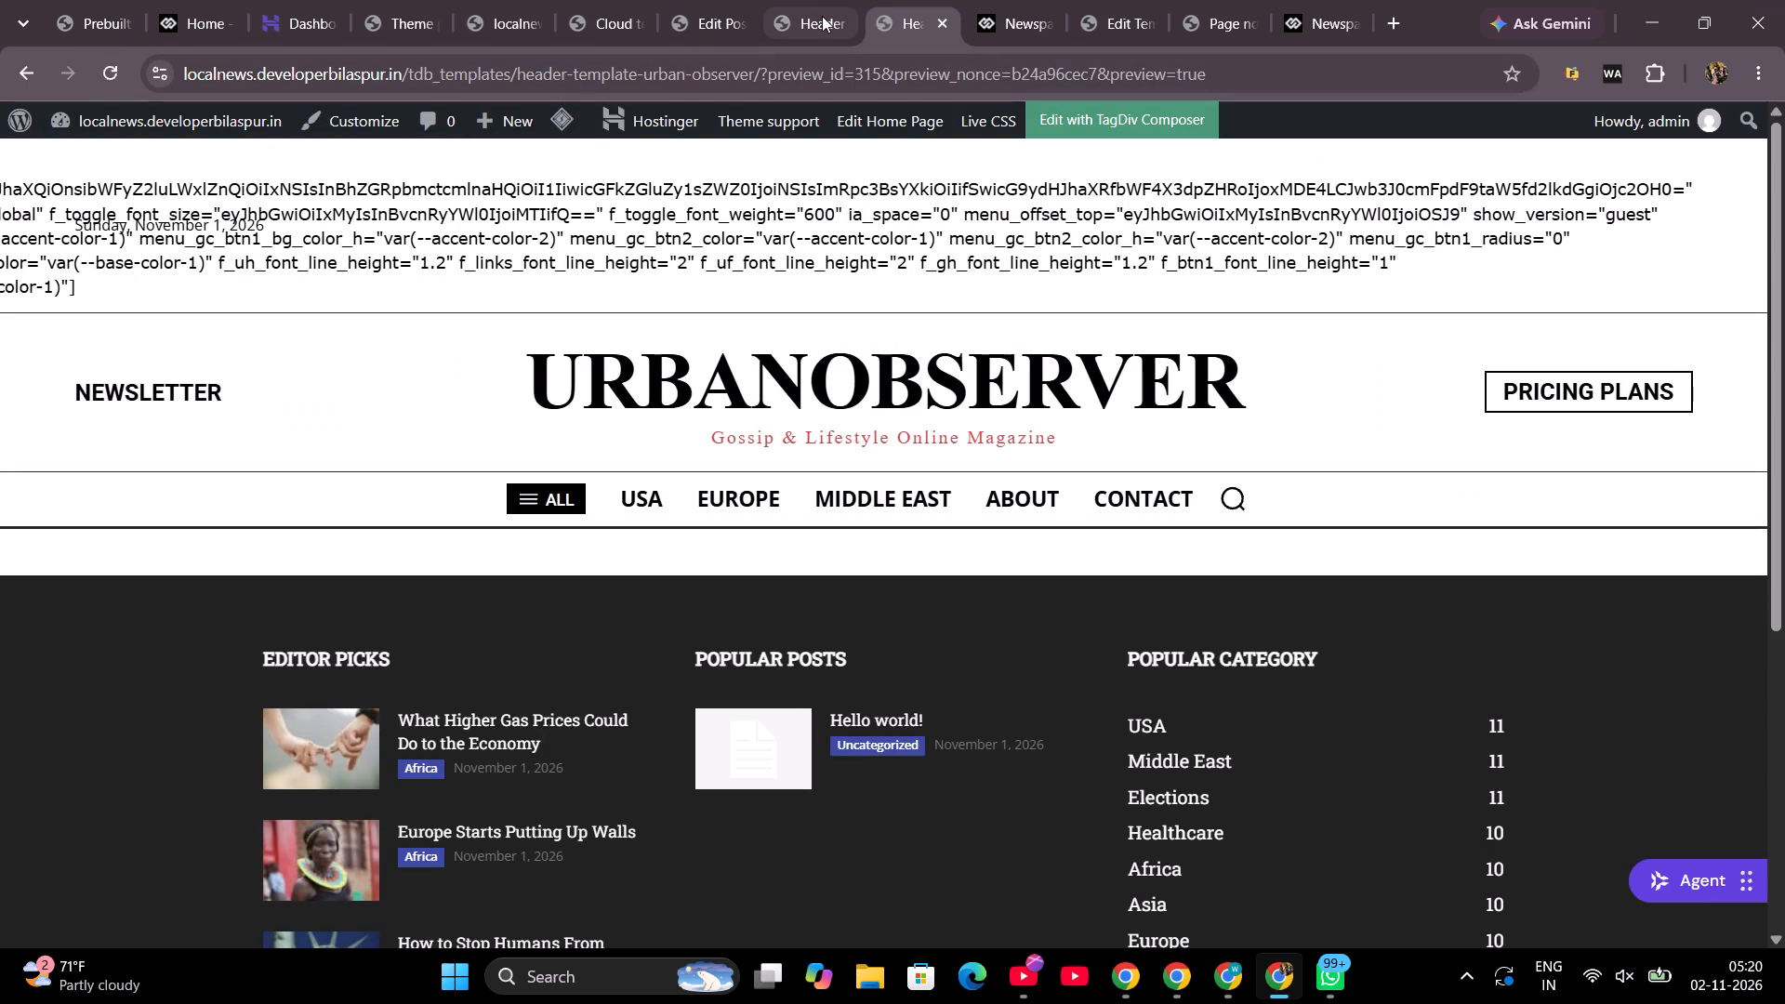
Go to the Urban Observer header open in tagDiv Composer and close the editor, returning to the Cloud templates page.
{"action": "left_click", "coordinate": [710, 14]}
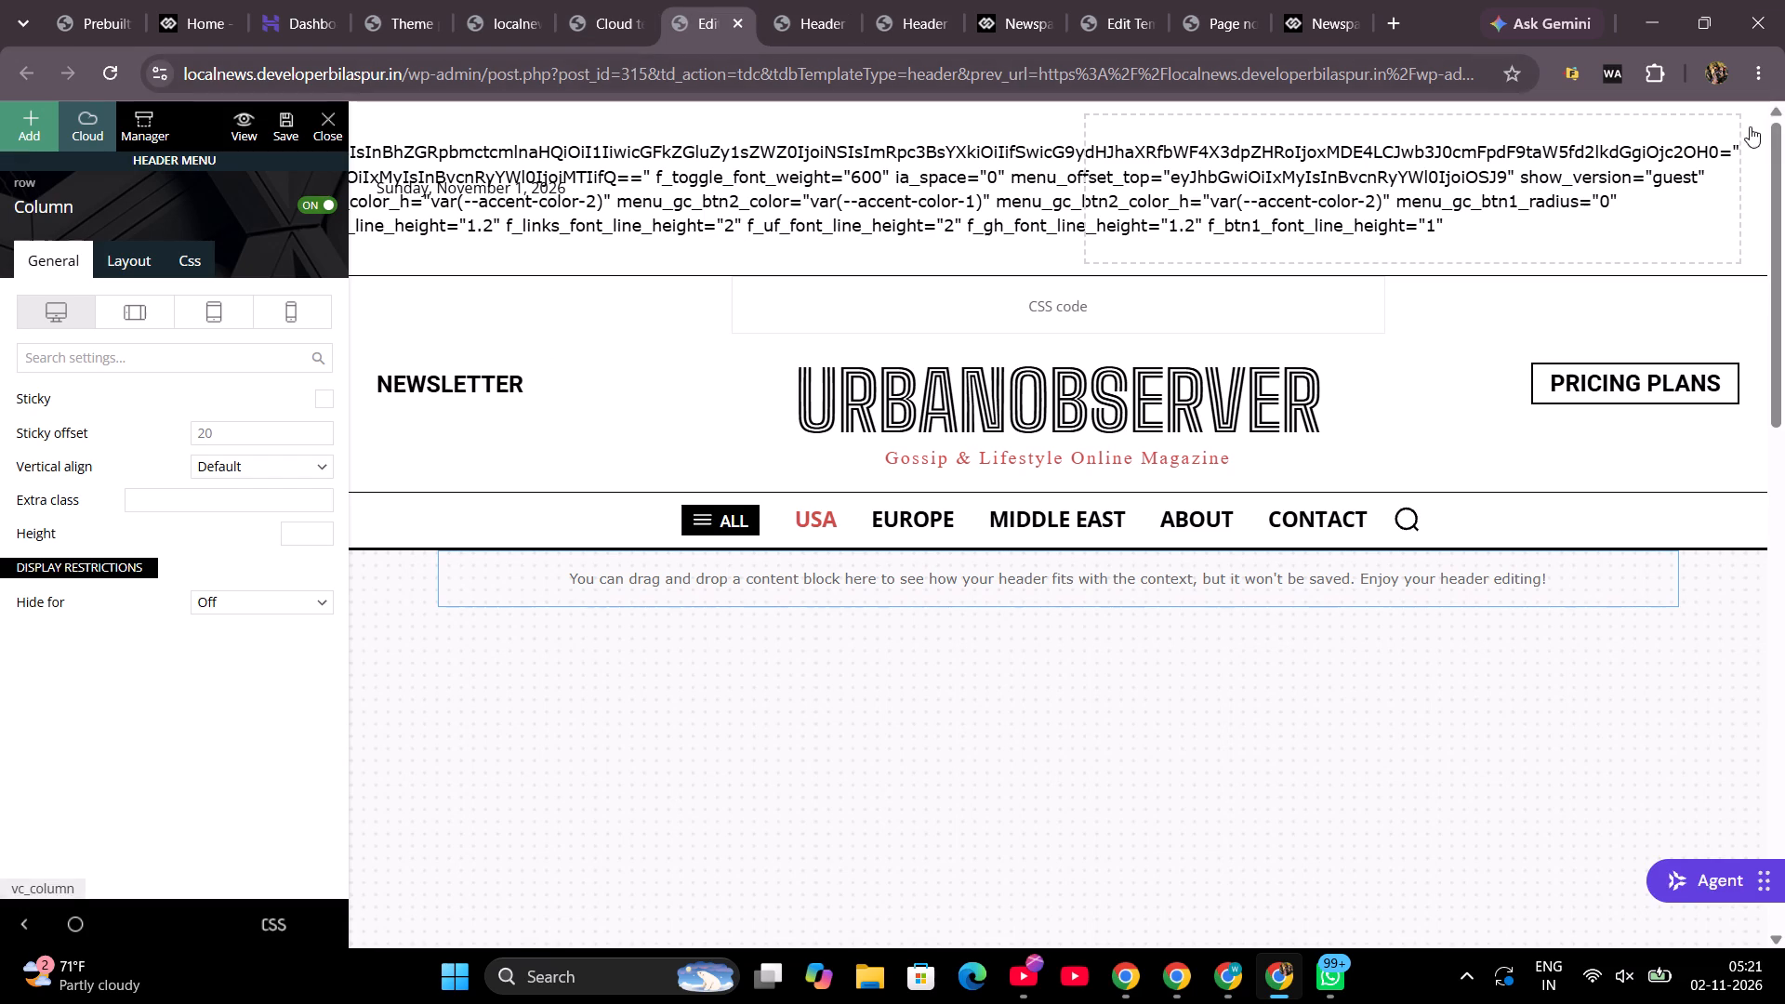
{"action": "left_click", "coordinate": [1585, 200]}
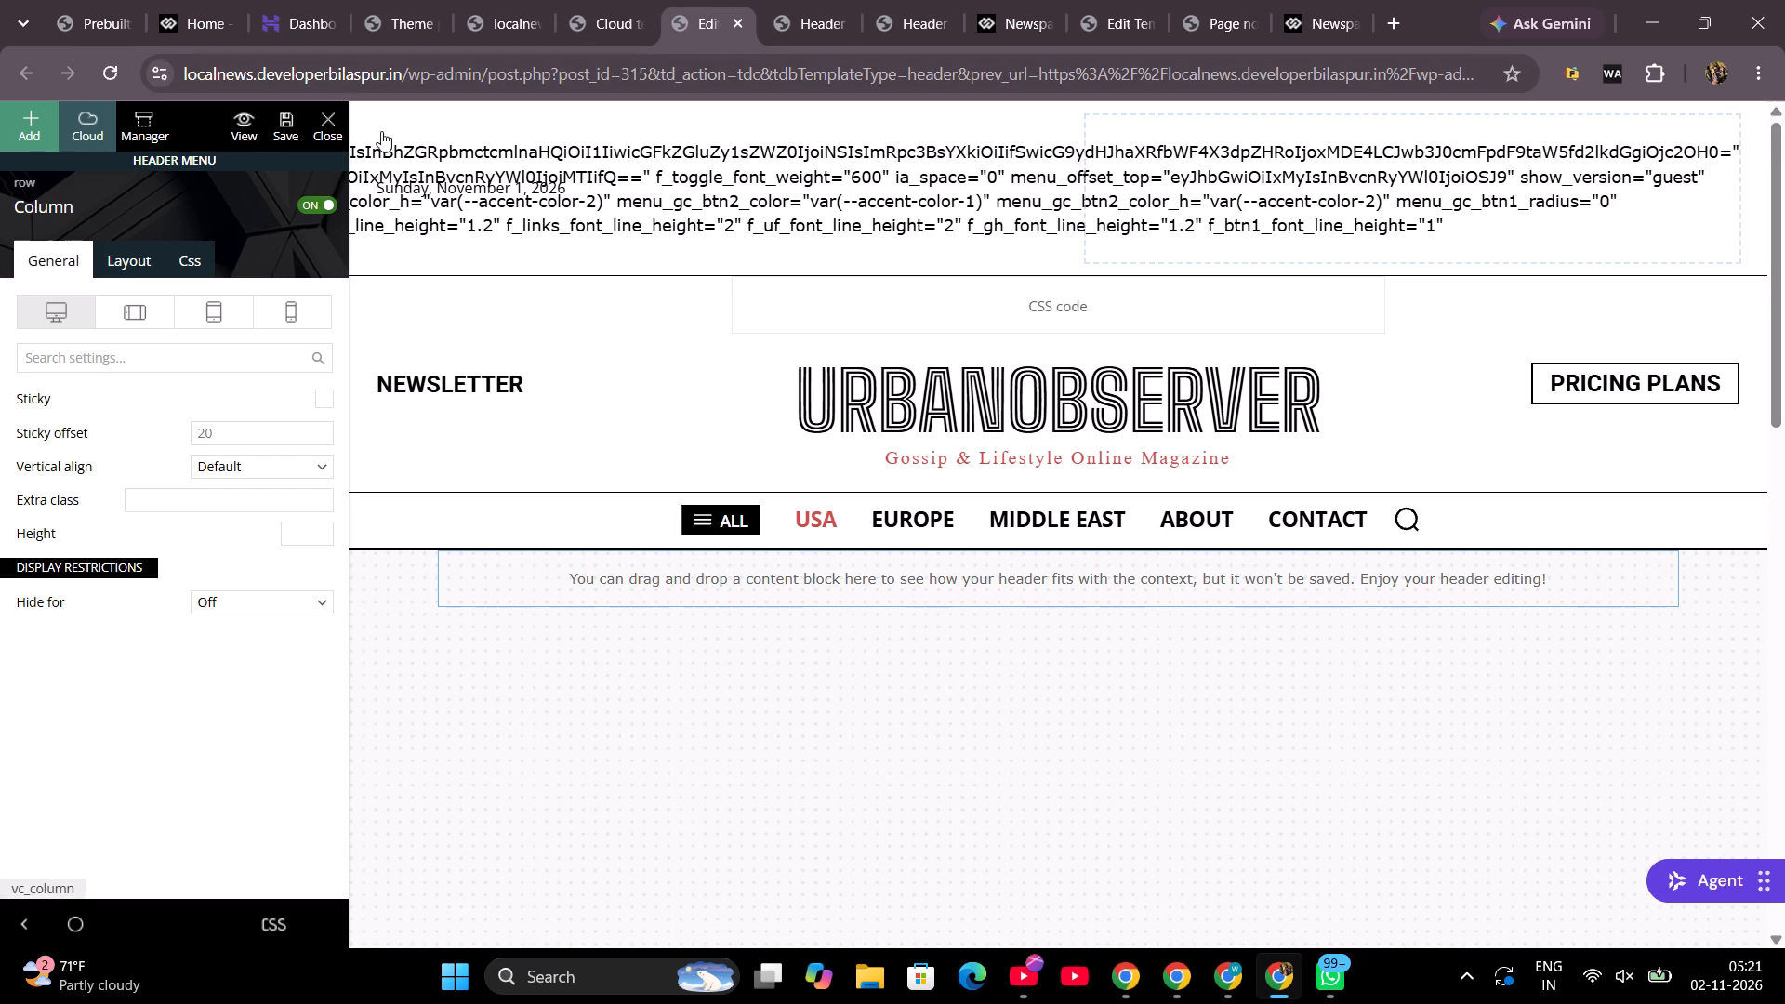
{"action": "left_click", "coordinate": [332, 126]}
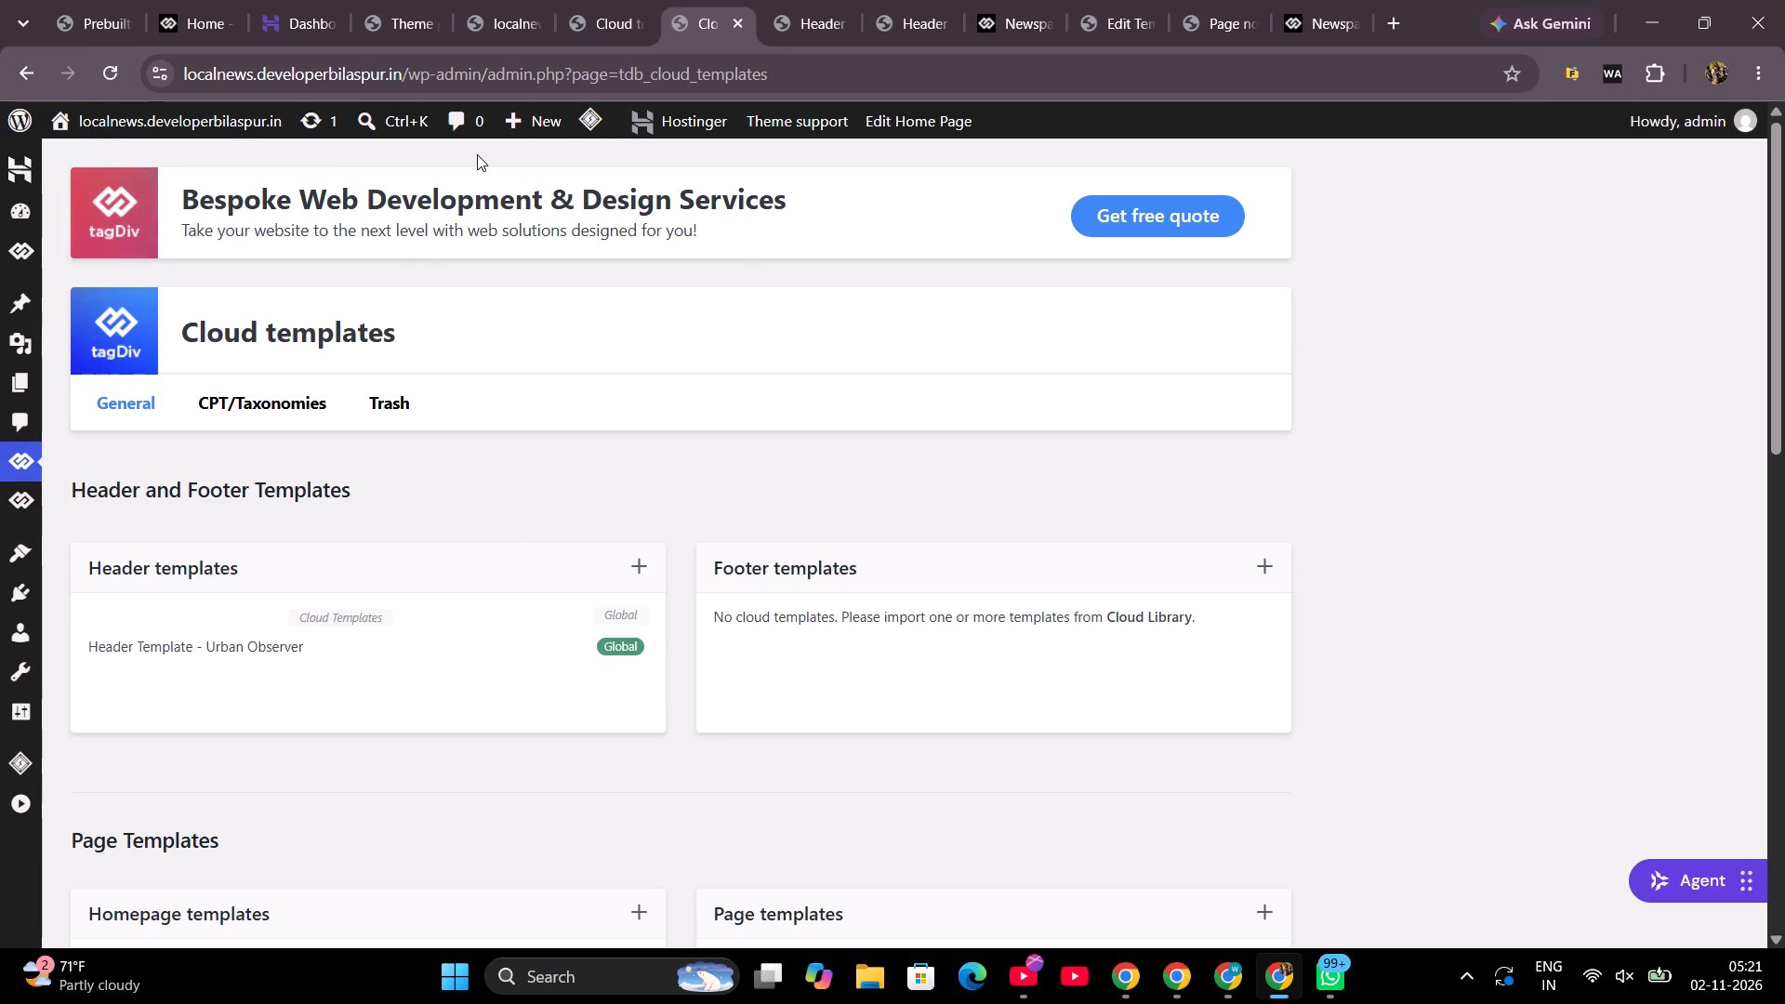
Copy the Cloud templates page address and open a new Incognito window.
{"action": "left_click", "coordinate": [850, 60]}
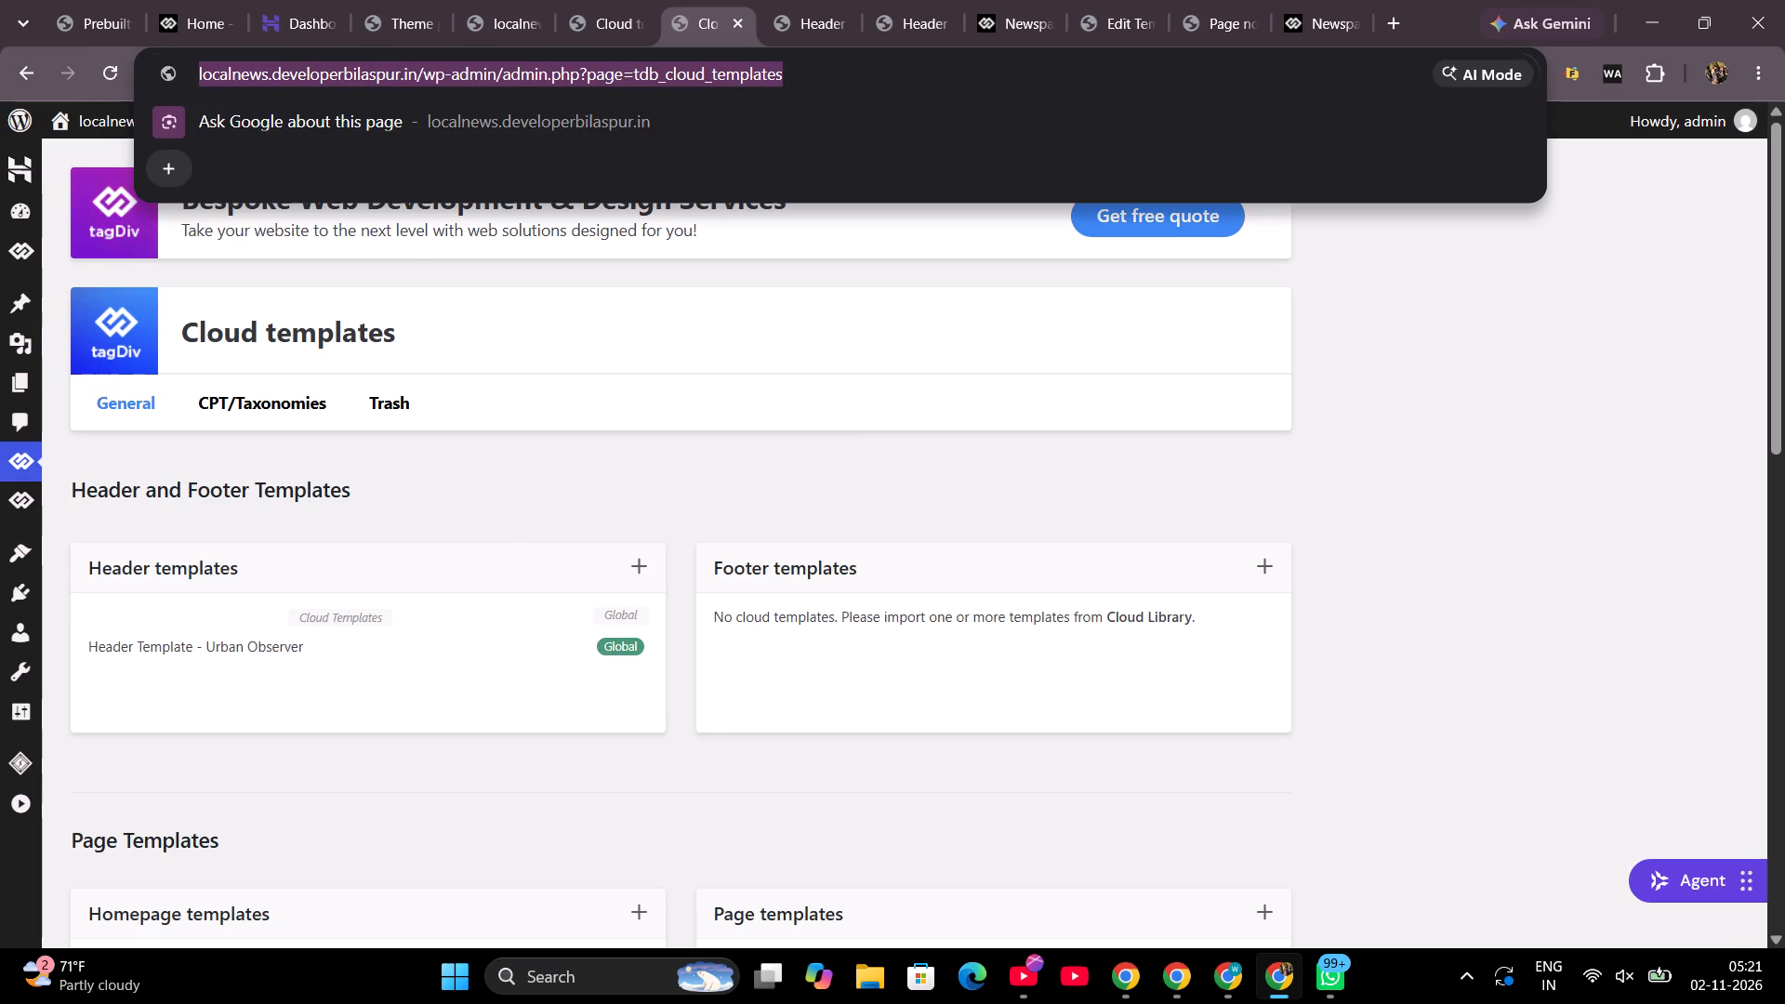
{"action": "key", "text": "ctrl+c"}
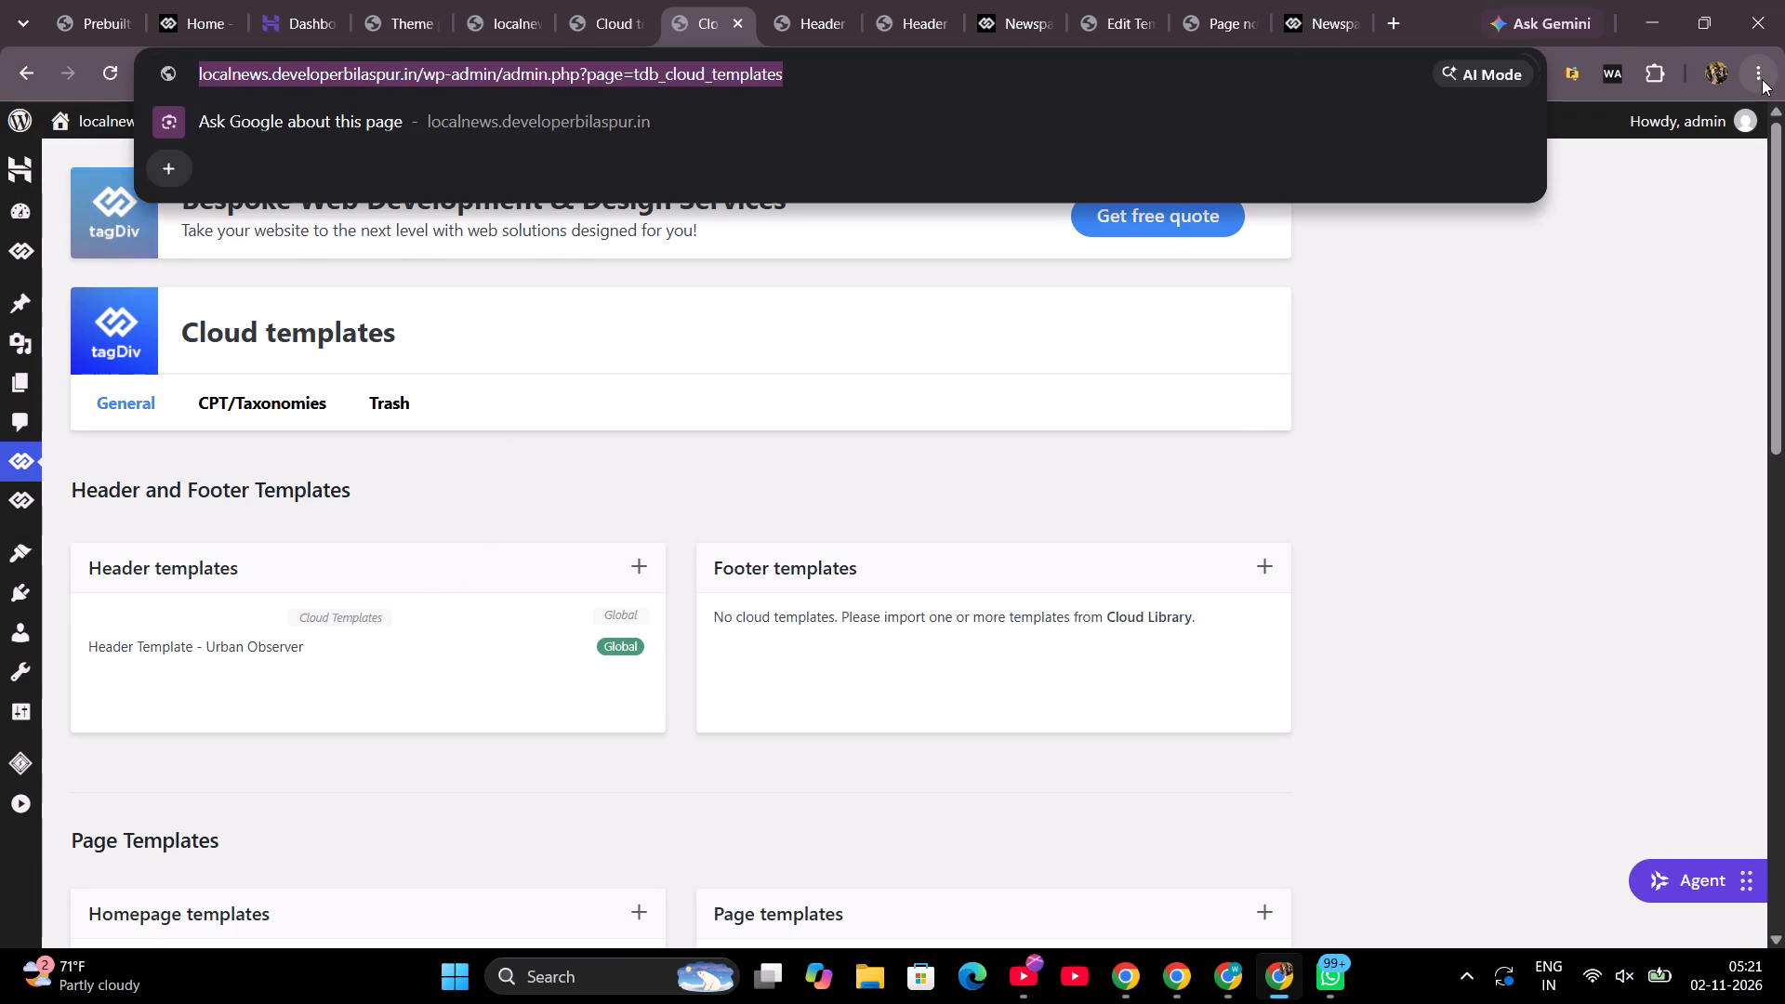
{"action": "left_click", "coordinate": [1762, 79]}
{"action": "left_click", "coordinate": [1540, 180]}
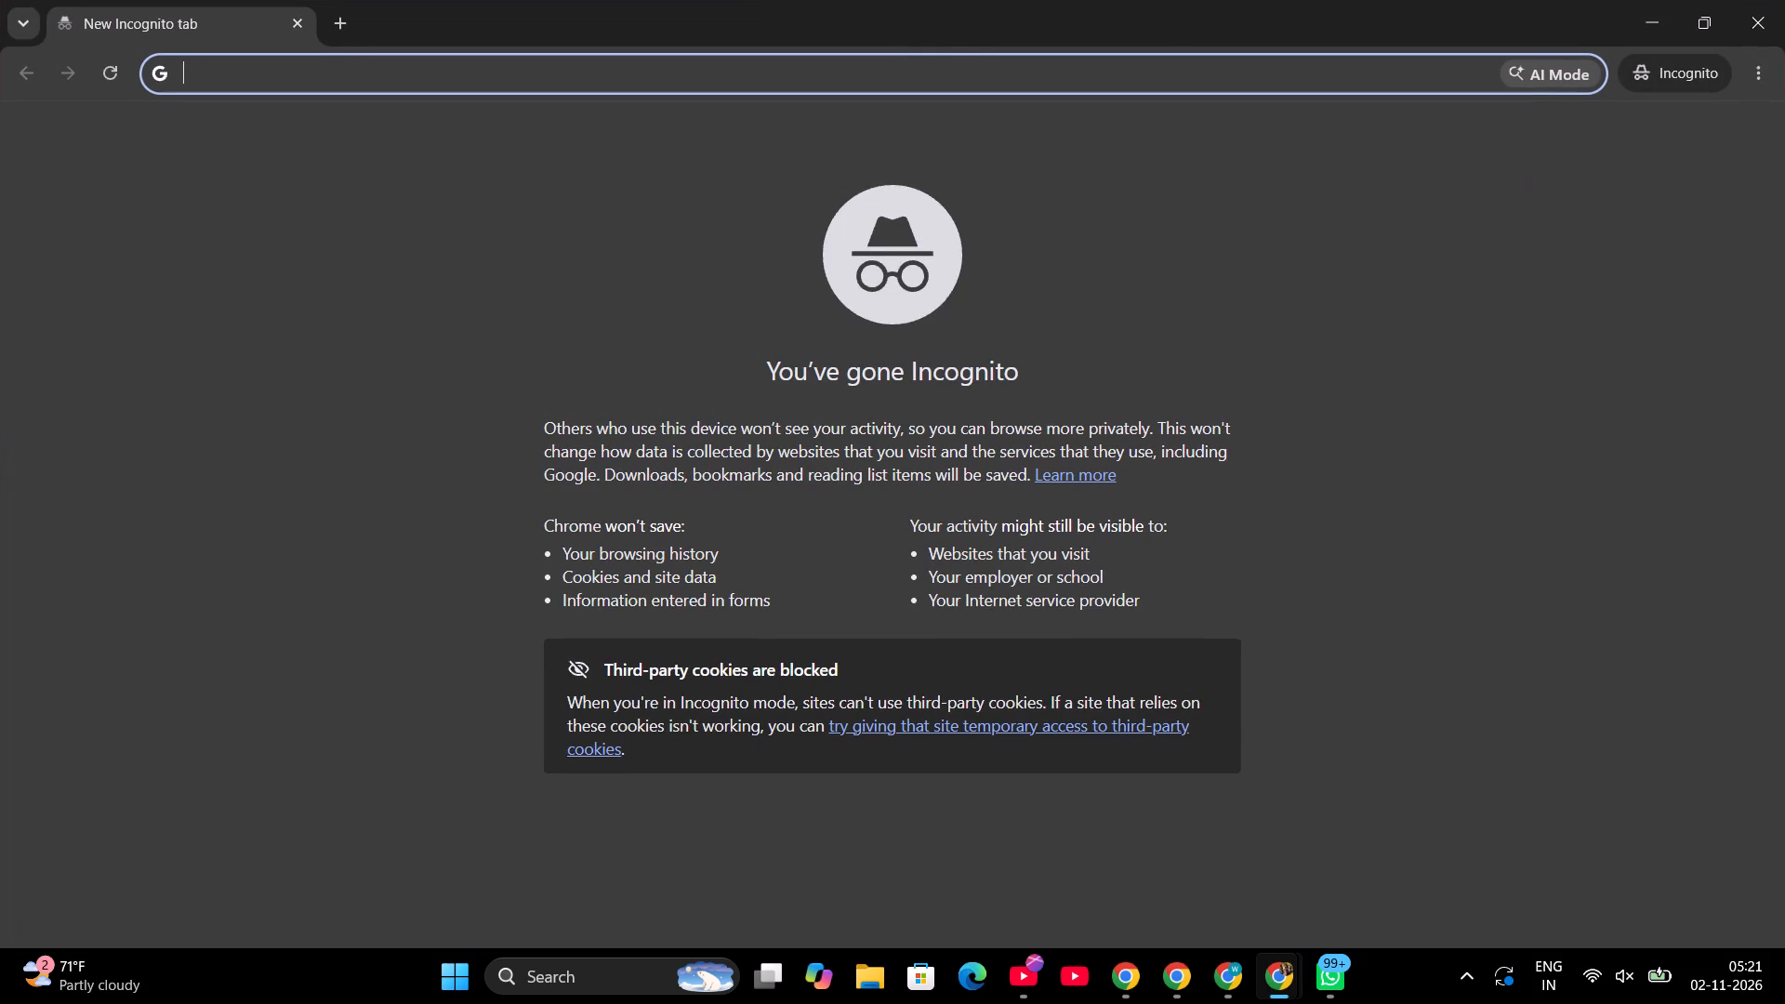
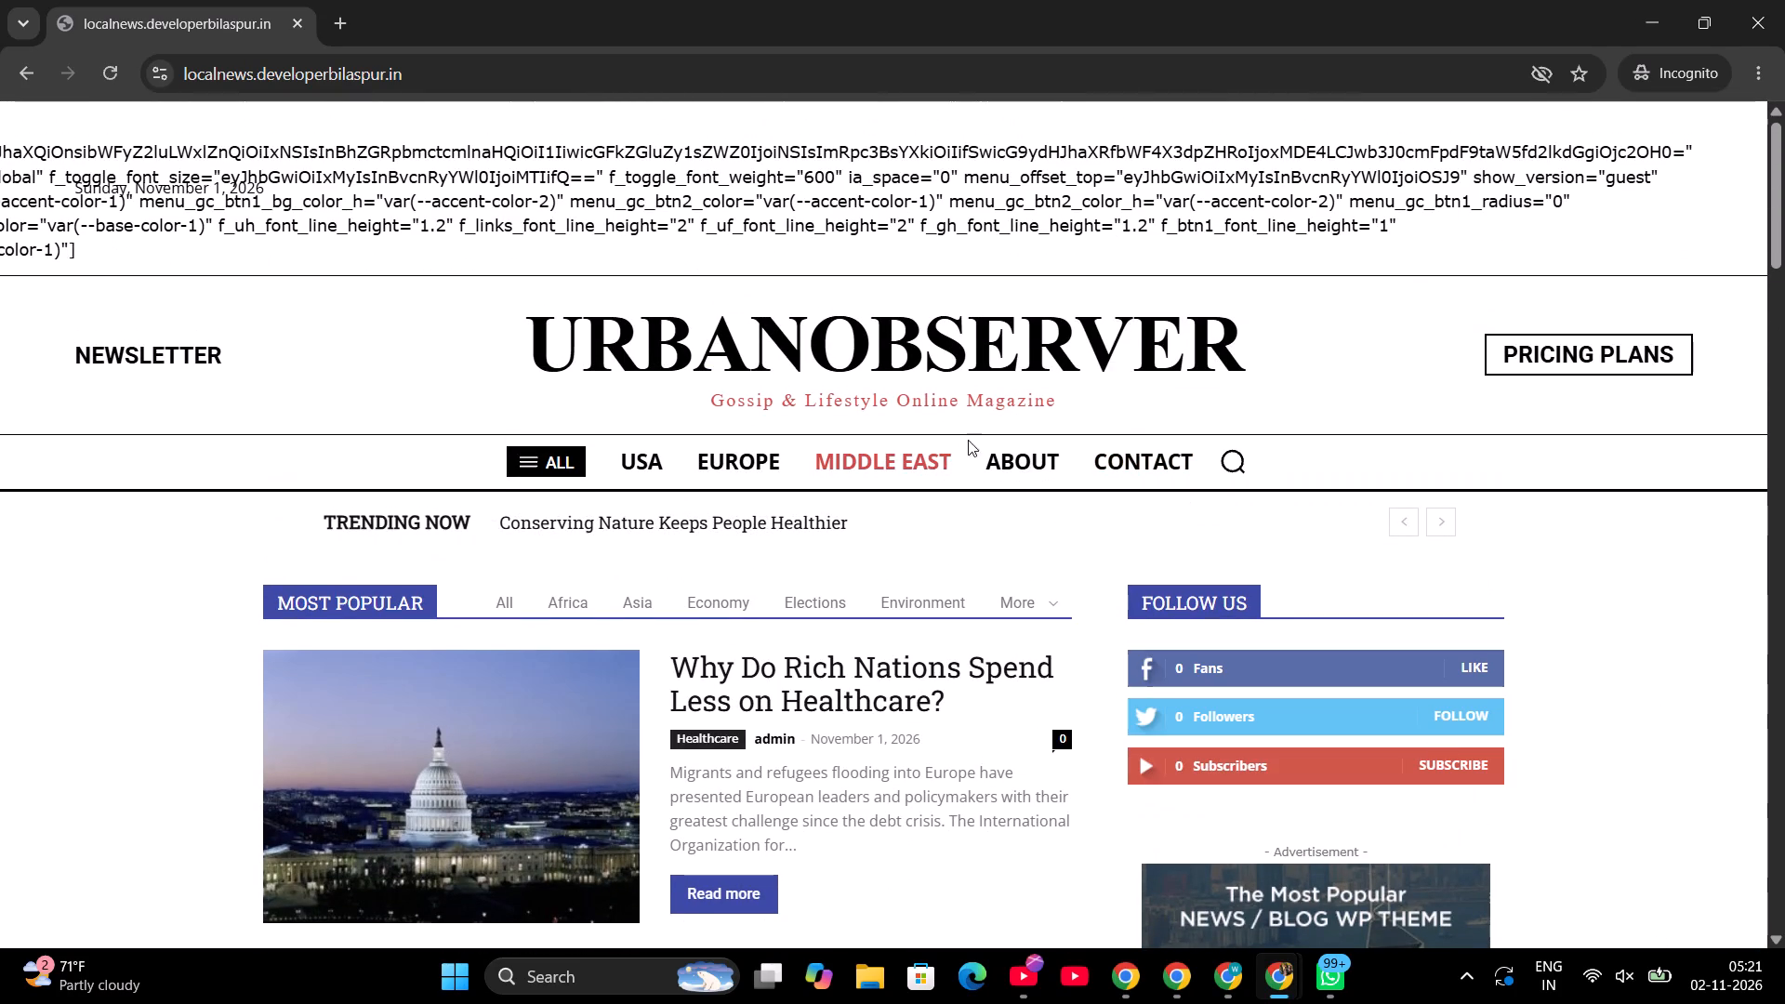
{"action": "left_click", "coordinate": [1229, 974]}
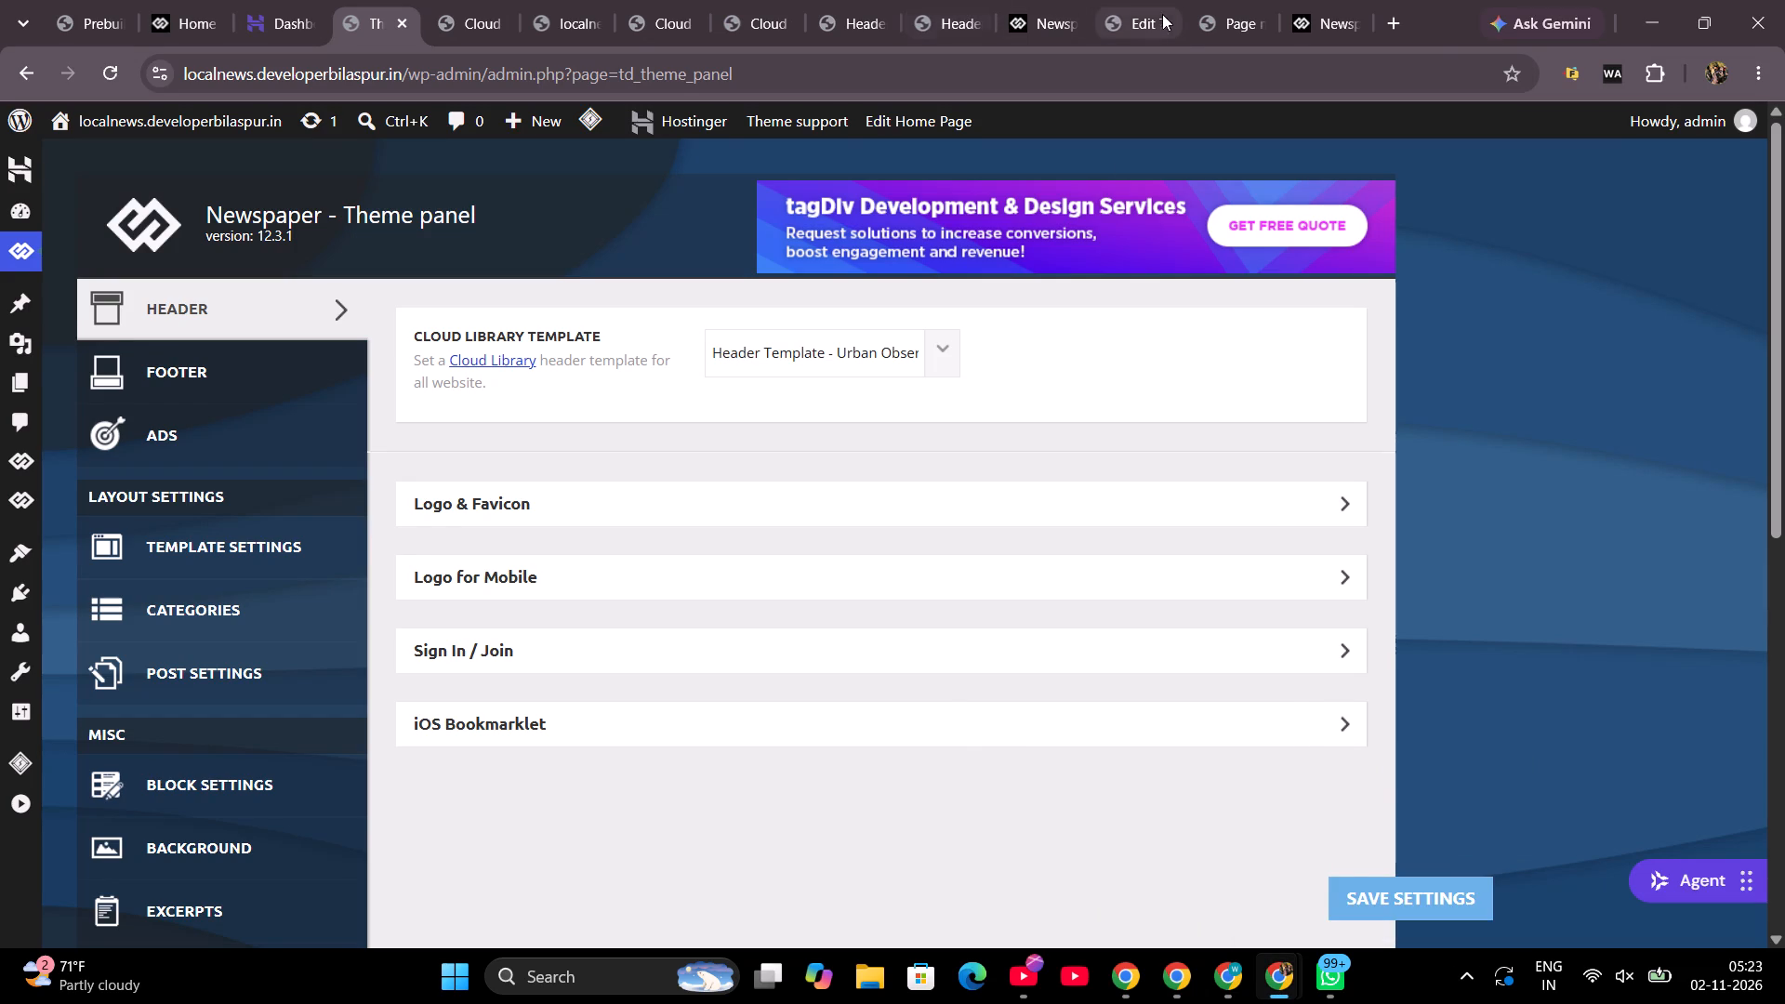
{"action": "left_click", "coordinate": [1131, 18]}
{"action": "left_click", "coordinate": [1219, 20]}
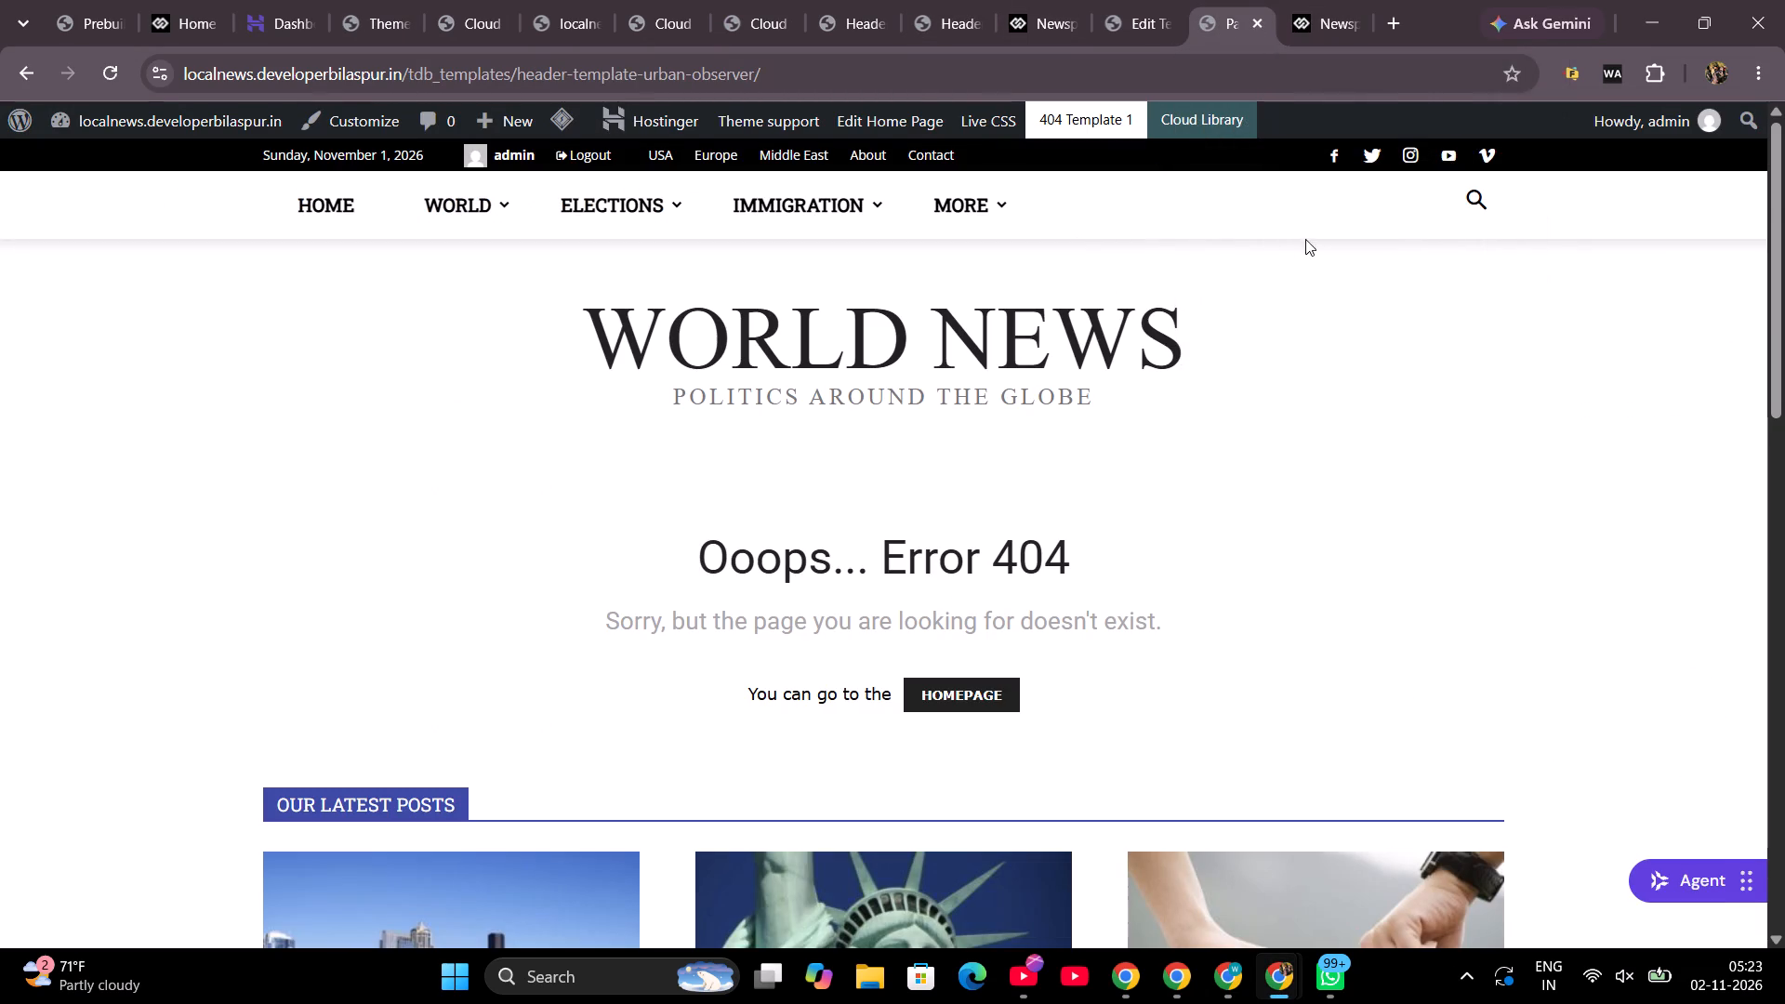
{"action": "left_click", "coordinate": [1215, 118]}
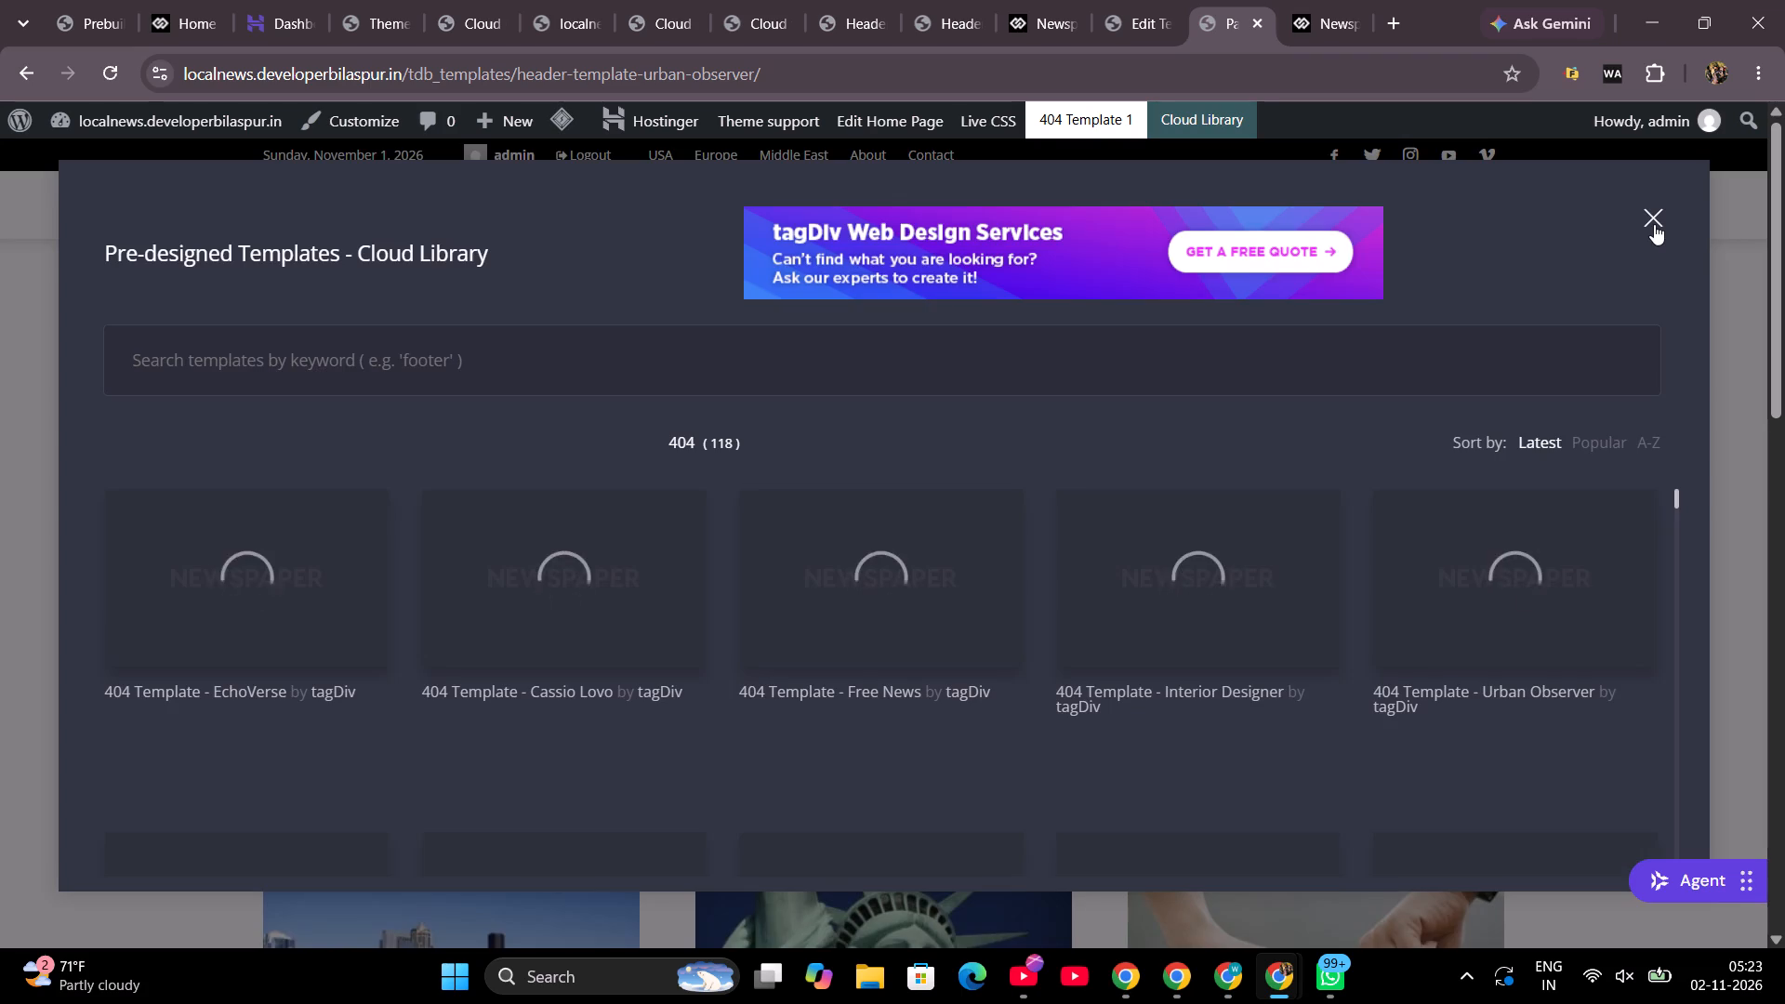
{"action": "left_click", "coordinate": [1654, 224]}
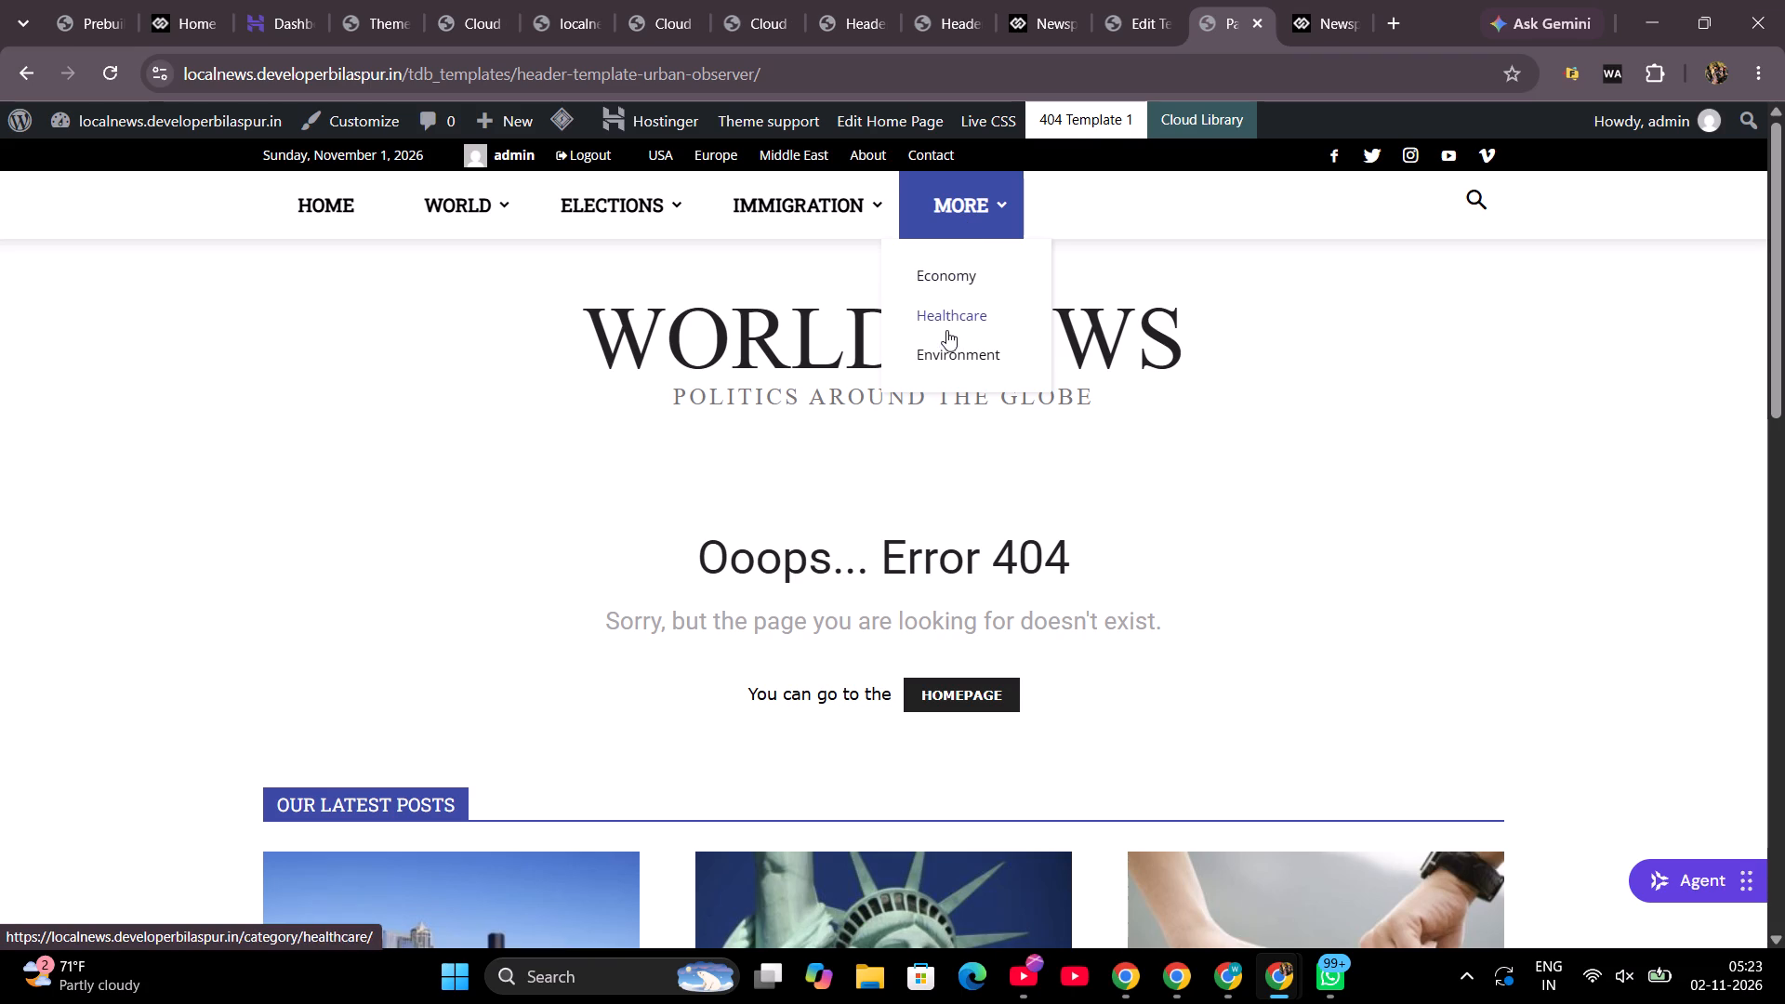
Close the tagDiv Newspaper local news demo page.
{"action": "left_click", "coordinate": [1327, 17]}
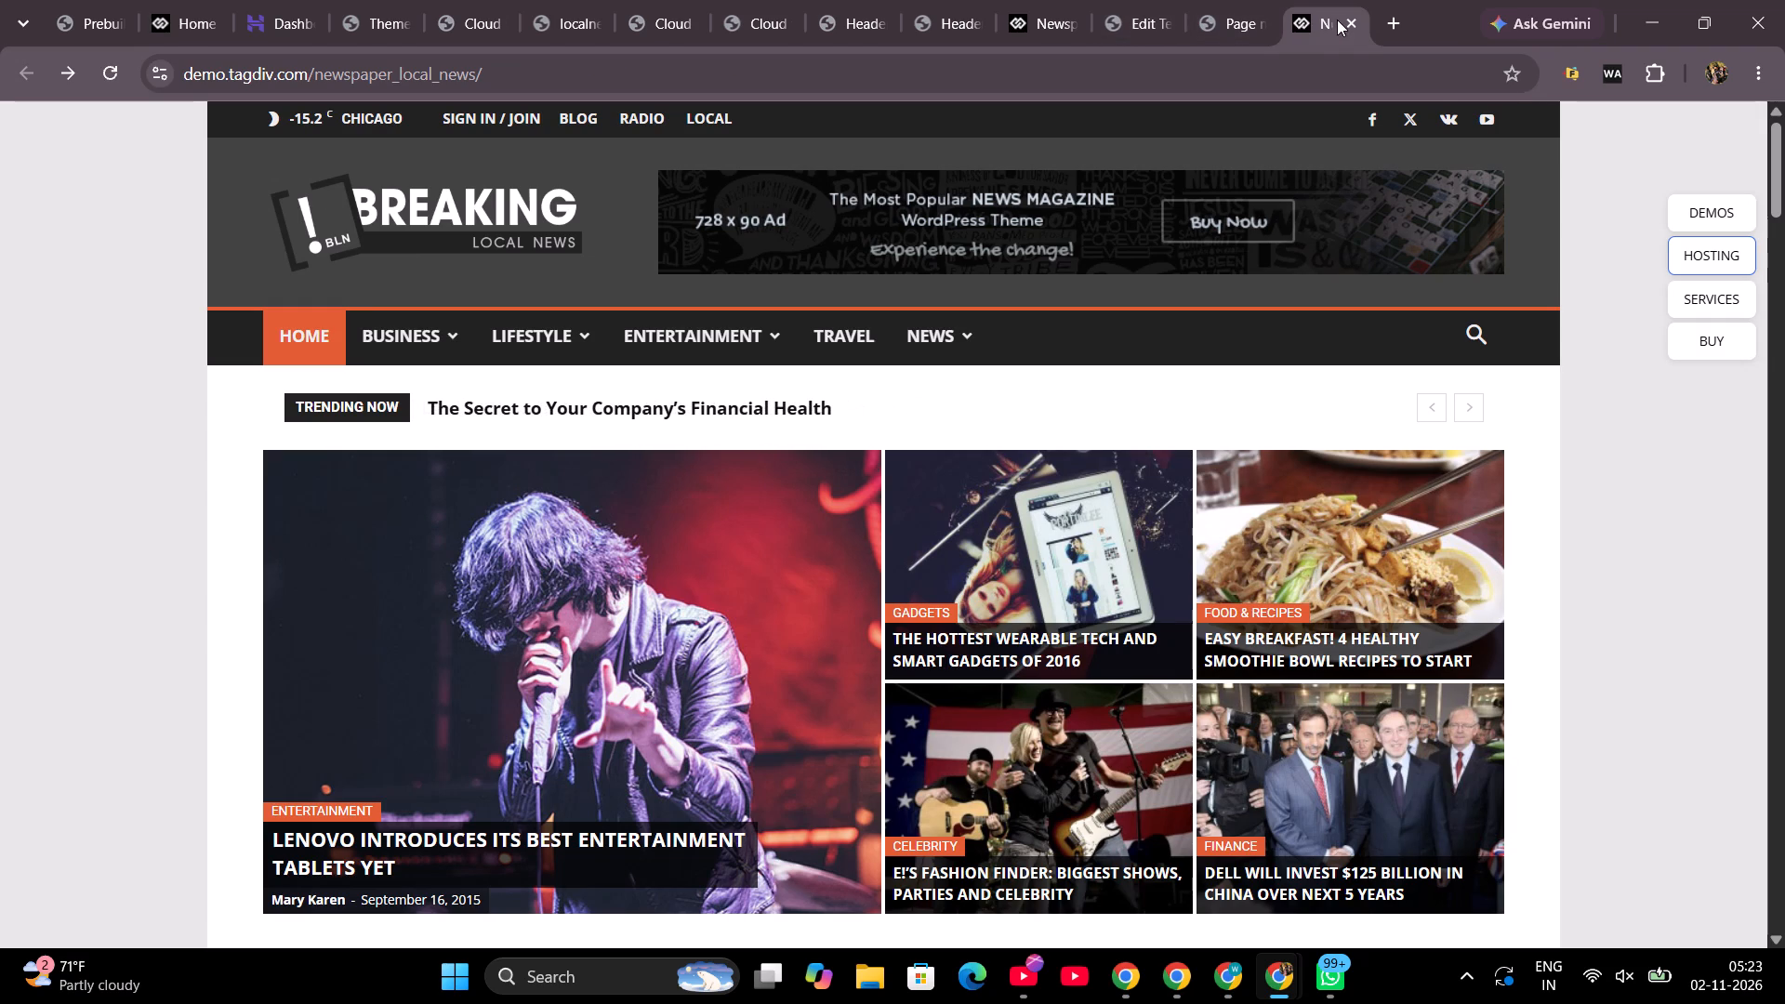
{"action": "left_click", "coordinate": [1346, 19]}
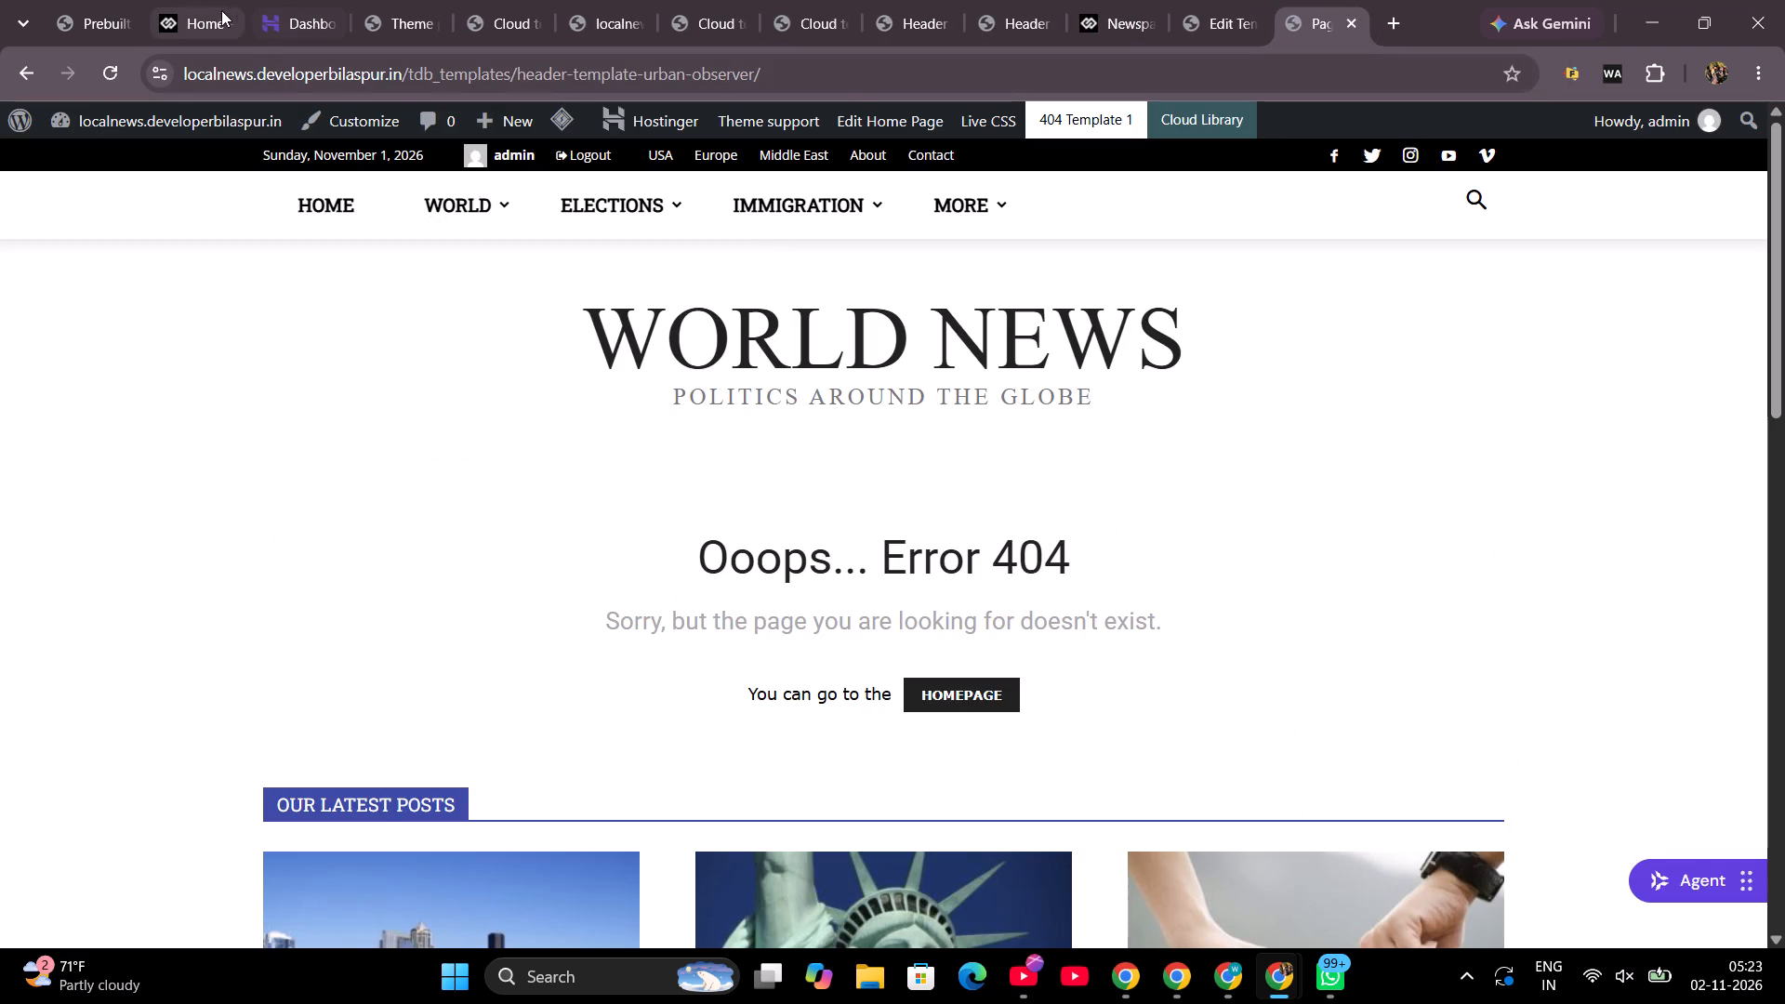
Look through the open site tabs and go to the local news homepage to check the stray text in its header.
{"action": "left_click", "coordinate": [201, 9]}
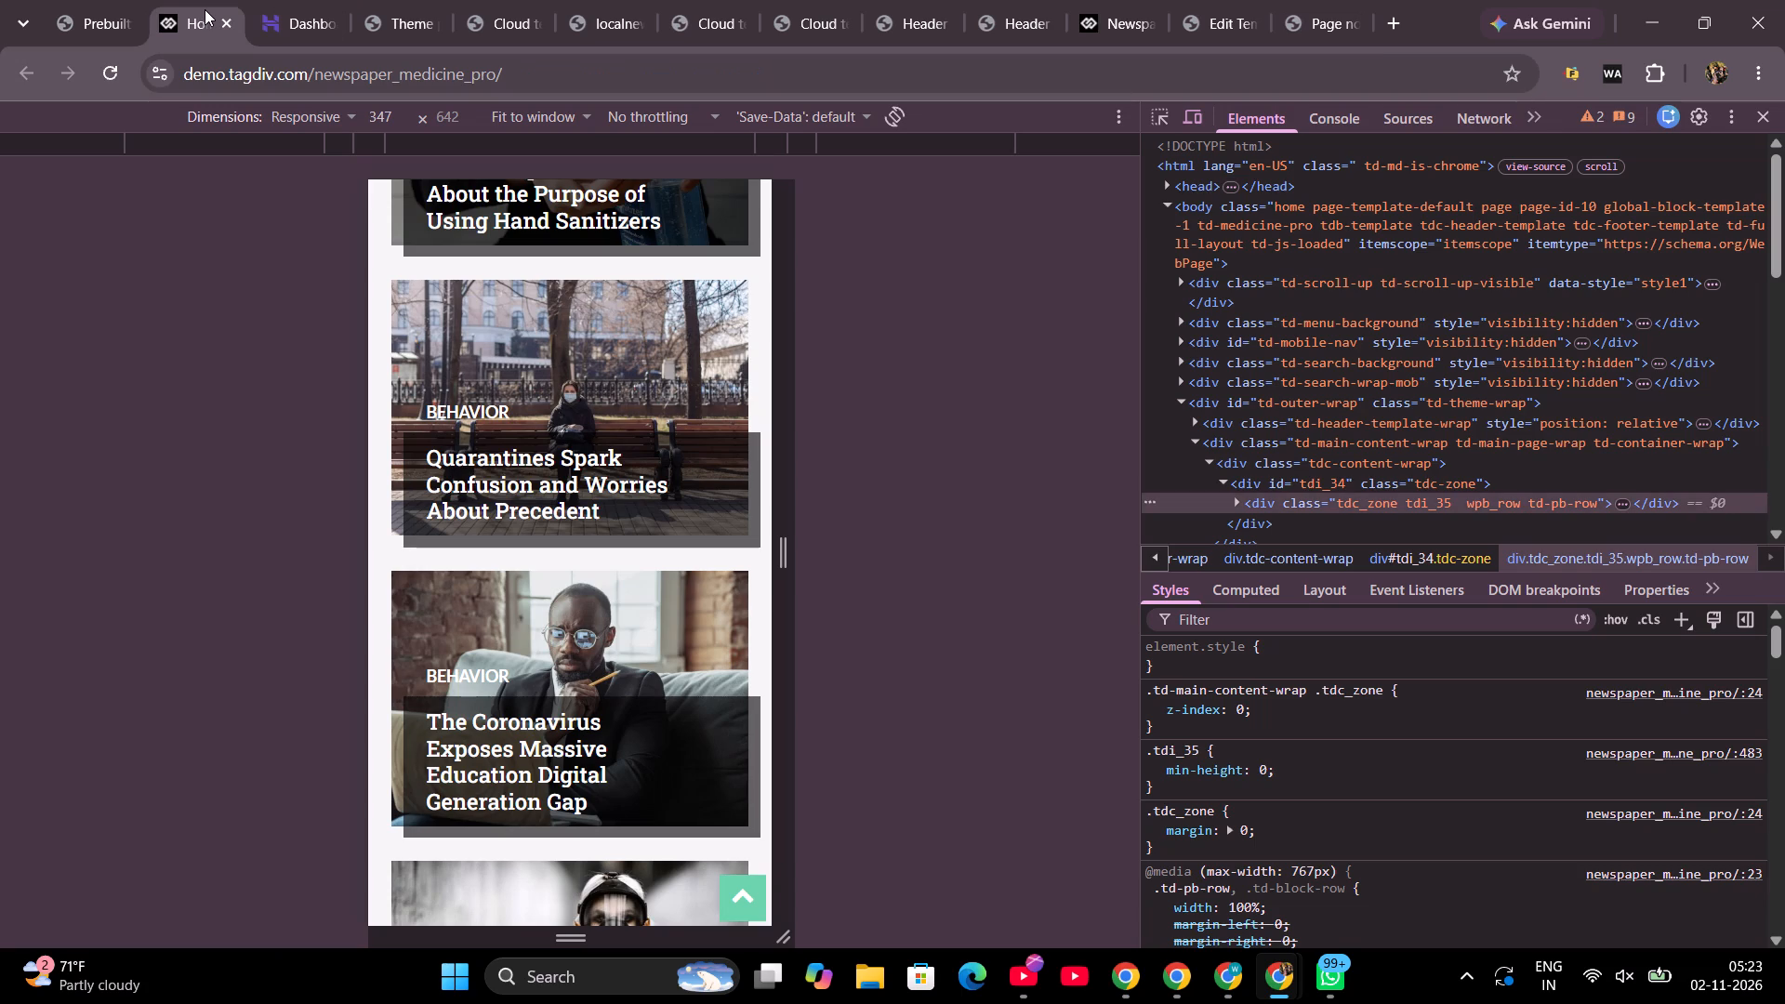
{"action": "left_click", "coordinate": [307, 5]}
{"action": "left_click", "coordinate": [396, 8]}
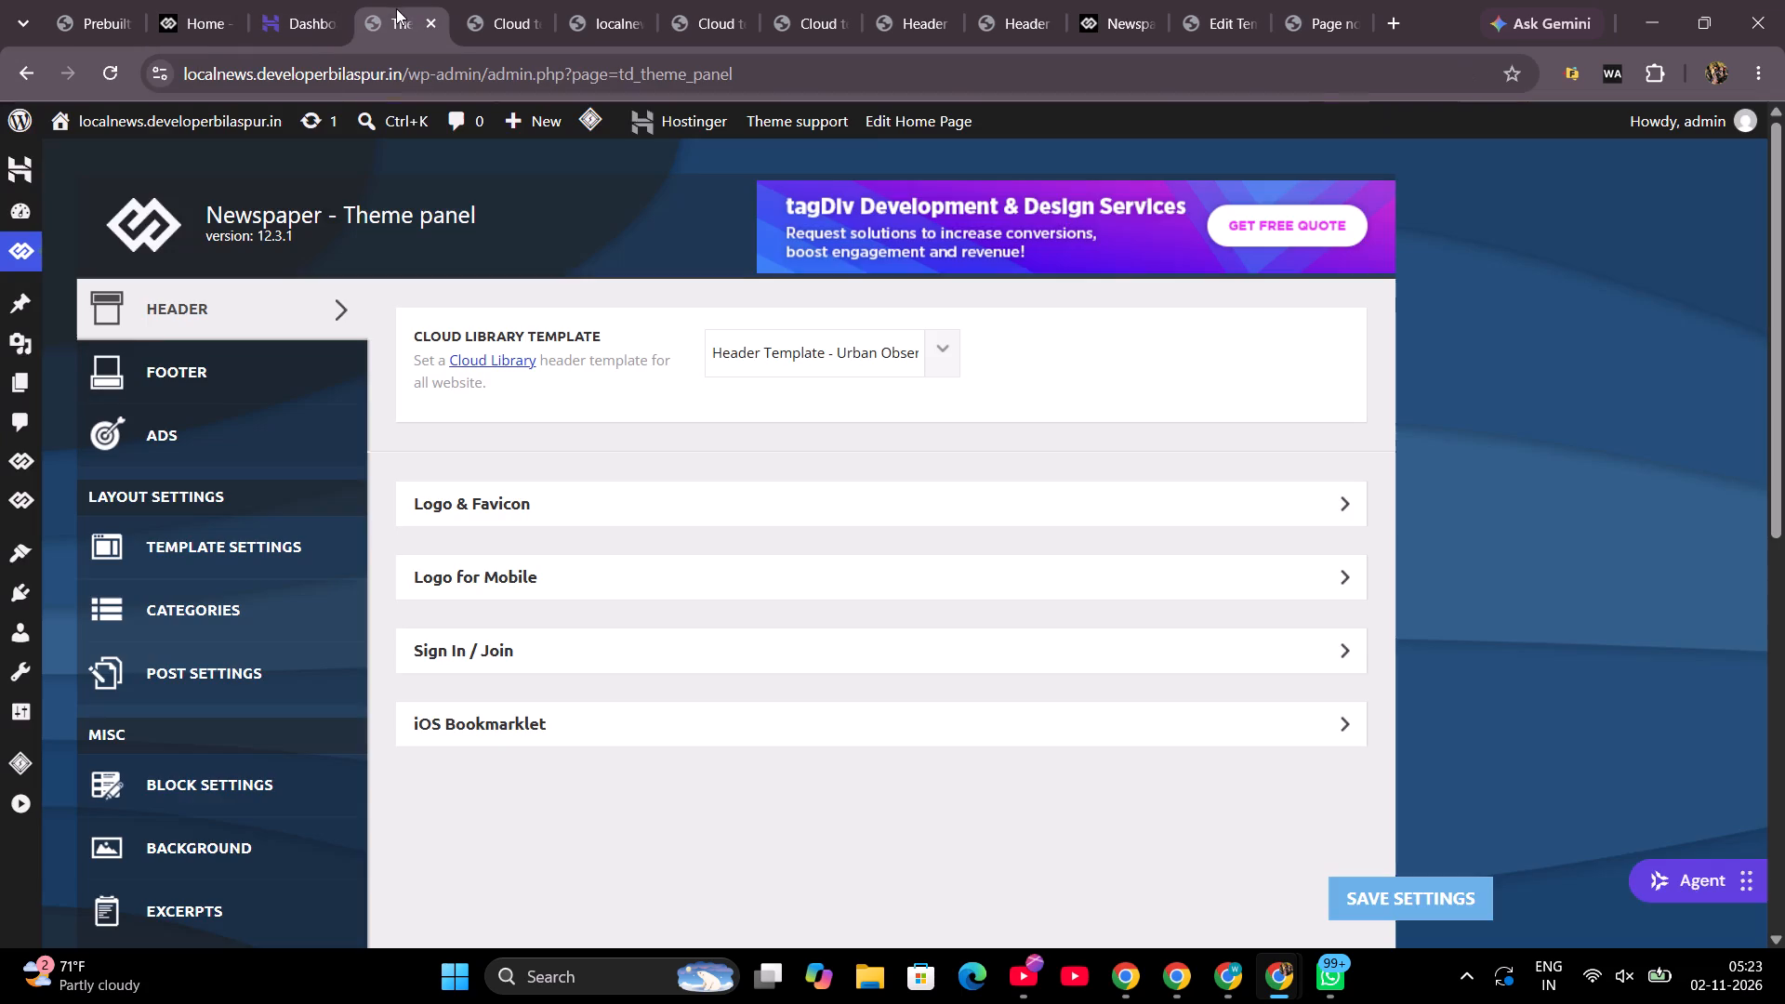
{"action": "left_click", "coordinate": [501, 8]}
{"action": "left_click", "coordinate": [574, 23]}
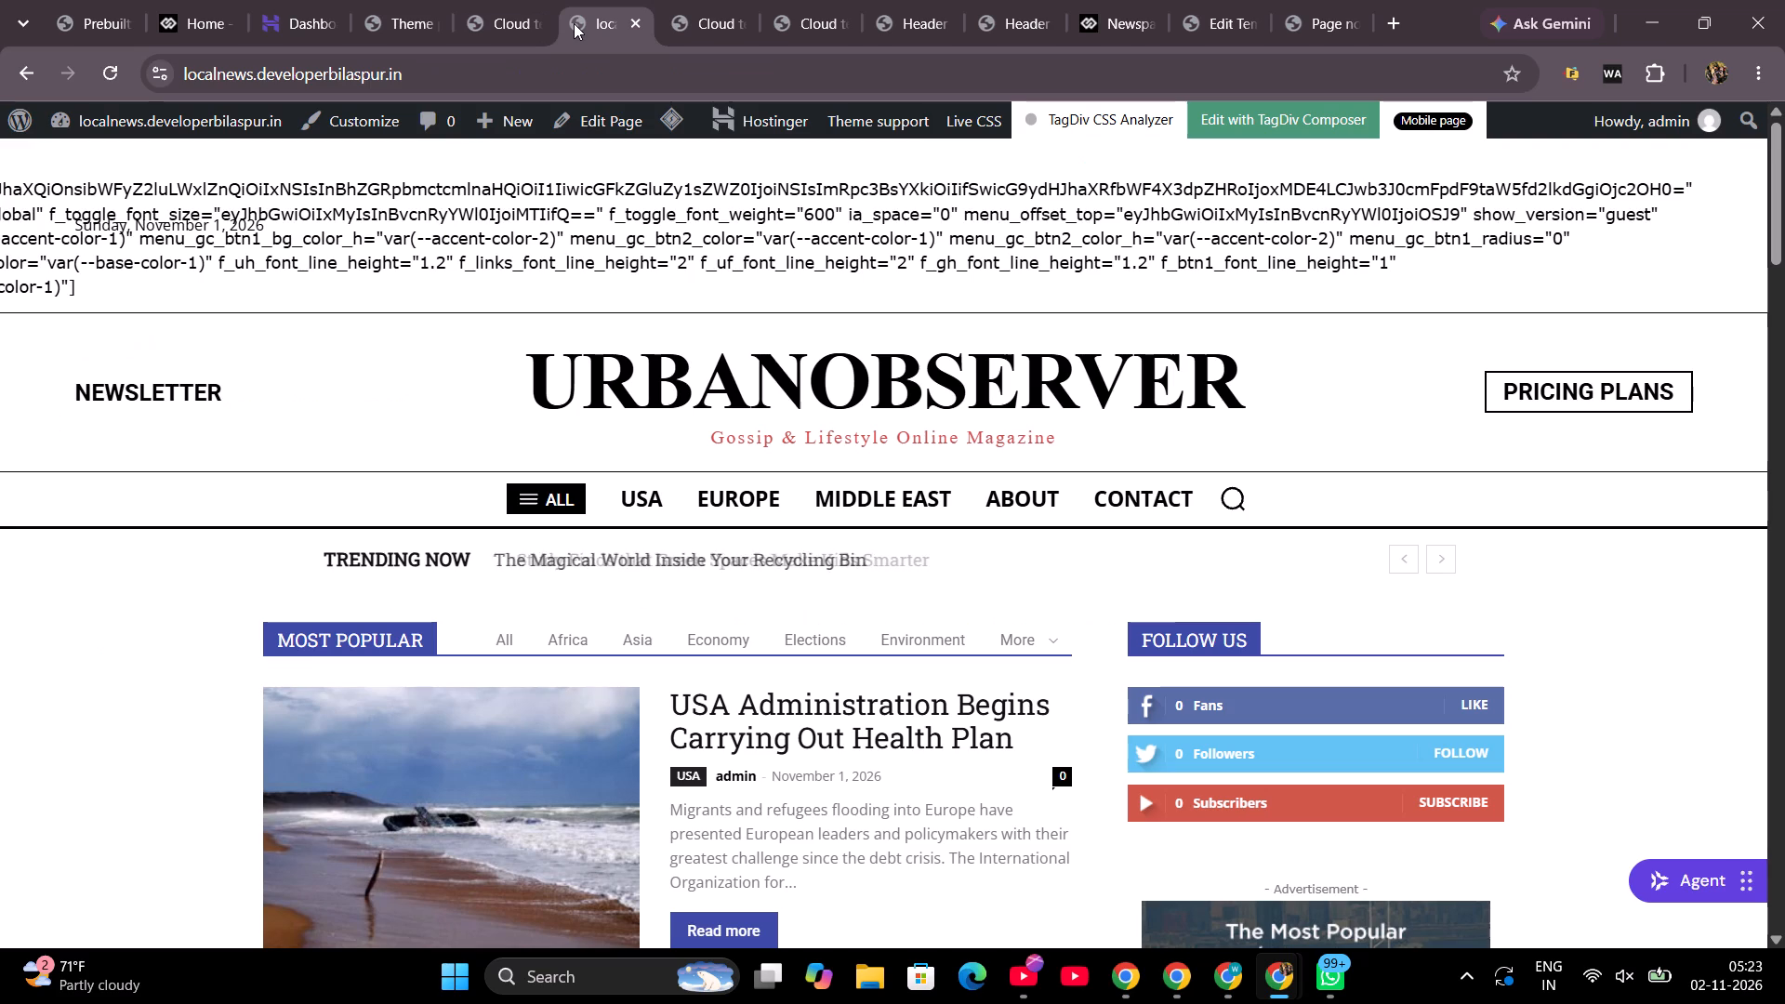
{"action": "left_click", "coordinate": [320, 258]}
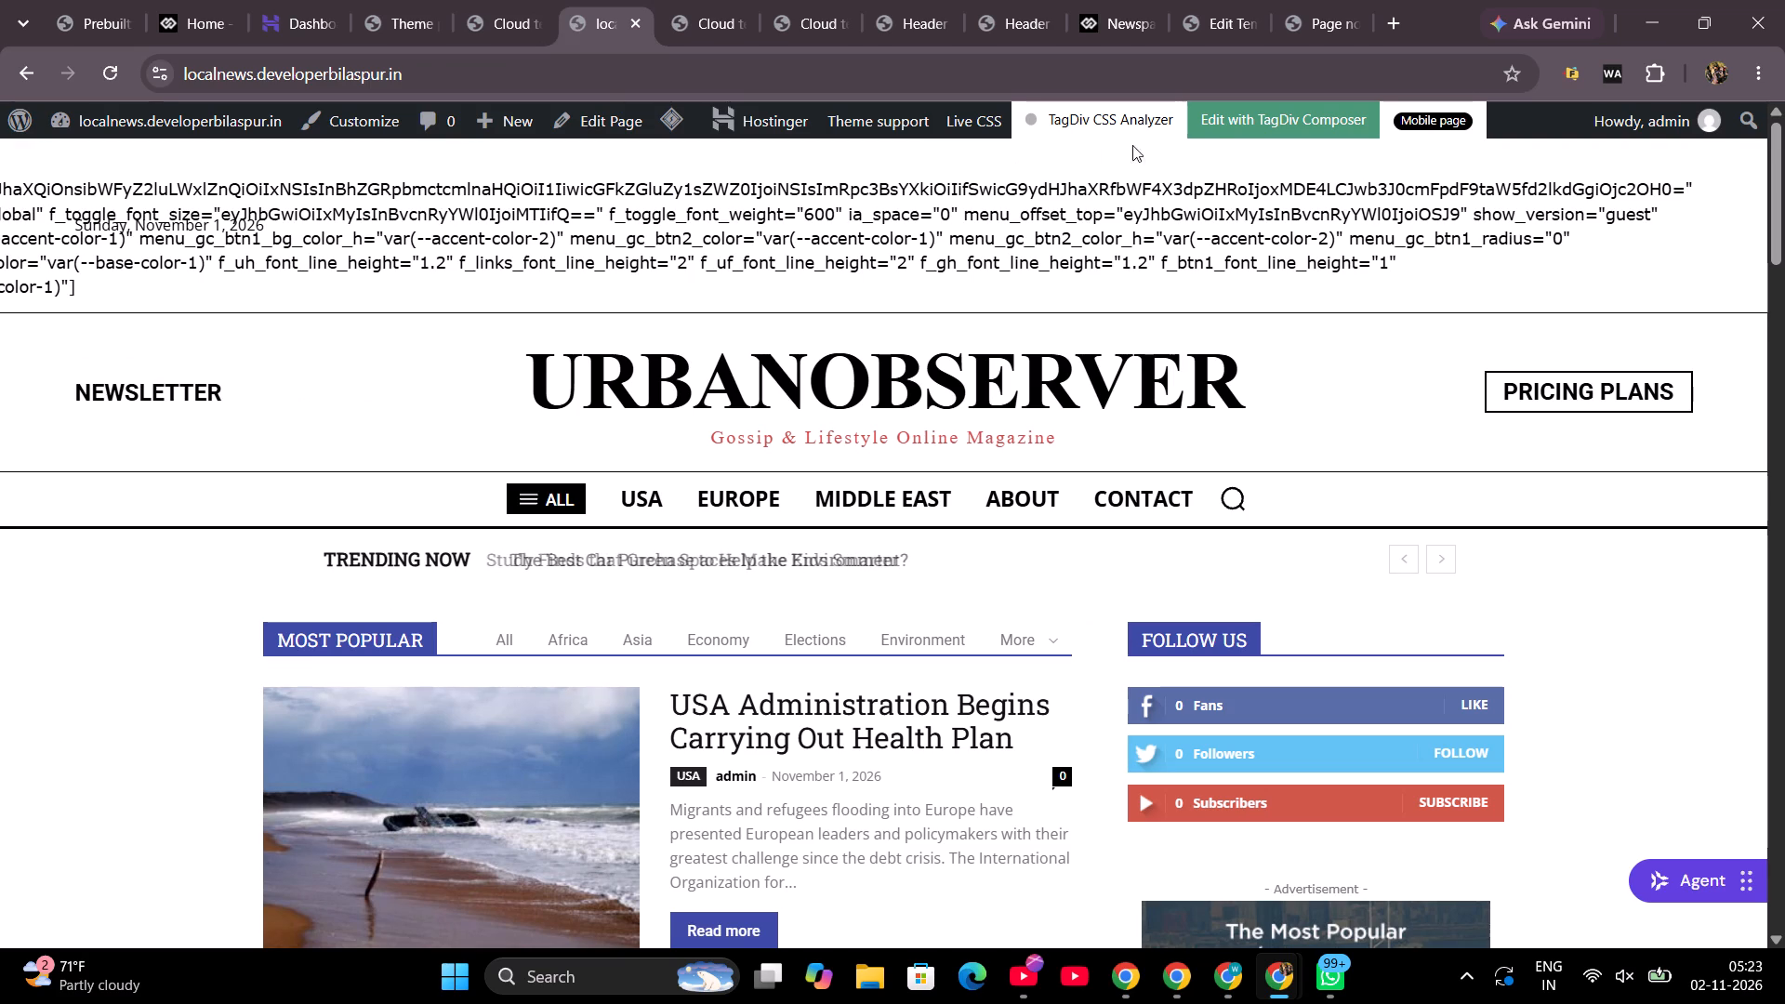
Look through the WordPress Posts list and go back to the local news homepage.
{"action": "left_click", "coordinate": [1252, 123]}
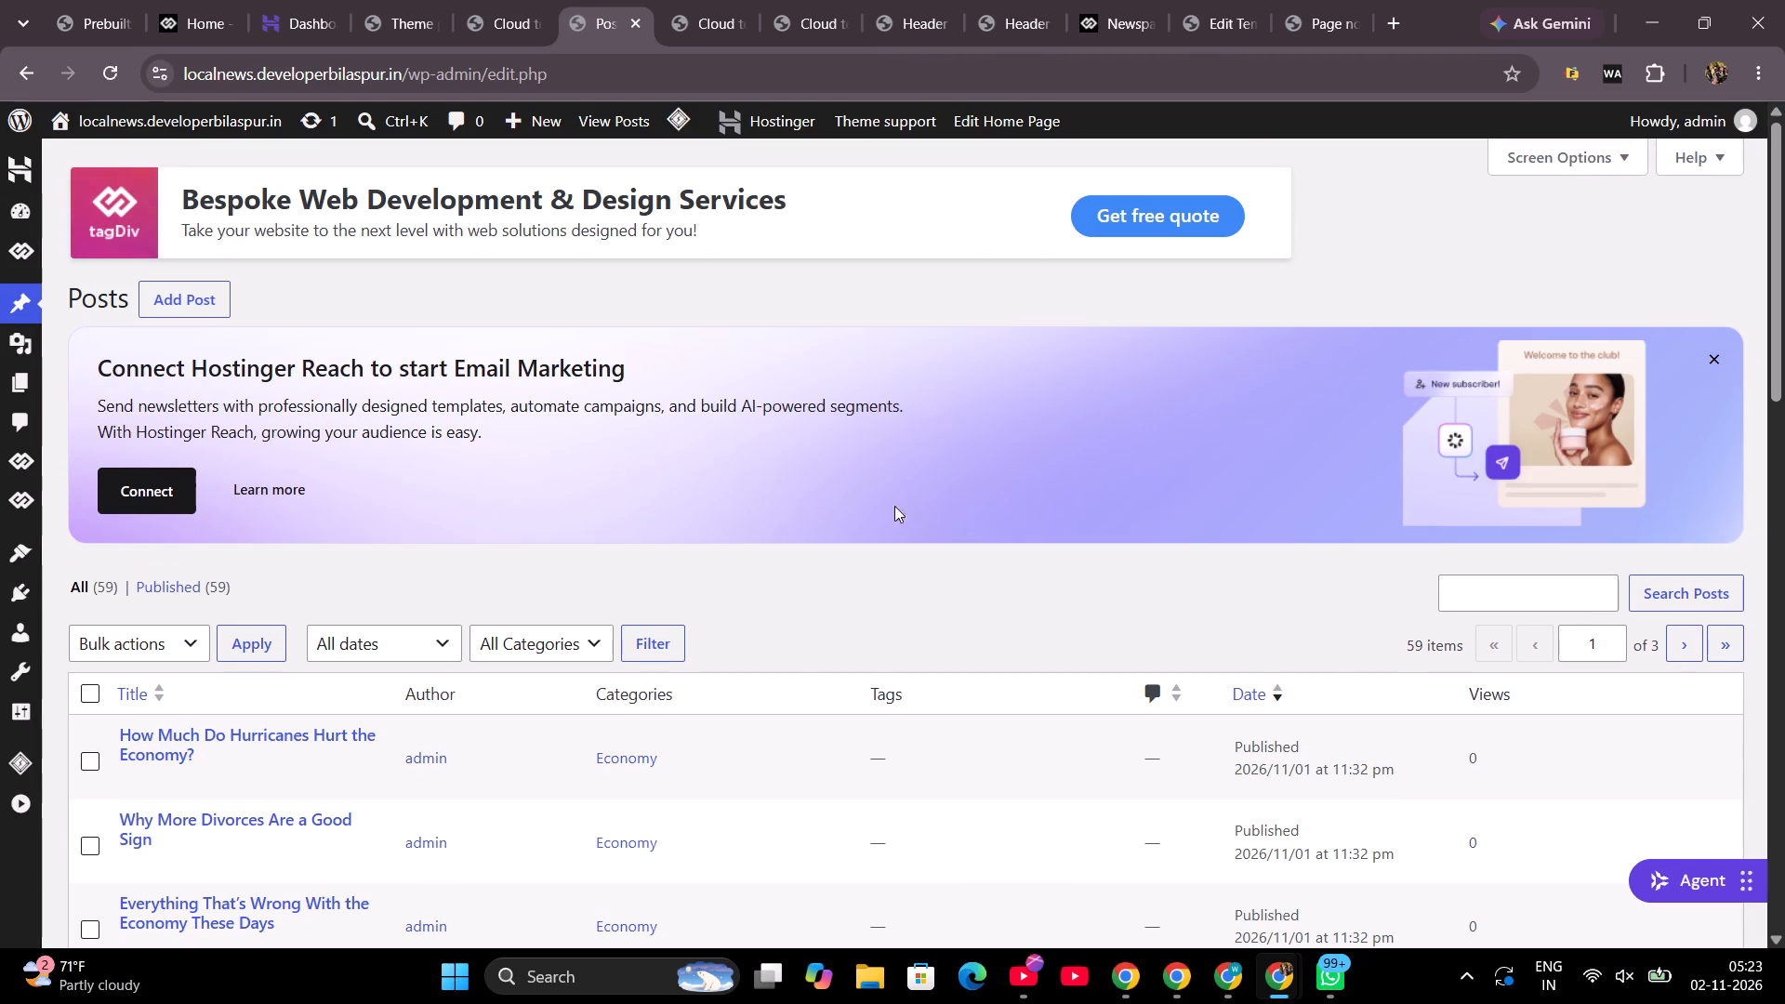
{"action": "scroll", "coordinate": [1139, 559], "scroll_direction": "down", "scroll_amount": 6}
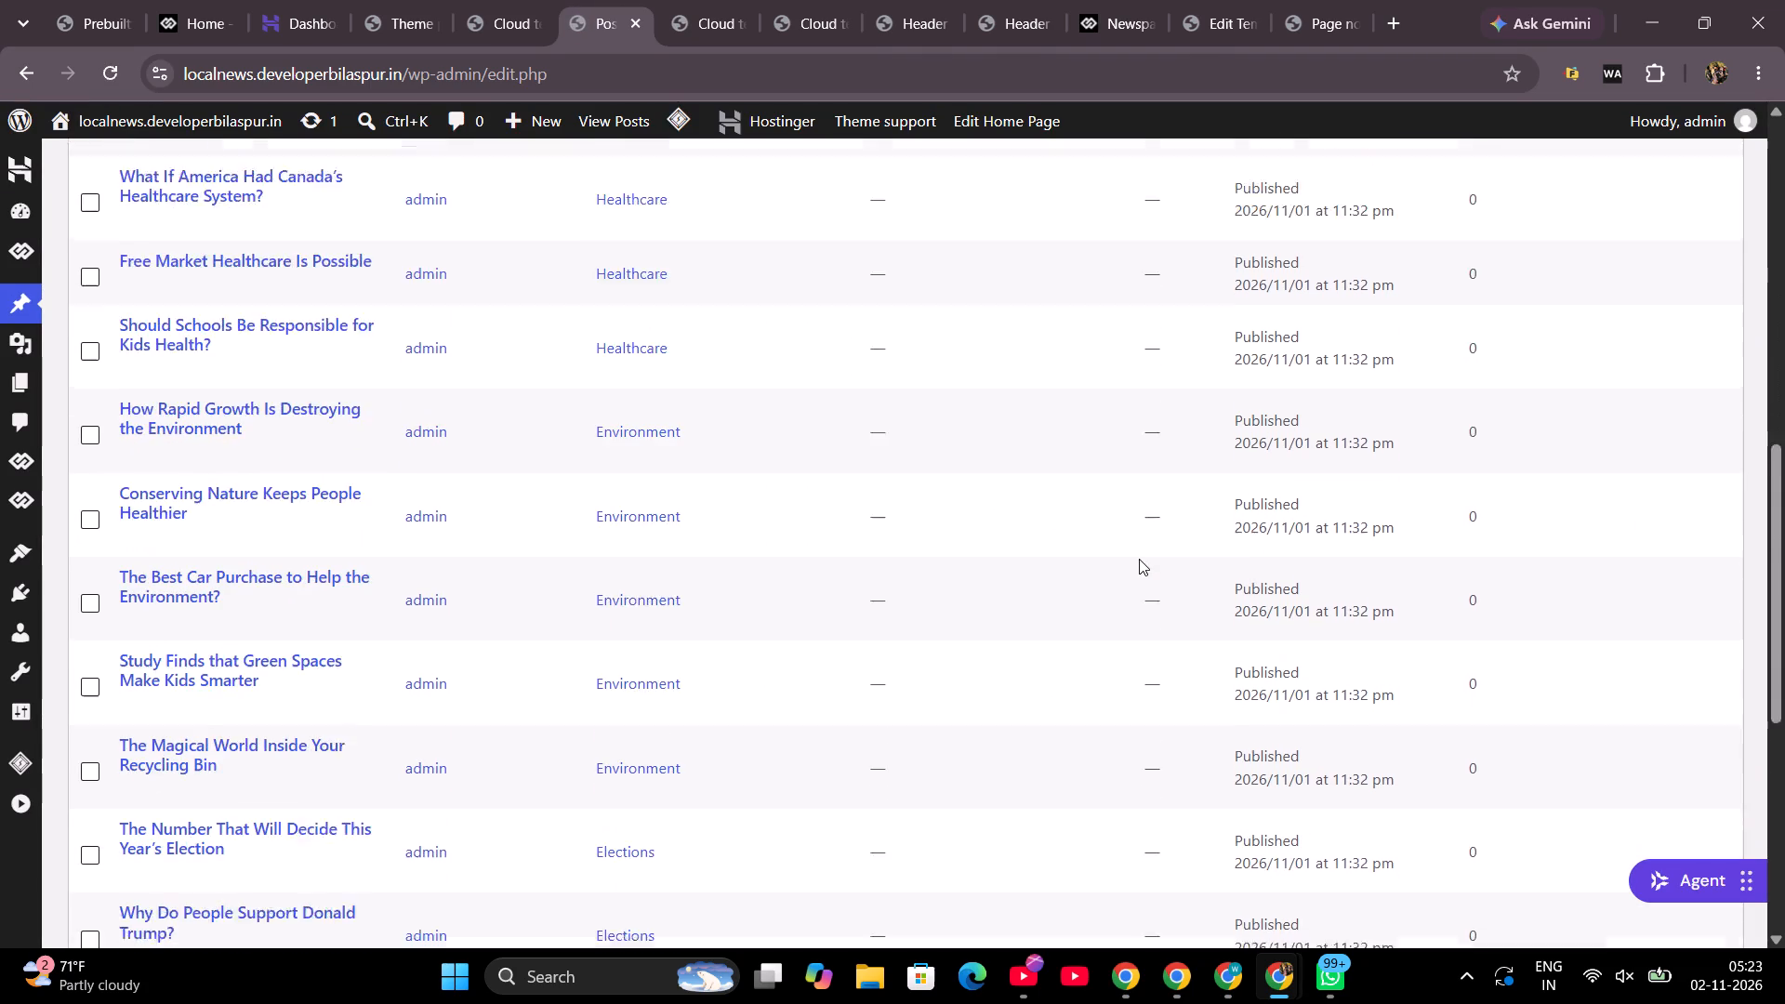
{"action": "scroll", "coordinate": [1139, 559], "scroll_direction": "down", "scroll_amount": 1}
{"action": "scroll", "coordinate": [1139, 559], "scroll_direction": "up", "scroll_amount": 11}
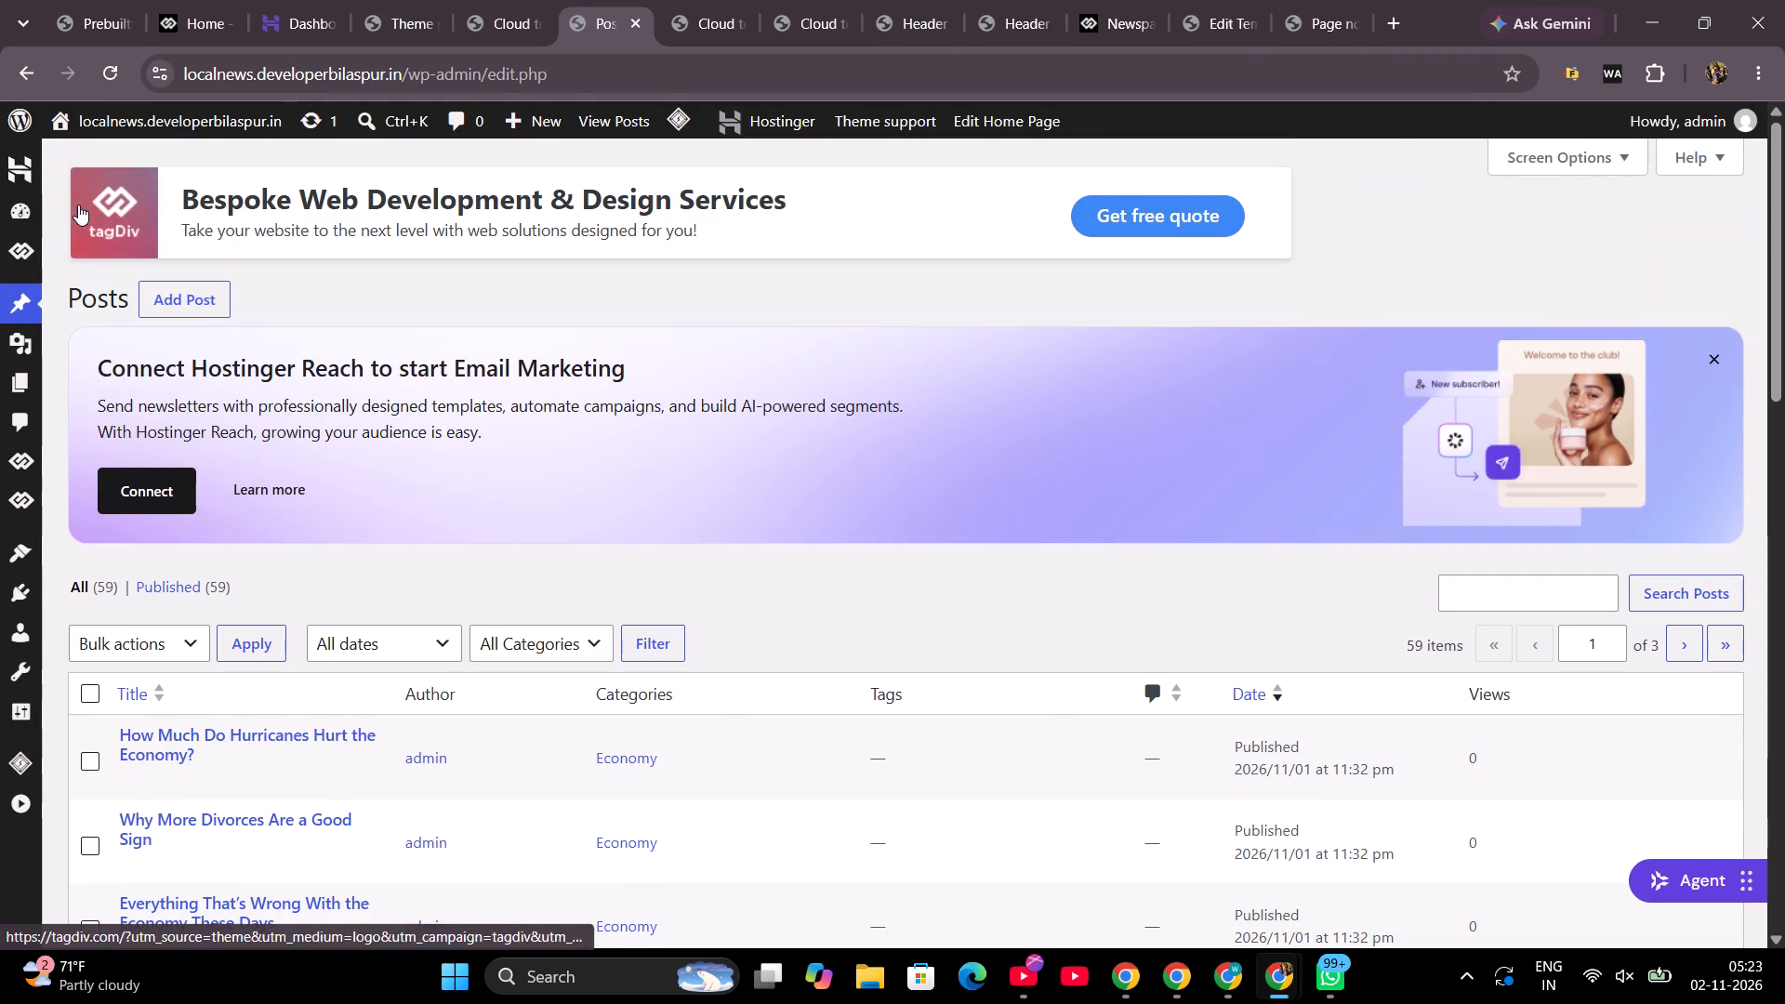
{"action": "left_click", "coordinate": [32, 70]}
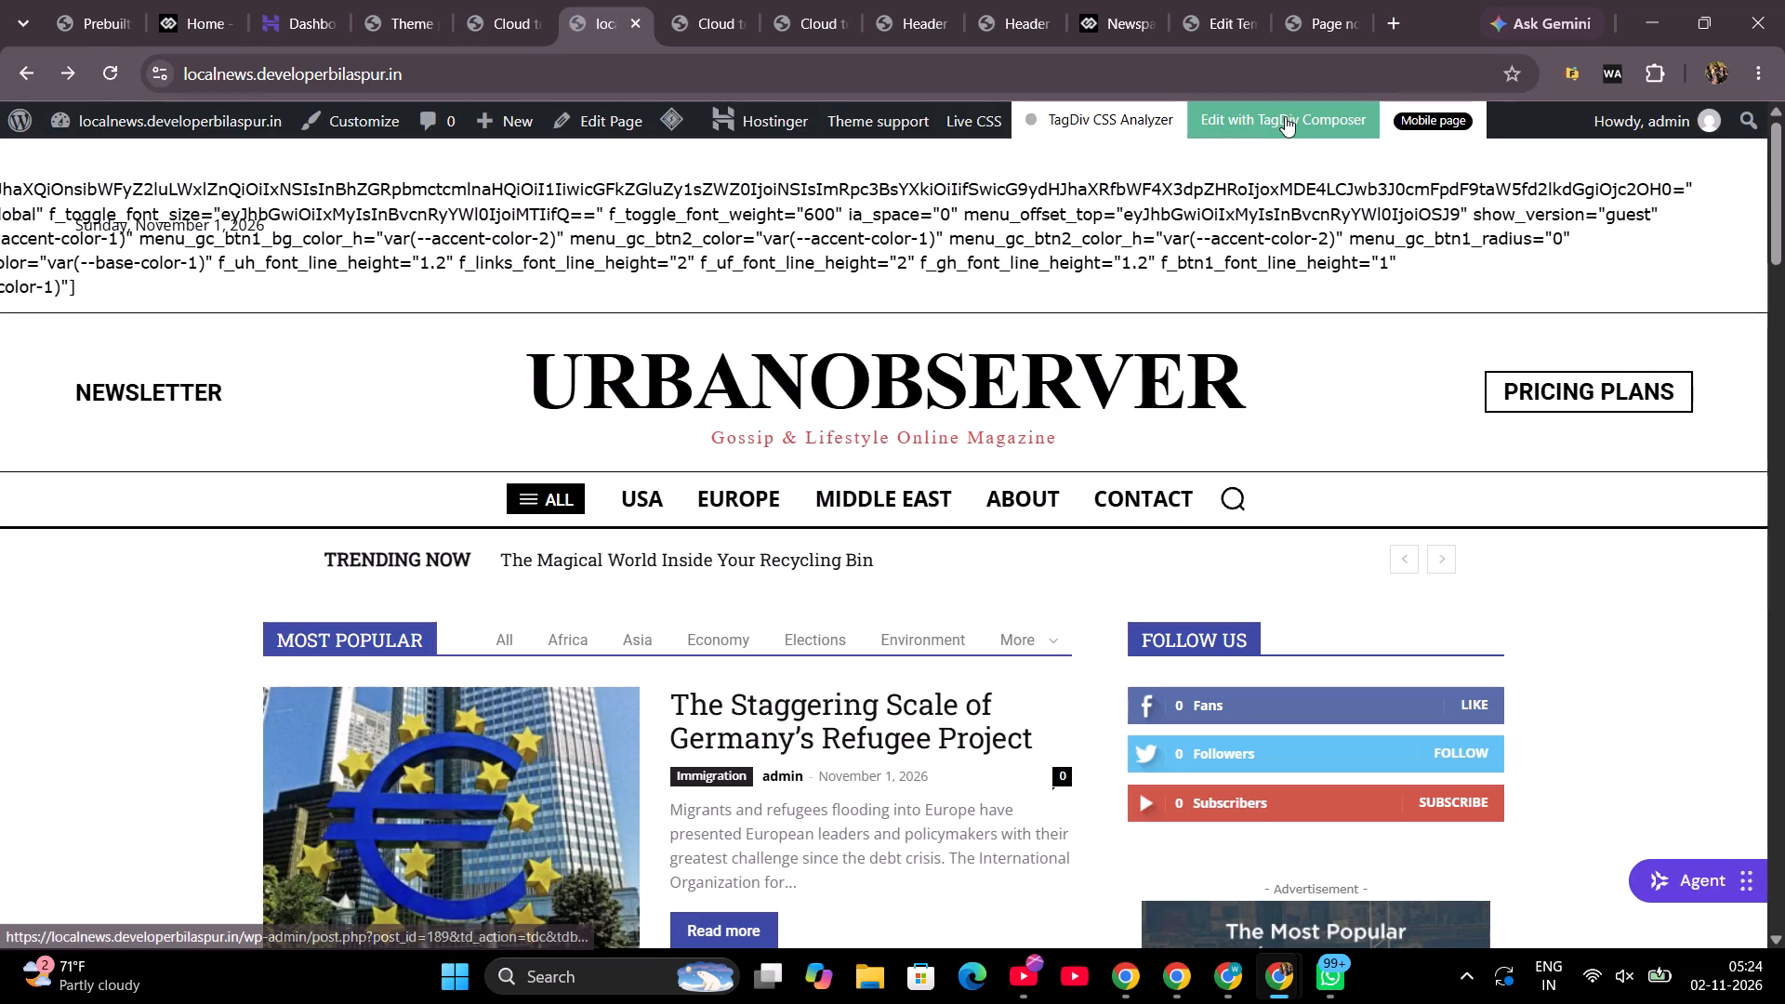
Open the homepage in tagDiv Composer and inspect the General, Layout and Css settings of the header column behind the stray text.
{"action": "left_click", "coordinate": [1285, 116]}
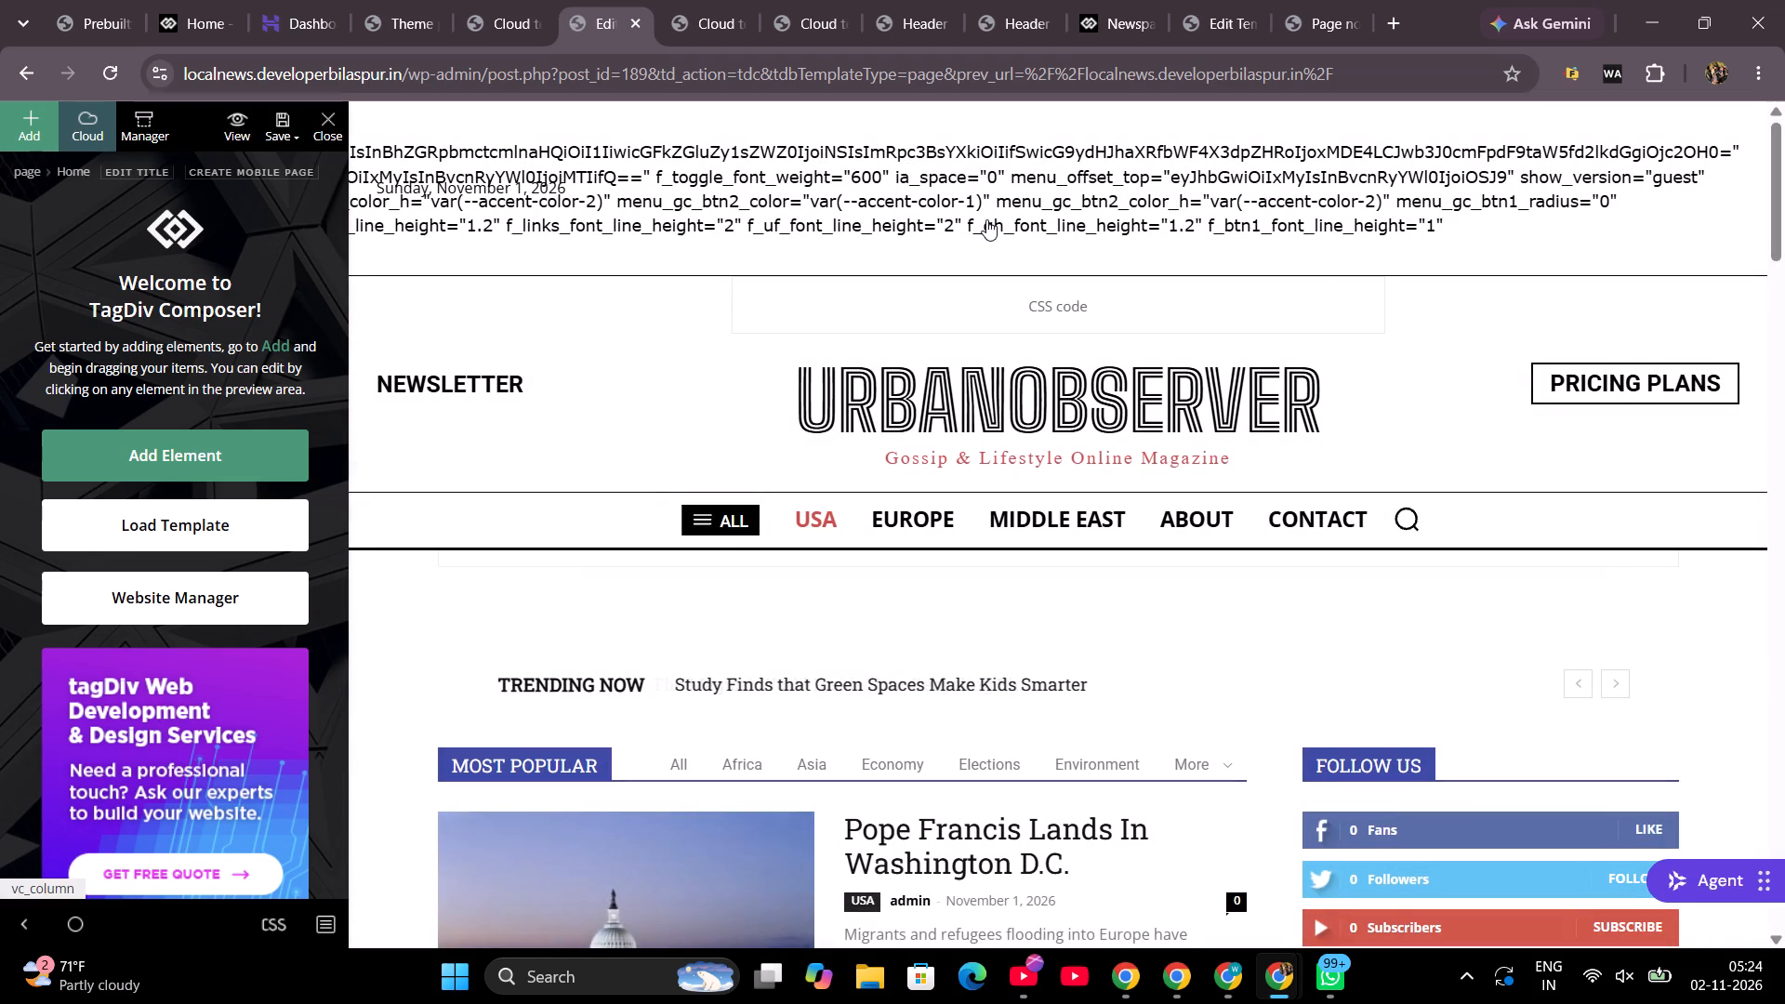
{"action": "left_click", "coordinate": [986, 219]}
{"action": "left_click", "coordinate": [625, 202]}
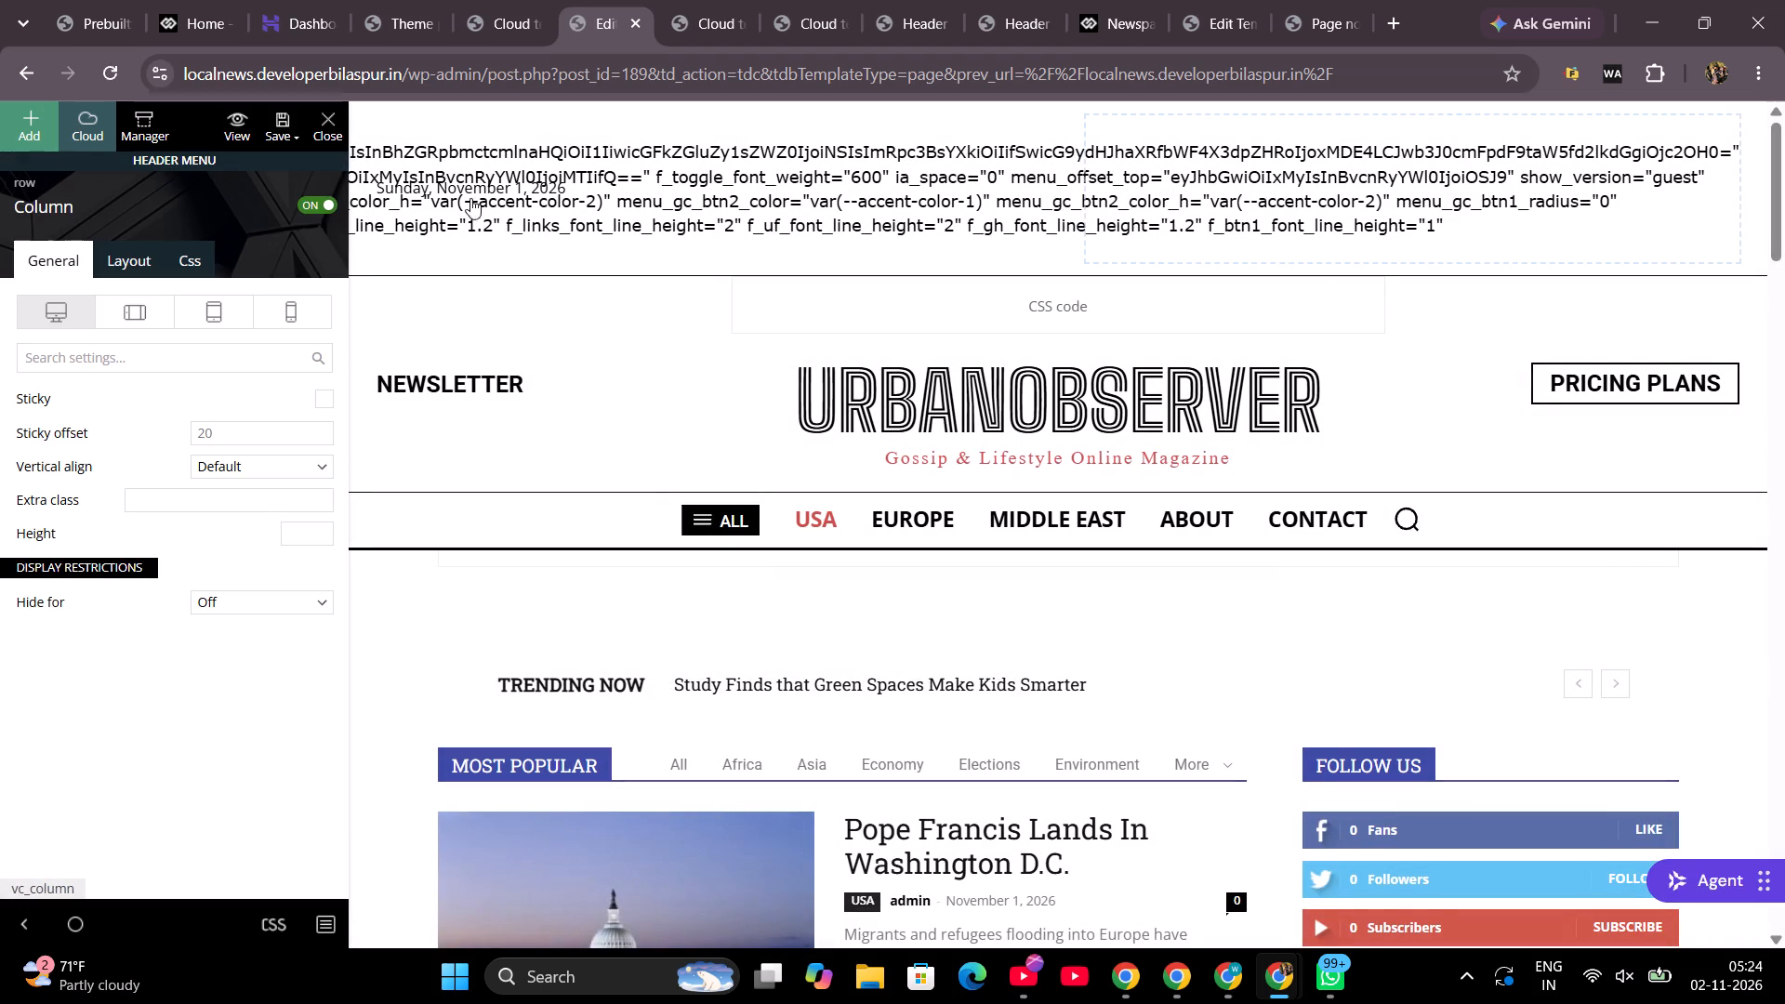
{"action": "left_click", "coordinate": [570, 210]}
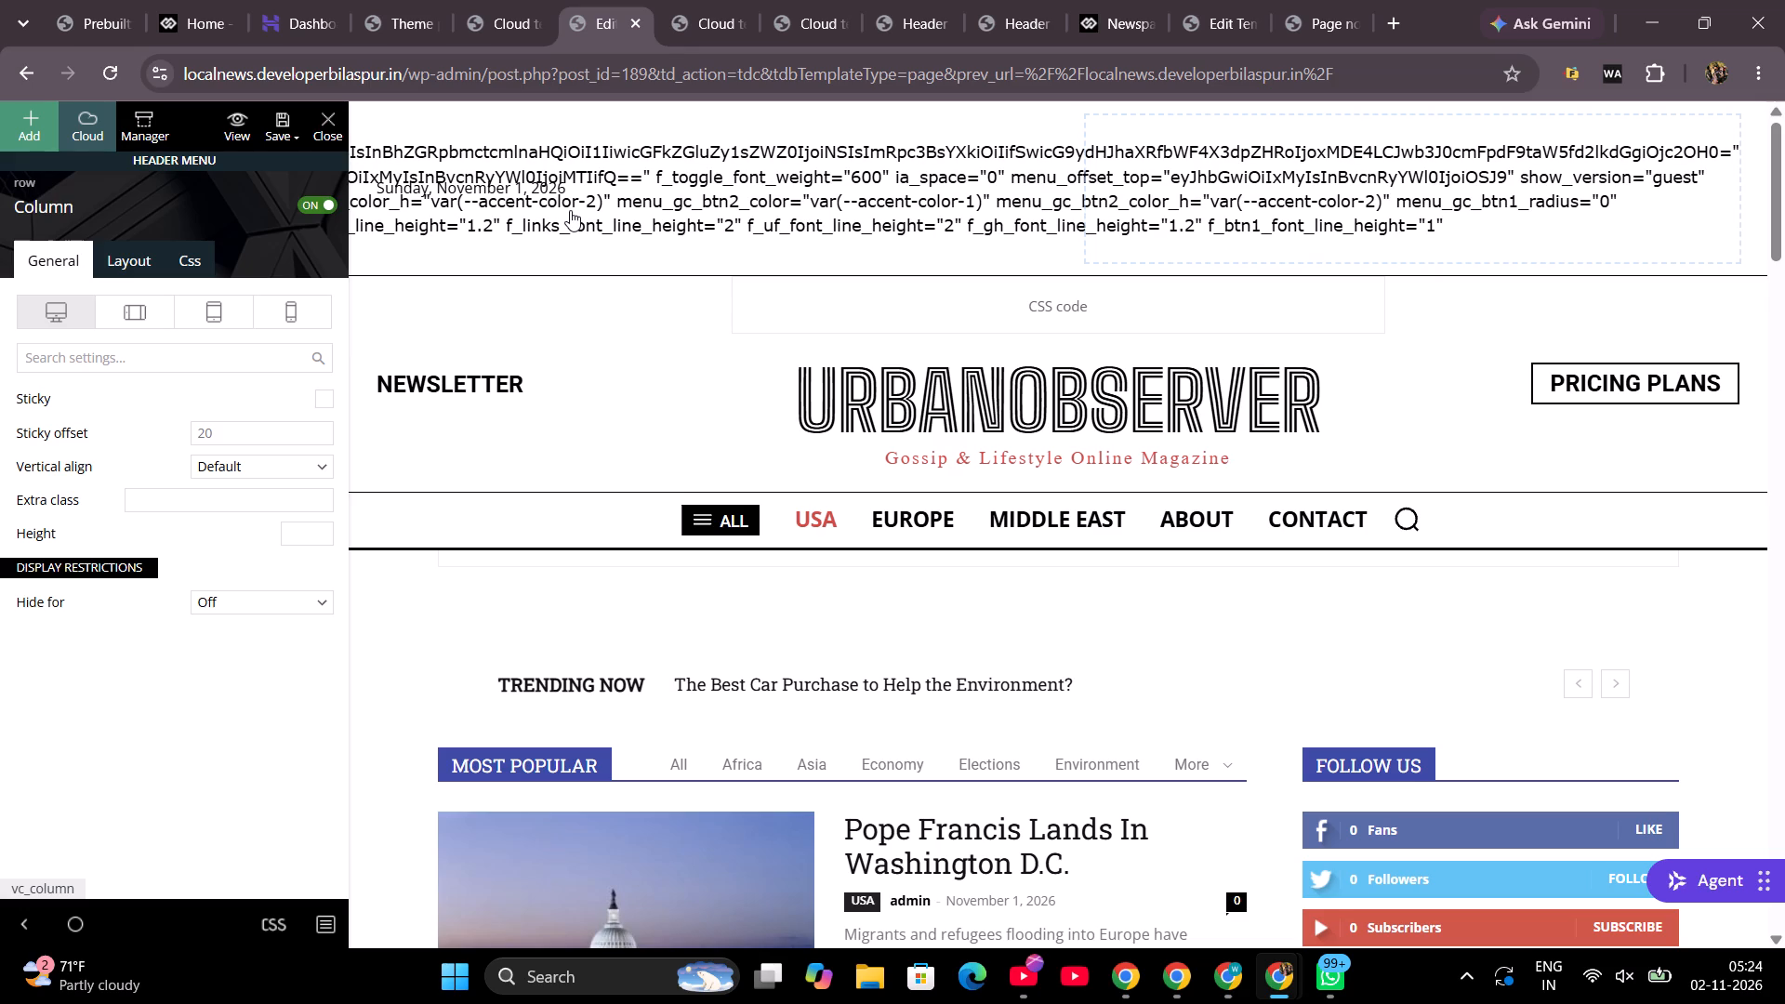
{"action": "left_click", "coordinate": [142, 253]}
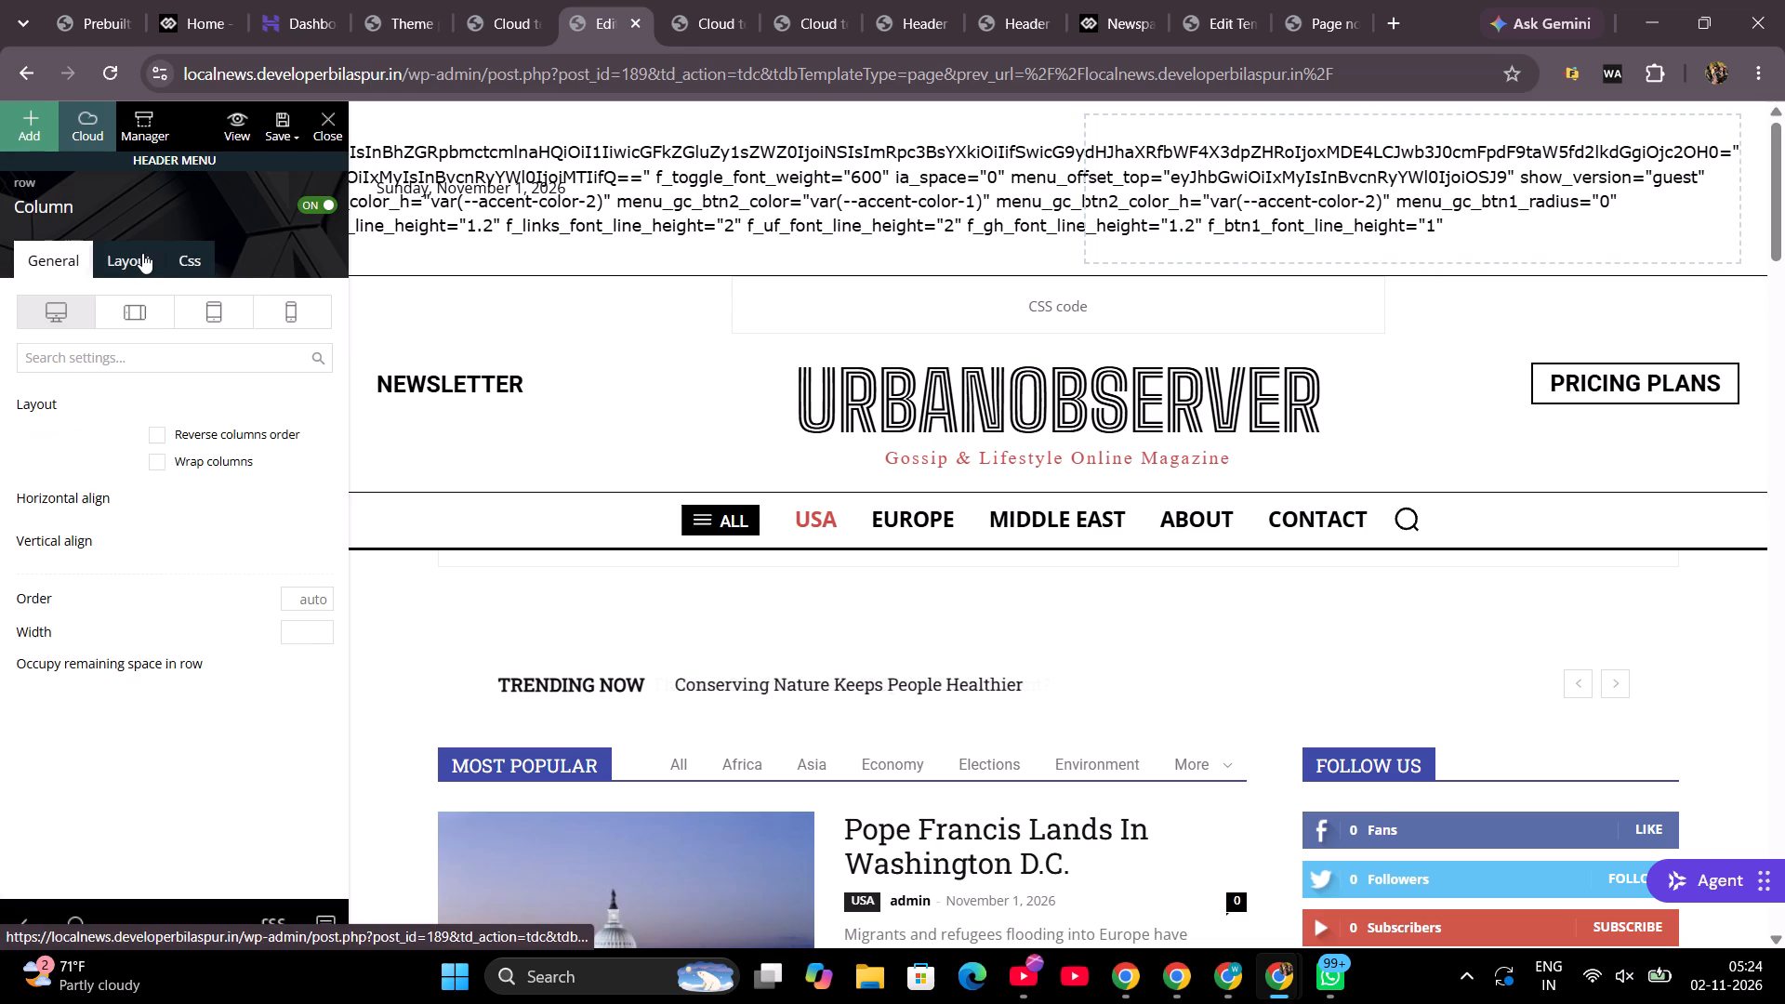
{"action": "left_click", "coordinate": [181, 261]}
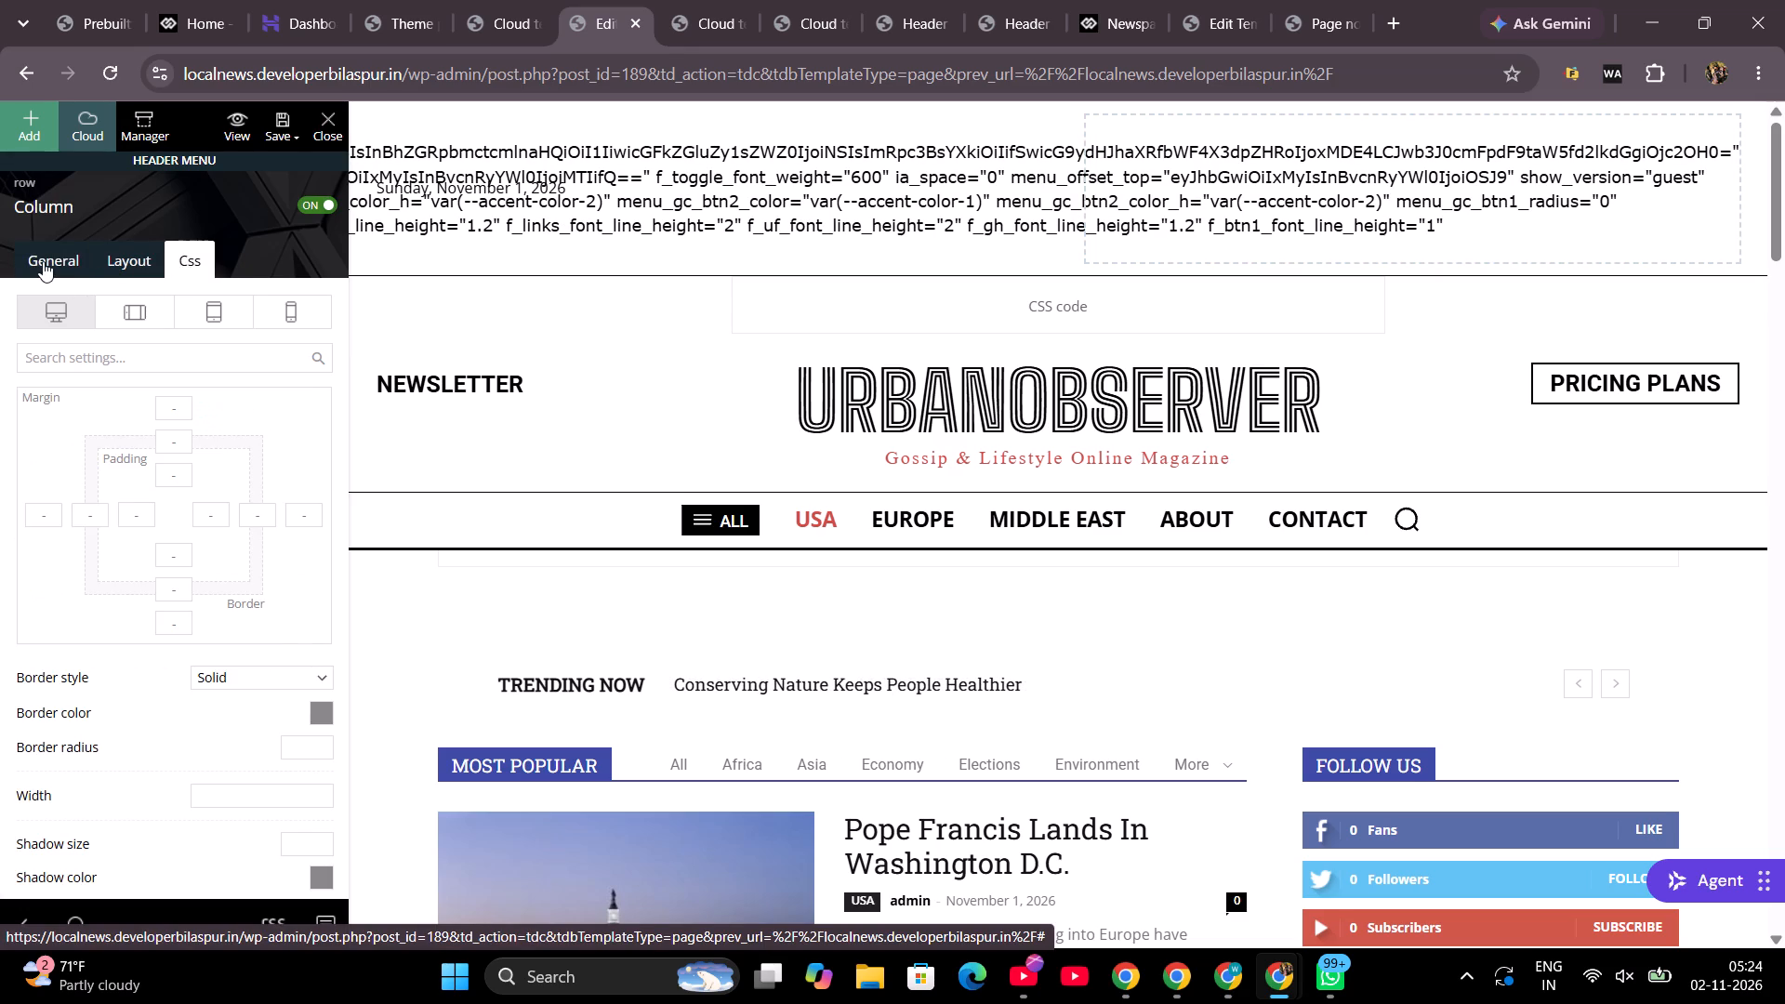
{"action": "left_click", "coordinate": [43, 261]}
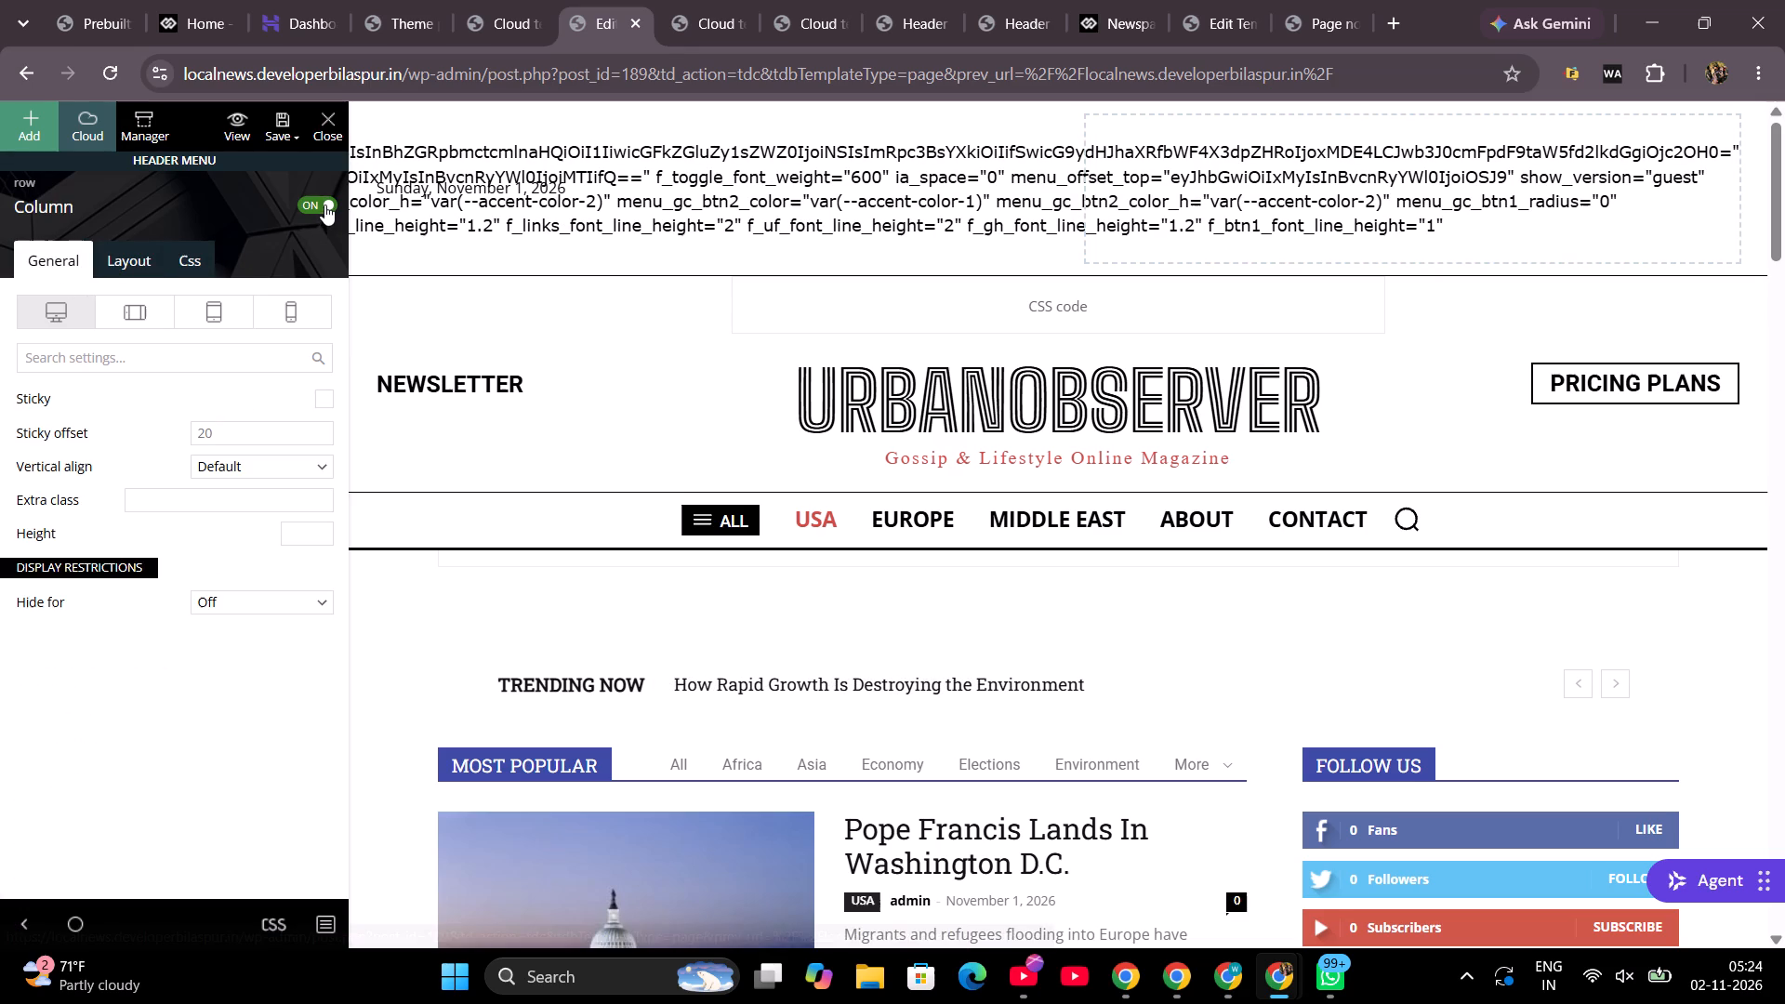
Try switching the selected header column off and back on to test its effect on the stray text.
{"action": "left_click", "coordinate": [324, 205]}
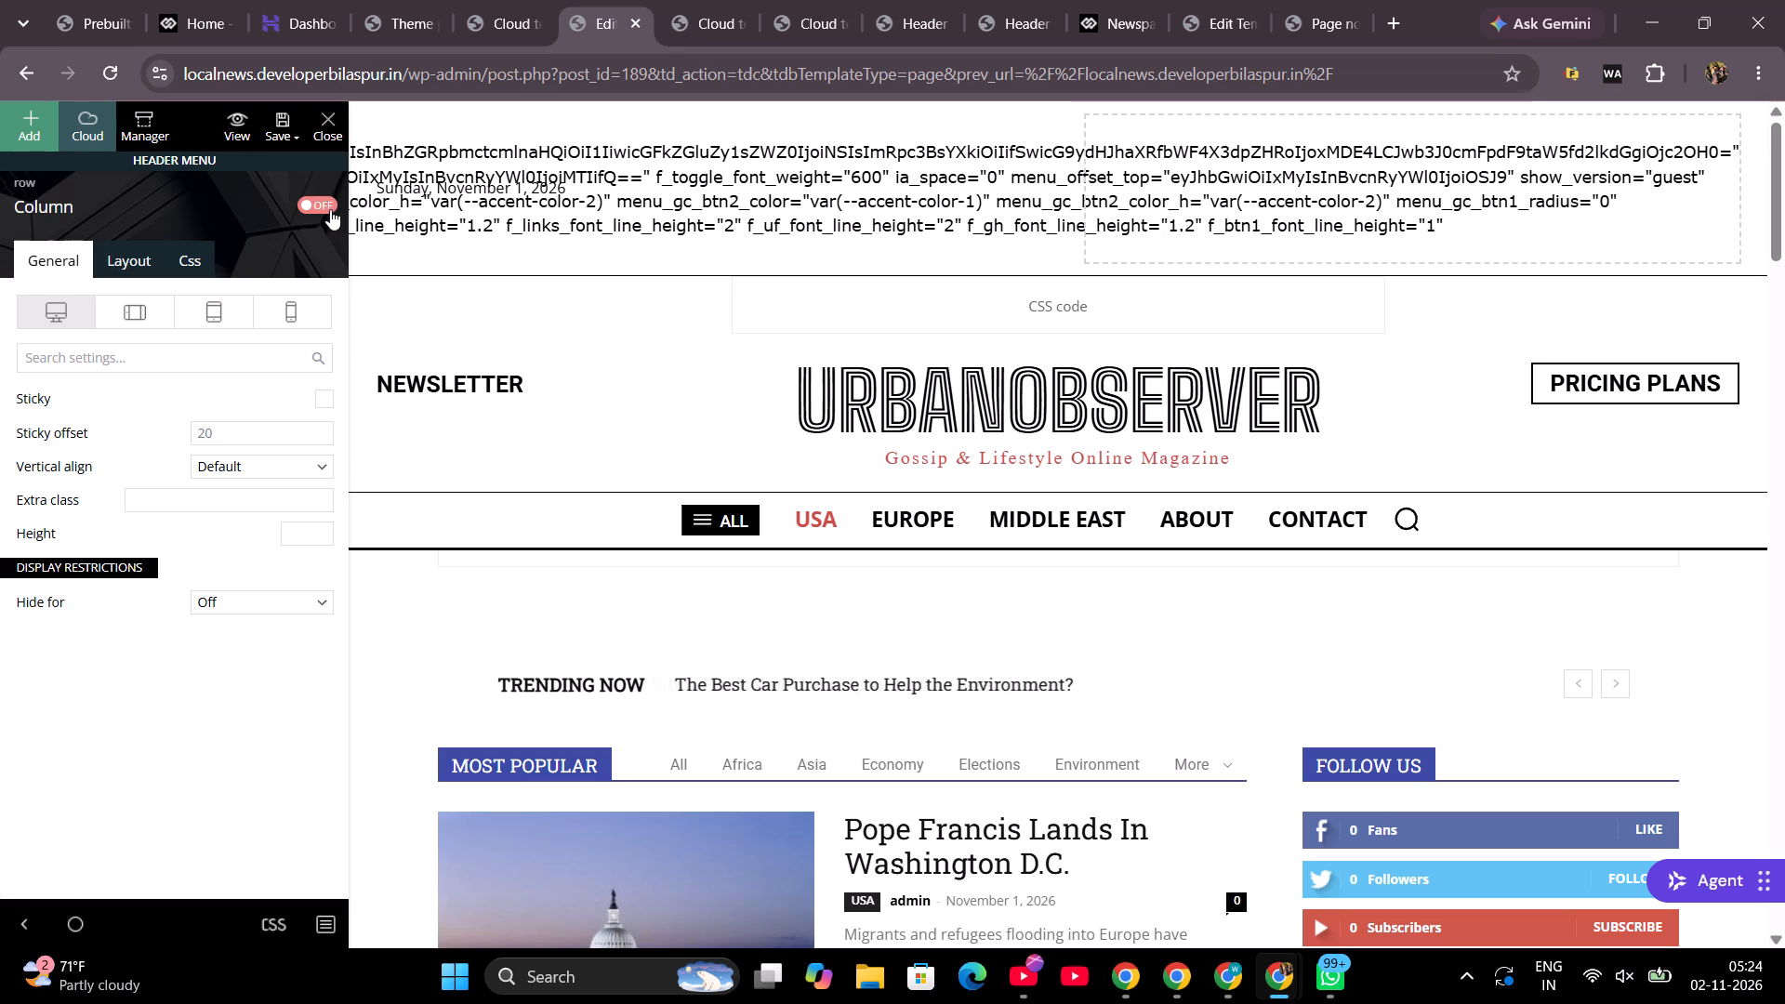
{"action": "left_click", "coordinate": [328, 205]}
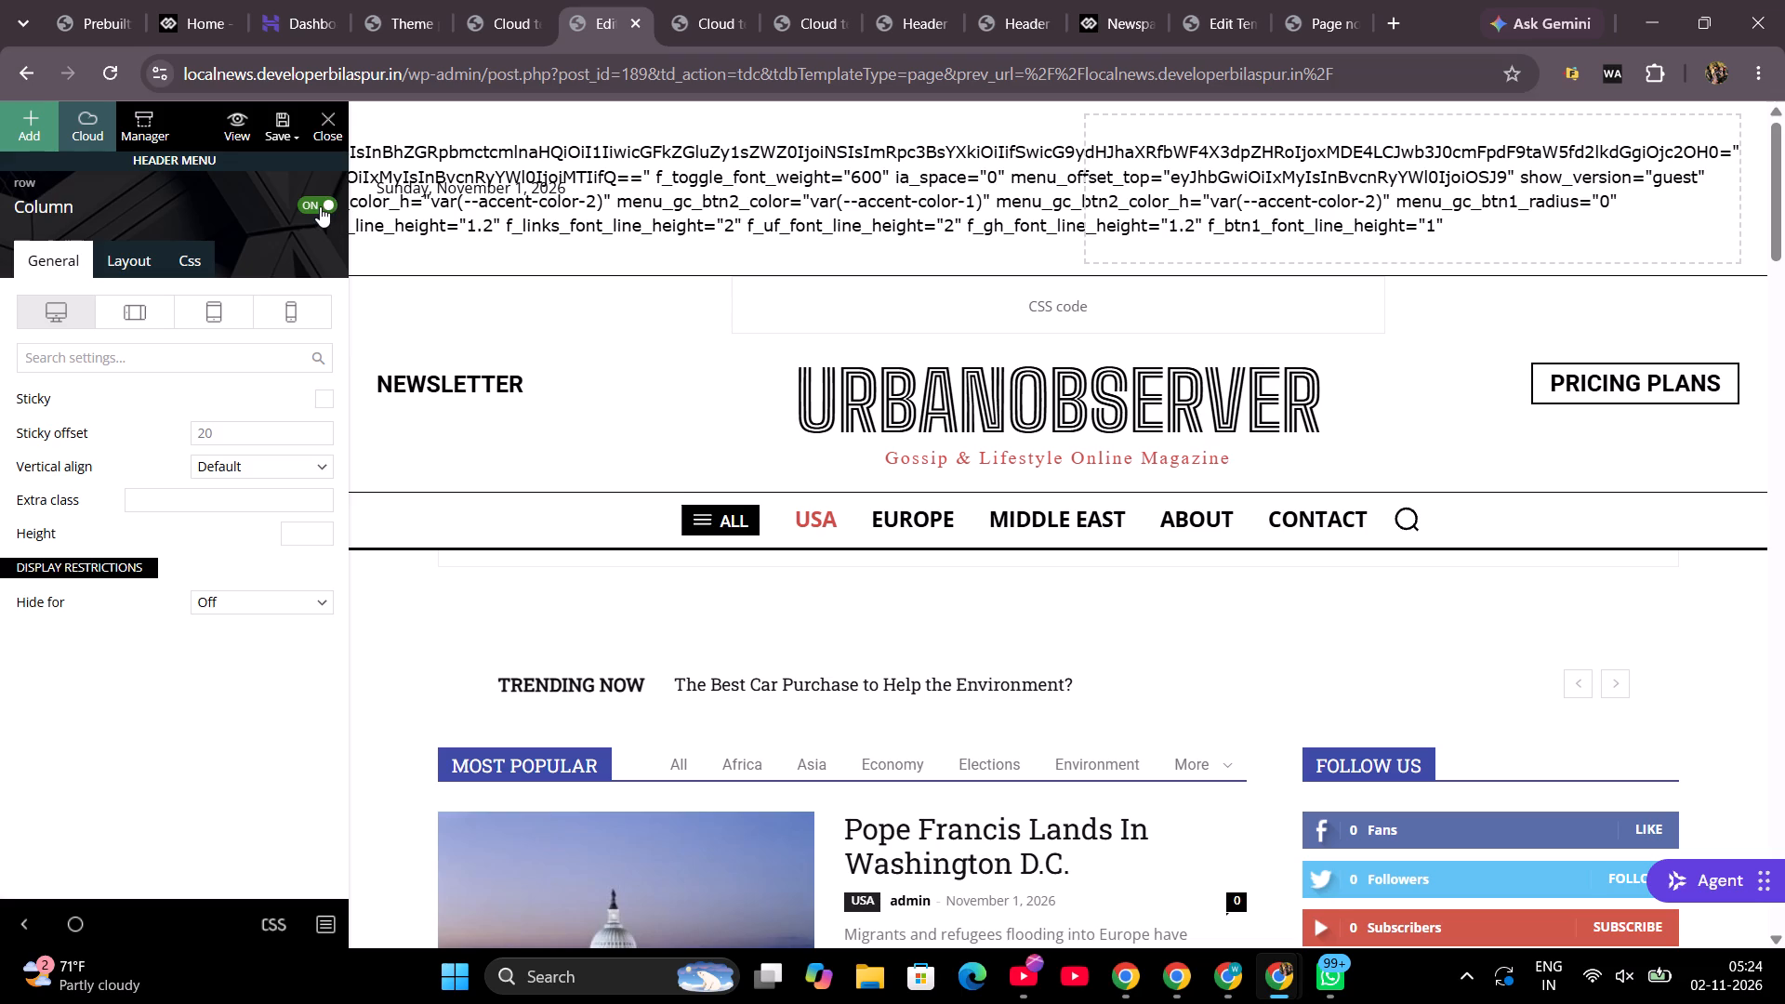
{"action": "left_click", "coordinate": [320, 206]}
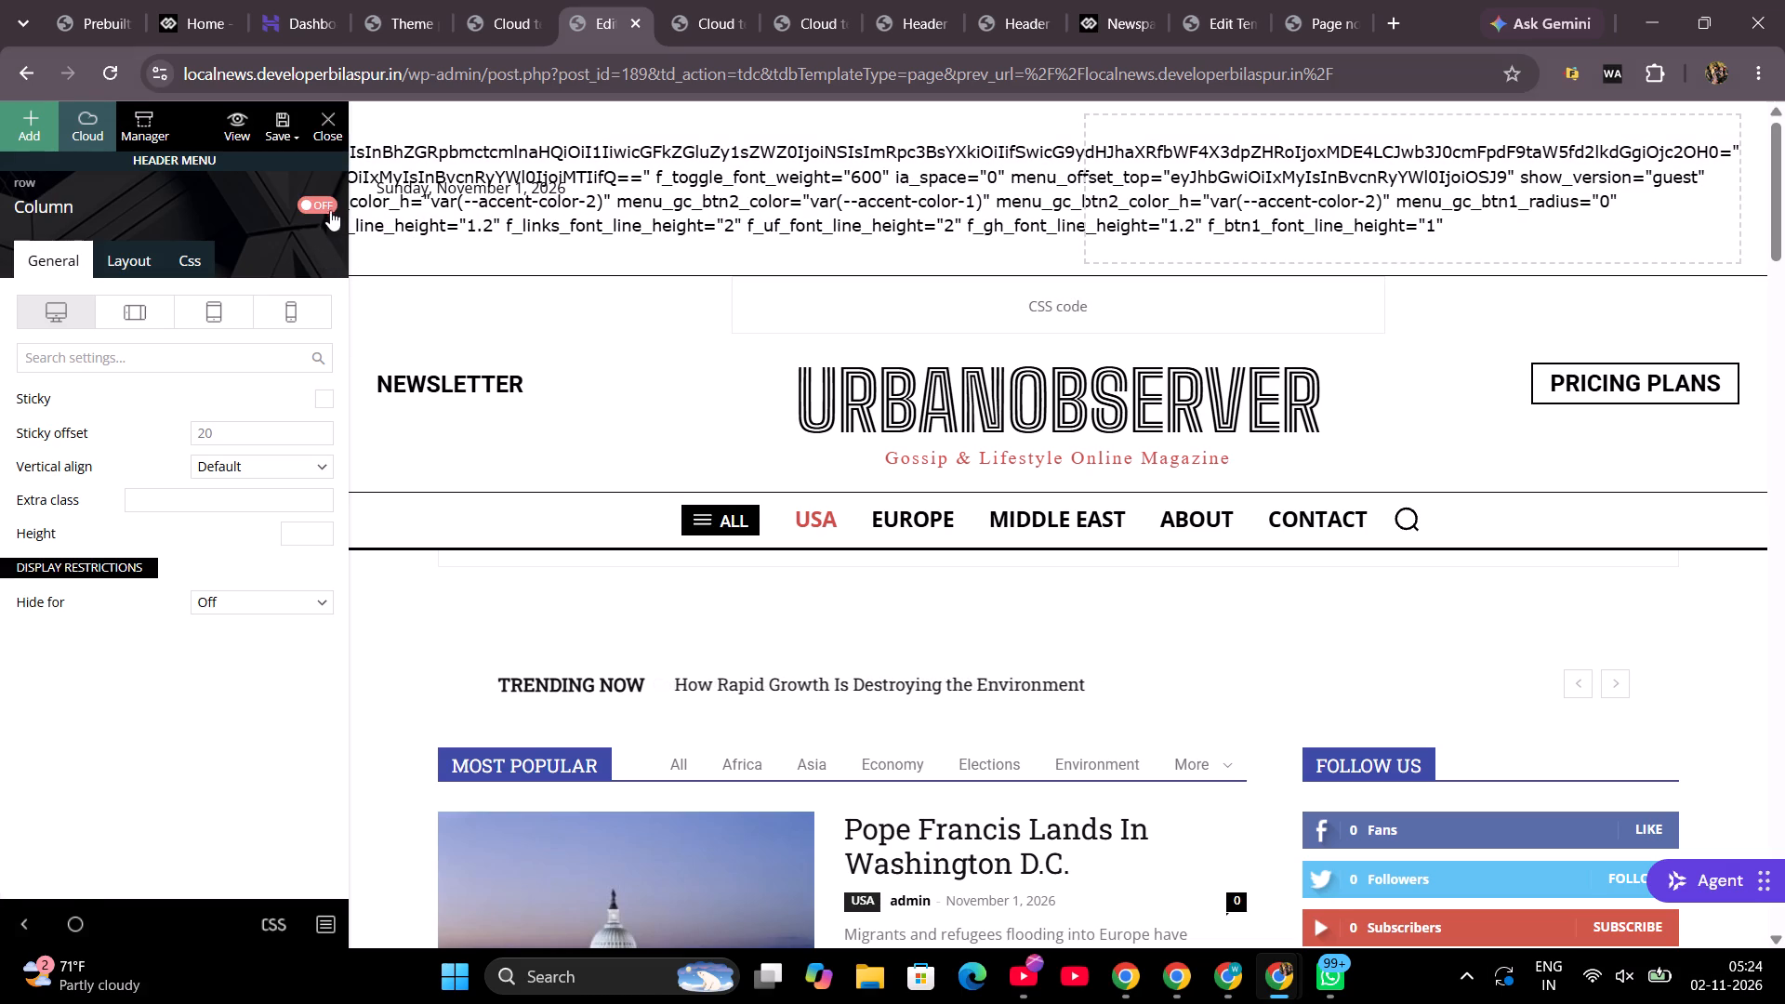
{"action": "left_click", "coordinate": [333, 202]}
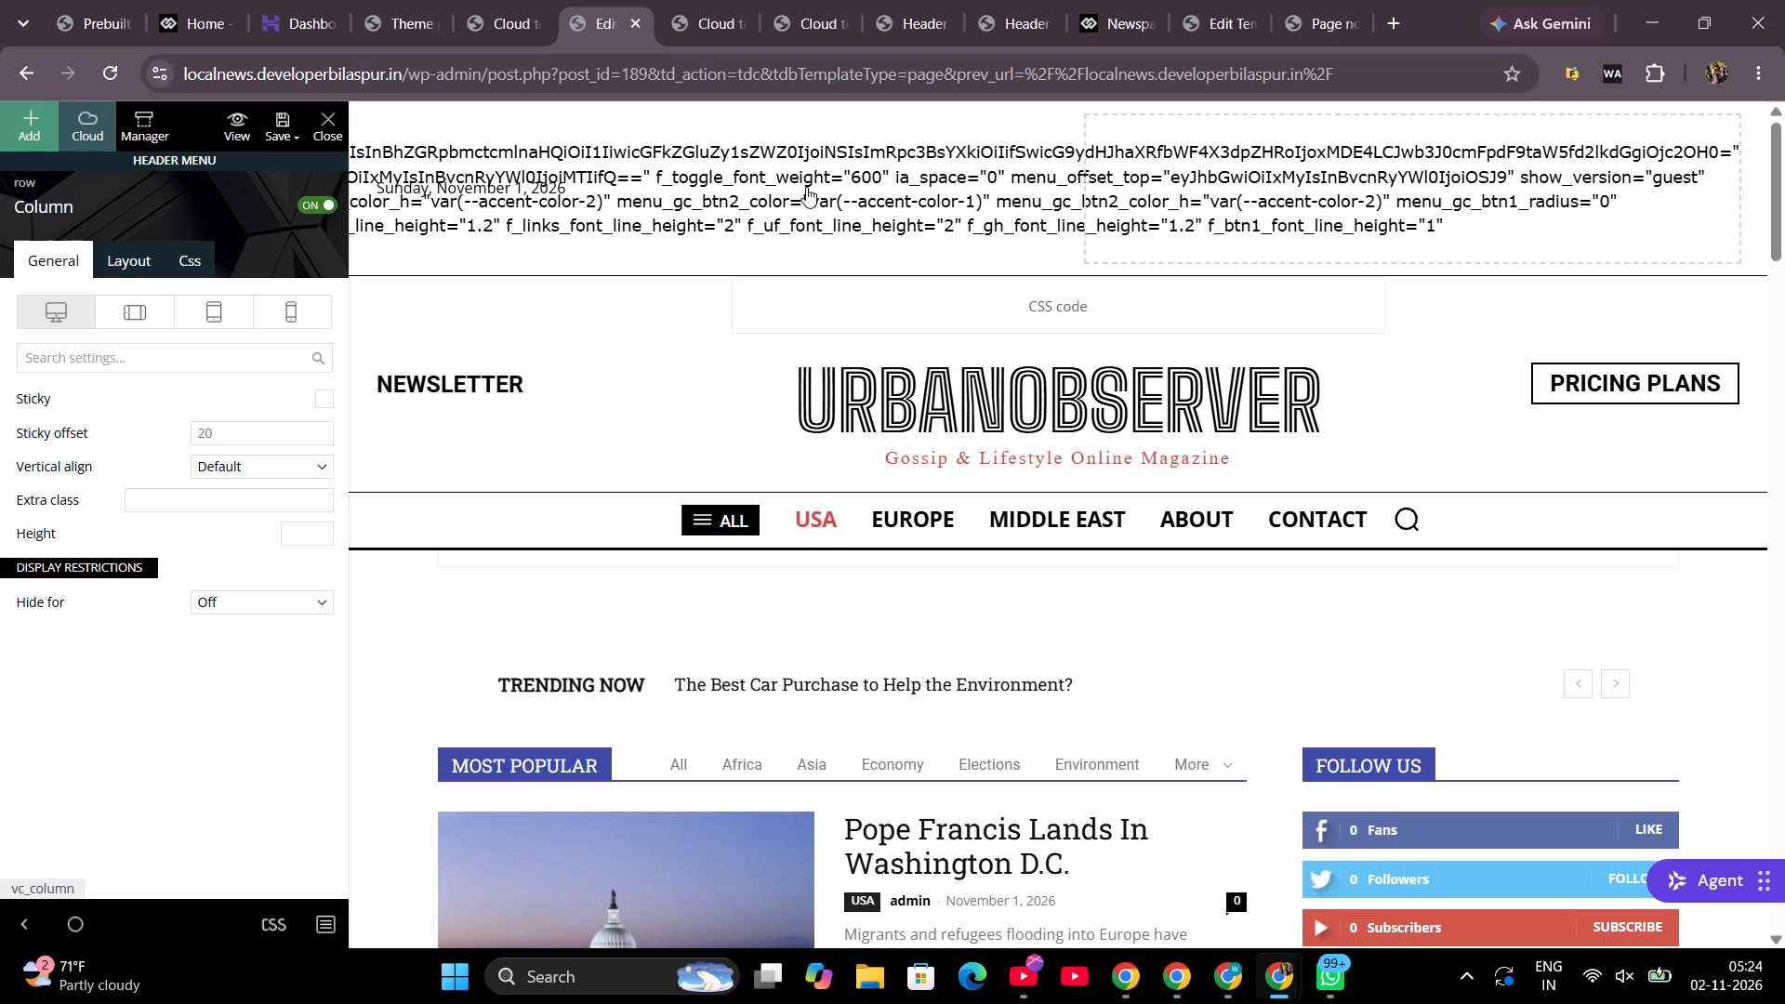
{"action": "key", "text": "shift+super+s"}
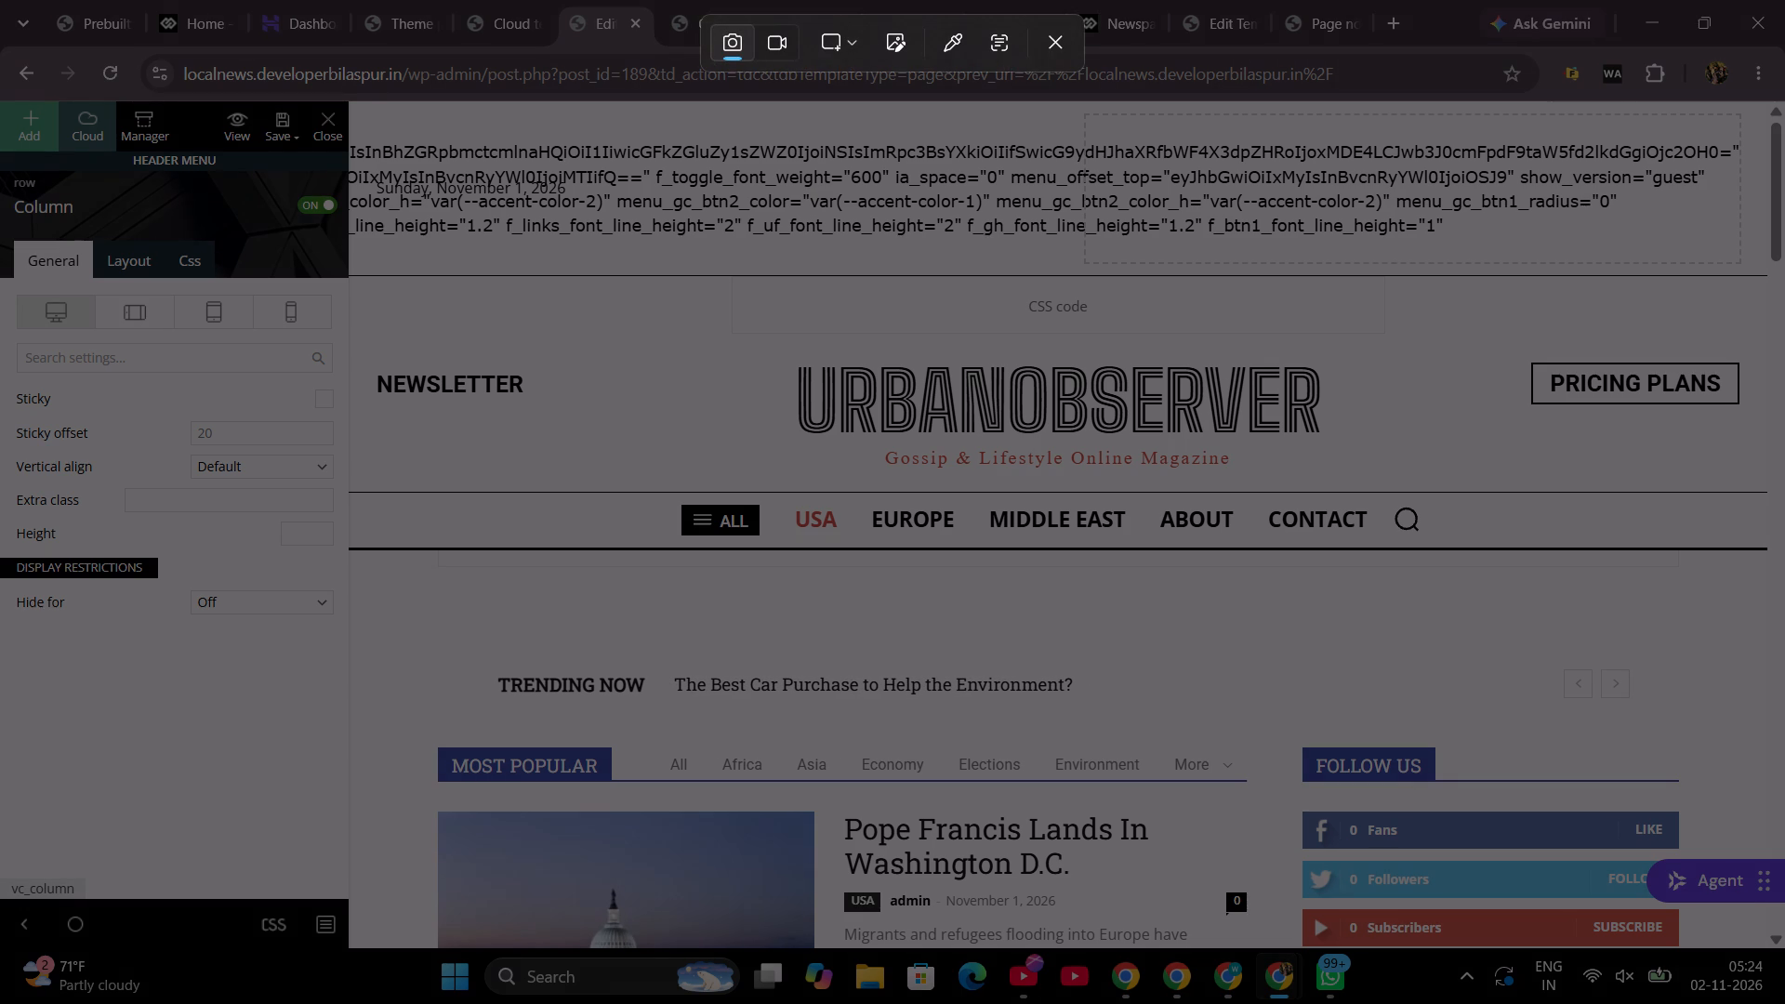
{"action": "left_click_drag", "start_coordinate": [0, 41], "coordinate": [1784, 1000]}
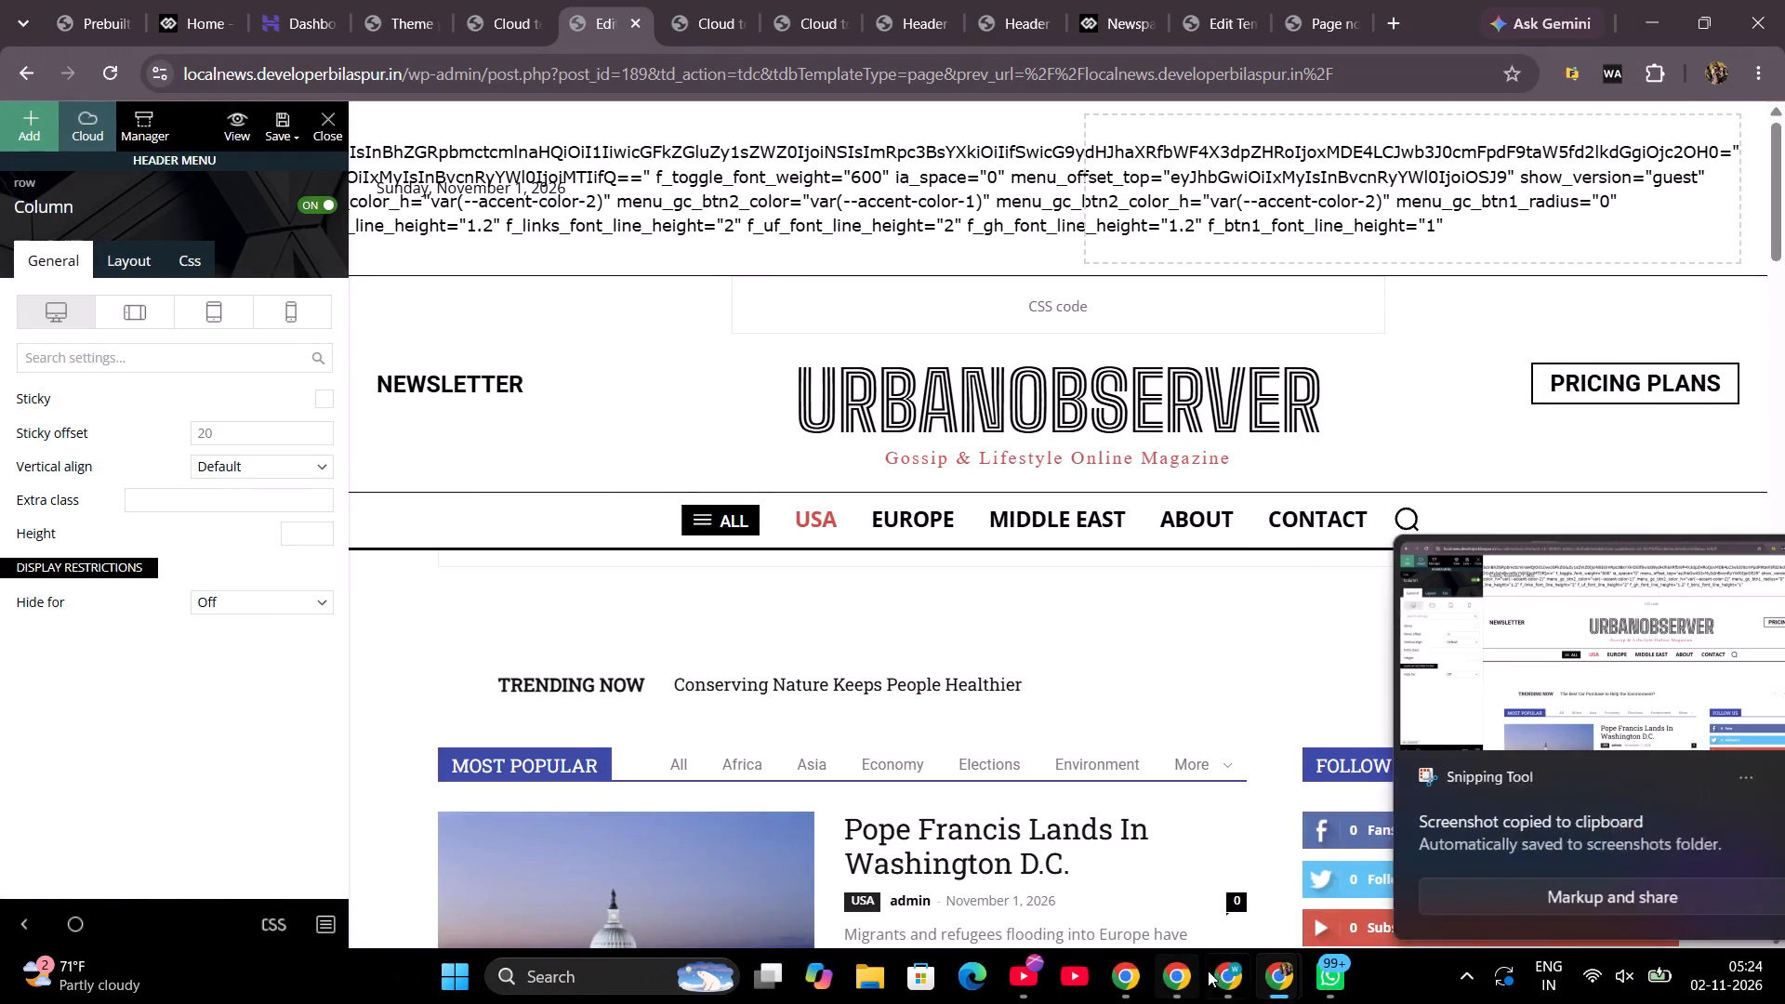
{"action": "left_click", "coordinate": [1230, 972]}
{"action": "left_click", "coordinate": [843, 893]}
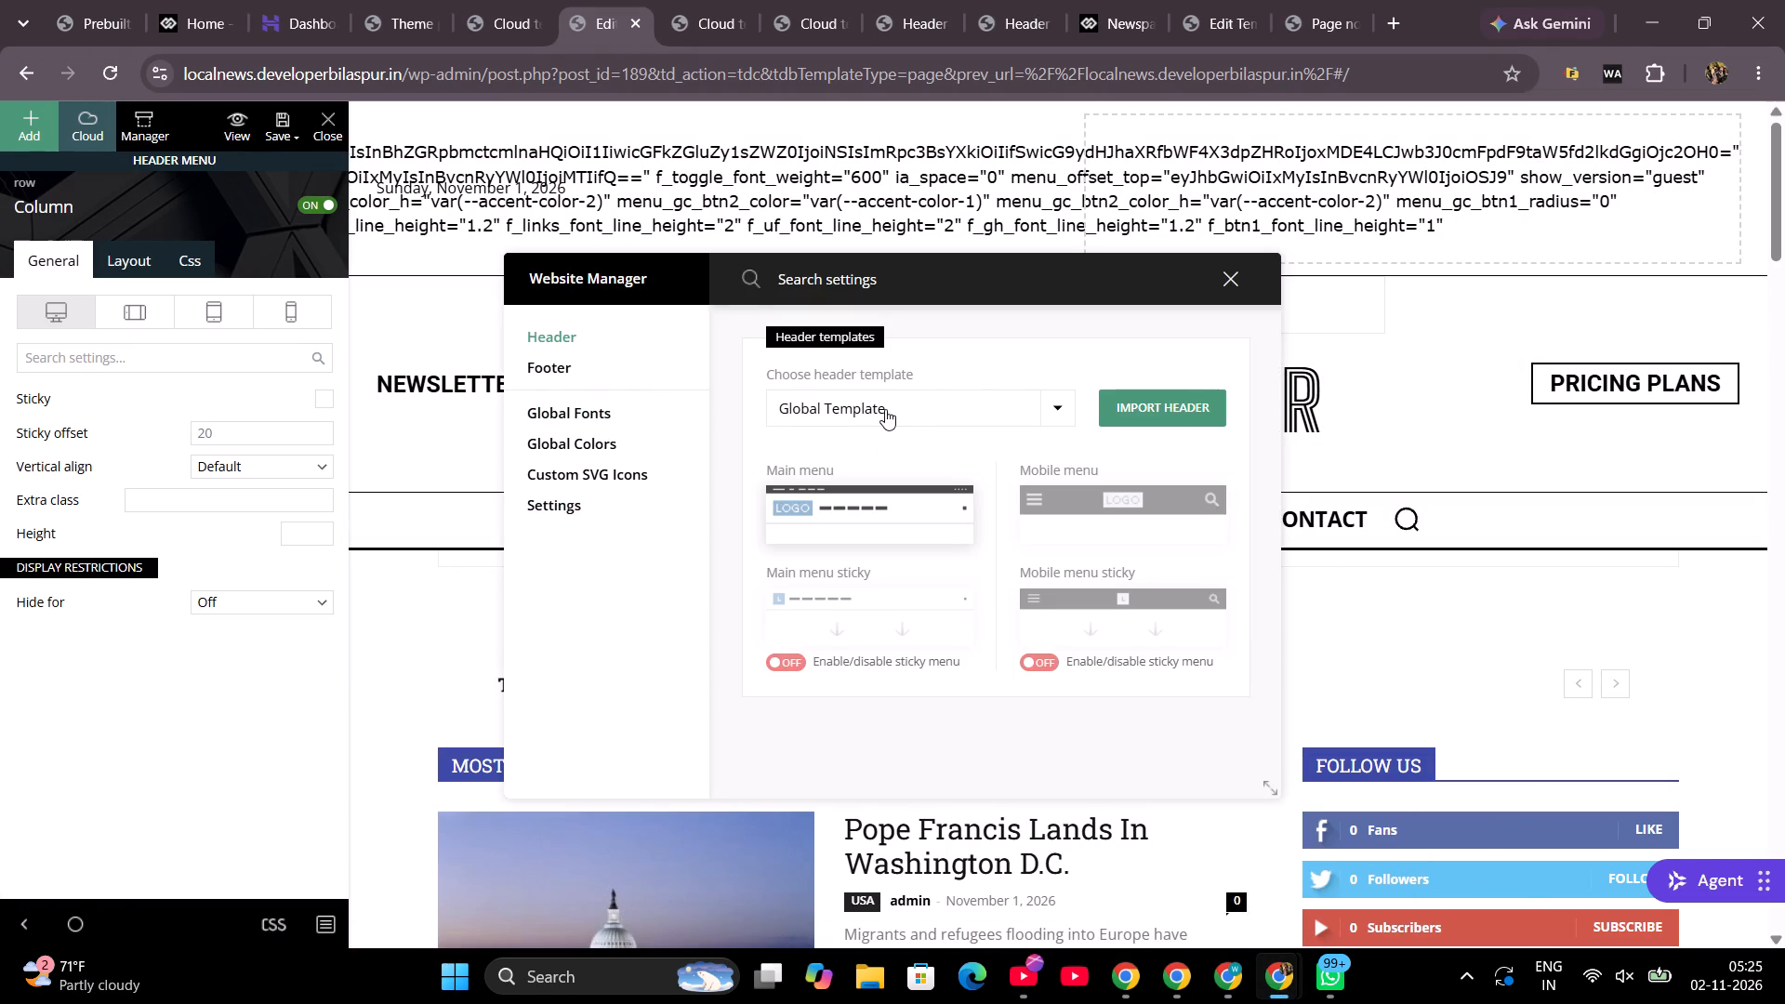
{"action": "left_click", "coordinate": [885, 409]}
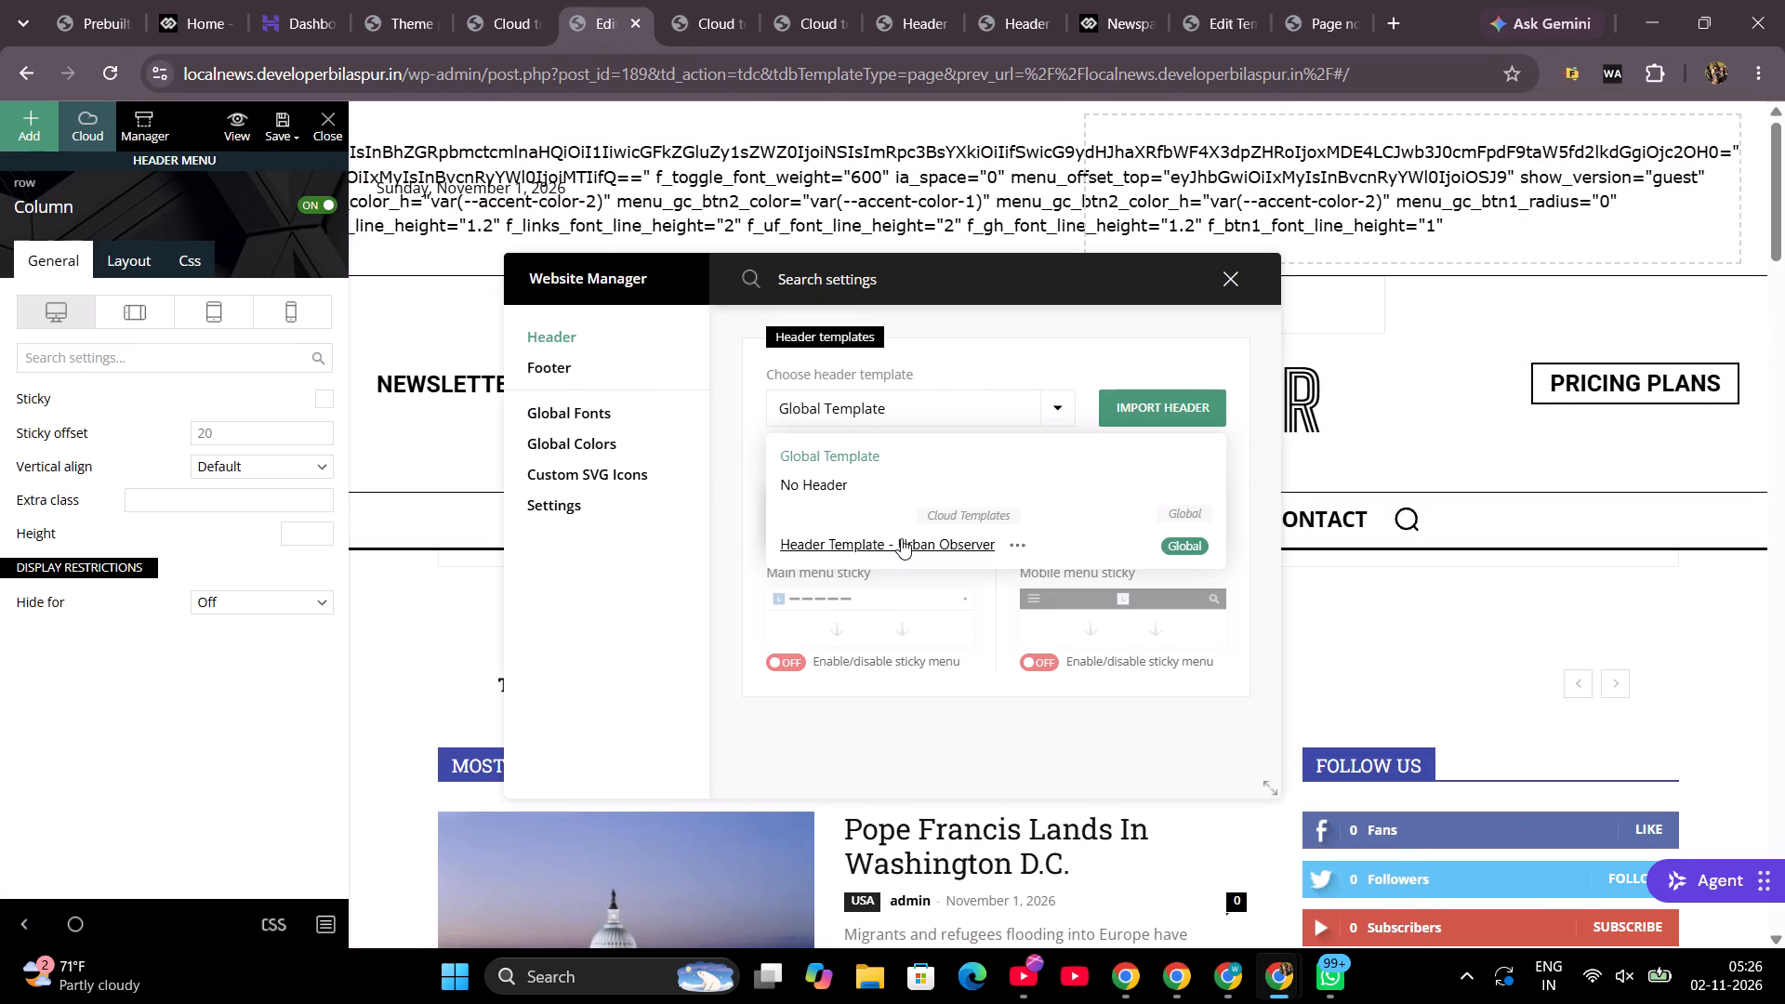
{"action": "left_click", "coordinate": [904, 540]}
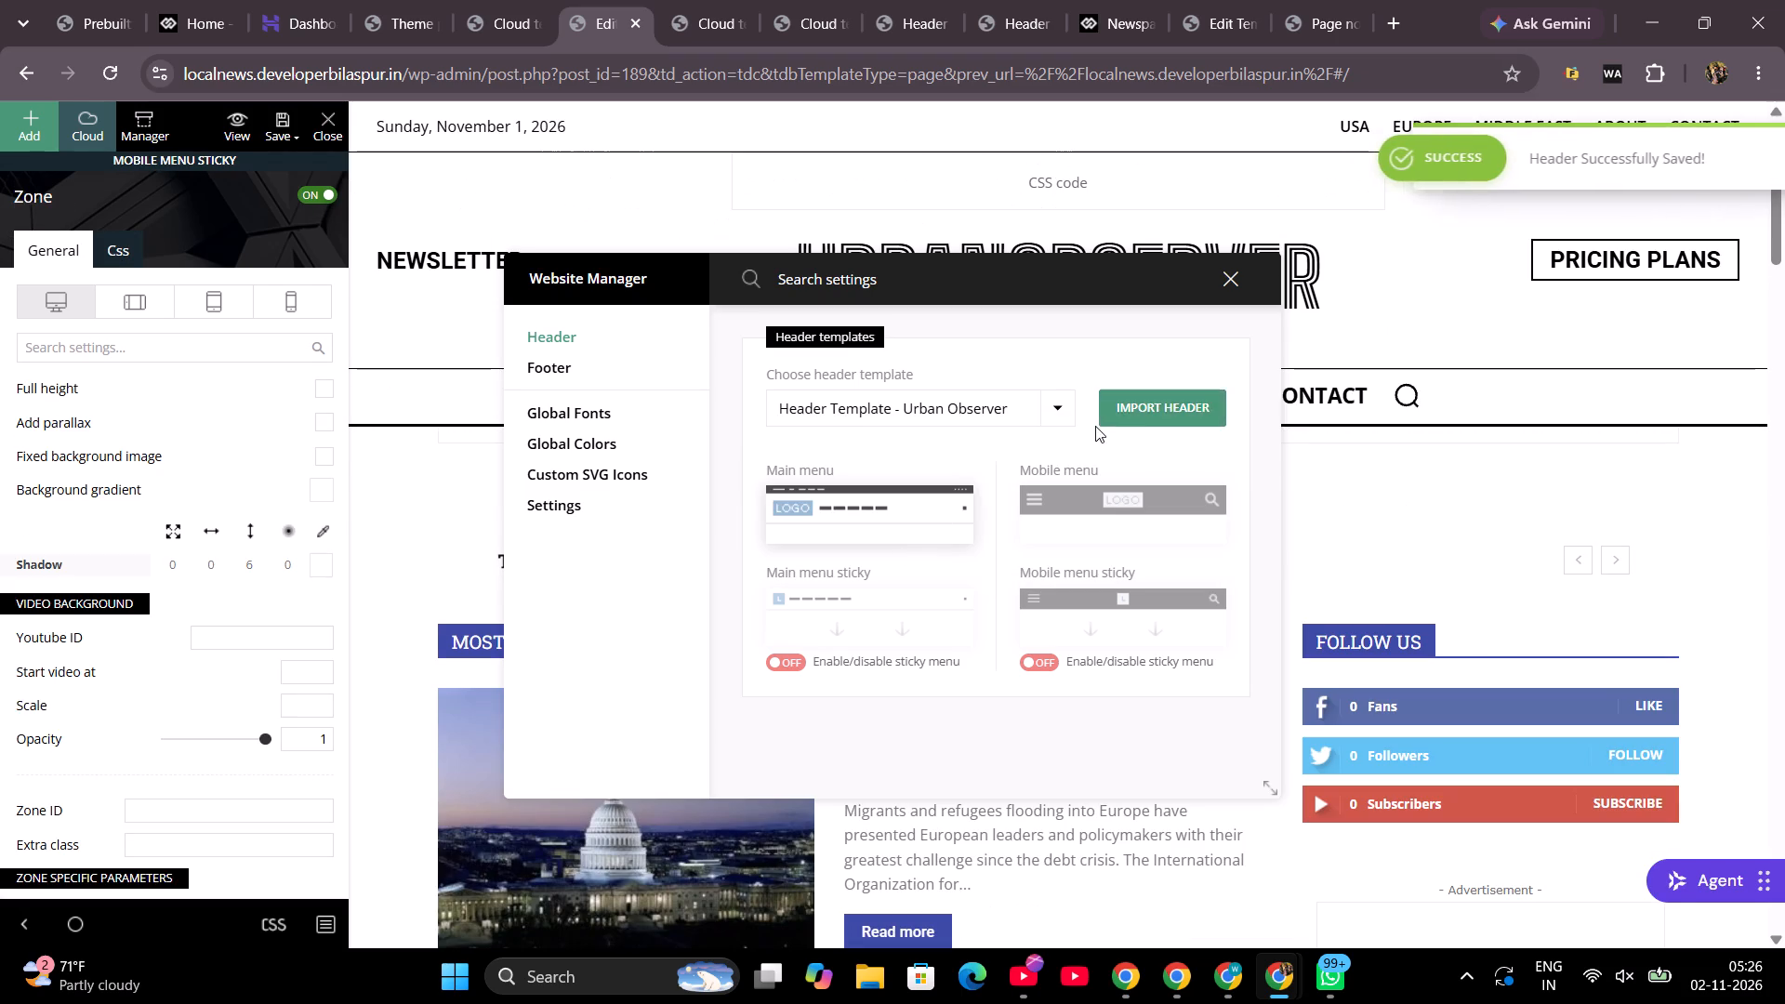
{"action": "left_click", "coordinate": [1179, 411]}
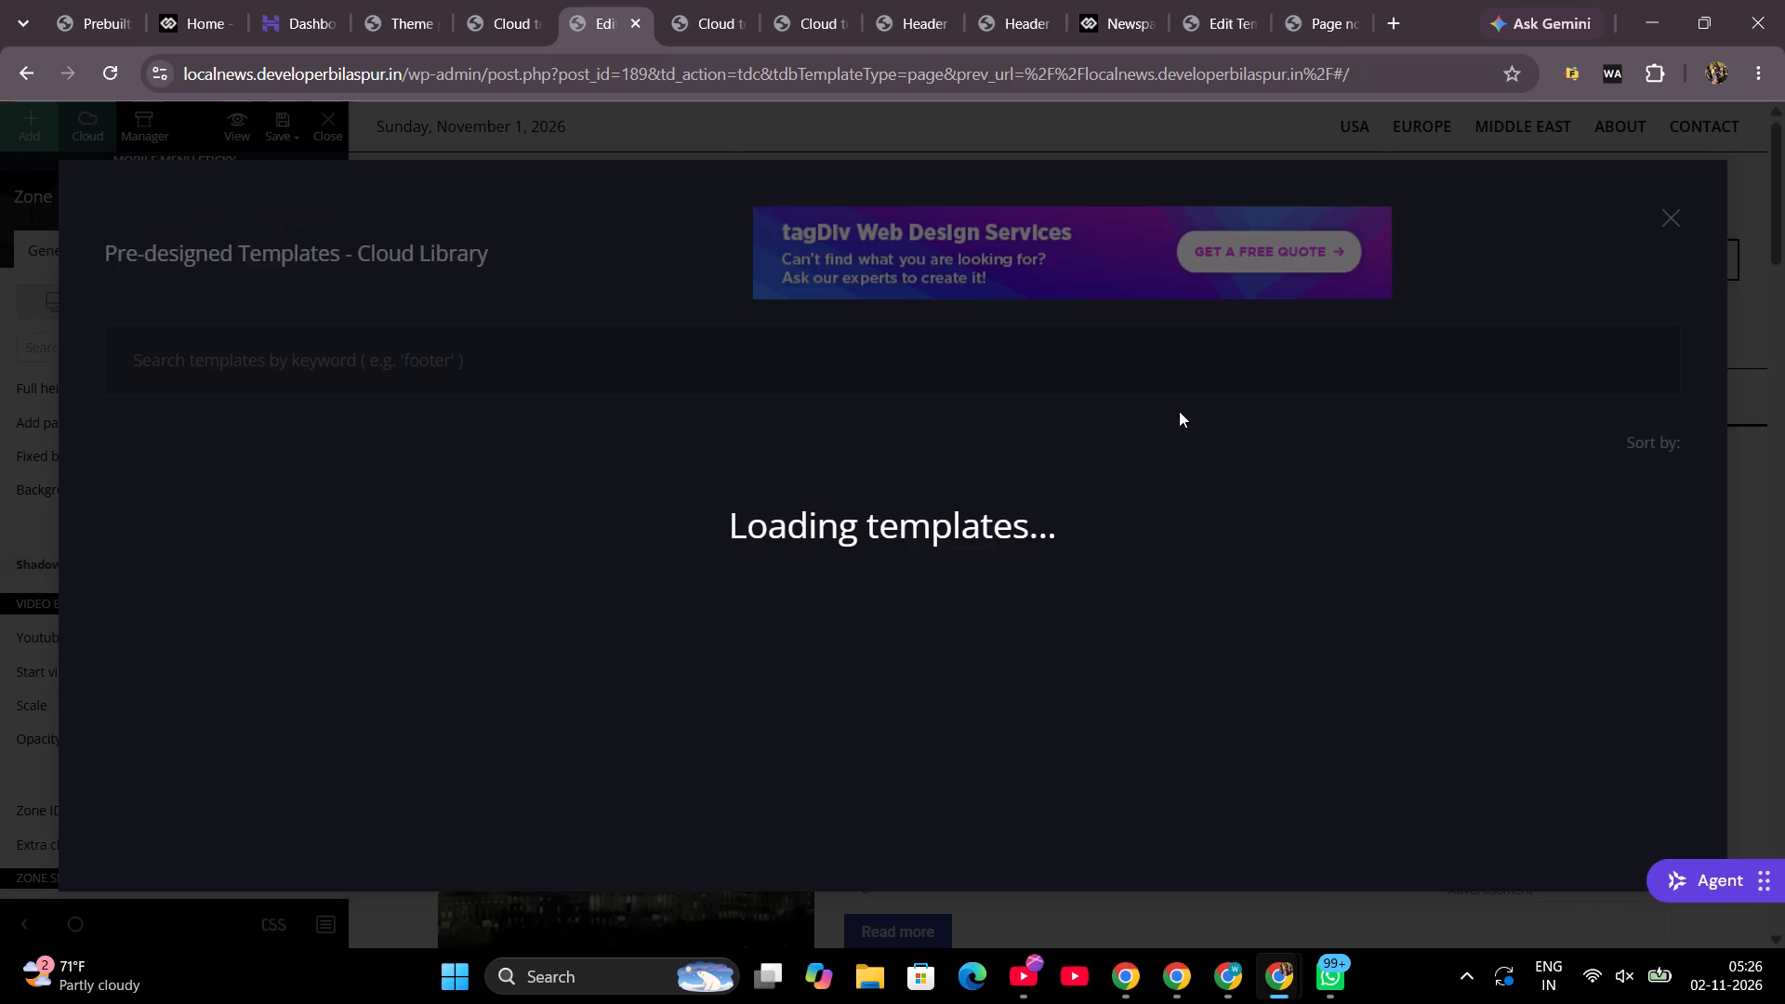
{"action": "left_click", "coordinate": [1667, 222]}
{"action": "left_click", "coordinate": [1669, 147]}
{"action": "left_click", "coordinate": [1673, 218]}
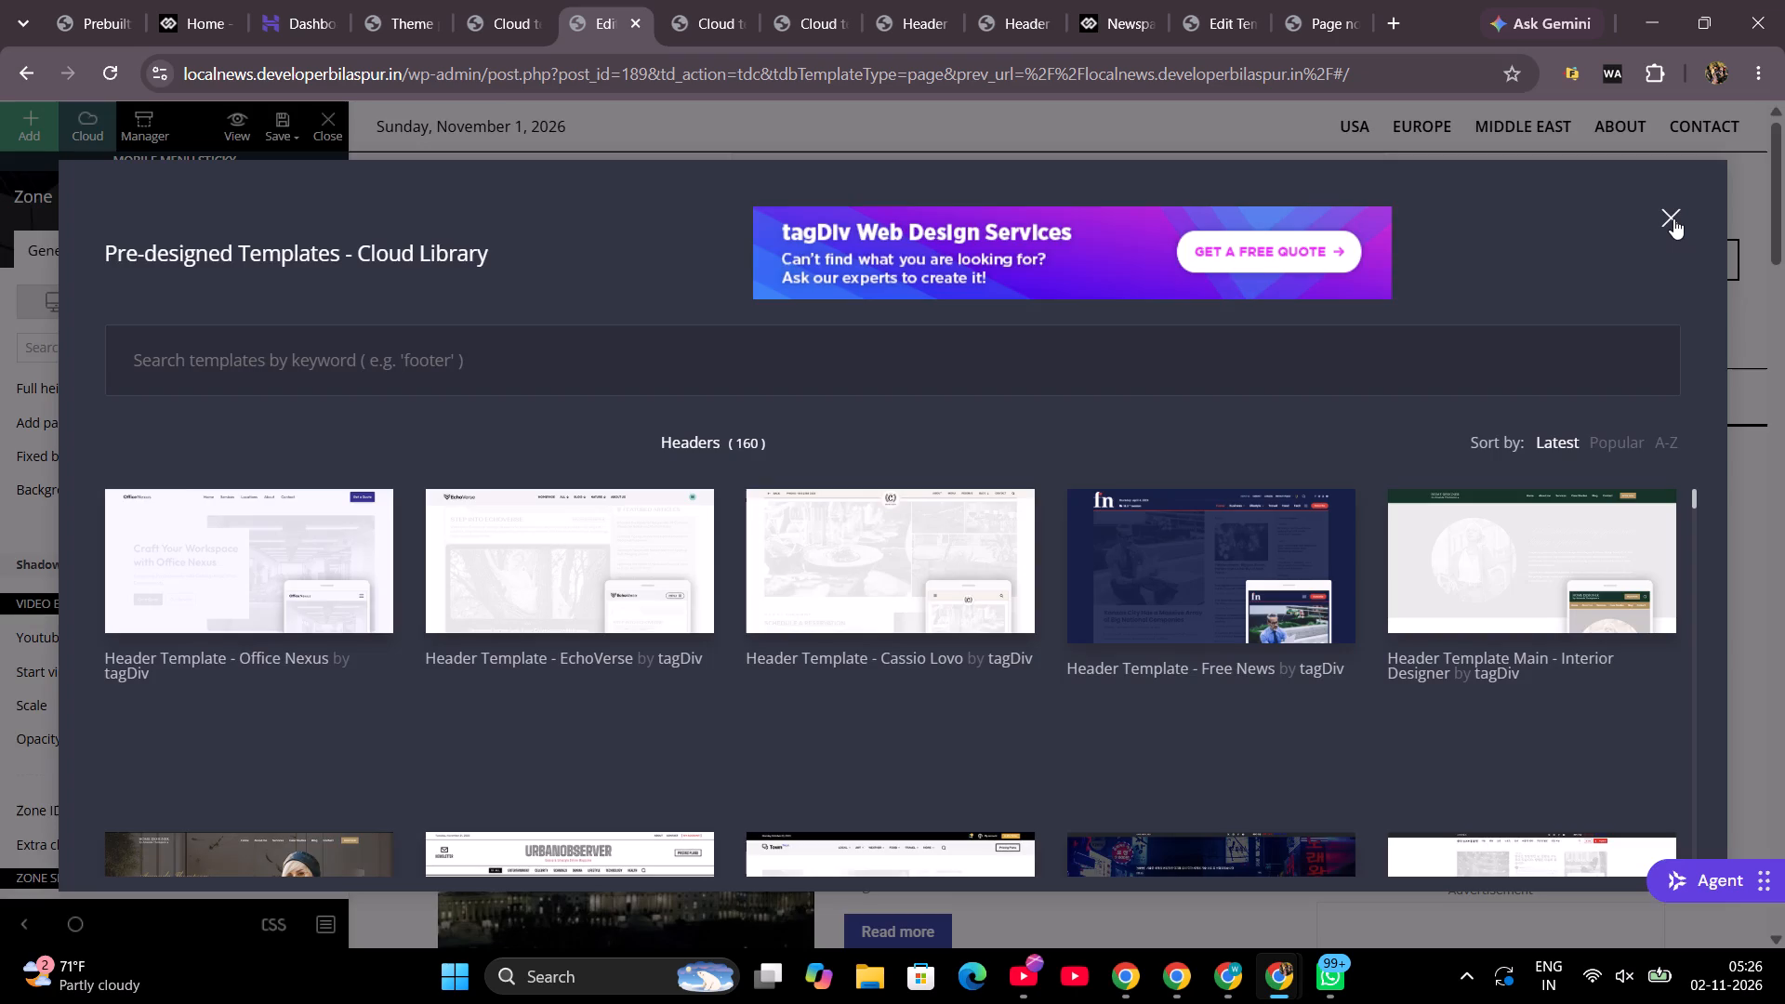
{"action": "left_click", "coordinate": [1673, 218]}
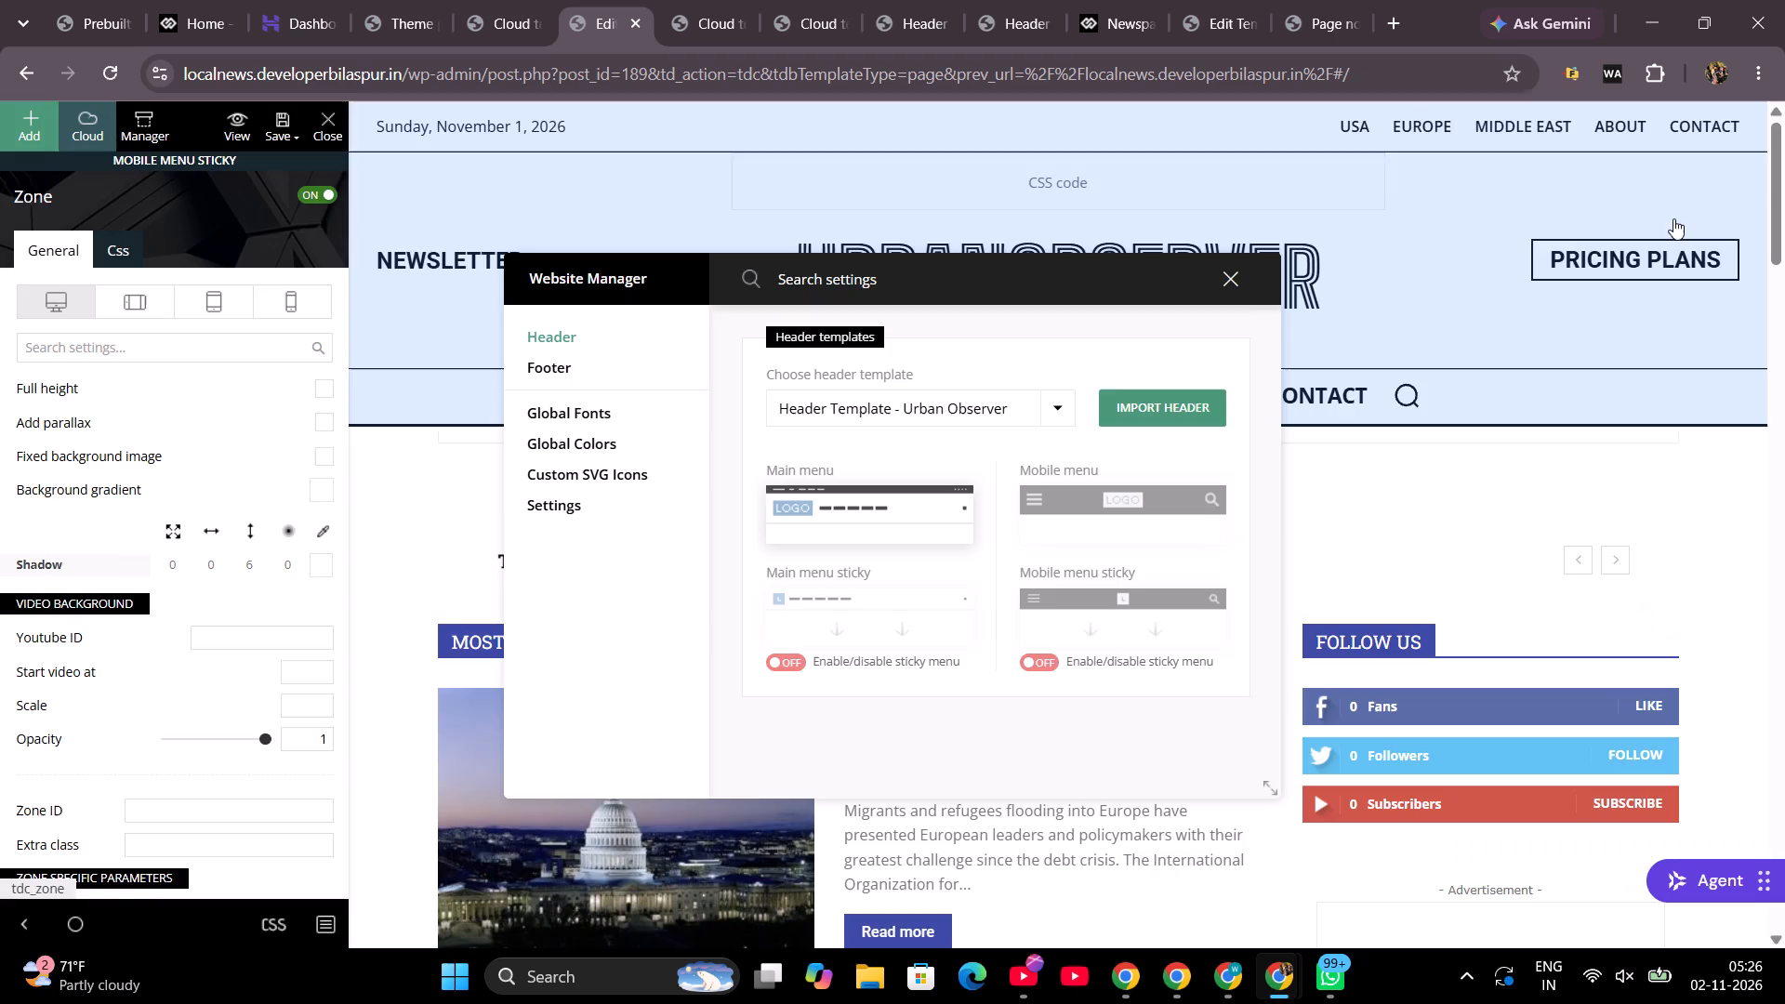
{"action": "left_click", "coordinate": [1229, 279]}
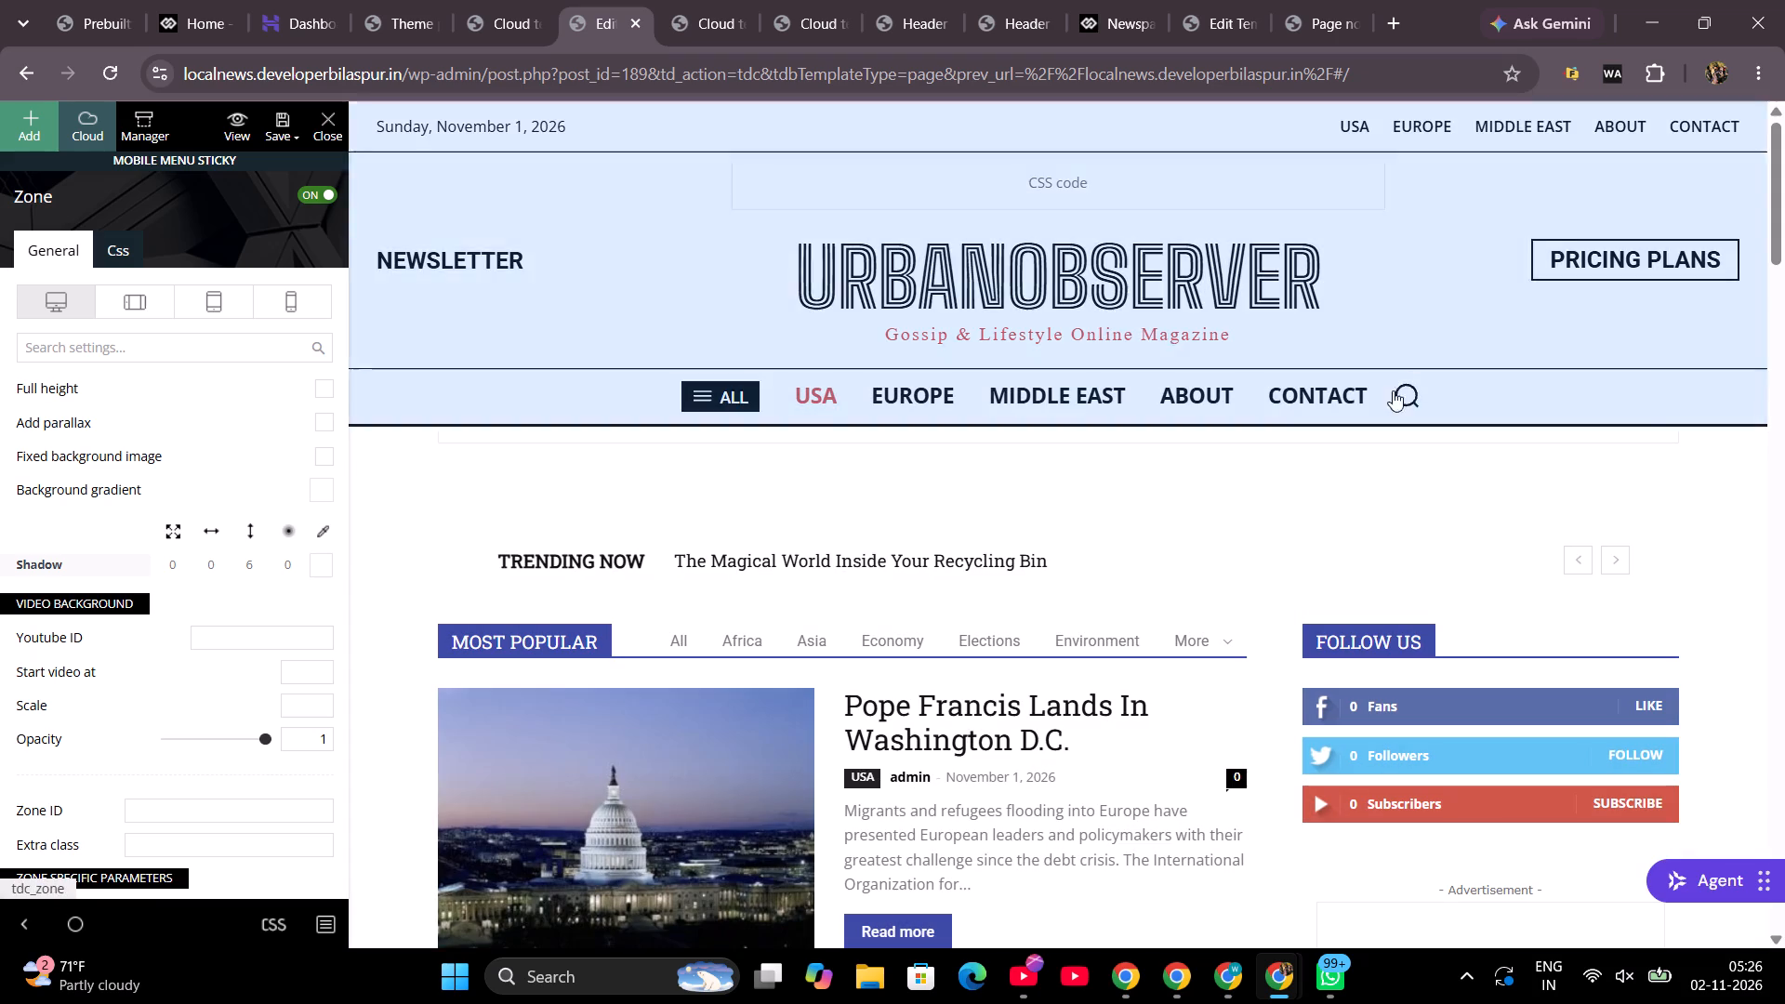
Change the header logo's text to "Local News Bilaspur".
{"action": "left_click", "coordinate": [1031, 277]}
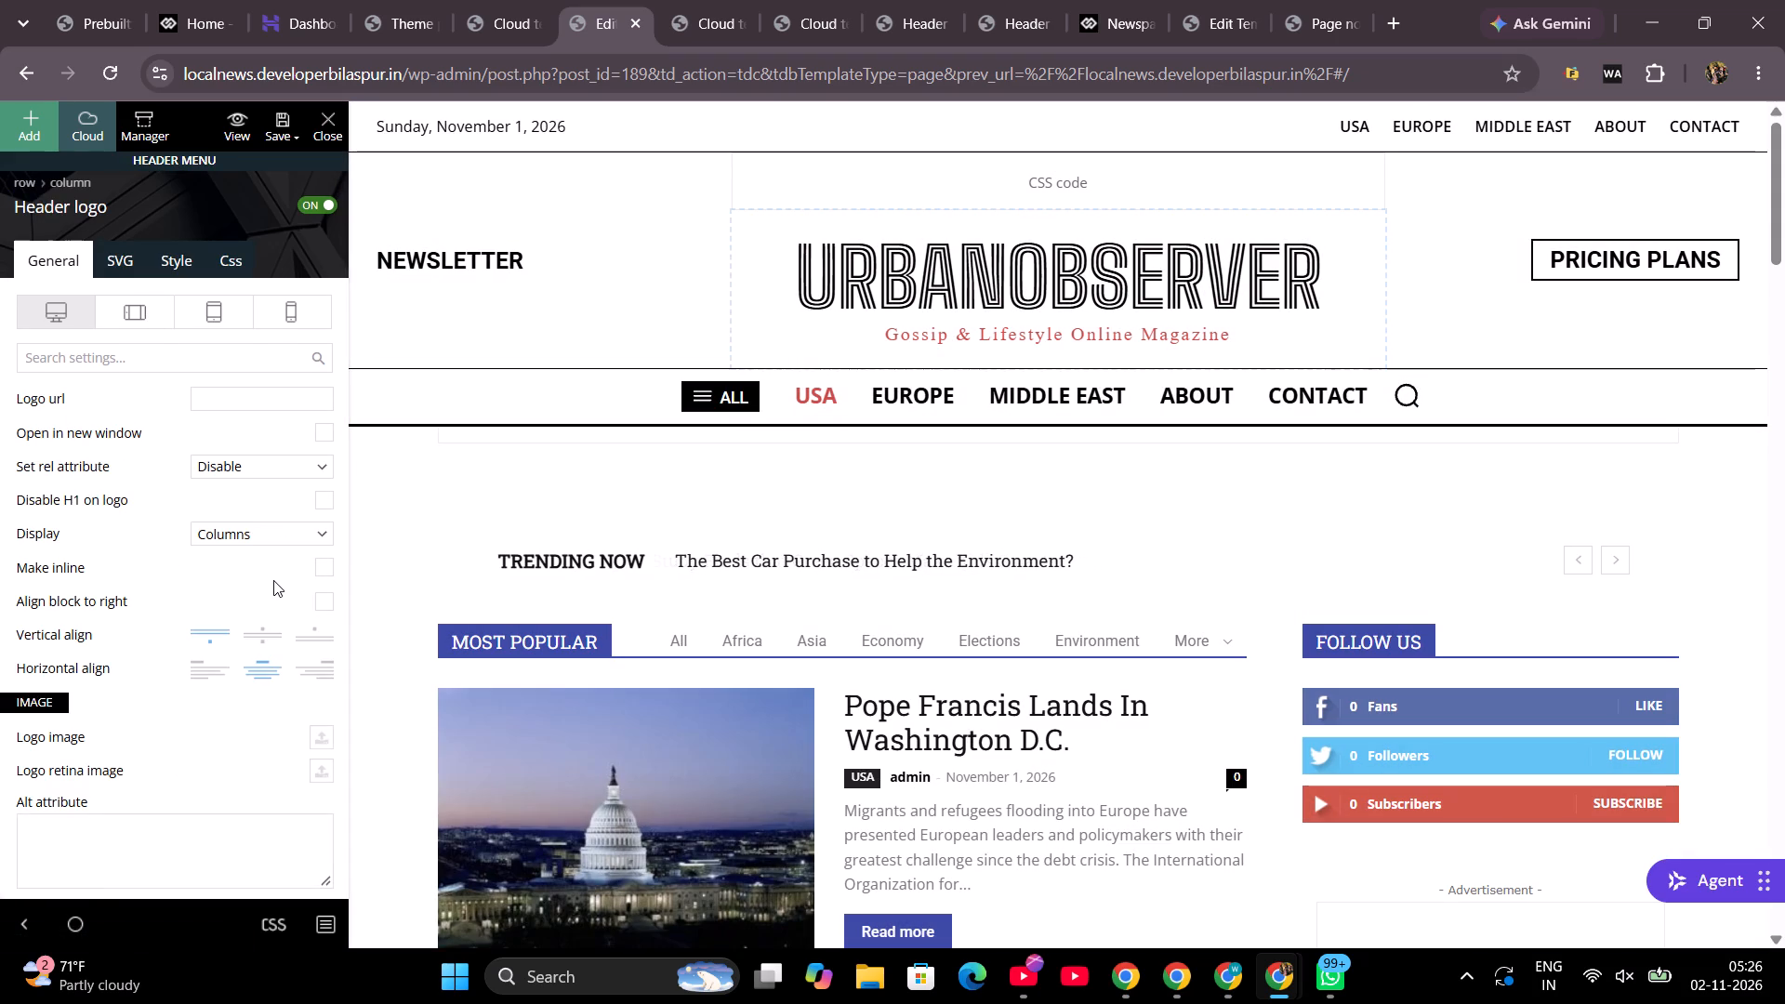
{"action": "scroll", "coordinate": [273, 580], "scroll_direction": "up", "scroll_amount": 1}
{"action": "scroll", "coordinate": [273, 580], "scroll_direction": "down", "scroll_amount": 4}
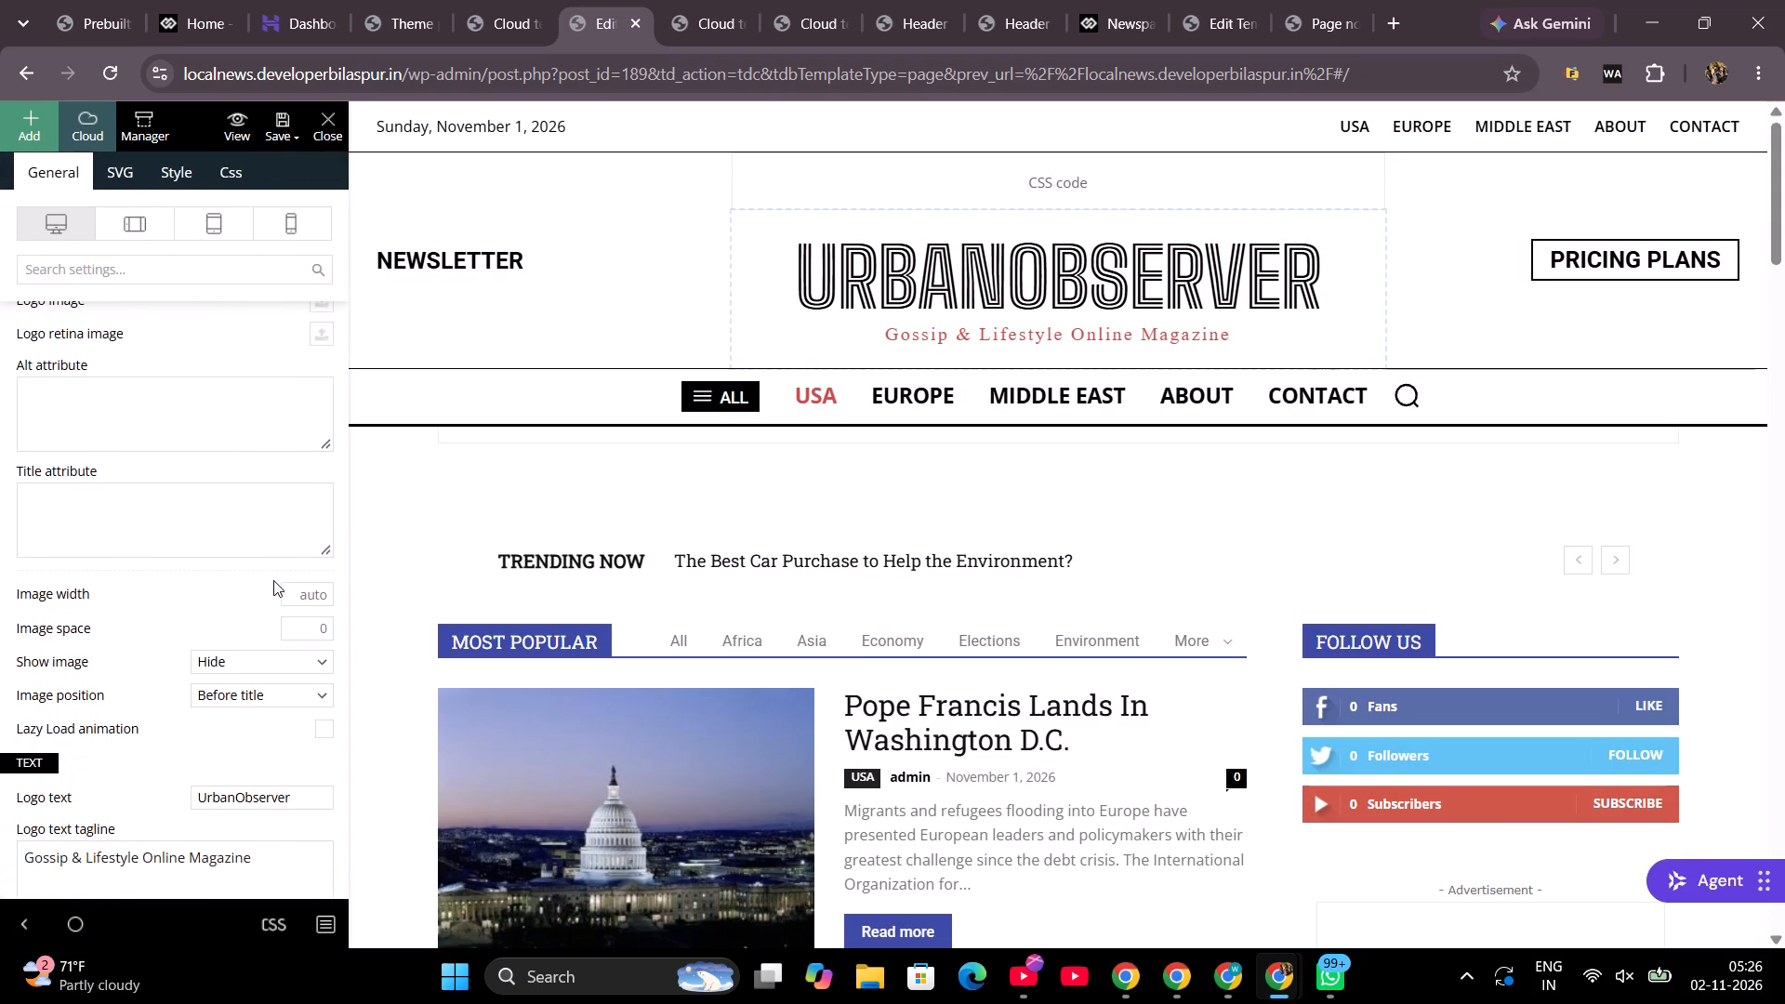
{"action": "scroll", "coordinate": [273, 580], "scroll_direction": "down", "scroll_amount": 3}
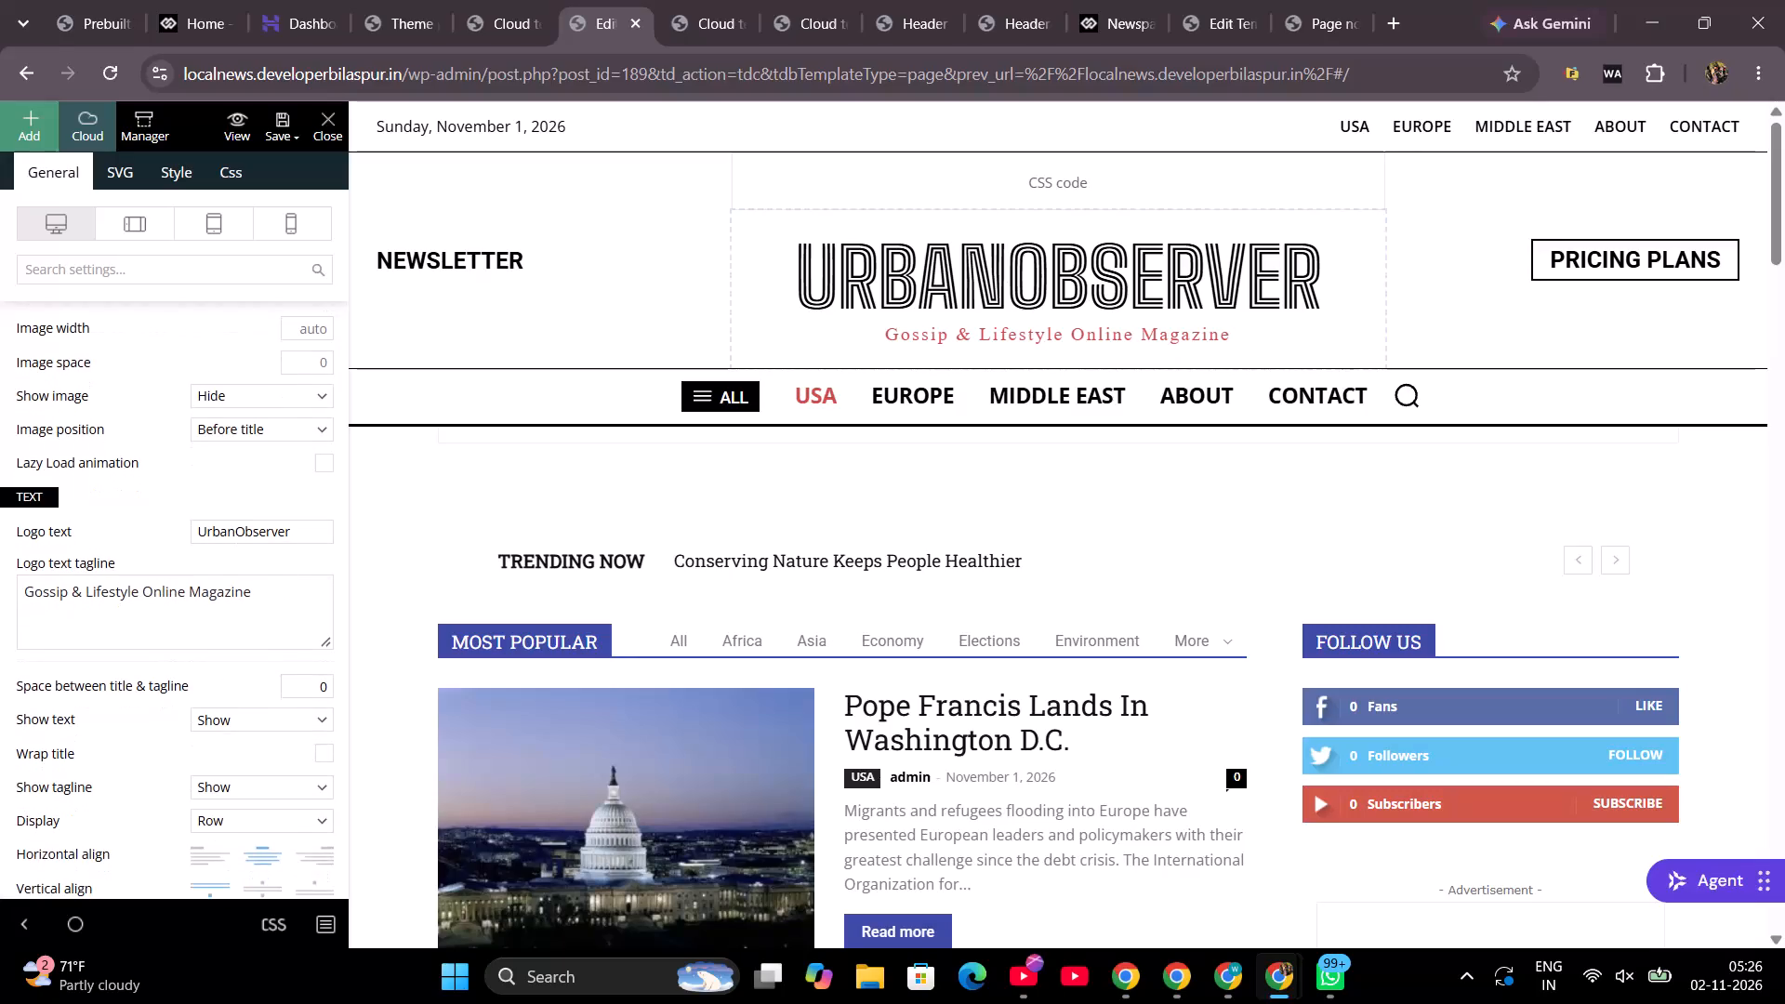
{"action": "left_click", "coordinate": [277, 594]}
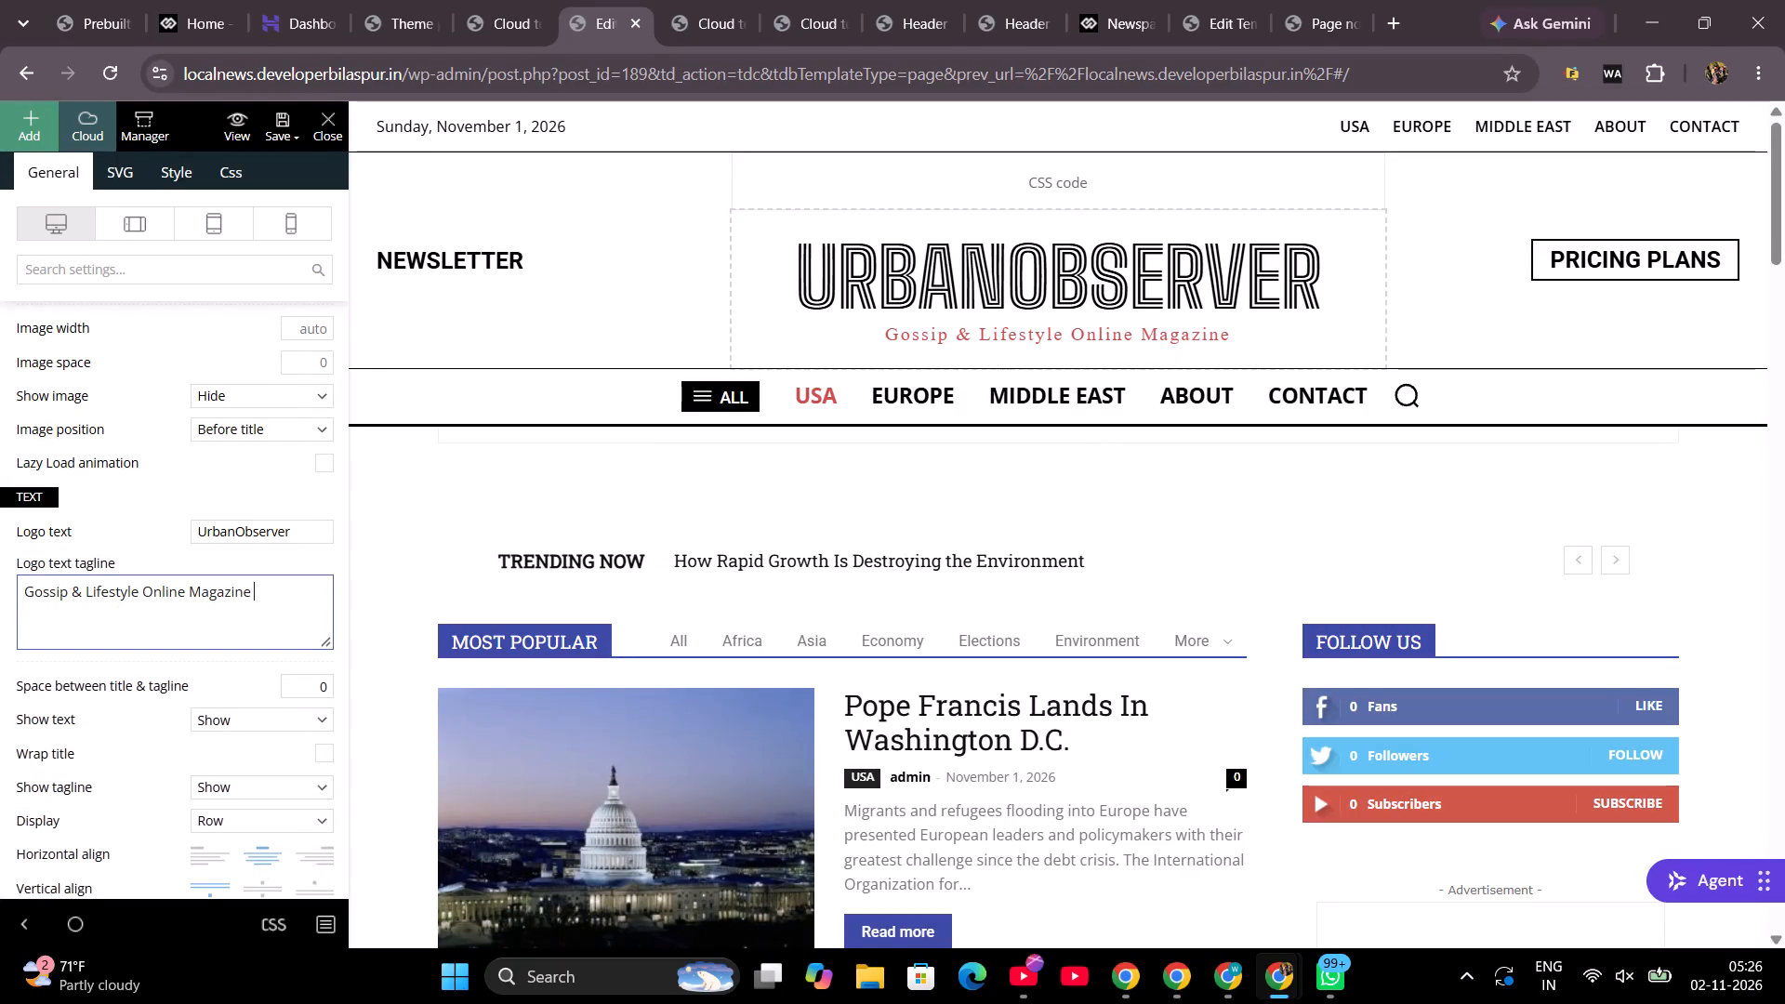
{"action": "left_click", "coordinate": [307, 533]}
{"action": "key", "text": "ctrl+a"}
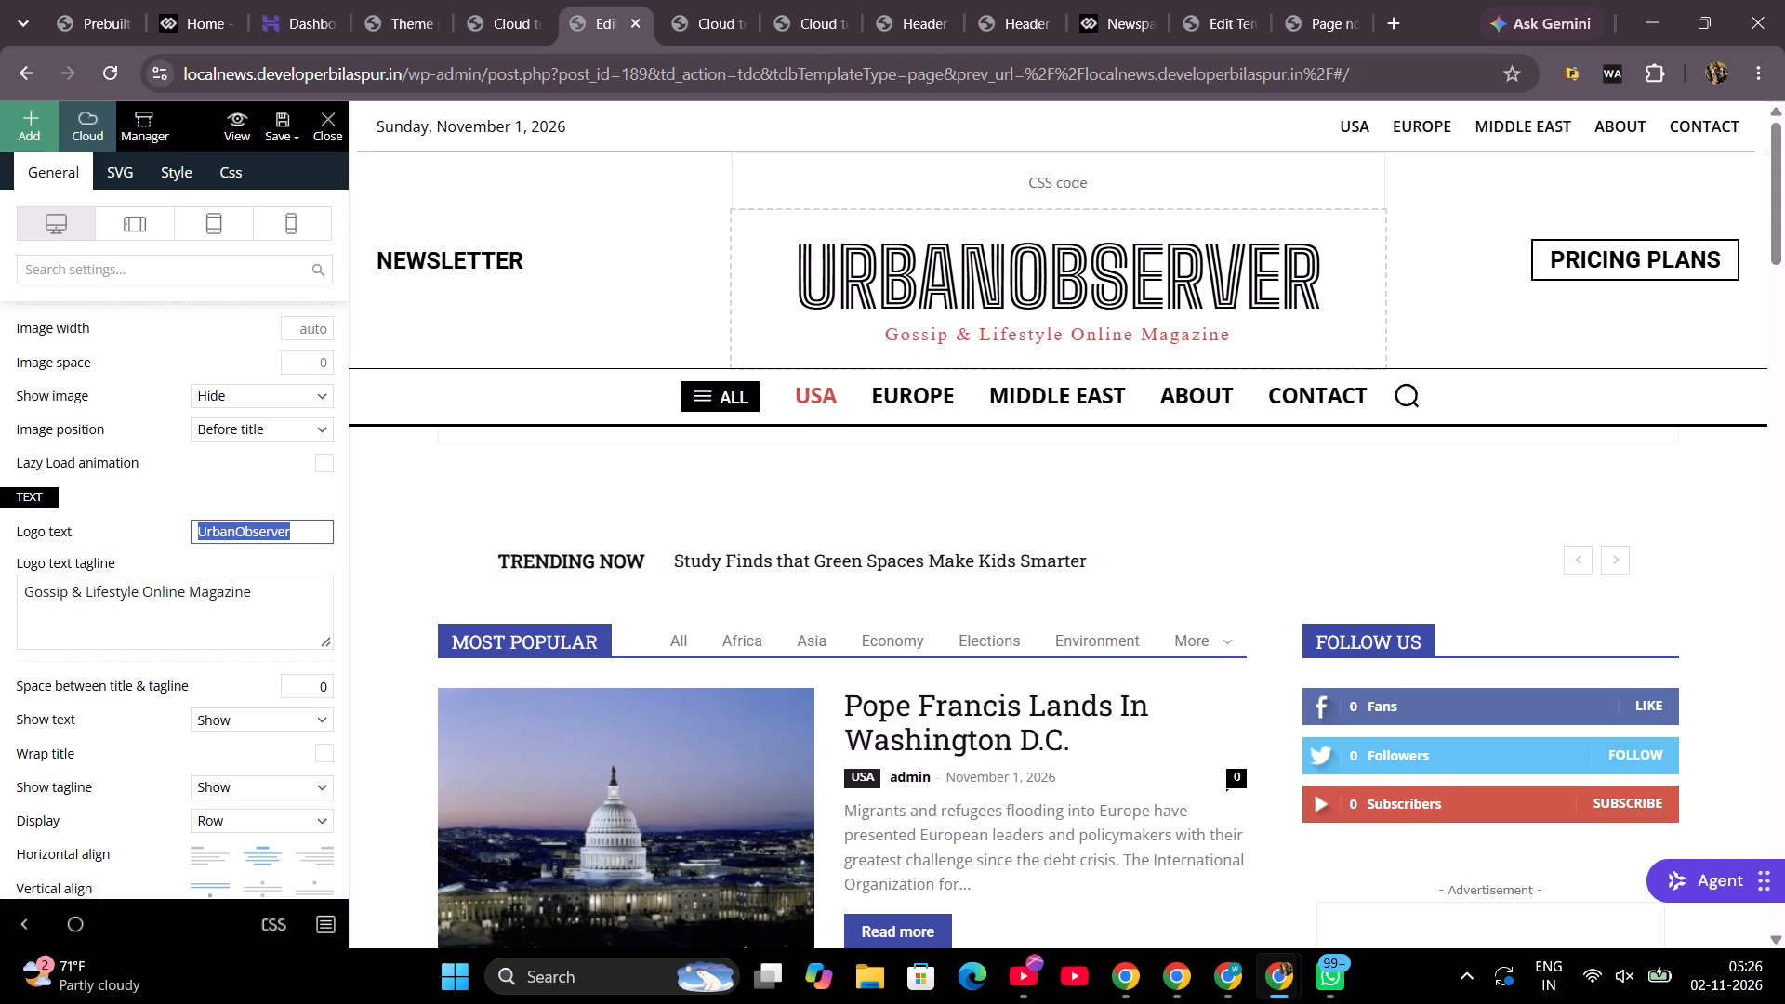
{"action": "type", "text": "Local"}
{"action": "key", "text": "space"}
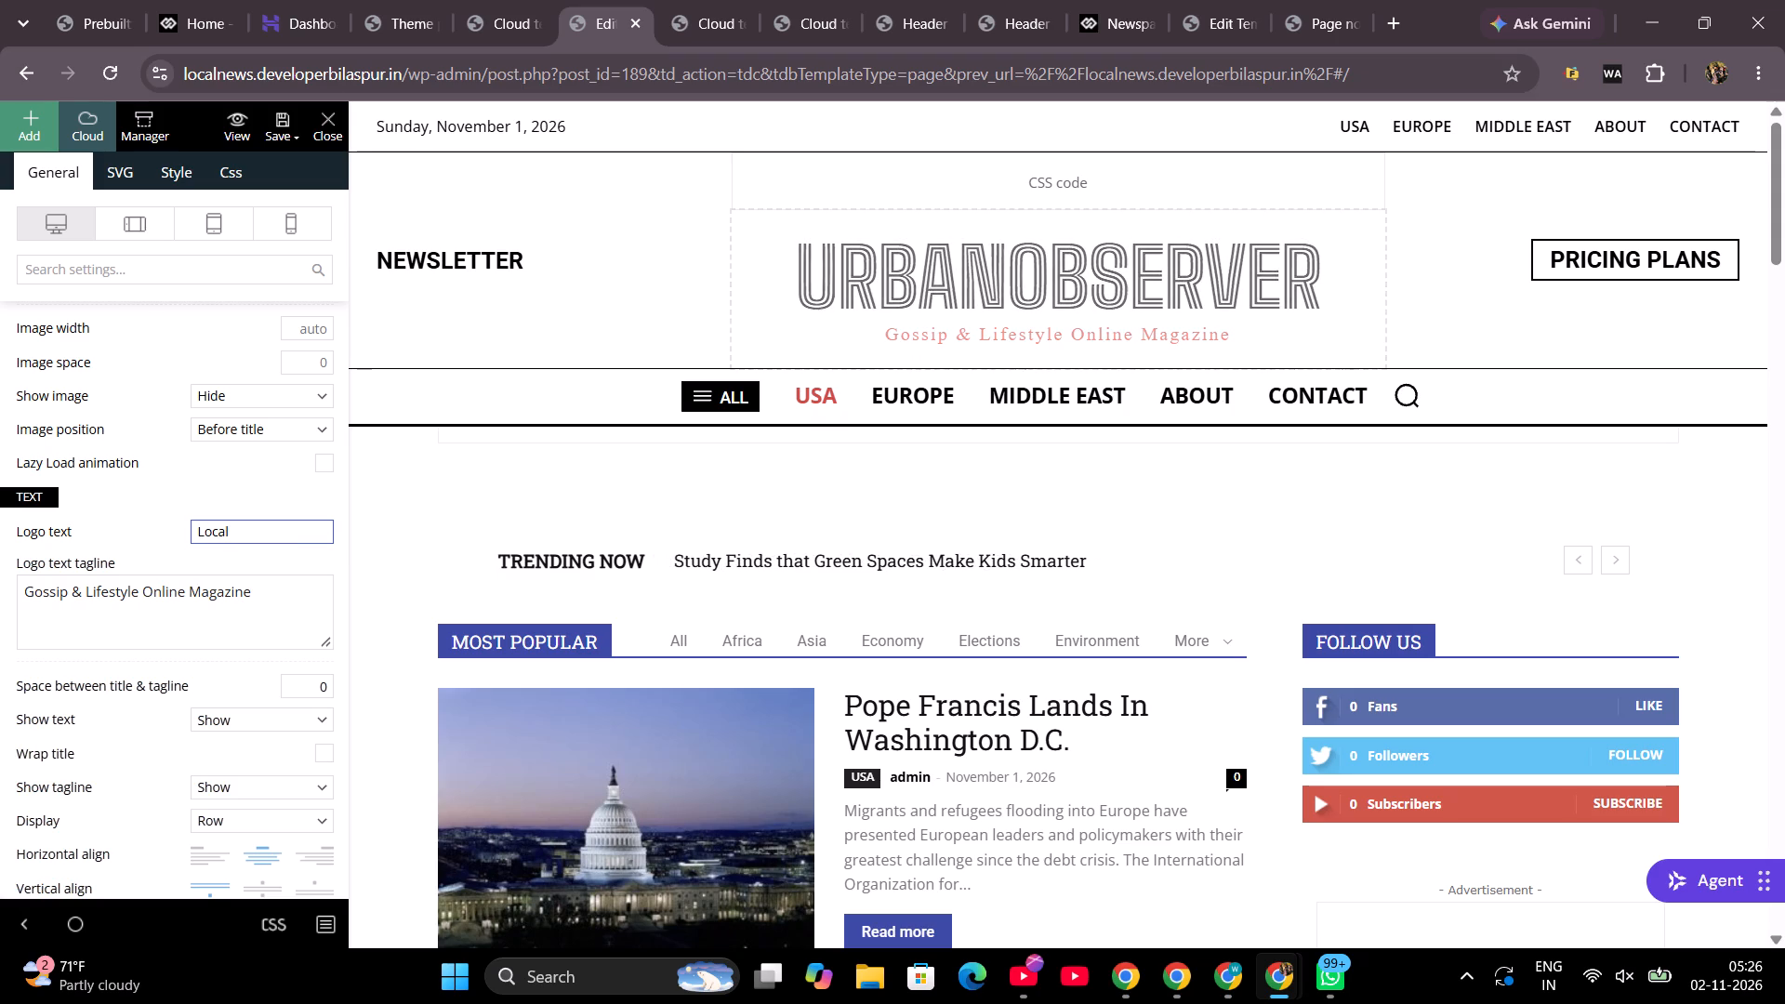
{"action": "key", "text": "shift+n"}
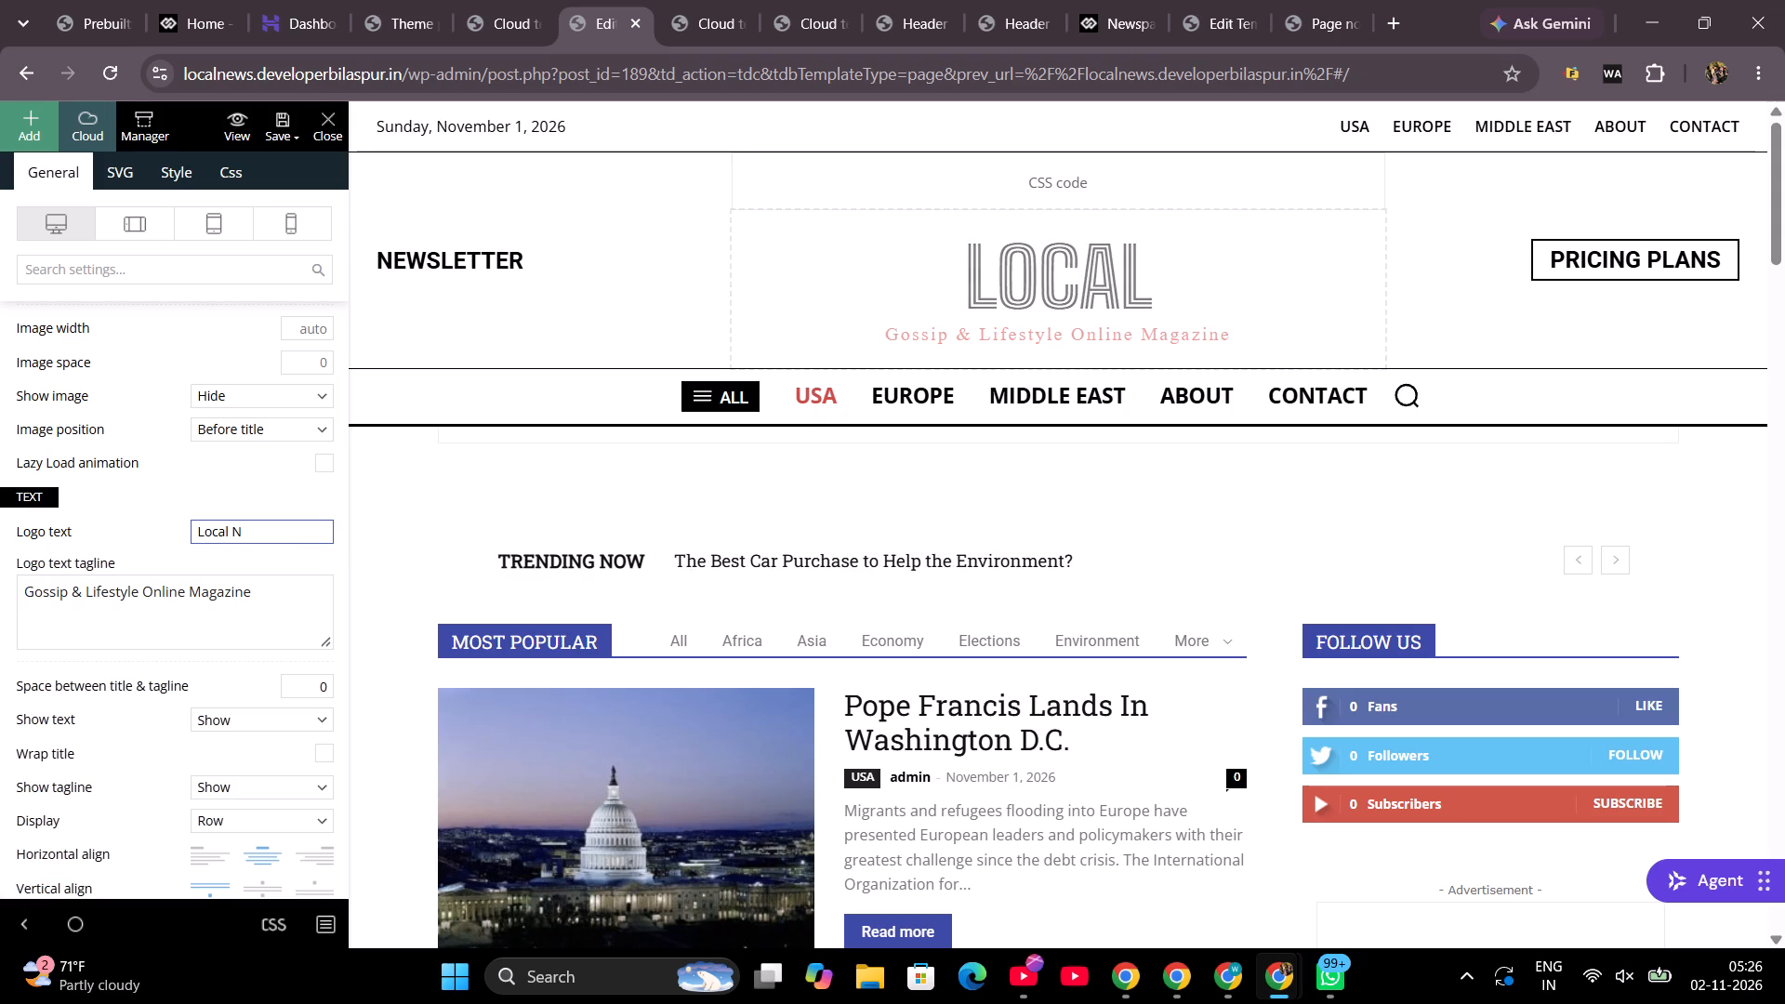
{"action": "type", "text": "ews"}
{"action": "key", "text": "space"}
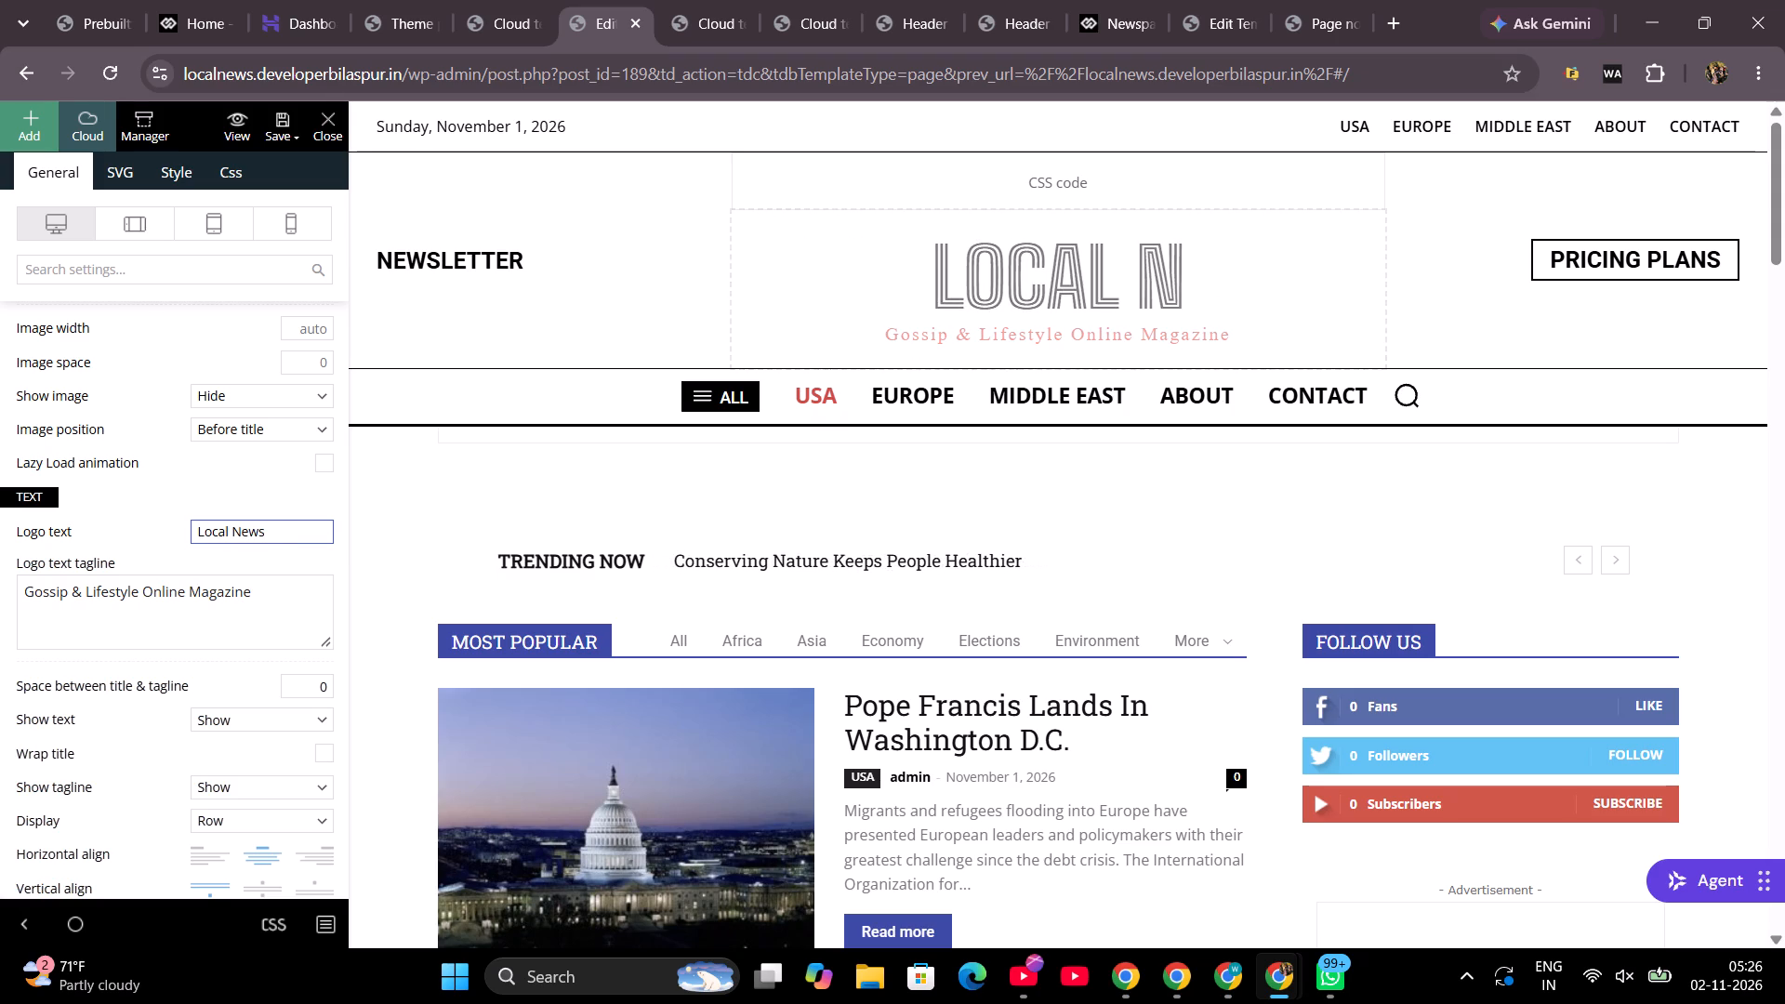
{"action": "type", "text": "Bilaspur"}
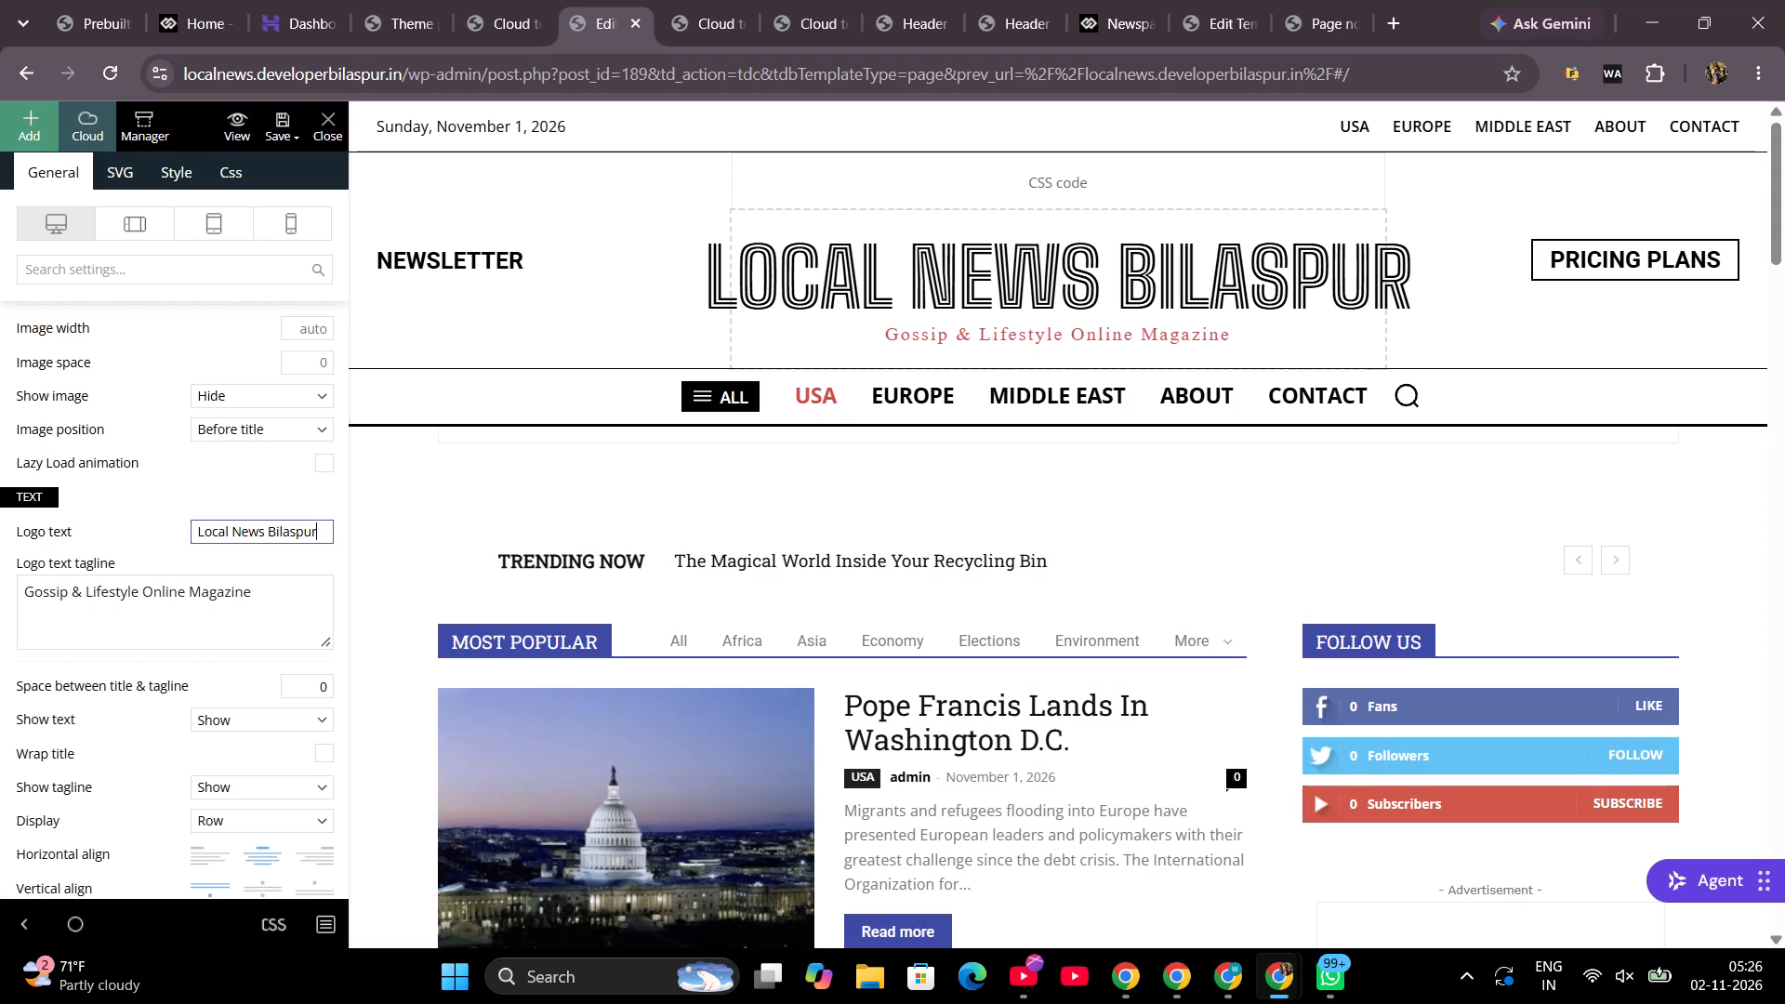
Replace the header logo's tagline with "For the locals and others".
{"action": "left_click", "coordinate": [271, 606]}
{"action": "key", "text": "ctrl+a"}
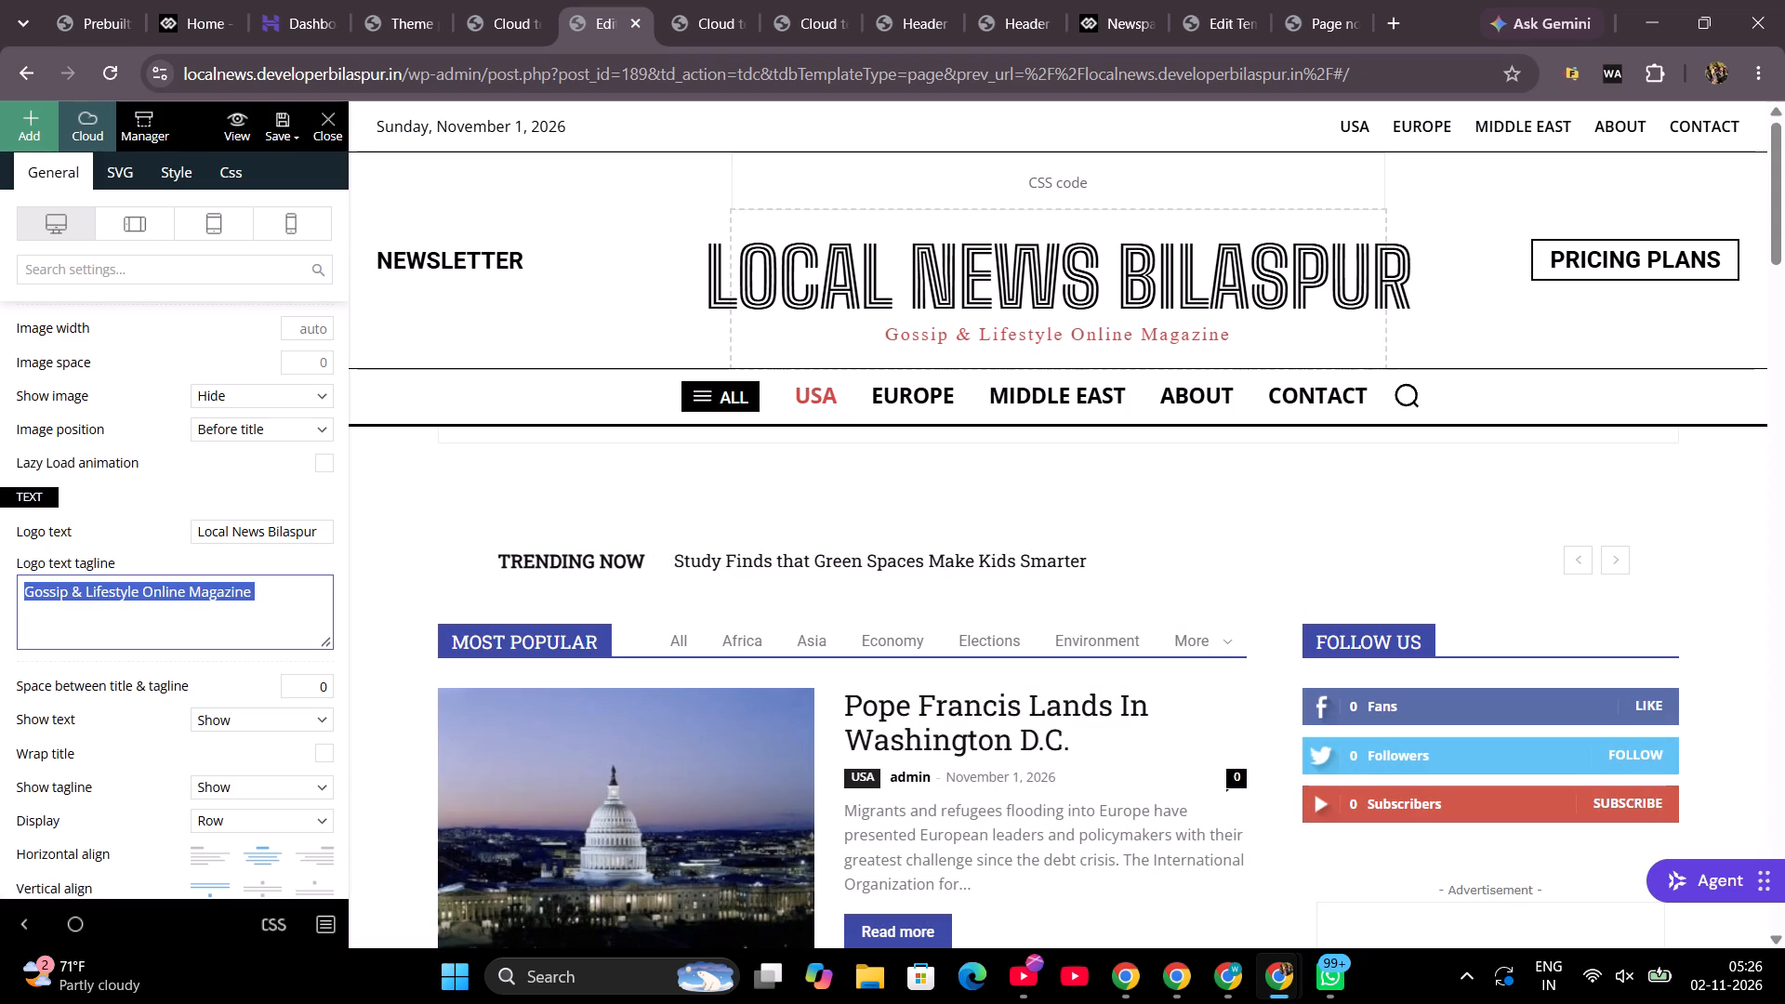
{"action": "type", "text": "For"}
{"action": "key", "text": "space"}
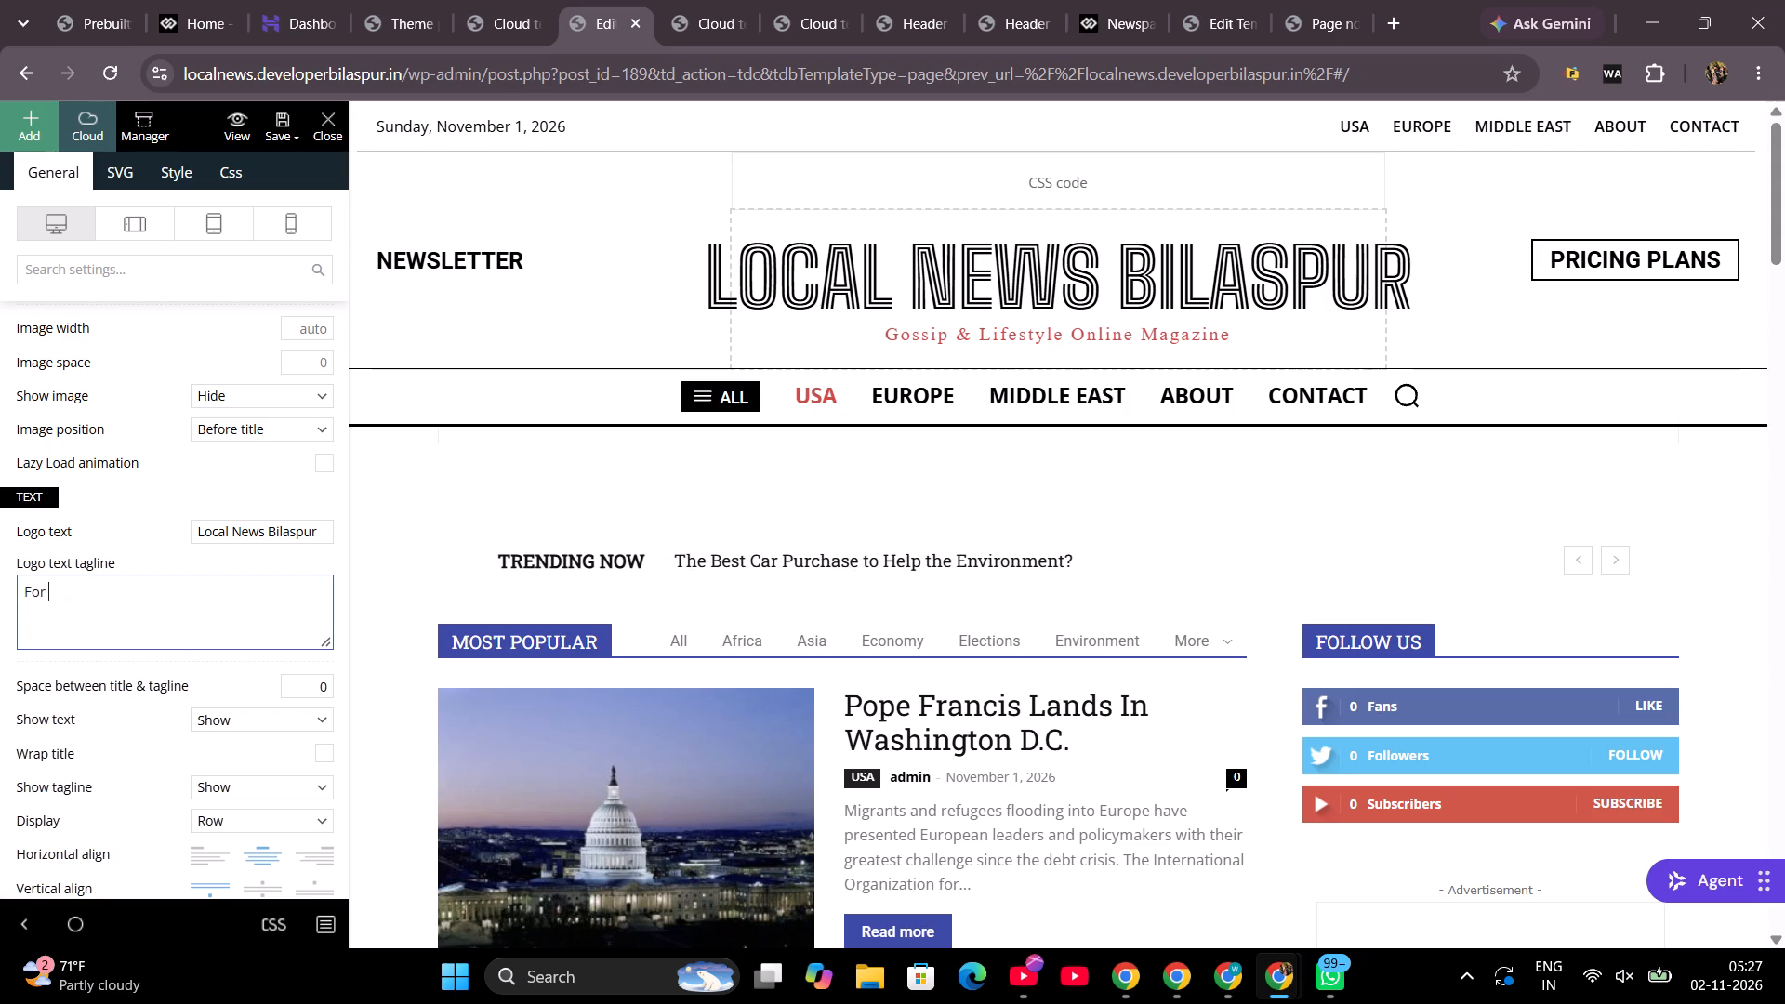
{"action": "type", "text": "the"}
{"action": "key", "text": "space"}
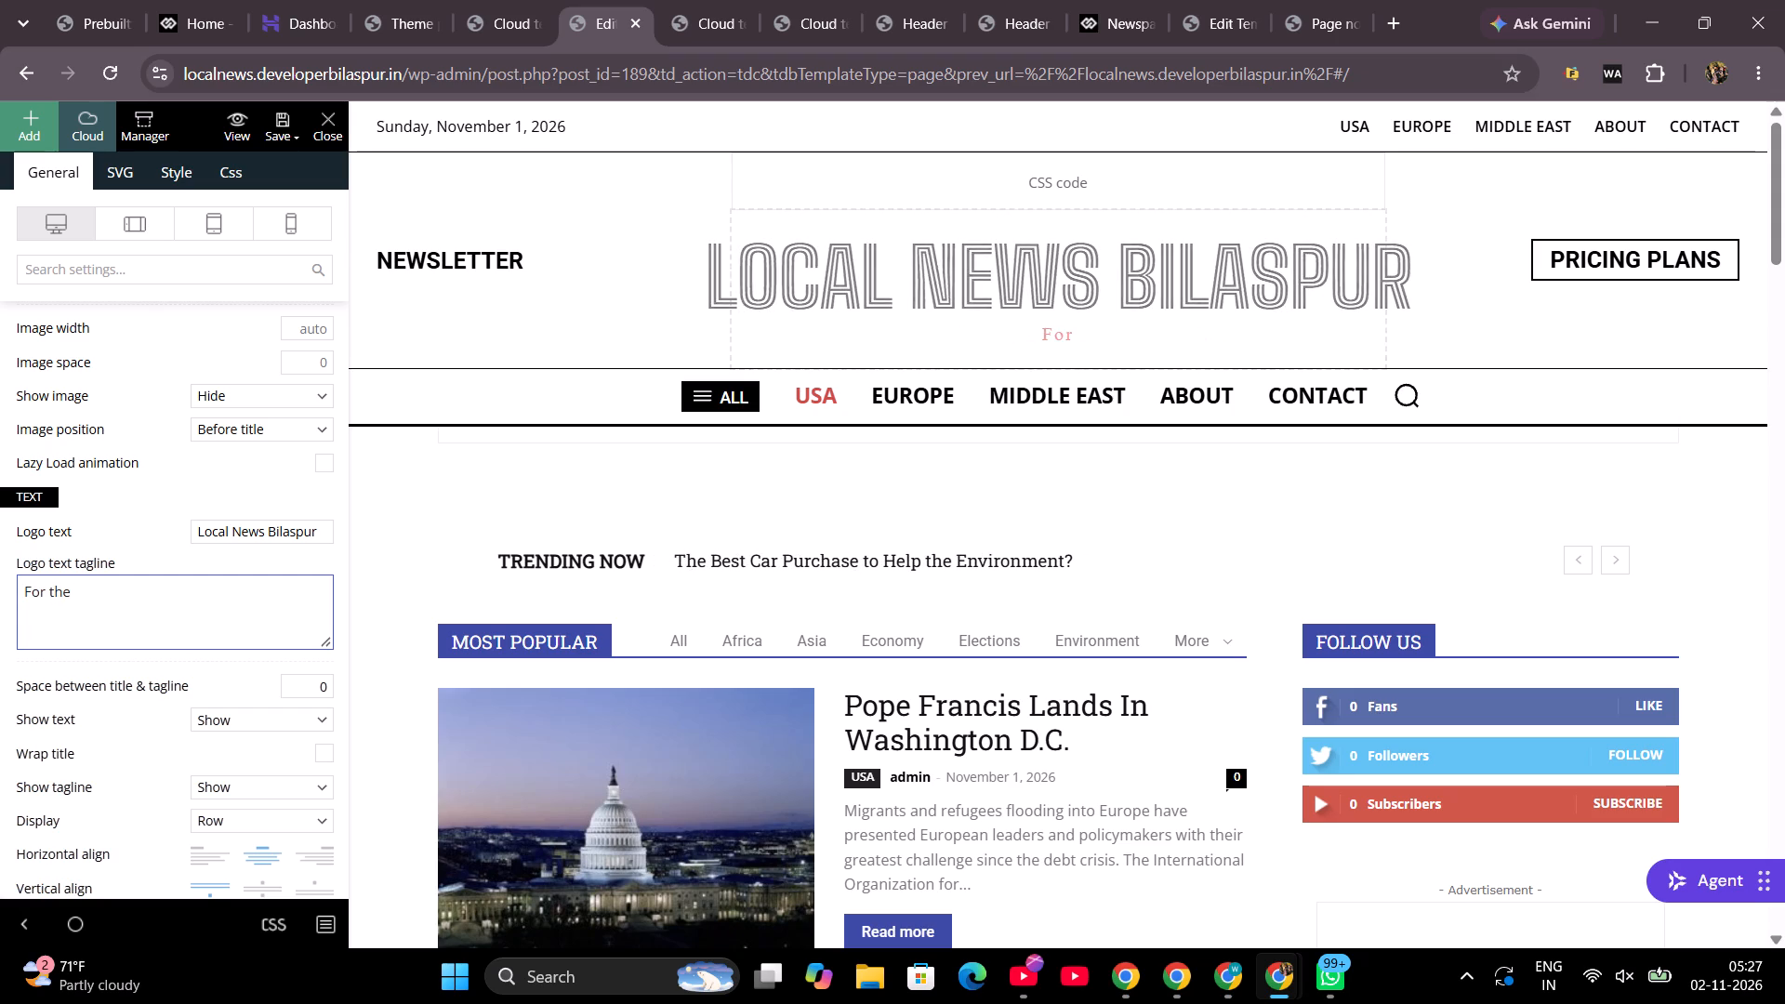
{"action": "type", "text": "localsa and others"}
{"action": "key", "text": "space"}
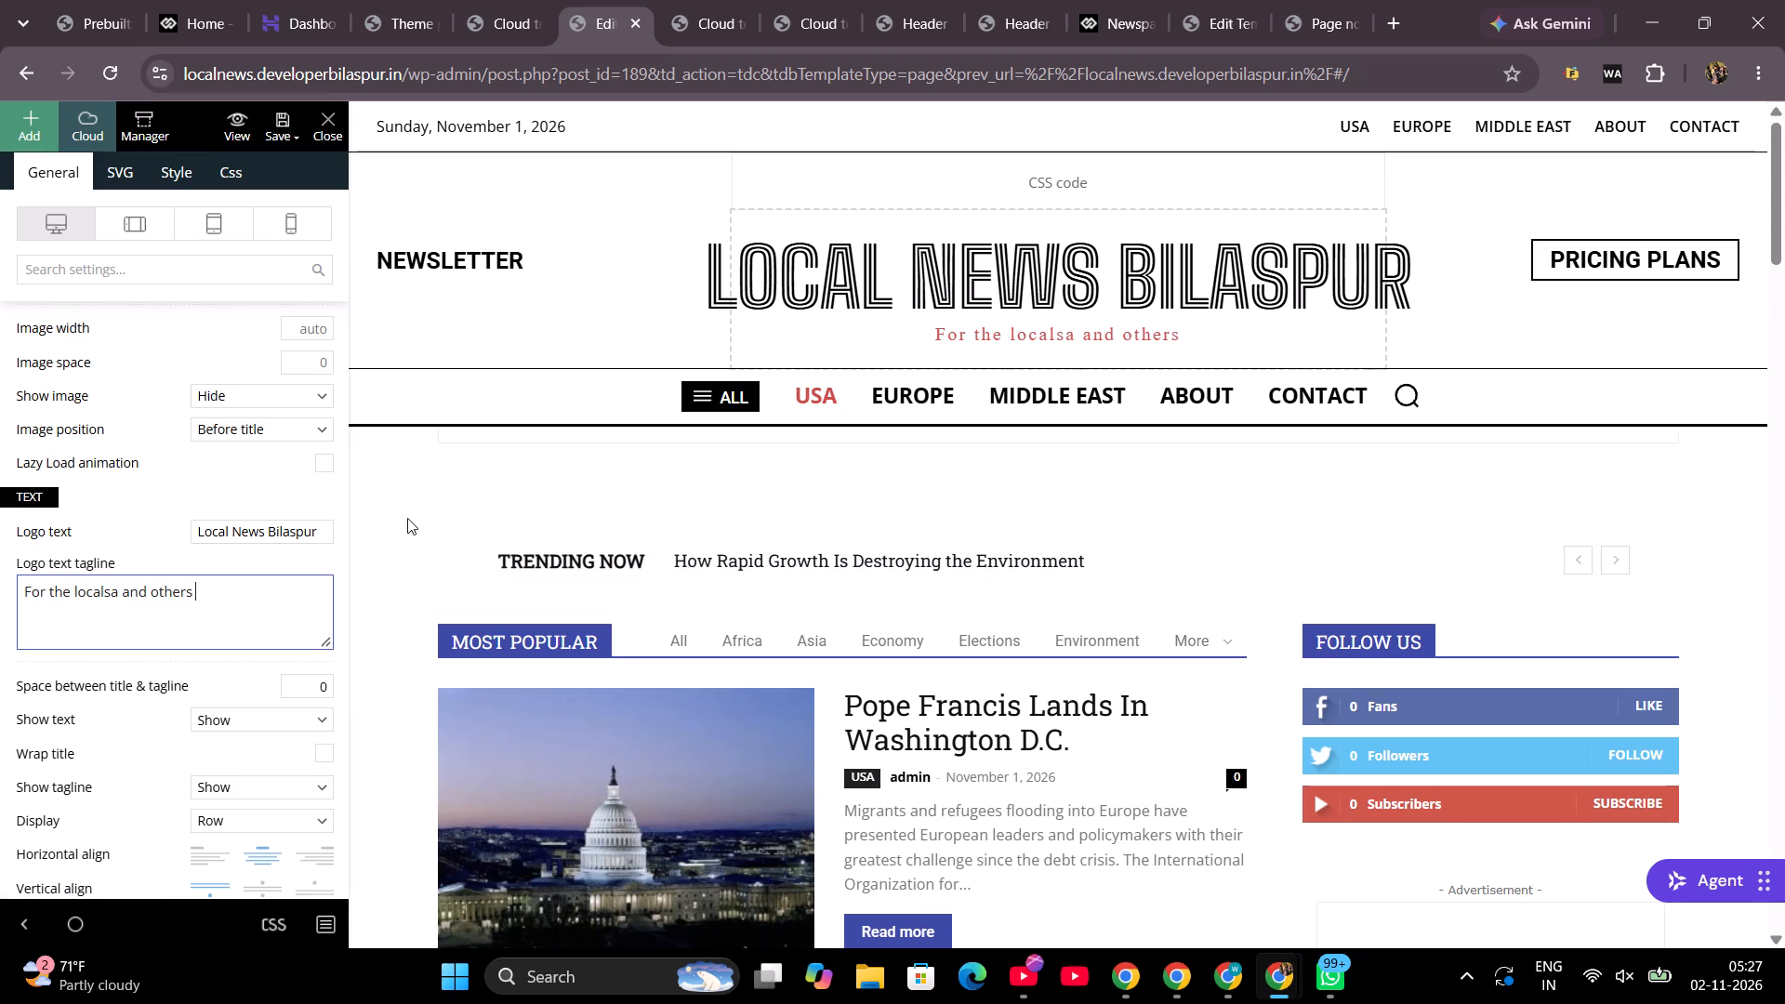
{"action": "left_click", "coordinate": [110, 589]}
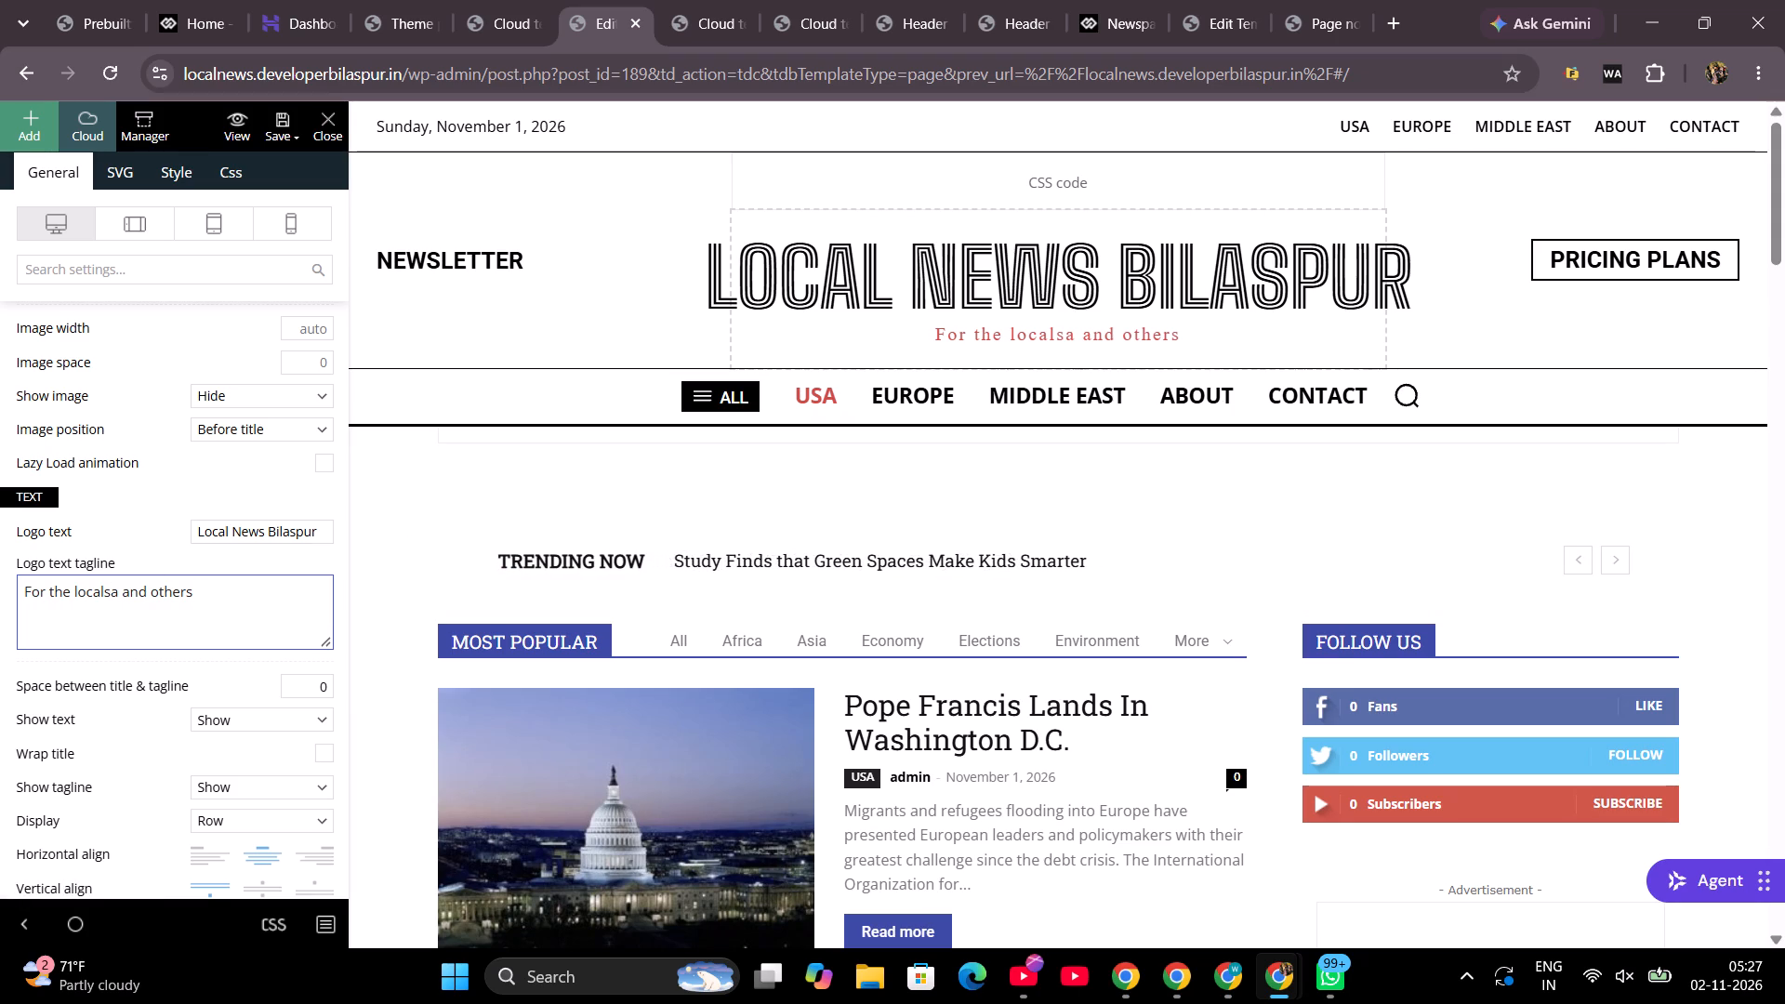
{"action": "left_click", "coordinate": [114, 587]}
{"action": "left_click", "coordinate": [114, 587]}
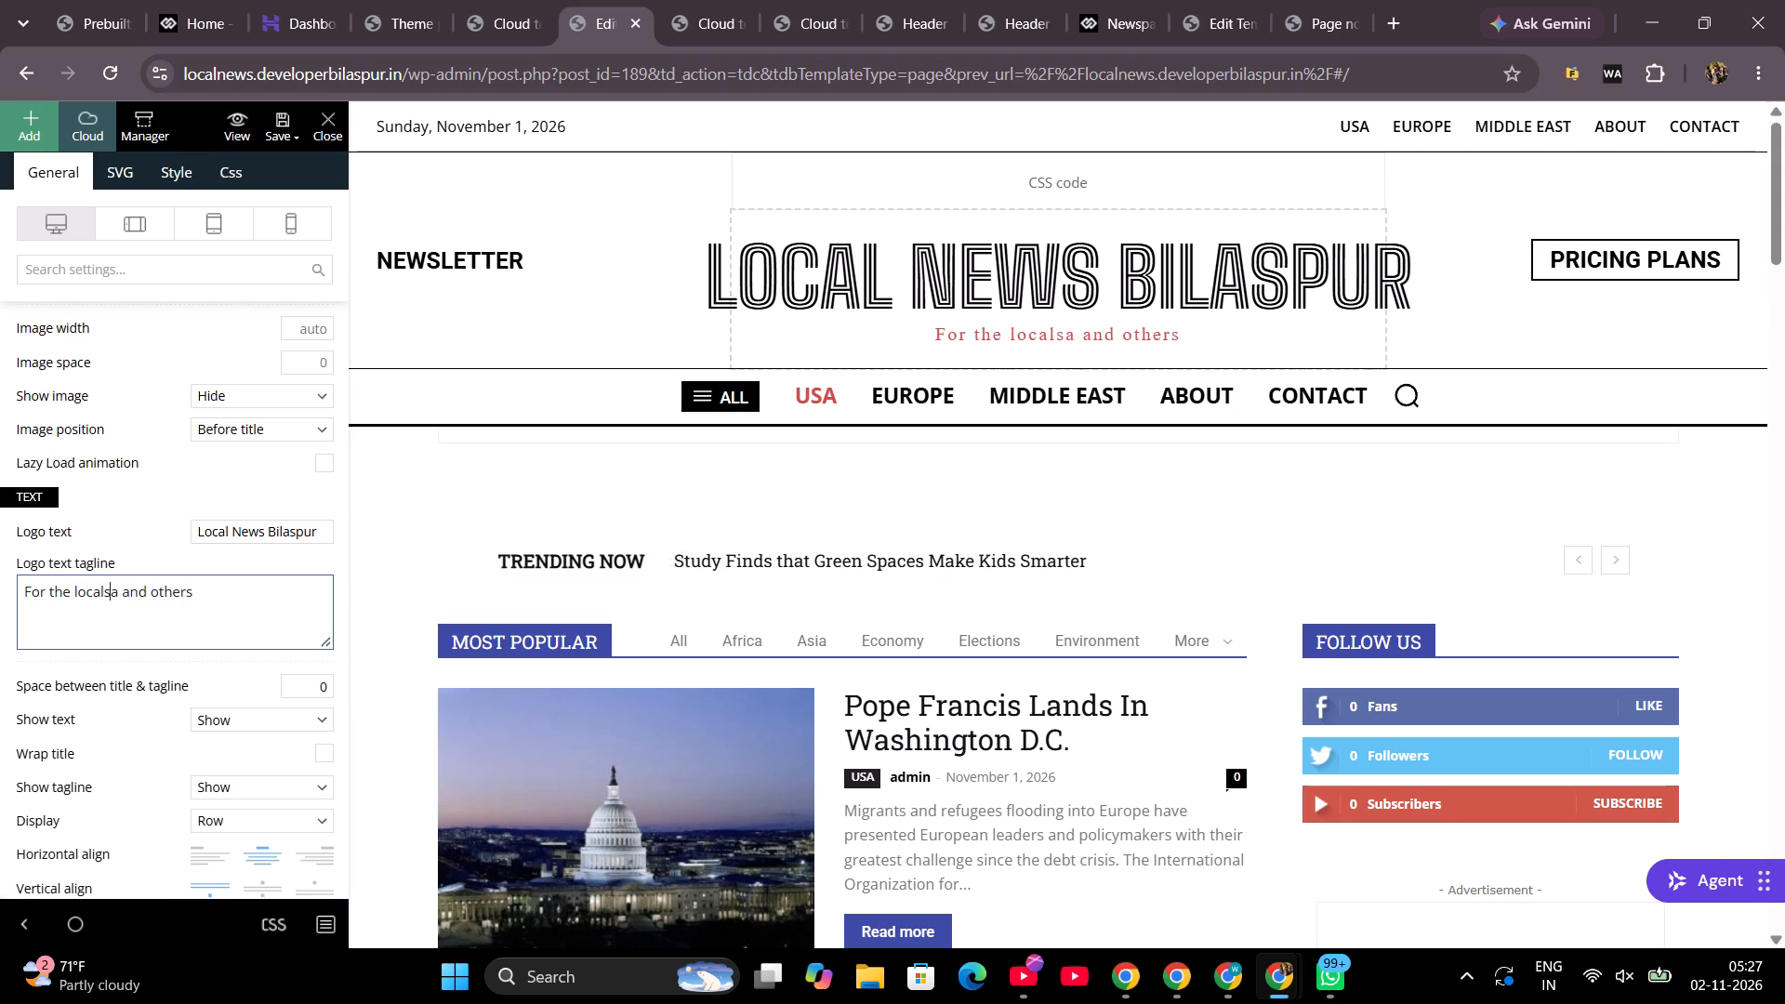
{"action": "left_click", "coordinate": [114, 587]}
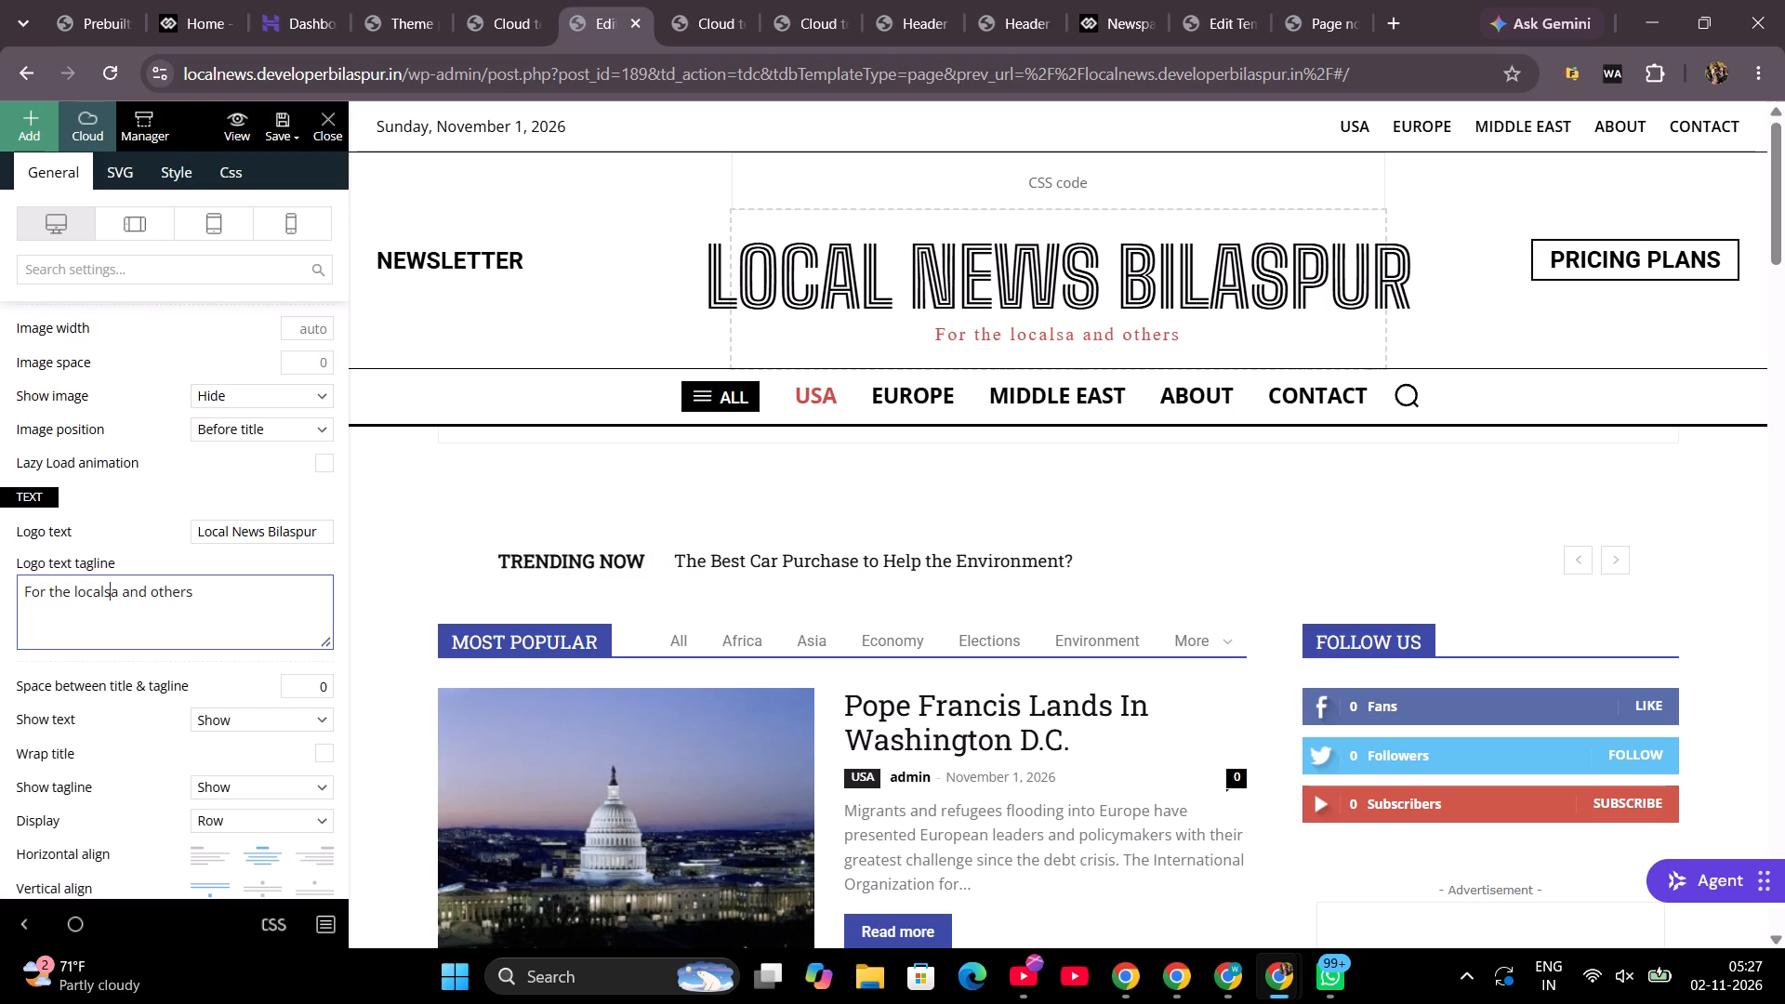
{"action": "left_click", "coordinate": [123, 588]}
{"action": "key", "text": "Left"}
{"action": "key", "text": "BackSpace"}
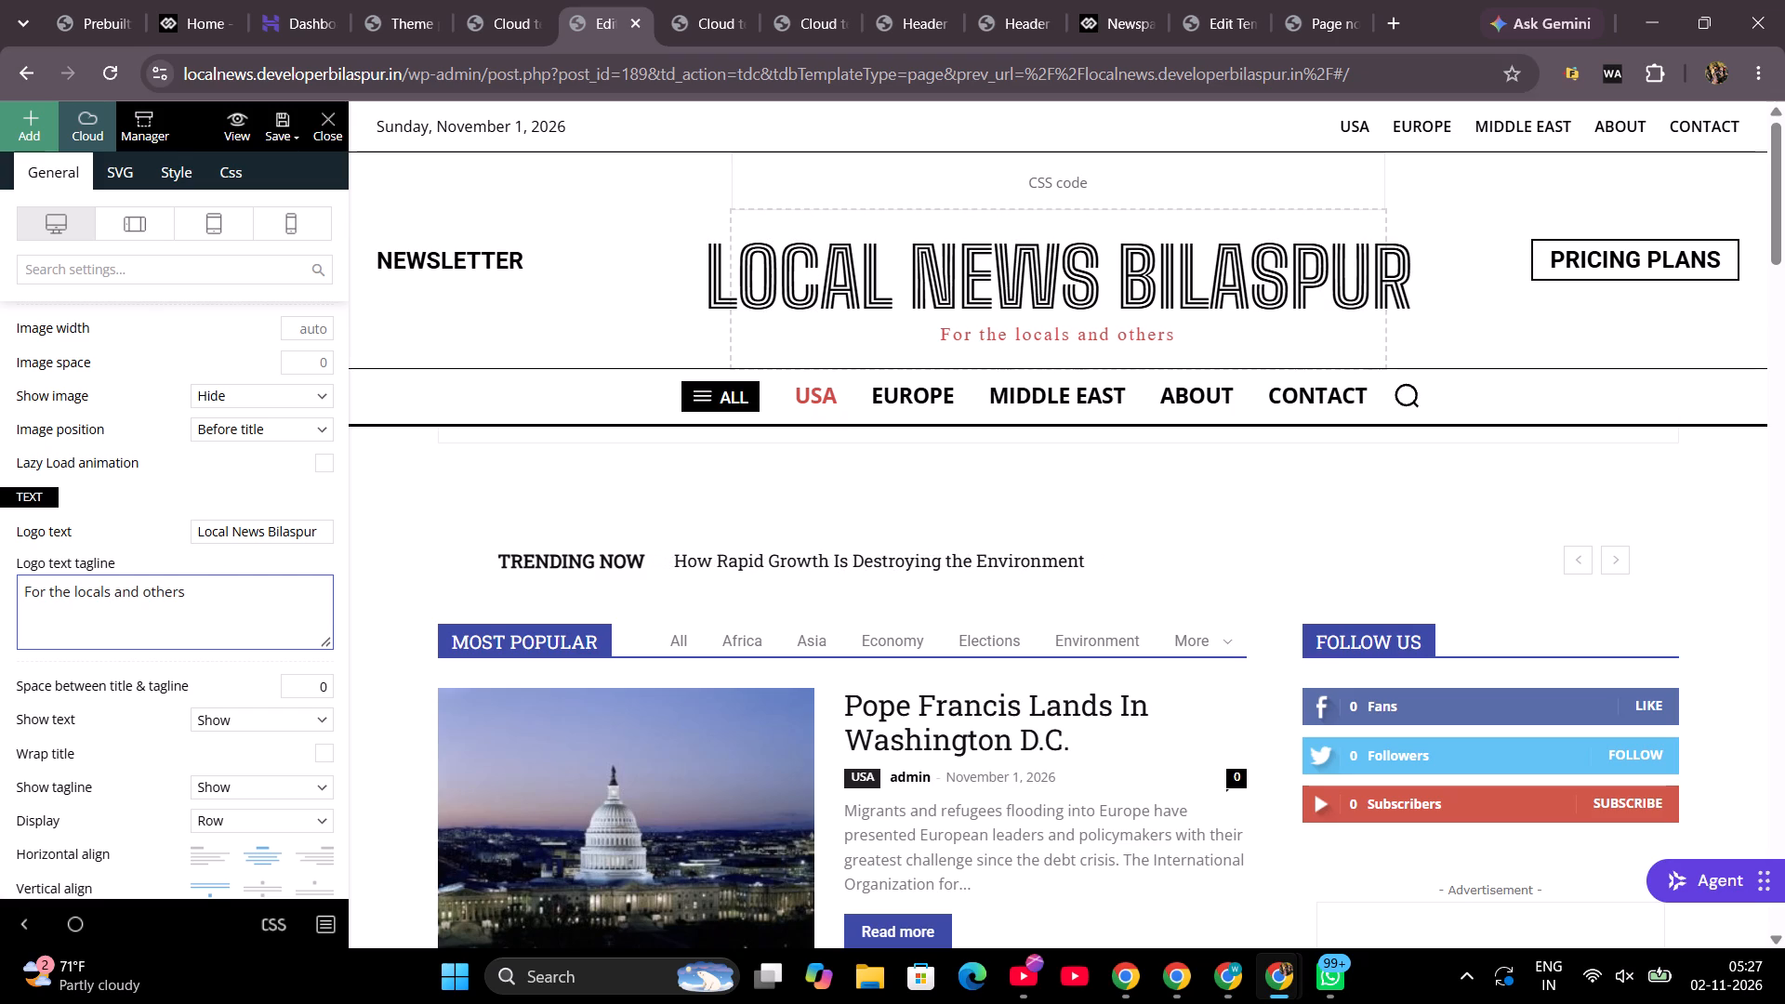
Look through the header logo's general settings, covering its layout, image, text and icon options.
{"action": "scroll", "coordinate": [262, 665], "scroll_direction": "down", "scroll_amount": 2}
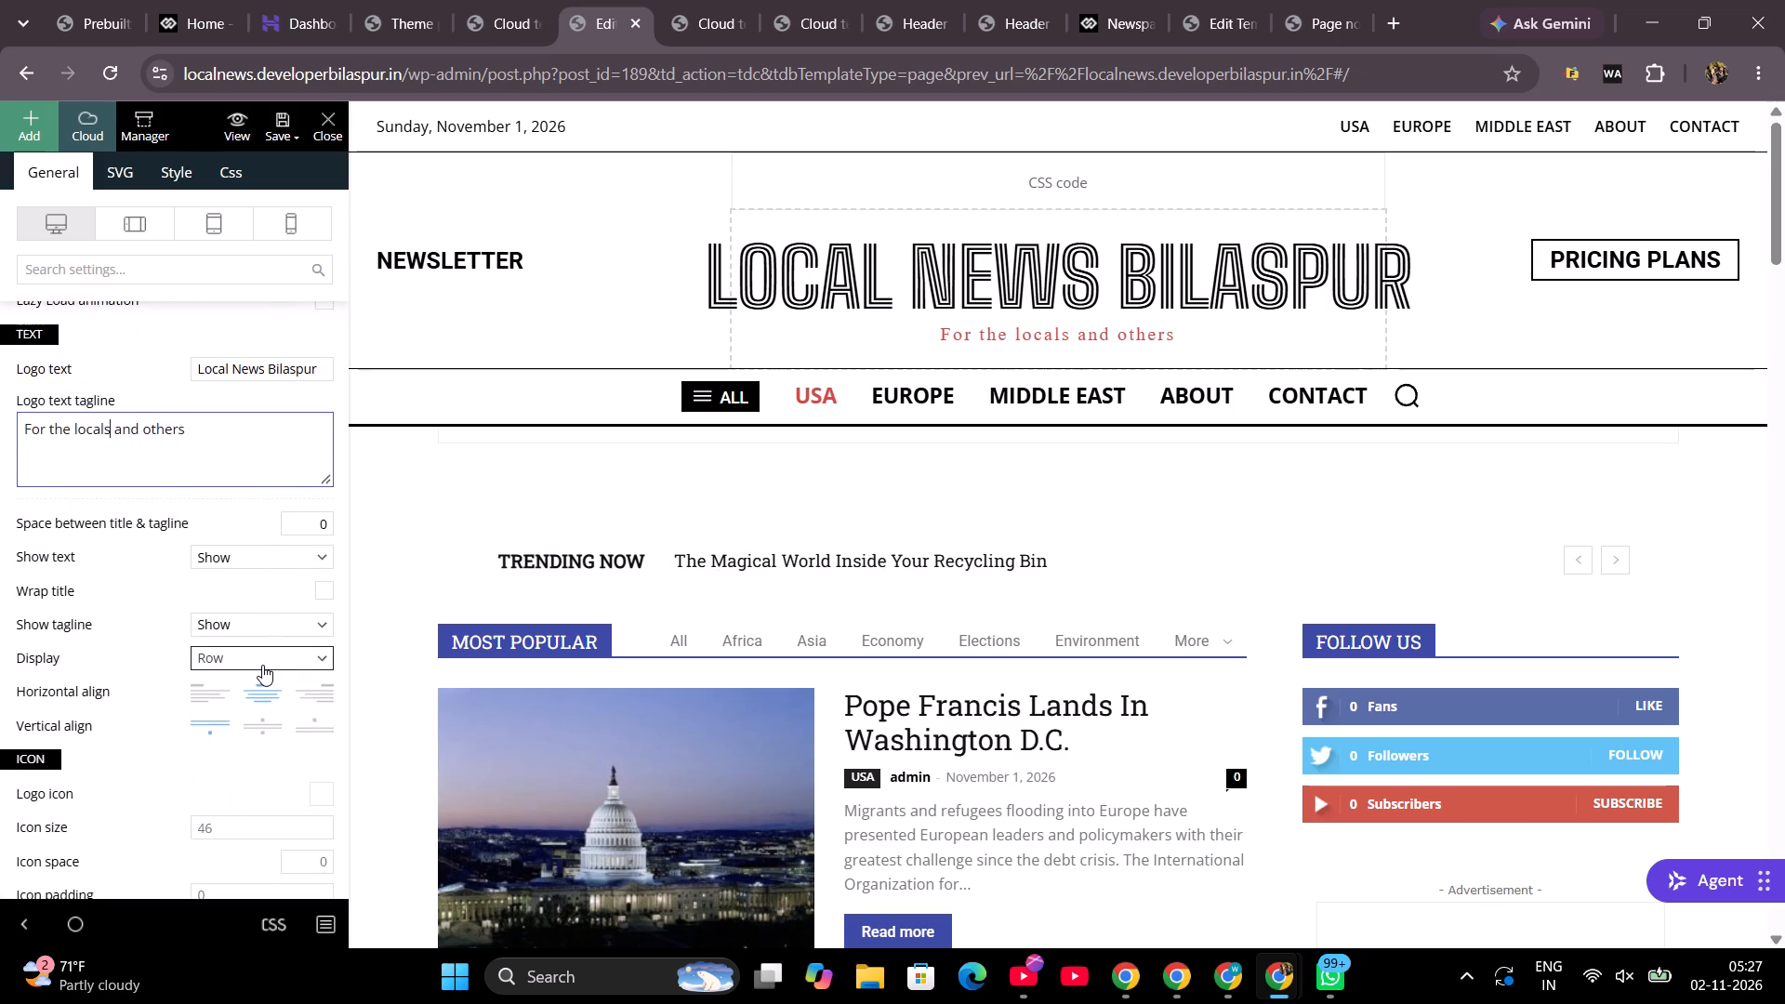
{"action": "scroll", "coordinate": [262, 665], "scroll_direction": "down", "scroll_amount": 1}
{"action": "scroll", "coordinate": [272, 548], "scroll_direction": "down", "scroll_amount": 1}
{"action": "scroll", "coordinate": [272, 548], "scroll_direction": "up", "scroll_amount": 3}
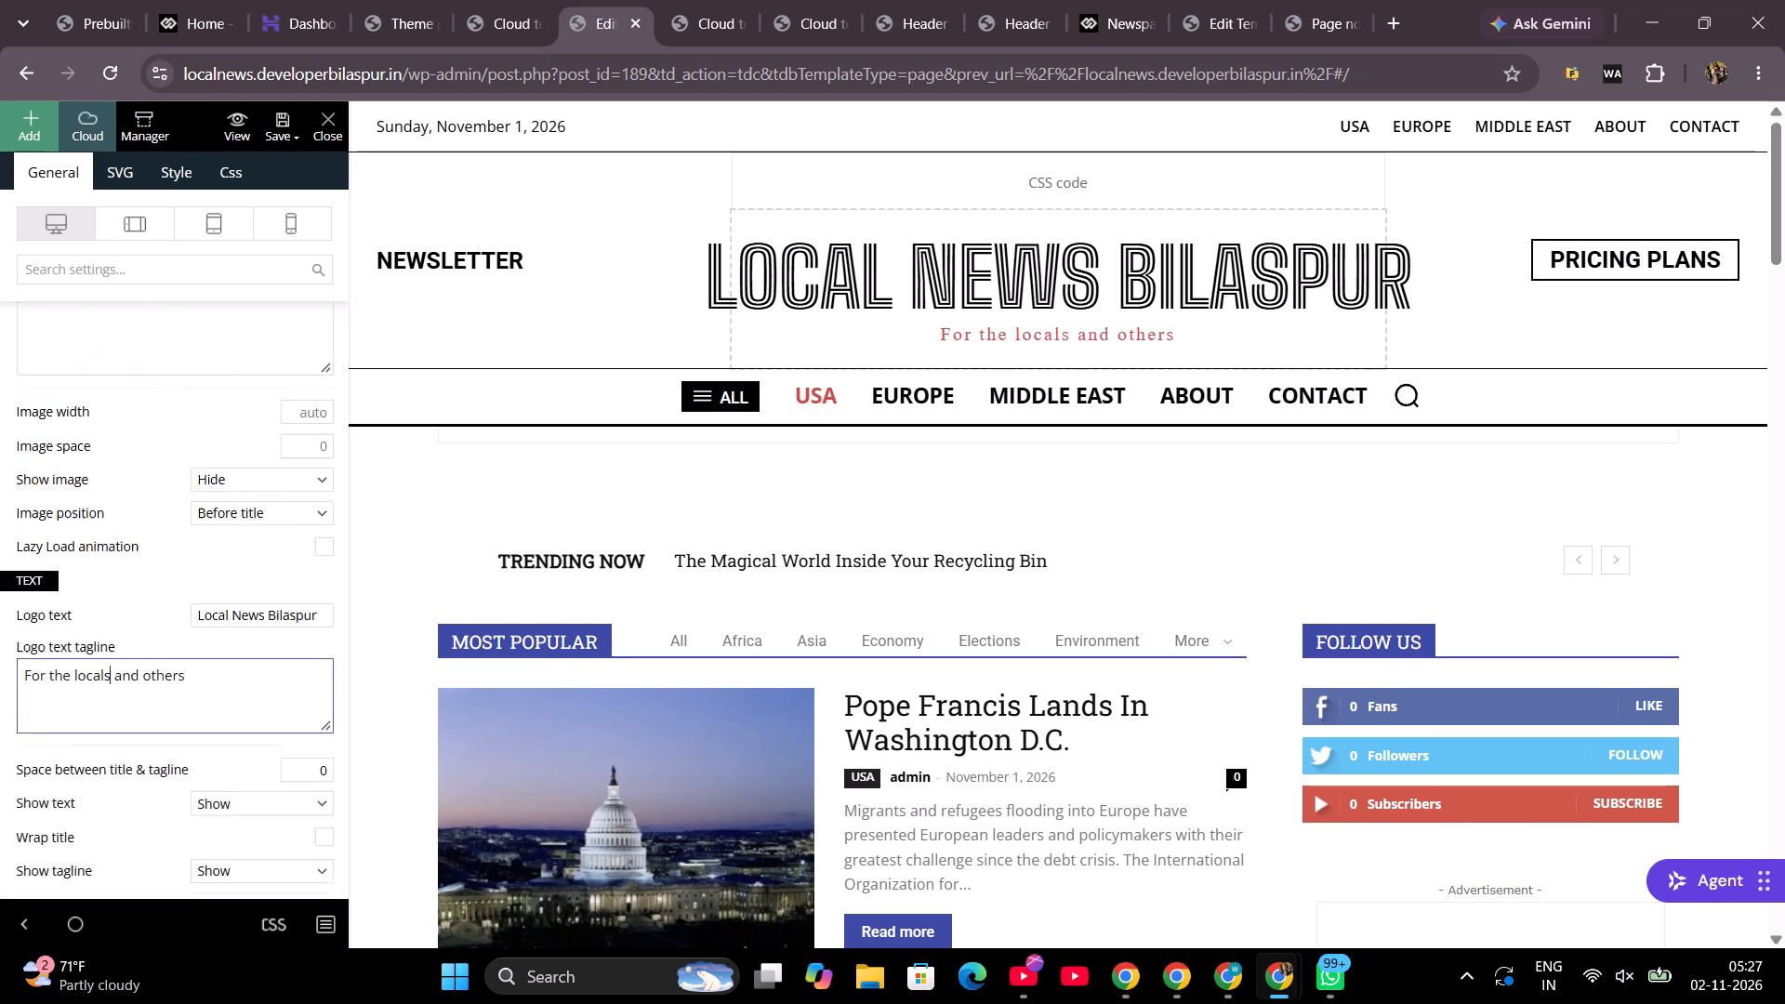
{"action": "scroll", "coordinate": [272, 548], "scroll_direction": "up", "scroll_amount": 3}
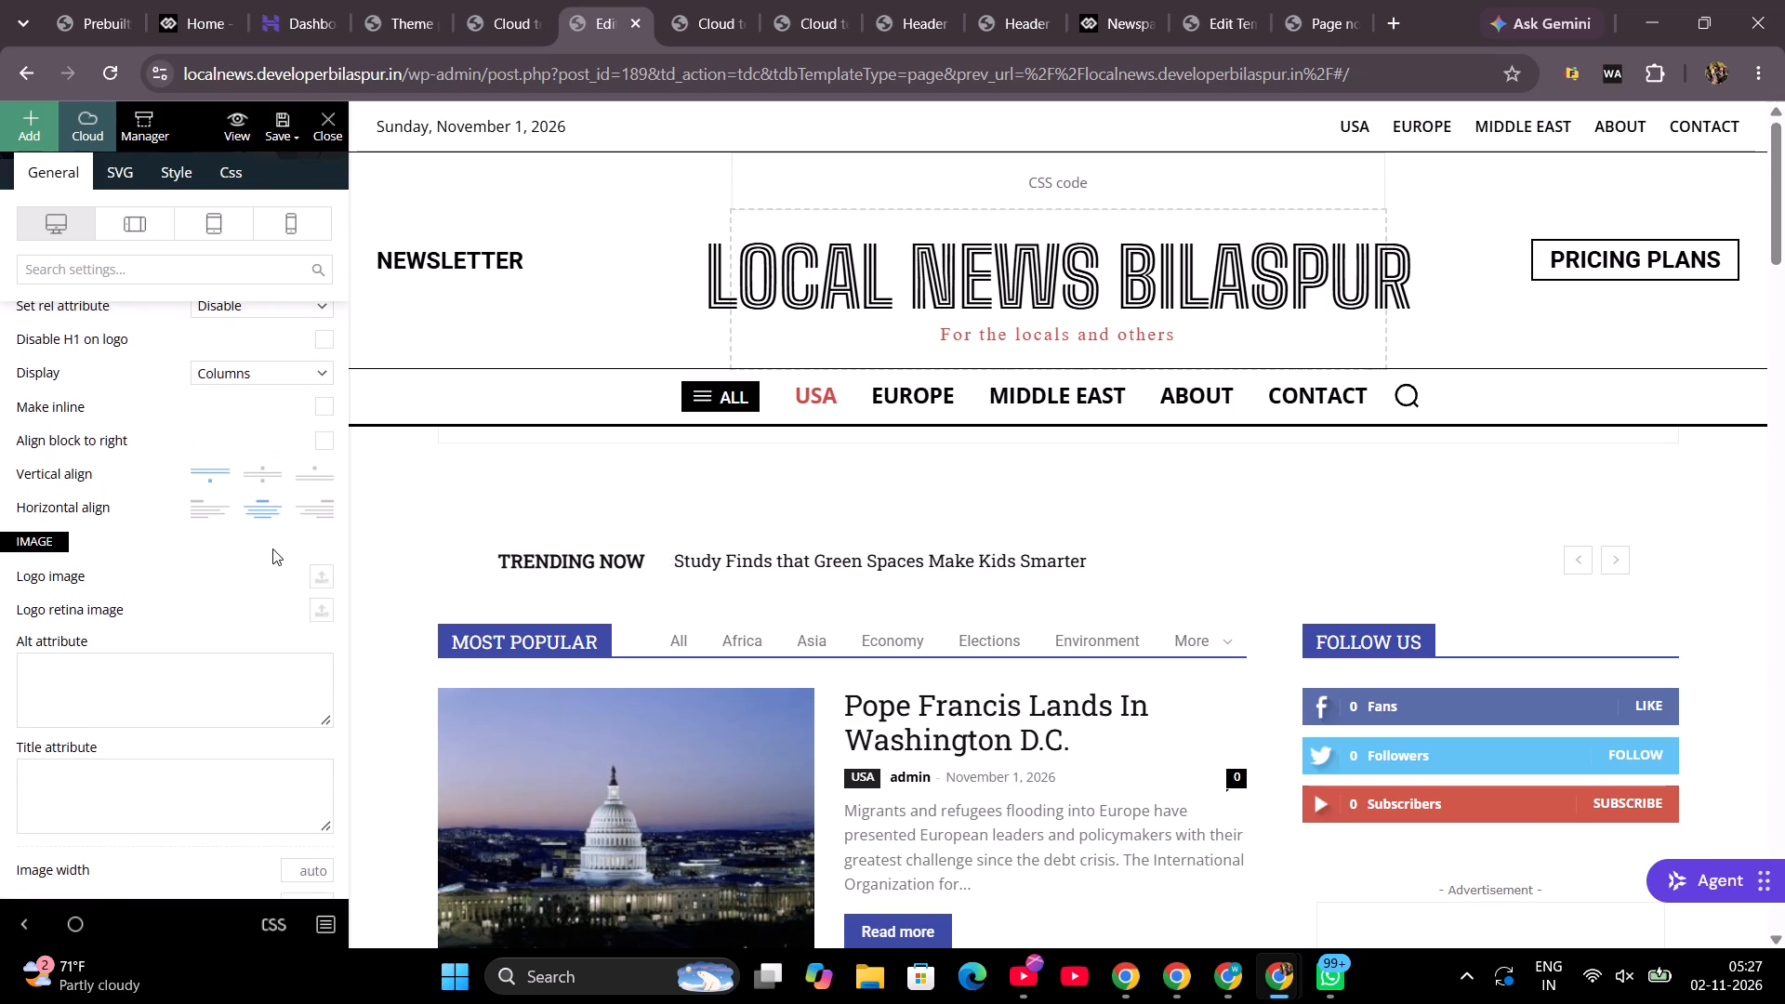
{"action": "scroll", "coordinate": [272, 548], "scroll_direction": "up", "scroll_amount": 1}
{"action": "scroll", "coordinate": [272, 548], "scroll_direction": "down", "scroll_amount": 3}
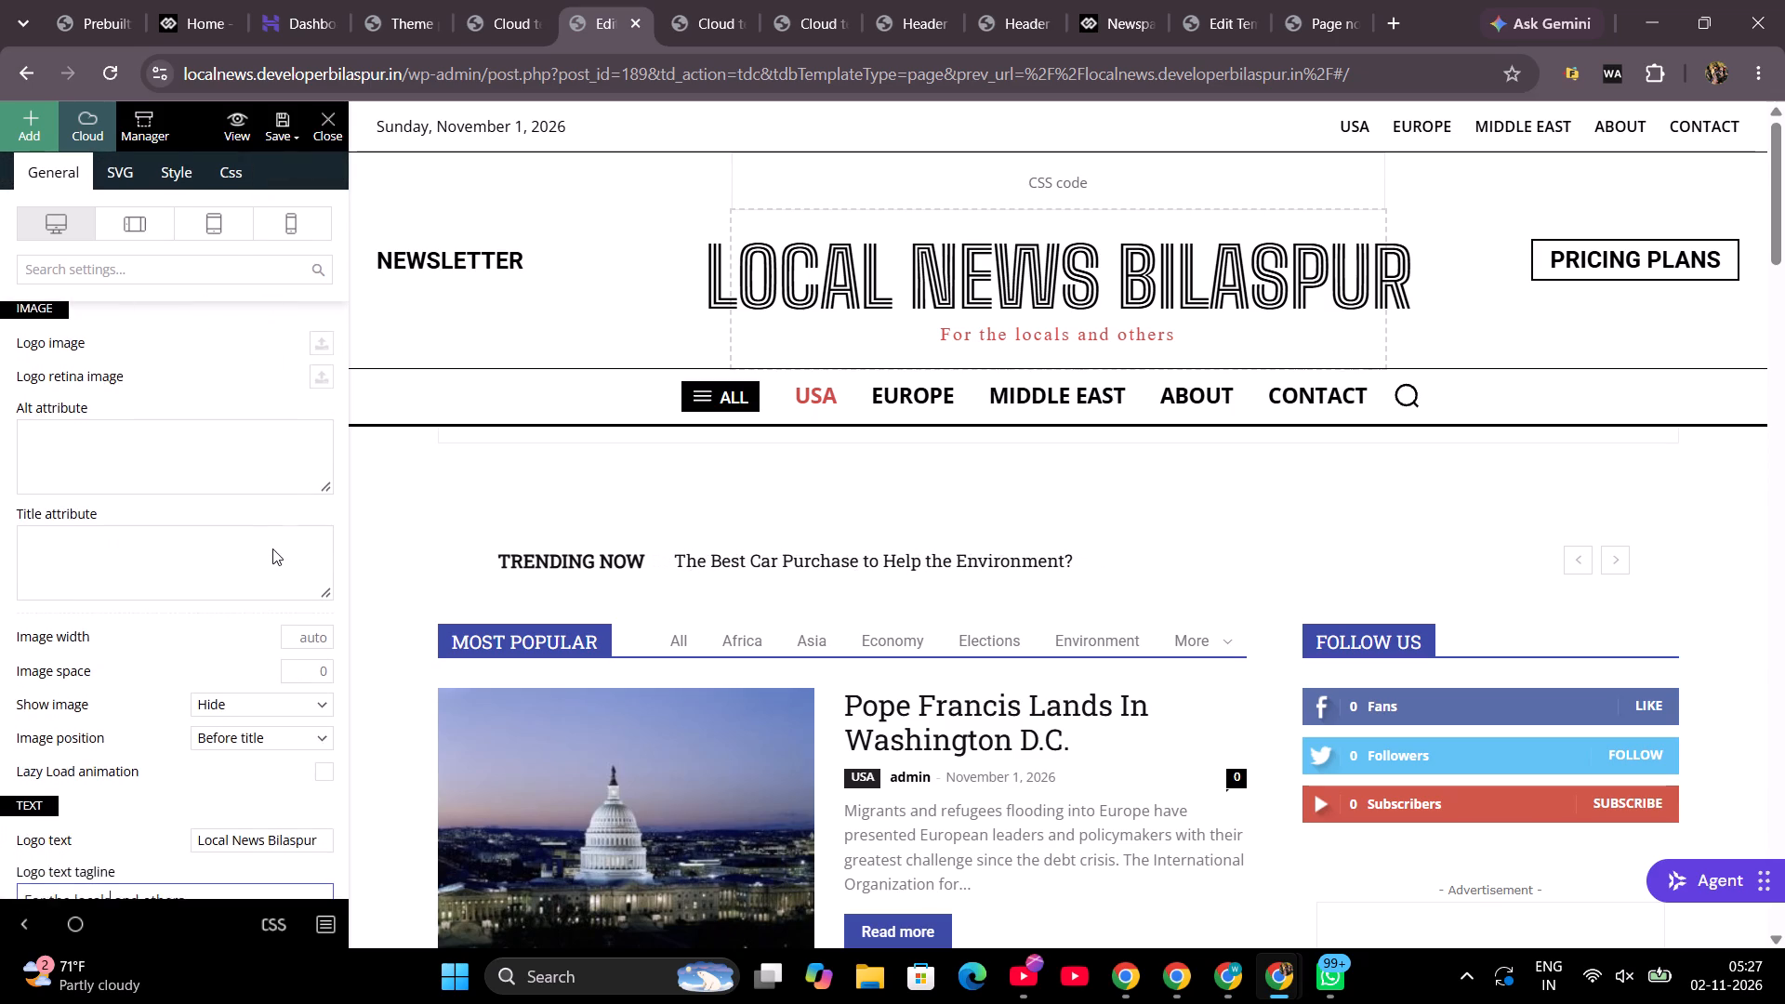
{"action": "scroll", "coordinate": [272, 548], "scroll_direction": "down", "scroll_amount": 1}
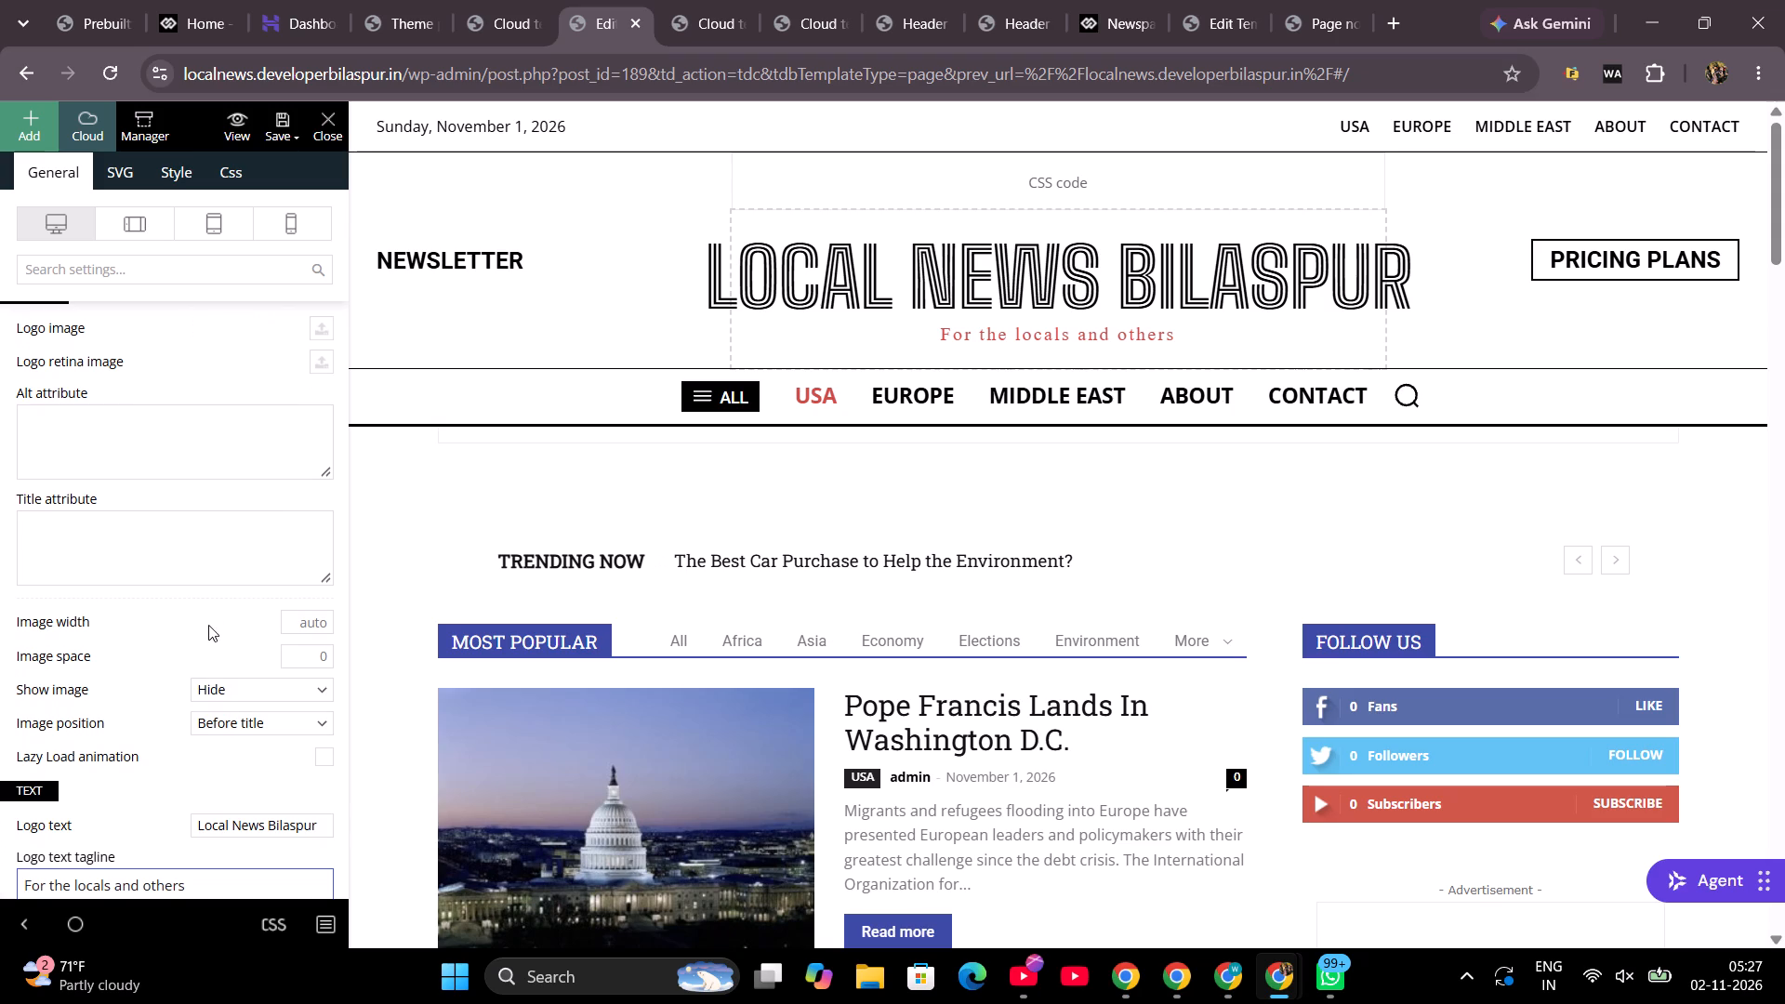
{"action": "scroll", "coordinate": [209, 630], "scroll_direction": "down", "scroll_amount": 1}
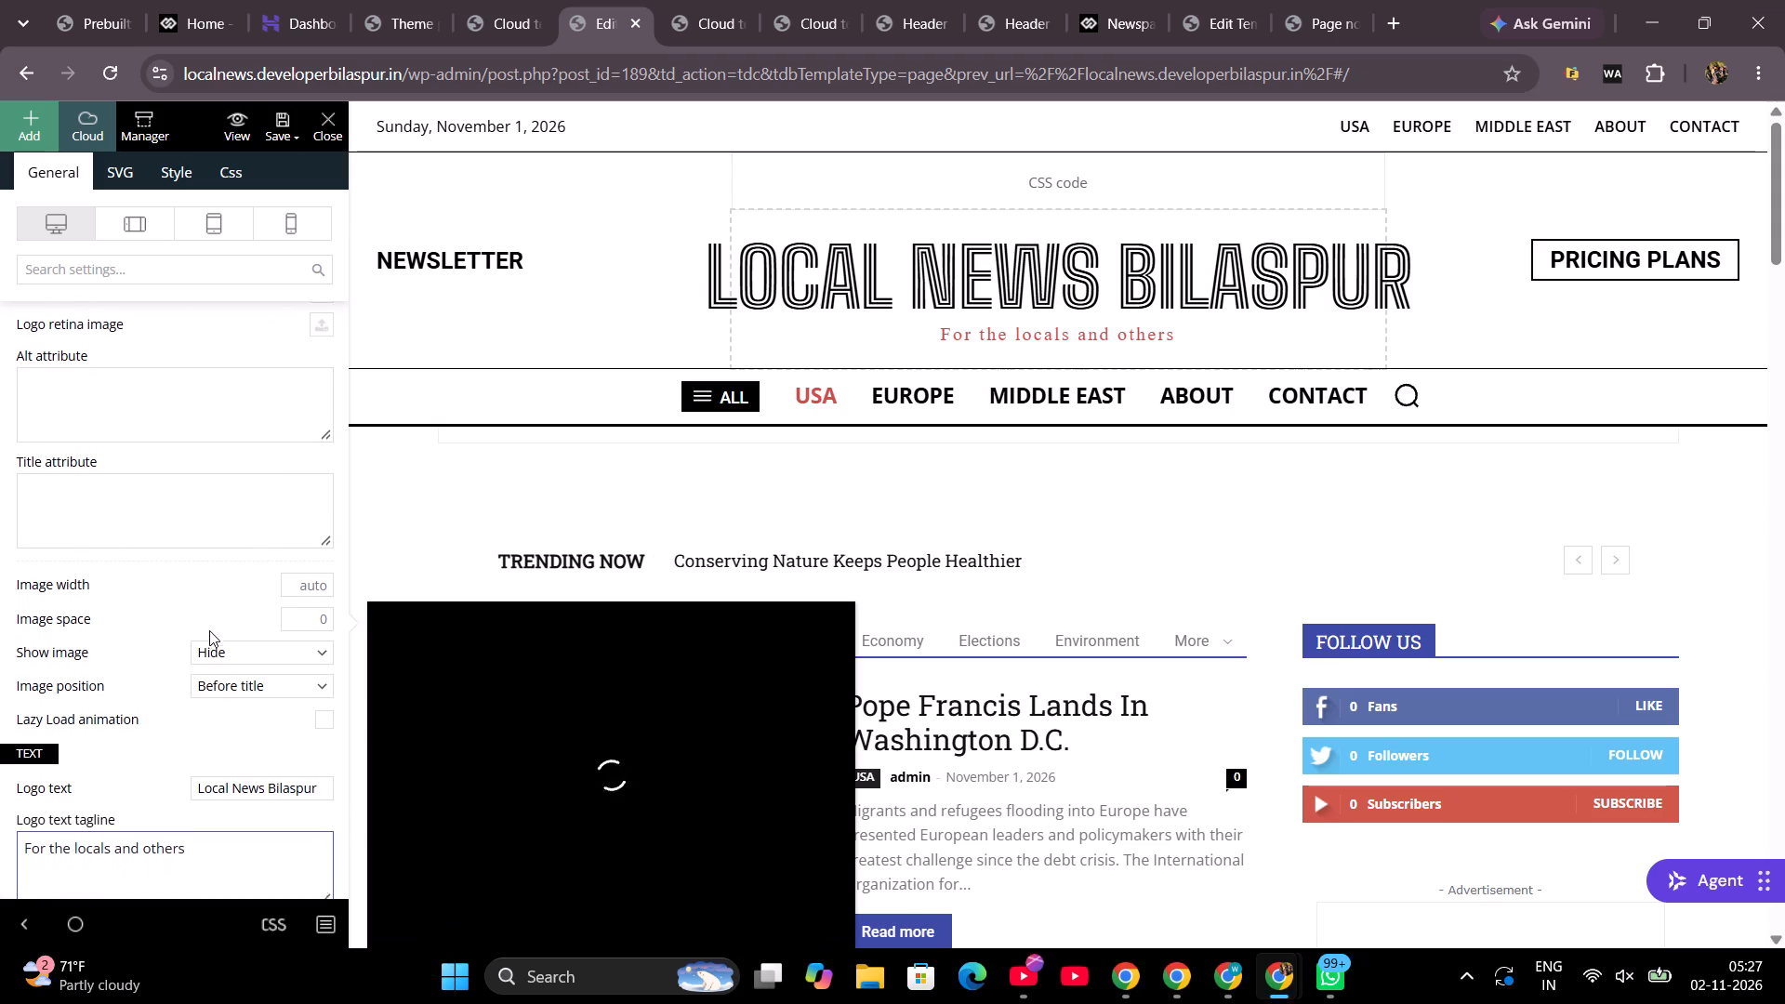
{"action": "scroll", "coordinate": [209, 630], "scroll_direction": "down", "scroll_amount": 1}
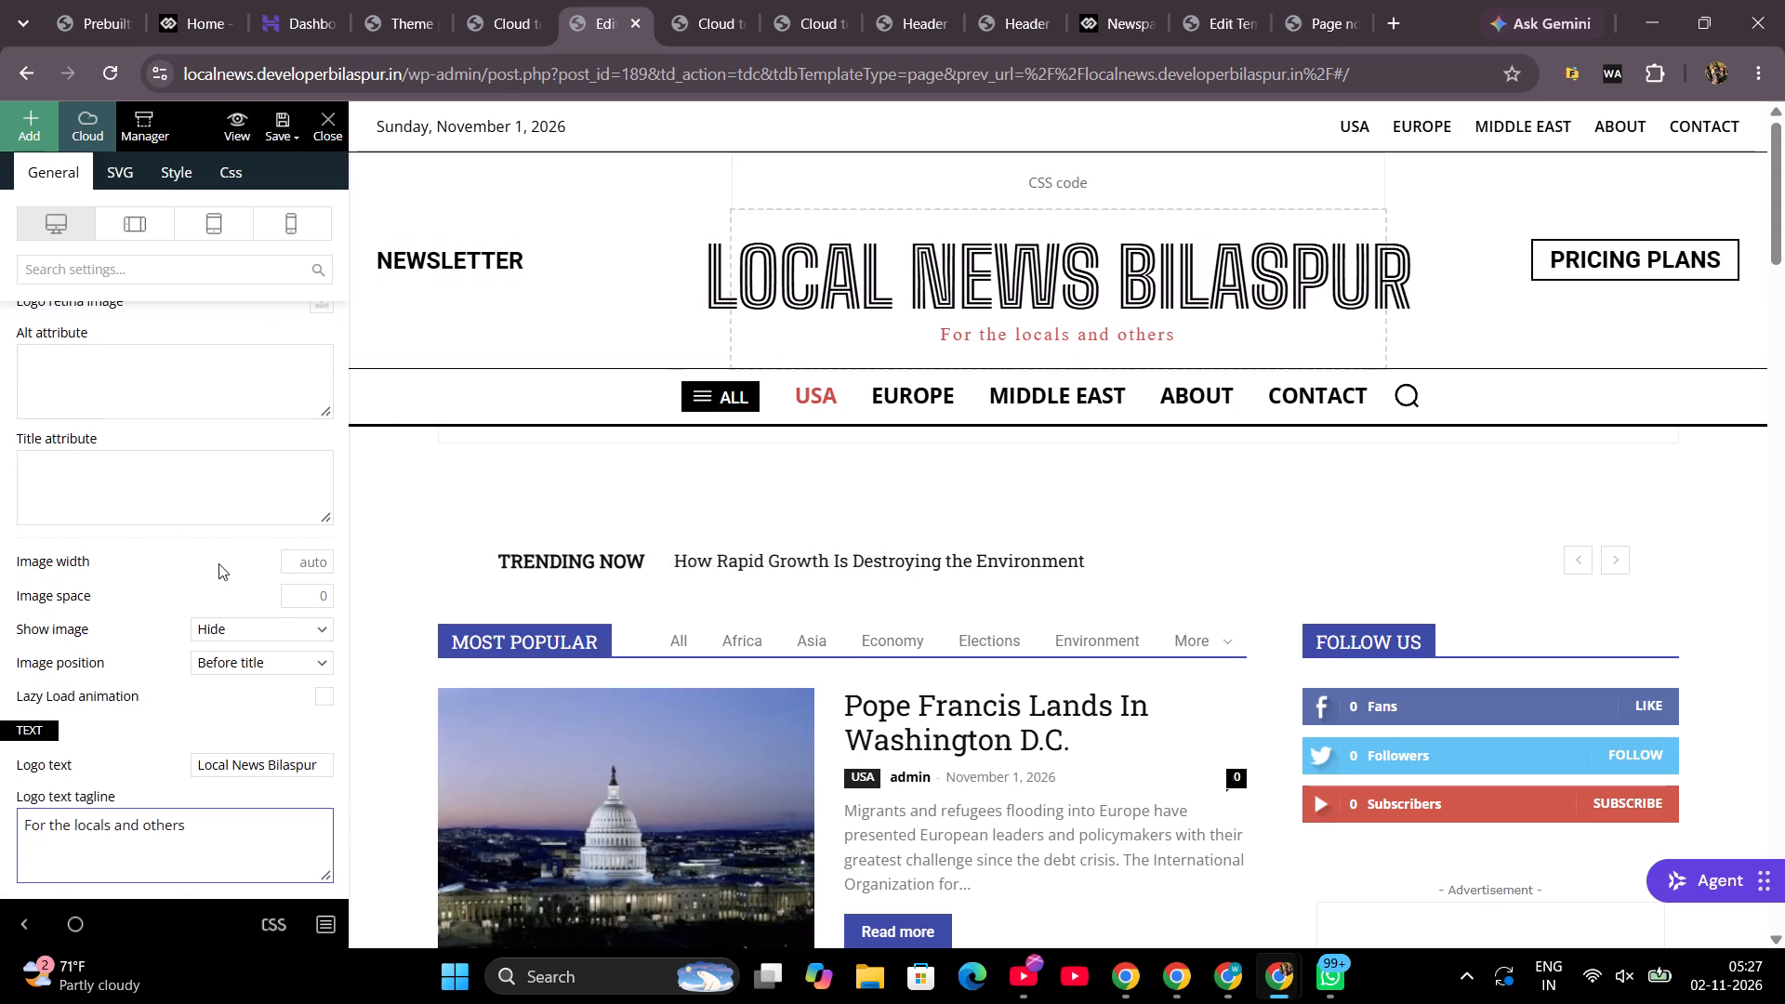
{"action": "scroll", "coordinate": [218, 563], "scroll_direction": "down", "scroll_amount": 2}
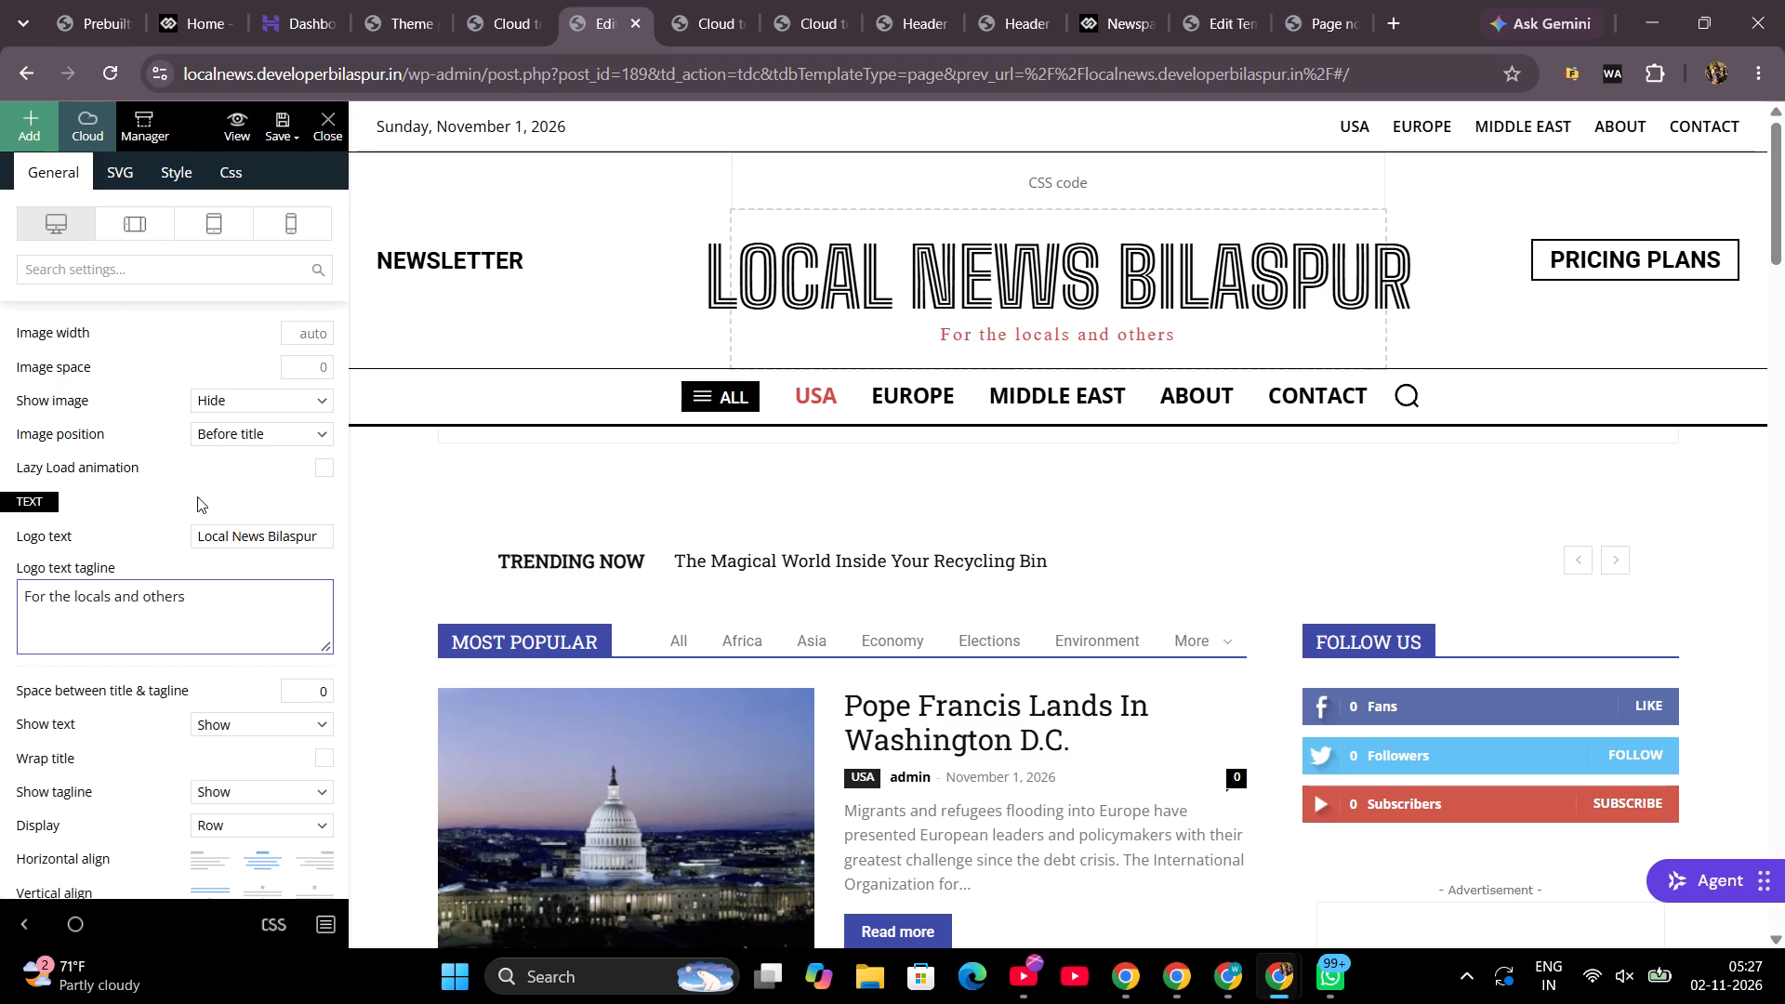
{"action": "scroll", "coordinate": [200, 494], "scroll_direction": "up", "scroll_amount": 1}
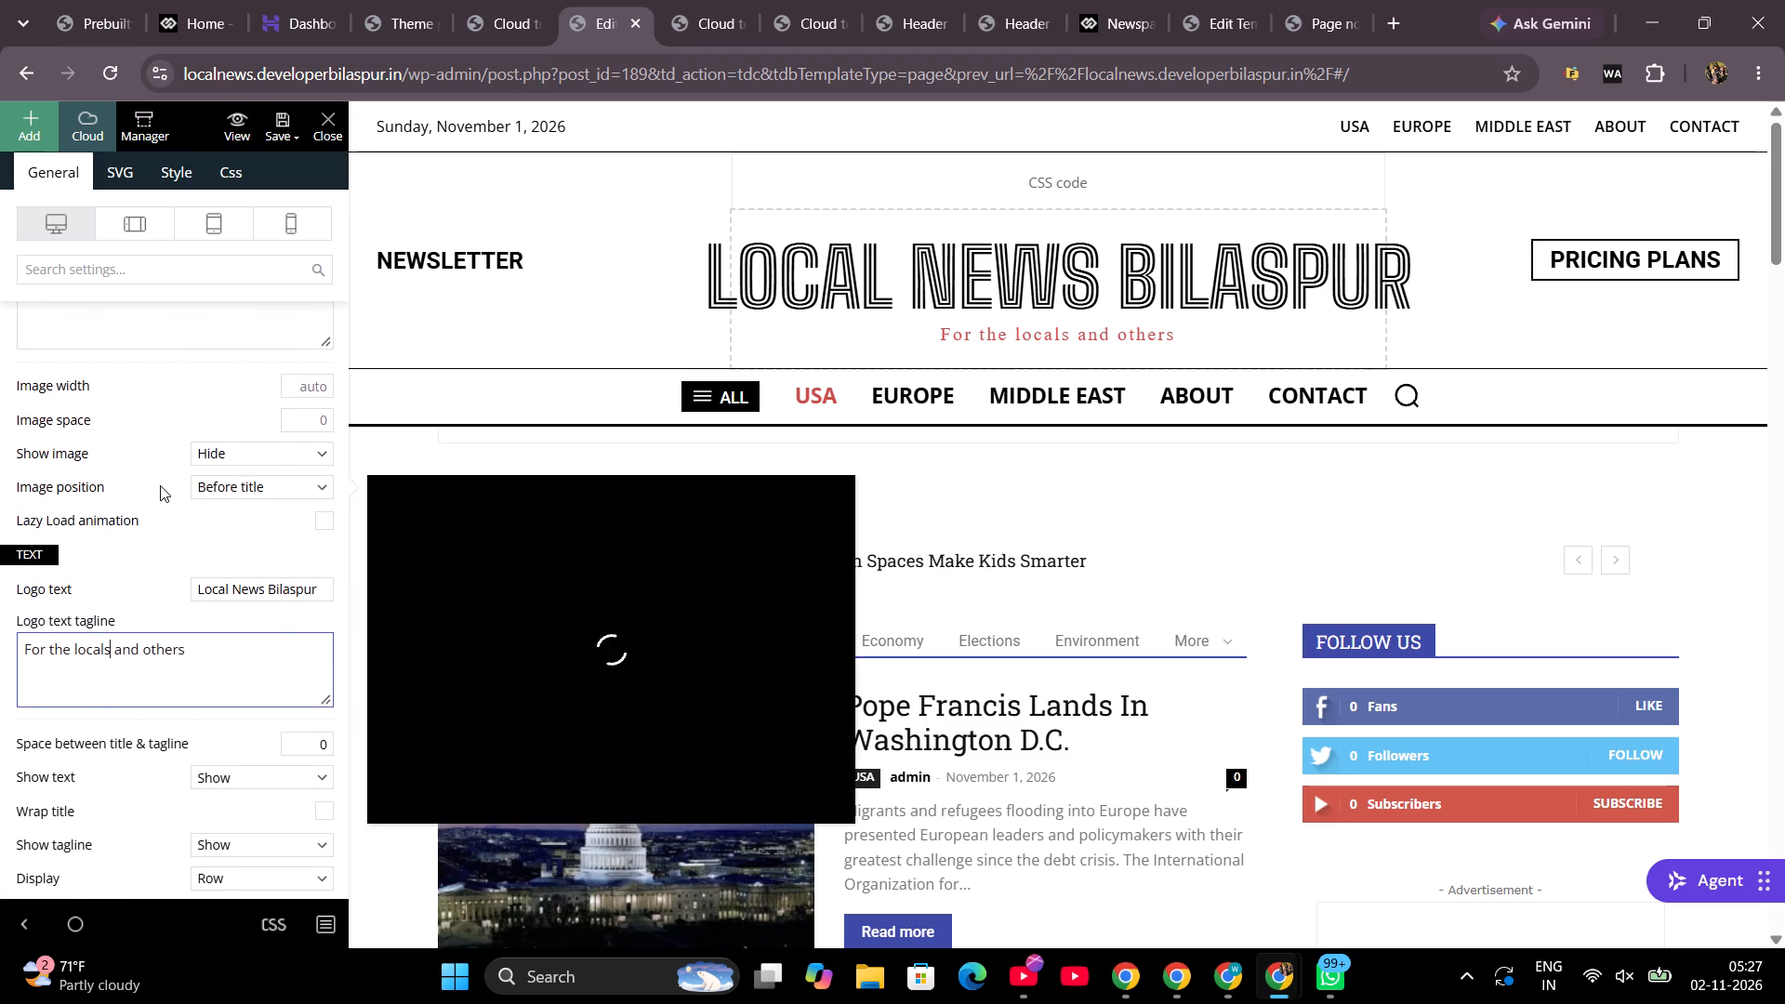
{"action": "scroll", "coordinate": [160, 485], "scroll_direction": "up", "scroll_amount": 4}
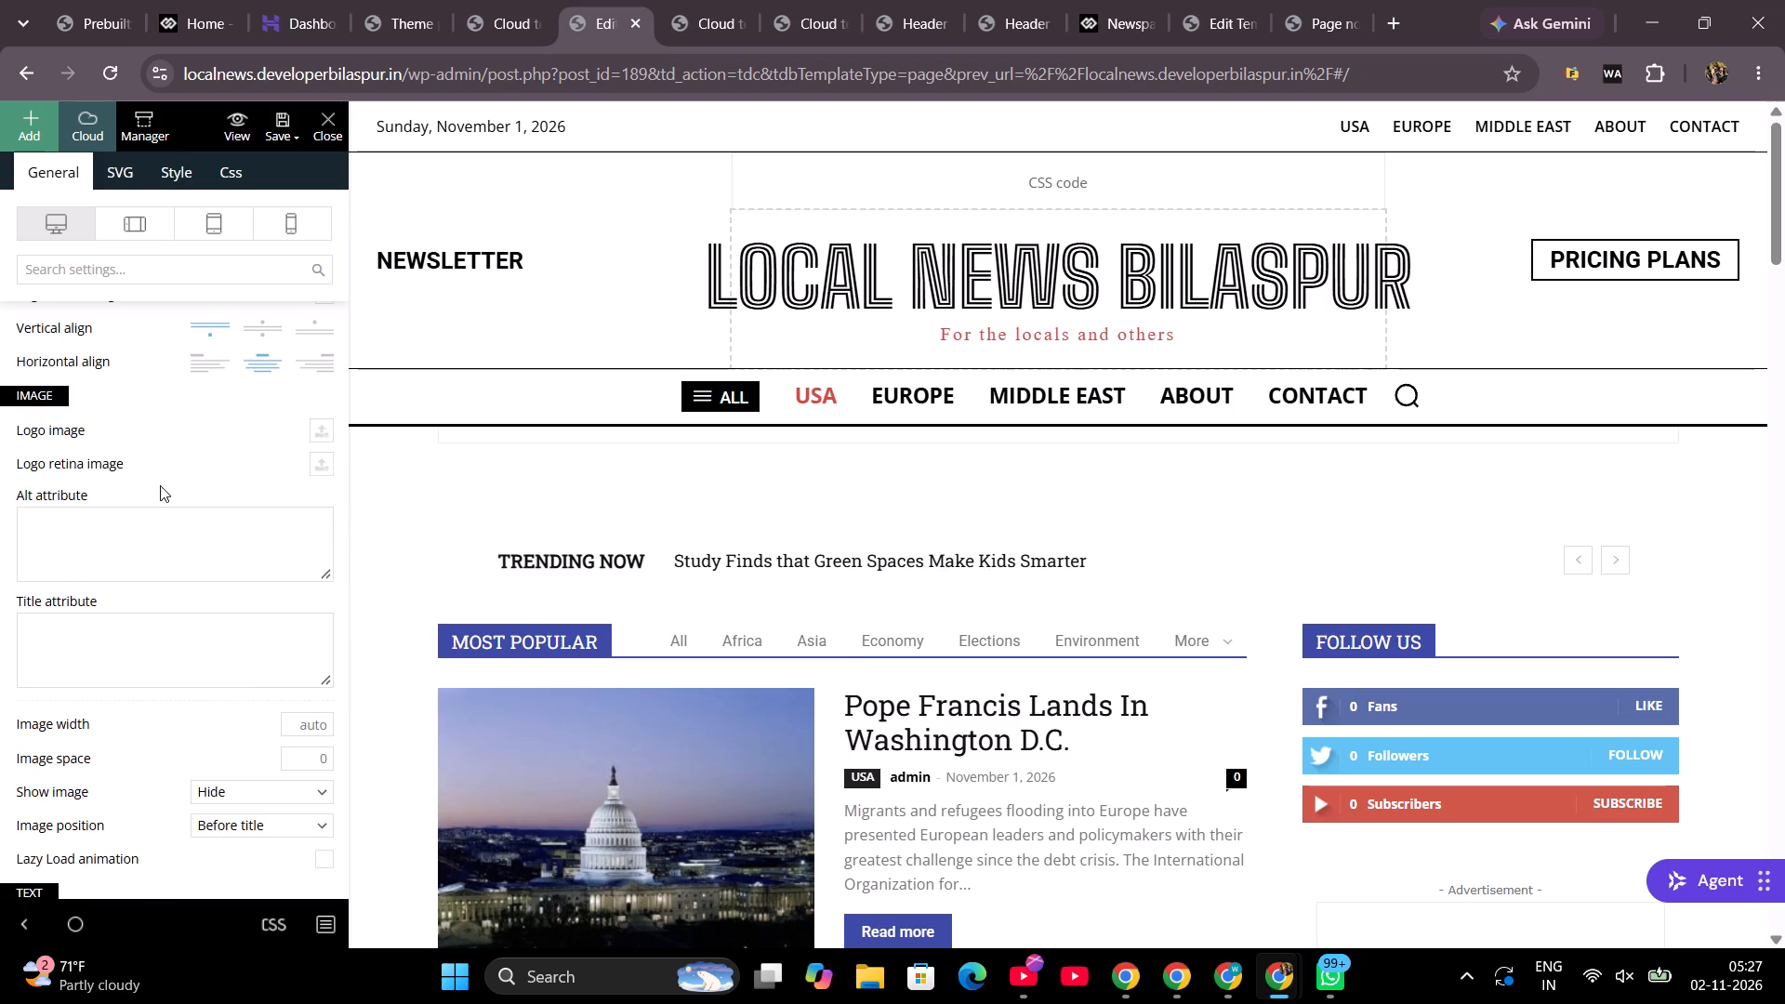
{"action": "scroll", "coordinate": [160, 485], "scroll_direction": "up", "scroll_amount": 3}
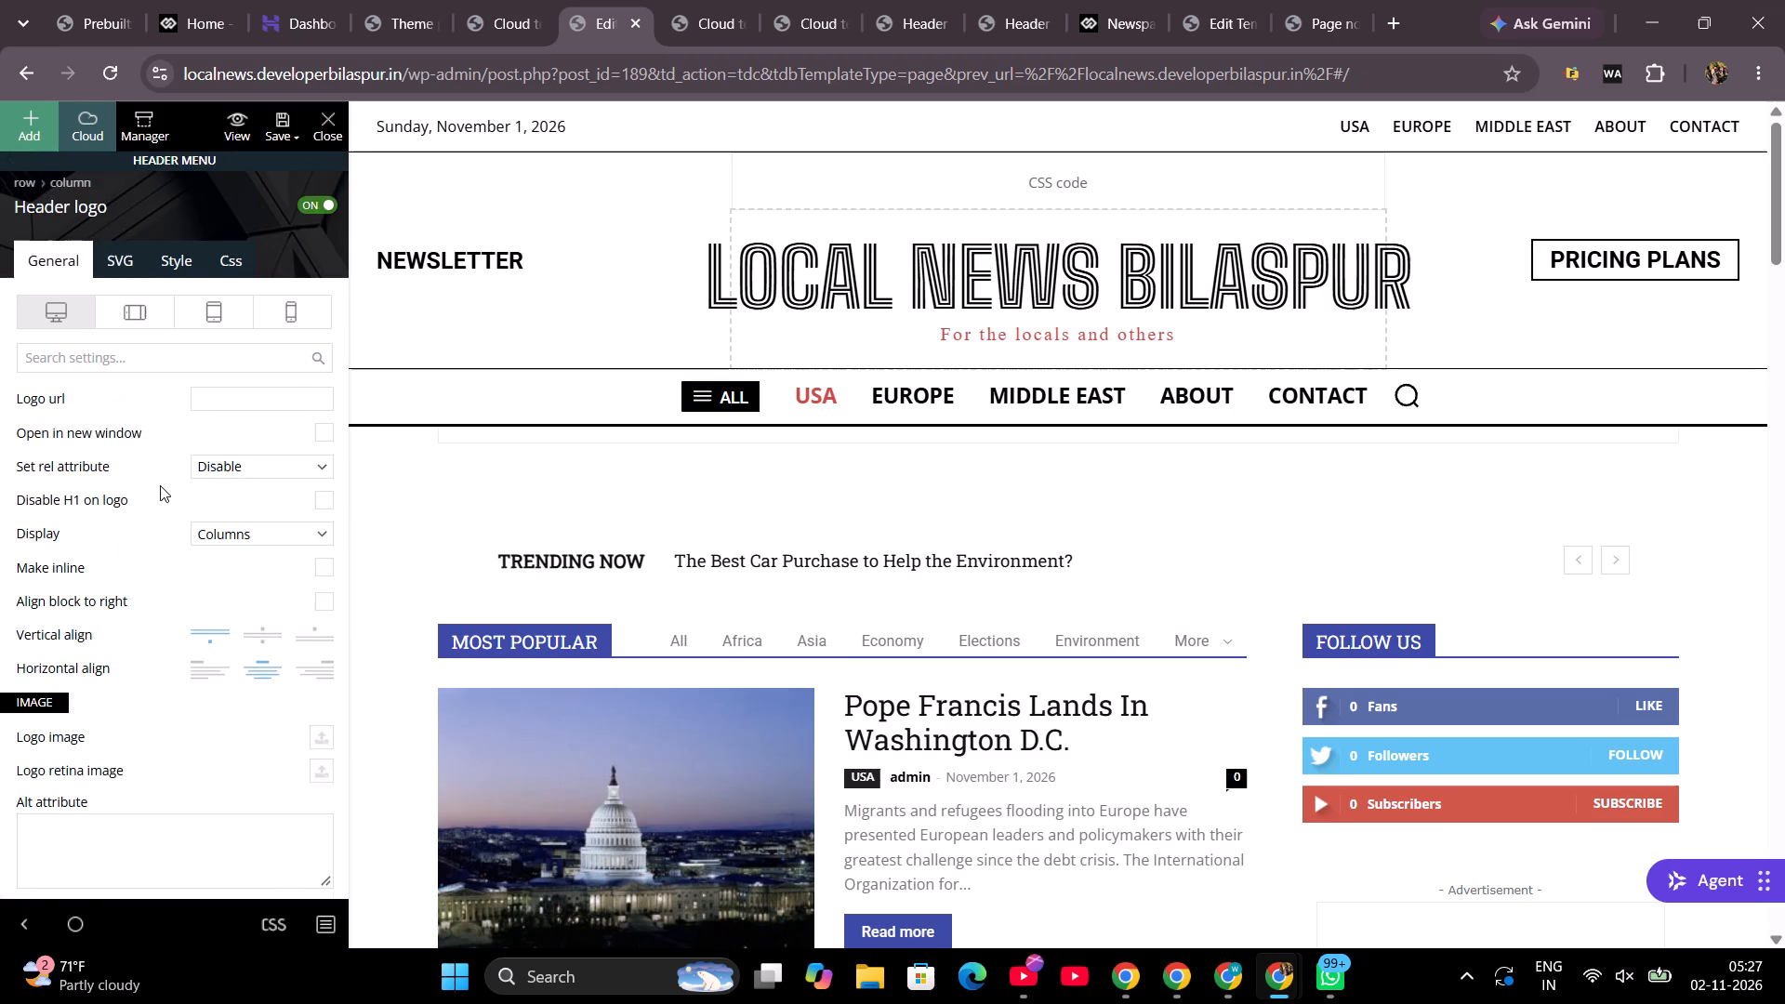
{"action": "scroll", "coordinate": [160, 485], "scroll_direction": "down", "scroll_amount": 3}
{"action": "scroll", "coordinate": [160, 485], "scroll_direction": "up", "scroll_amount": 1}
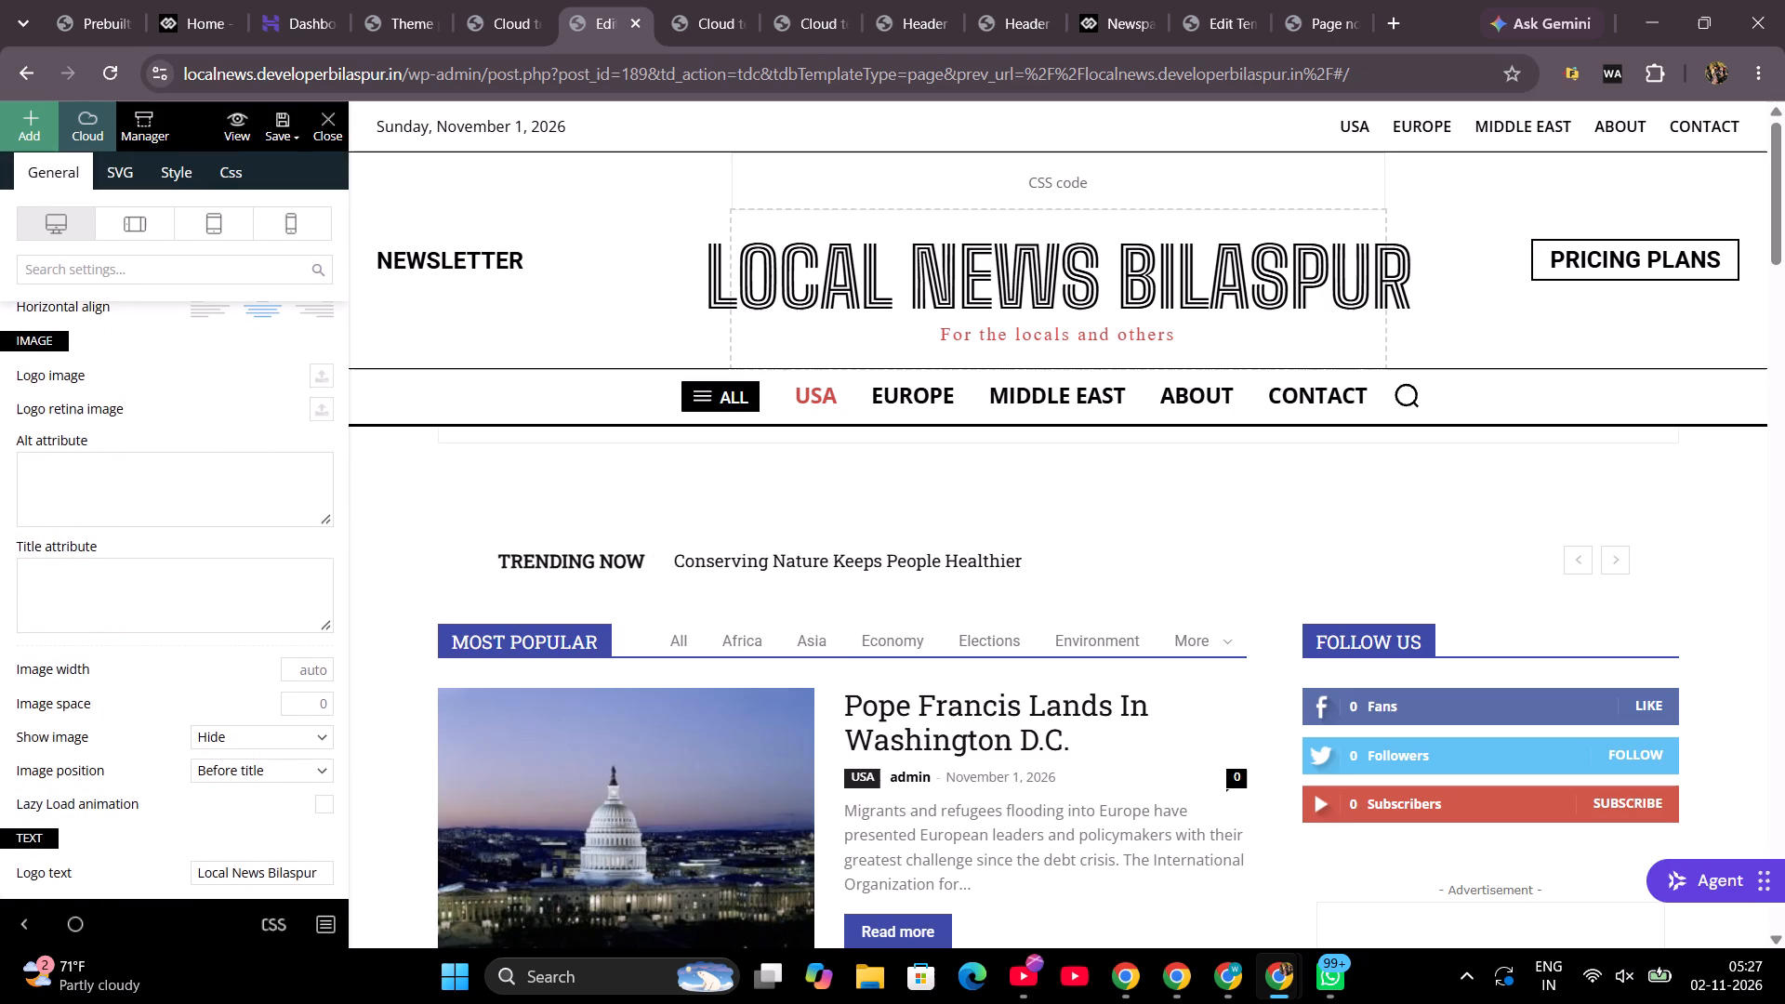
{"action": "scroll", "coordinate": [160, 485], "scroll_direction": "up", "scroll_amount": 1}
{"action": "scroll", "coordinate": [160, 485], "scroll_direction": "down", "scroll_amount": 2}
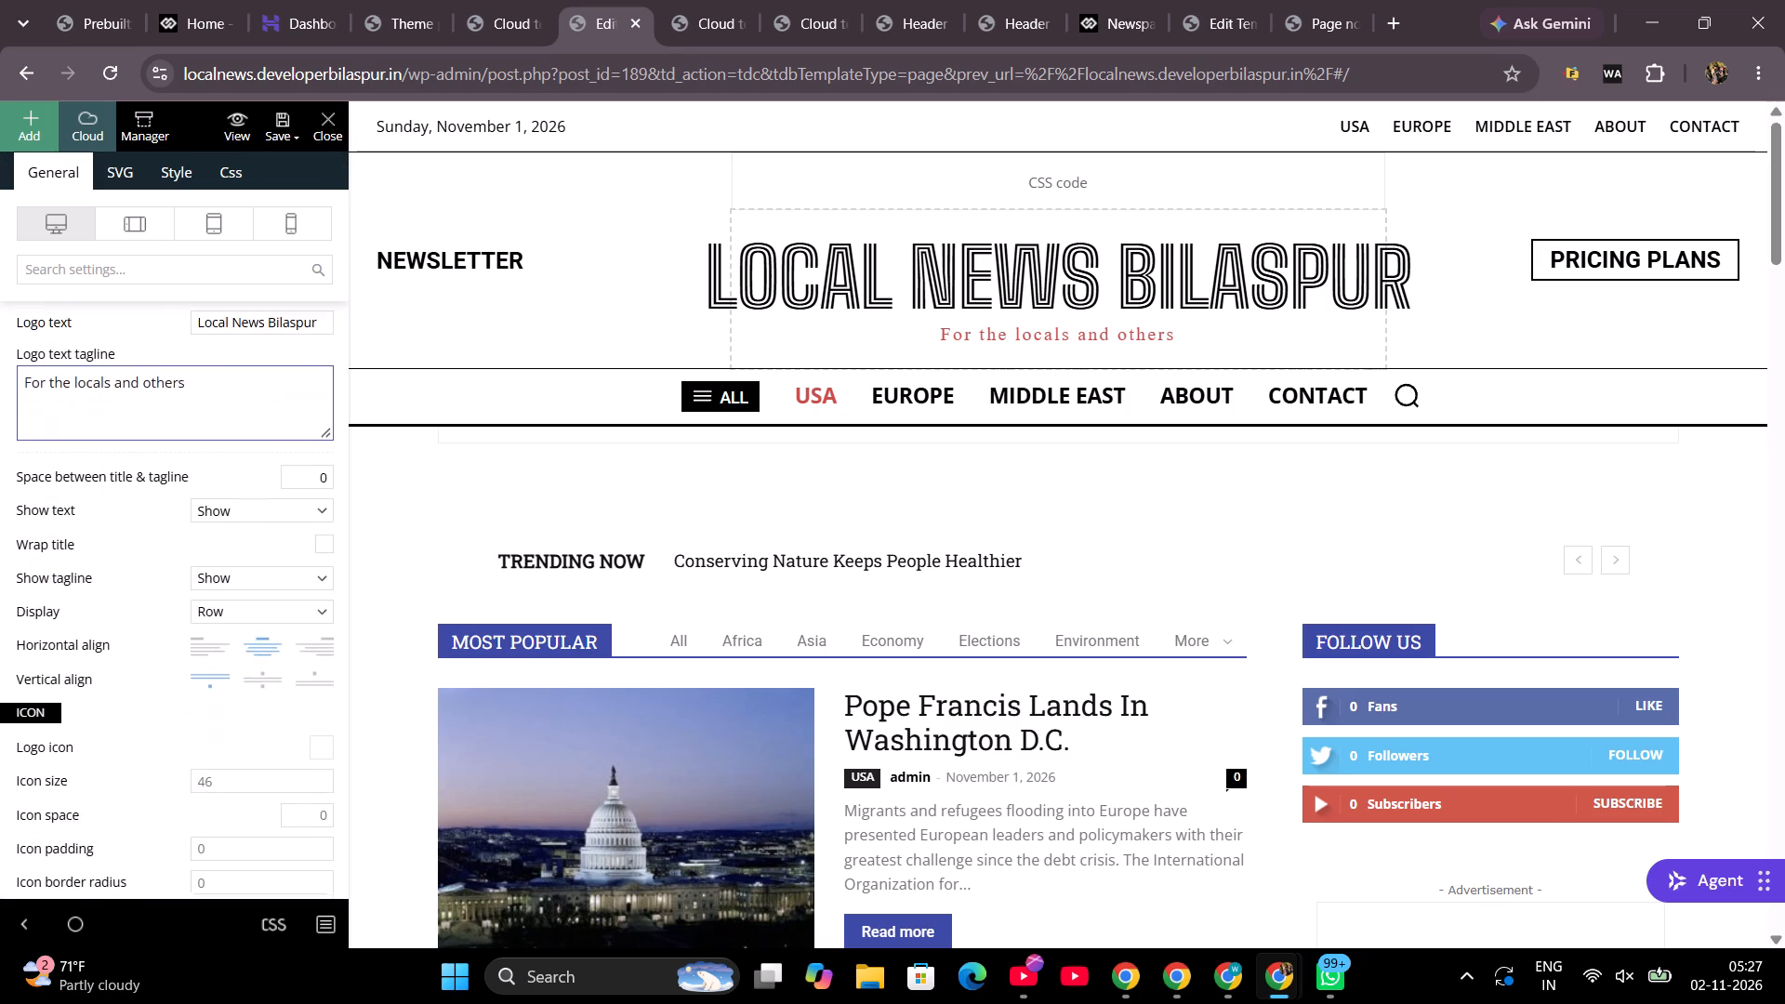
{"action": "scroll", "coordinate": [160, 485], "scroll_direction": "down", "scroll_amount": 1}
Examine the header logo's style settings, including the colors and the font style options for its text and tagline.
{"action": "left_click", "coordinate": [174, 176]}
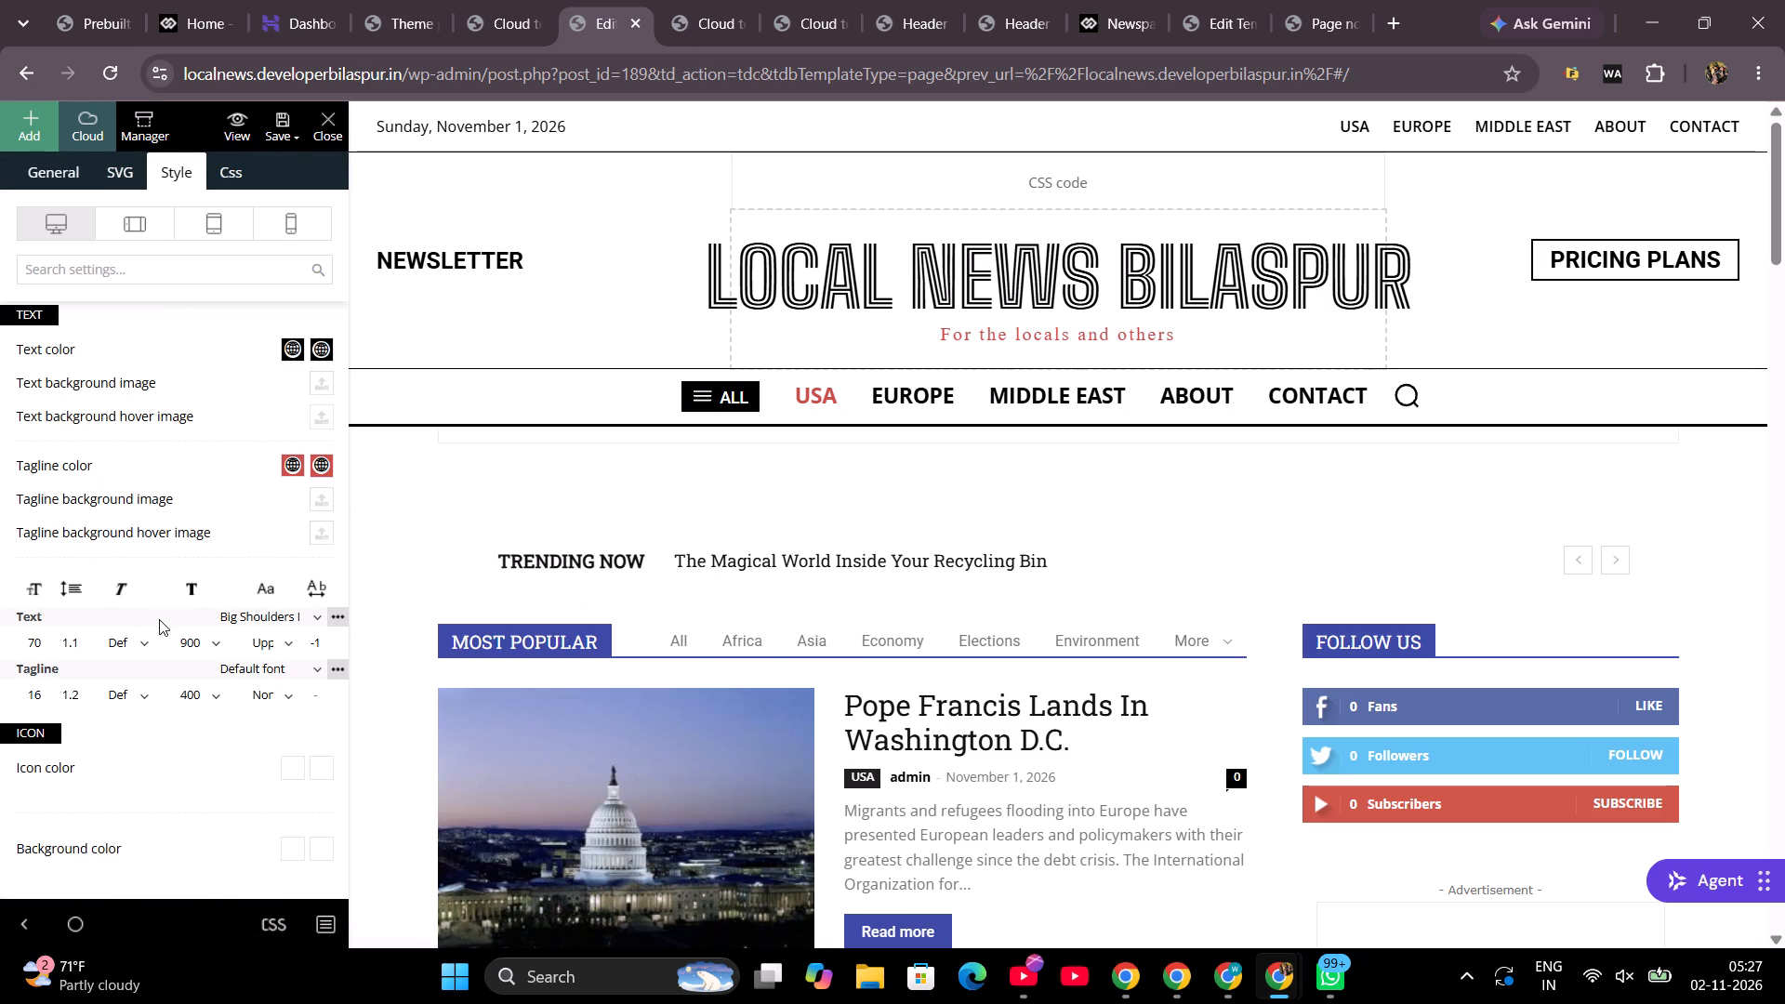
{"action": "left_click", "coordinate": [122, 589]}
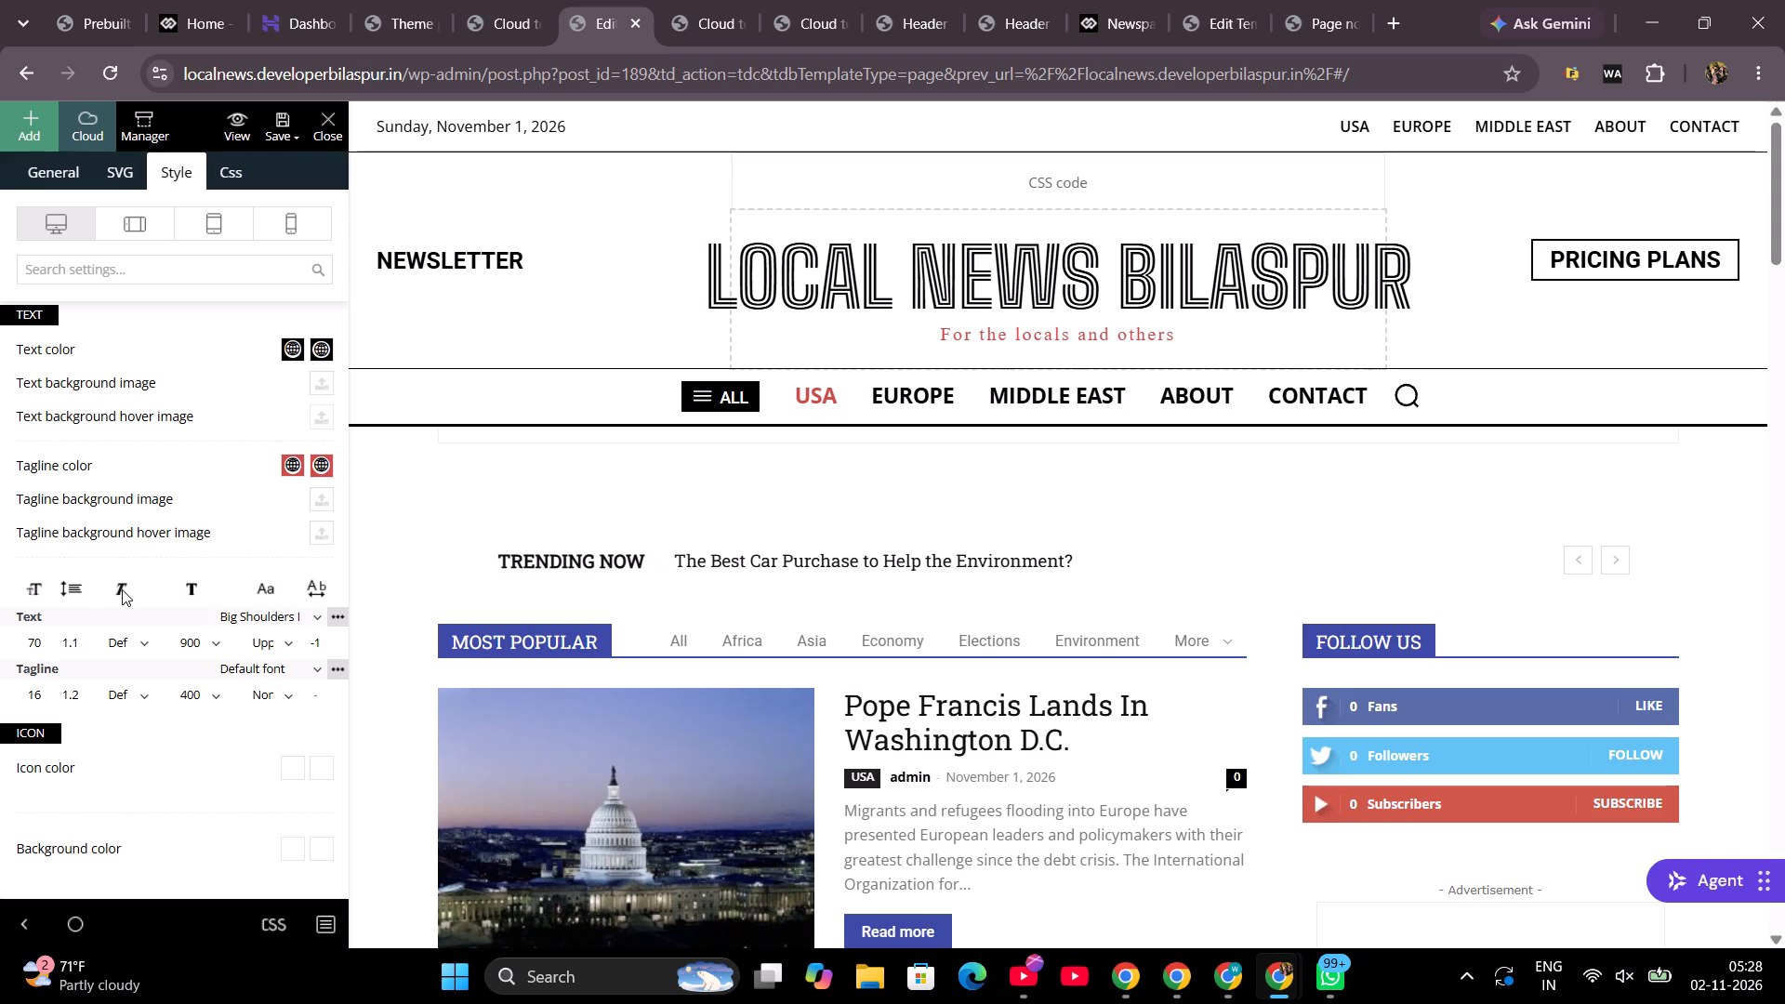
{"action": "left_click", "coordinate": [124, 638]}
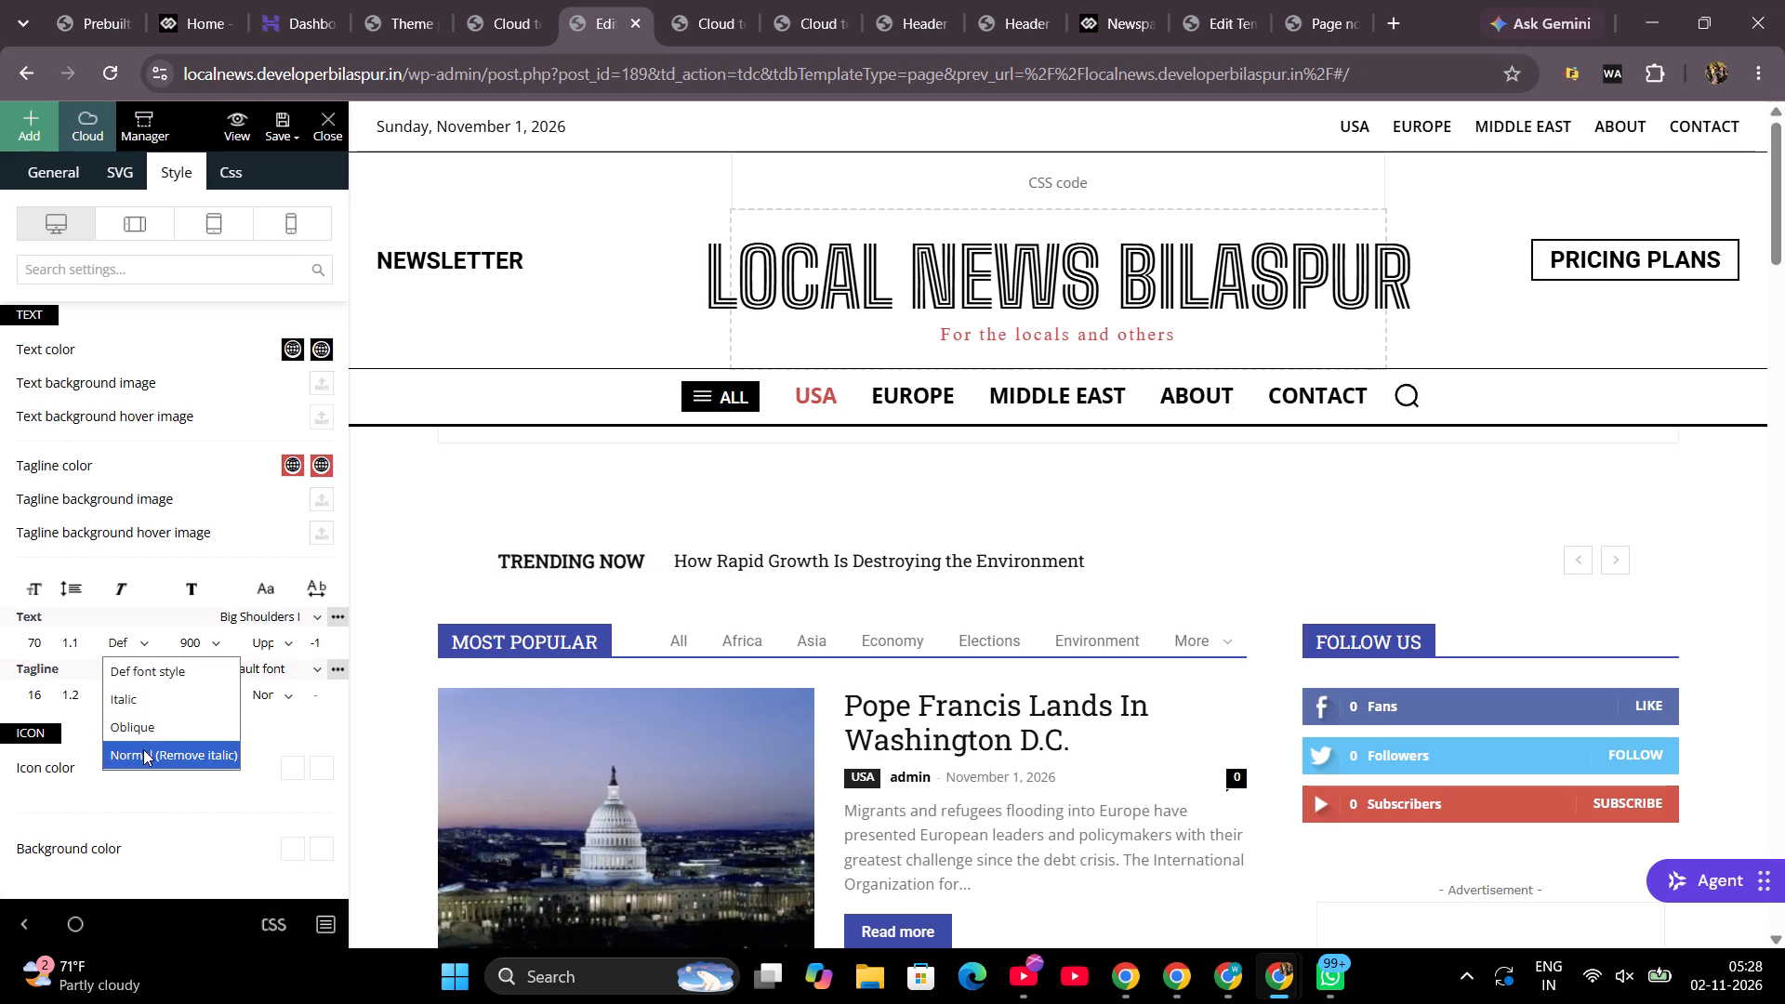
{"action": "left_click", "coordinate": [192, 594]}
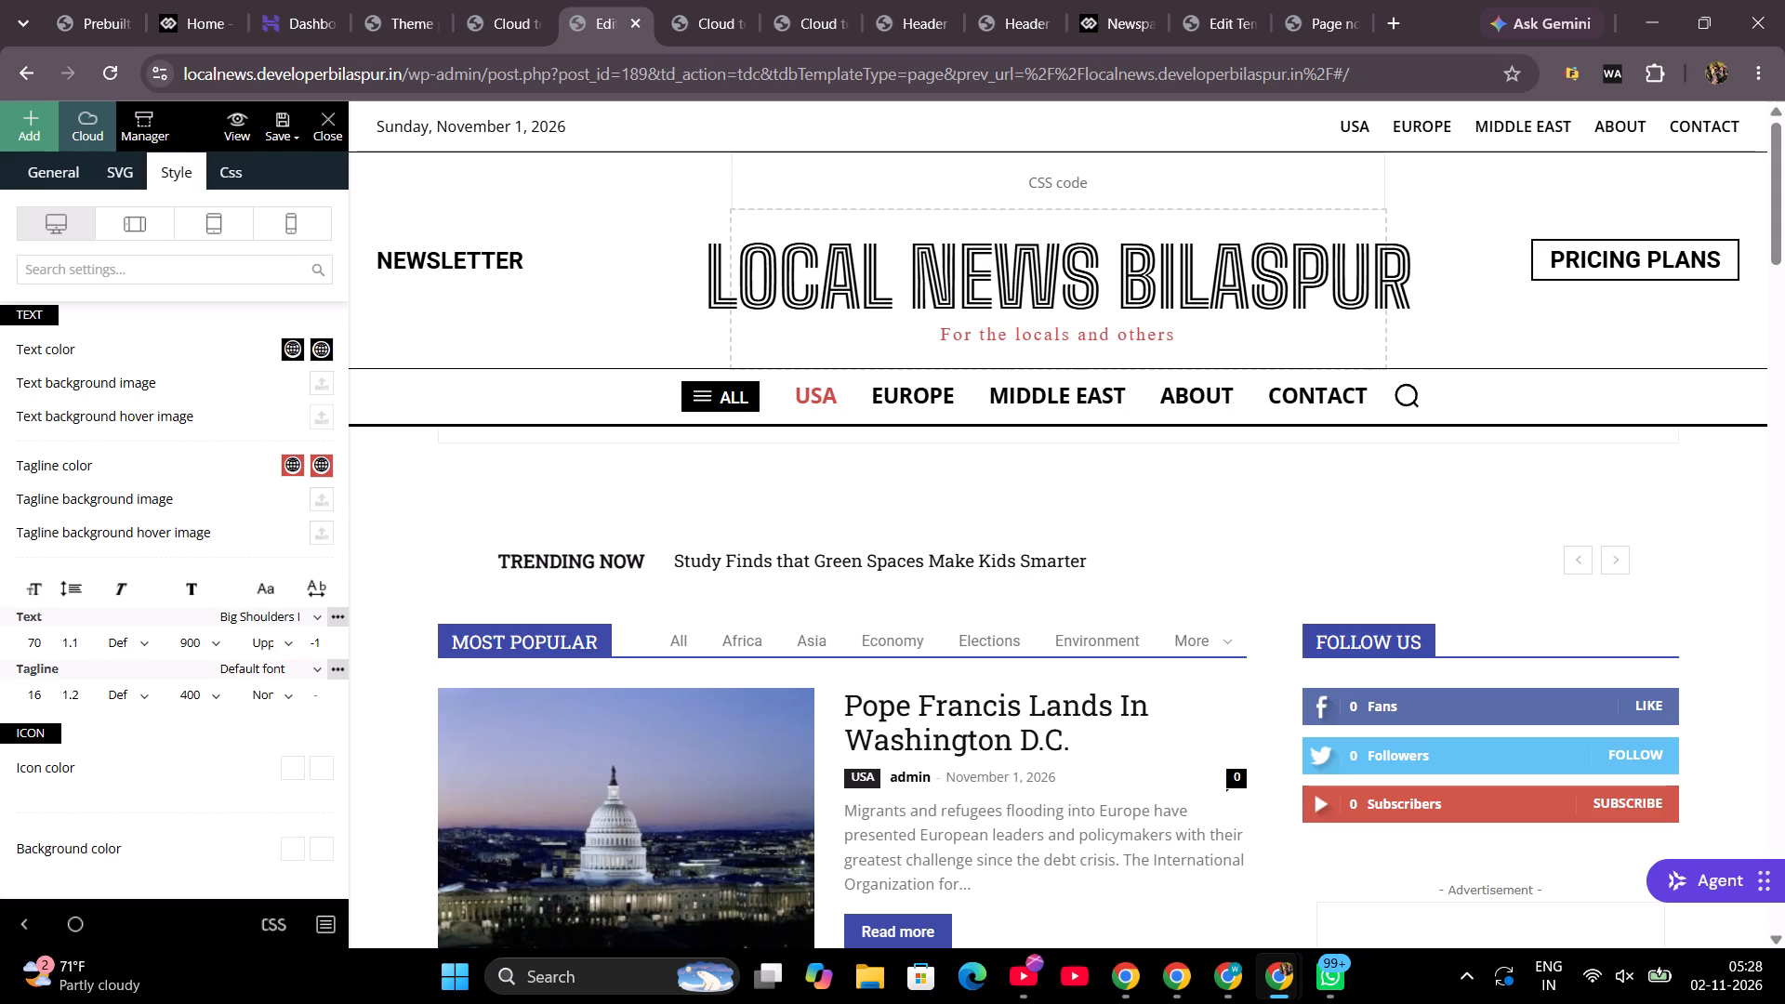
{"action": "scroll", "coordinate": [200, 657], "scroll_direction": "down", "scroll_amount": 3}
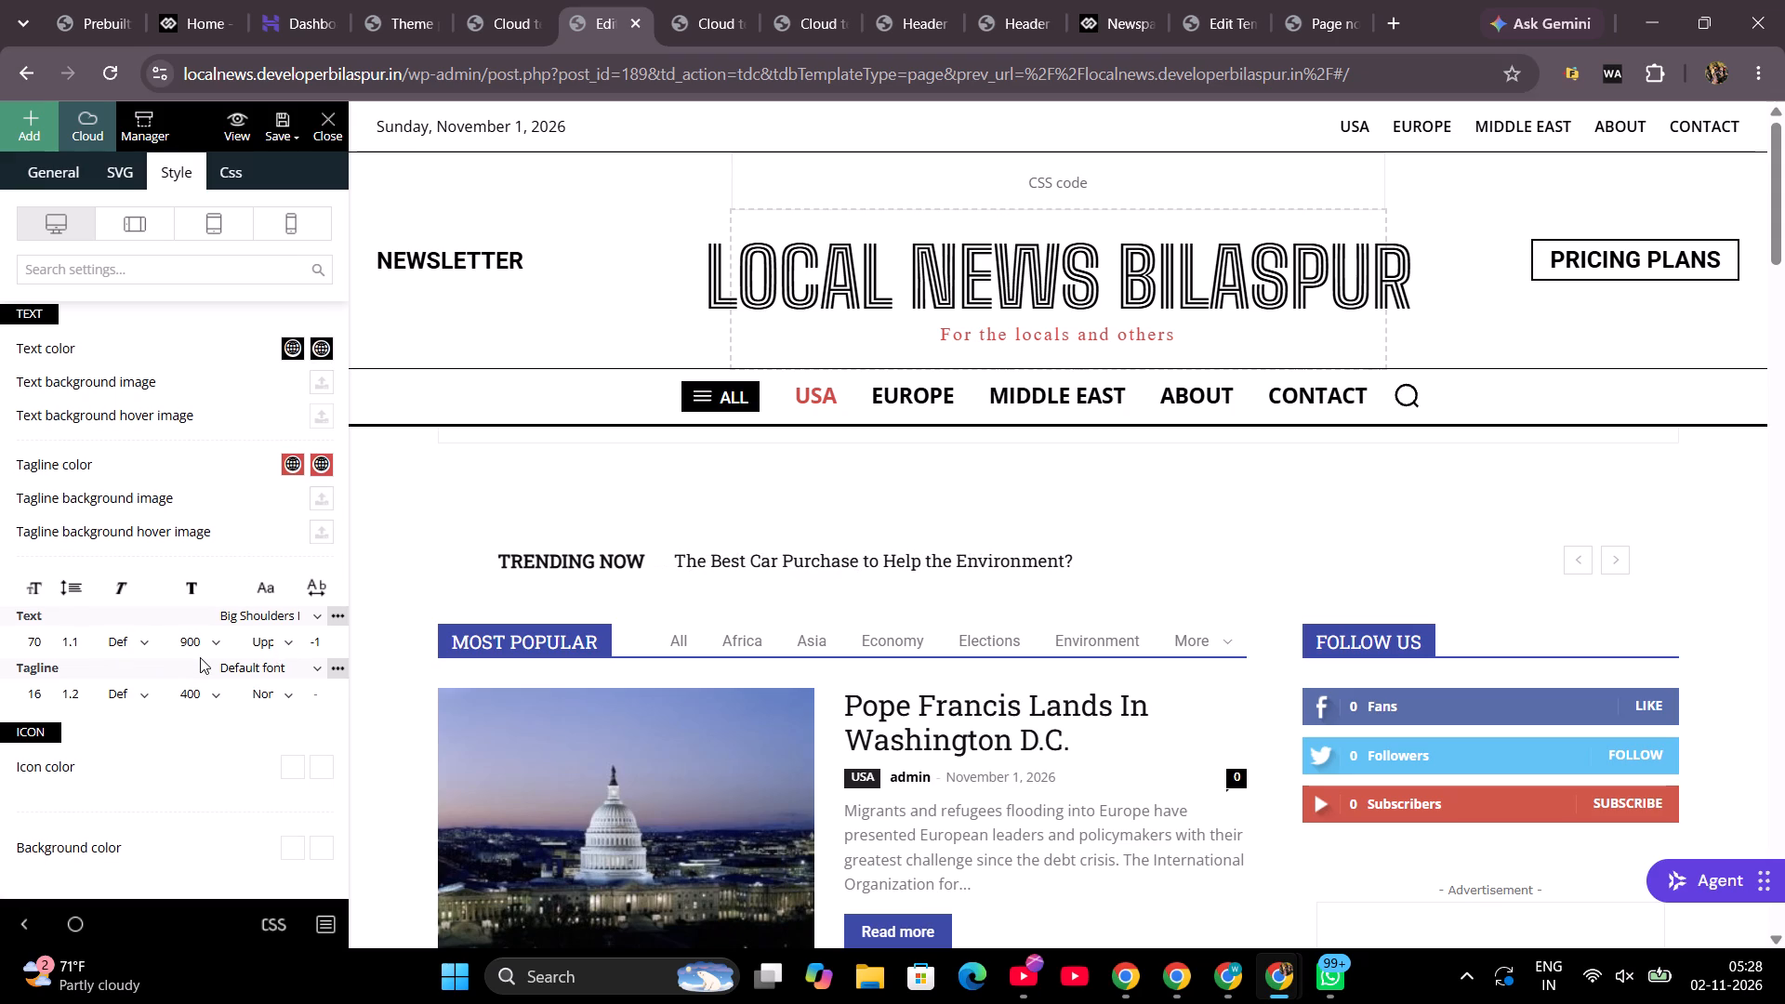
{"action": "scroll", "coordinate": [200, 657], "scroll_direction": "down", "scroll_amount": 1}
Inspect the header logo's CSS spacing, border, shadow and background options, plus its style and SVG settings.
{"action": "left_click", "coordinate": [243, 179]}
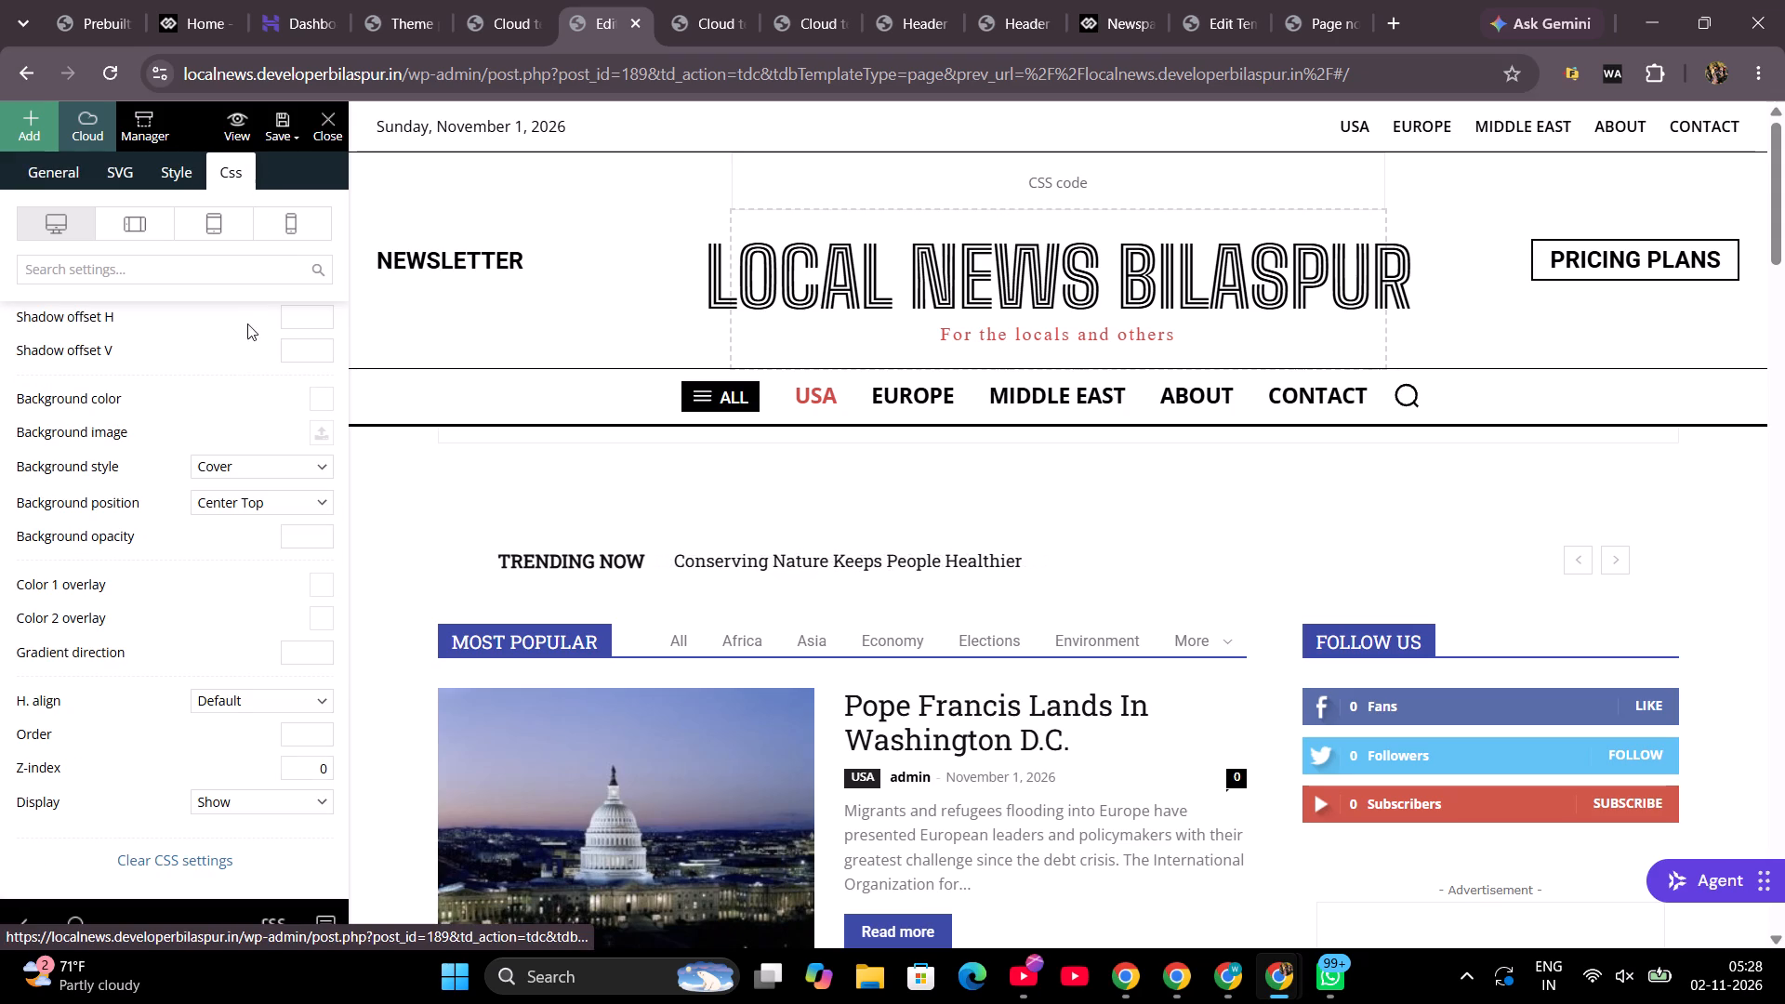
{"action": "scroll", "coordinate": [199, 554], "scroll_direction": "down", "scroll_amount": 2}
{"action": "scroll", "coordinate": [199, 554], "scroll_direction": "up", "scroll_amount": 2}
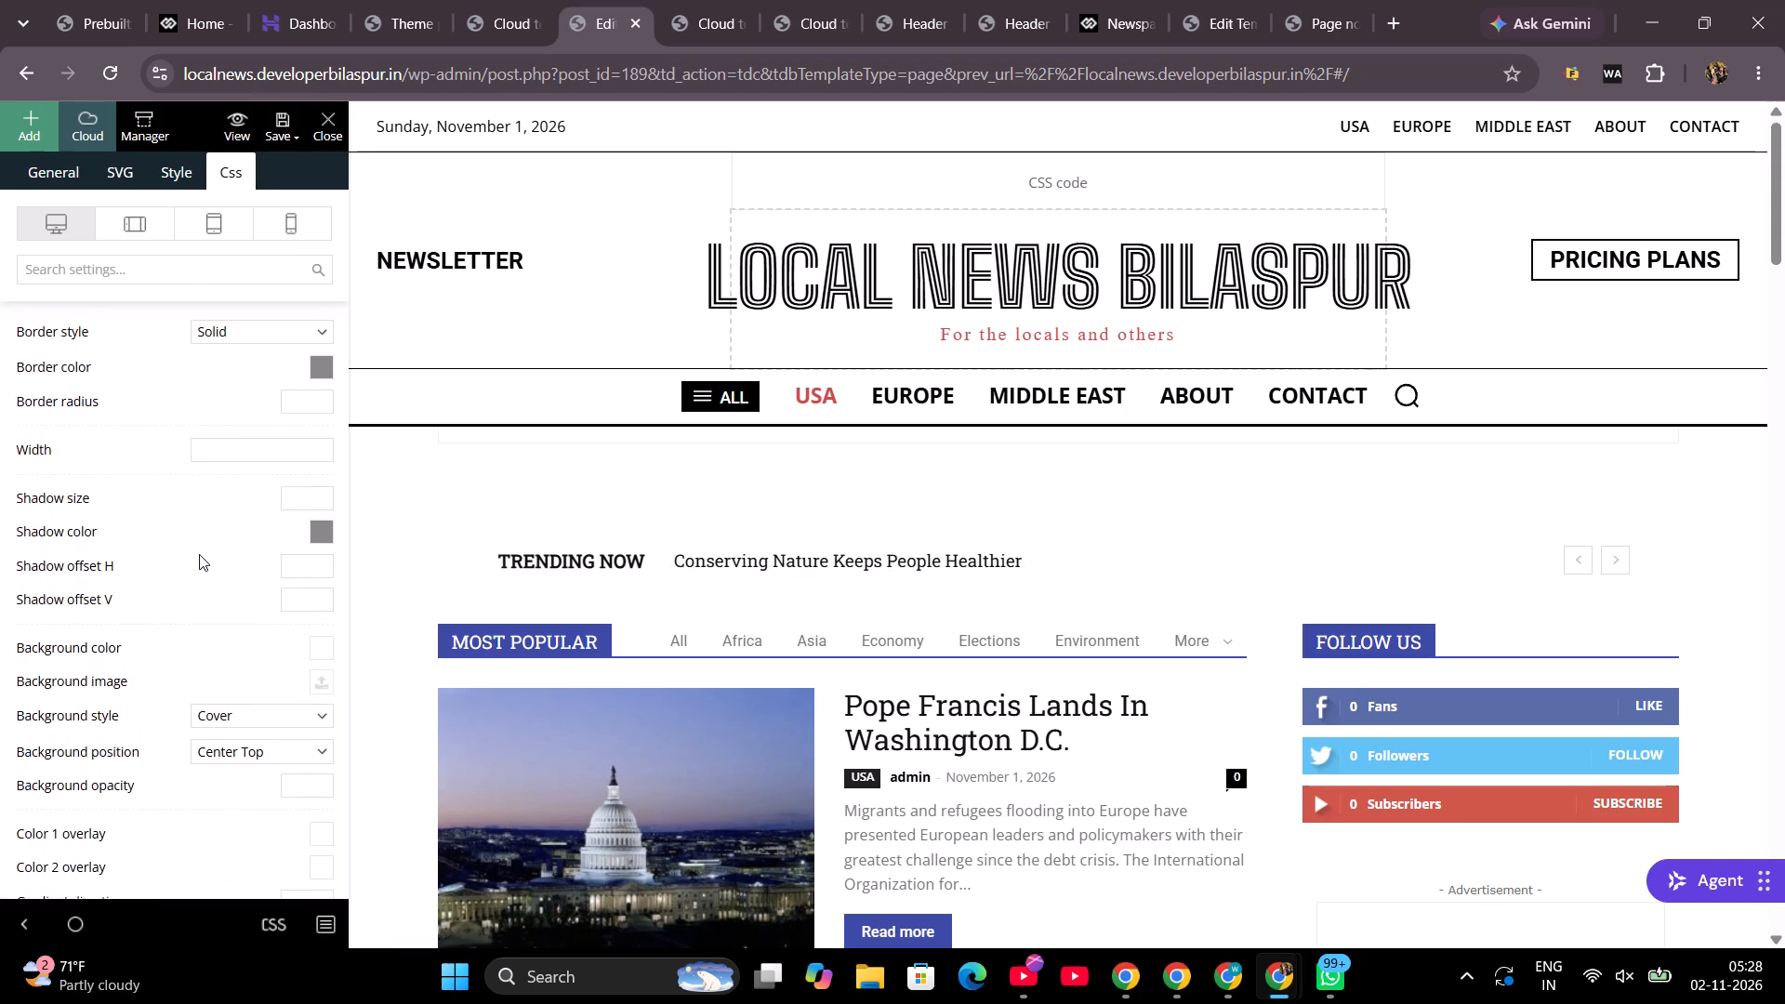
{"action": "scroll", "coordinate": [199, 554], "scroll_direction": "up", "scroll_amount": 2}
{"action": "scroll", "coordinate": [125, 713], "scroll_direction": "down", "scroll_amount": 3}
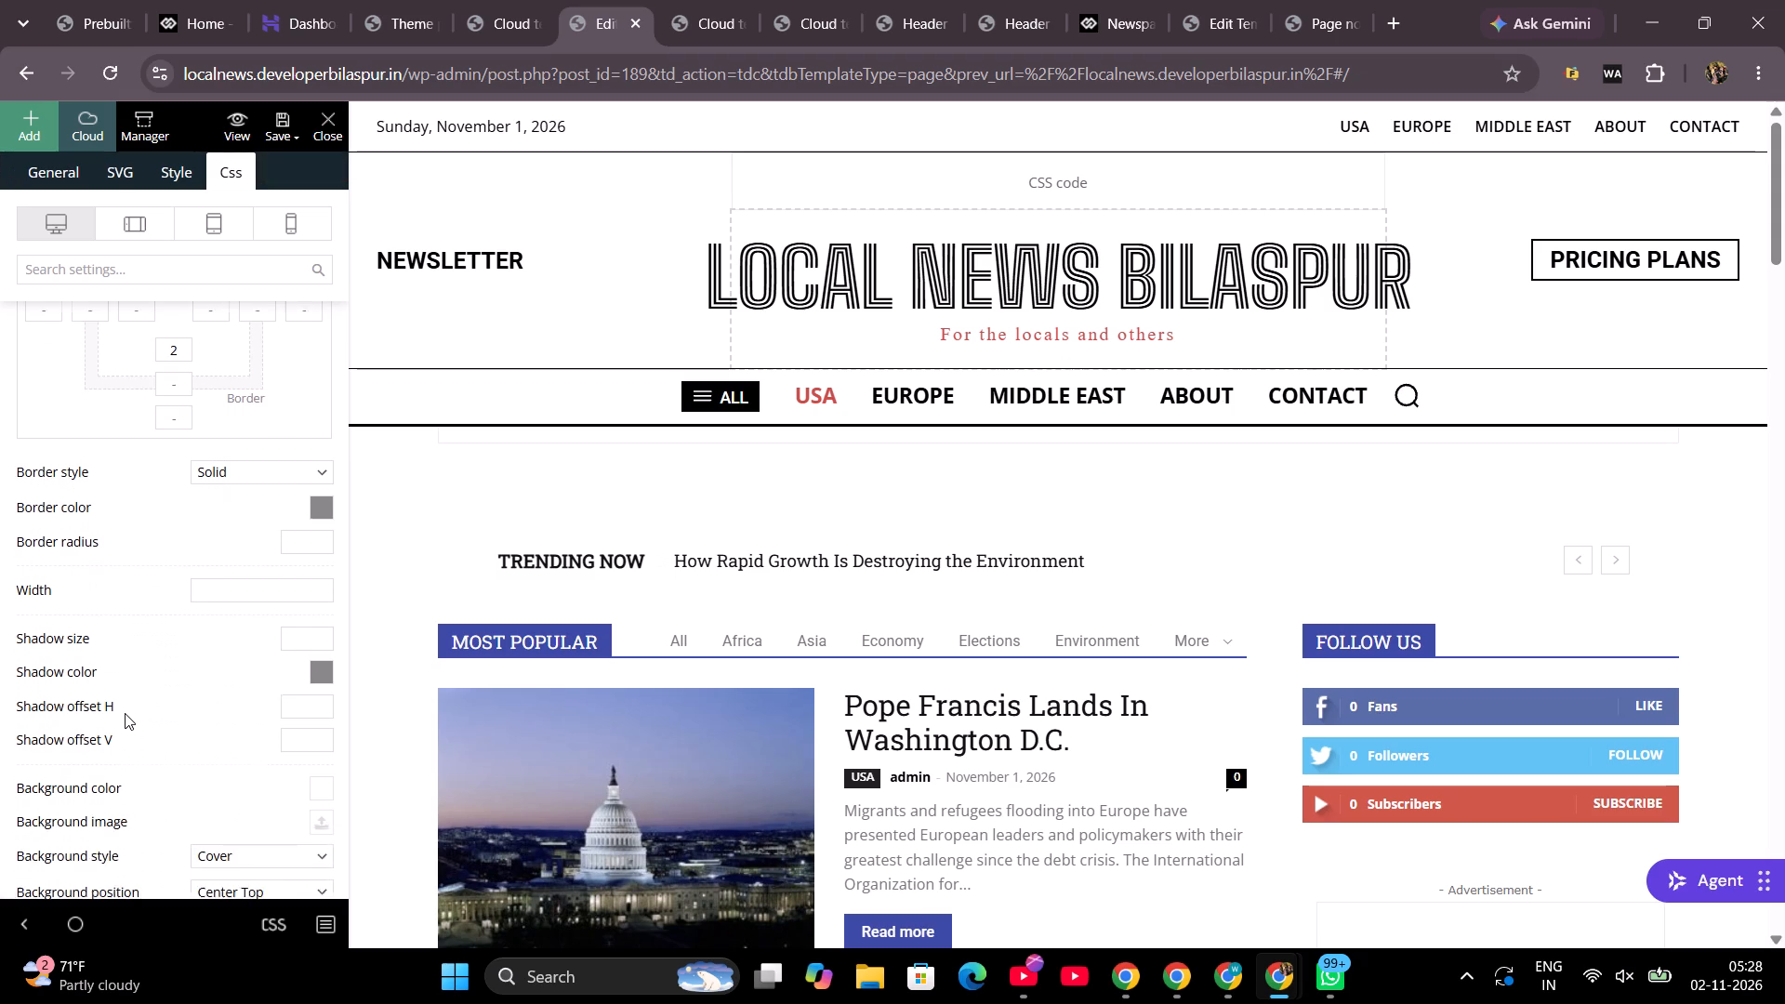
{"action": "scroll", "coordinate": [125, 713], "scroll_direction": "down", "scroll_amount": 1}
{"action": "scroll", "coordinate": [125, 713], "scroll_direction": "up", "scroll_amount": 3}
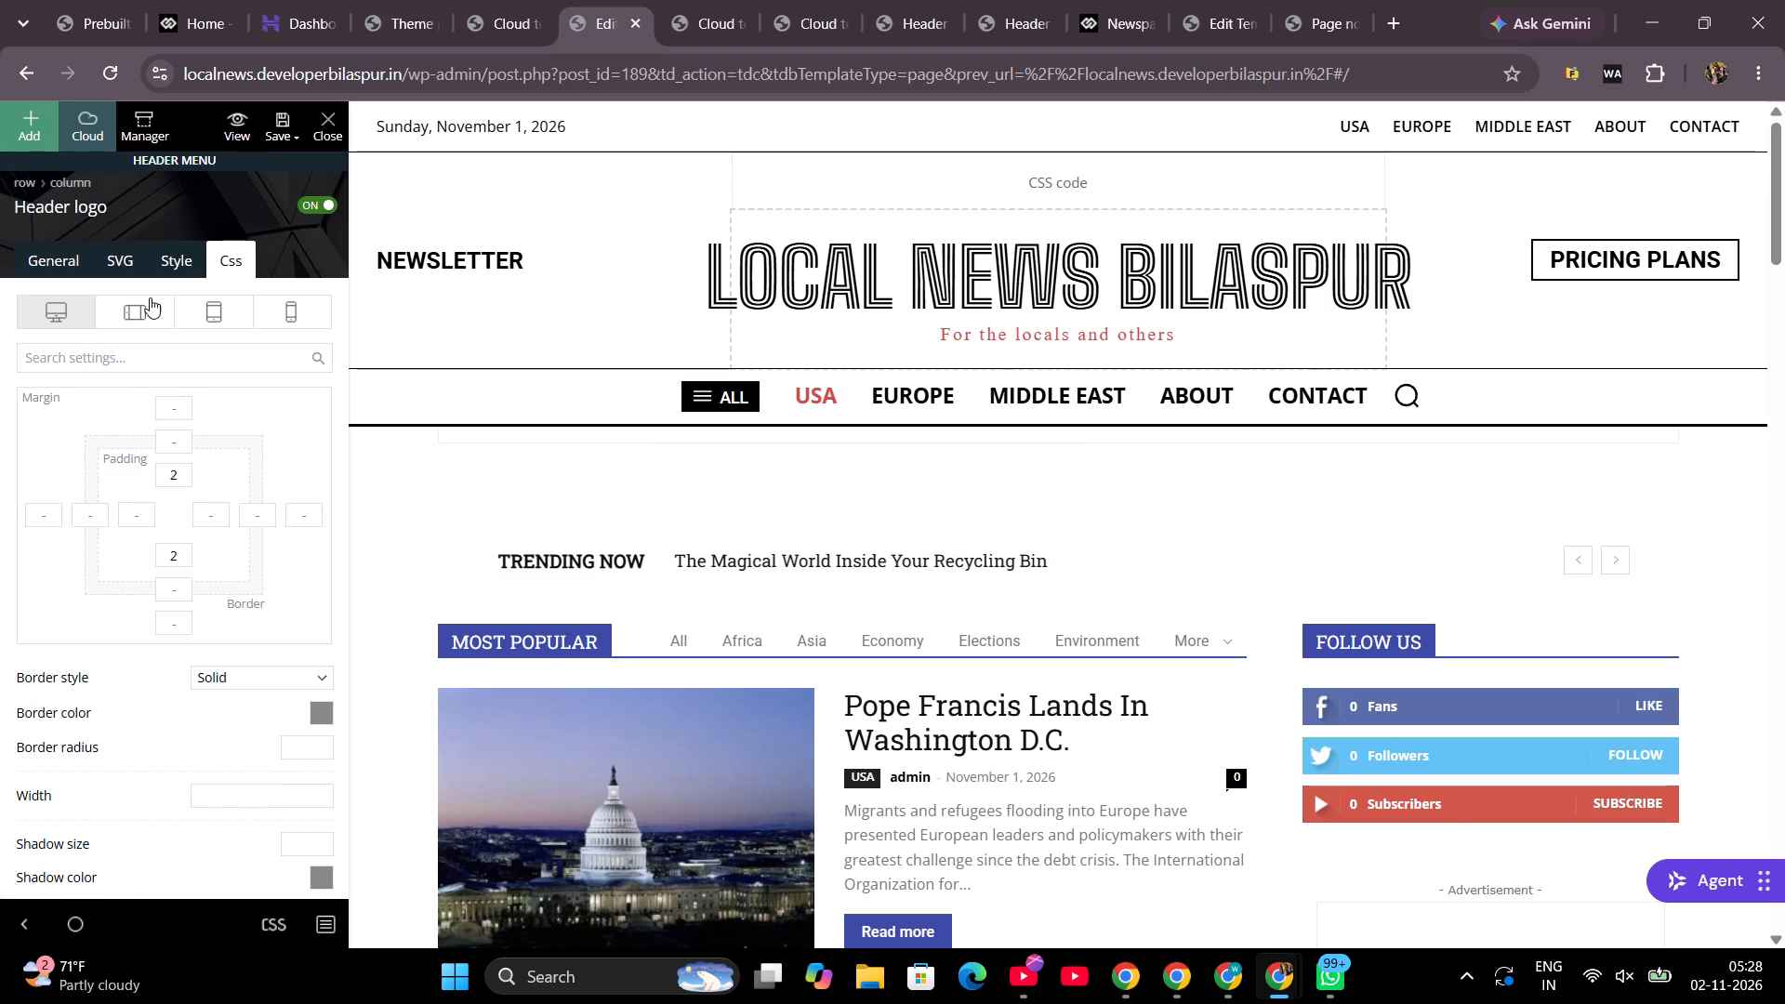
{"action": "left_click", "coordinate": [173, 265]}
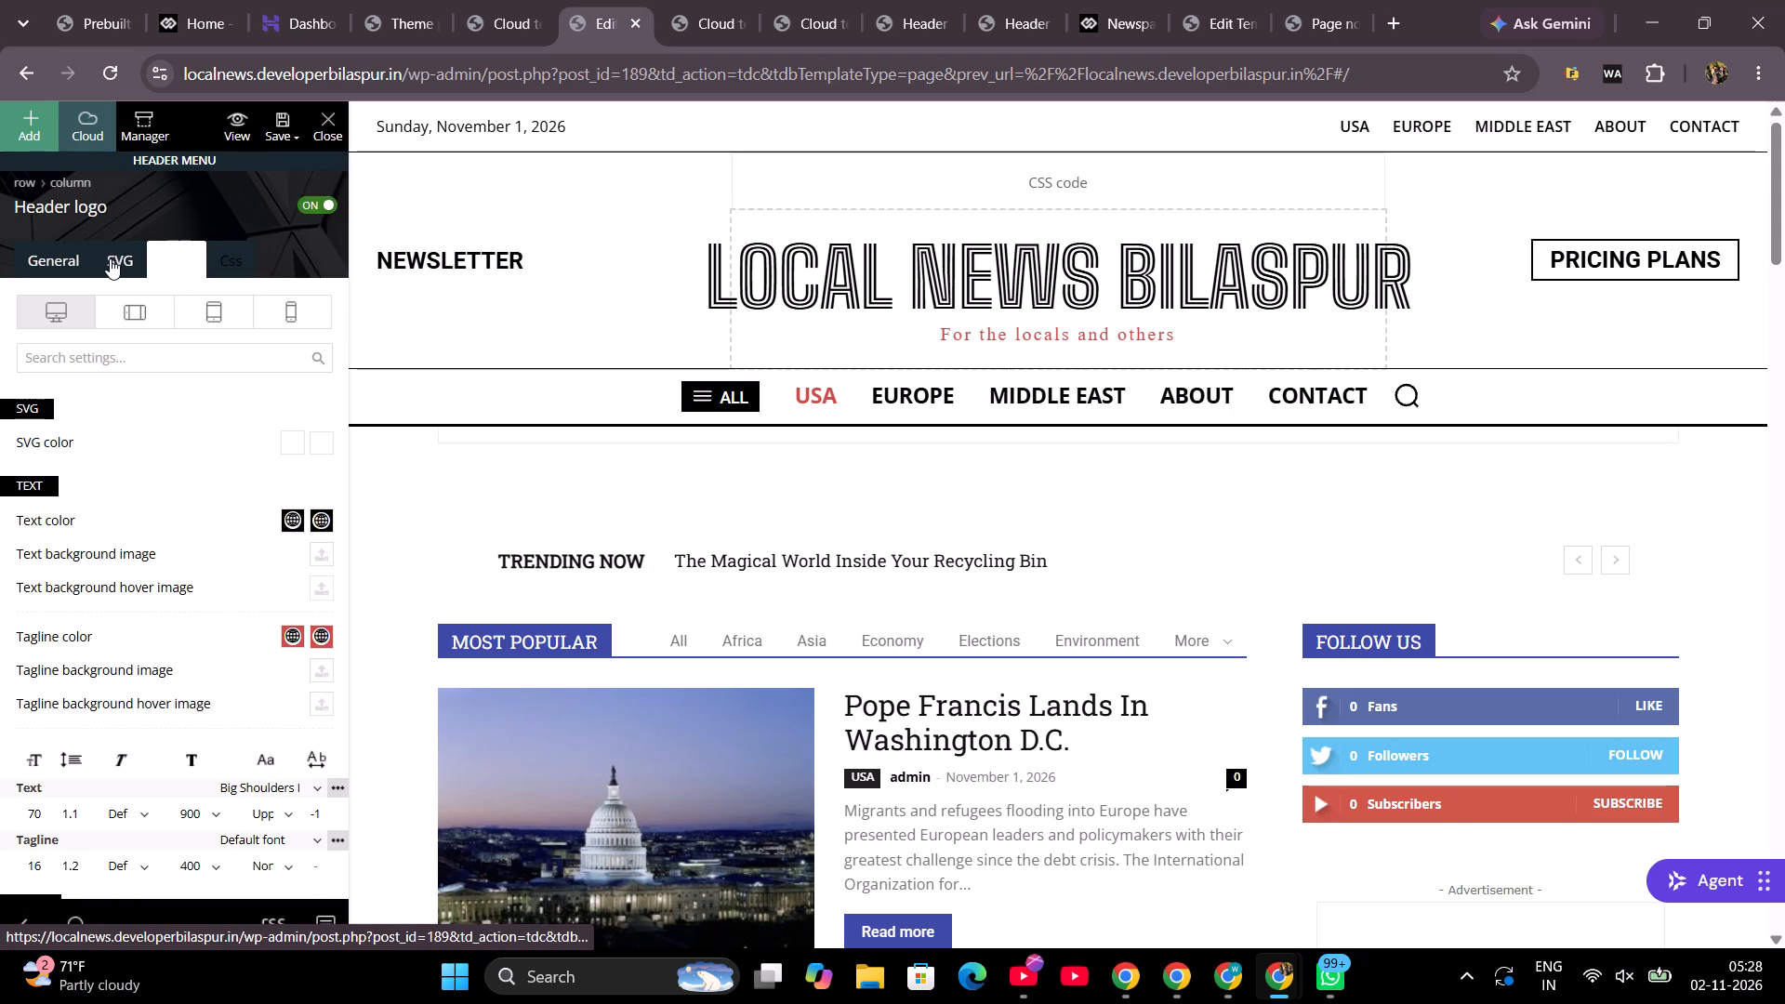
{"action": "left_click", "coordinate": [110, 258]}
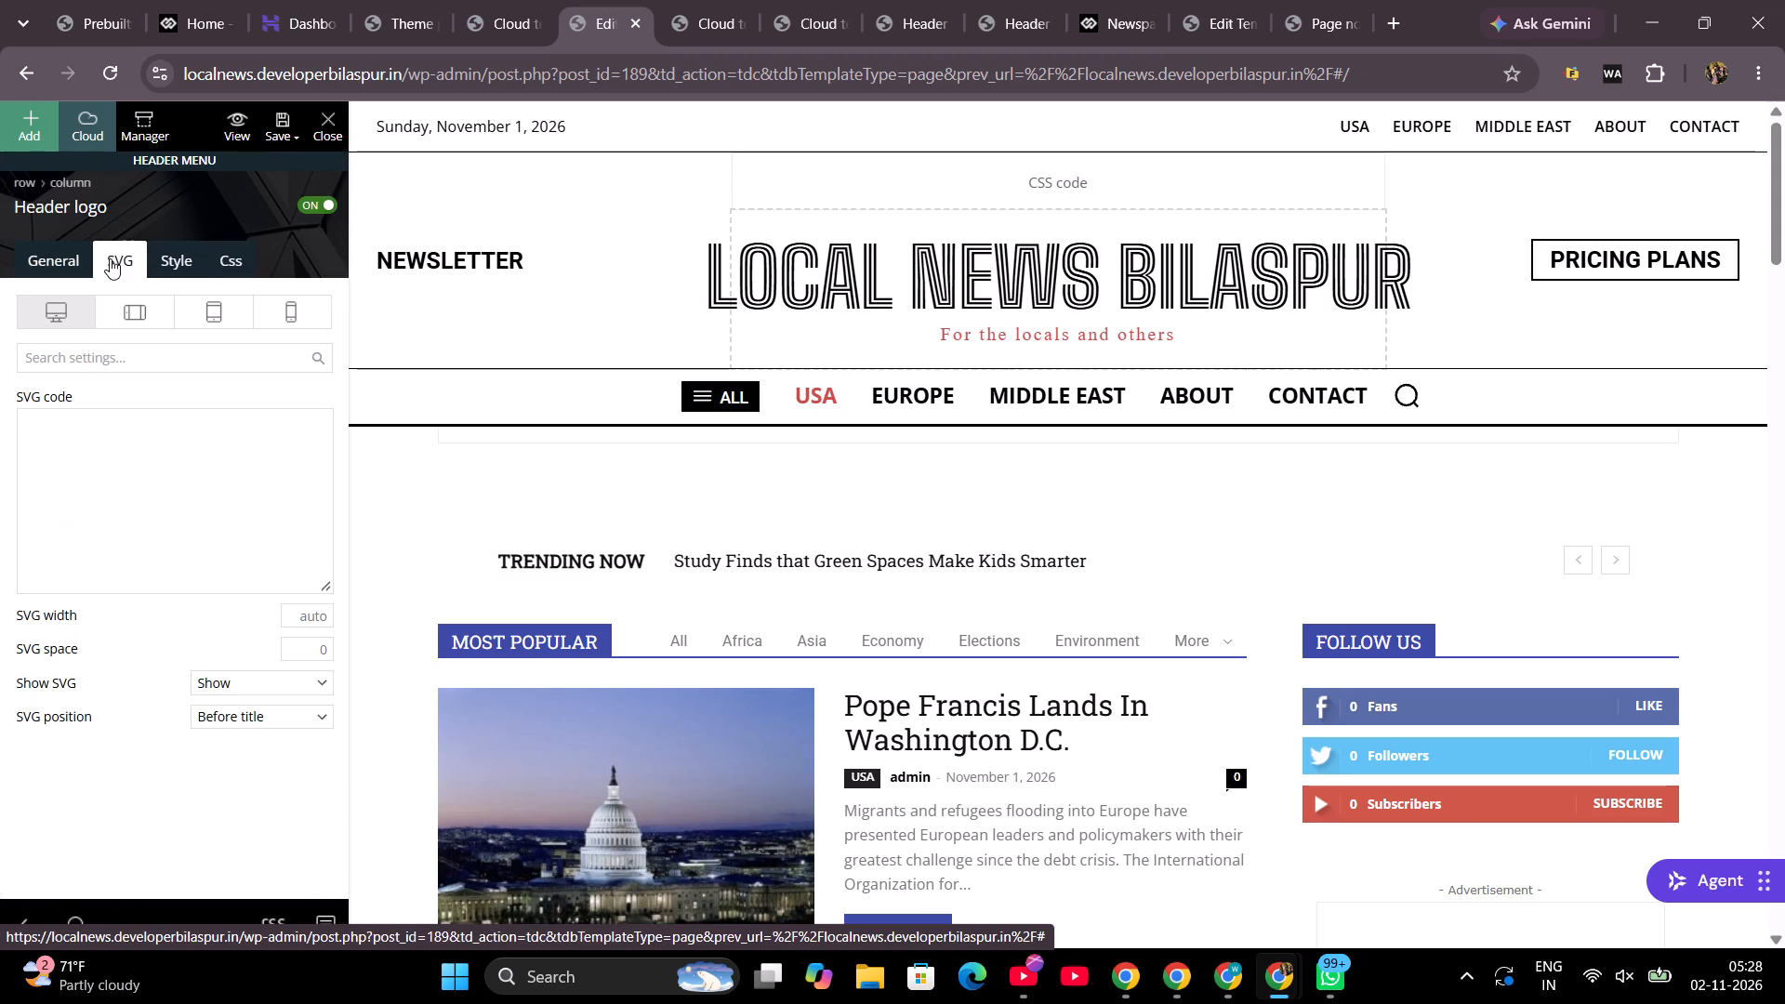
Review the header logo's general settings again, from the logo URL to the icon and extra class options.
{"action": "left_click", "coordinate": [49, 258]}
{"action": "scroll", "coordinate": [166, 520], "scroll_direction": "down", "scroll_amount": 1}
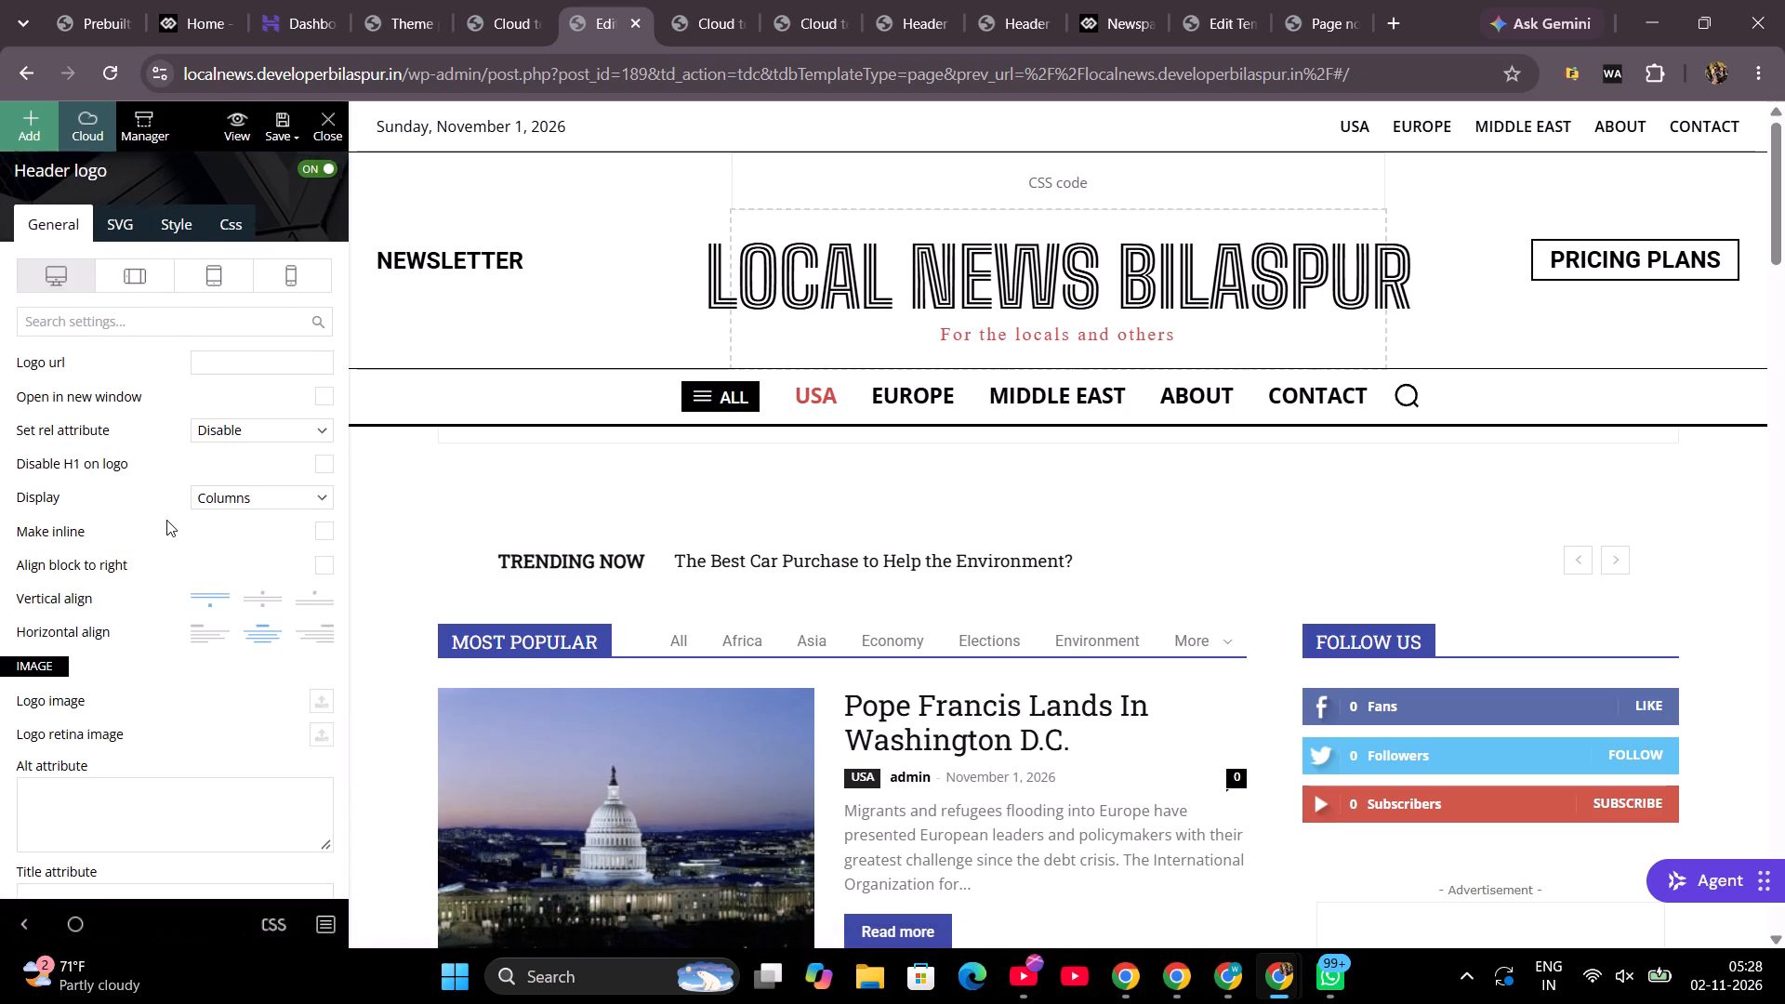
{"action": "scroll", "coordinate": [166, 520], "scroll_direction": "down", "scroll_amount": 5}
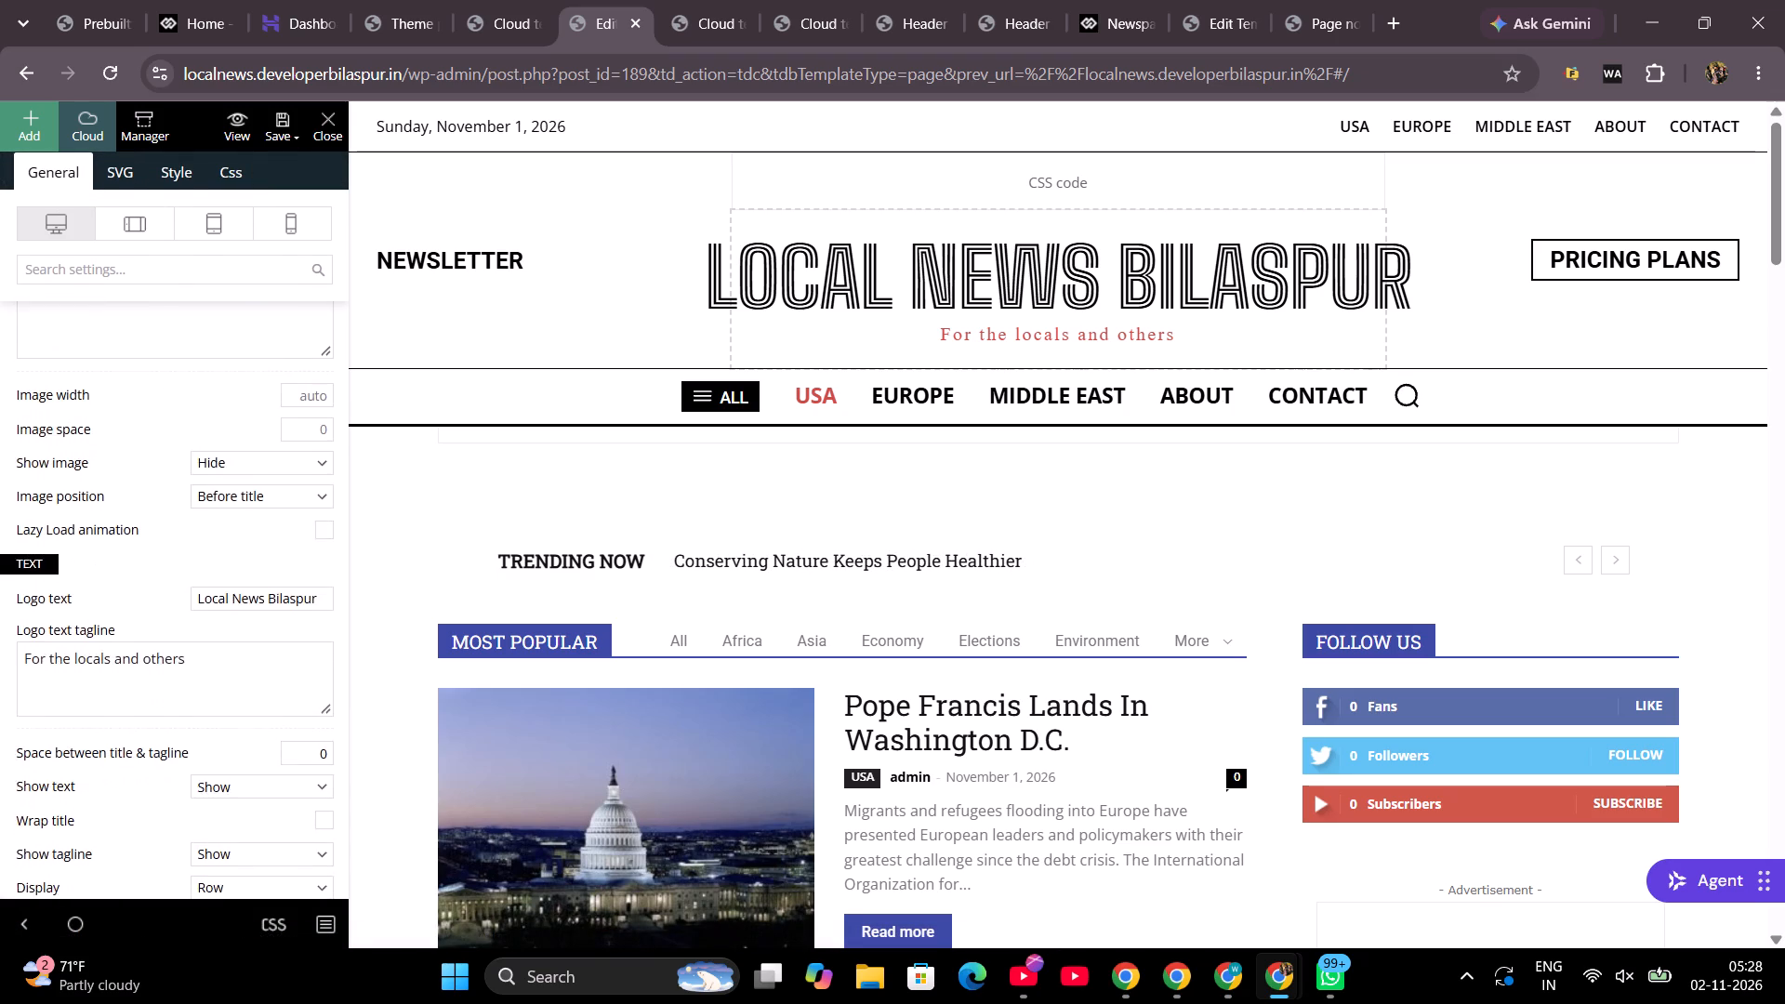
{"action": "scroll", "coordinate": [166, 520], "scroll_direction": "down", "scroll_amount": 1}
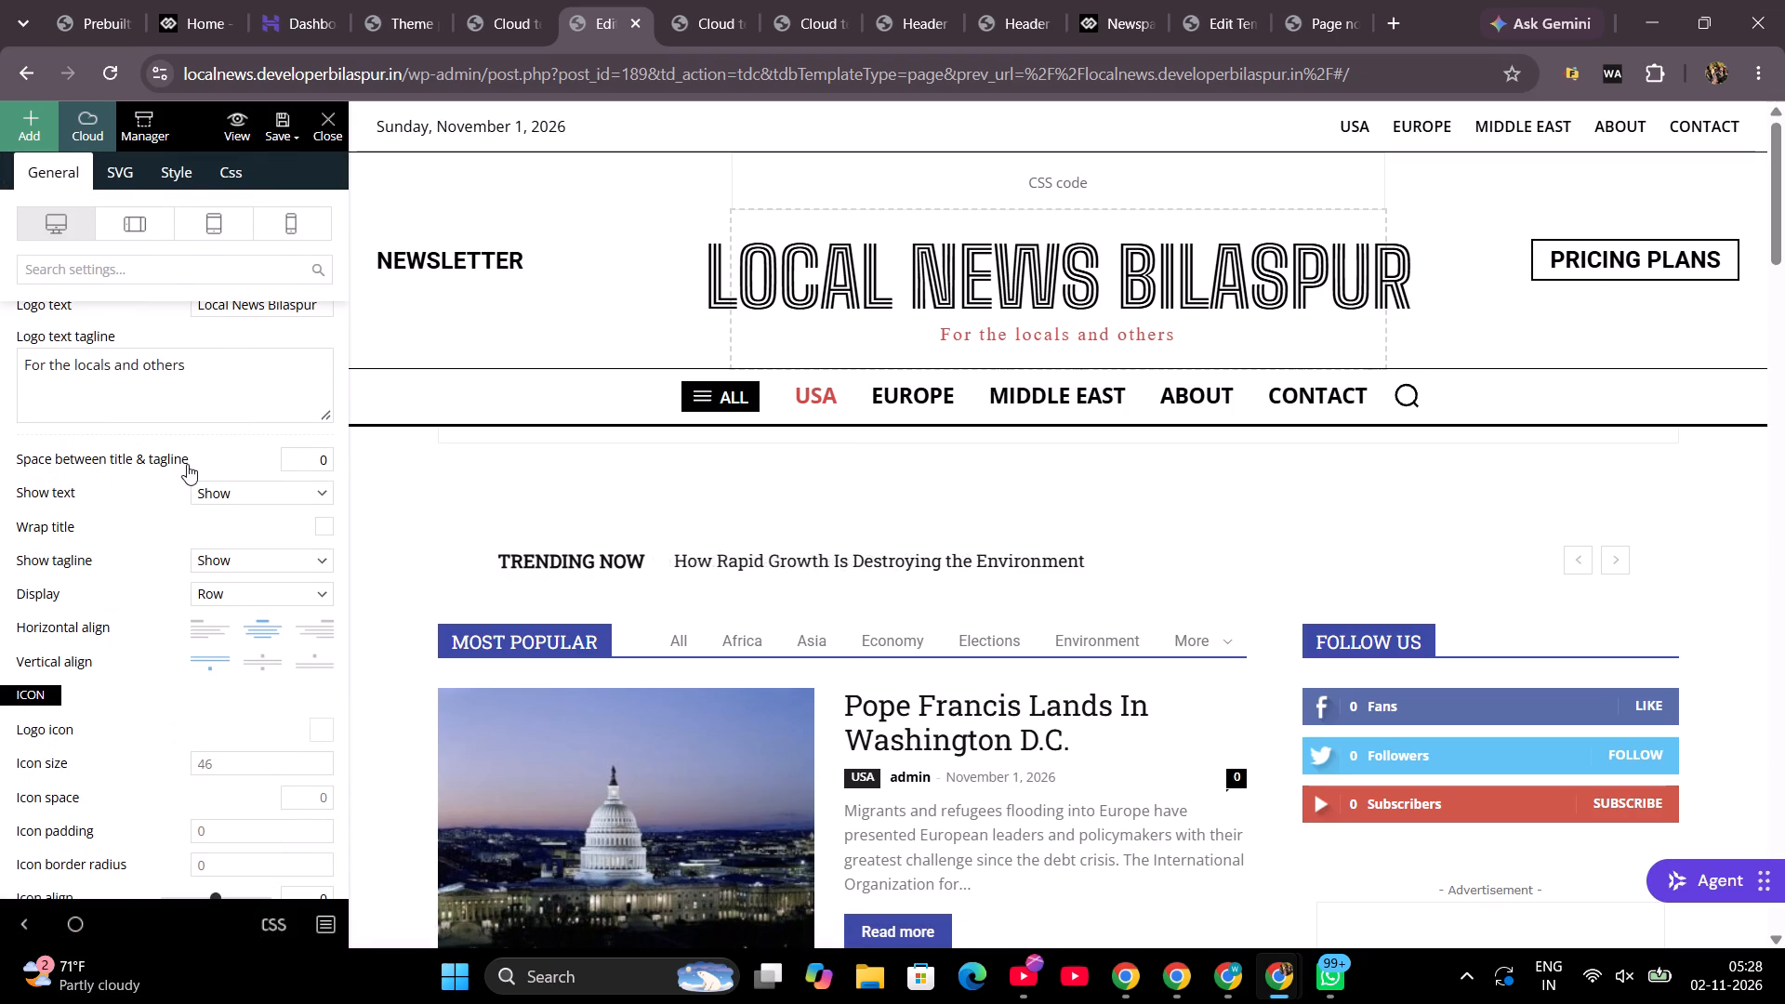
{"action": "scroll", "coordinate": [187, 464], "scroll_direction": "down", "scroll_amount": 2}
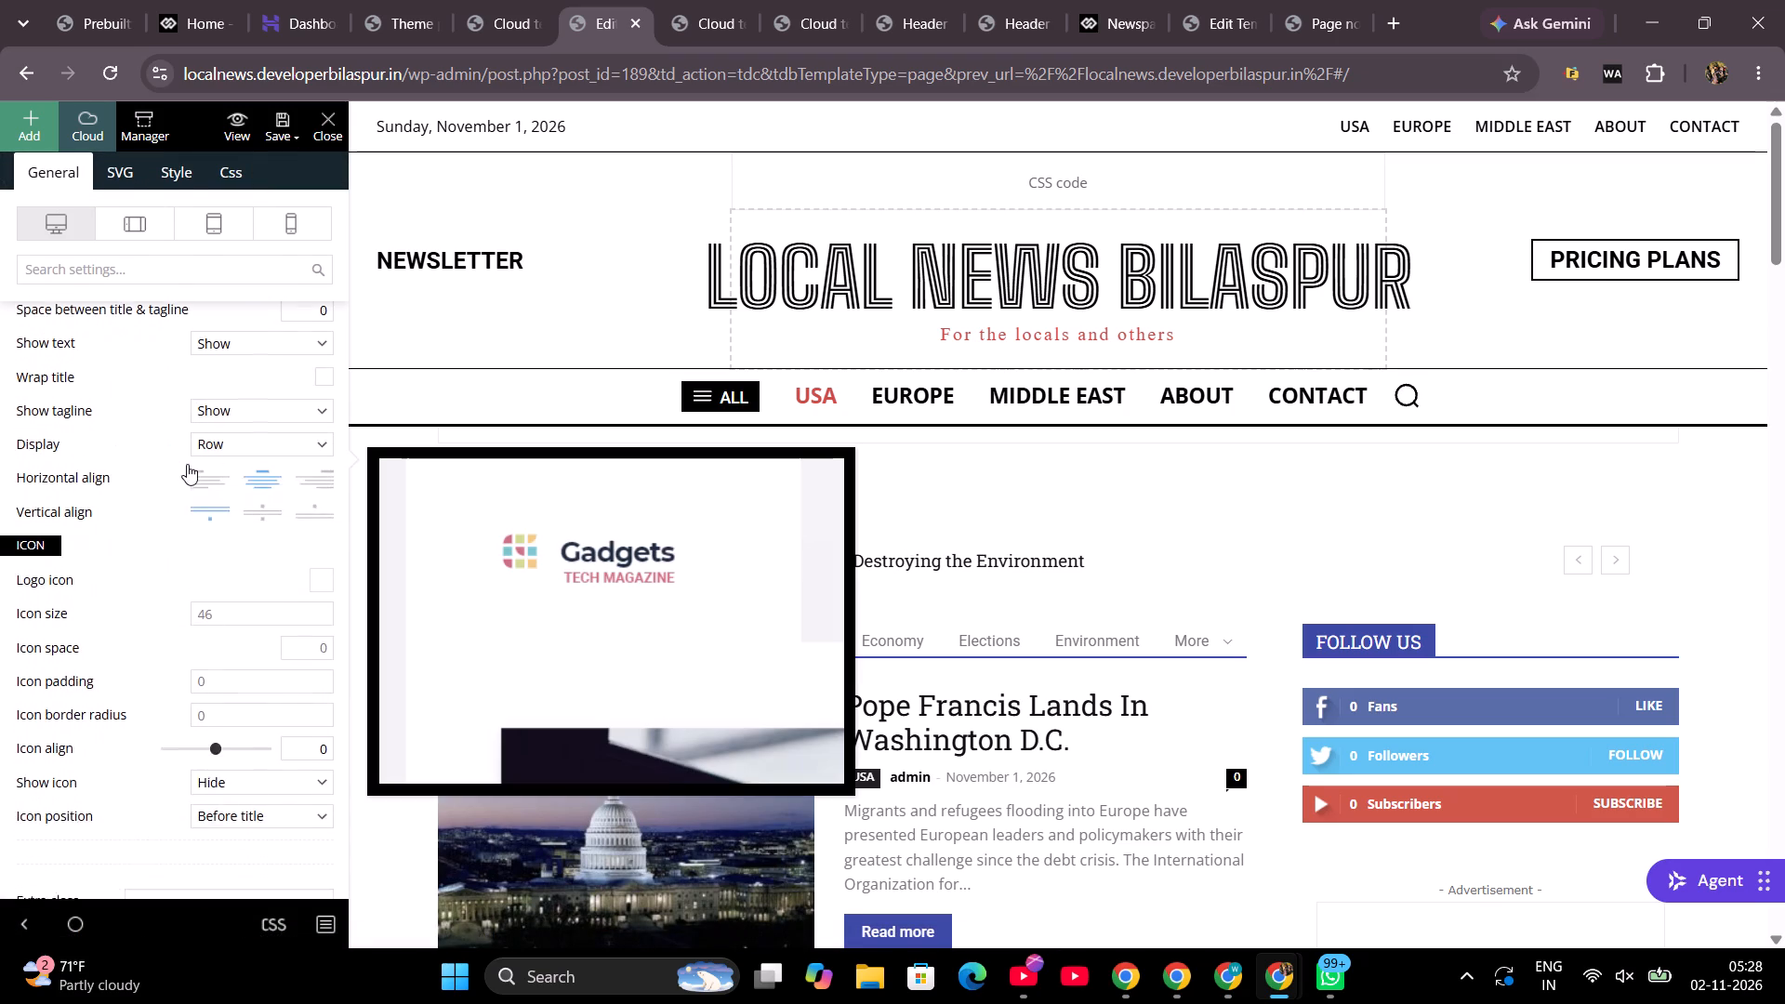
{"action": "scroll", "coordinate": [187, 464], "scroll_direction": "down", "scroll_amount": 1}
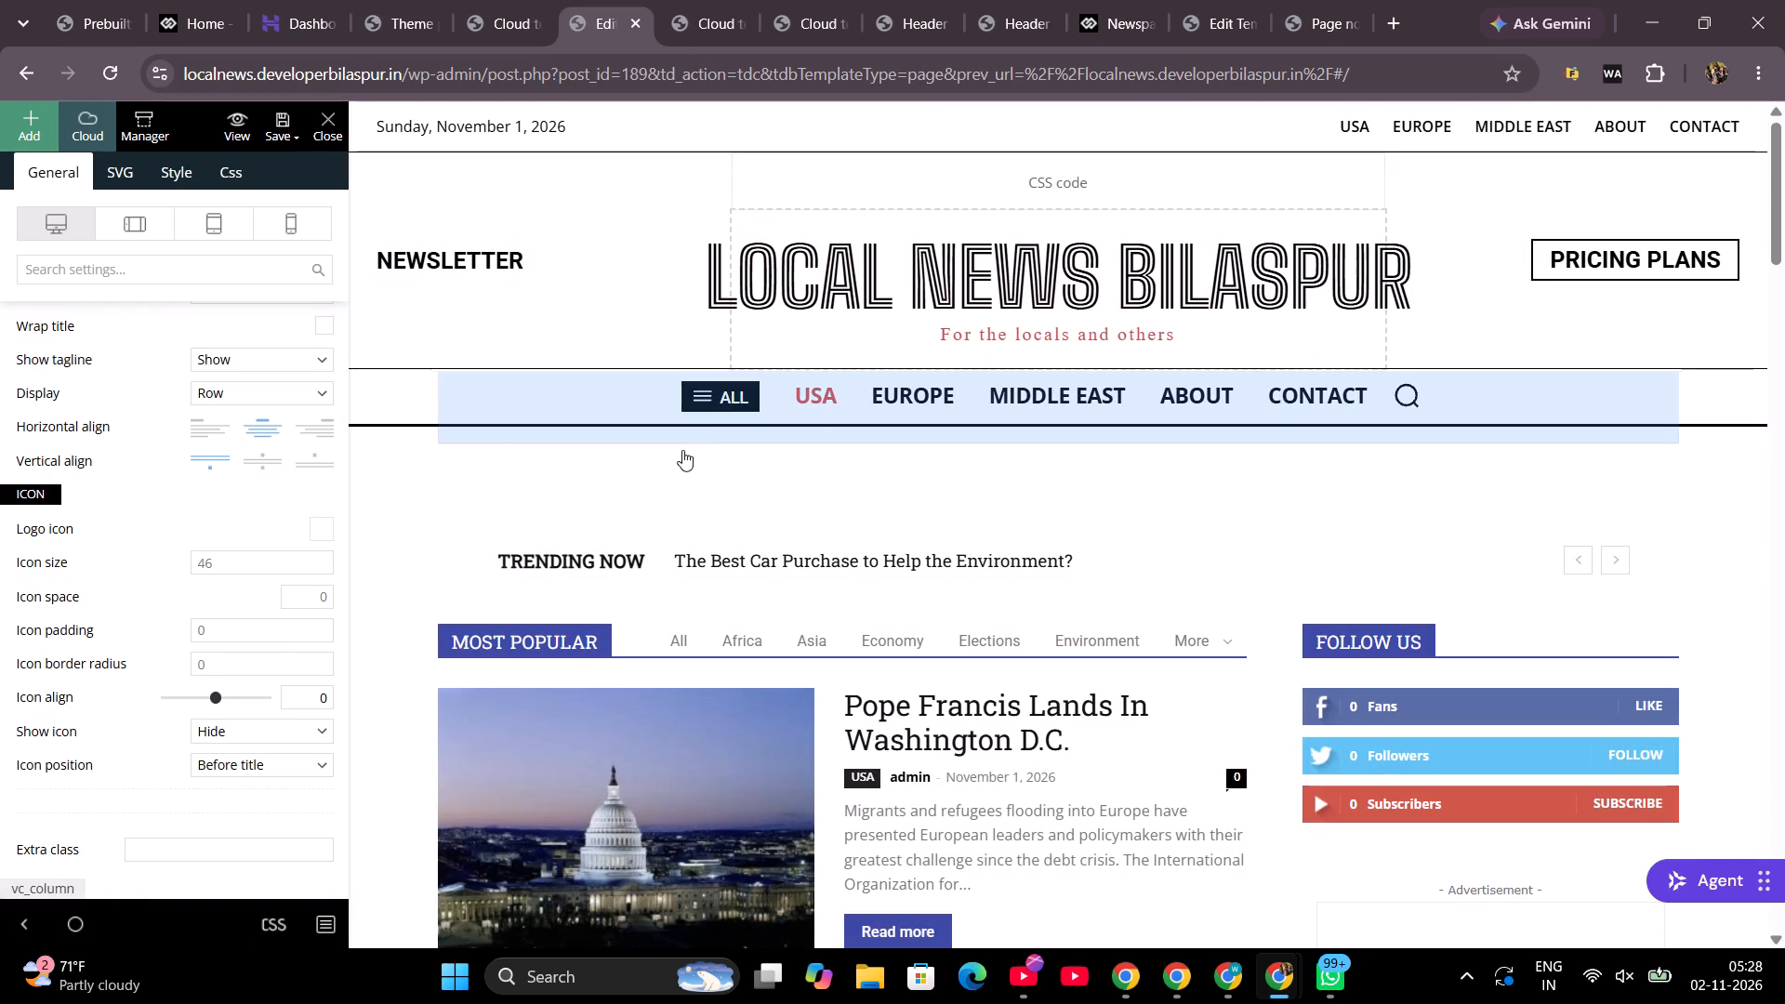
Look over the page content below the header, from the Most Popular block to Latest Articles.
{"action": "scroll", "coordinate": [745, 692], "scroll_direction": "down", "scroll_amount": 3}
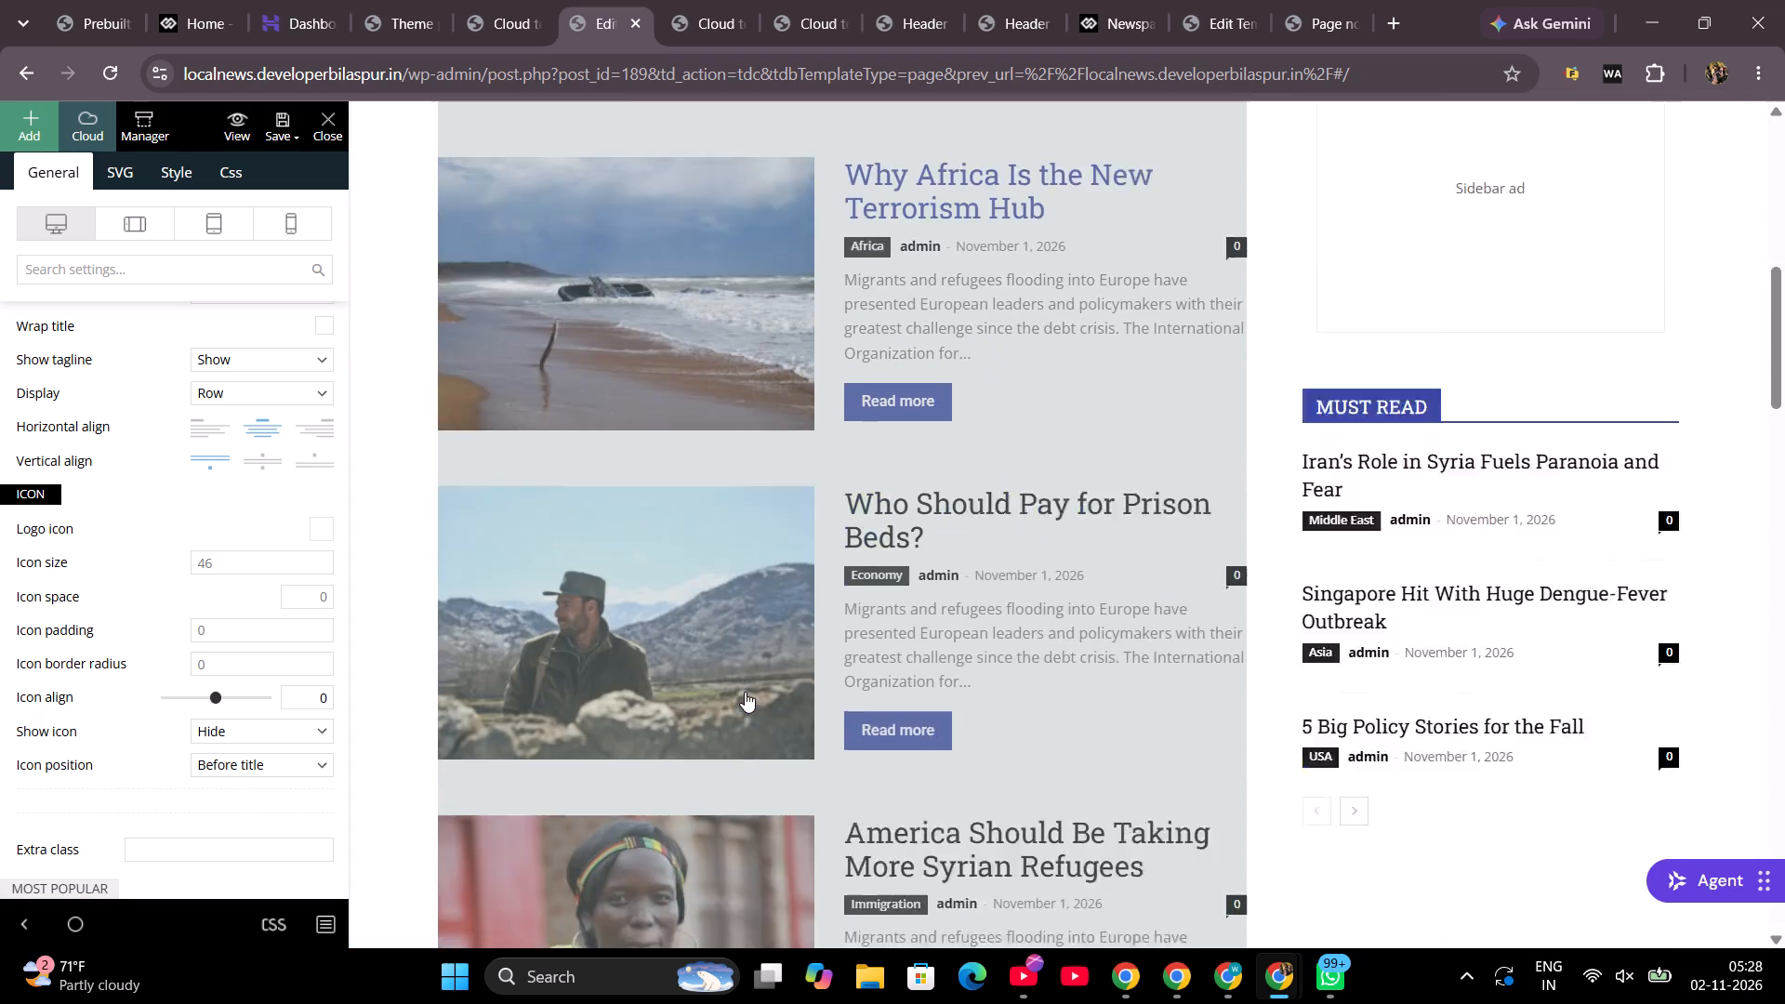
{"action": "scroll", "coordinate": [745, 692], "scroll_direction": "down", "scroll_amount": 3}
{"action": "scroll", "coordinate": [745, 692], "scroll_direction": "up", "scroll_amount": 5}
{"action": "scroll", "coordinate": [1187, 684], "scroll_direction": "down", "scroll_amount": 2}
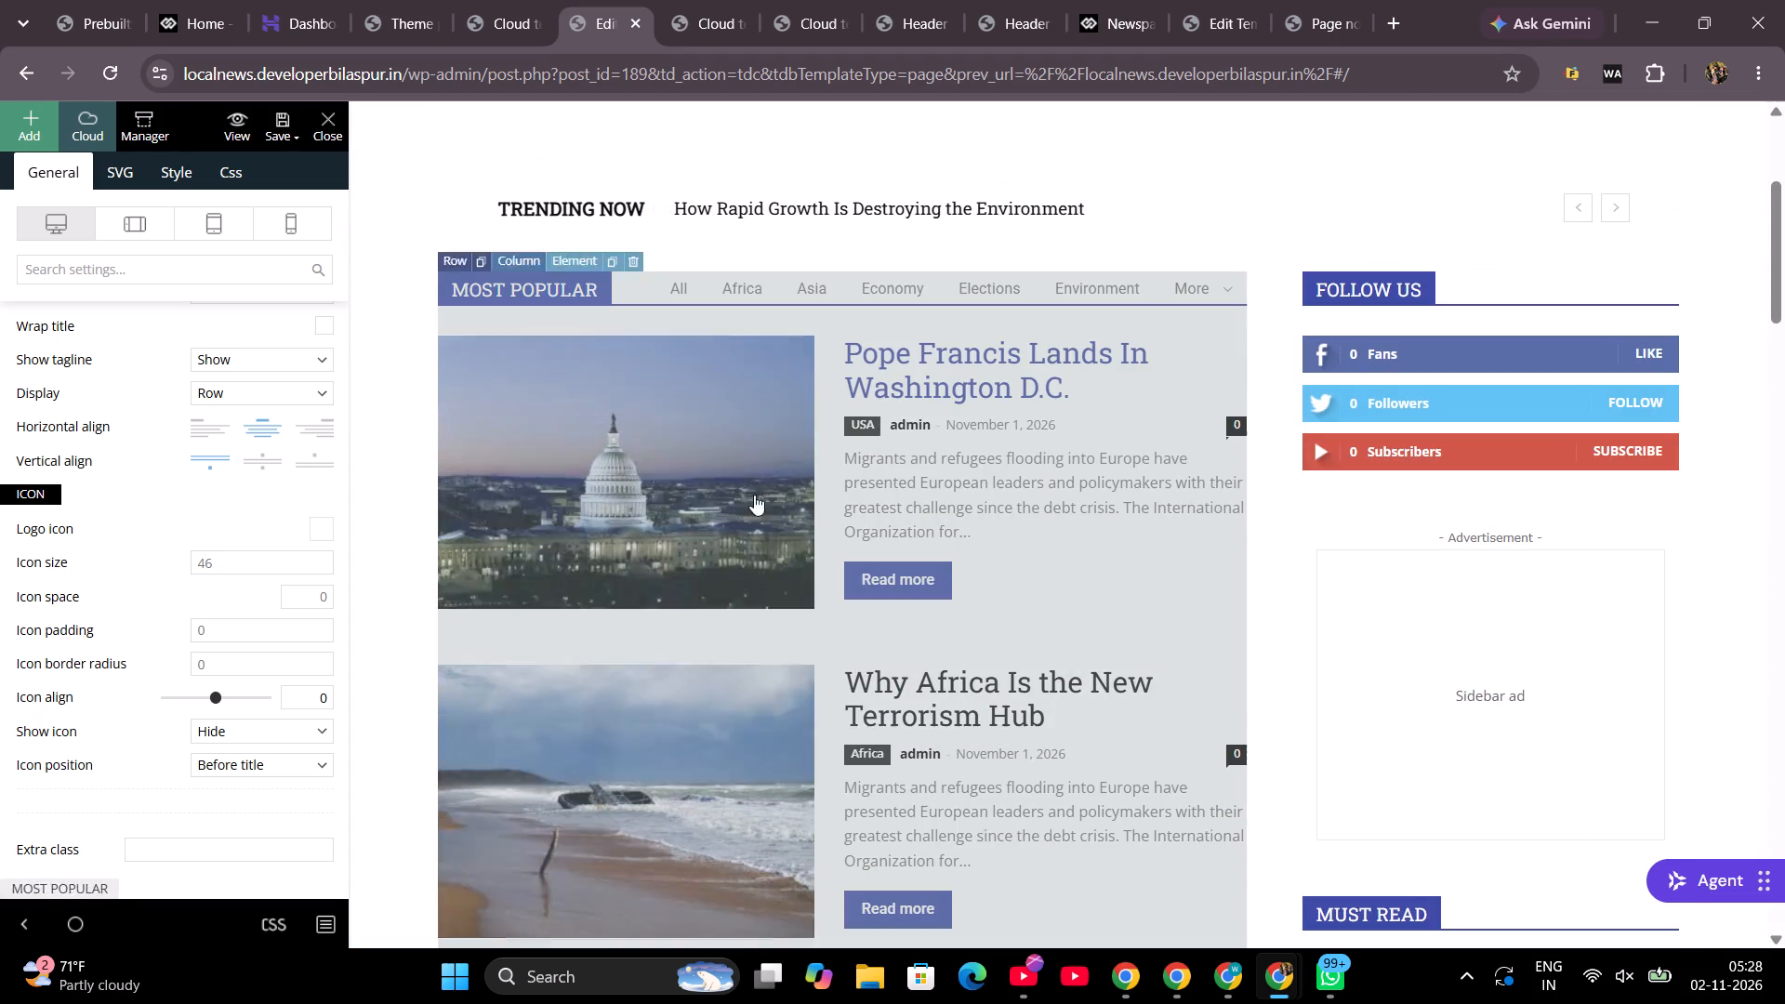
{"action": "scroll", "coordinate": [1209, 507], "scroll_direction": "down", "scroll_amount": 5}
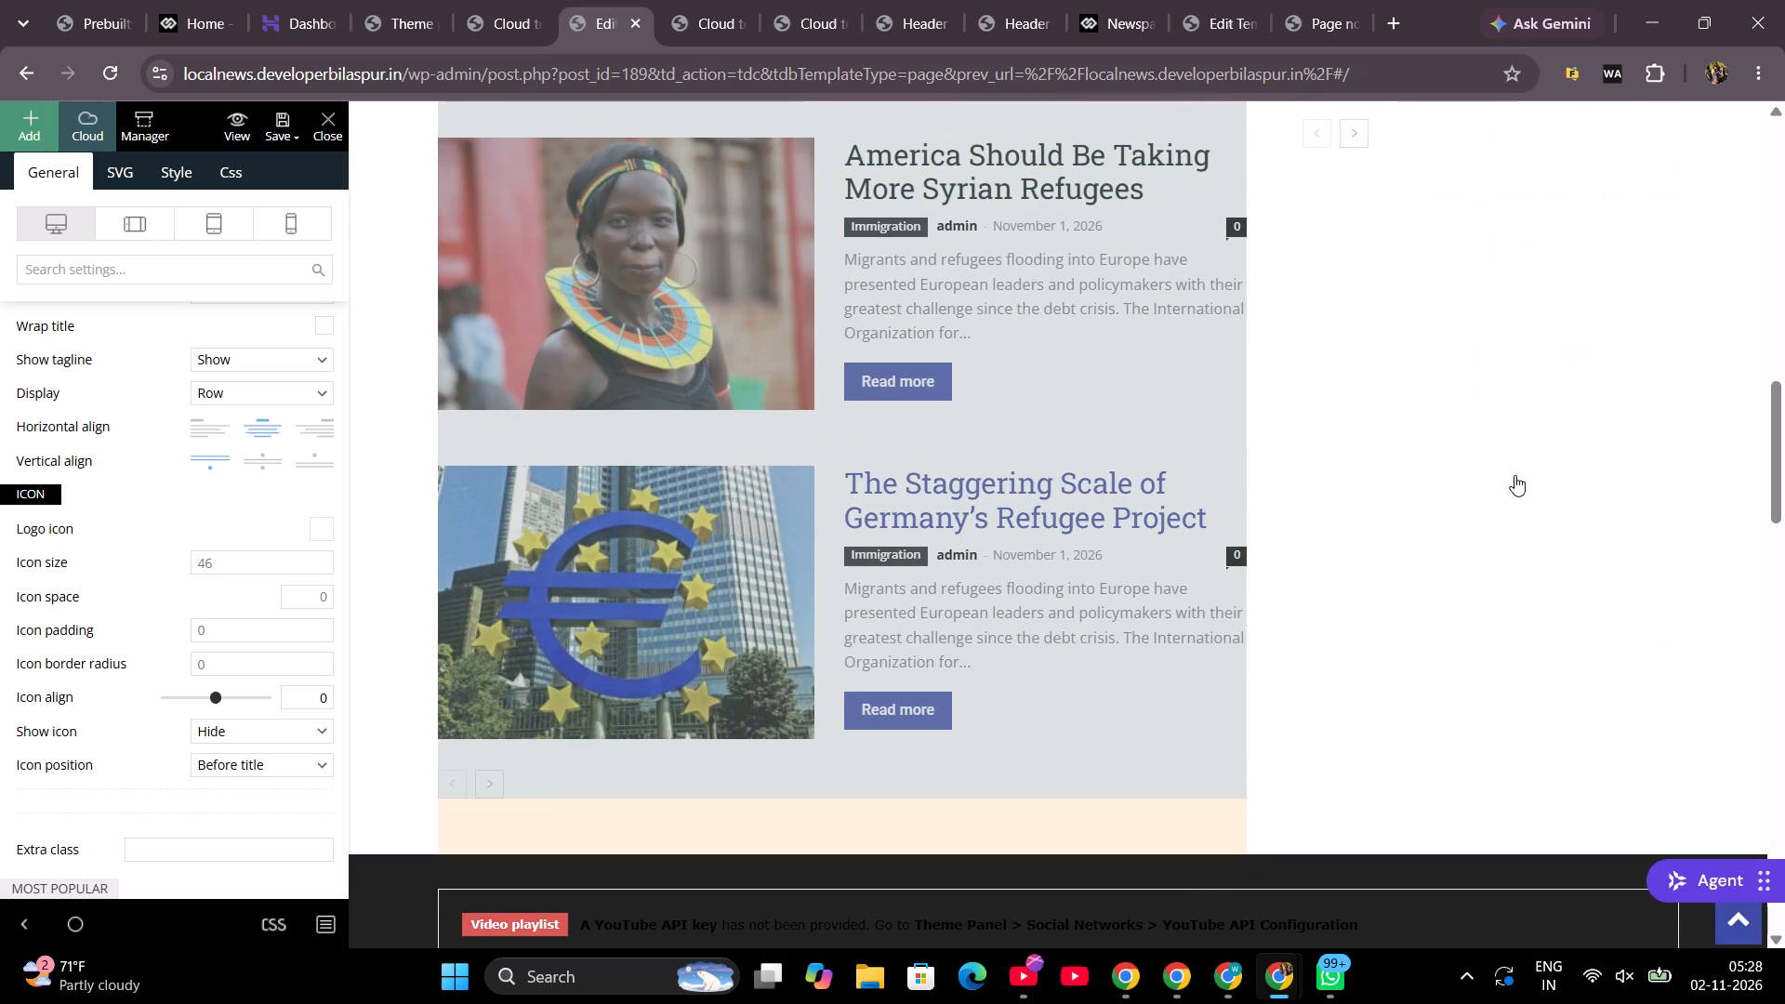
{"action": "scroll", "coordinate": [1133, 443], "scroll_direction": "up", "scroll_amount": 6}
{"action": "scroll", "coordinate": [1133, 443], "scroll_direction": "down", "scroll_amount": 2}
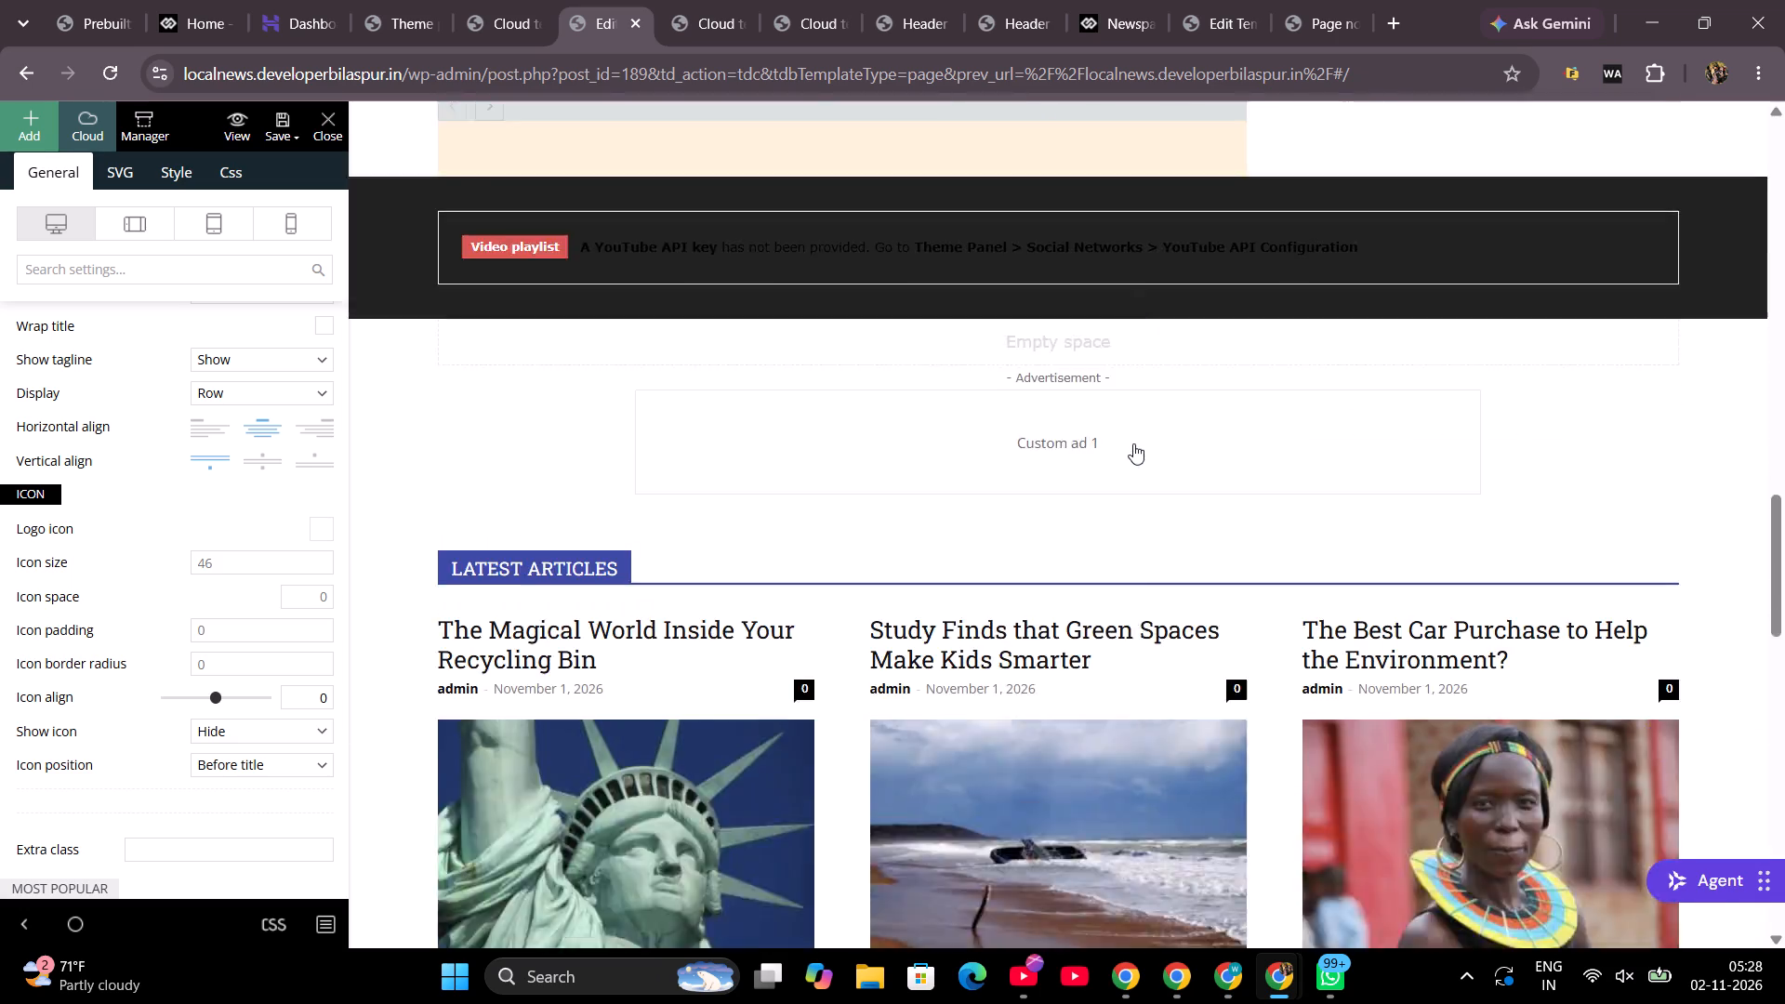
{"action": "scroll", "coordinate": [1133, 443], "scroll_direction": "up", "scroll_amount": 2}
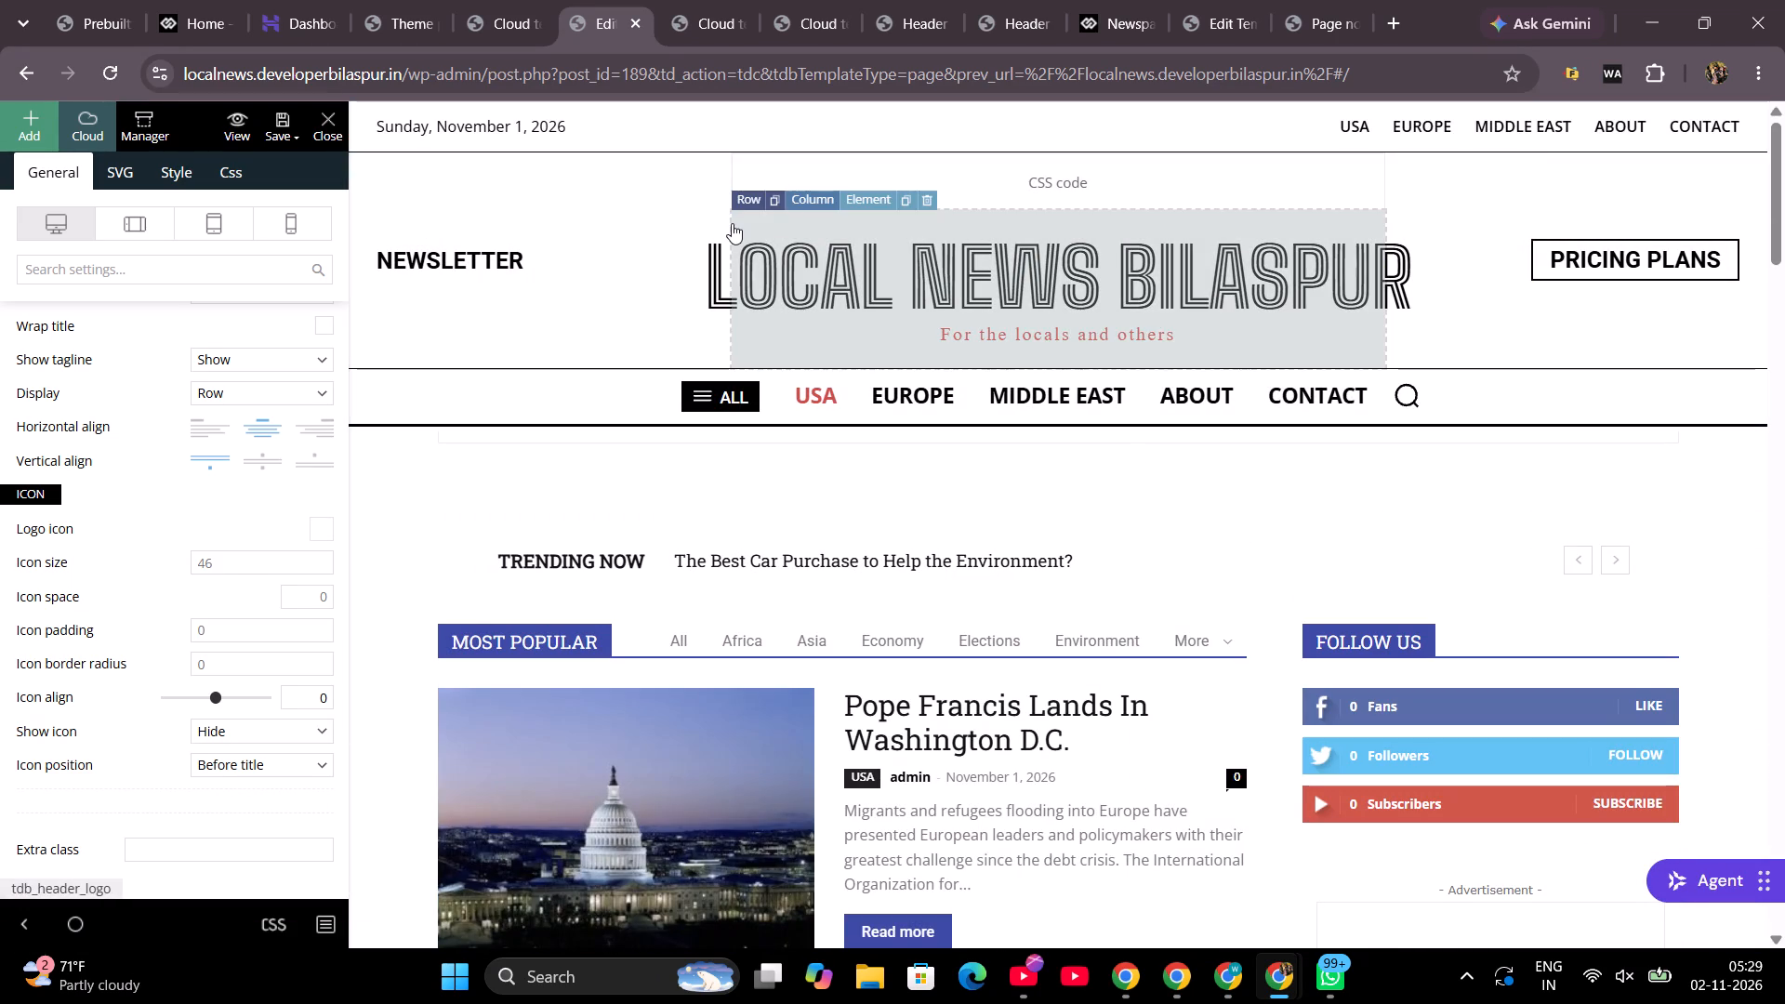
Open the settings of the header's Newsletter popup element.
{"action": "left_click", "coordinate": [470, 252]}
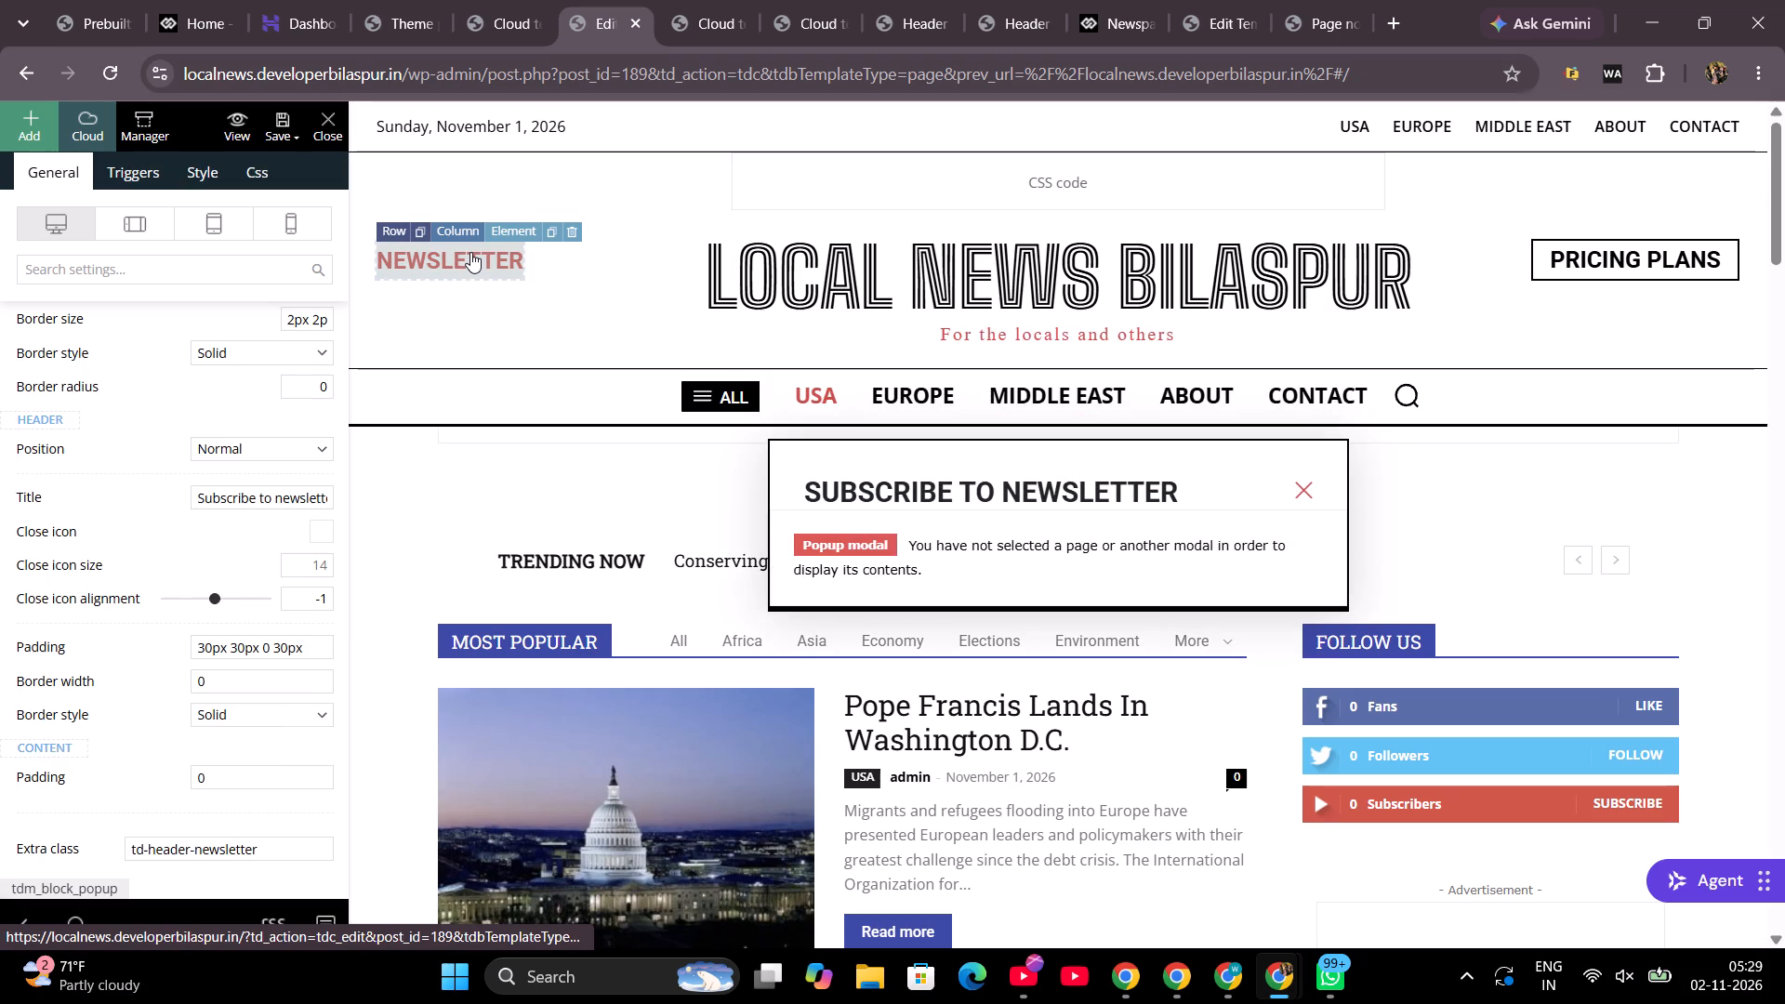
Open the settings of the header's Pricing Plans button and skim the page down to the footer.
{"action": "left_click", "coordinate": [1653, 256]}
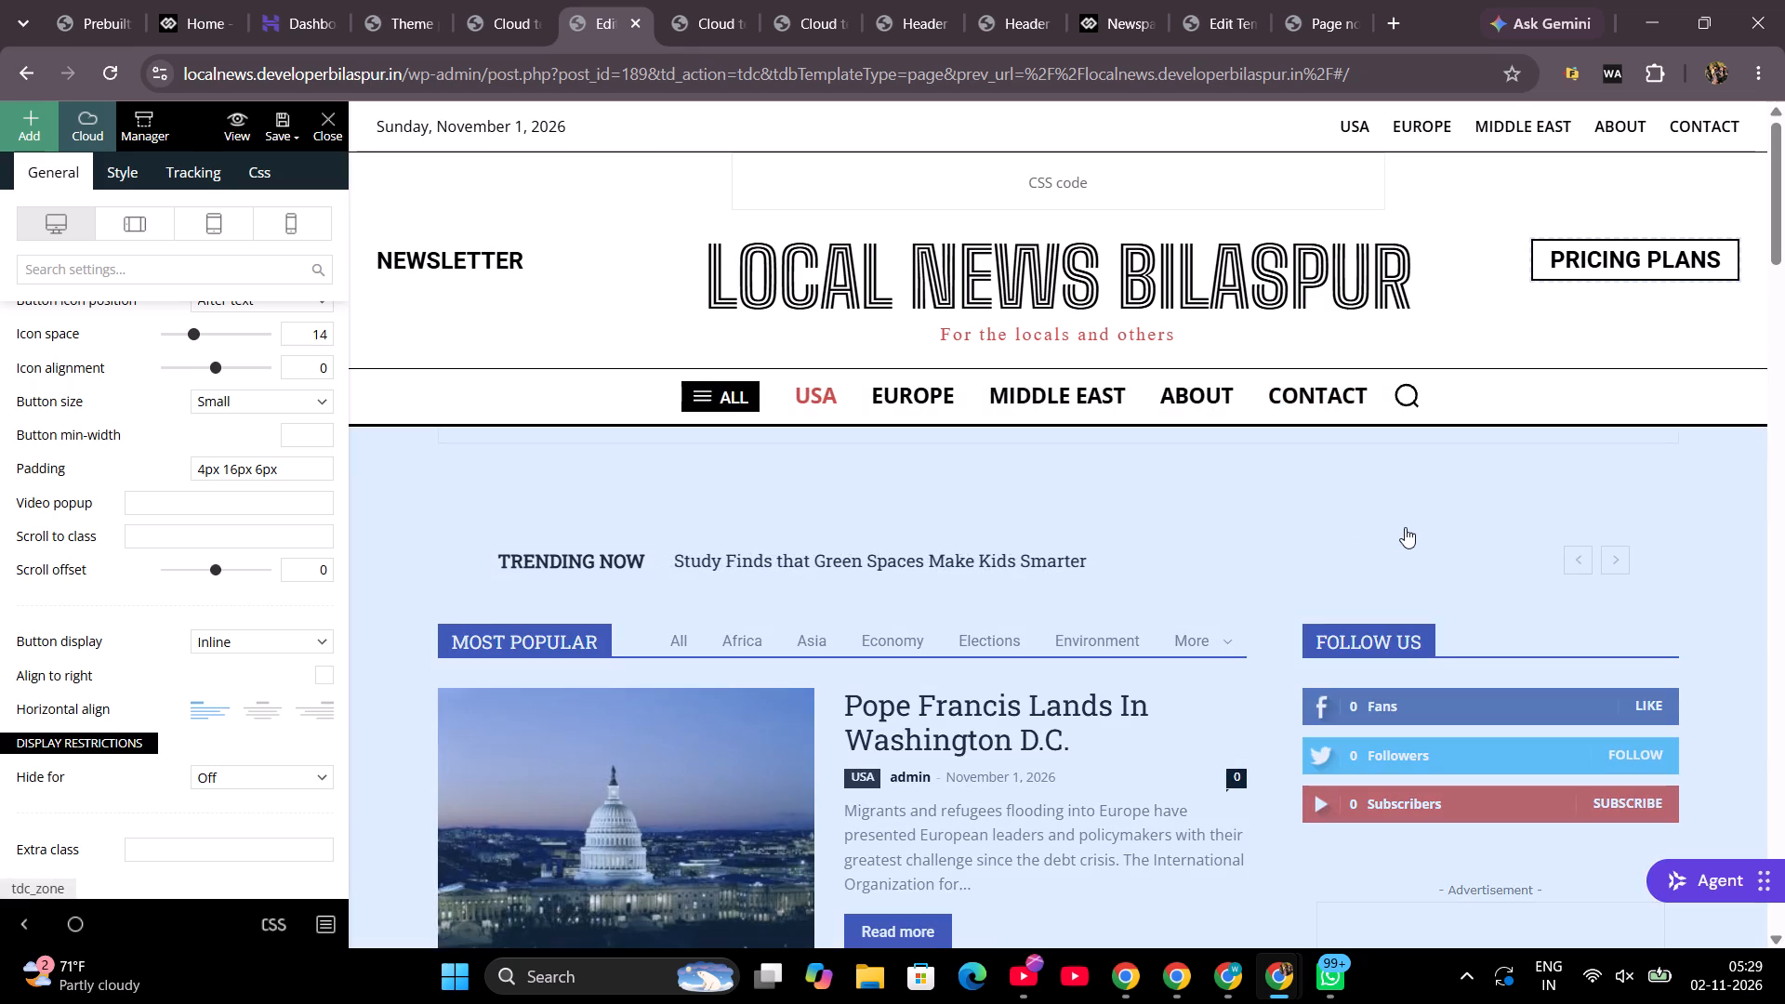
{"action": "scroll", "coordinate": [1412, 531], "scroll_direction": "down", "scroll_amount": 10}
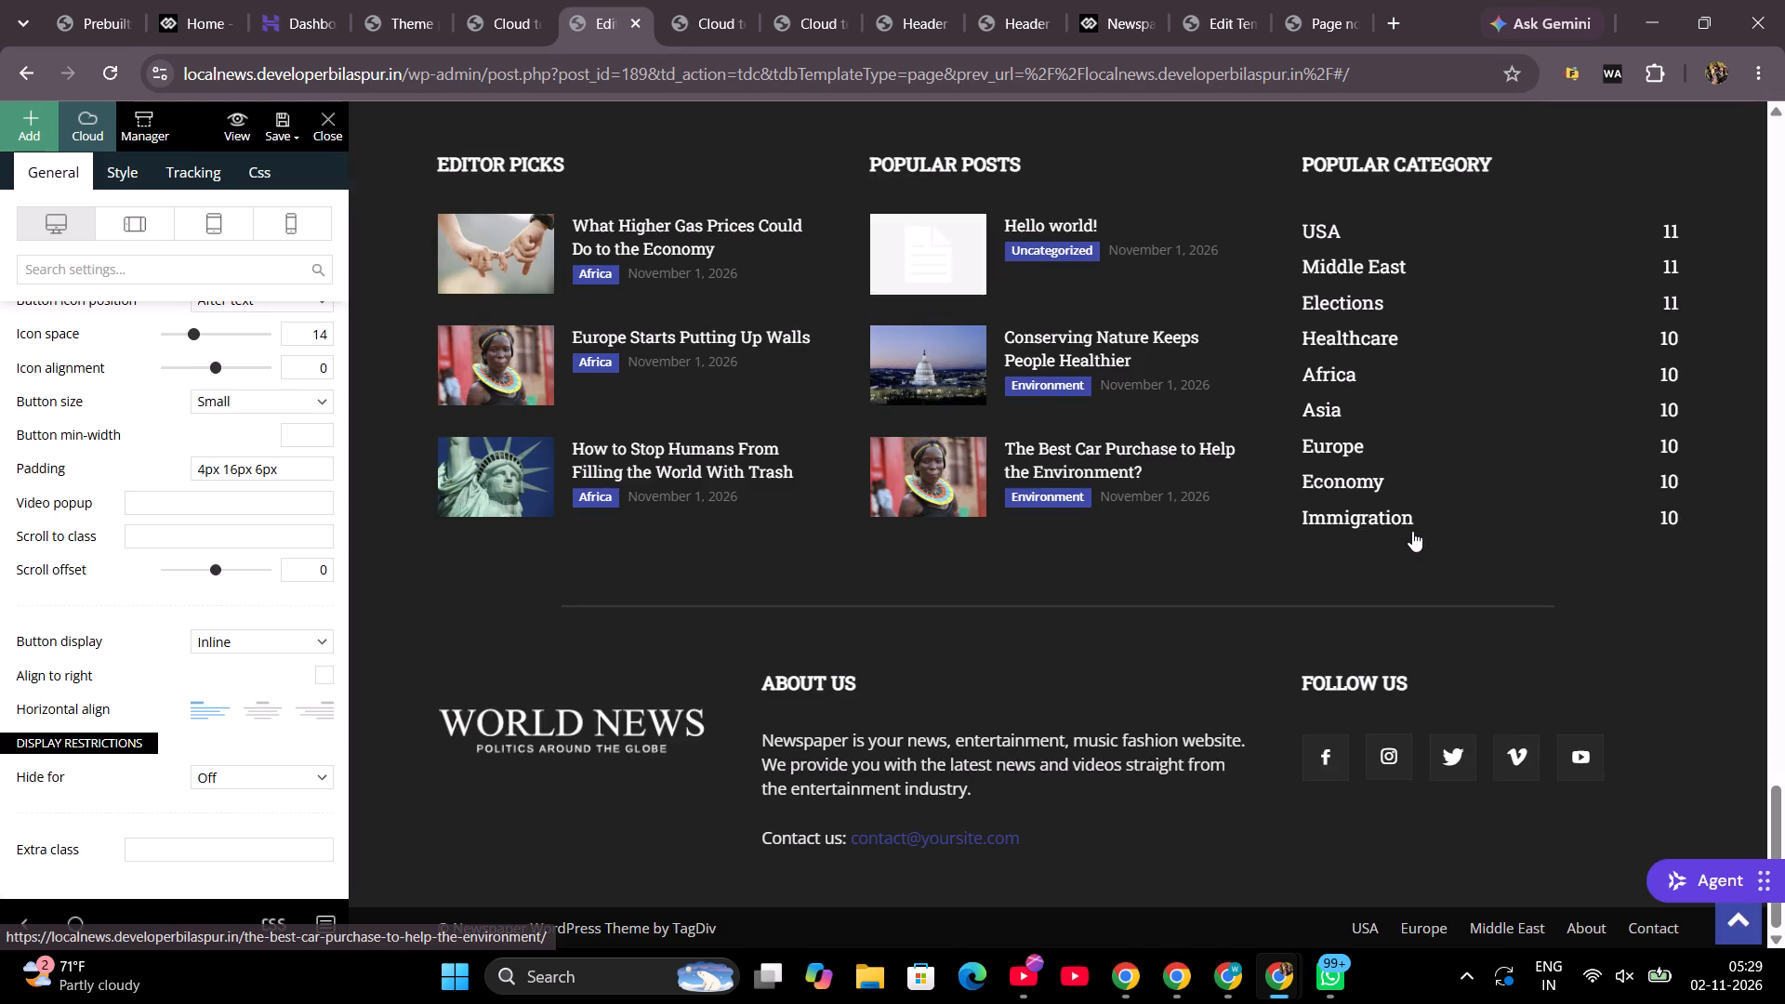
{"action": "scroll", "coordinate": [1412, 531], "scroll_direction": "up", "scroll_amount": 5}
Save the page and close the Composer to return to the live homepage.
{"action": "left_click", "coordinate": [279, 129]}
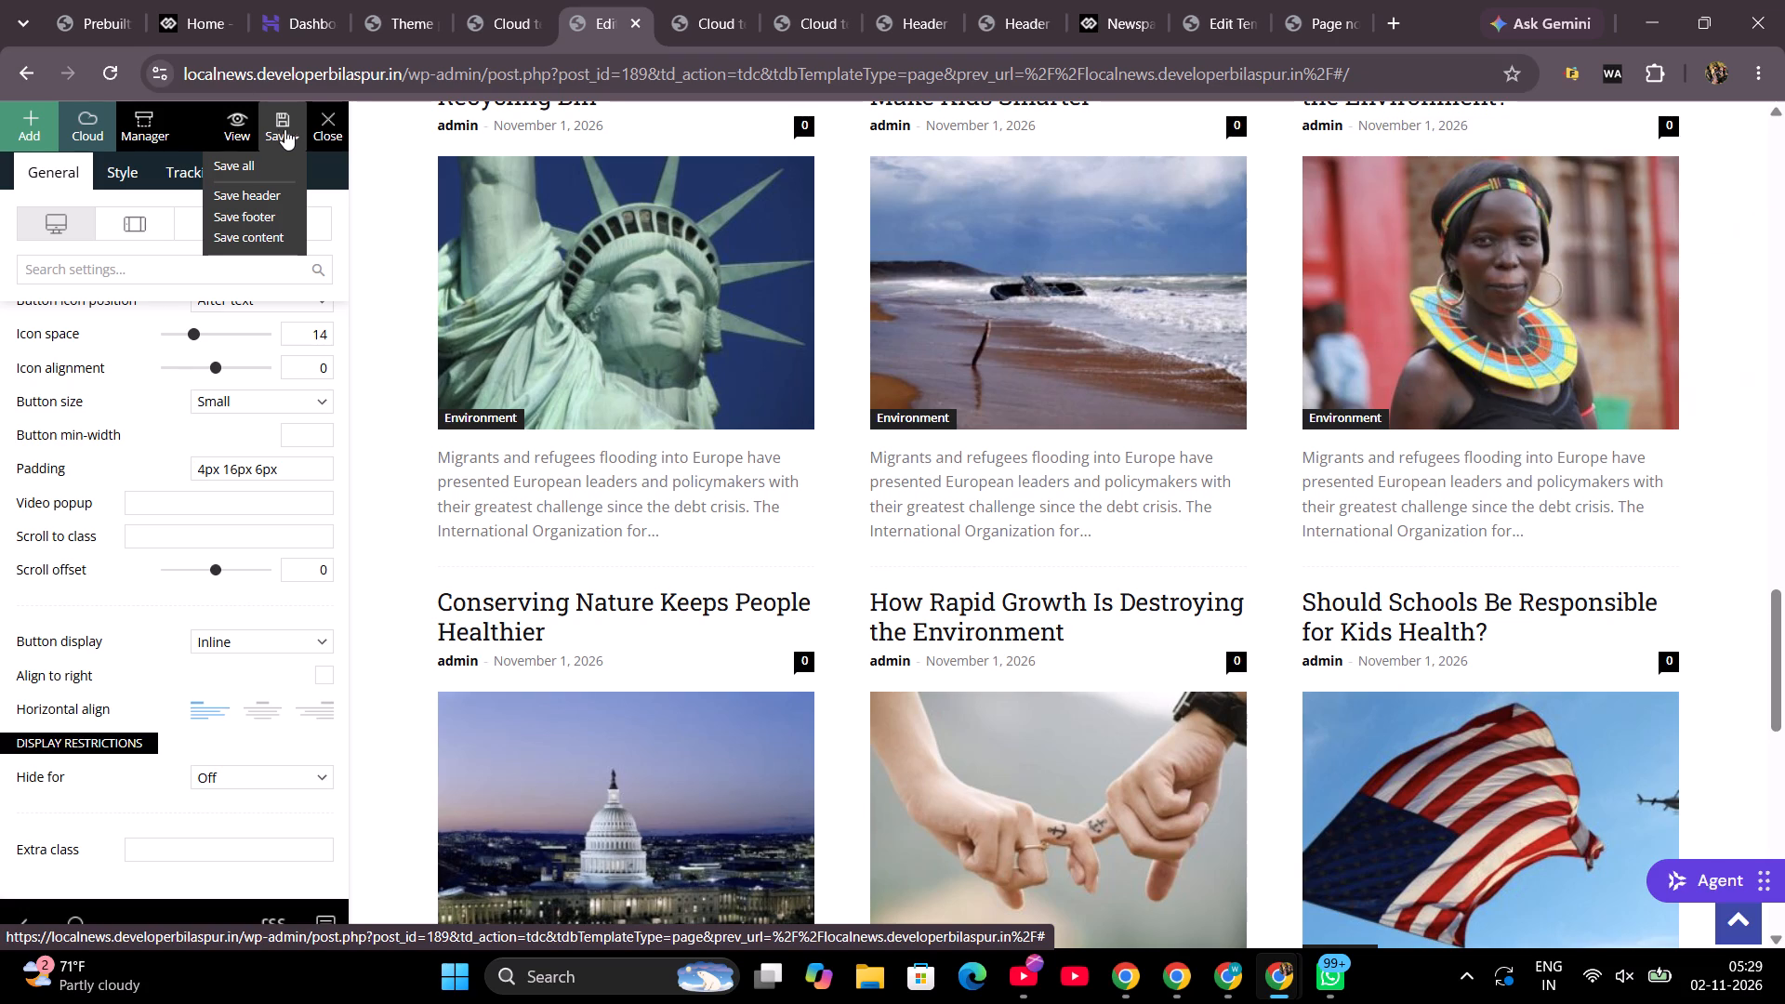
{"action": "left_click", "coordinate": [320, 121]}
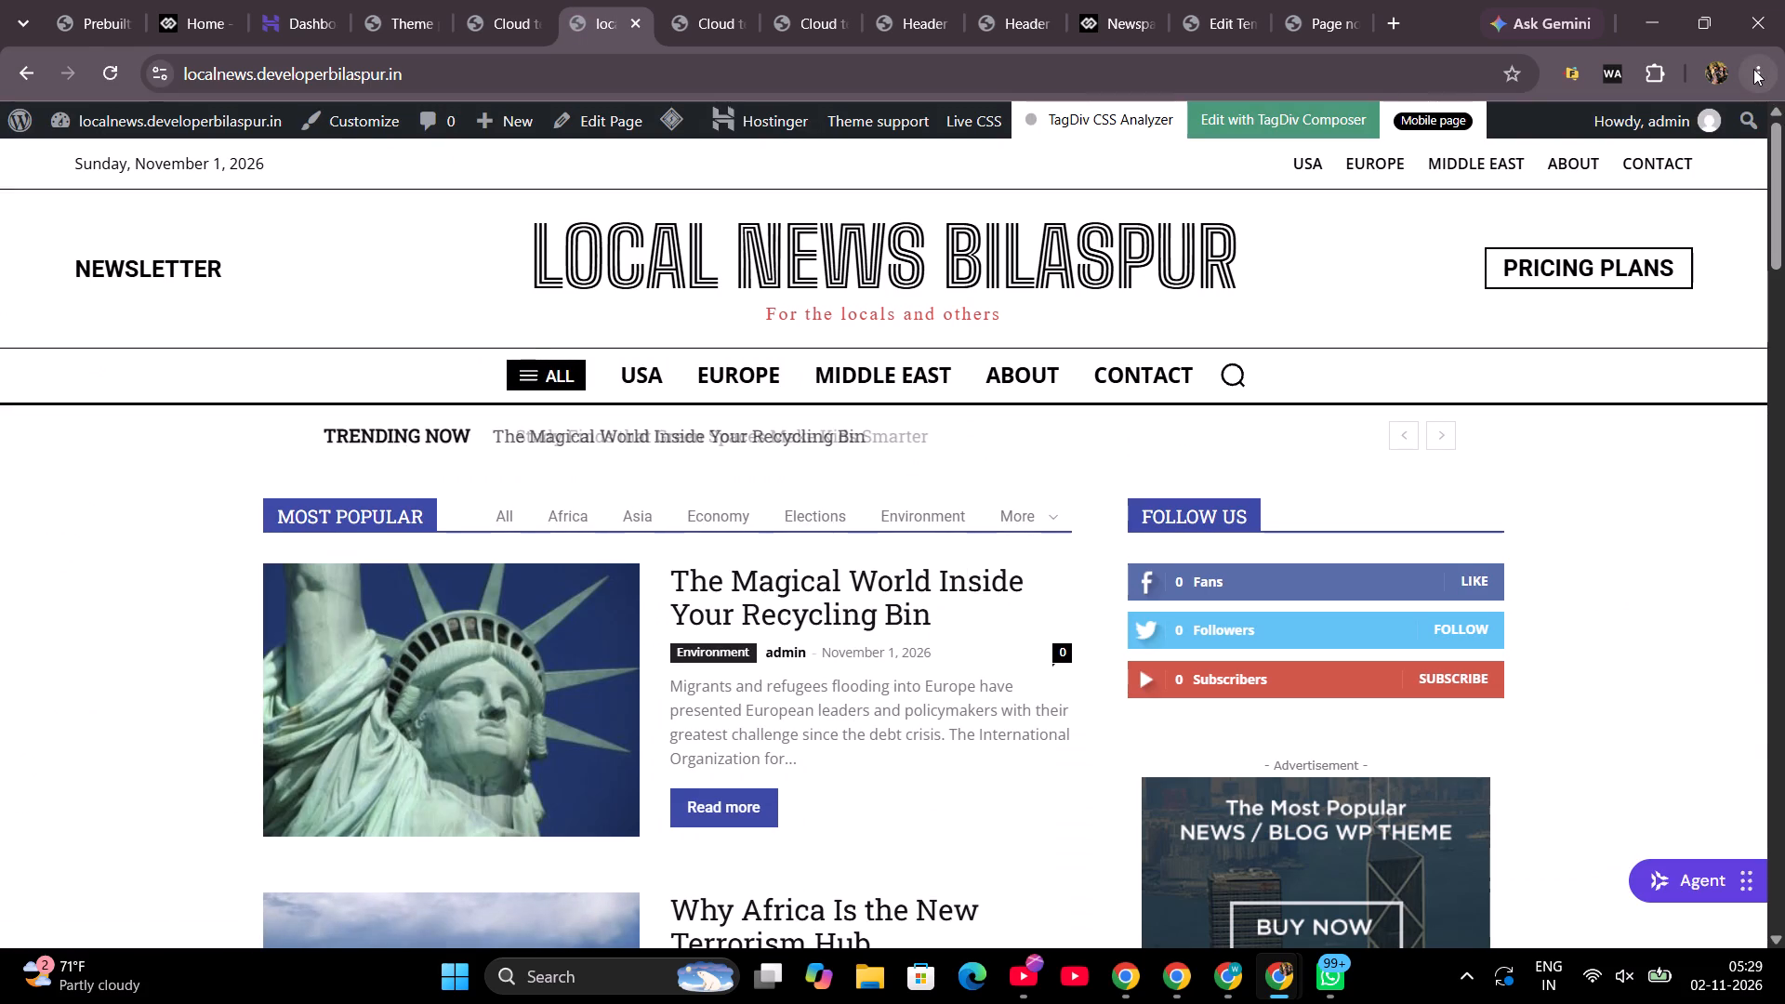
{"action": "left_click", "coordinate": [1753, 69]}
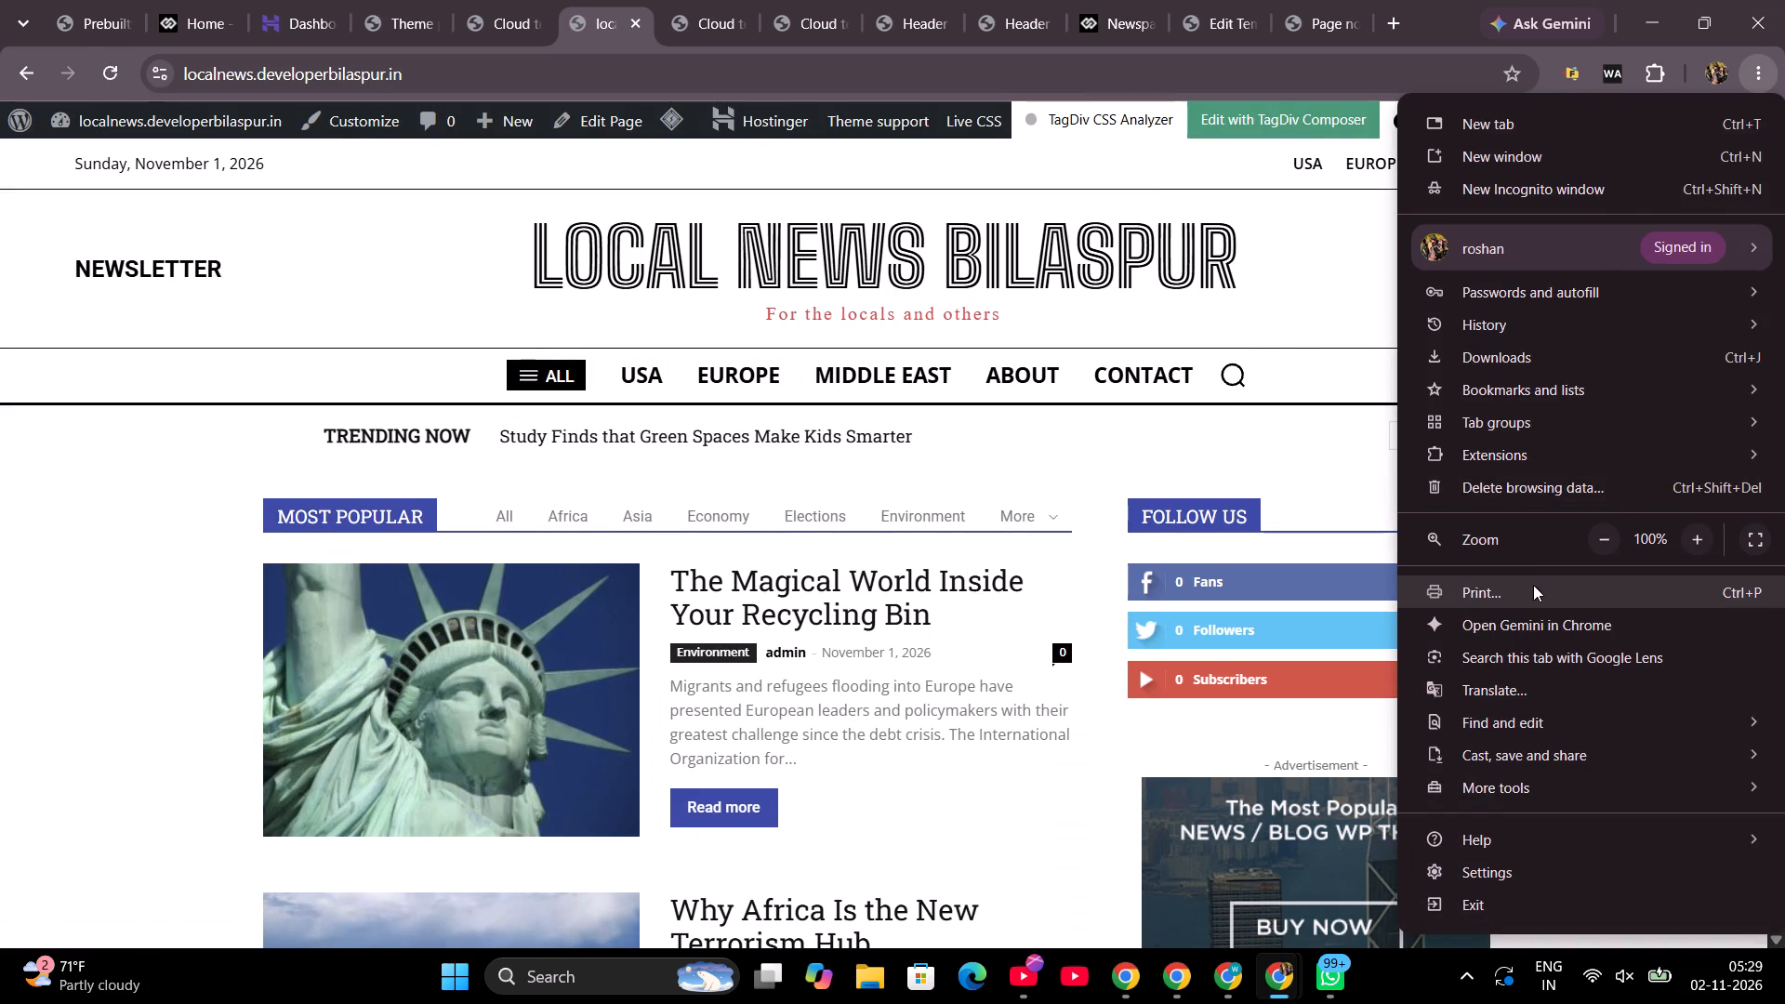
{"action": "left_click", "coordinate": [1533, 585]}
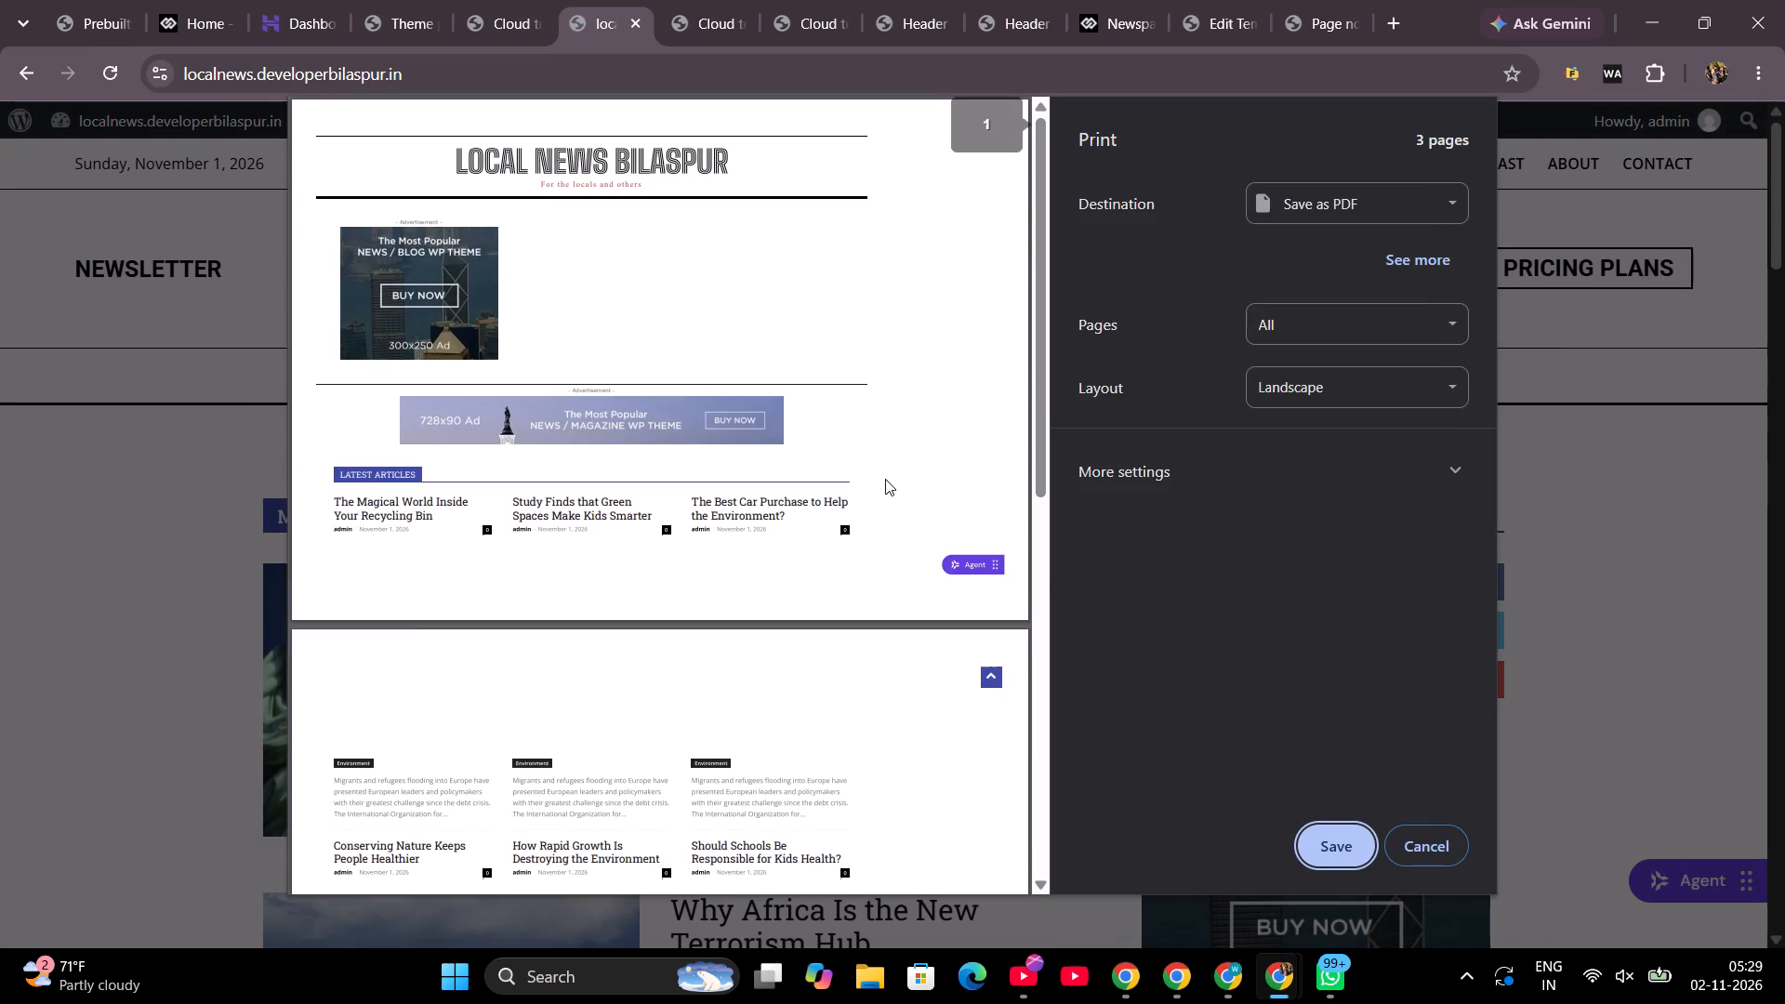
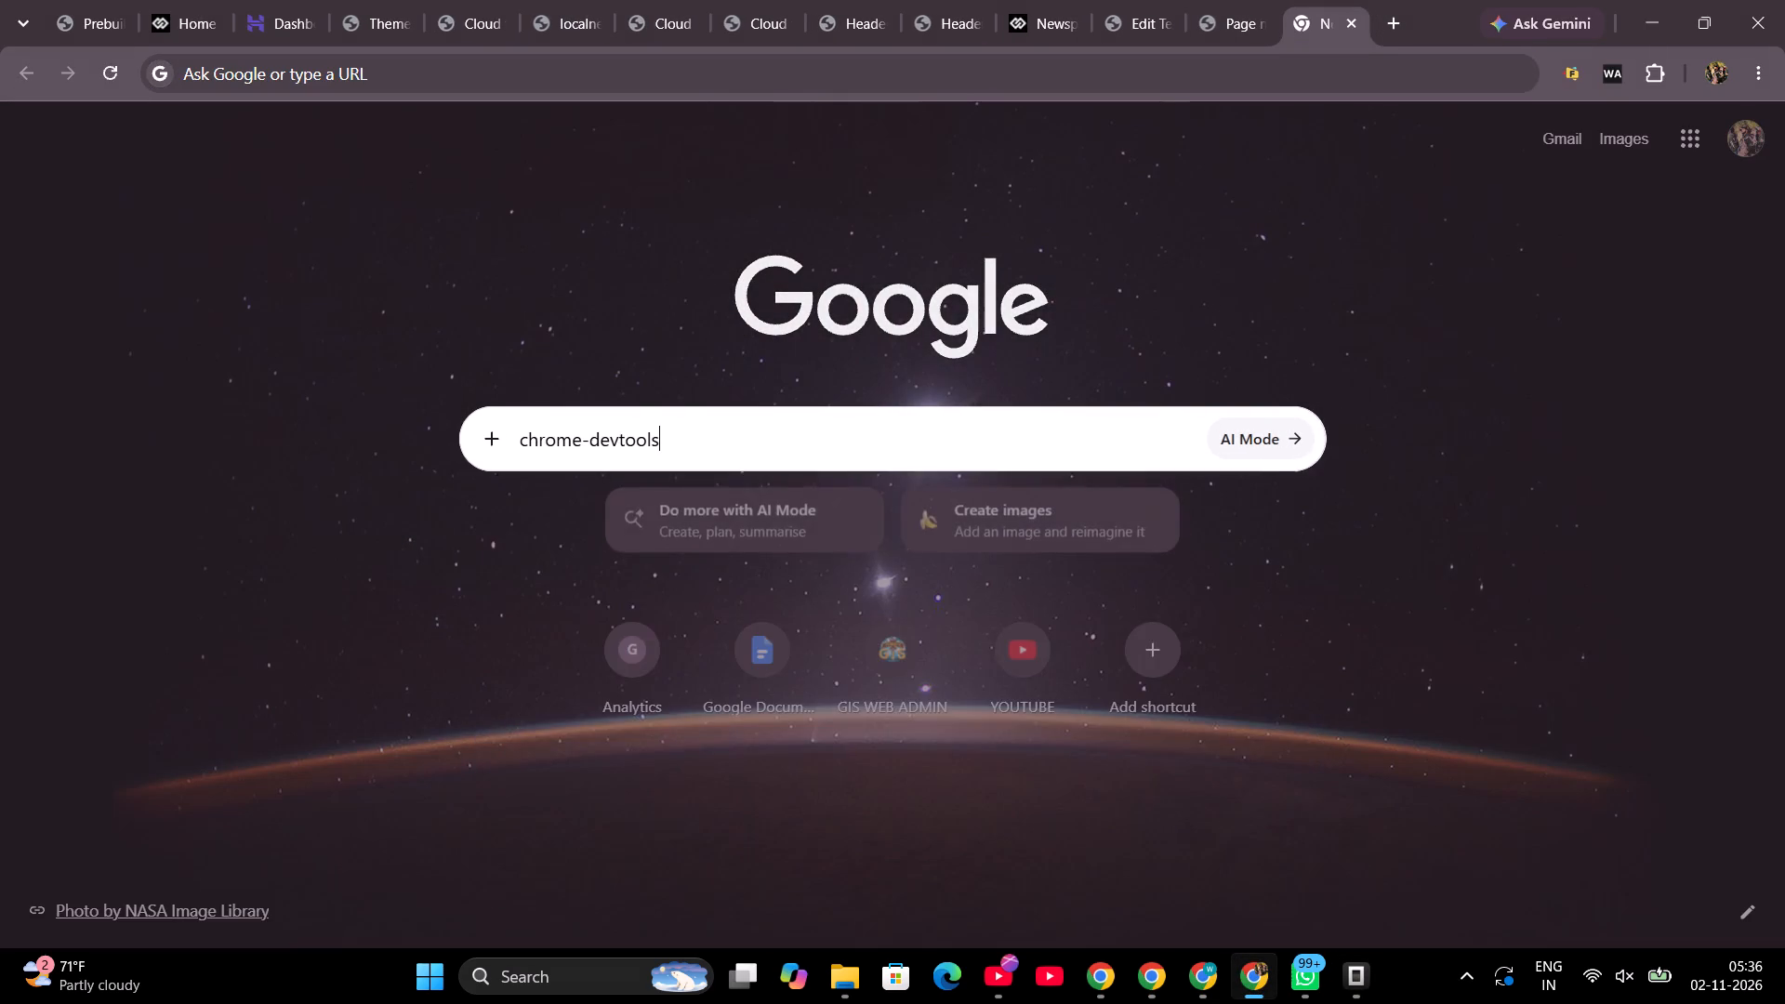
{"action": "key", "text": "Return"}
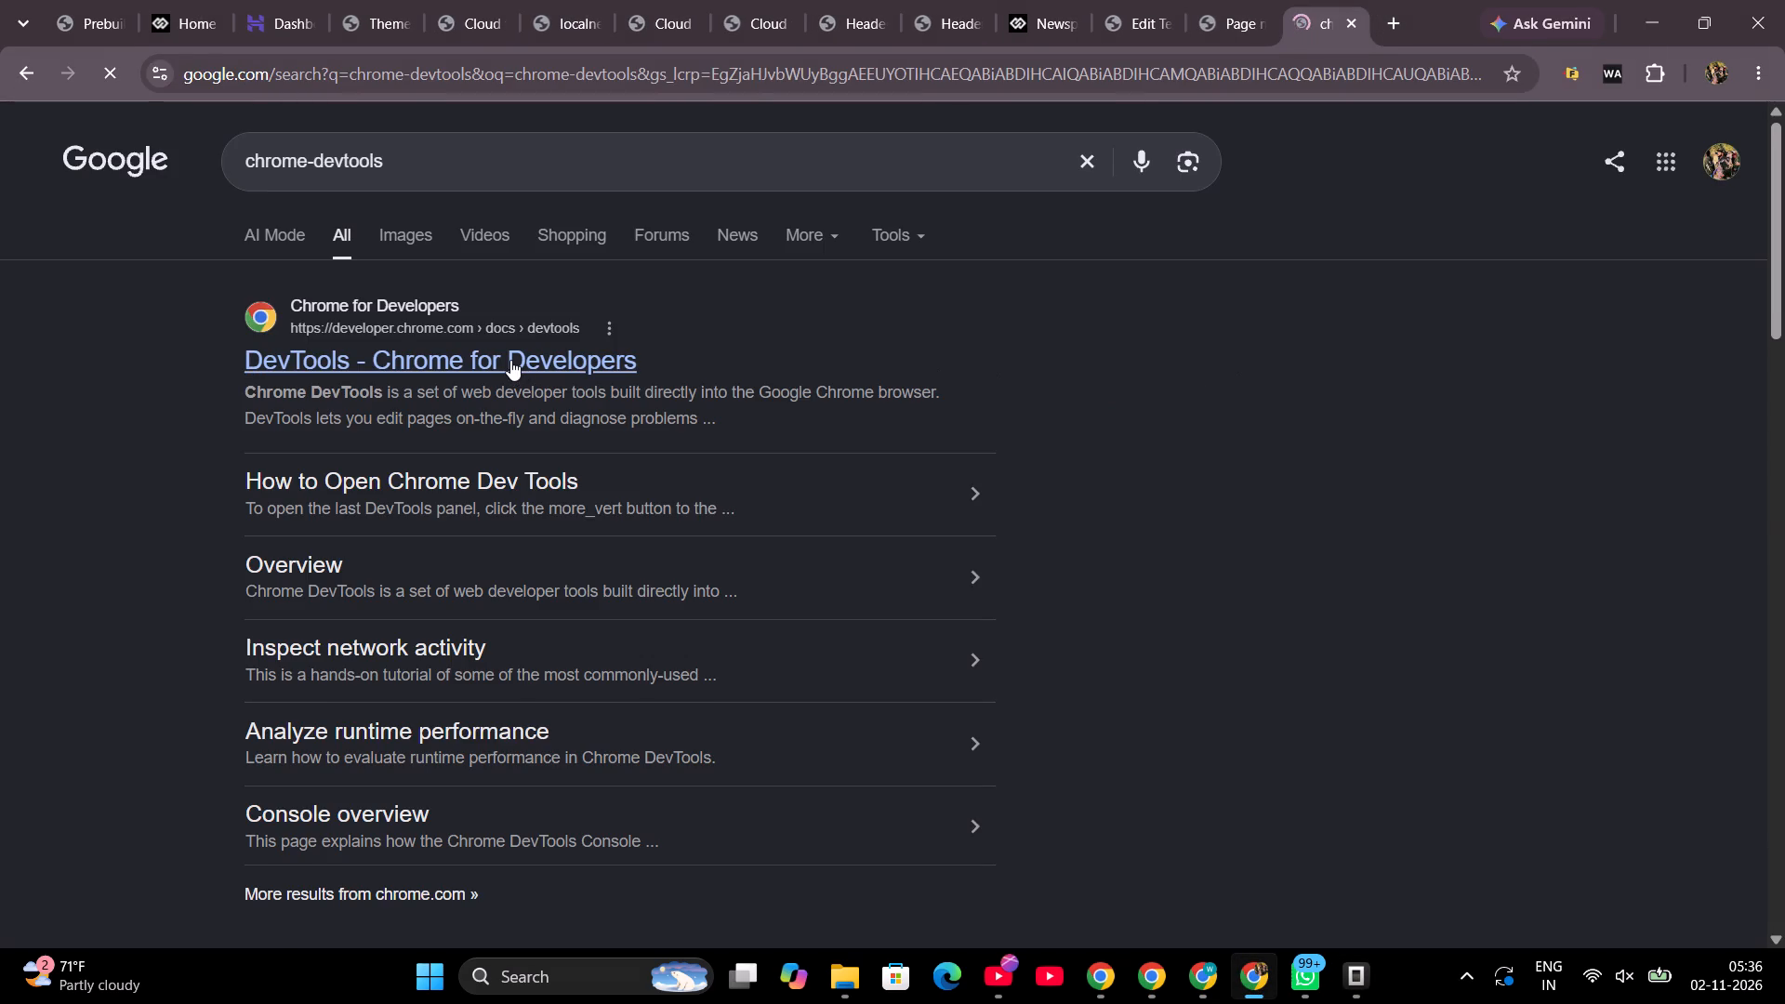
Look through the Chrome for Developers DevTools page and its Get started overview, and return to the search results.
{"action": "left_click", "coordinate": [510, 360]}
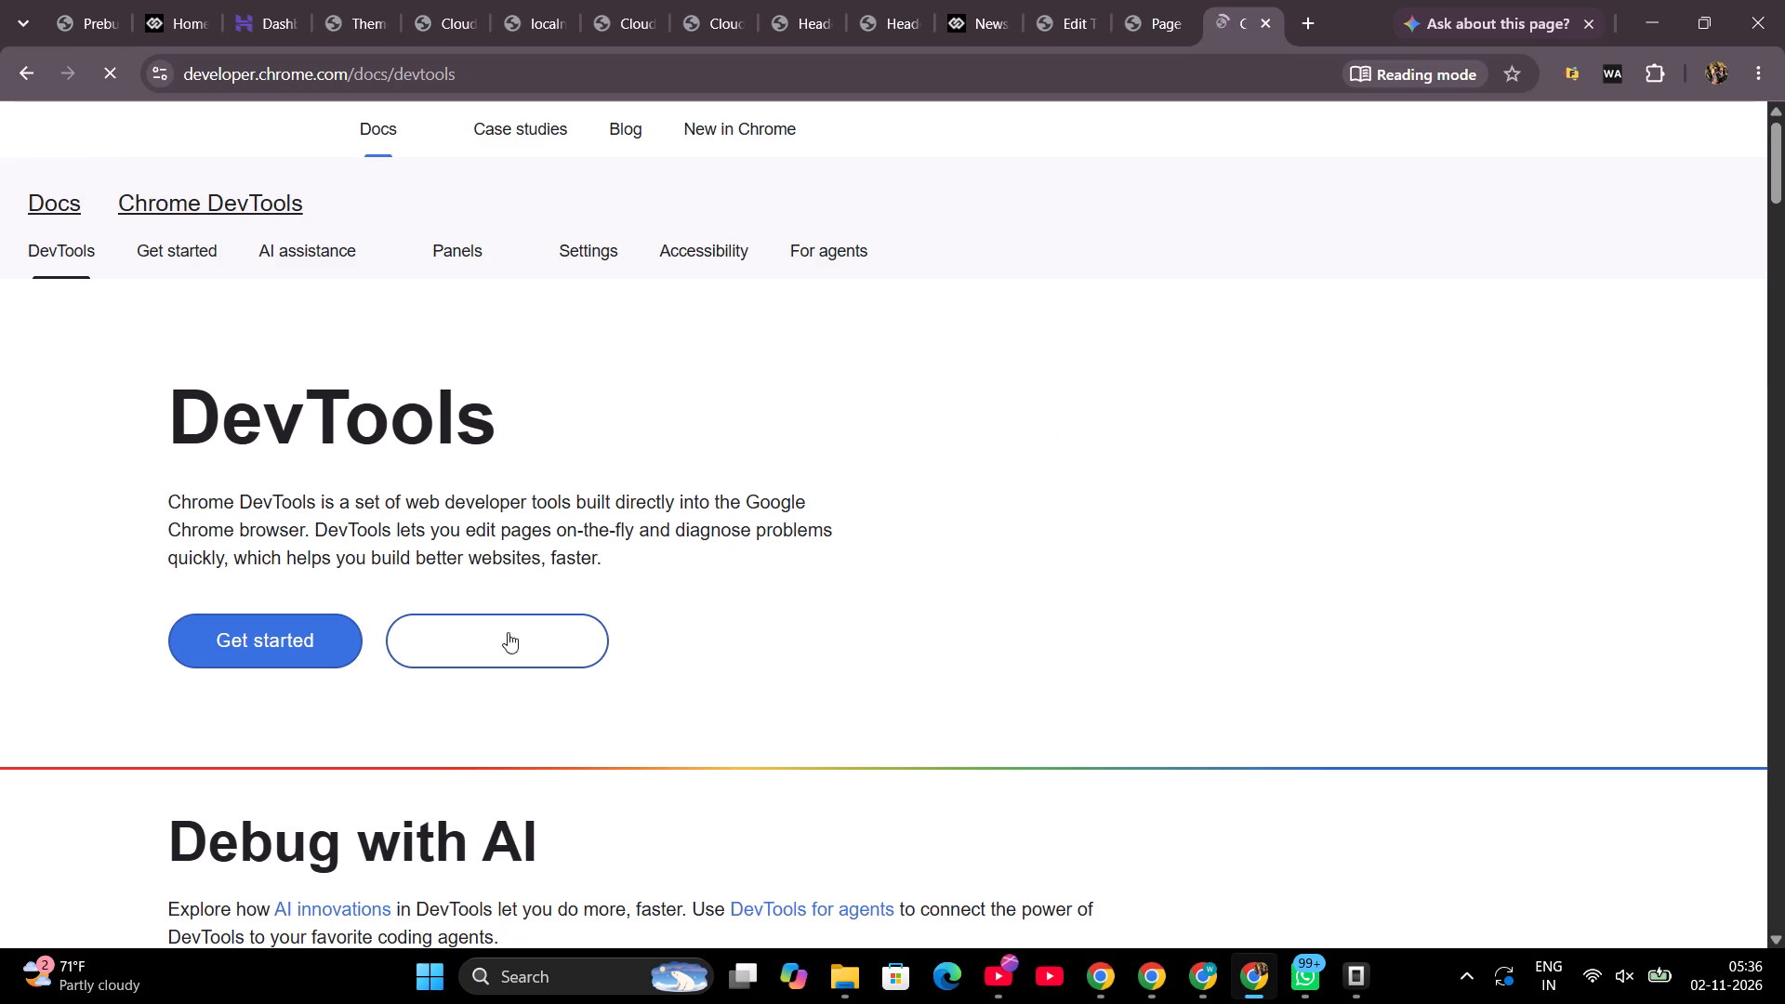
{"action": "left_click", "coordinate": [266, 650]}
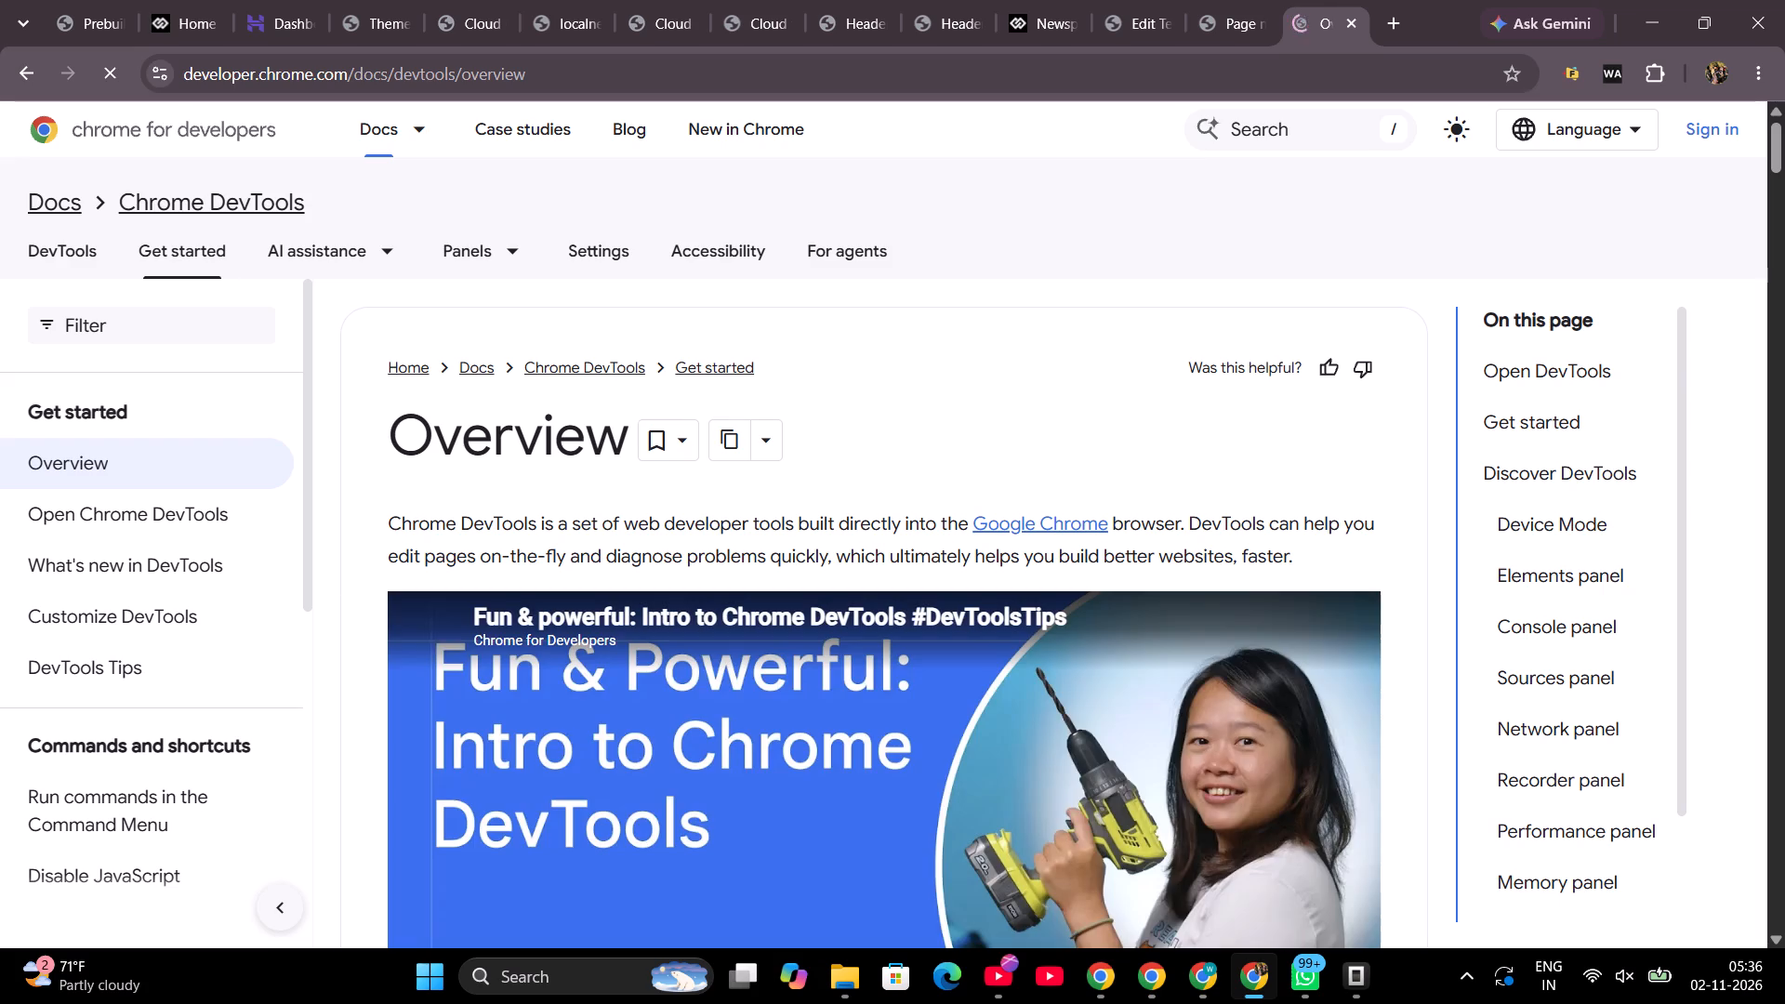
{"action": "scroll", "coordinate": [1454, 379], "scroll_direction": "down", "scroll_amount": 3}
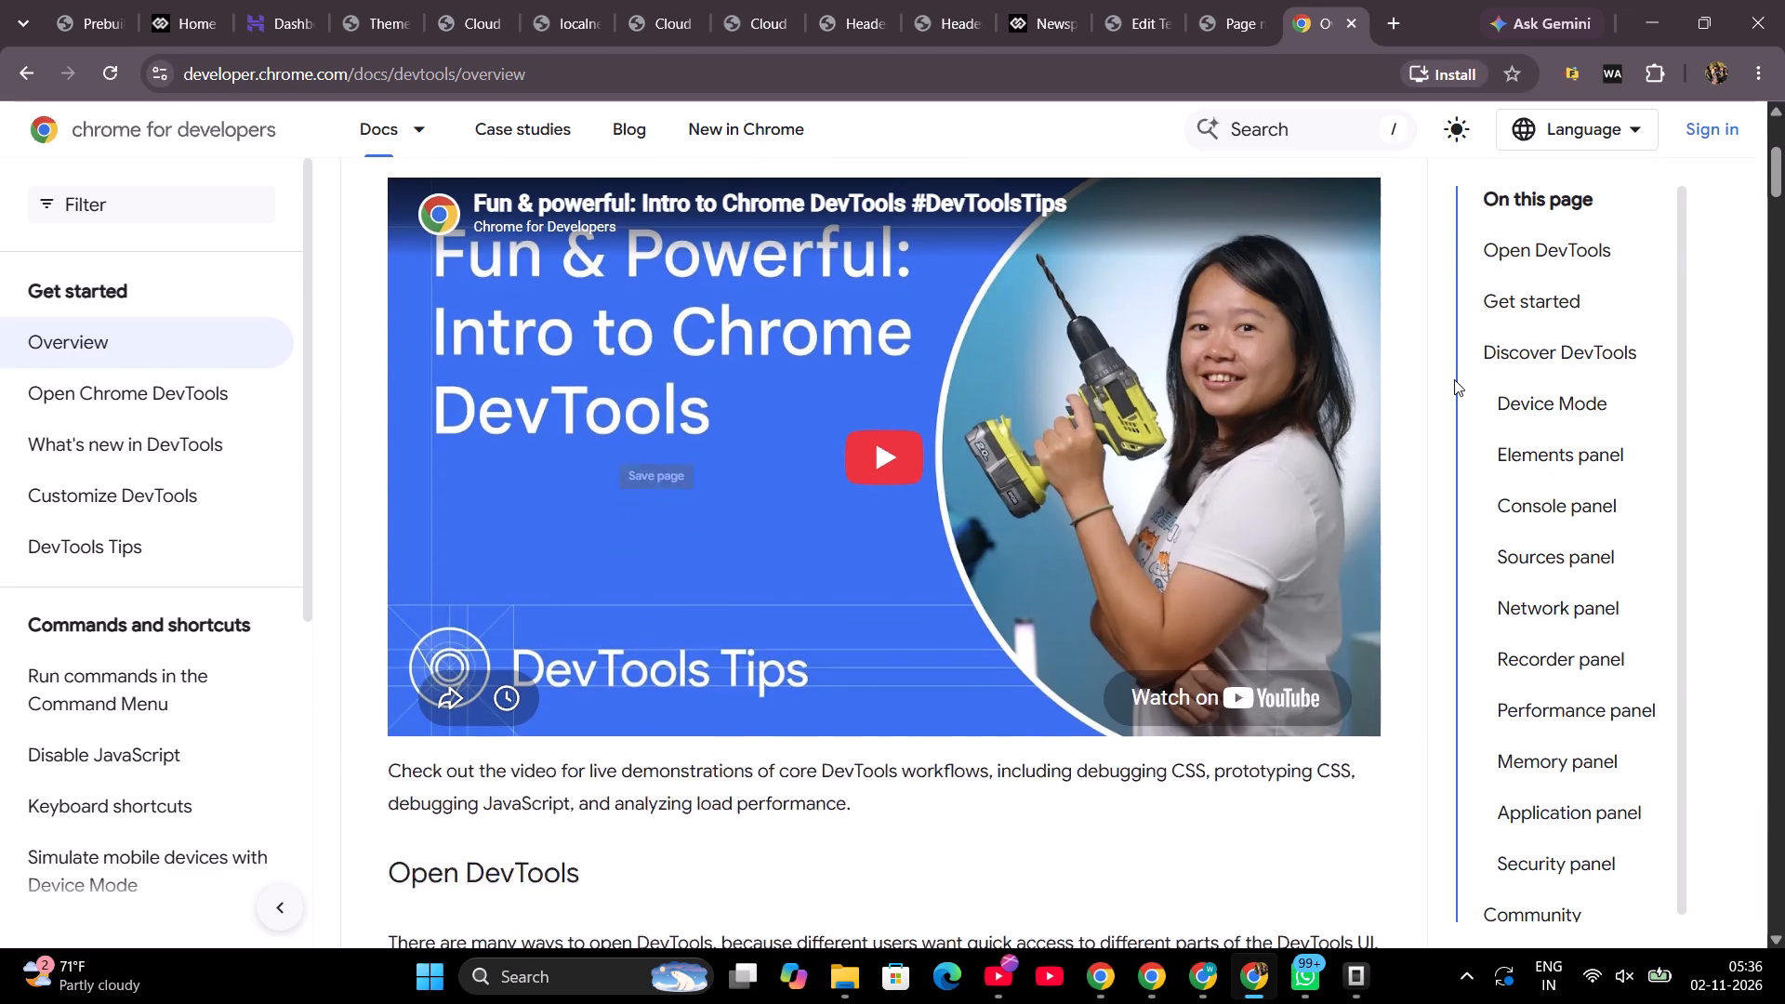
{"action": "scroll", "coordinate": [1454, 379], "scroll_direction": "down", "scroll_amount": 5}
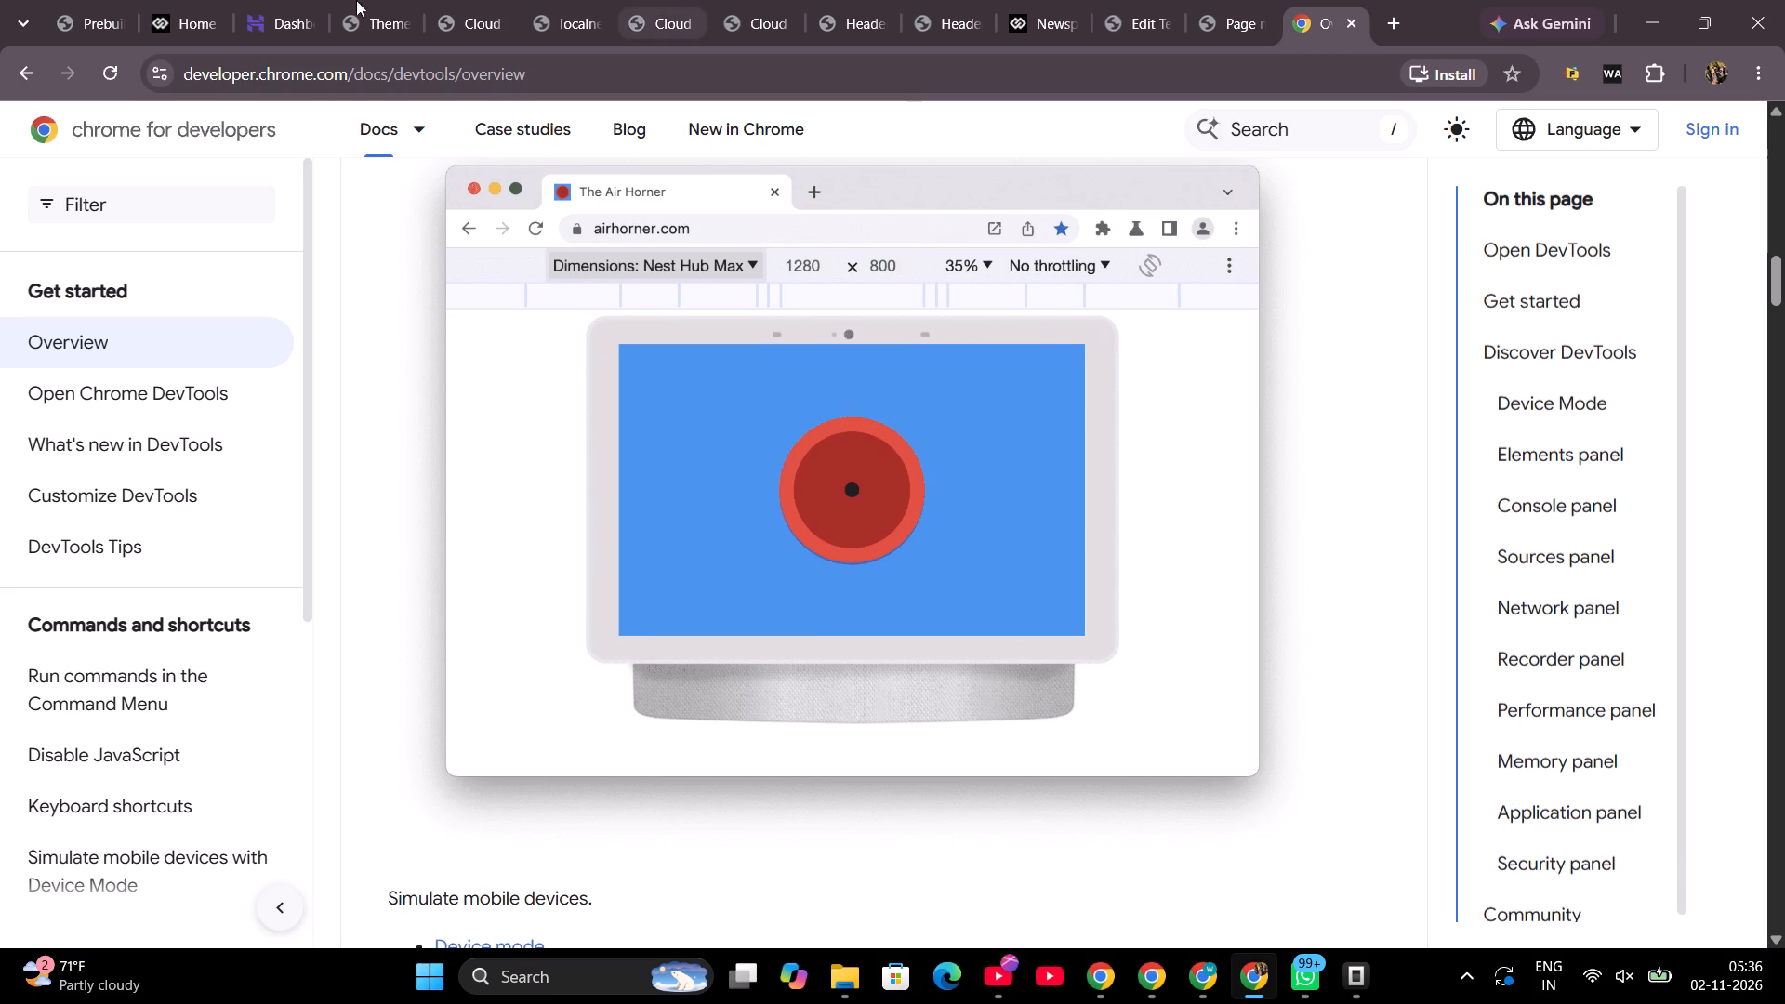
{"action": "left_click", "coordinate": [23, 74]}
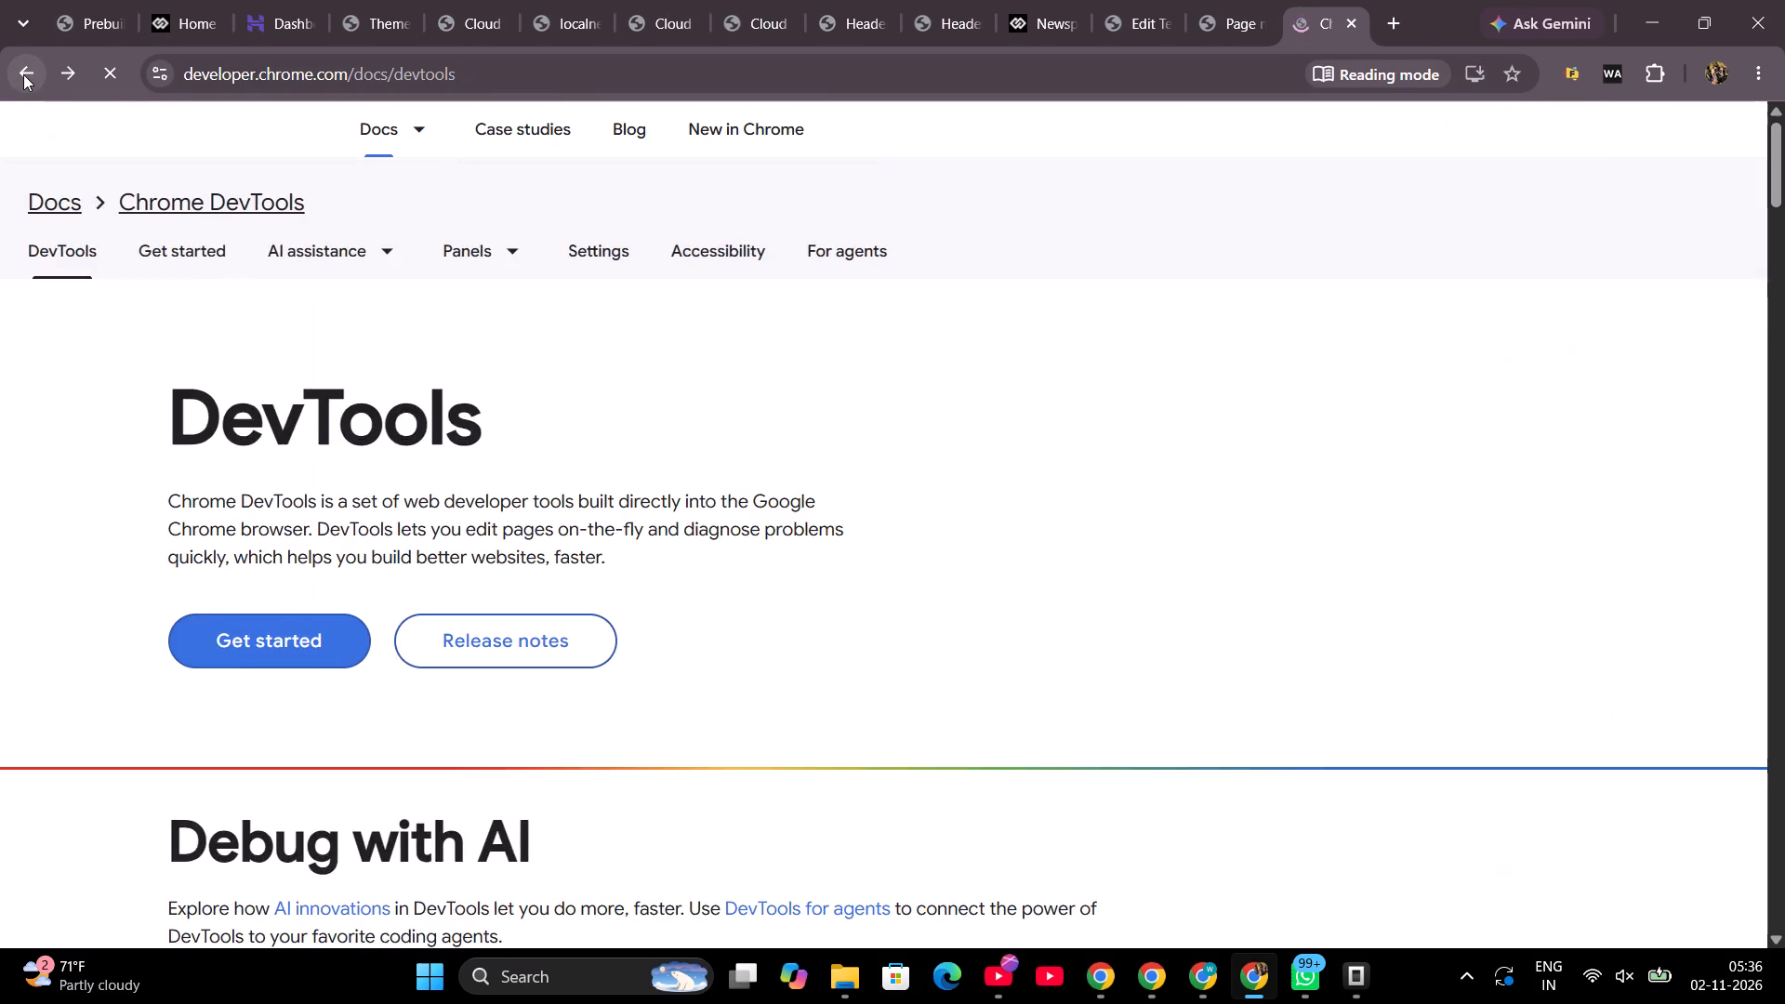
{"action": "left_click", "coordinate": [23, 74]}
Read the AI Overview on opening Chrome DevTools and its features in the chrome-devtools search results.
{"action": "scroll", "coordinate": [1193, 643], "scroll_direction": "down", "scroll_amount": 2}
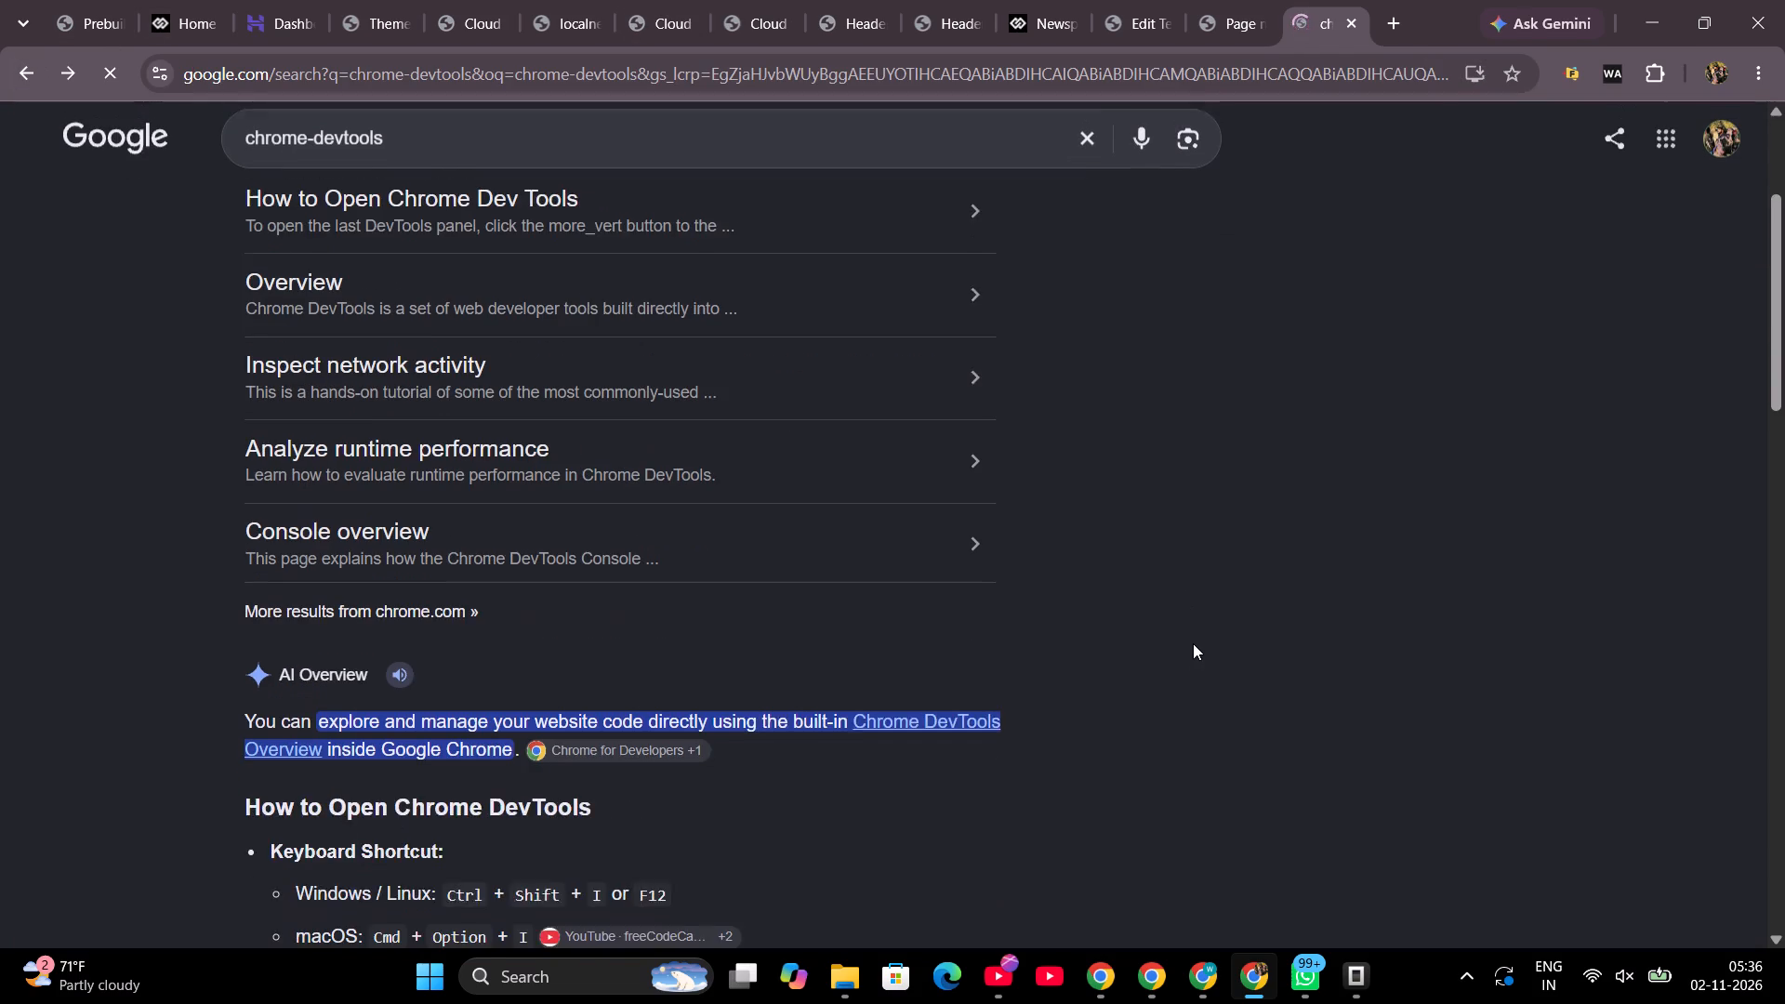
{"action": "scroll", "coordinate": [1193, 643], "scroll_direction": "down", "scroll_amount": 2}
{"action": "left_click", "coordinate": [662, 806]}
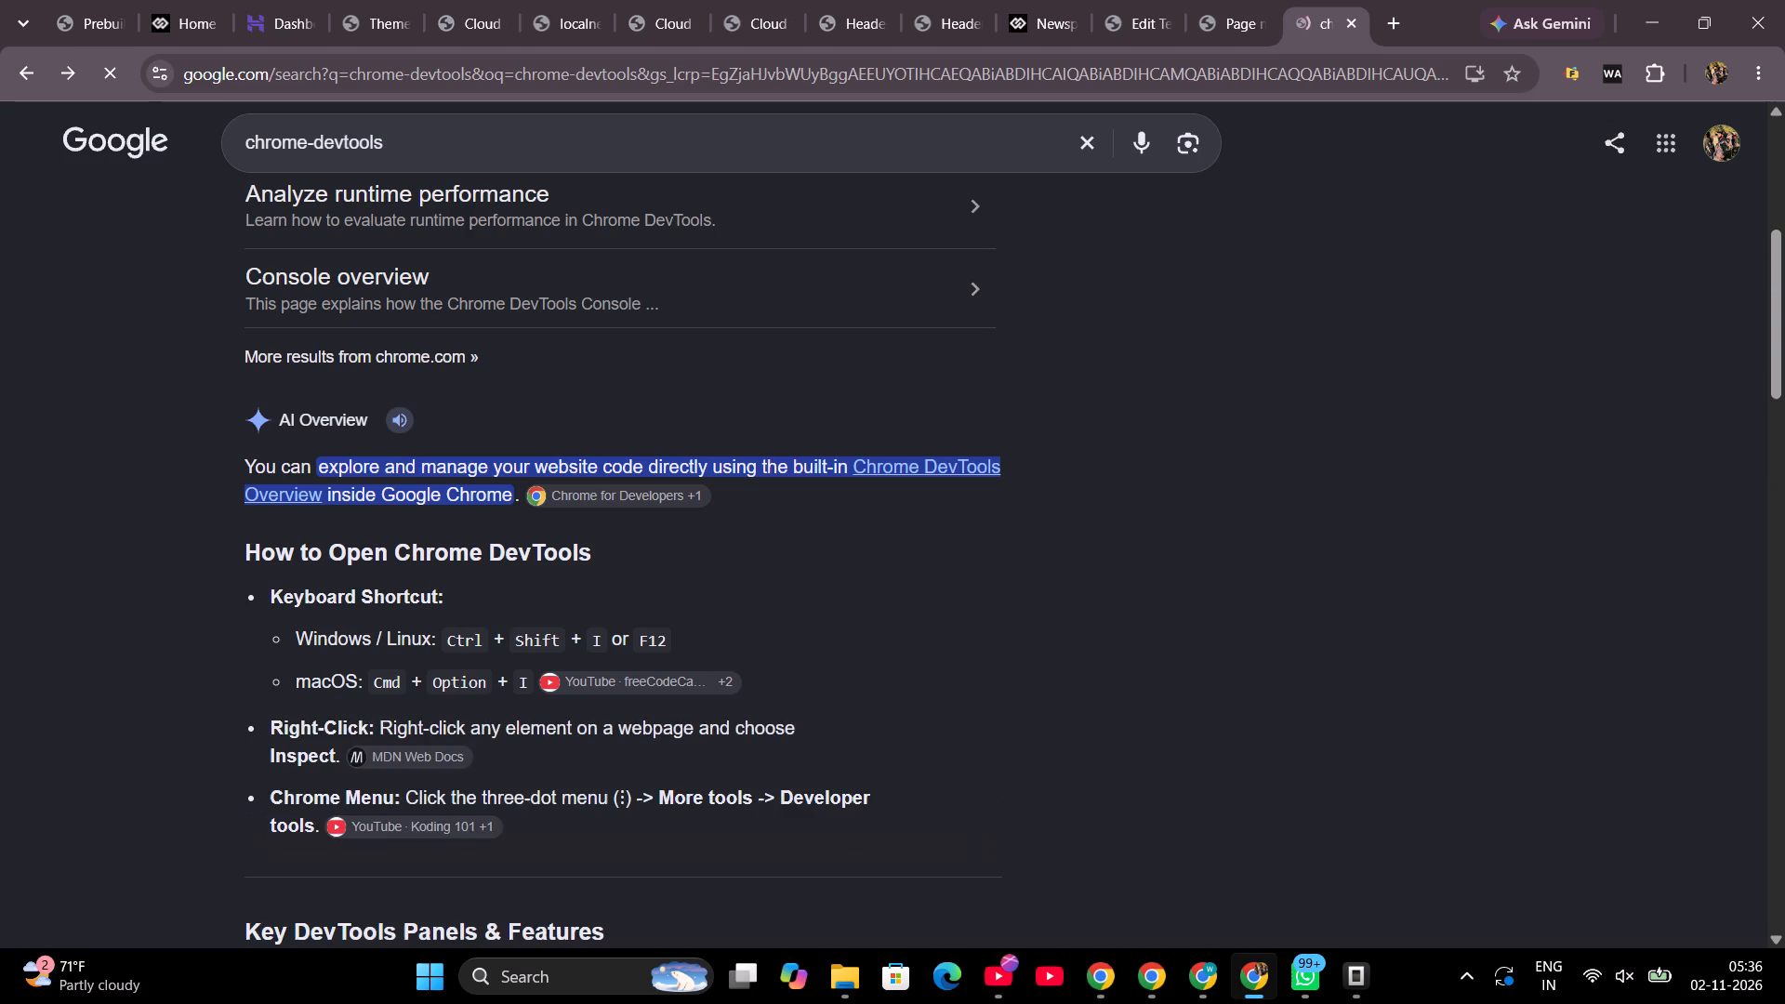
{"action": "scroll", "coordinate": [1100, 741], "scroll_direction": "down", "scroll_amount": 4}
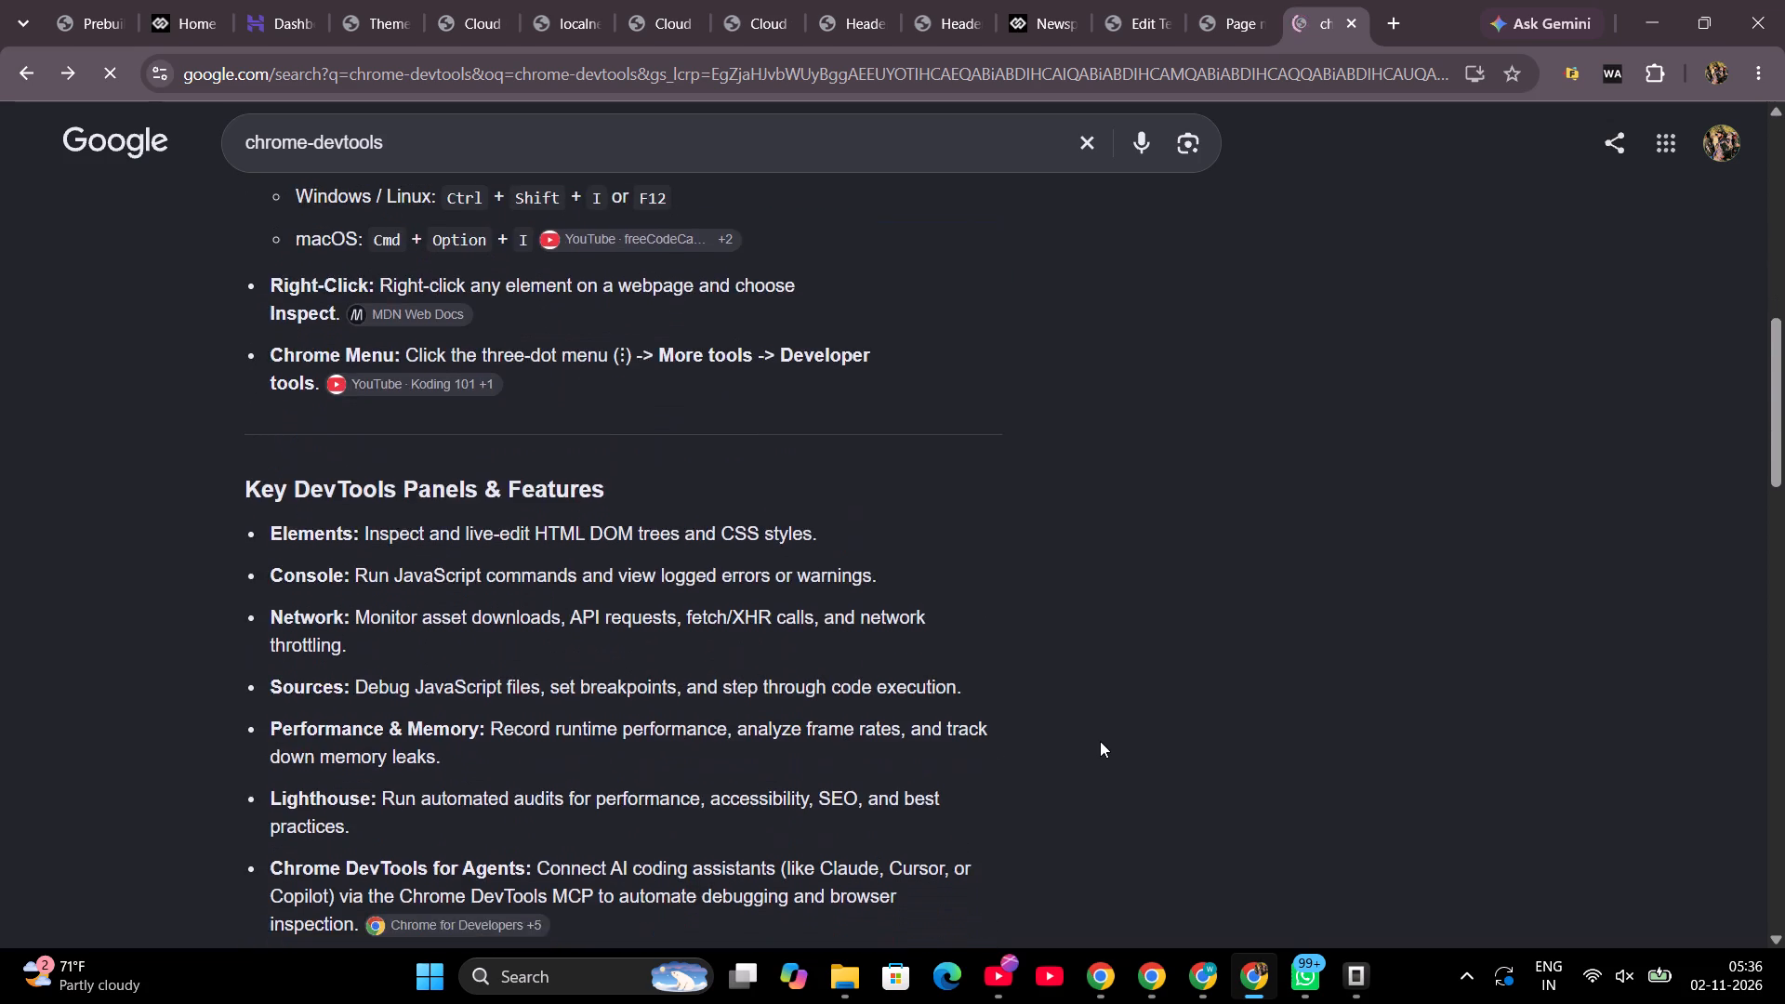
{"action": "scroll", "coordinate": [1100, 741], "scroll_direction": "down", "scroll_amount": 4}
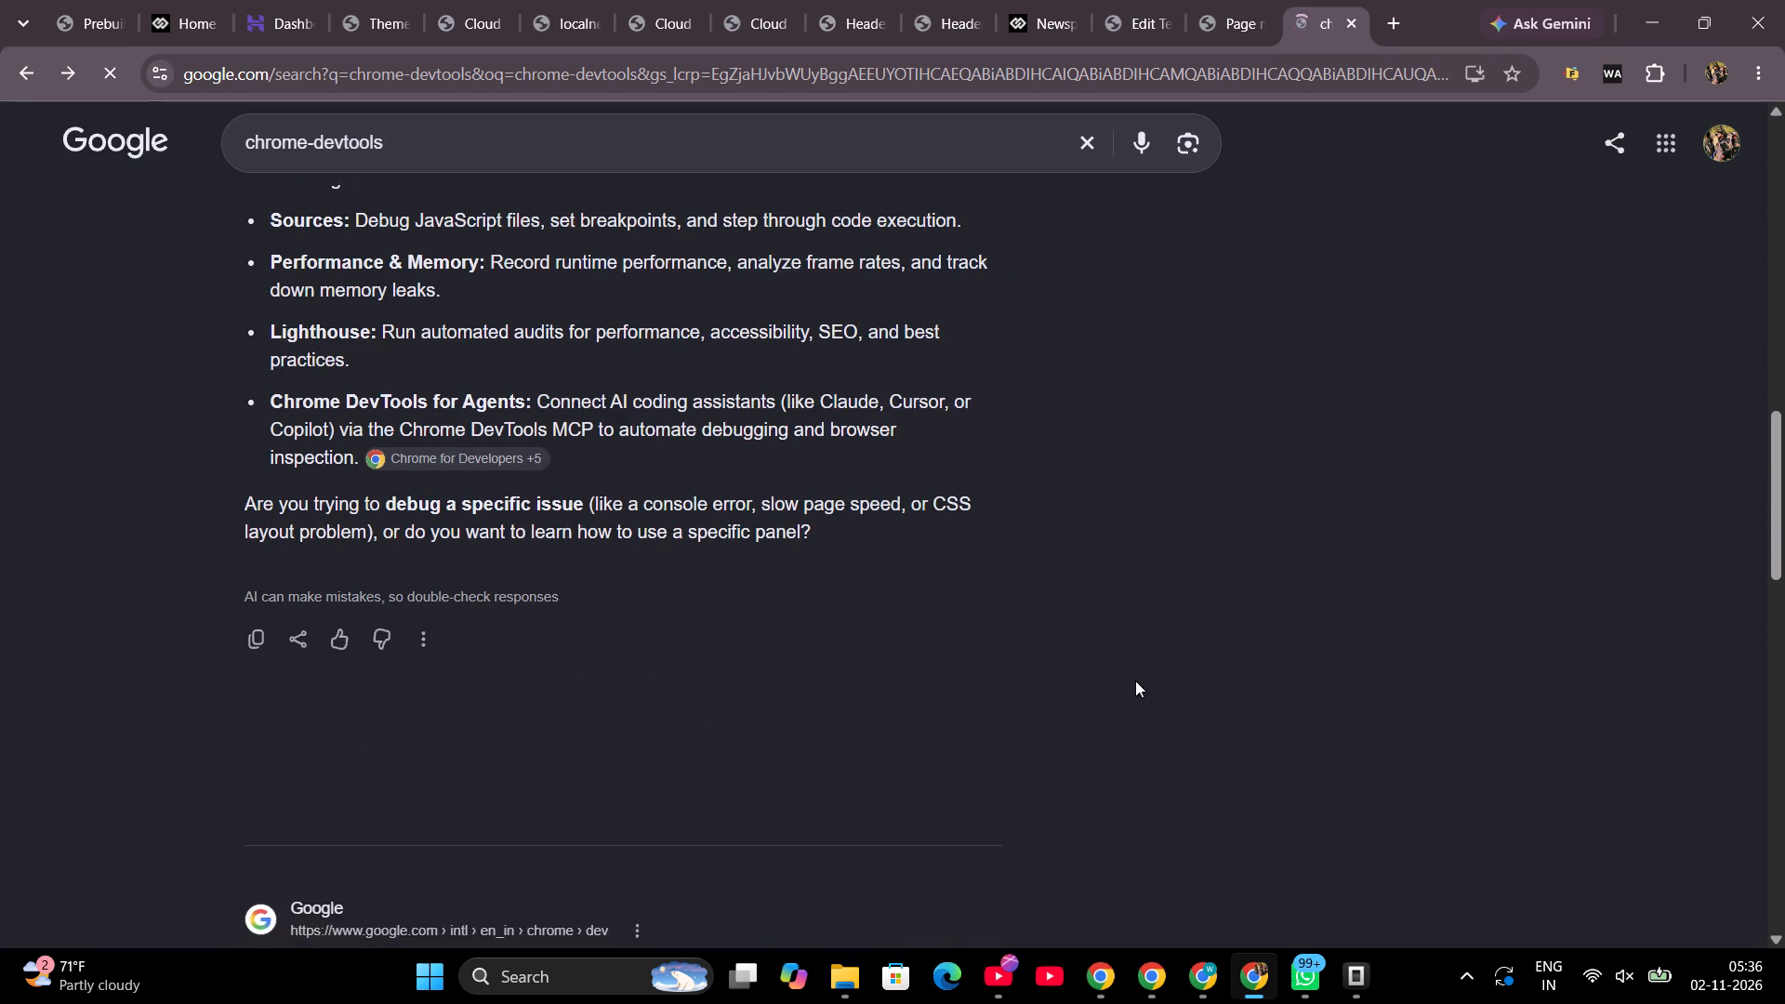
{"action": "scroll", "coordinate": [1135, 680], "scroll_direction": "down", "scroll_amount": 1}
{"action": "scroll", "coordinate": [1135, 680], "scroll_direction": "up", "scroll_amount": 13}
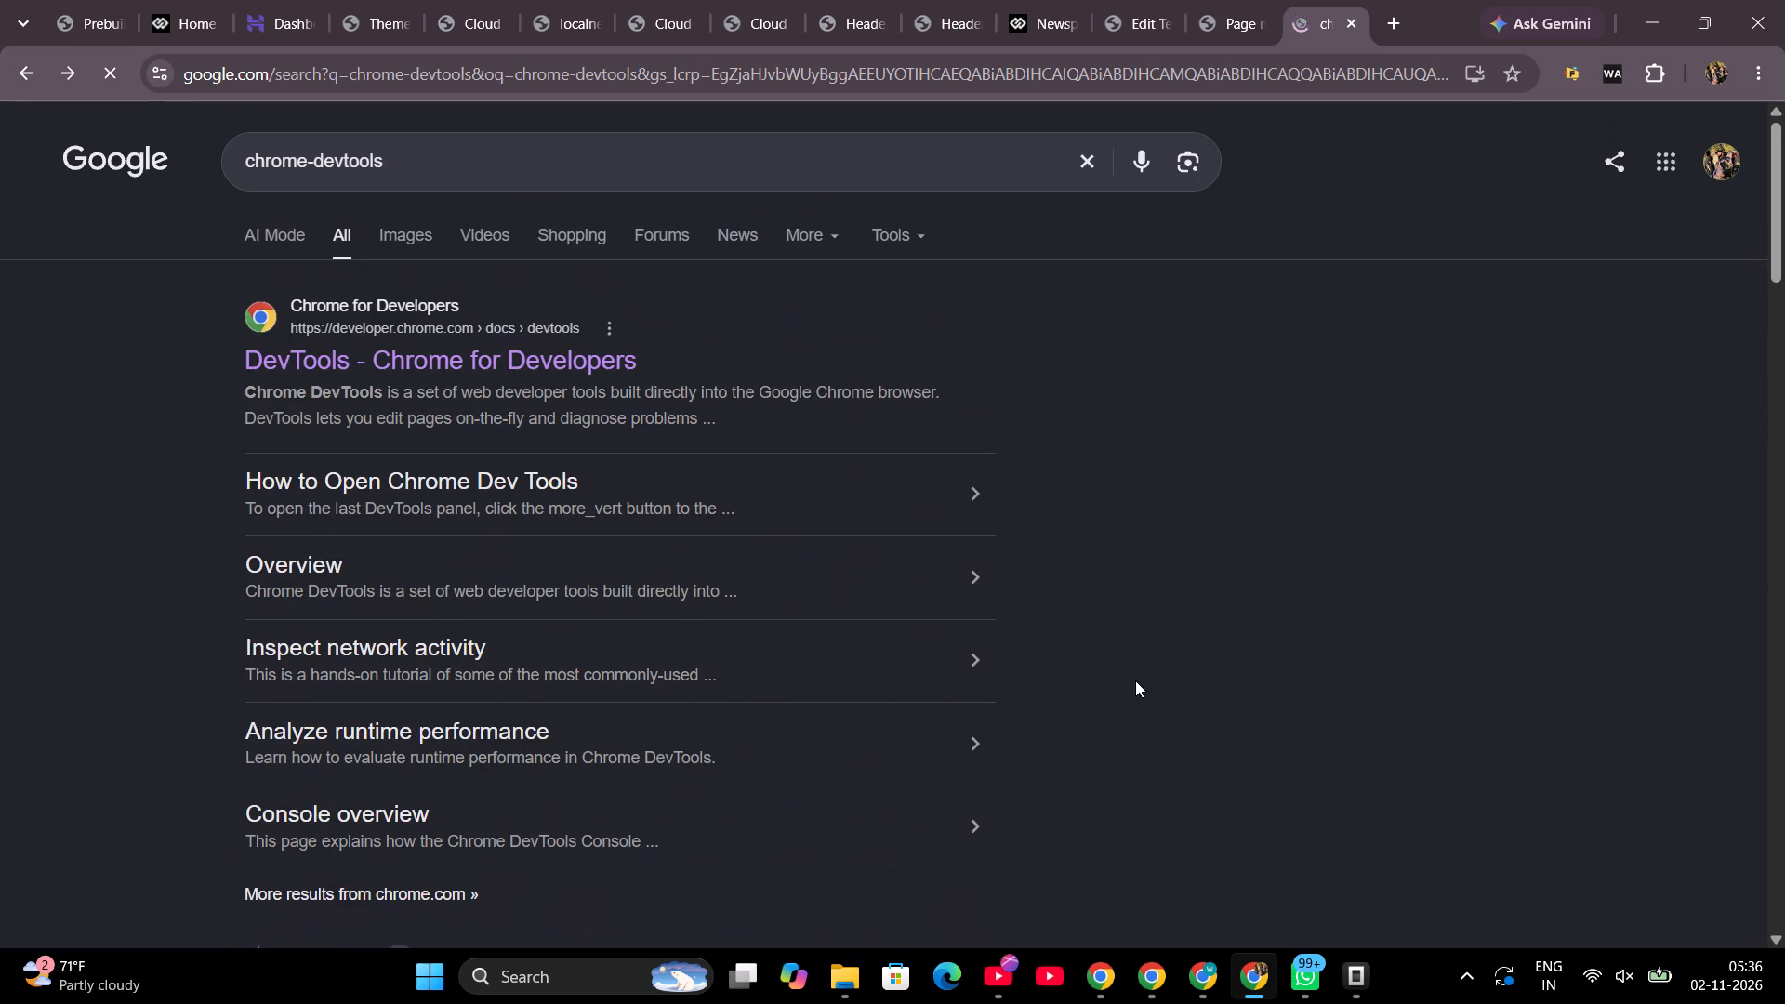
Switch the search to AI Mode and submit the follow-up "I have to enable remote debugging".
{"action": "left_click", "coordinate": [297, 224]}
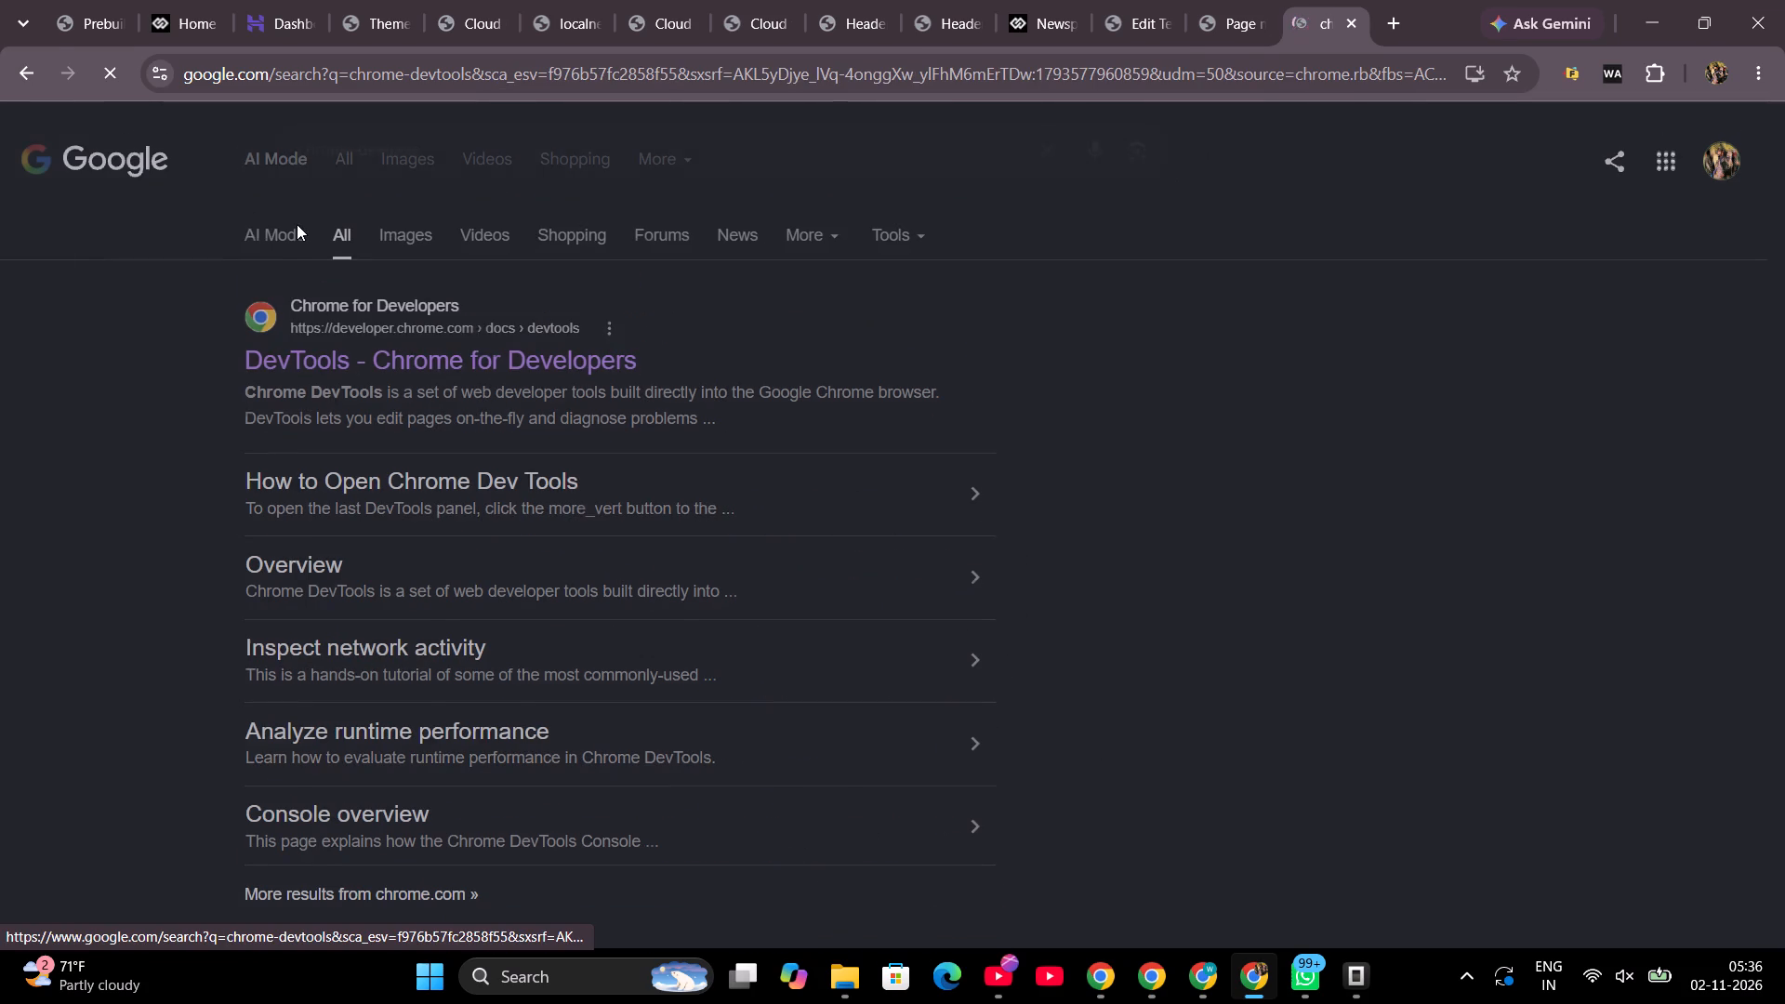
{"action": "left_click", "coordinate": [369, 821]}
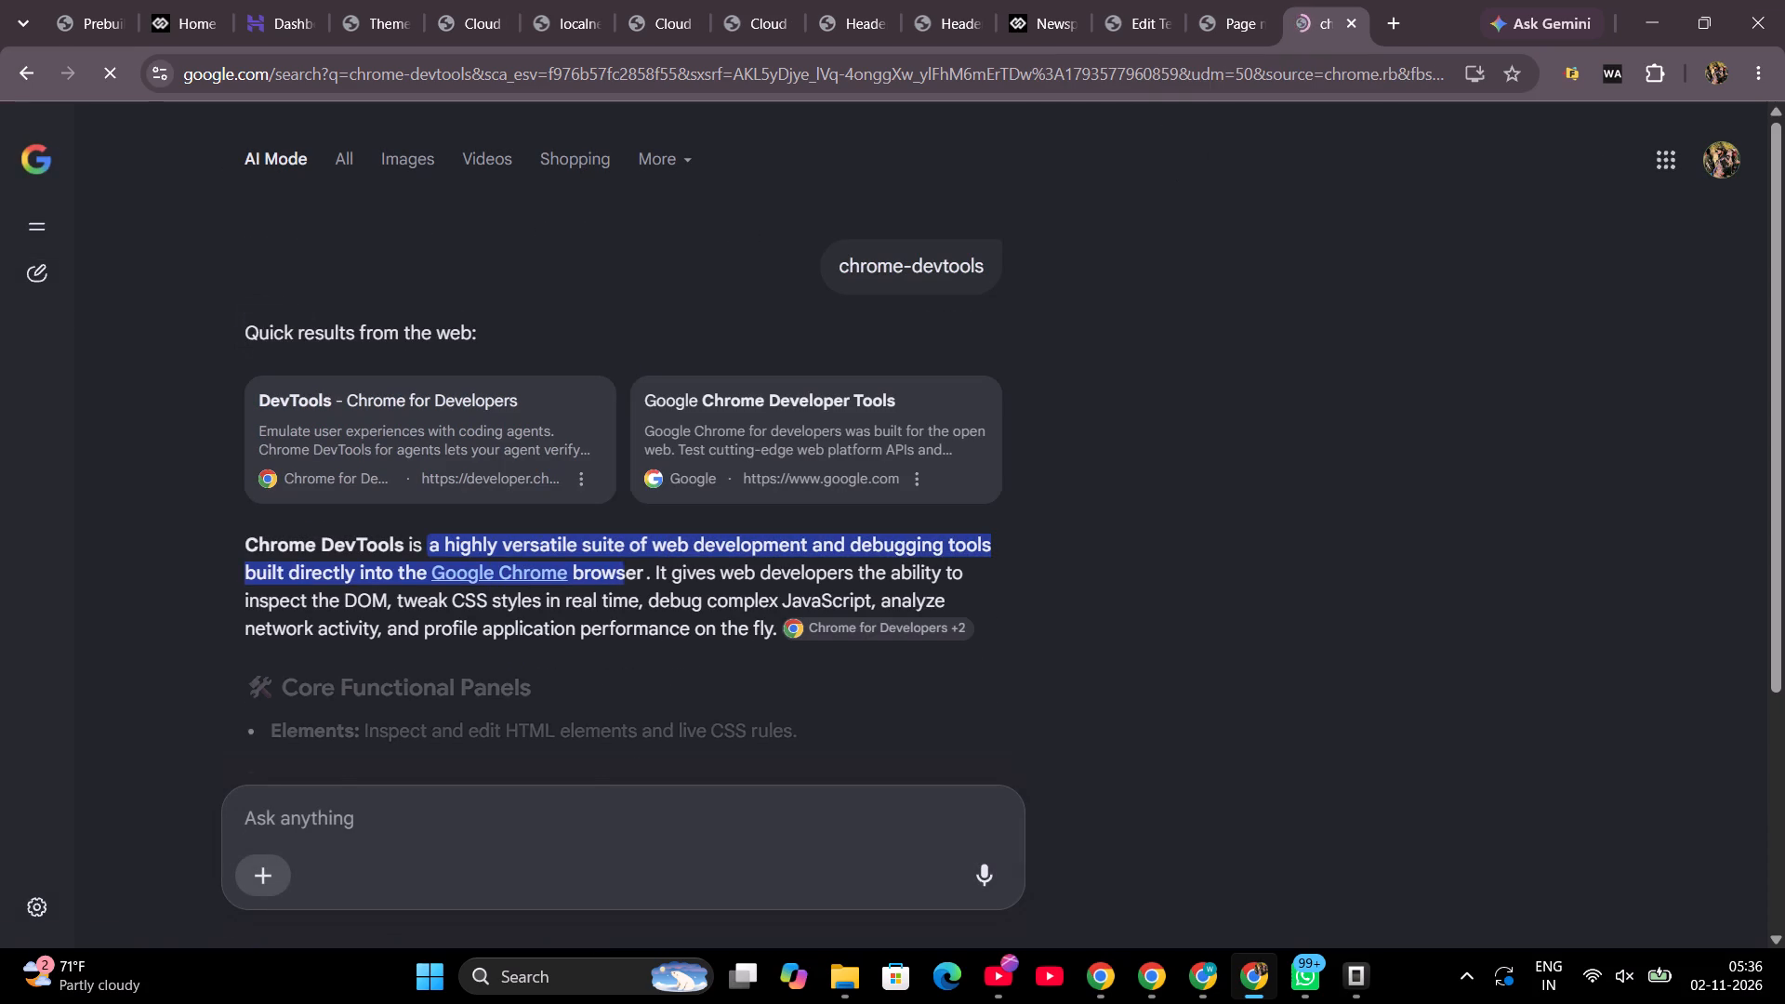
{"action": "type", "text": "I have to enable remote debuf"}
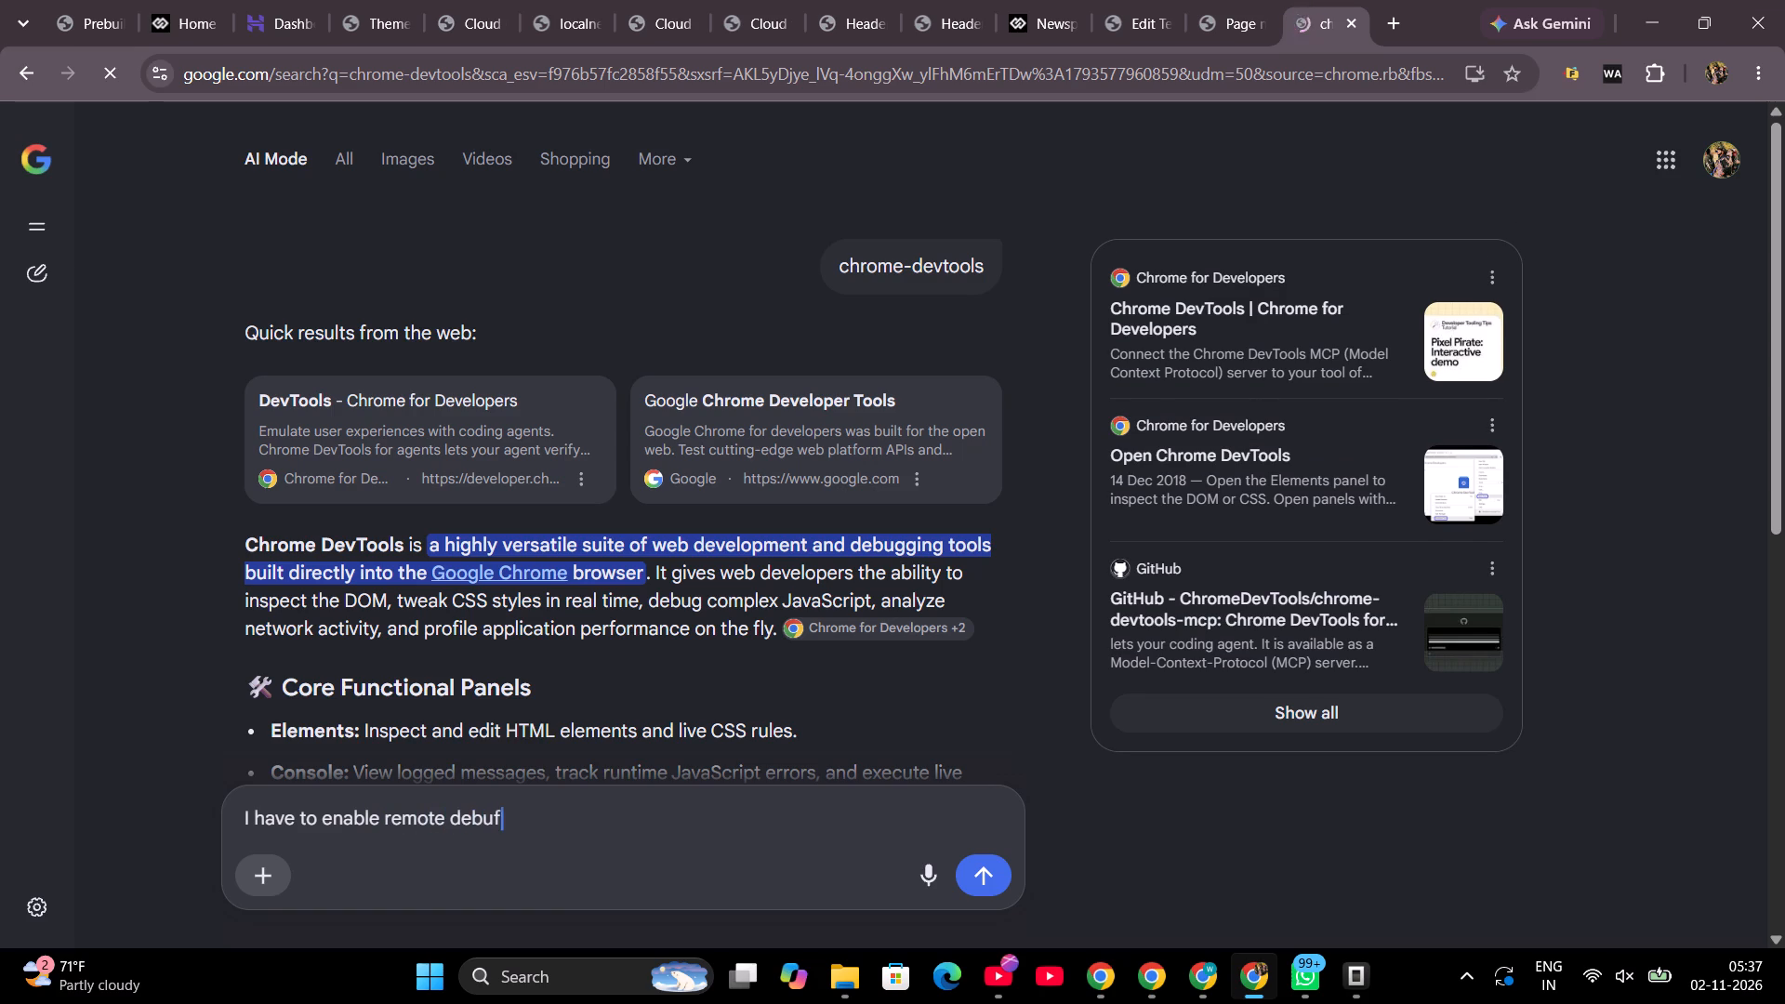
{"action": "key", "text": "BackSpace"}
{"action": "type", "text": "gging"}
{"action": "key", "text": "space"}
{"action": "key", "text": "Return"}
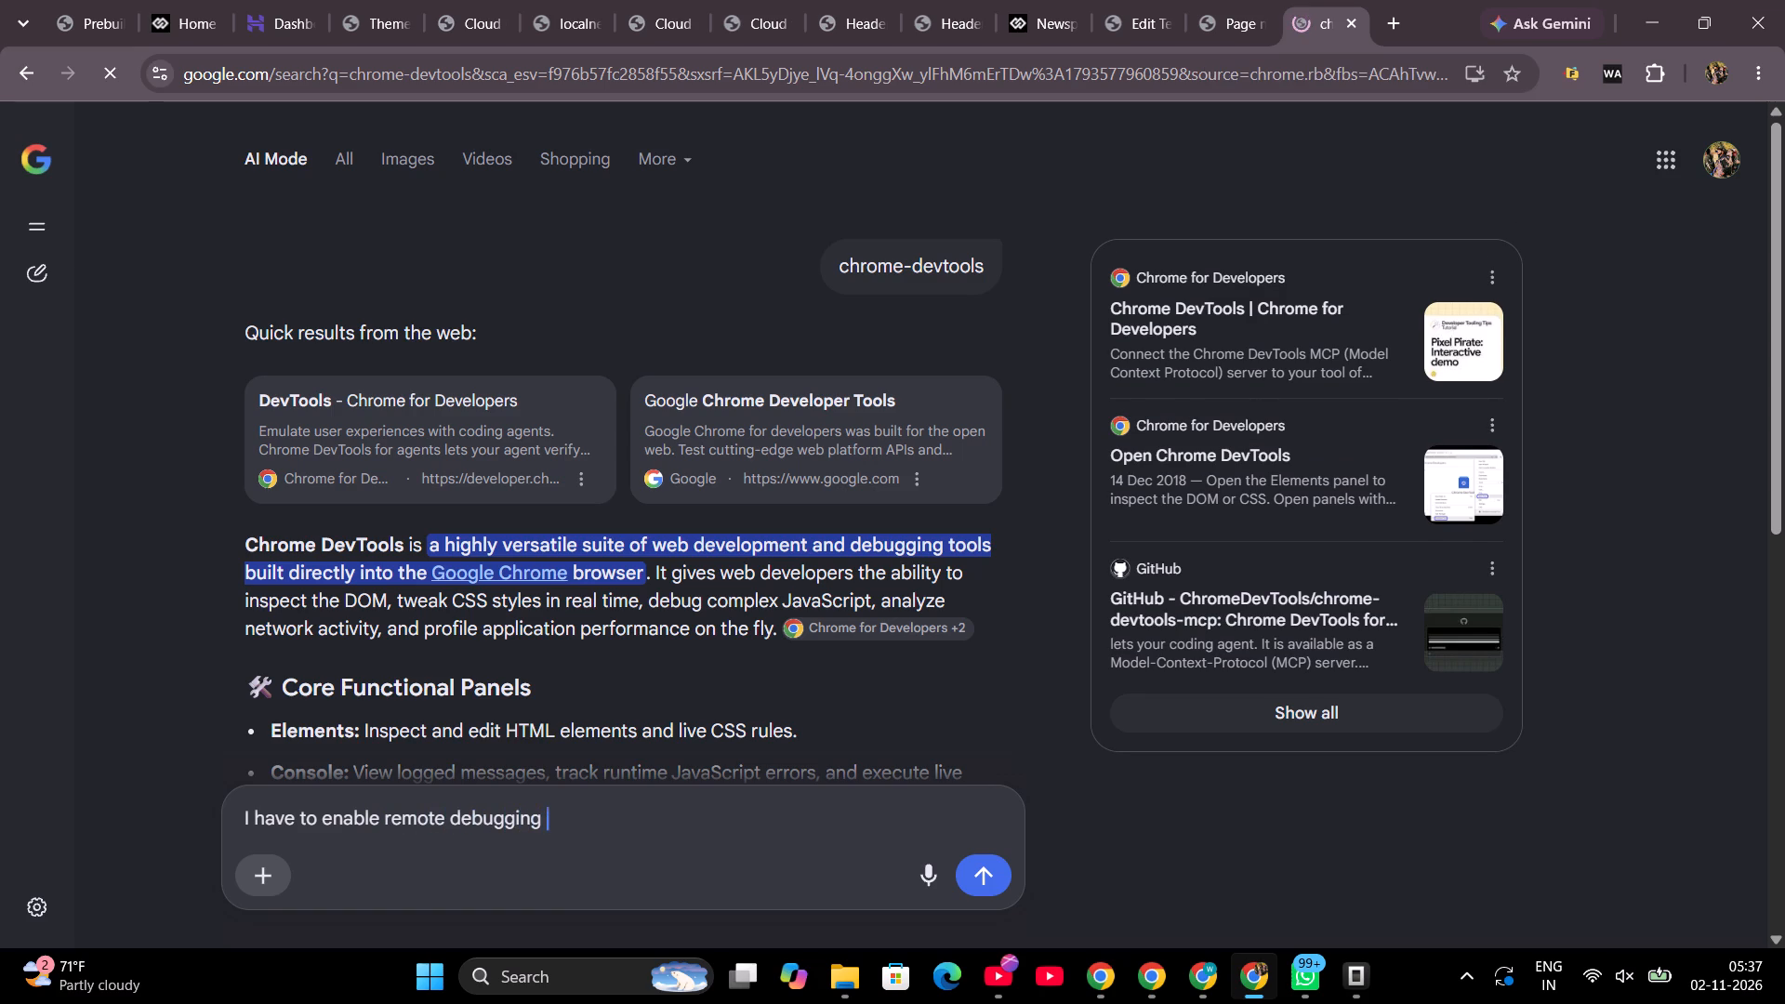
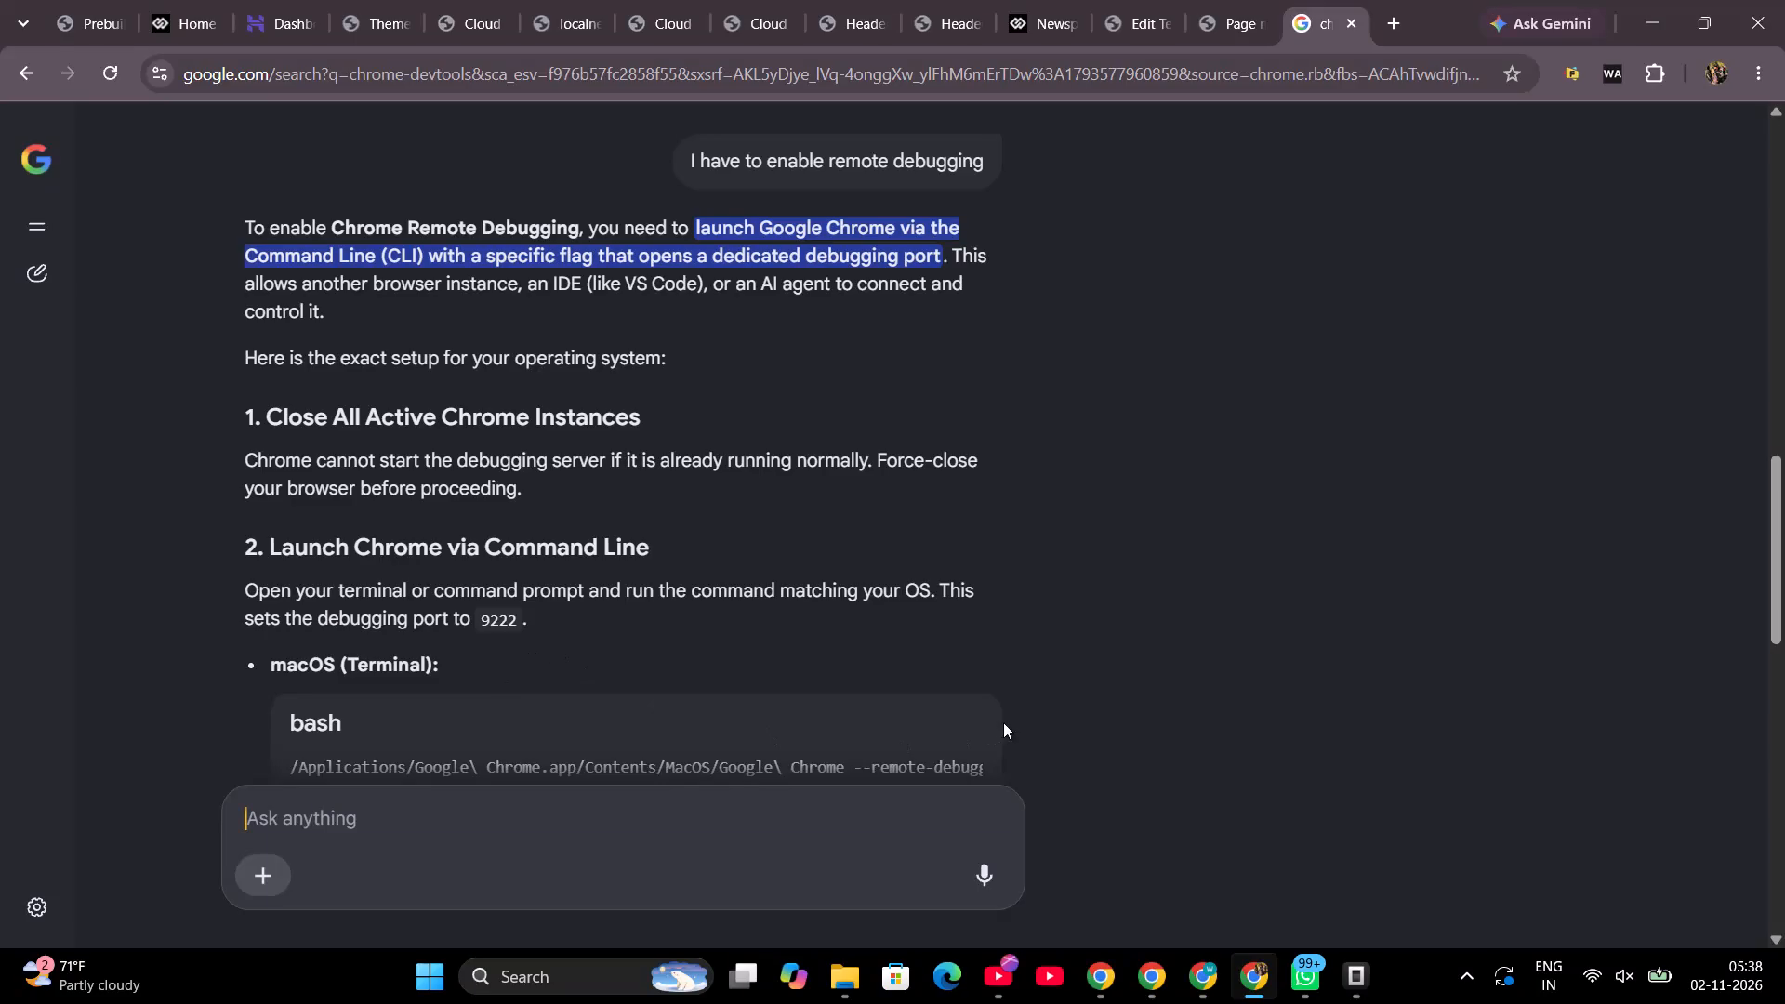
Copy the macOS Chrome launch command from the AI Mode answer and search Google for it in a new tab.
{"action": "scroll", "coordinate": [1142, 674], "scroll_direction": "down", "scroll_amount": 1}
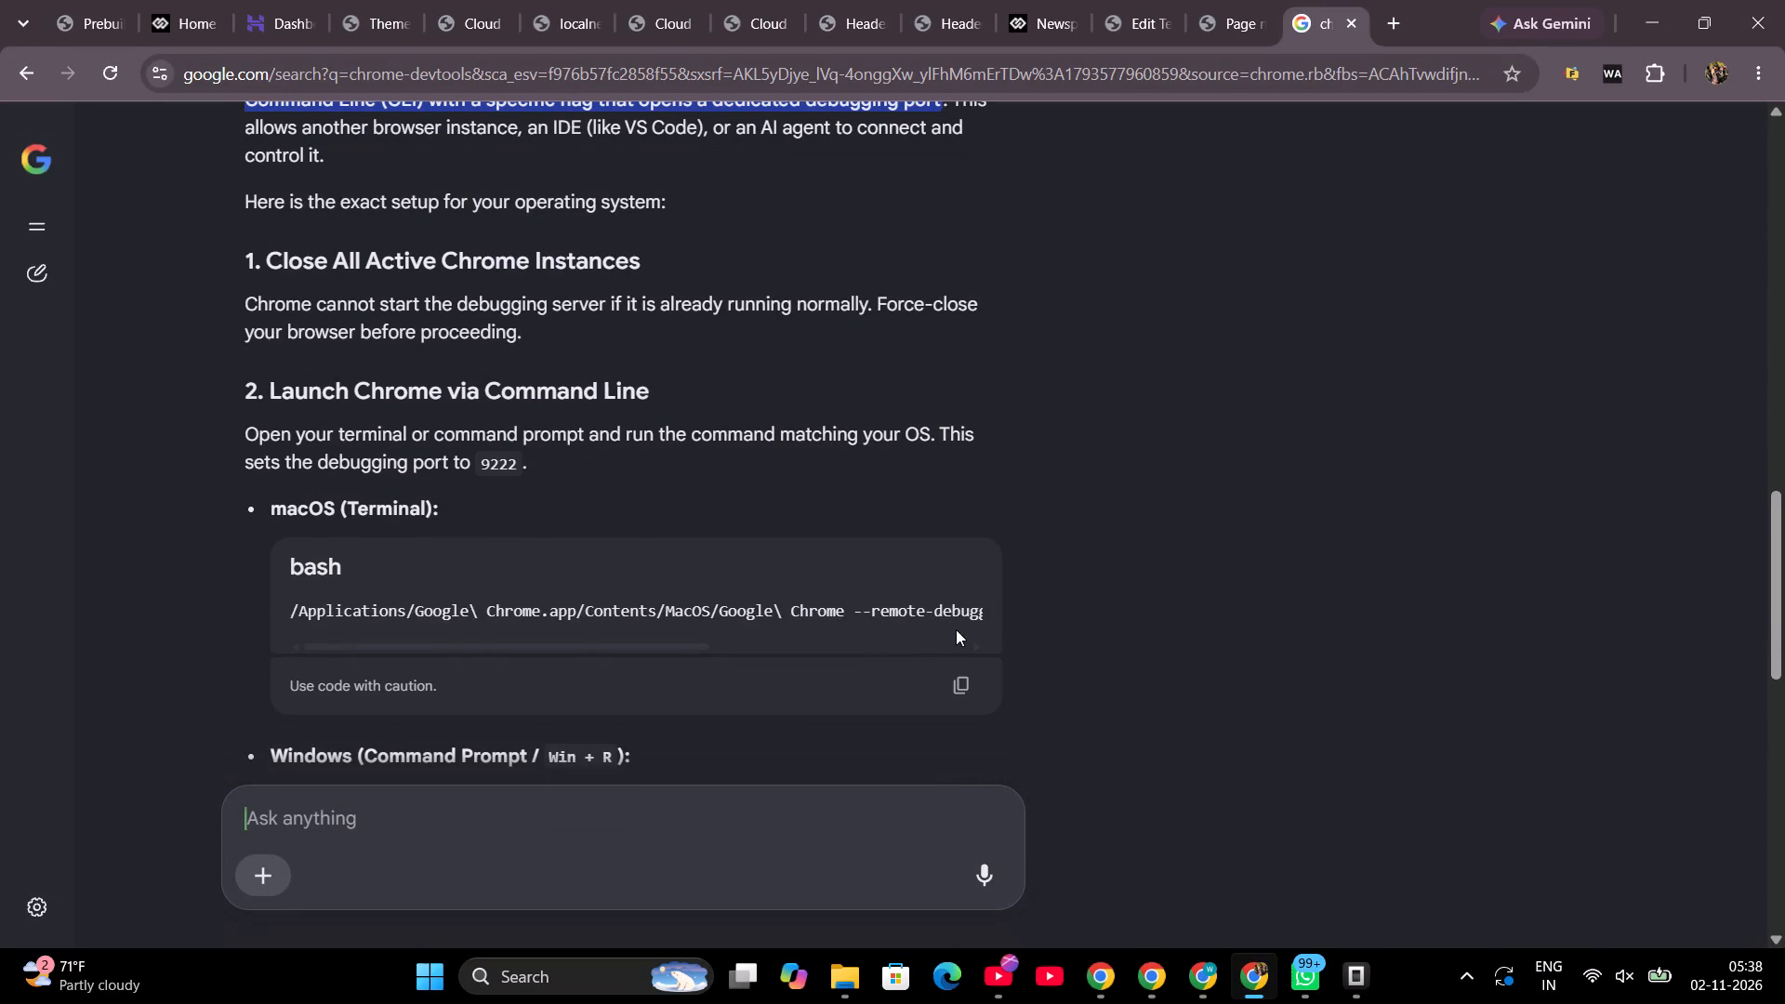
{"action": "left_click", "coordinate": [958, 680]}
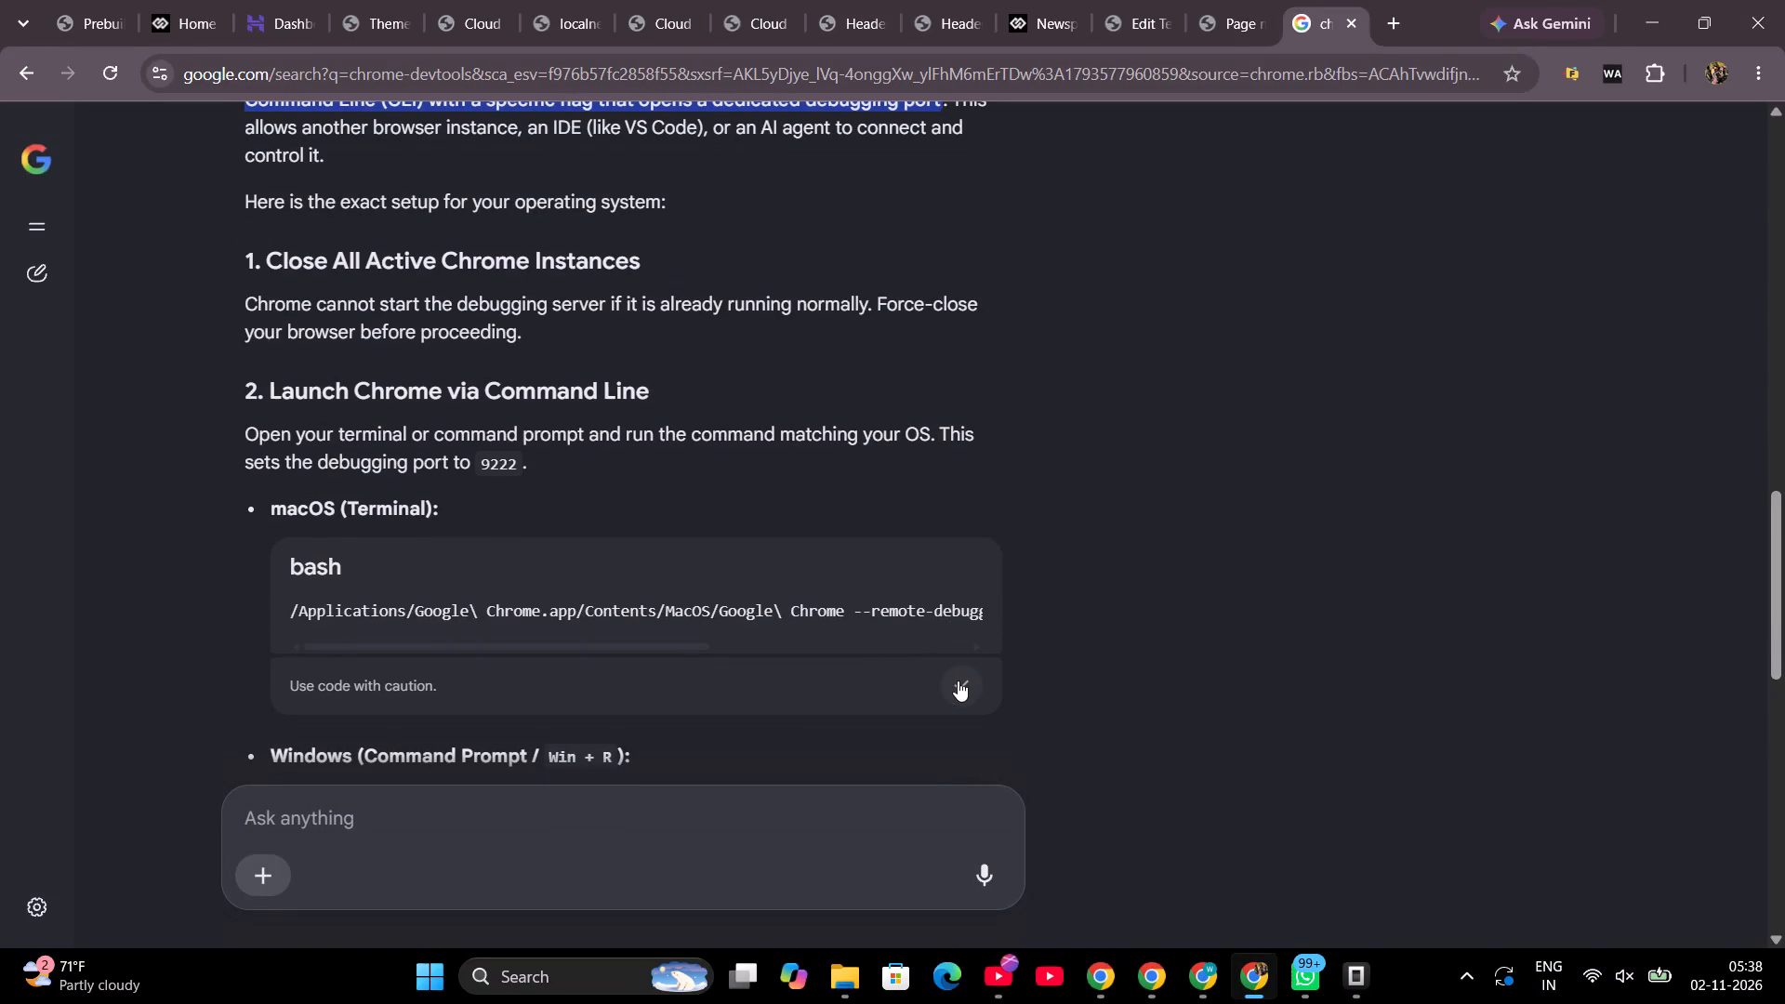
{"action": "left_click", "coordinate": [1396, 28]}
{"action": "left_click", "coordinate": [741, 418]}
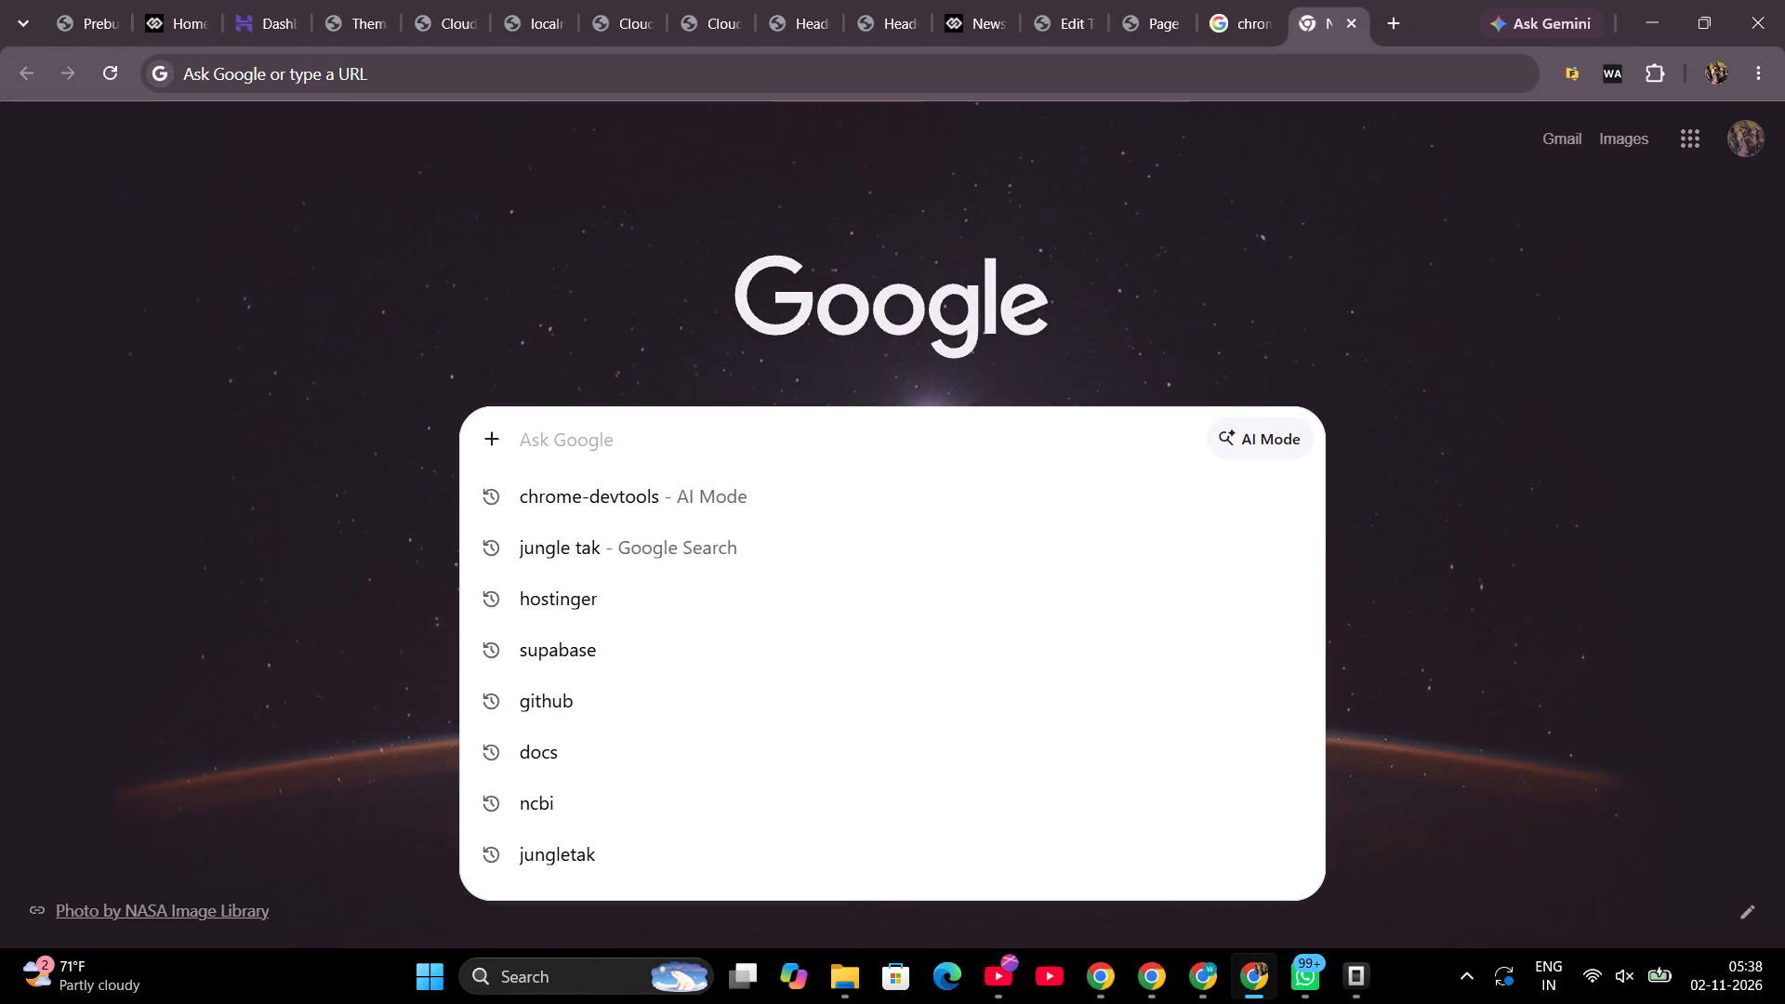
{"action": "key", "text": "ctrl+v"}
{"action": "key", "text": "Return"}
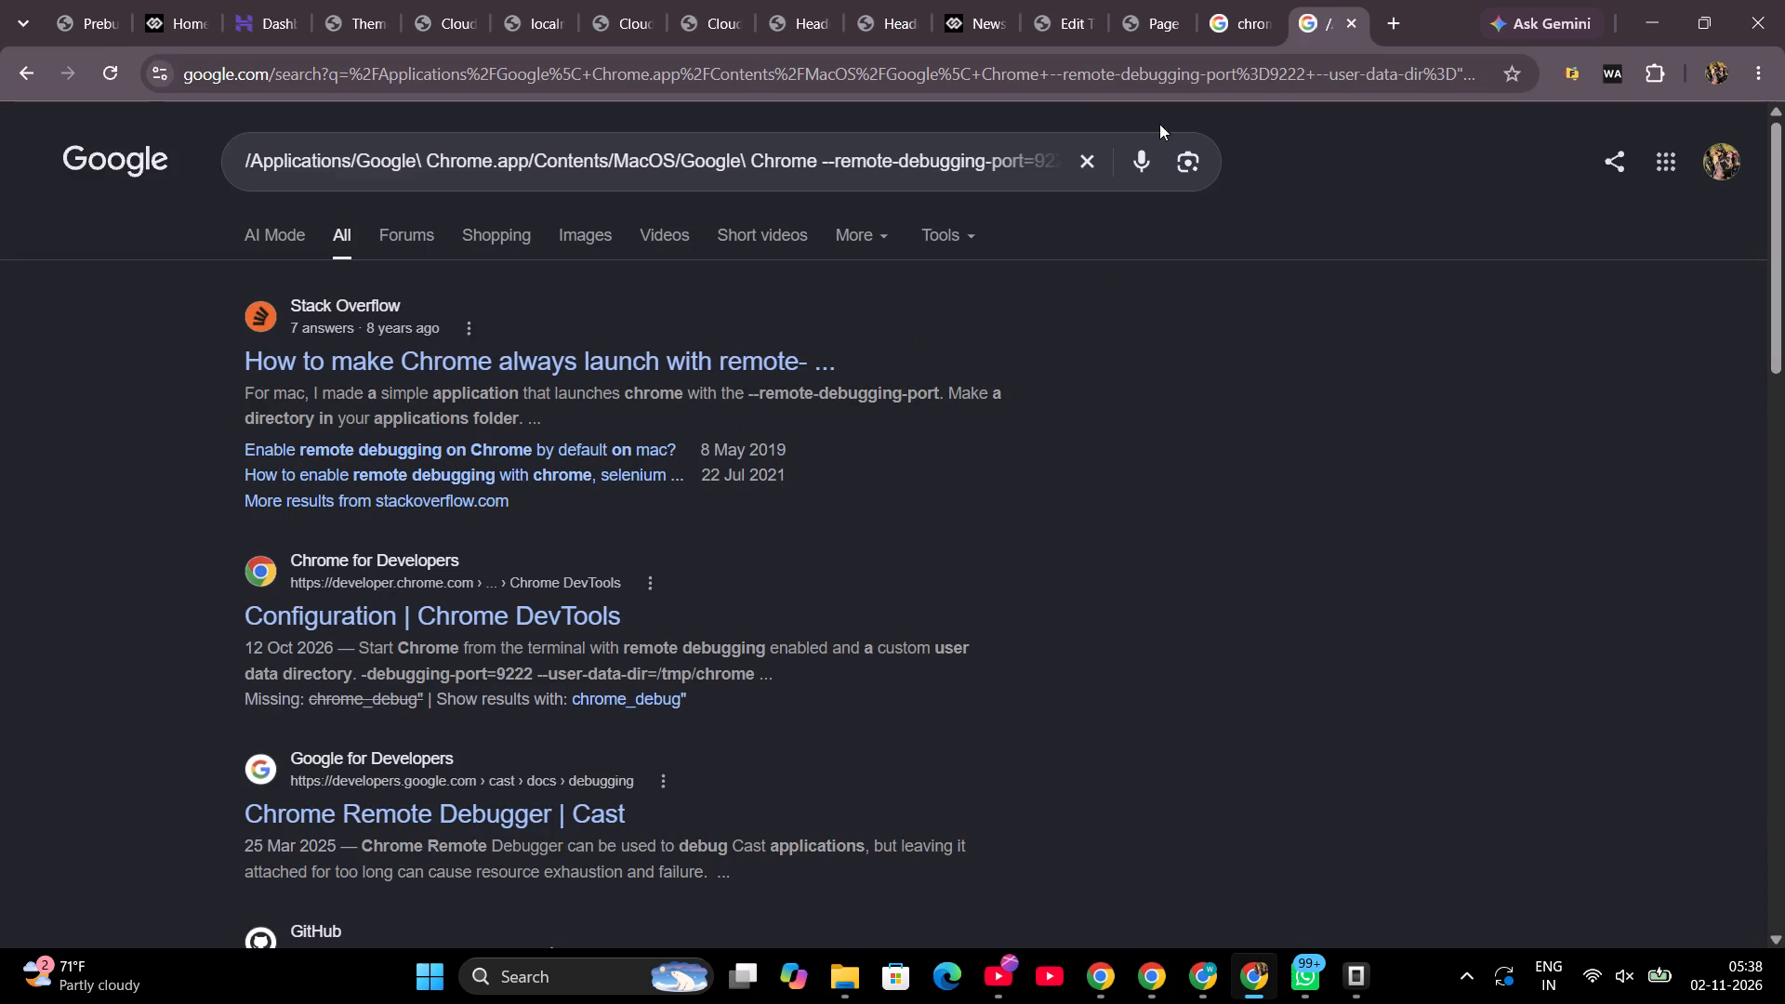
Trim the query to 'Chrome --remote-debugging-port=9222 --user-data-dir="/tmp/chrome_debug' and search again.
{"action": "left_click", "coordinate": [753, 158]}
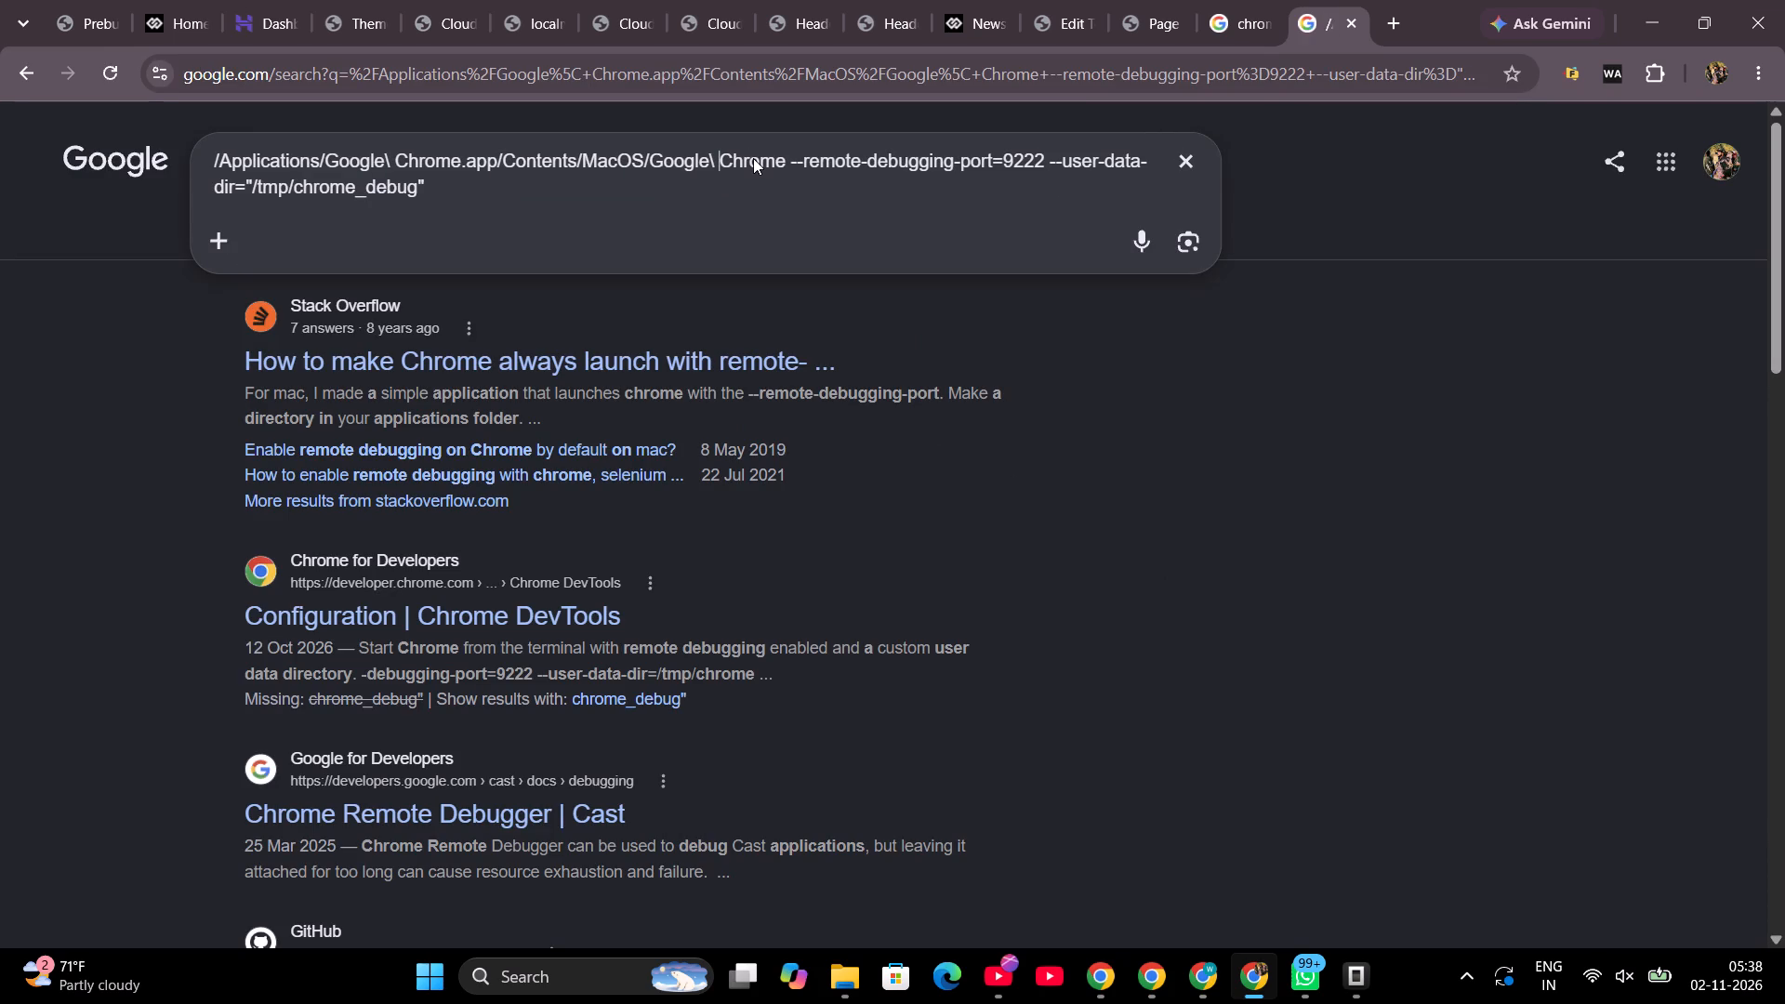
{"action": "key", "text": "BackSpace"}
{"action": "key", "text": "BackSpace"}
{"action": "key", "text": "BackSpace"}
{"action": "key", "text": "BackSpace"}
{"action": "key", "text": "BackSpace"}
{"action": "key", "text": "BackSpace"}
{"action": "key", "text": "BackSpace"}
{"action": "key", "text": "BackSpace"}
{"action": "key", "text": "BackSpace"}
{"action": "key", "text": "BackSpace"}
{"action": "key", "text": "BackSpace"}
{"action": "key", "text": "BackSpace"}
{"action": "key", "text": "BackSpace"}
{"action": "key", "text": "BackSpace"}
{"action": "key", "text": "BackSpace"}
{"action": "key", "text": "BackSpace"}
{"action": "key", "text": "BackSpace"}
{"action": "key", "text": "BackSpace"}
{"action": "key", "text": "BackSpace"}
{"action": "key", "text": "BackSpace"}
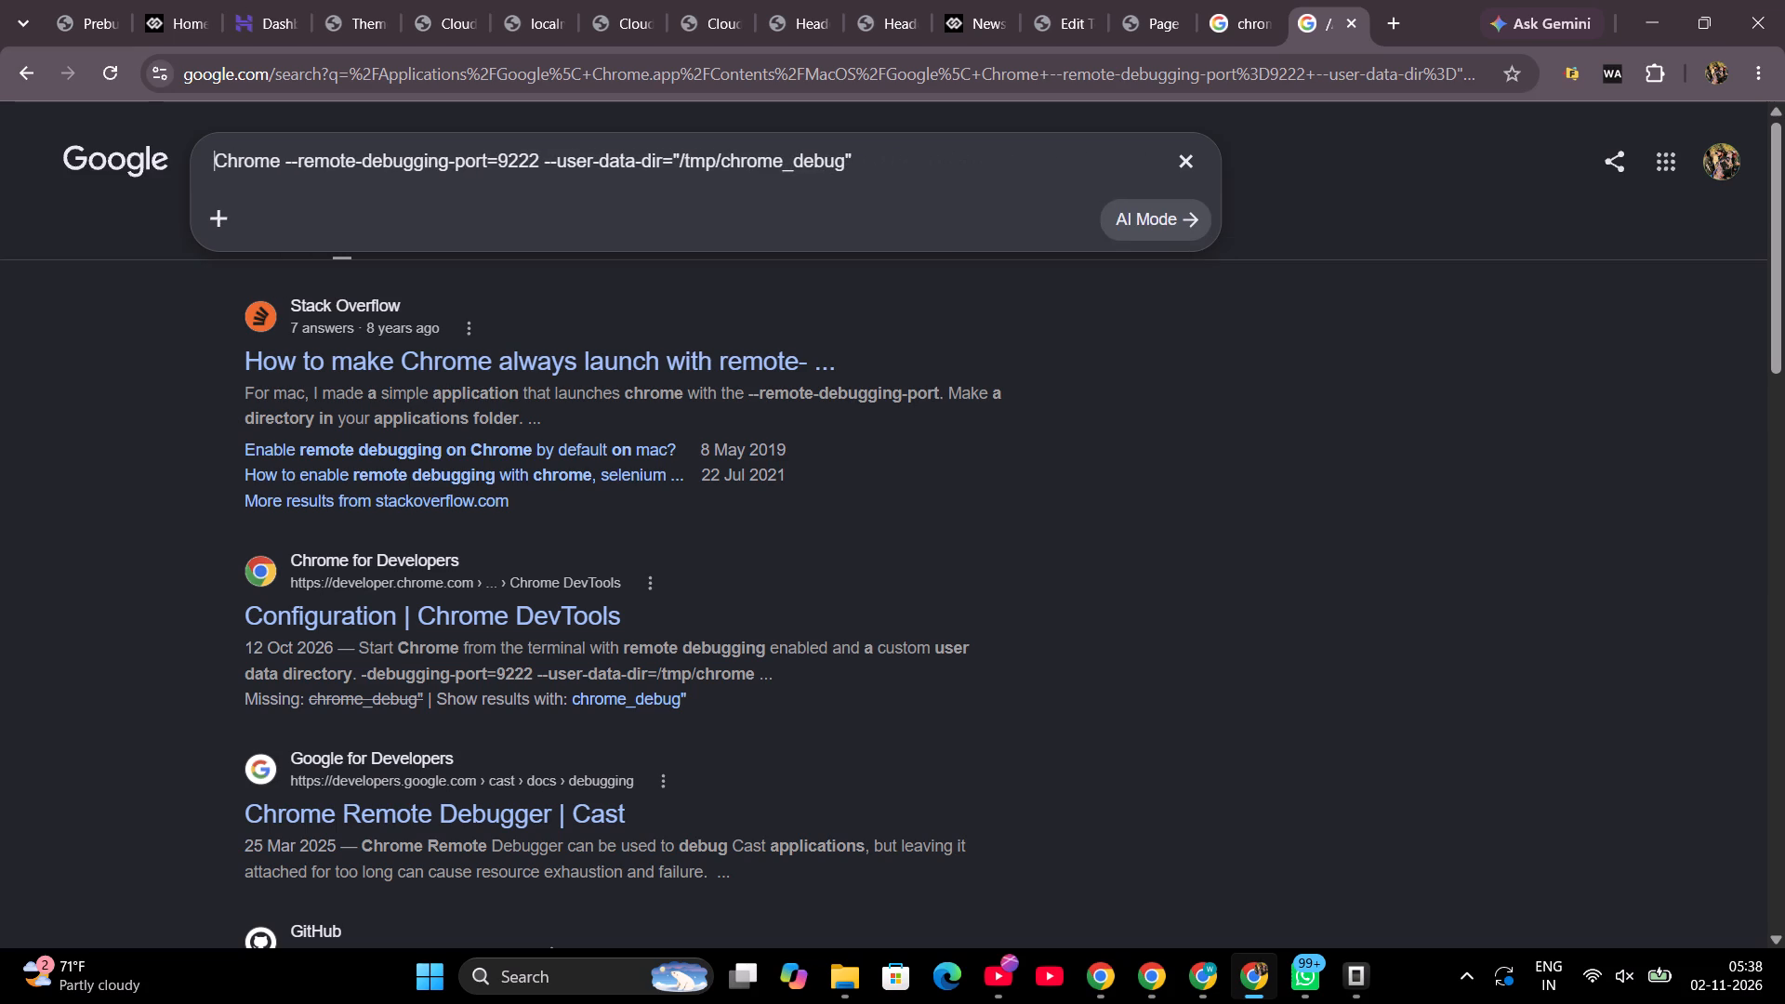
{"action": "left_click", "coordinate": [753, 158]}
{"action": "left_click", "coordinate": [883, 156]}
{"action": "key", "text": "BackSpace"}
{"action": "key", "text": "Return"}
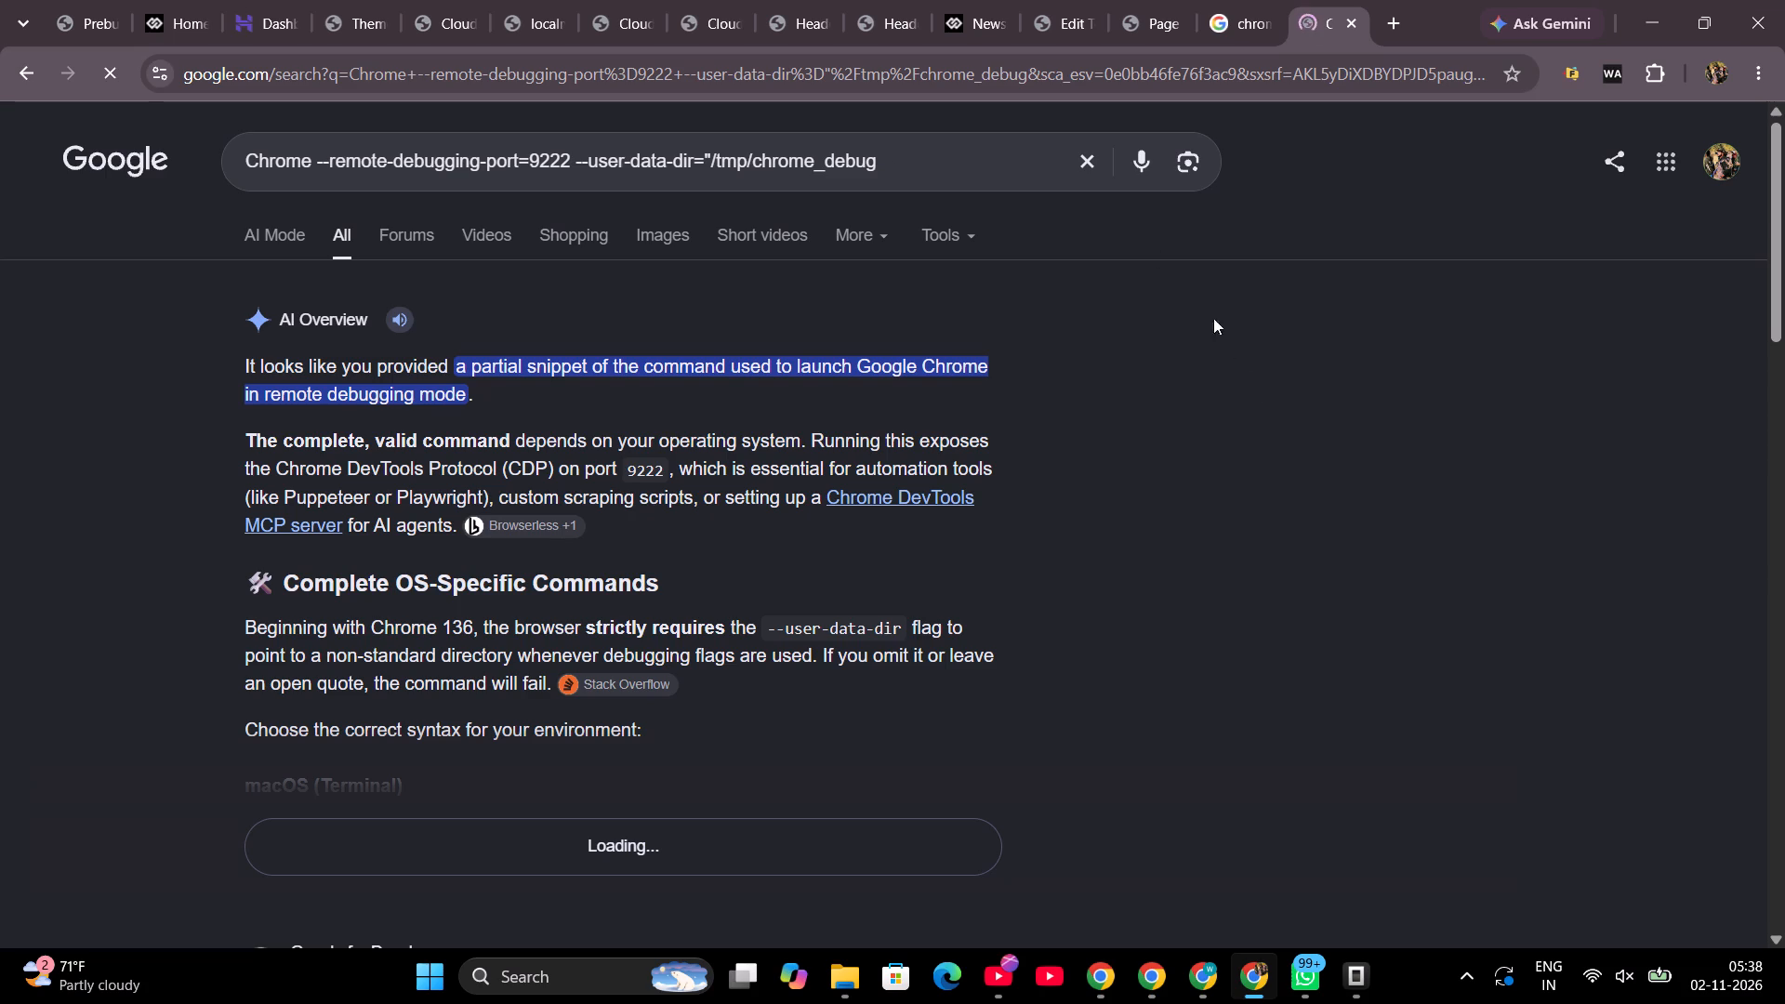
Read the AI Overview's OS-specific commands for launching Chrome with remote debugging, including the full macOS and Windows PowerShell lines.
{"action": "scroll", "coordinate": [1232, 456], "scroll_direction": "down", "scroll_amount": 3}
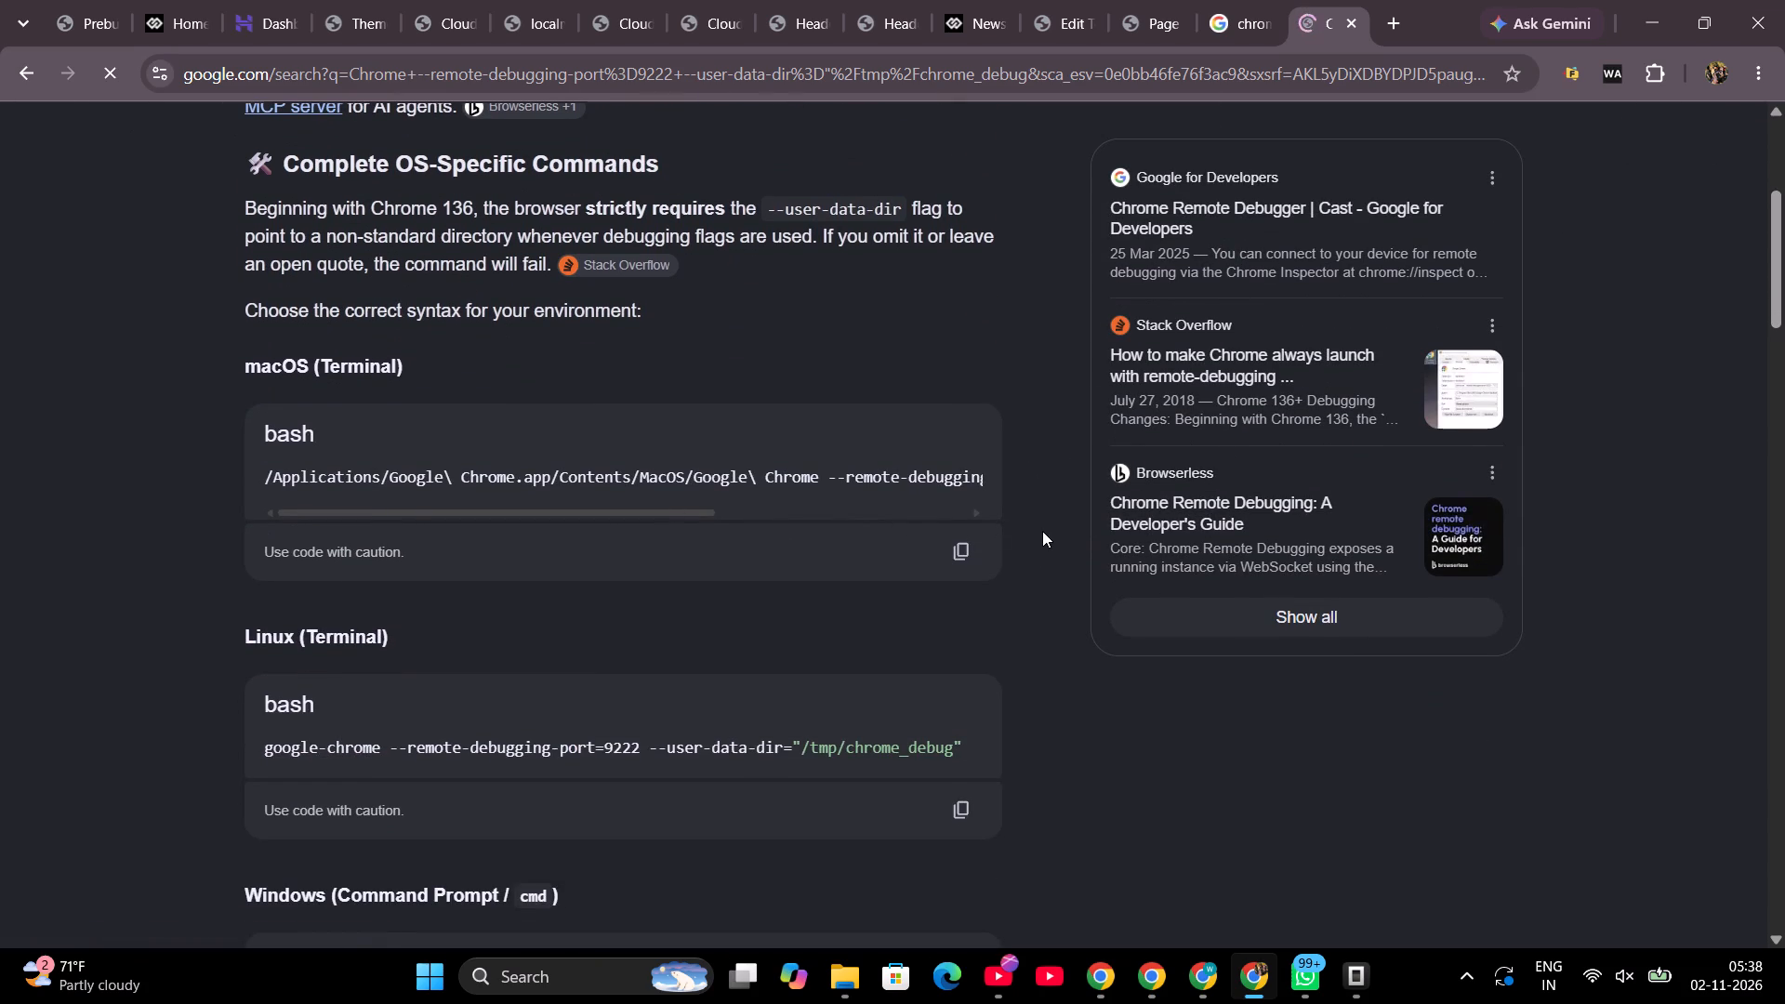
{"action": "scroll", "coordinate": [896, 472], "scroll_direction": "left", "scroll_amount": 4}
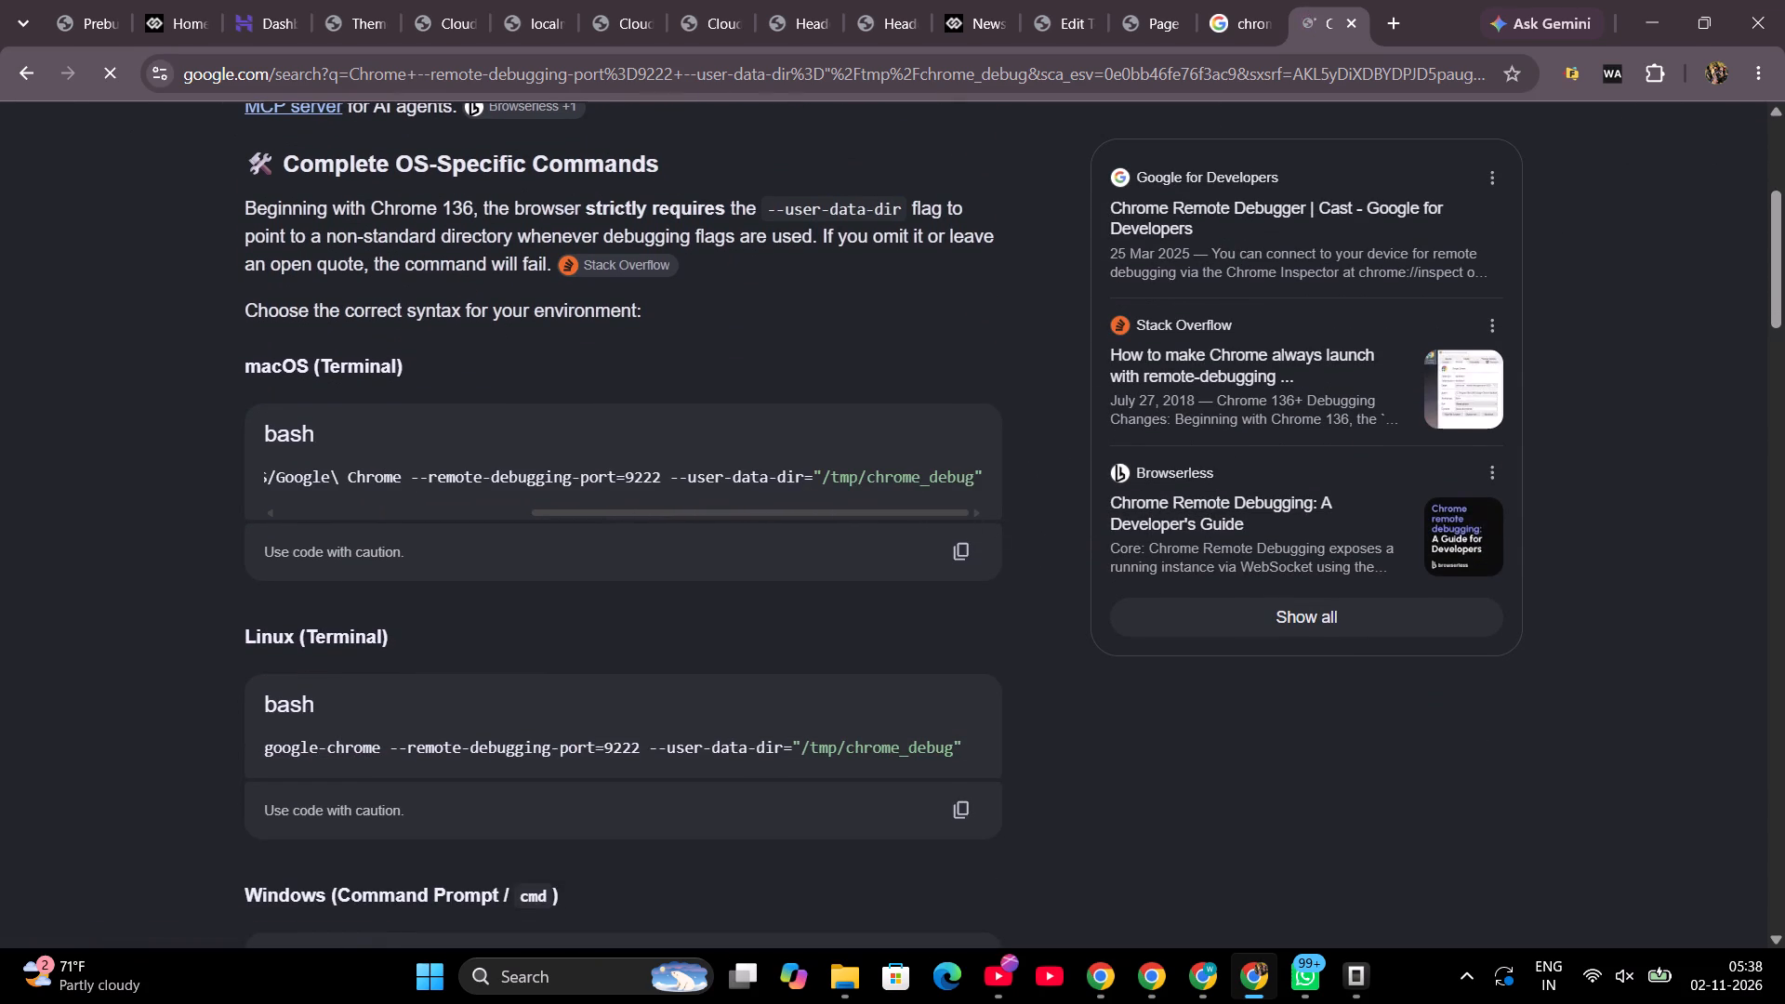
{"action": "scroll", "coordinate": [764, 479], "scroll_direction": "right", "scroll_amount": 1}
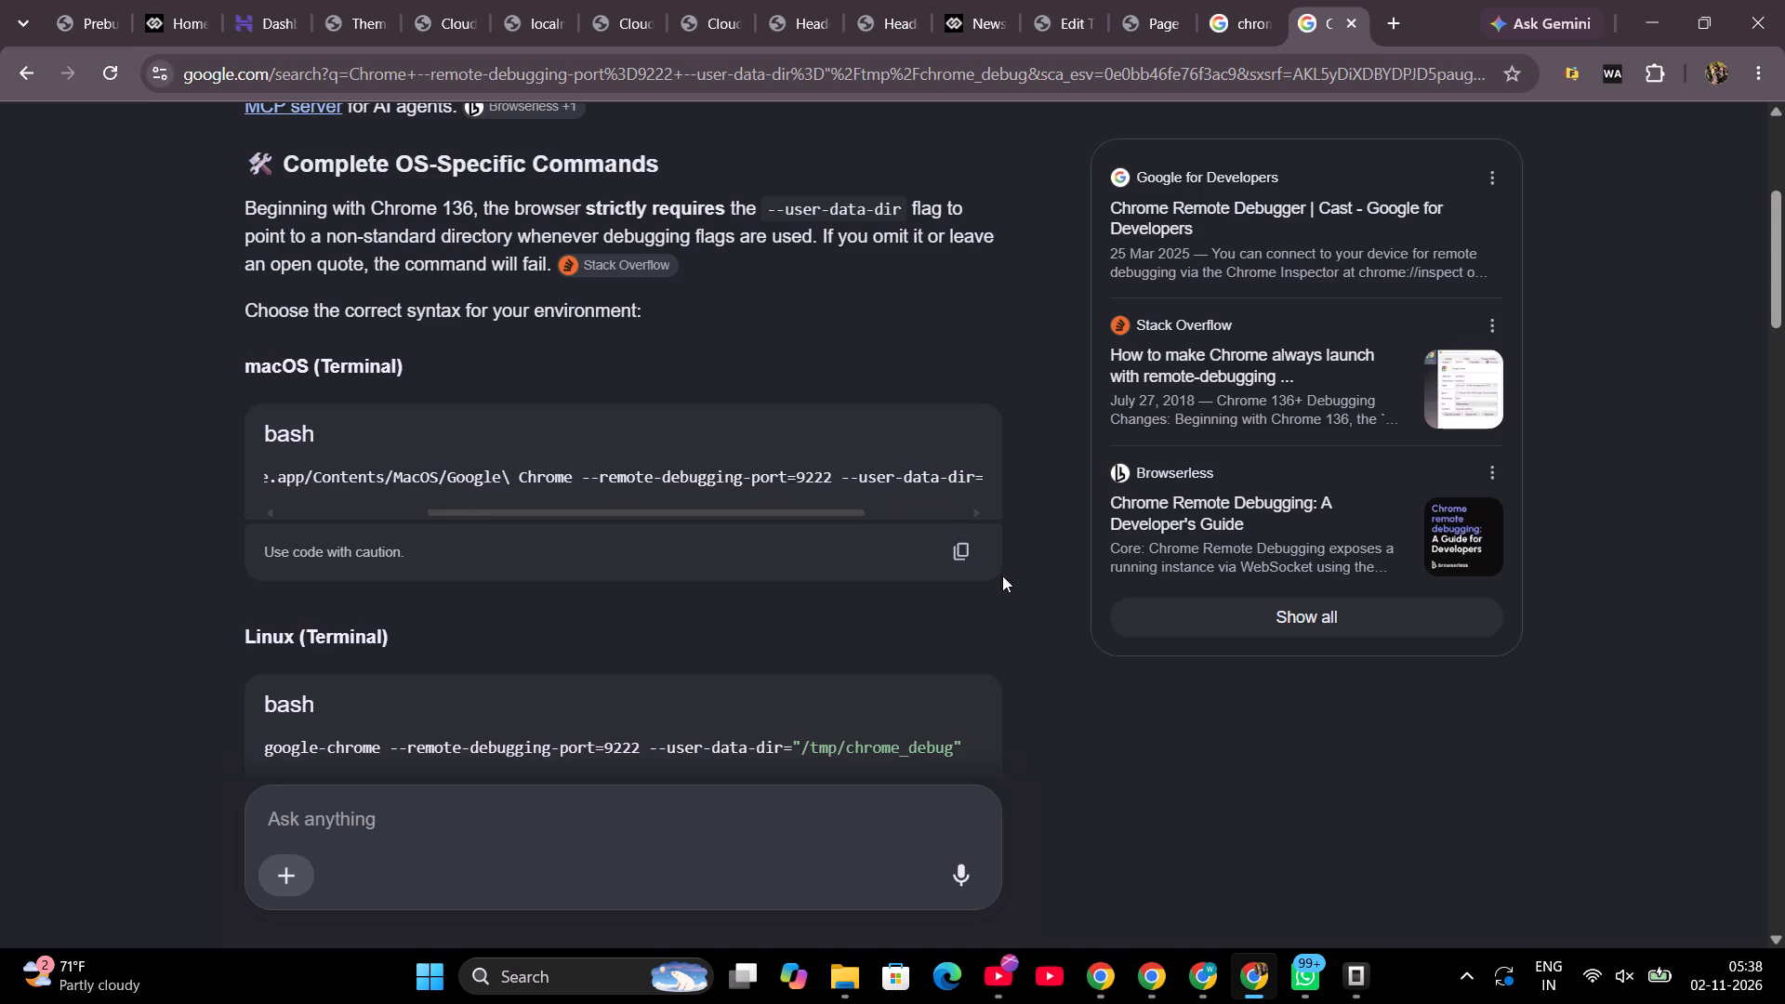
{"action": "scroll", "coordinate": [1002, 630], "scroll_direction": "down", "scroll_amount": 3}
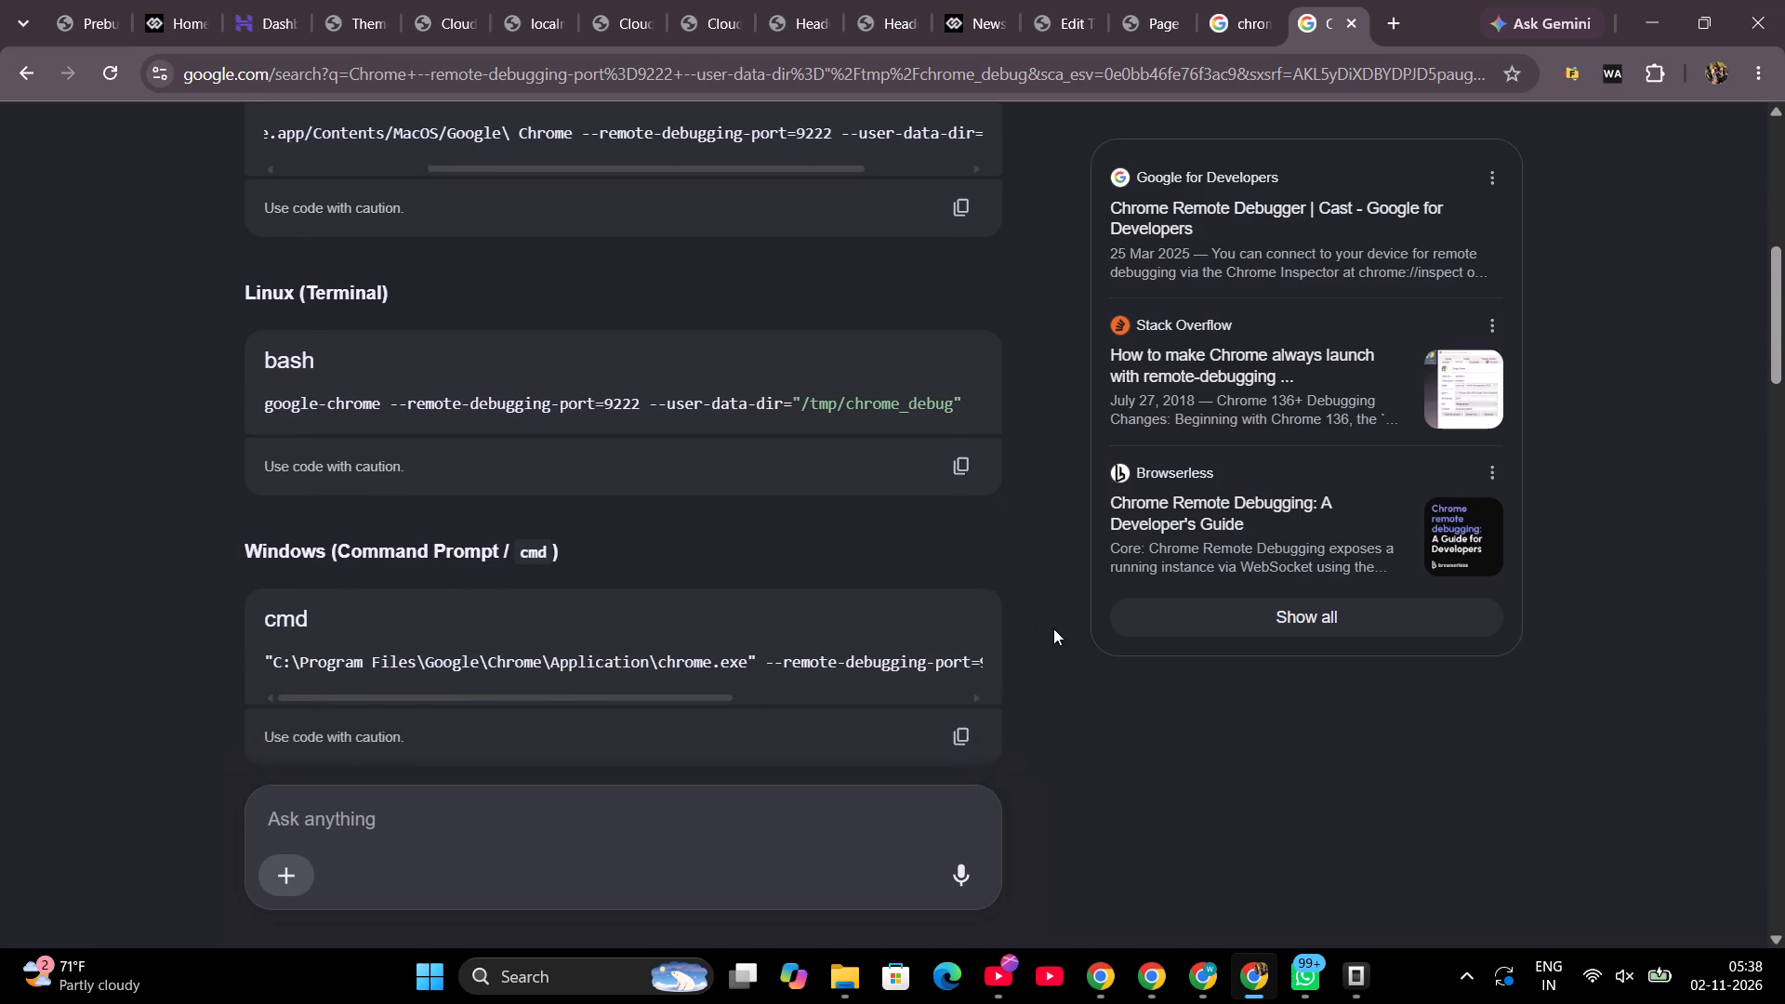
{"action": "scroll", "coordinate": [1053, 628], "scroll_direction": "down", "scroll_amount": 2}
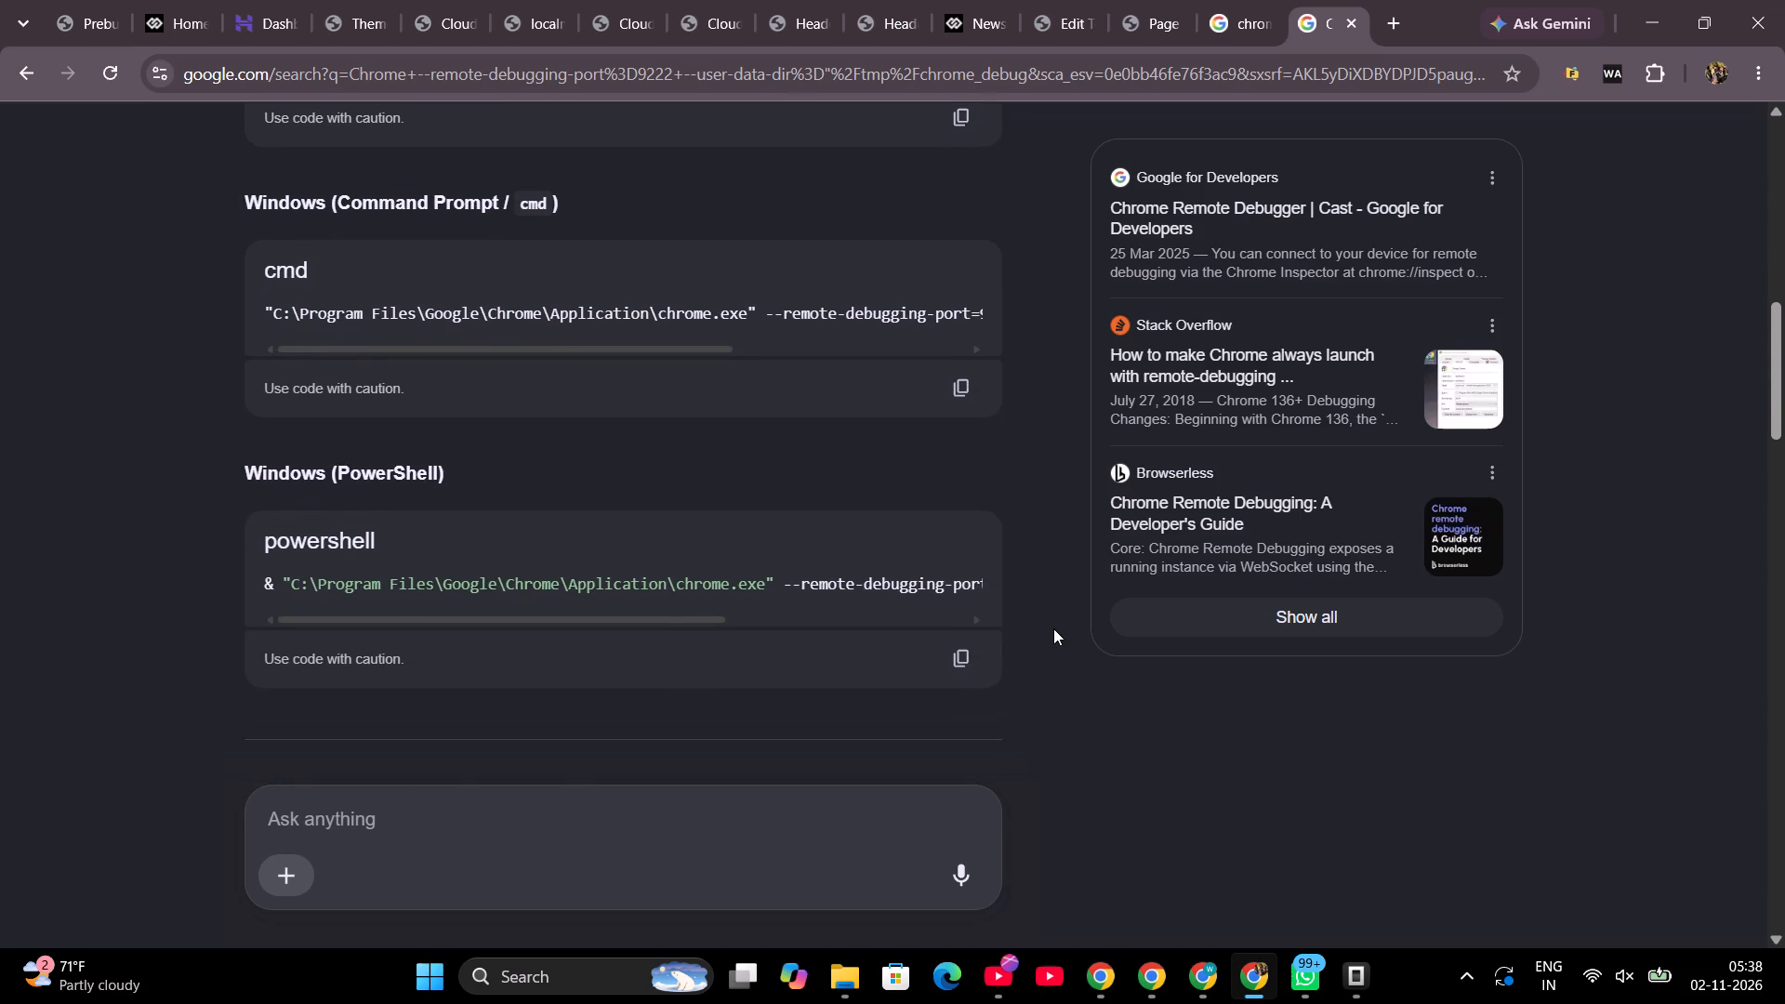
{"action": "scroll", "coordinate": [1053, 628], "scroll_direction": "down", "scroll_amount": 1}
{"action": "scroll", "coordinate": [790, 558], "scroll_direction": "left", "scroll_amount": 3}
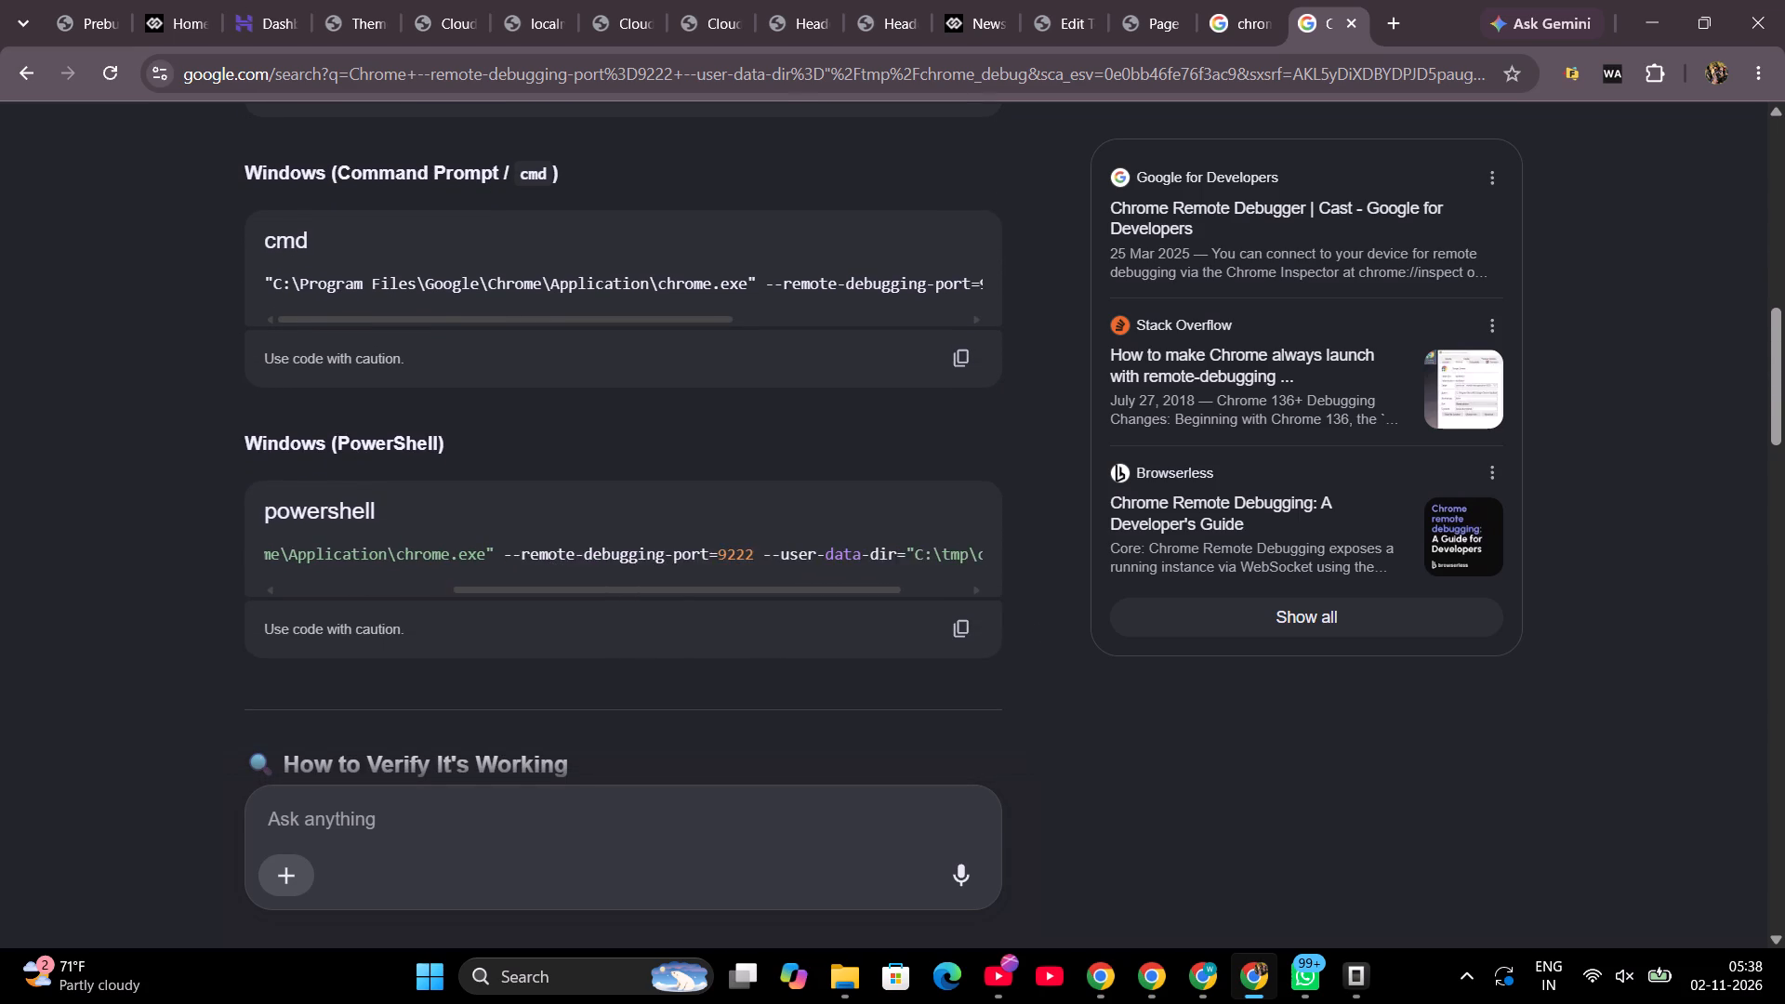
{"action": "scroll", "coordinate": [790, 558], "scroll_direction": "right", "scroll_amount": 4}
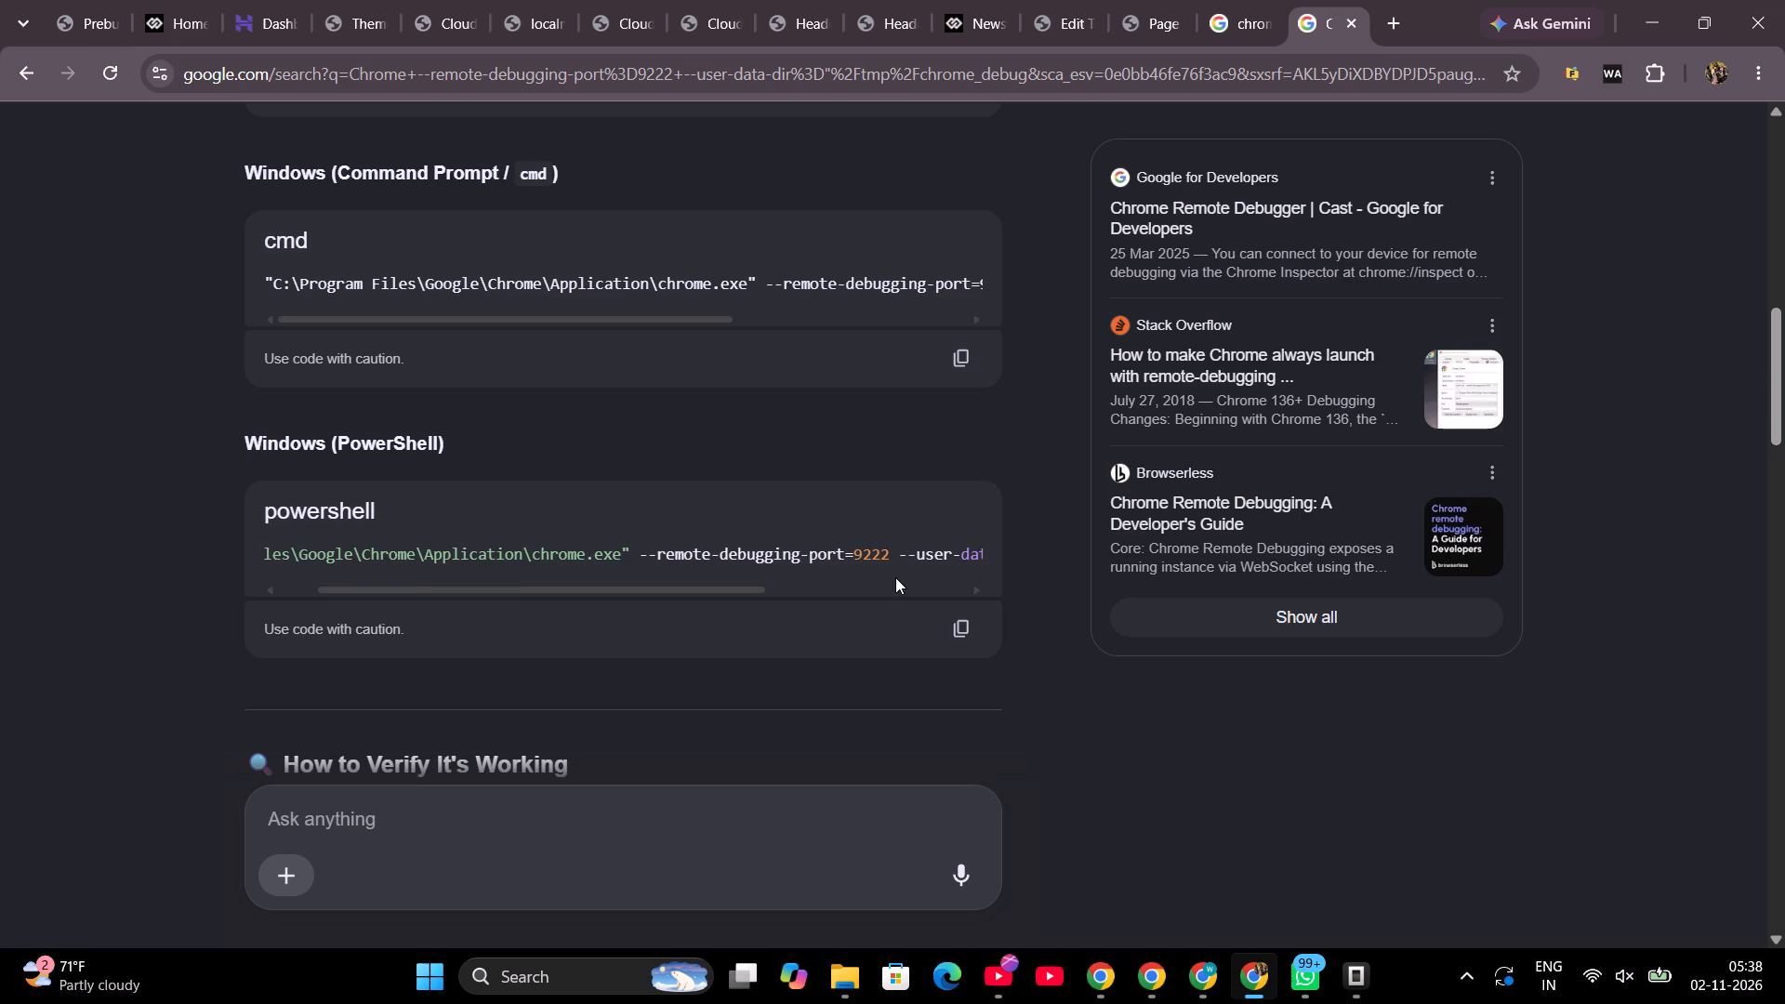
{"action": "scroll", "coordinate": [895, 577], "scroll_direction": "left", "scroll_amount": 4}
{"action": "left_click", "coordinate": [591, 814]}
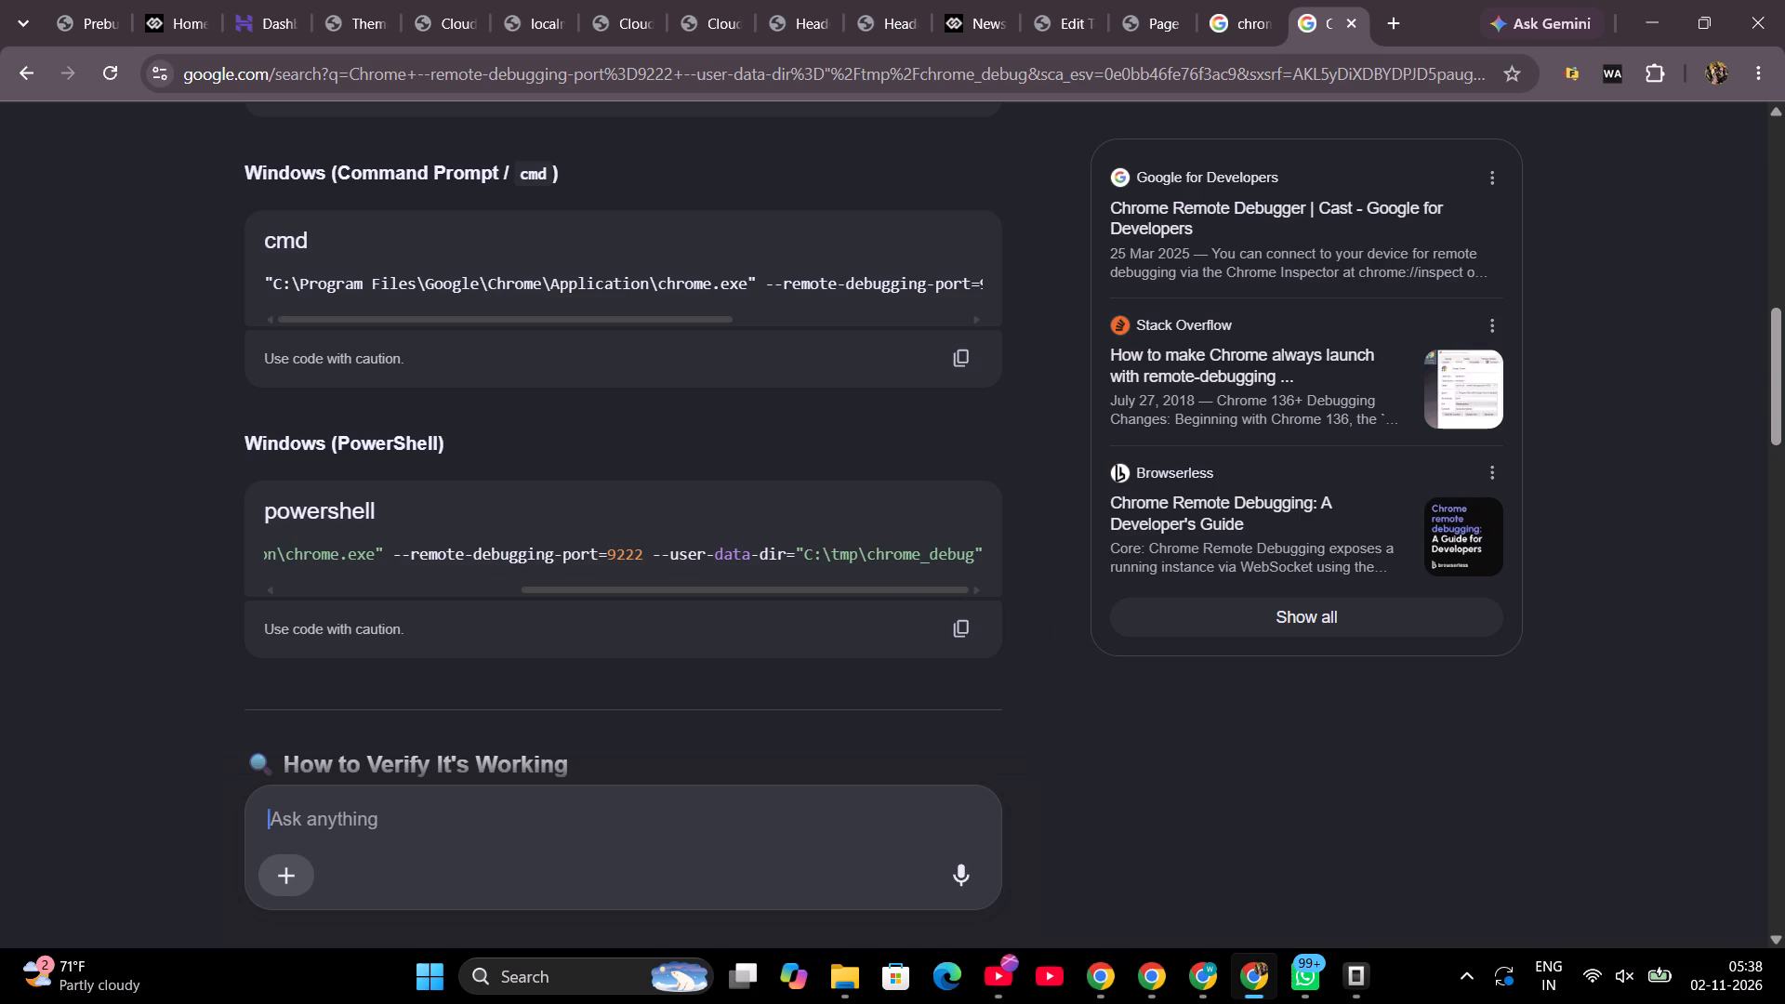
{"action": "type", "text": "Dude just tell me how to r"}
{"action": "key", "text": "BackSpace"}
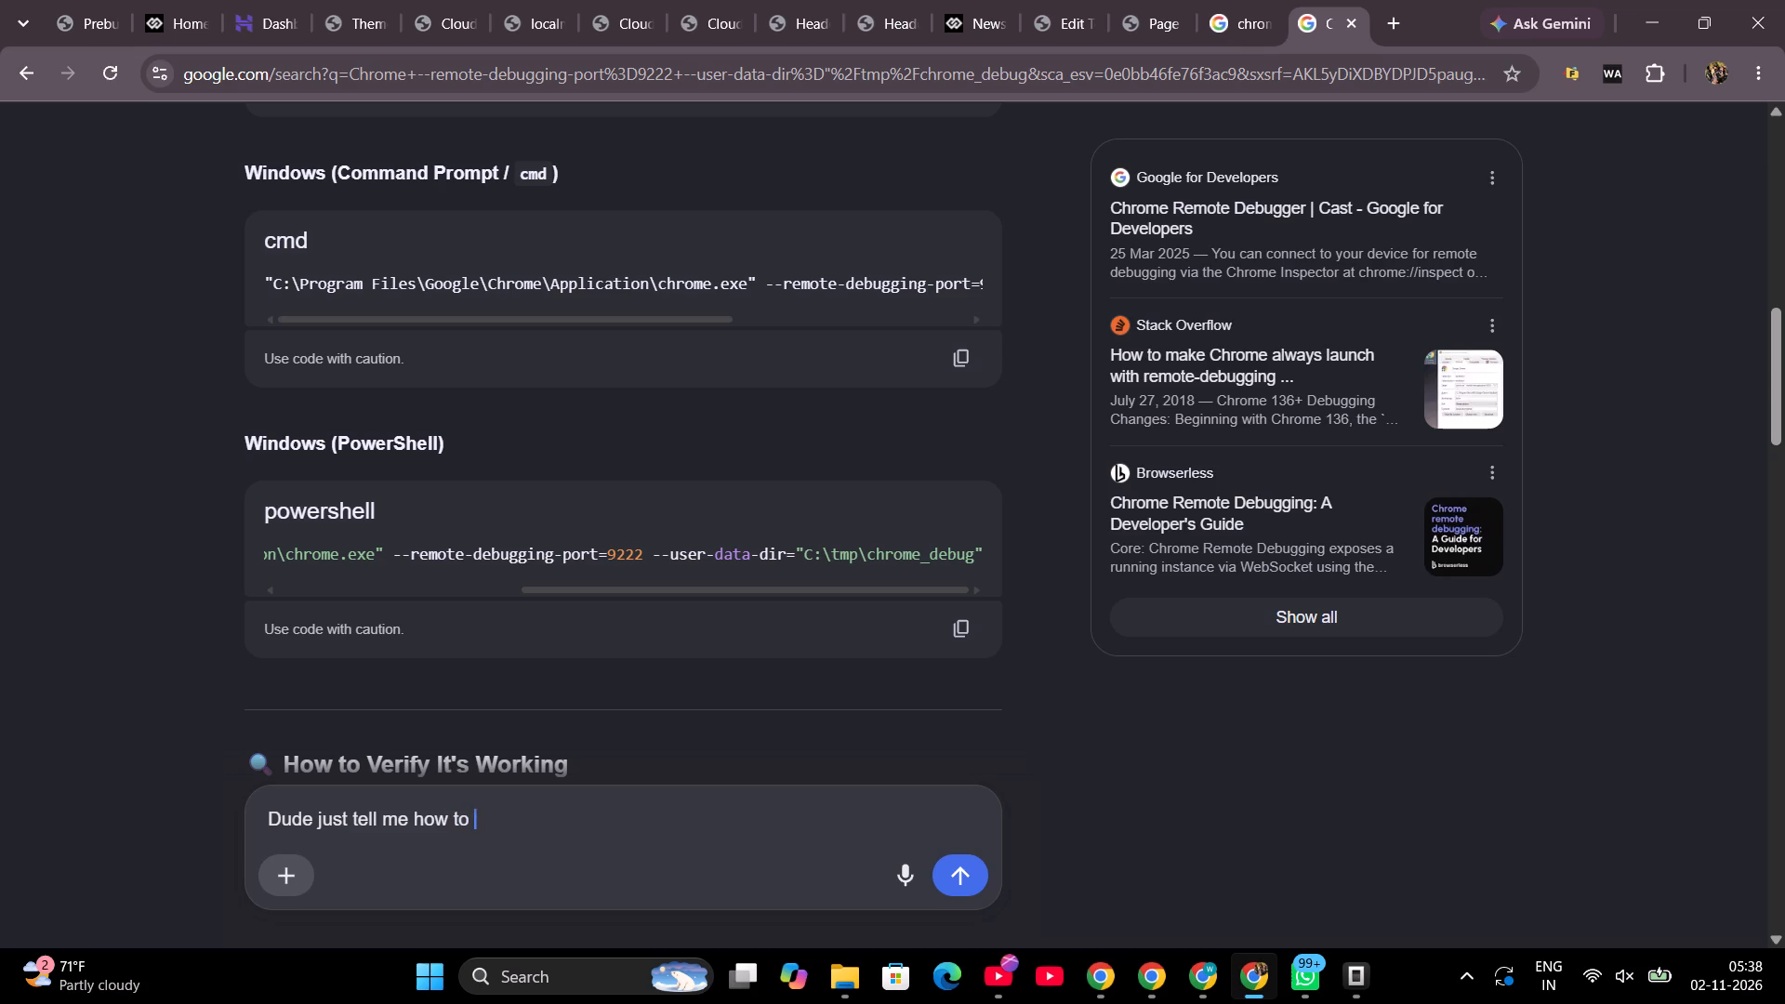
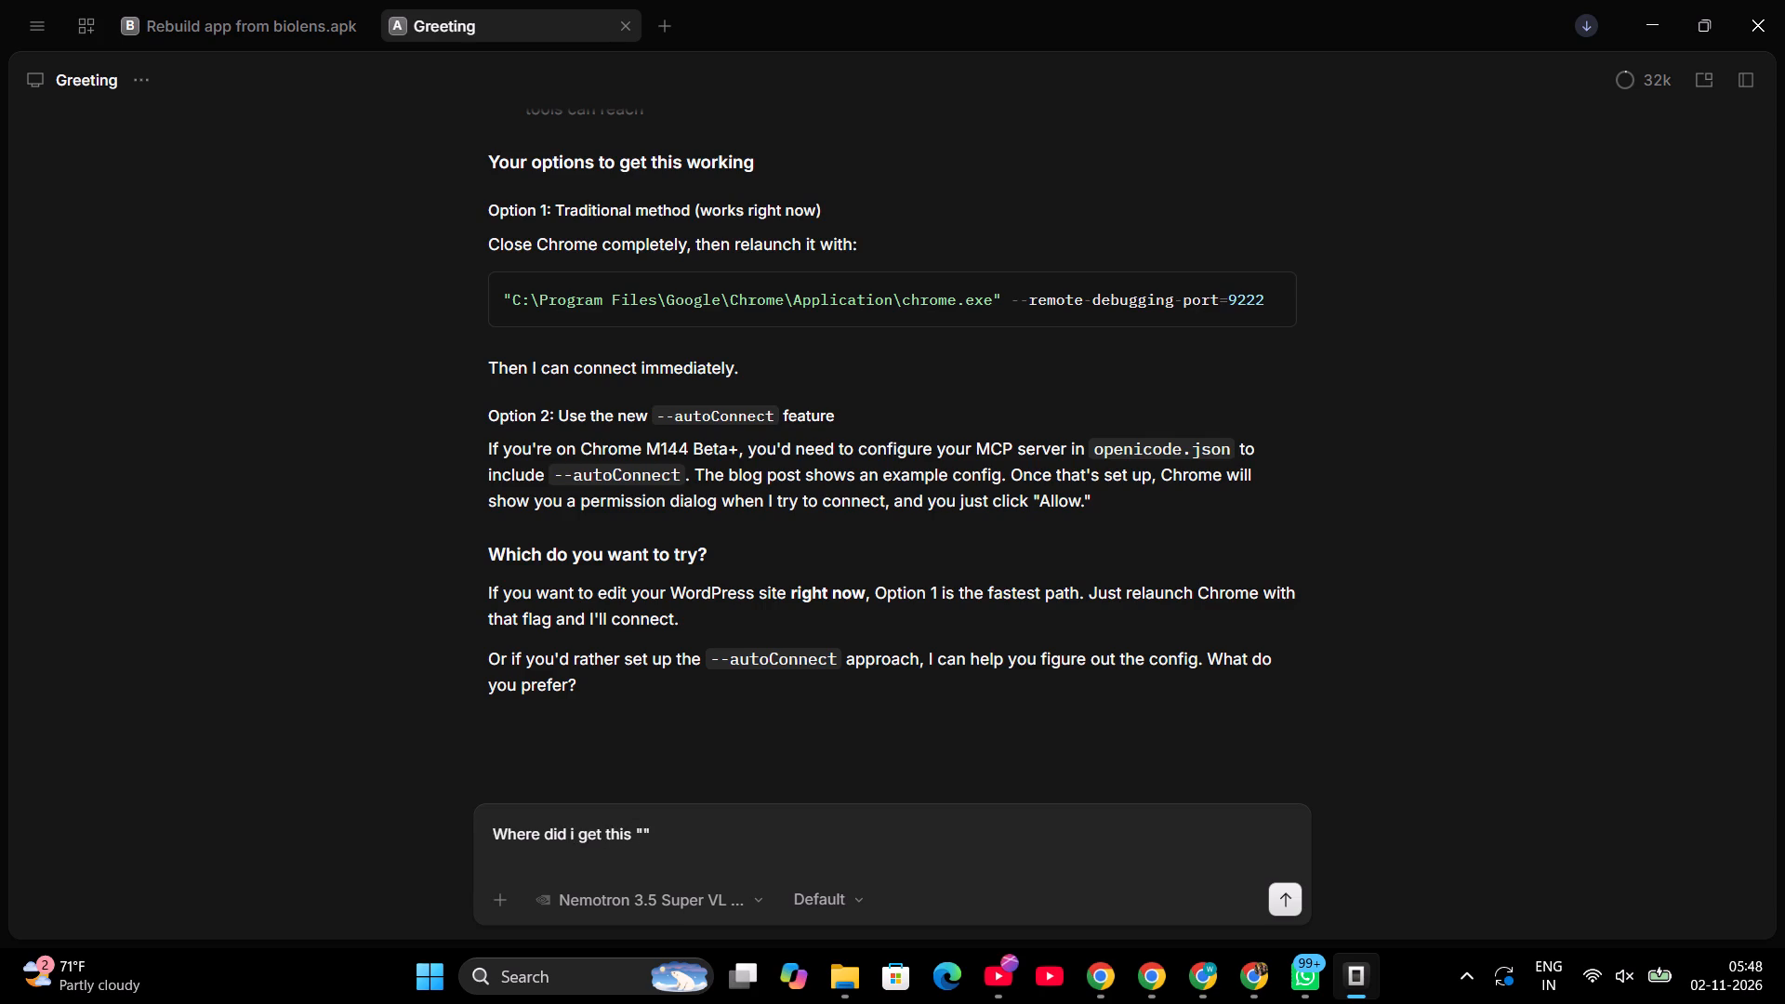
{"action": "key", "text": "ctrl+v"}
{"action": "key", "text": "Return"}
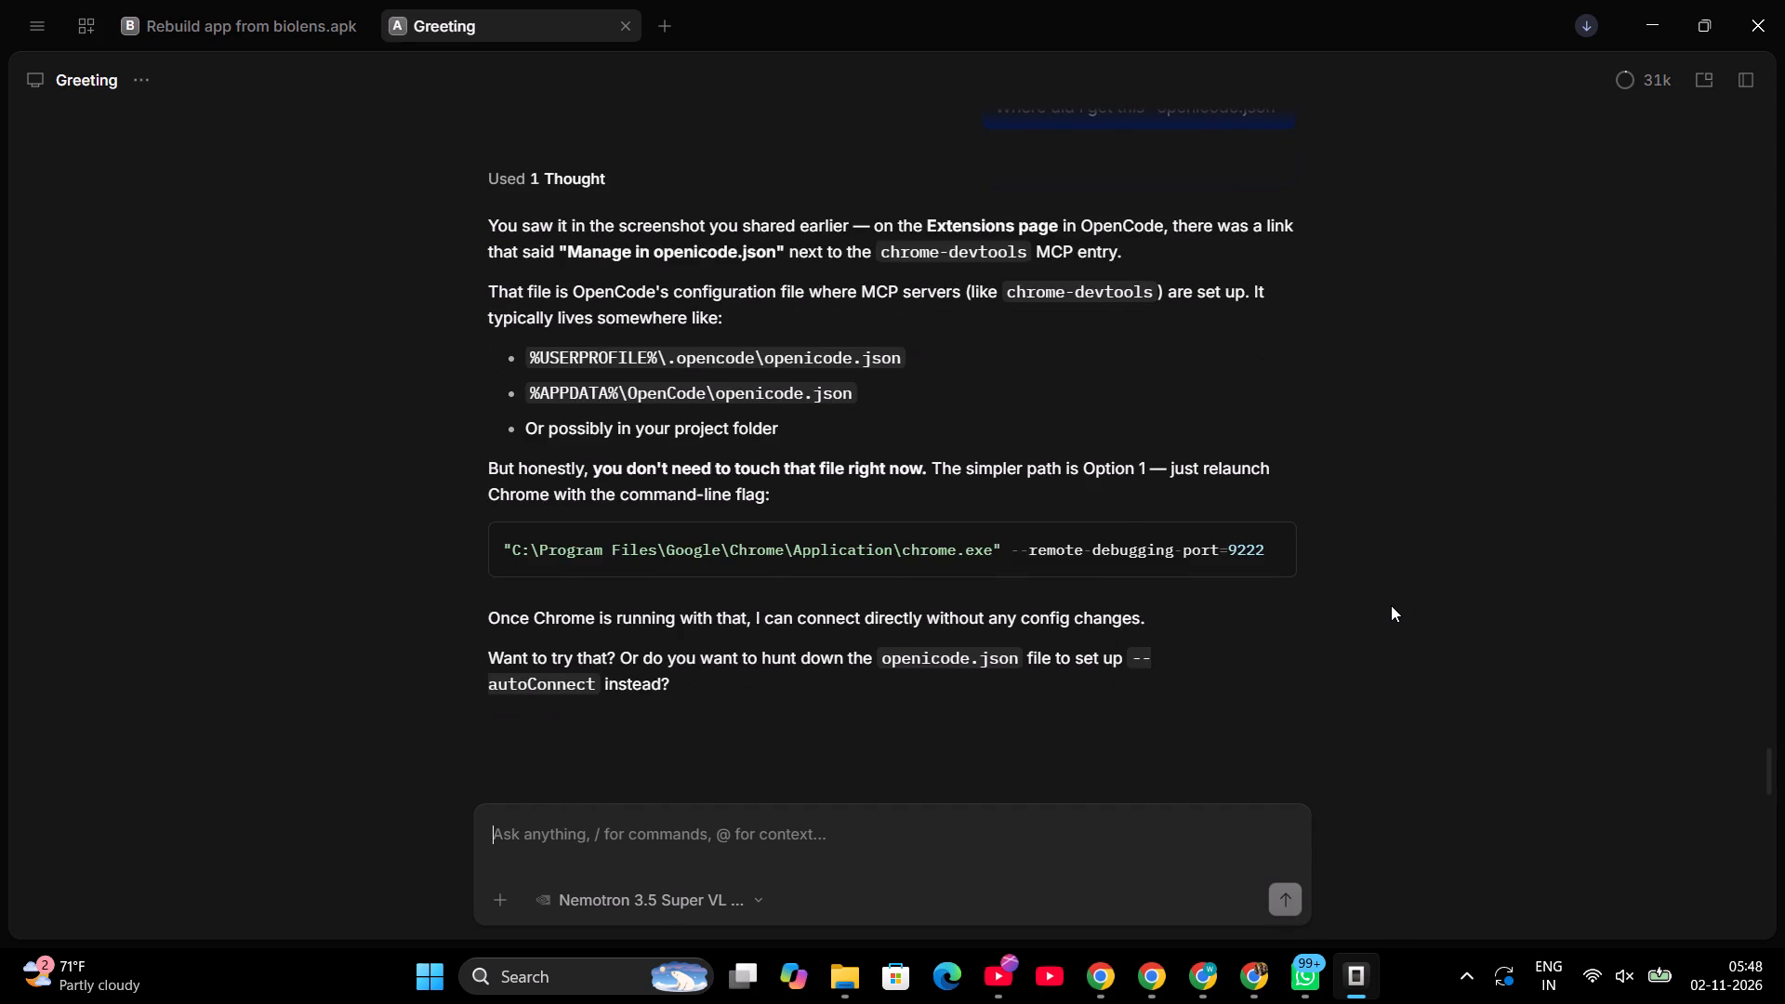
{"action": "scroll", "coordinate": [1391, 605], "scroll_direction": "up", "scroll_amount": 1}
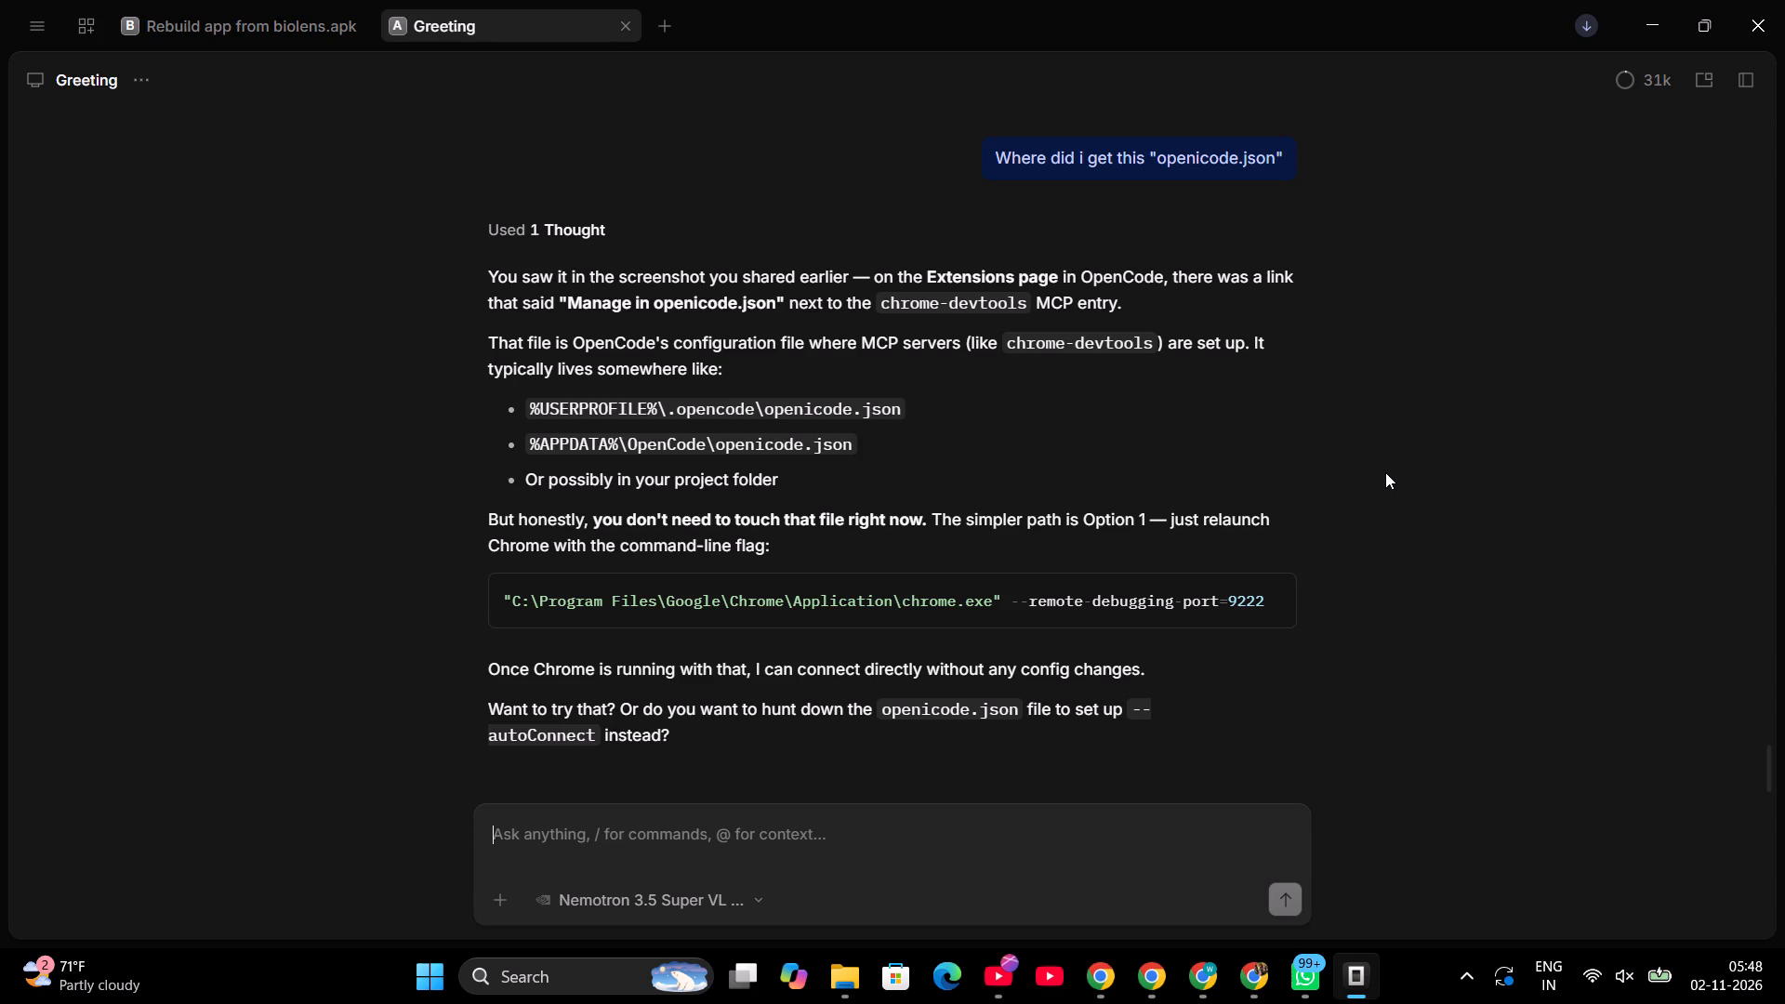
Switch to File Explorer and search the Desktop folder for 'openicode'.
{"action": "left_click", "coordinate": [840, 974]}
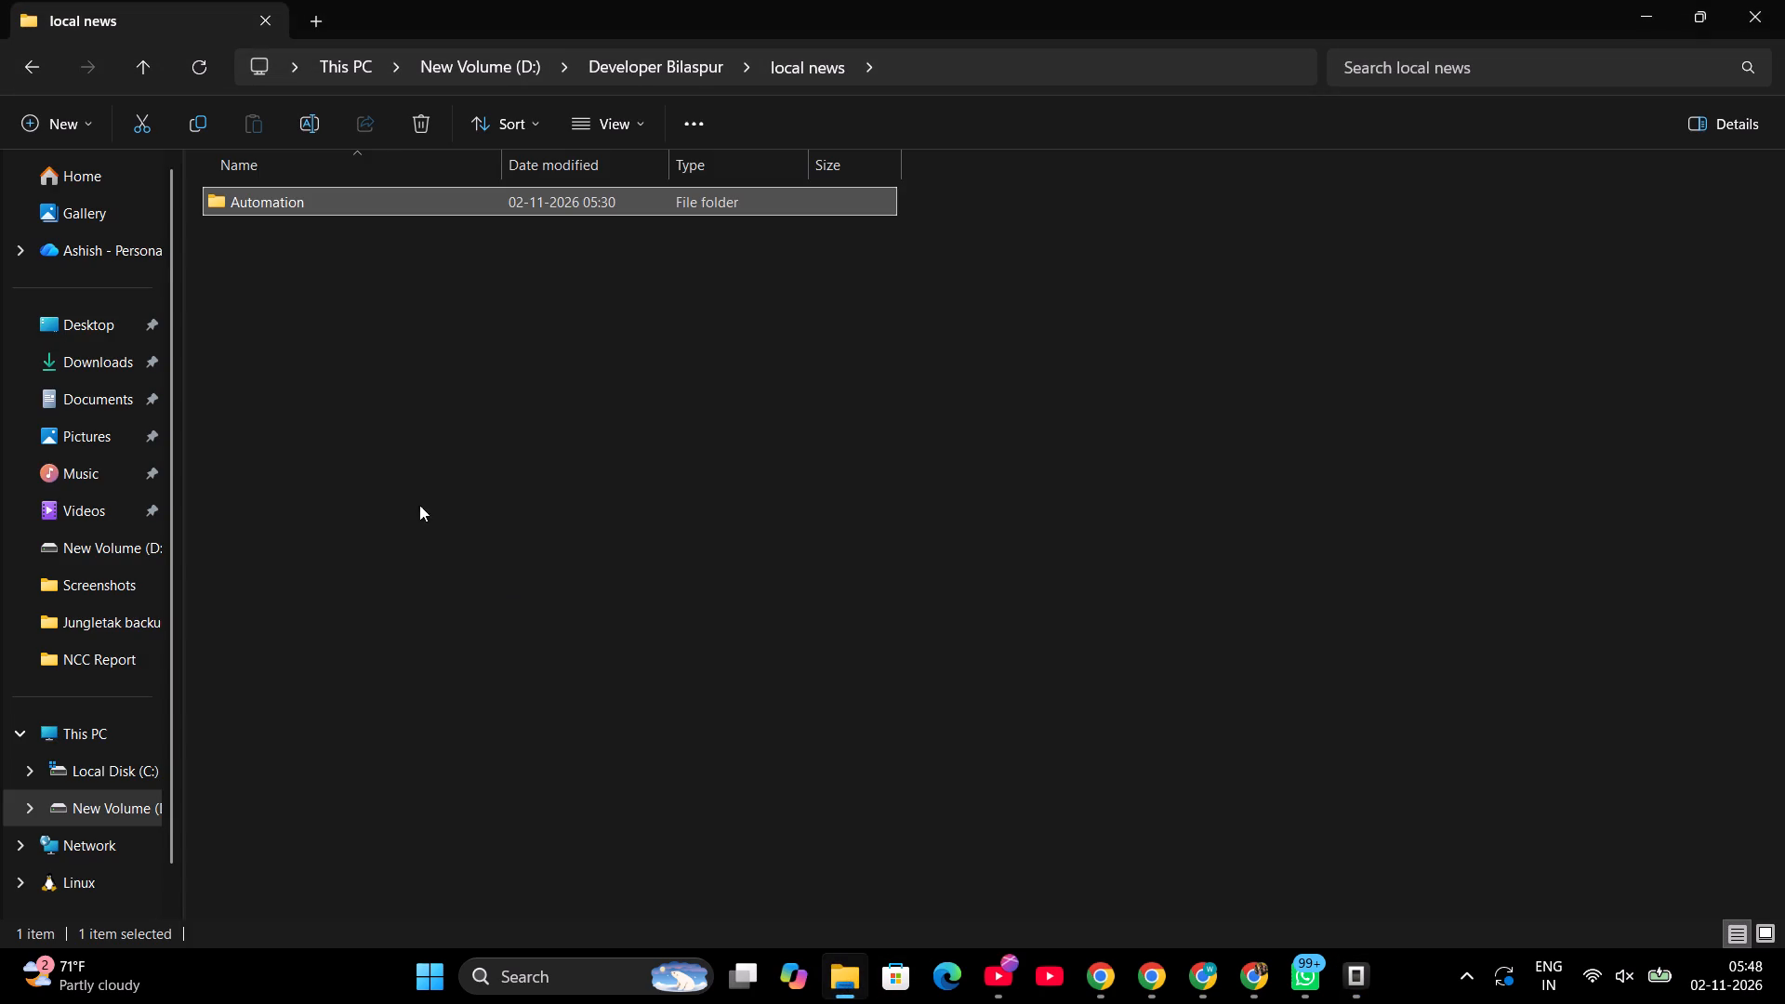
{"action": "left_click", "coordinate": [96, 326]}
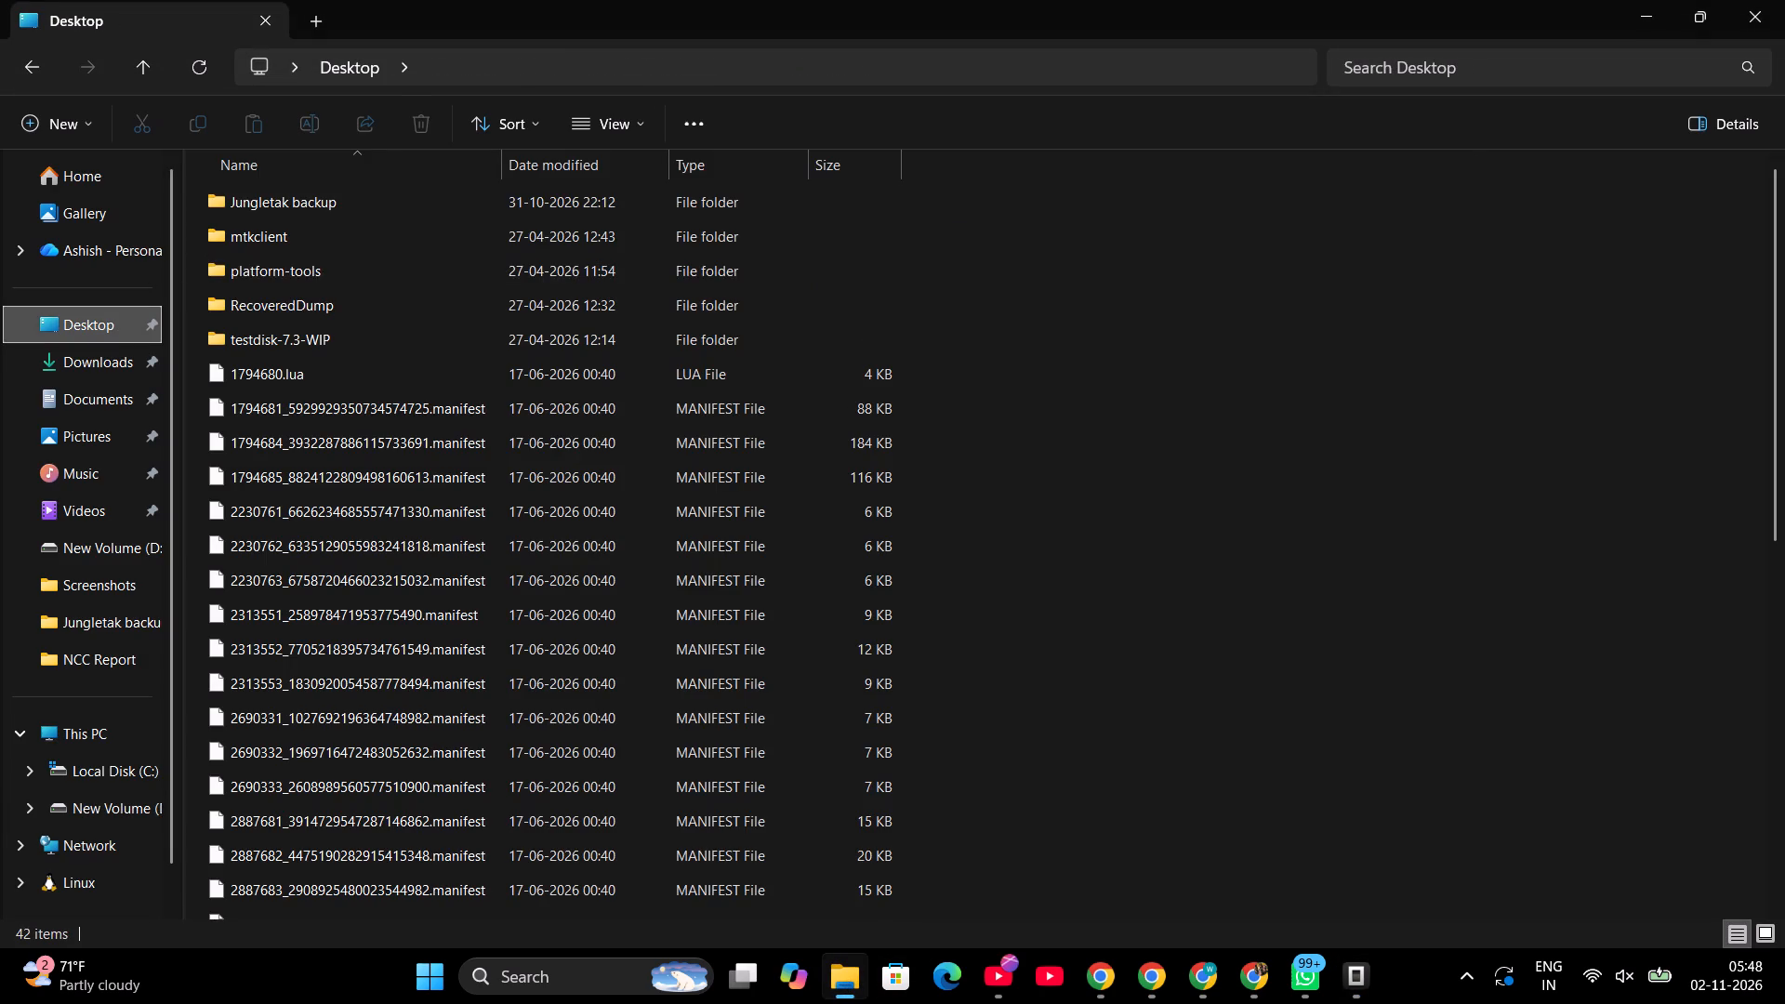
{"action": "left_click", "coordinate": [1526, 63]}
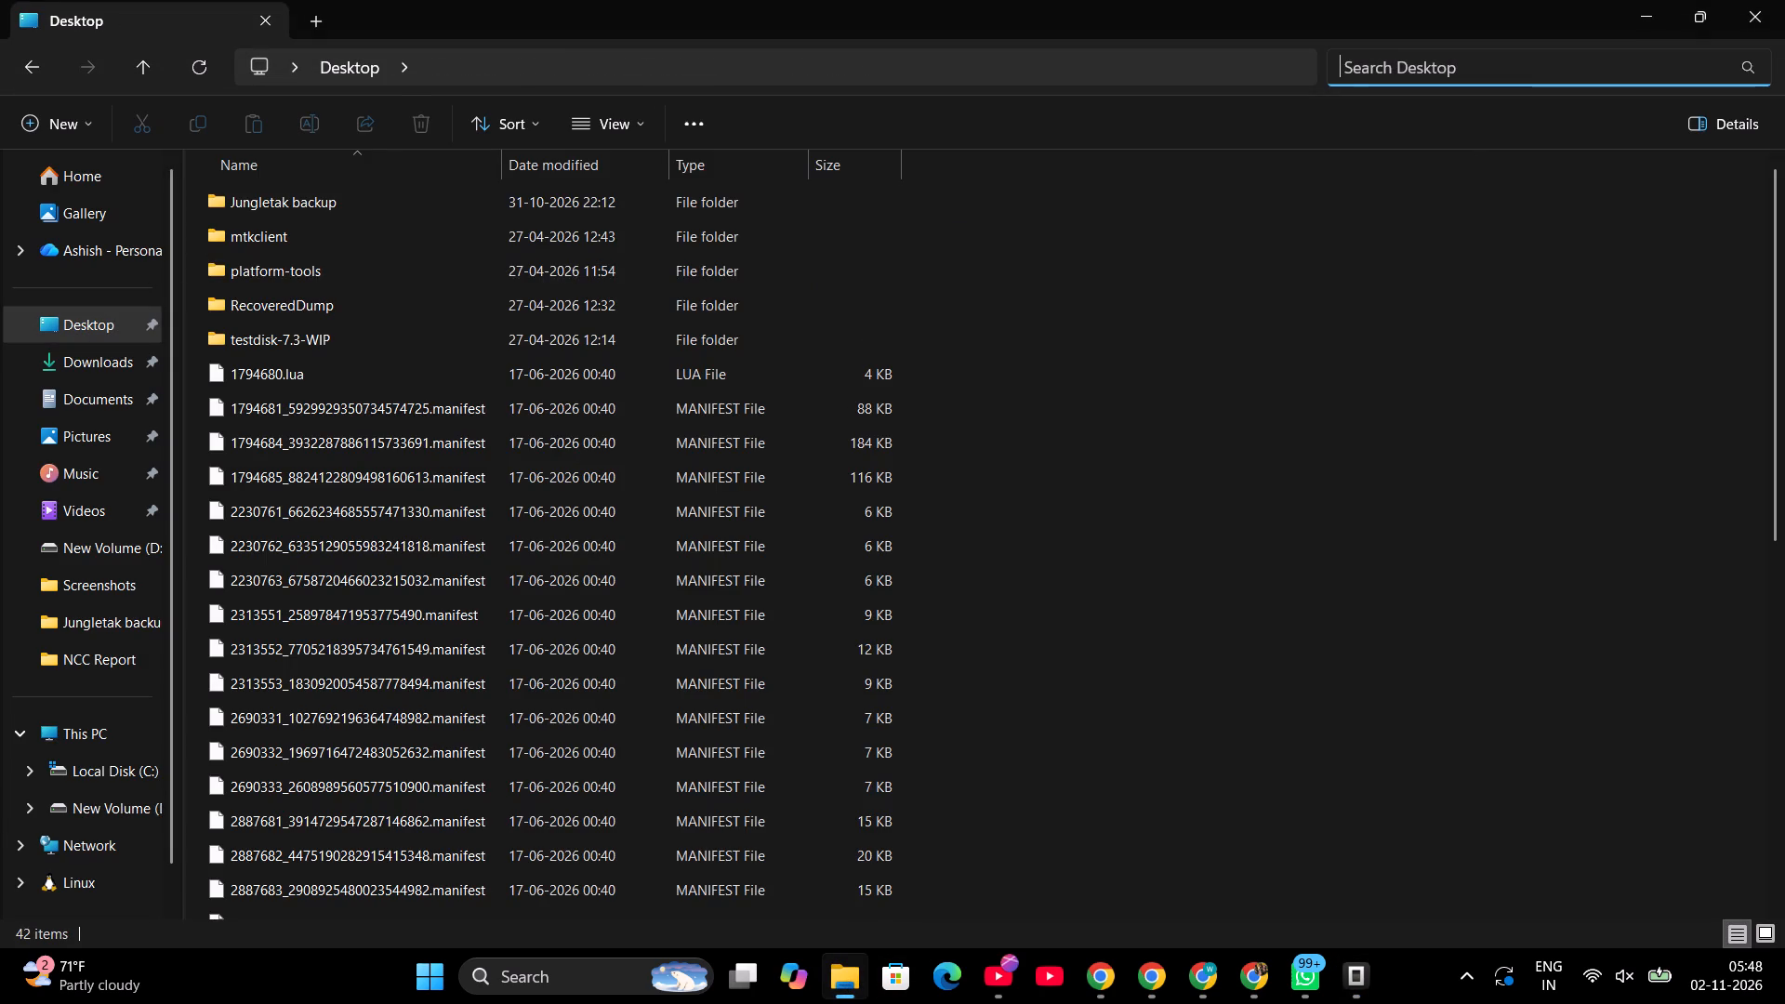
{"action": "type", "text": "op"}
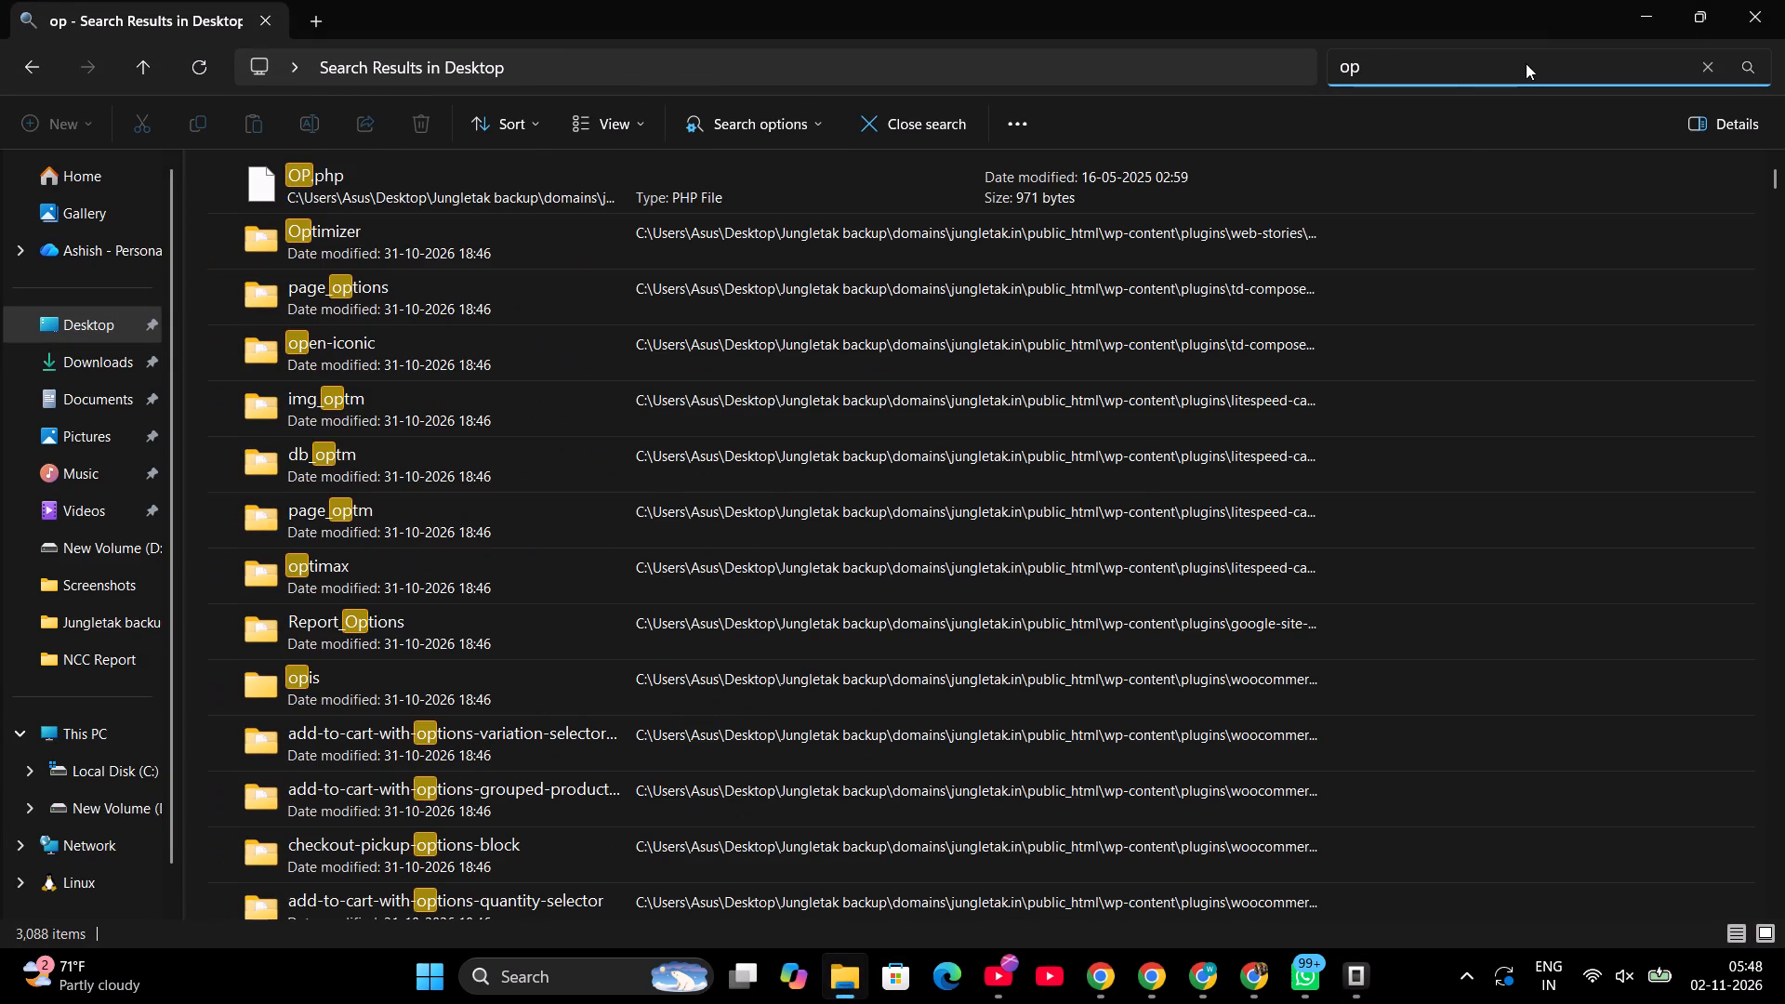
{"action": "type", "text": "en"}
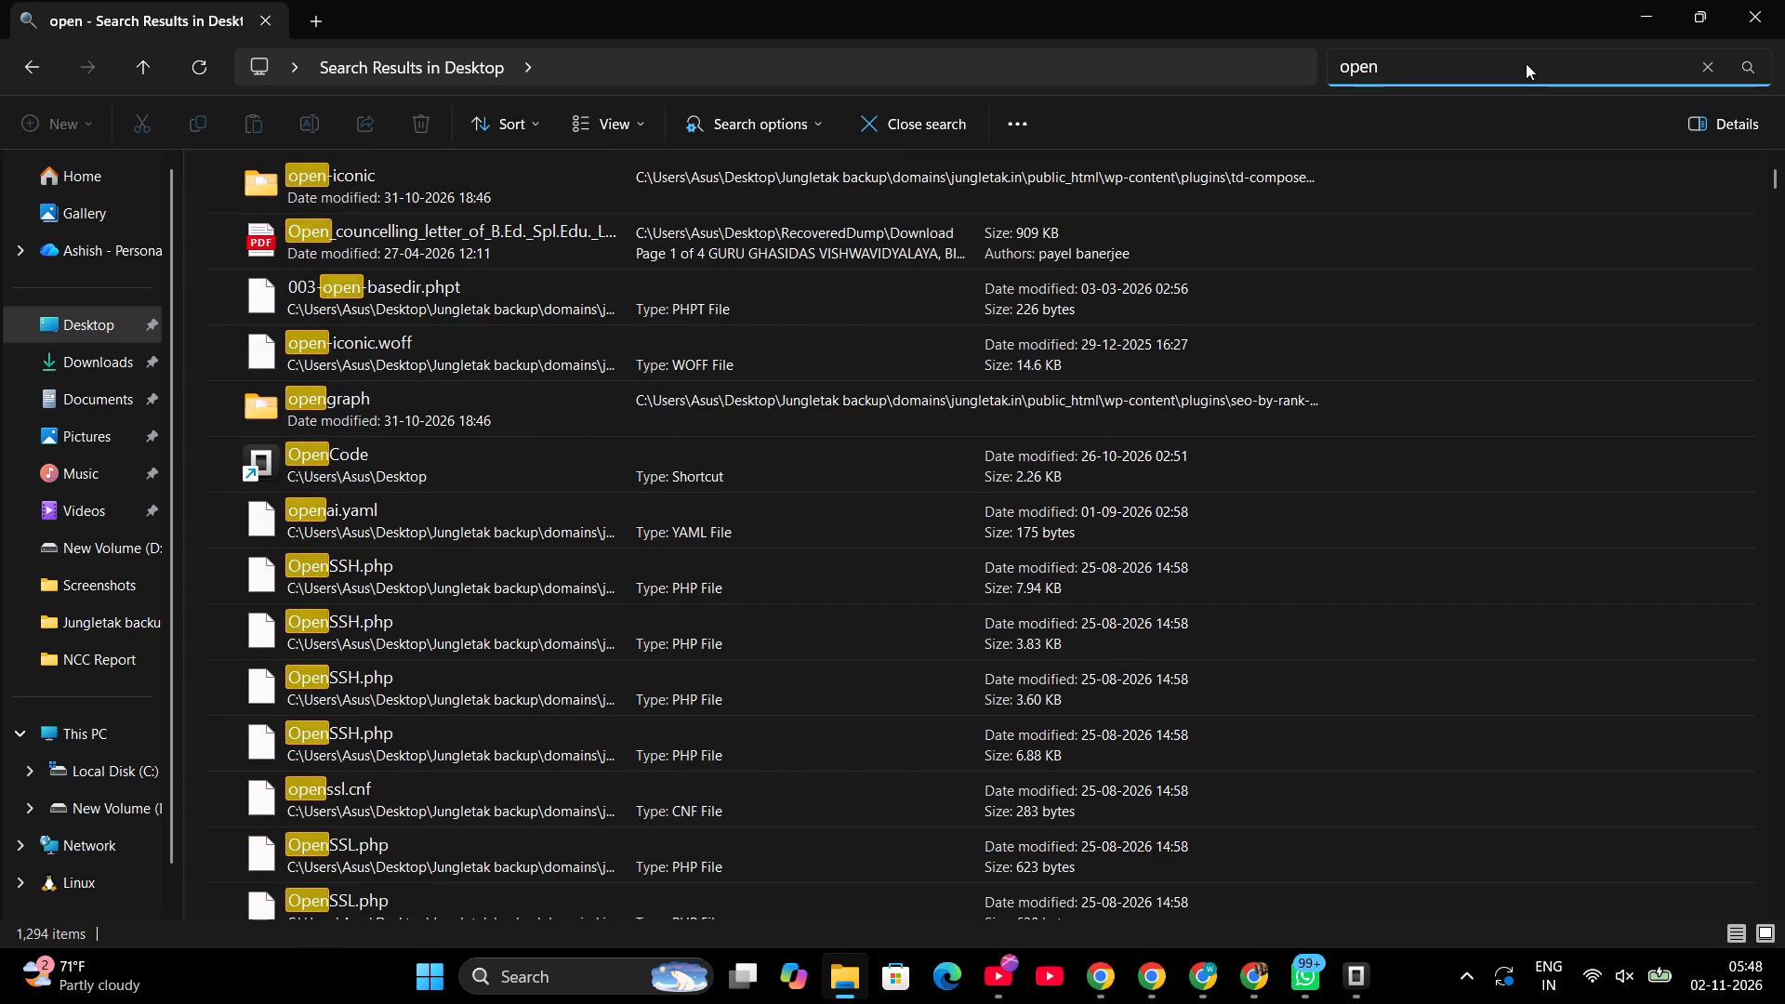
{"action": "key", "text": "1"}
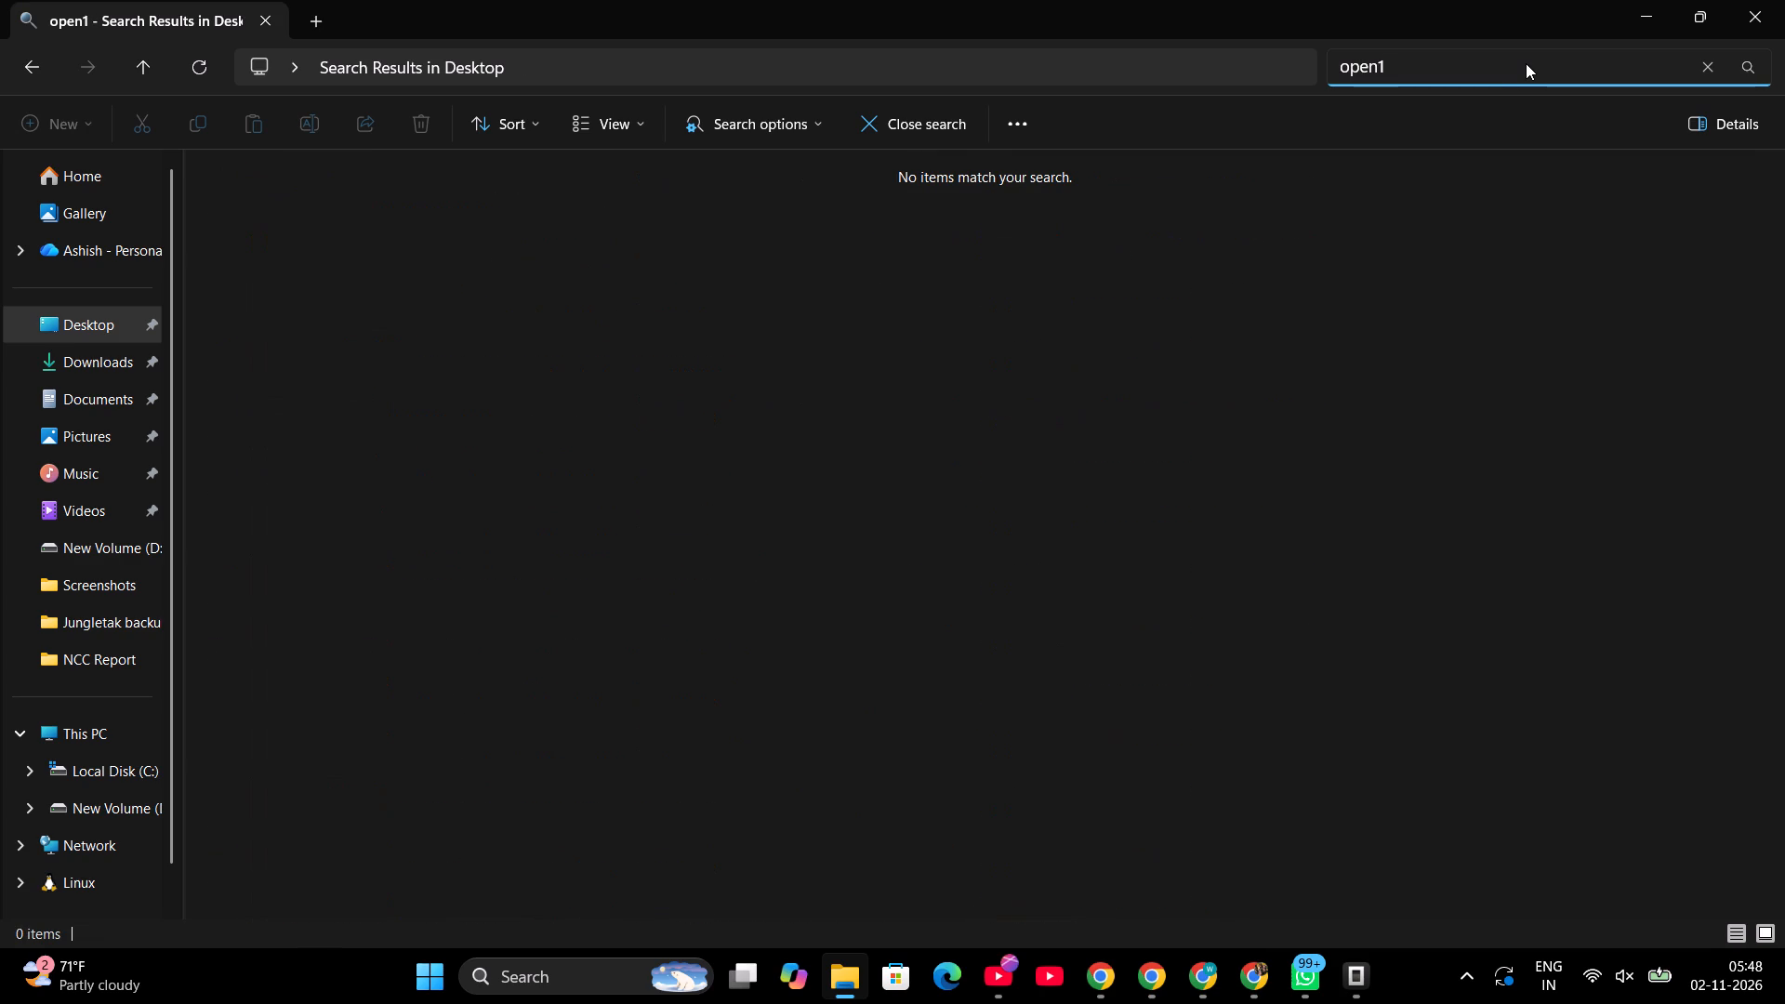
{"action": "key", "text": "BackSpace"}
{"action": "key", "text": "i"}
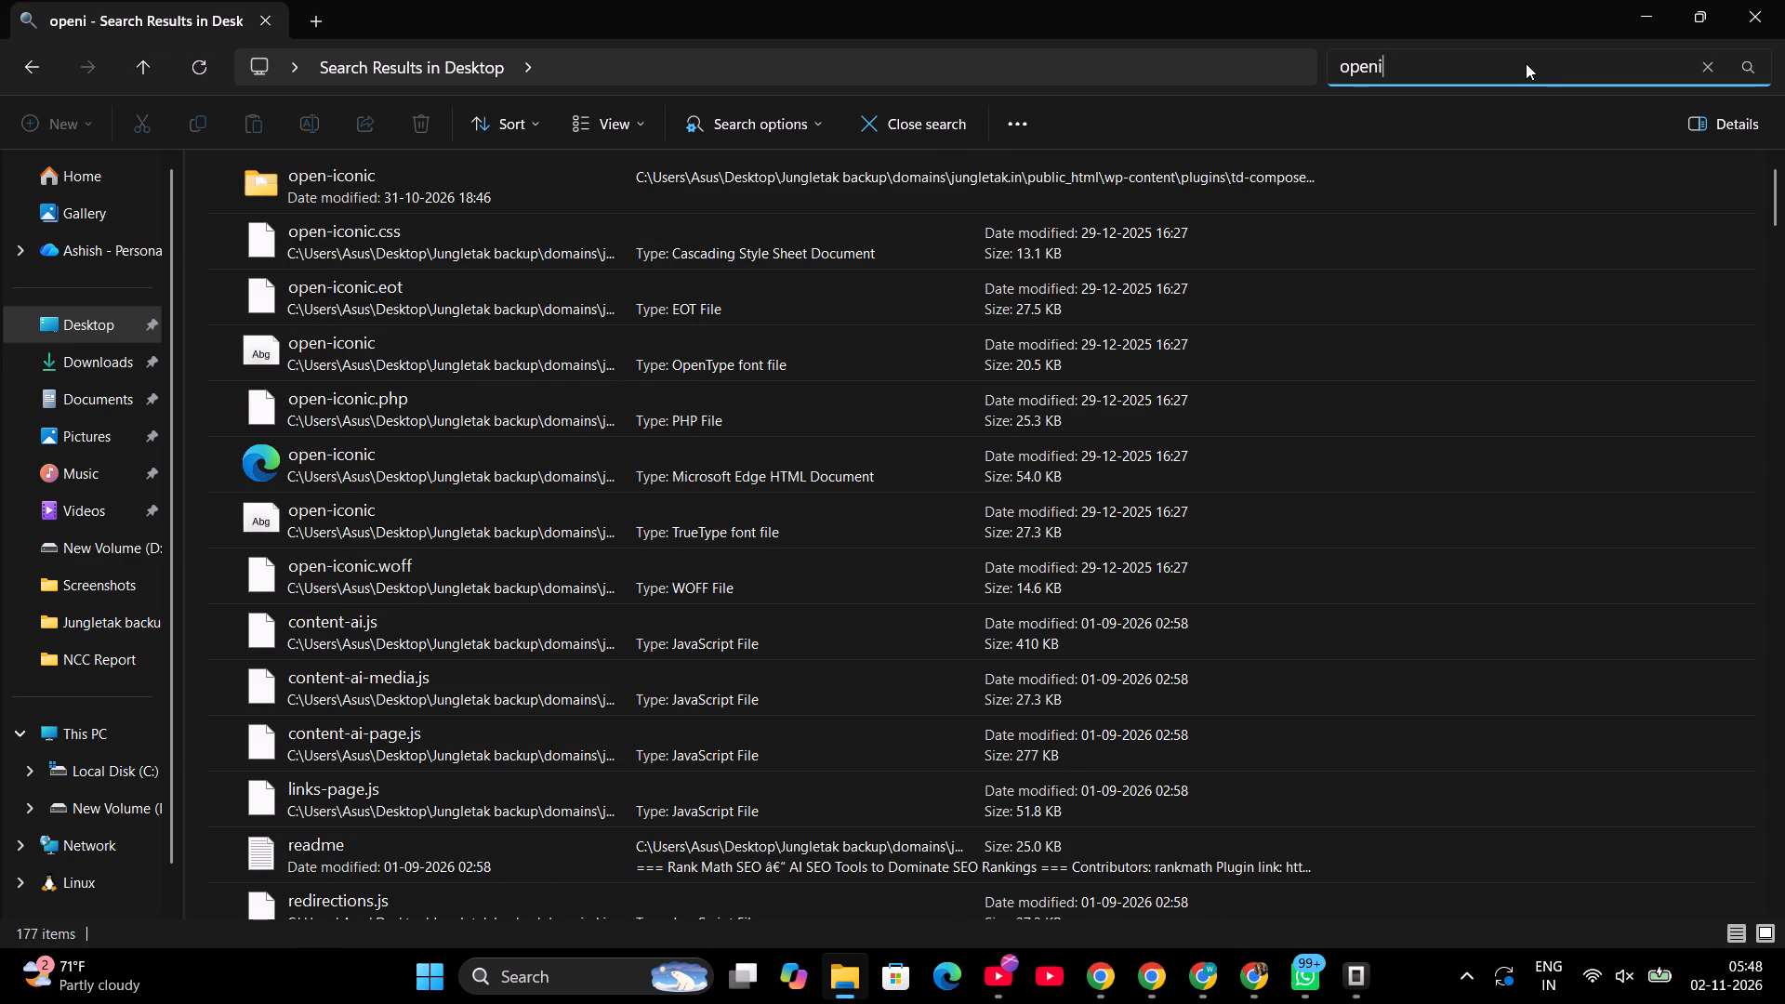
{"action": "key", "text": "c"}
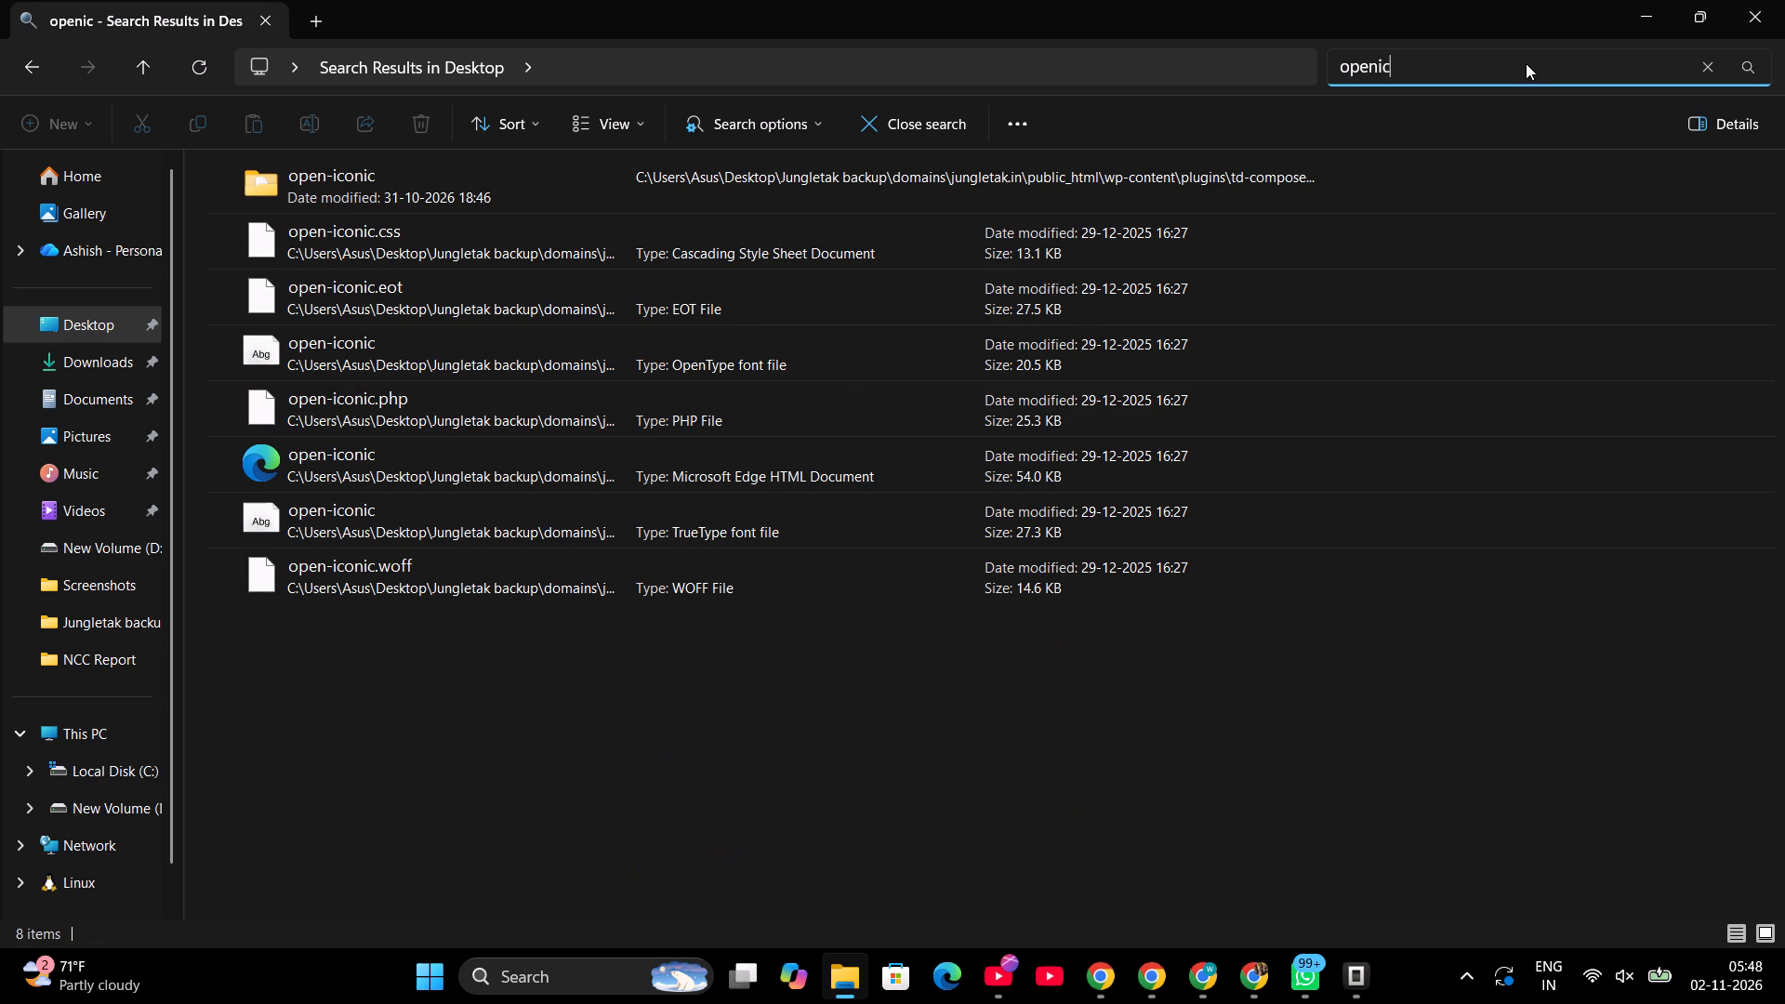
{"action": "key", "text": "o"}
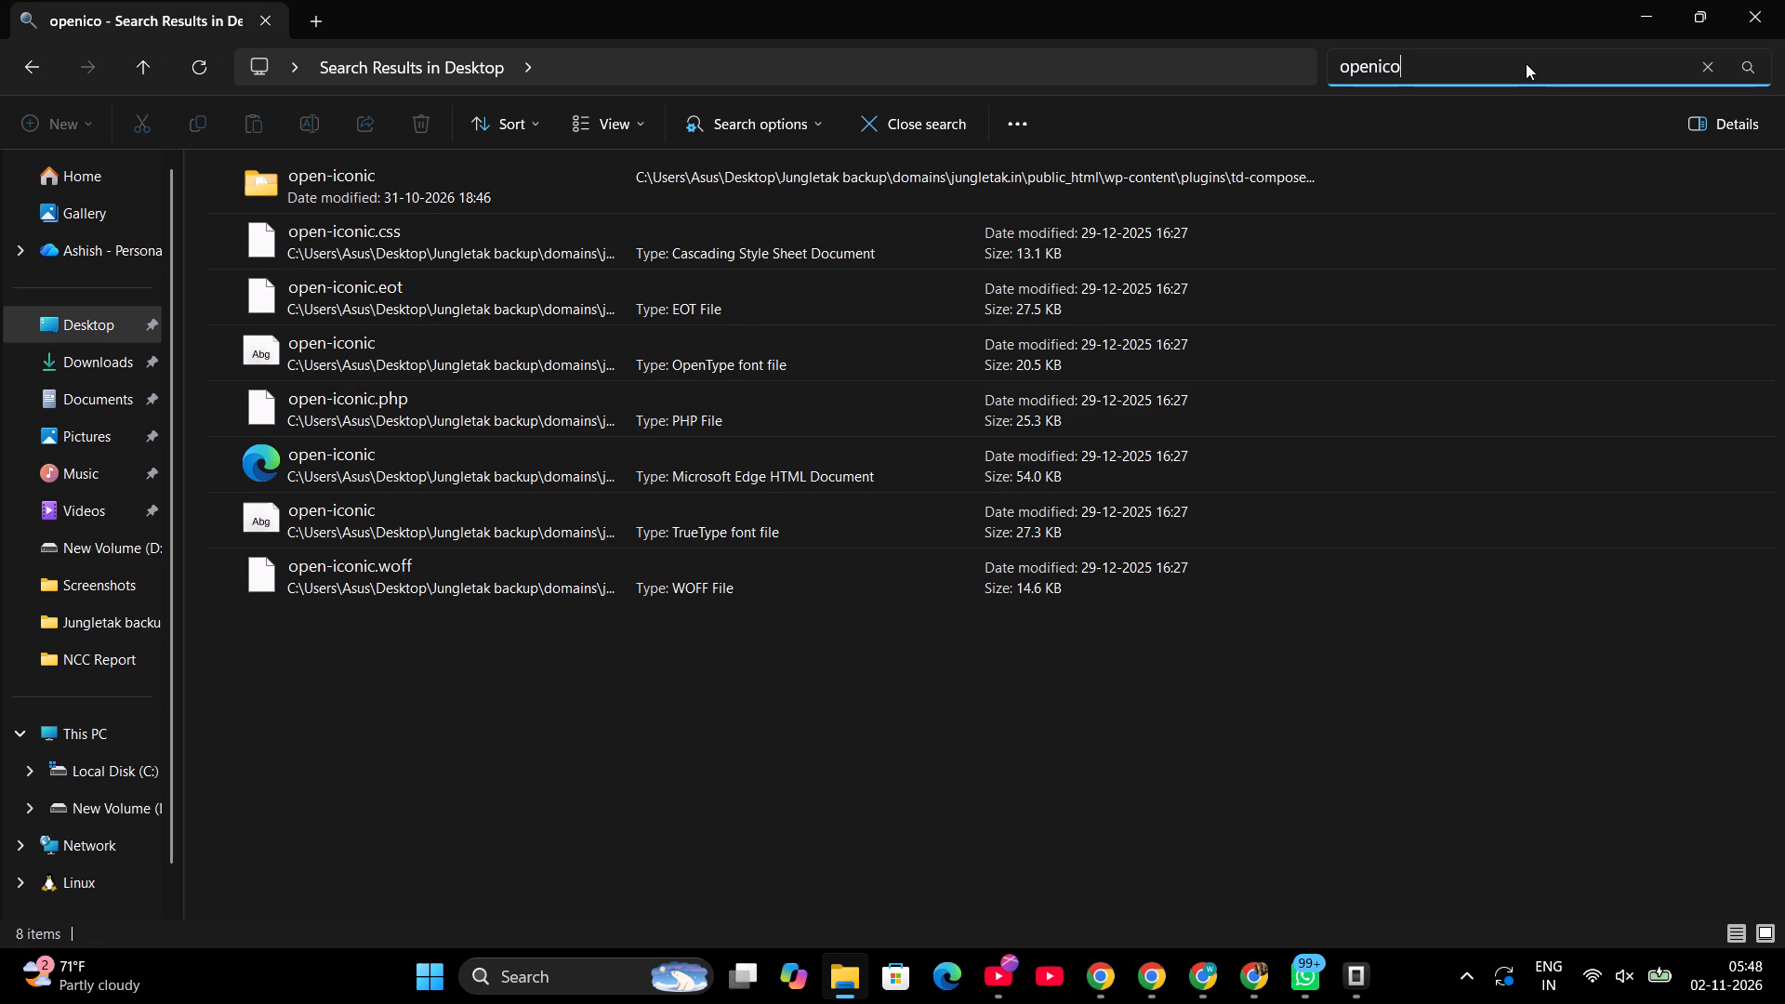
{"action": "key", "text": "d"}
{"action": "key", "text": "e"}
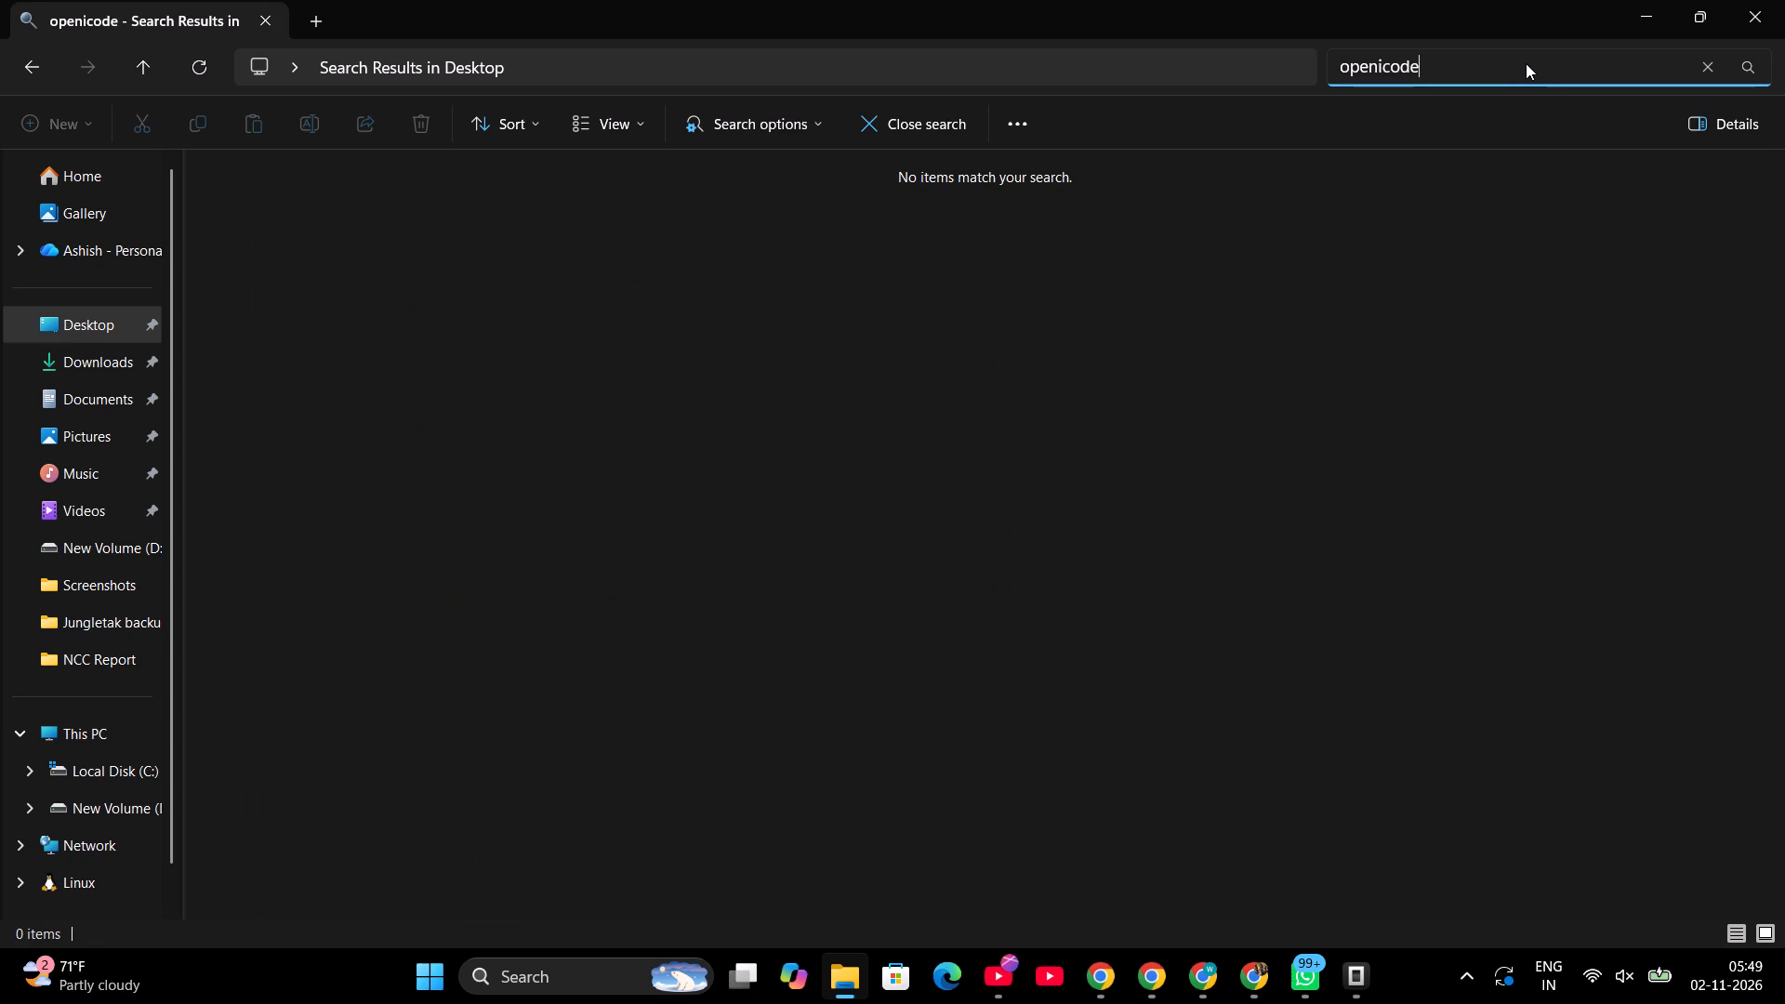
Change the Desktop search term to 'opencode'.
{"action": "key", "text": "BackSpace"}
{"action": "key", "text": "BackSpace"}
{"action": "key", "text": "BackSpace"}
{"action": "key", "text": "BackSpace"}
{"action": "key", "text": "BackSpace"}
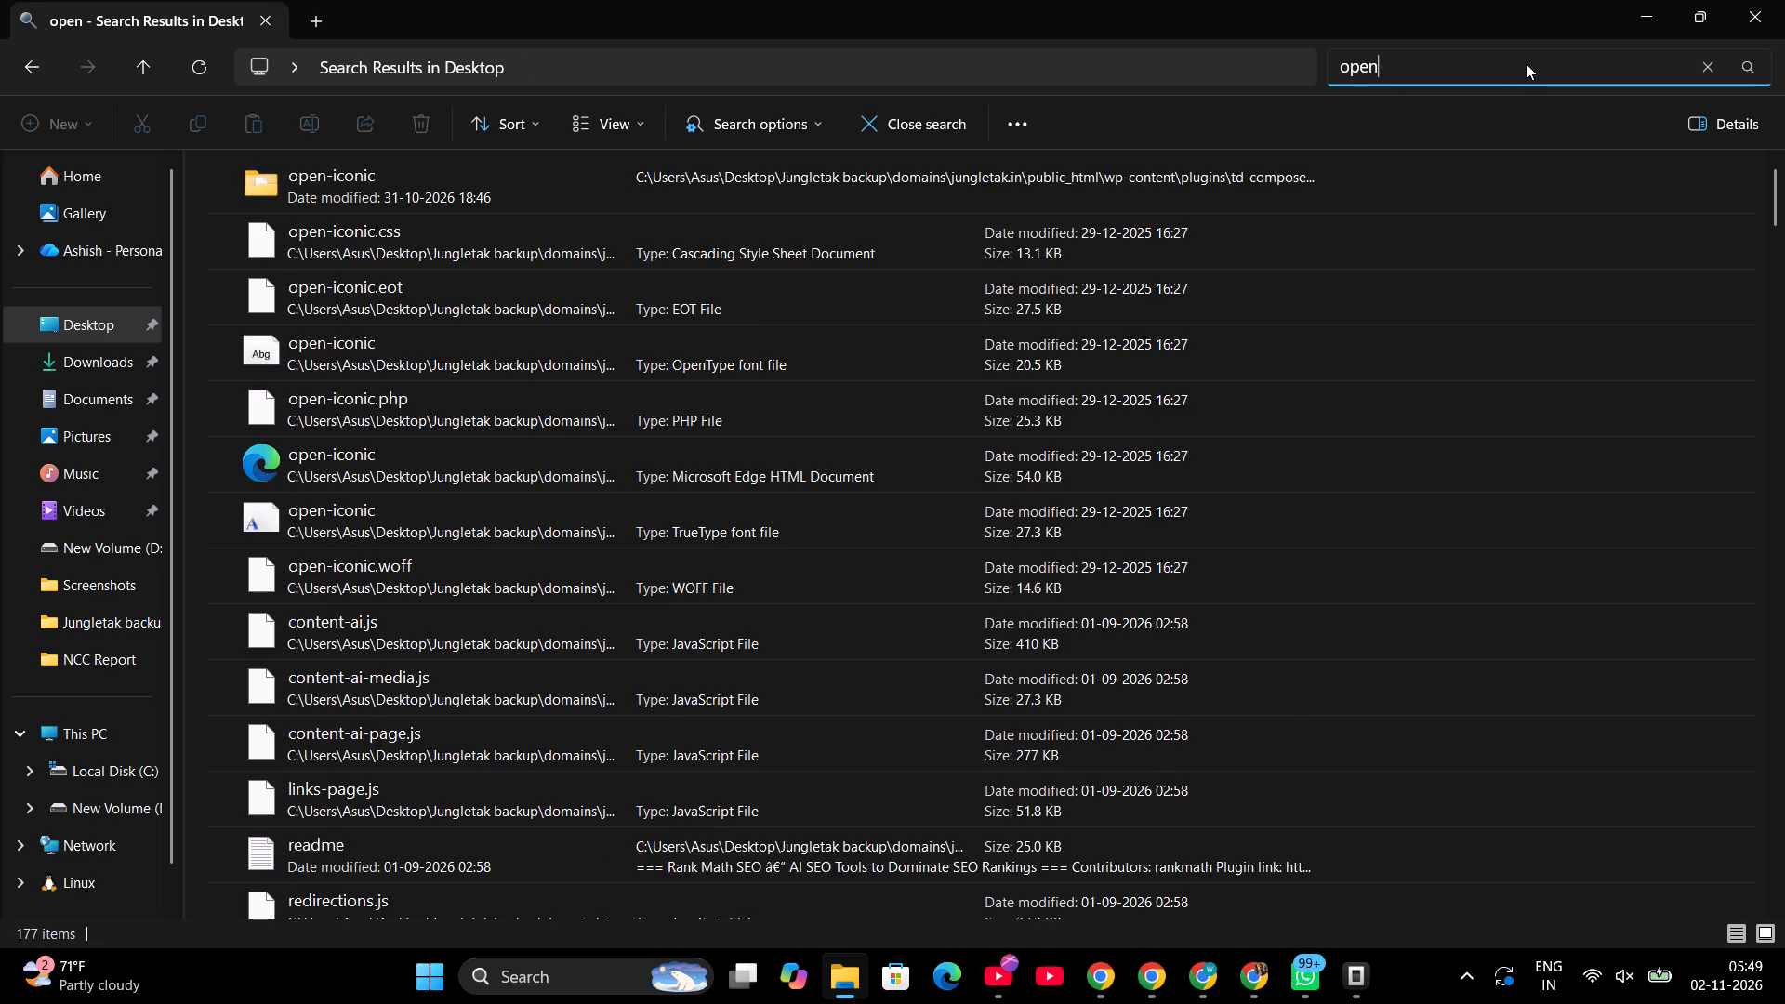
{"action": "type", "text": "co"}
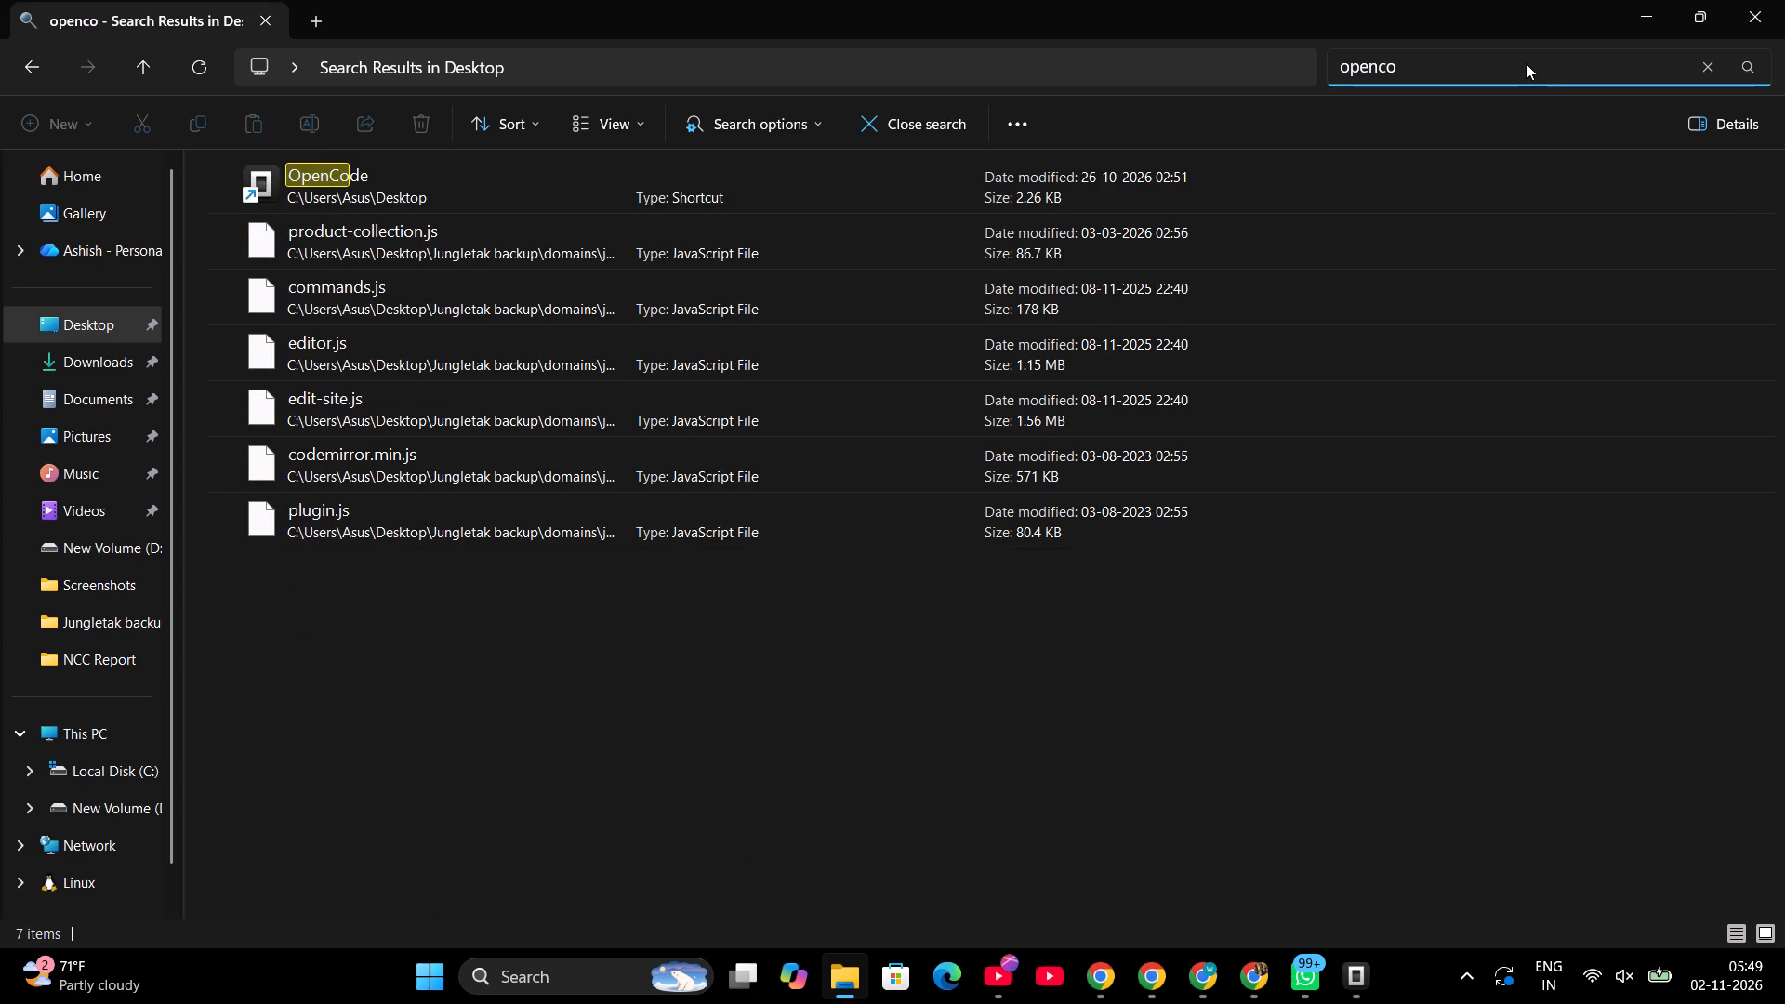
{"action": "type", "text": "de"}
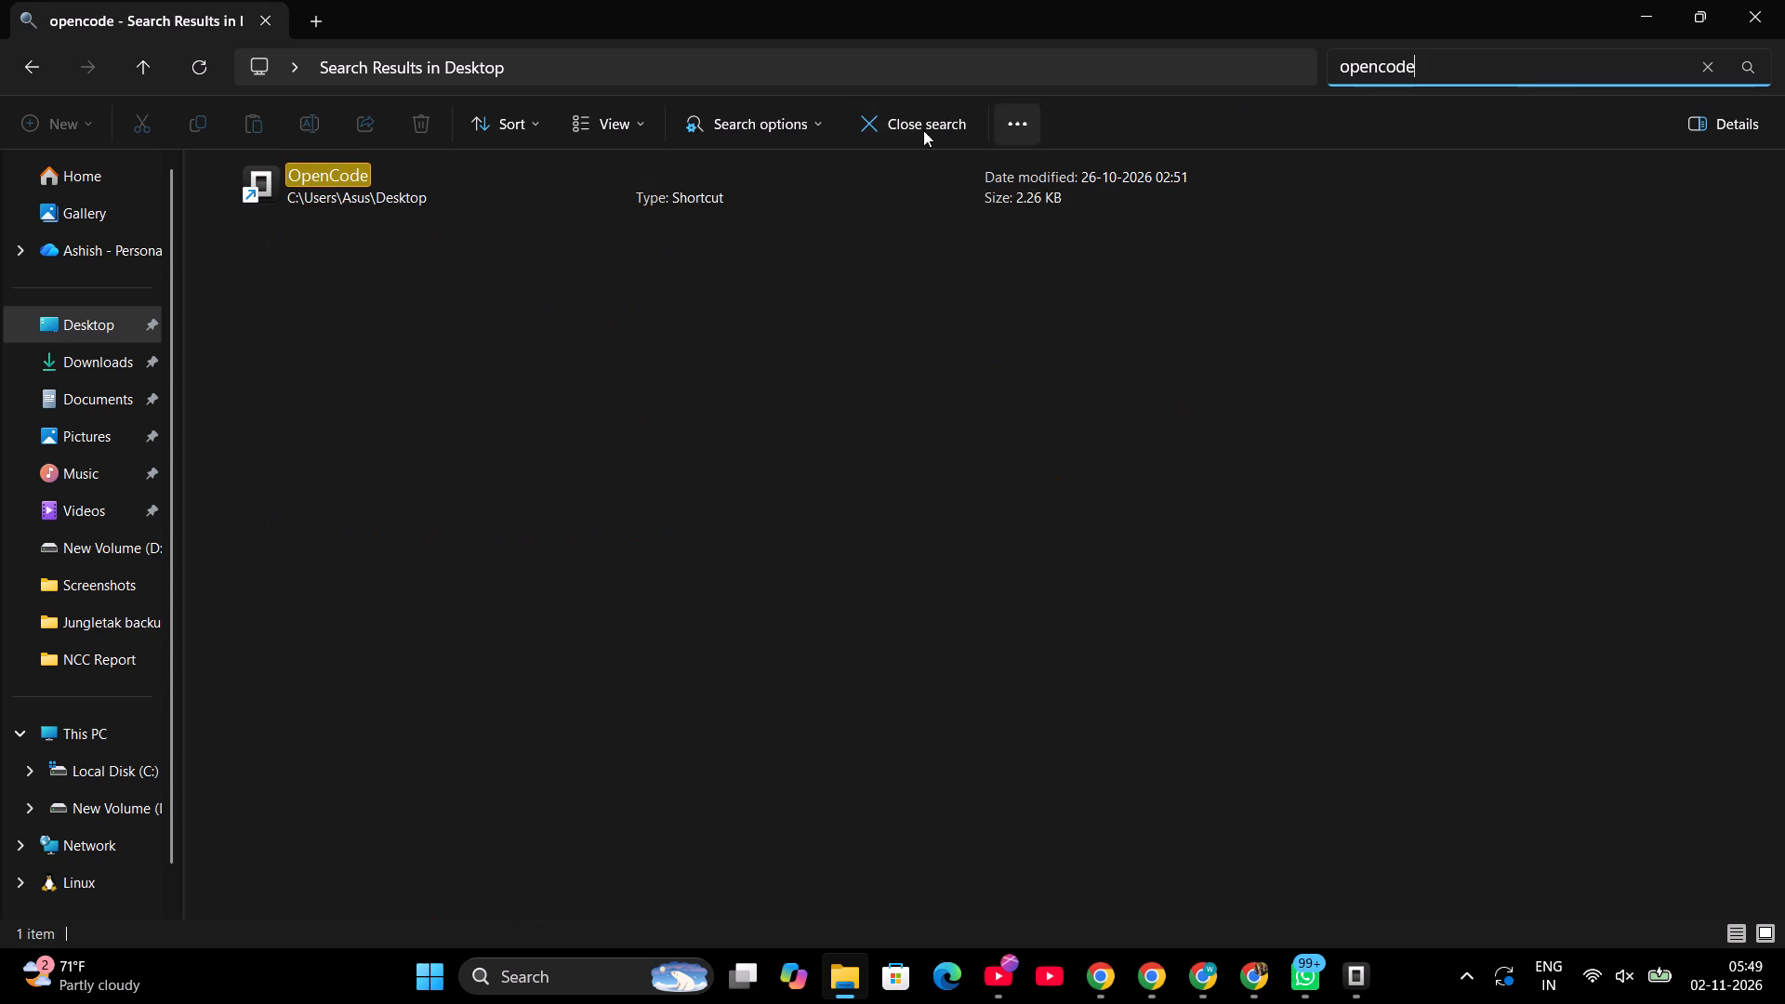
Leave the search results and browse from This PC to the .opencode folder in C:\Users\Asus.
{"action": "left_click", "coordinate": [798, 437]}
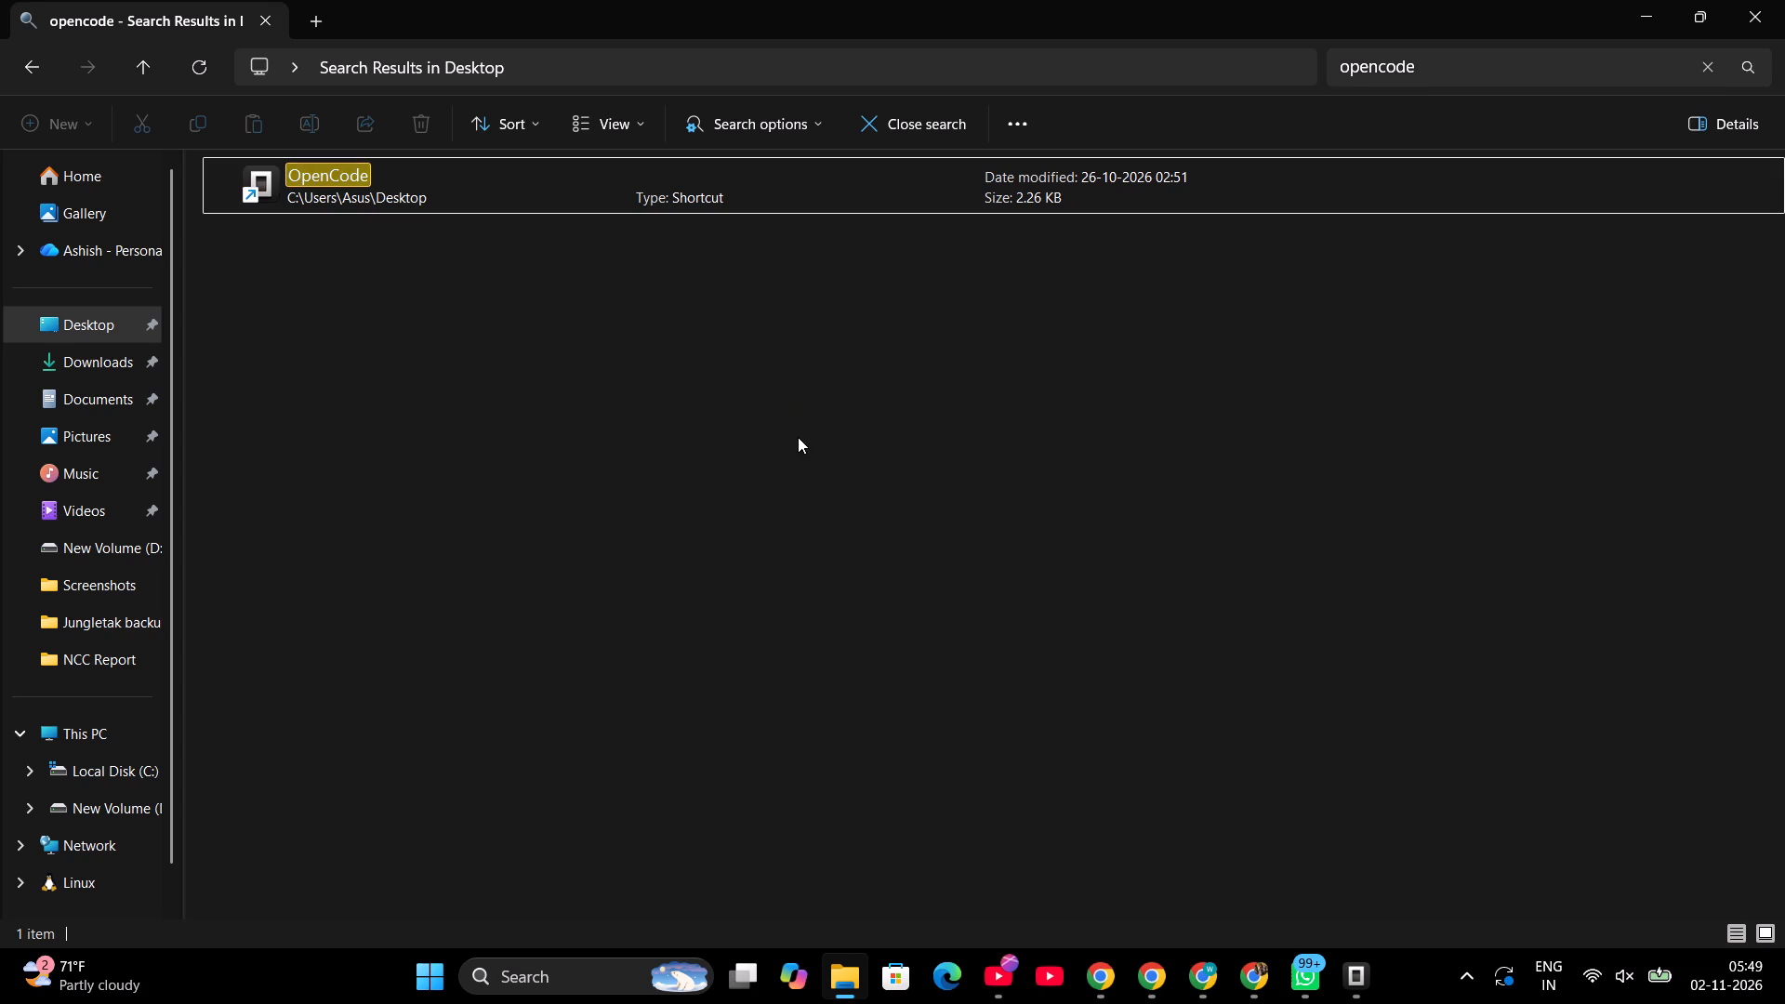
{"action": "left_click", "coordinate": [122, 588]}
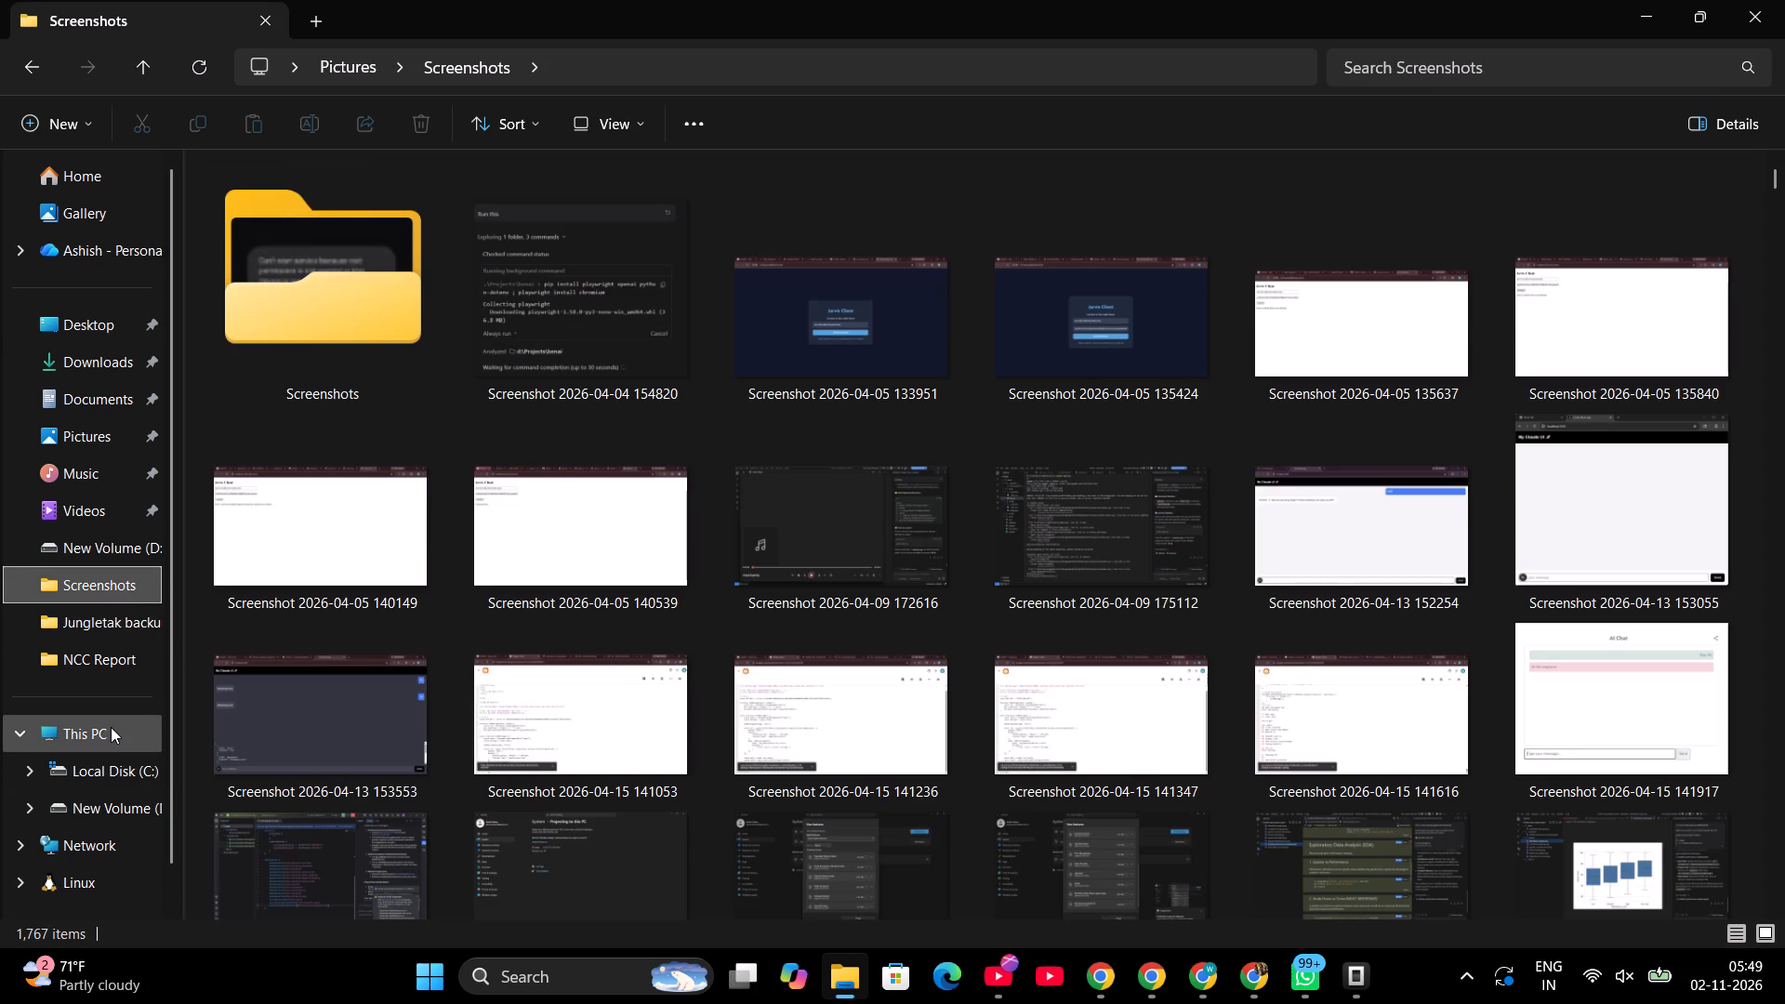
{"action": "left_click", "coordinate": [105, 739]}
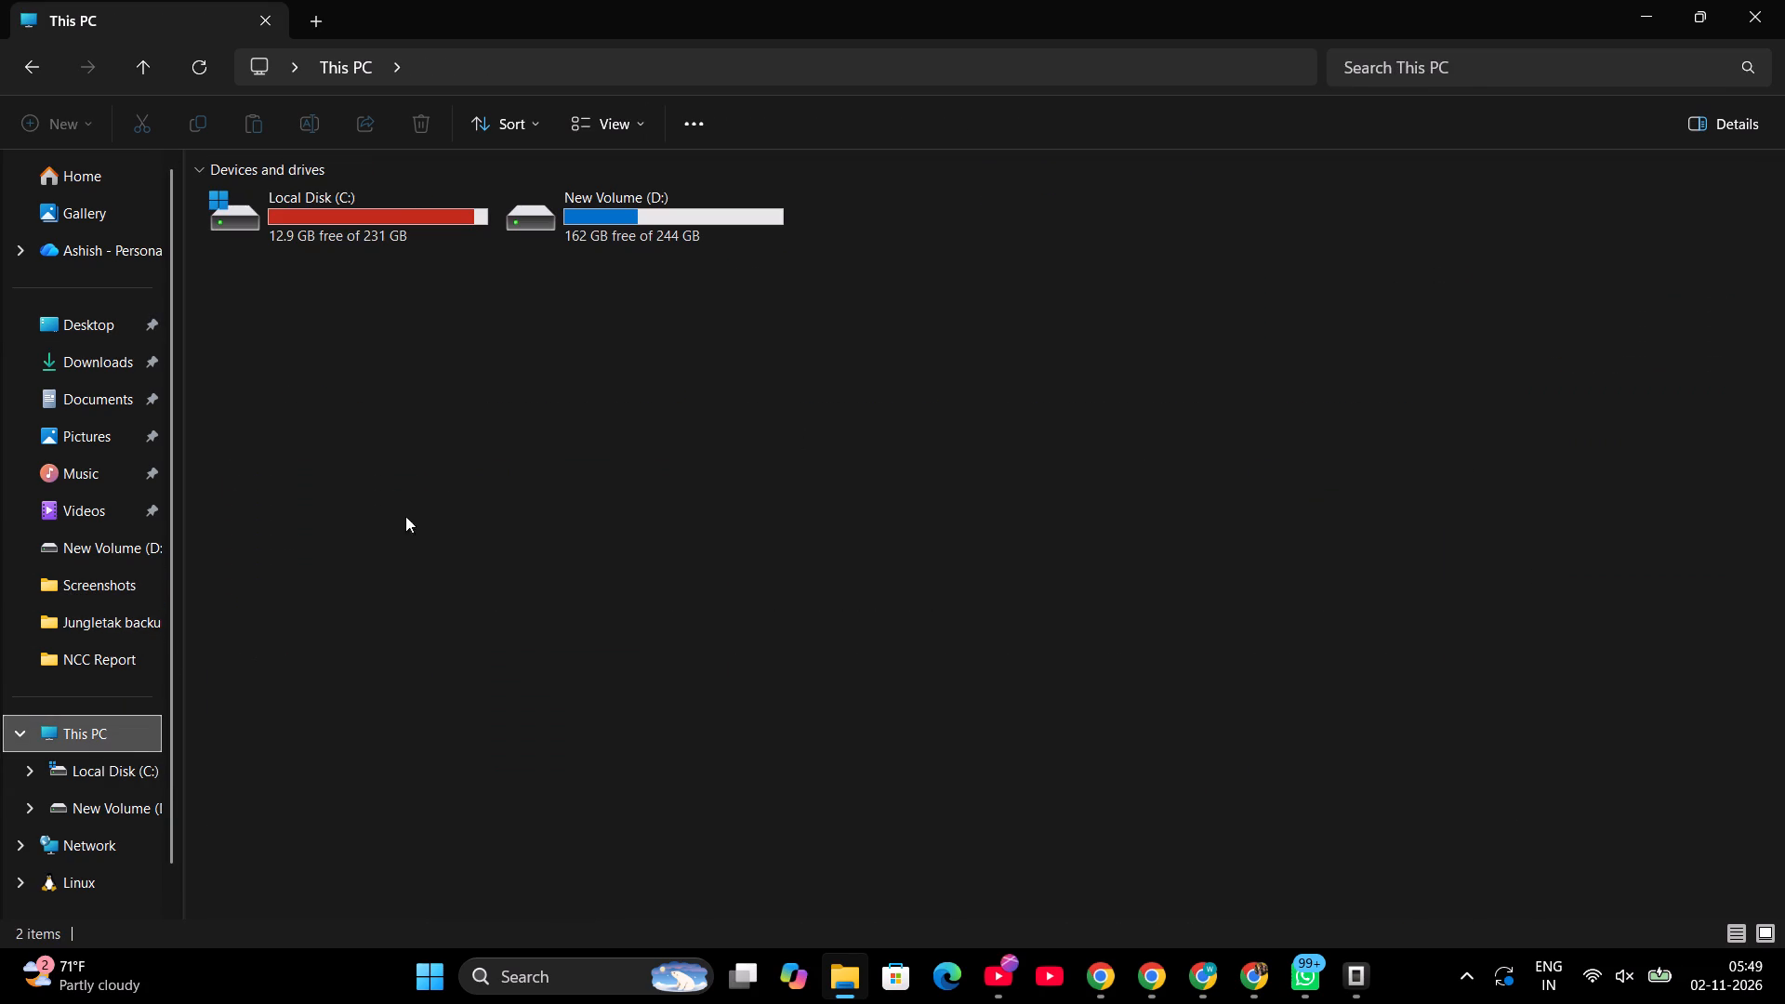
{"action": "double_click", "coordinate": [353, 205]}
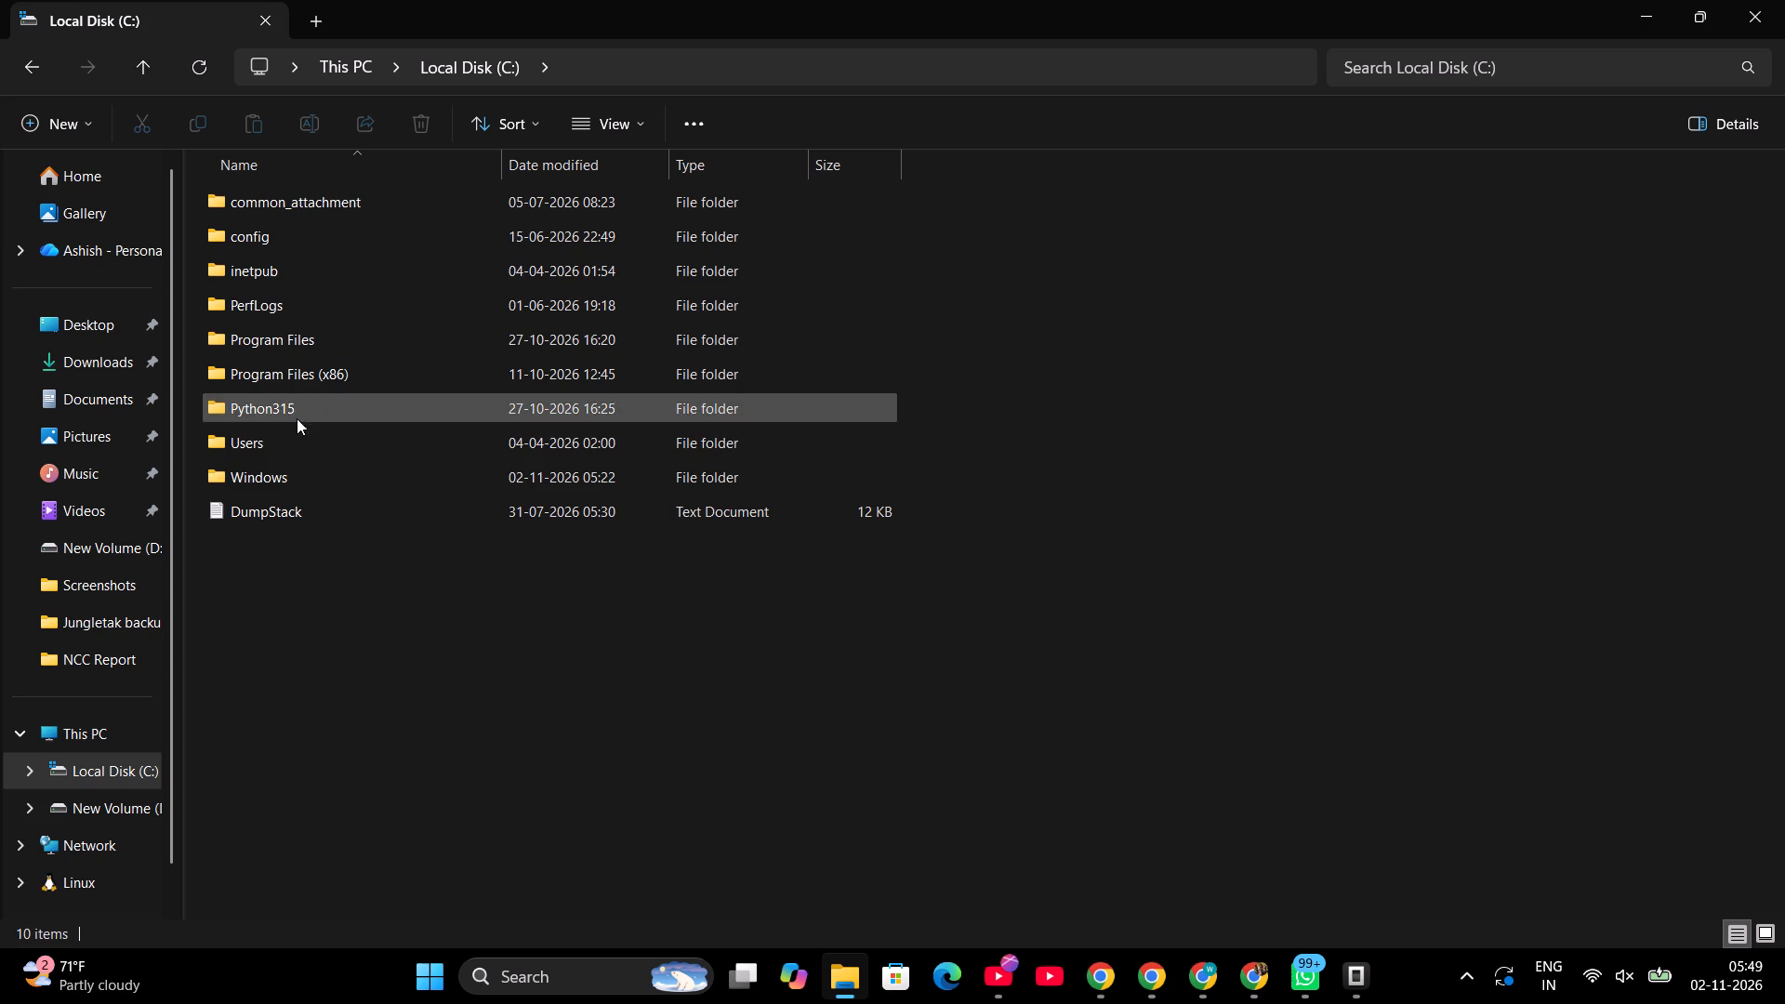
{"action": "double_click", "coordinate": [285, 436]}
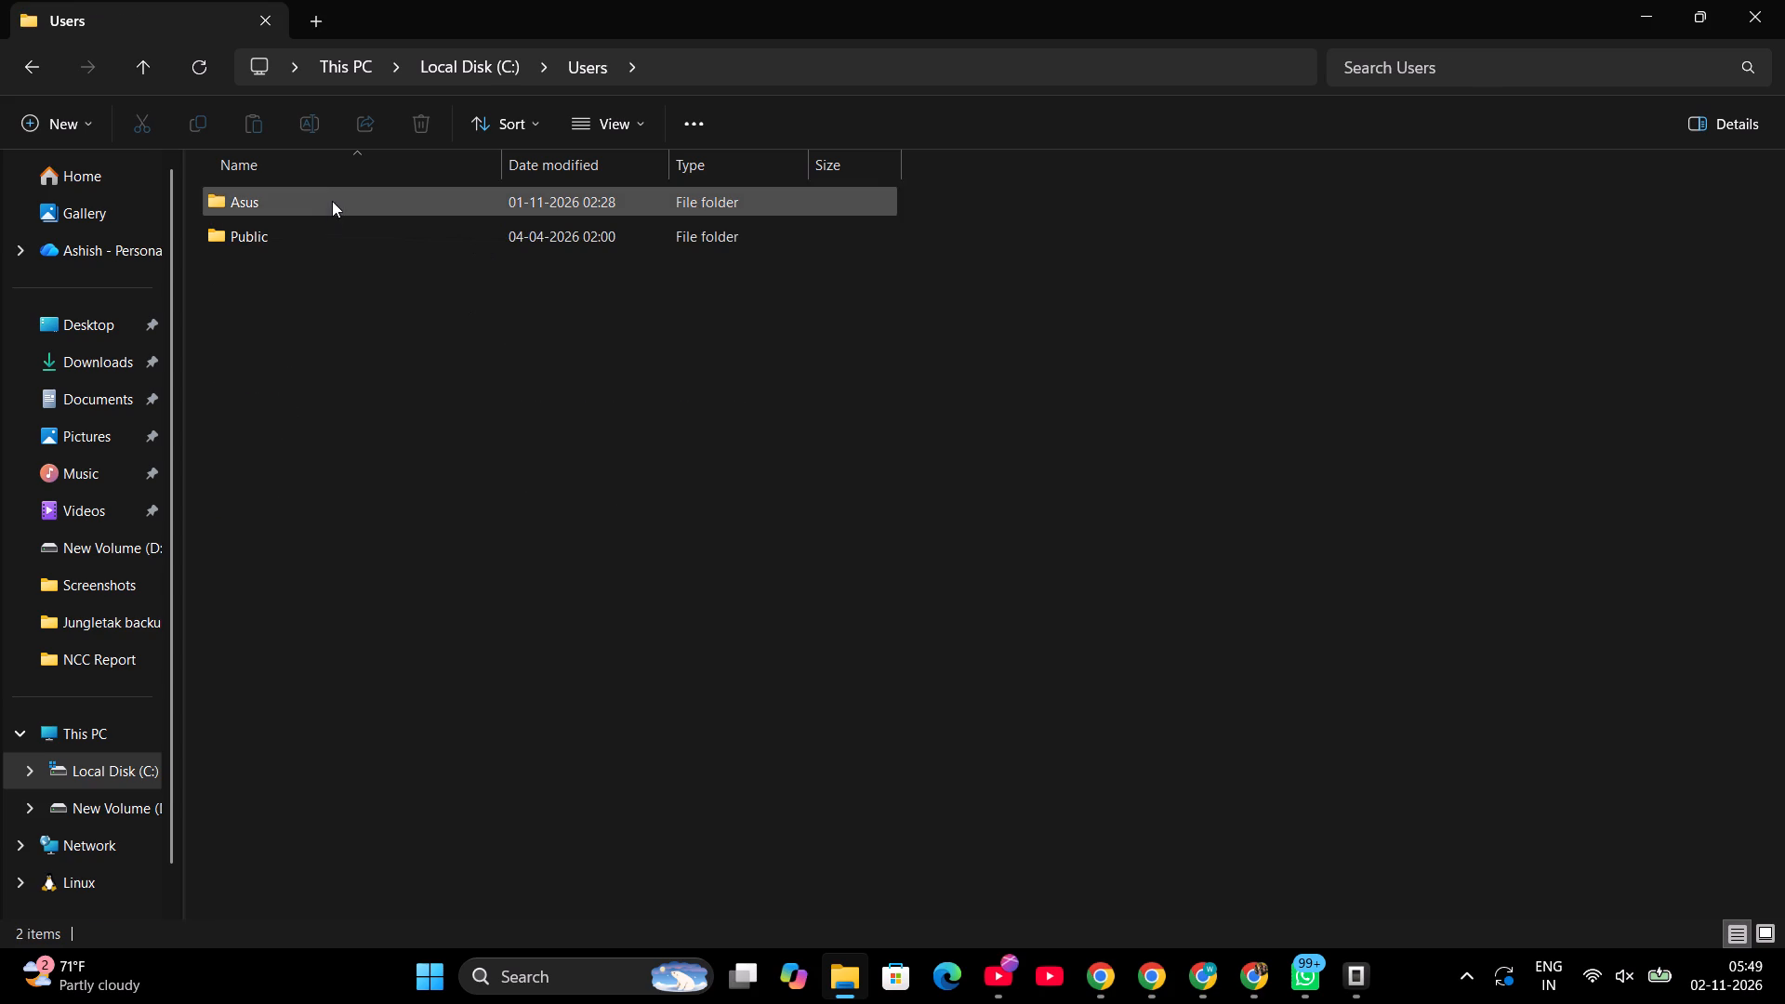
{"action": "double_click", "coordinate": [332, 201]}
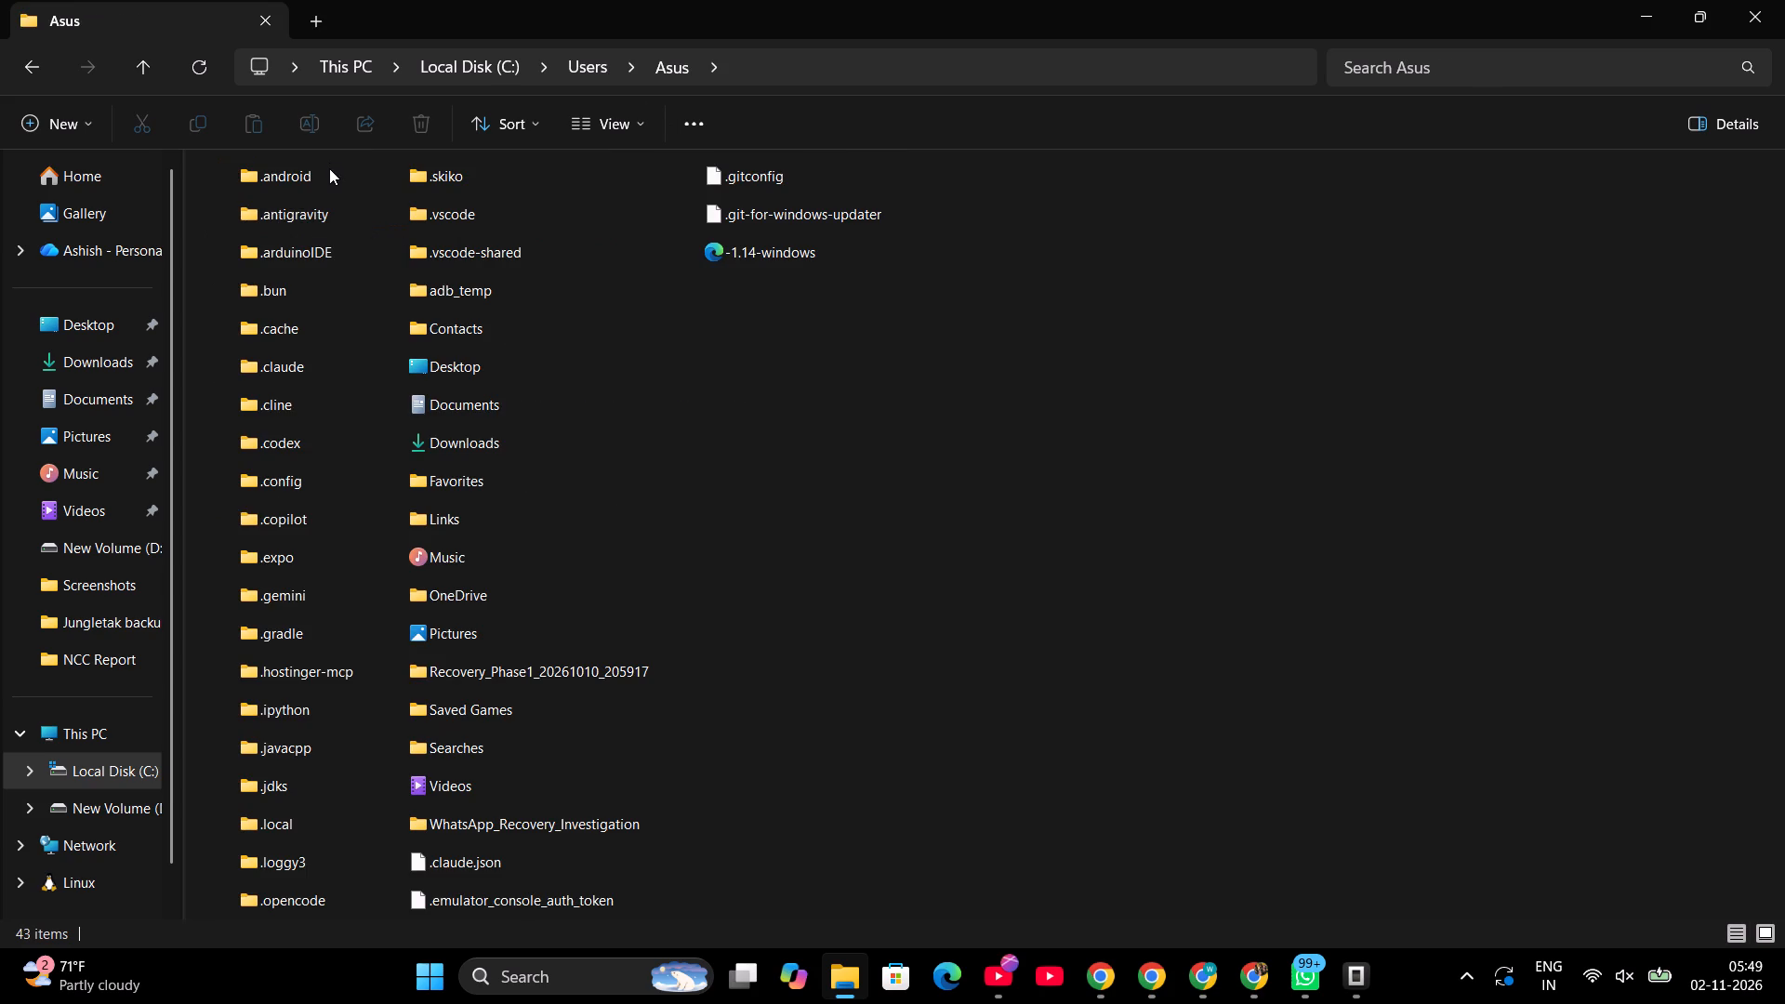
{"action": "double_click", "coordinate": [311, 896]}
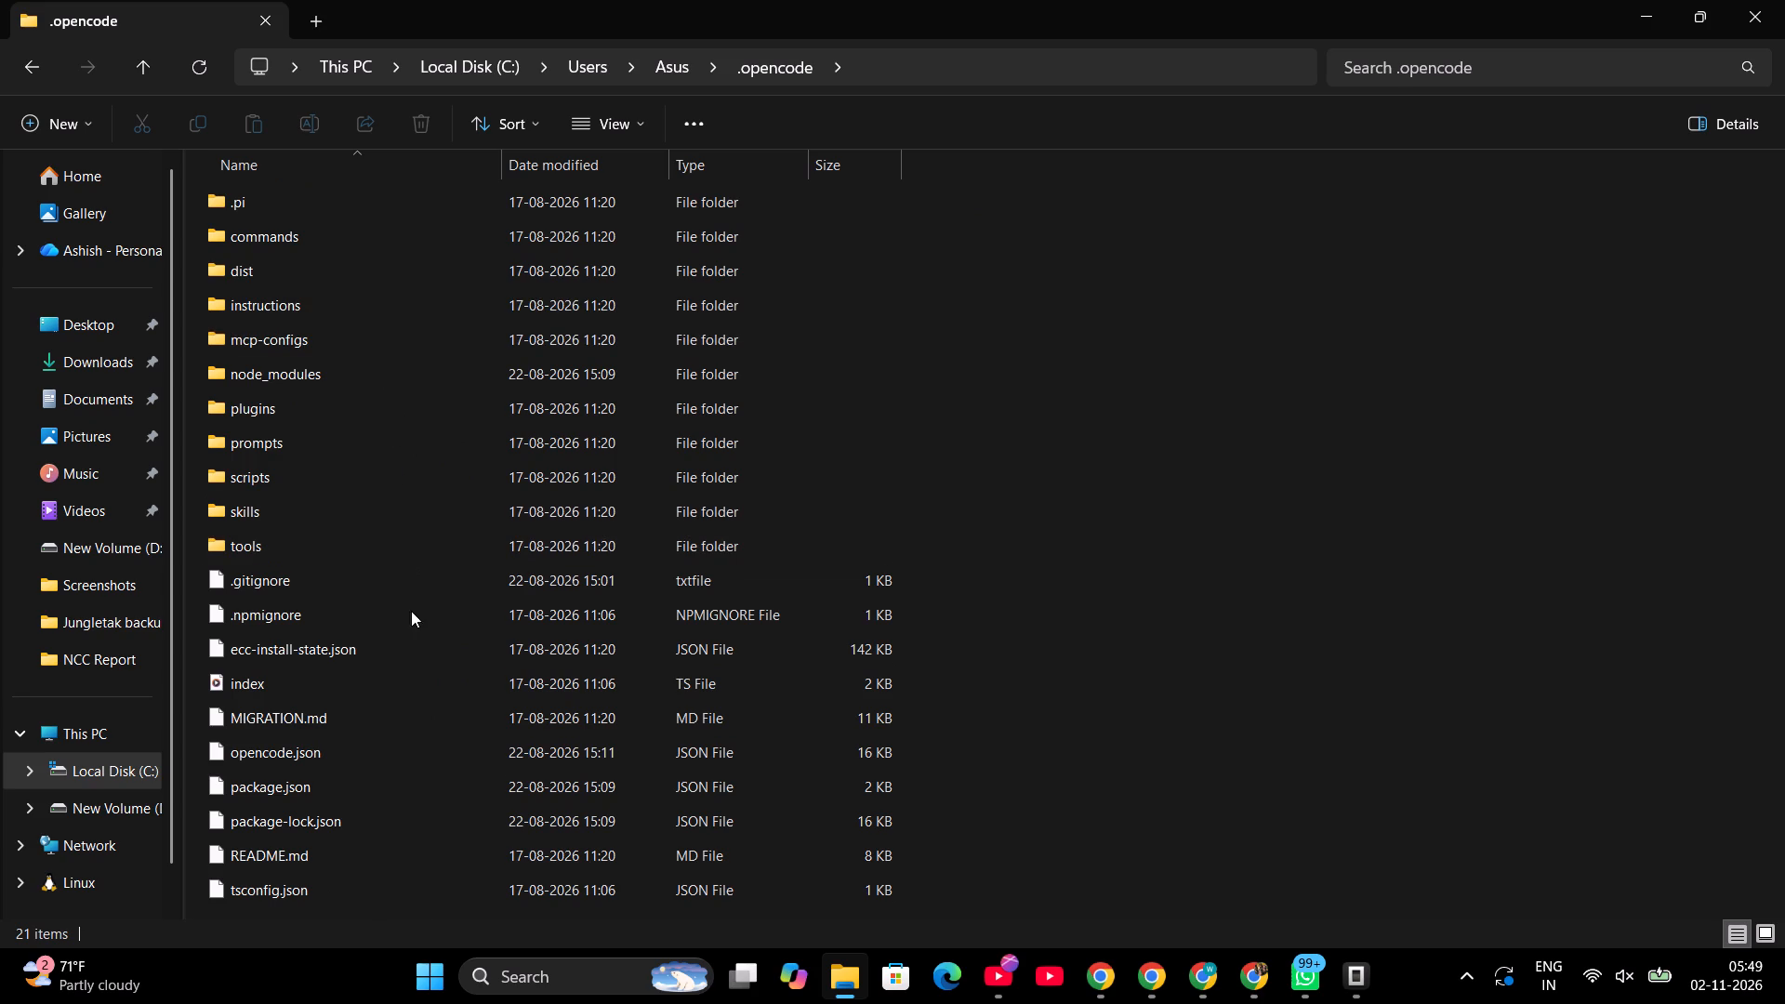
Open opencode.json from the .opencode folder in Notepad, using that app just once.
{"action": "double_click", "coordinate": [301, 746]}
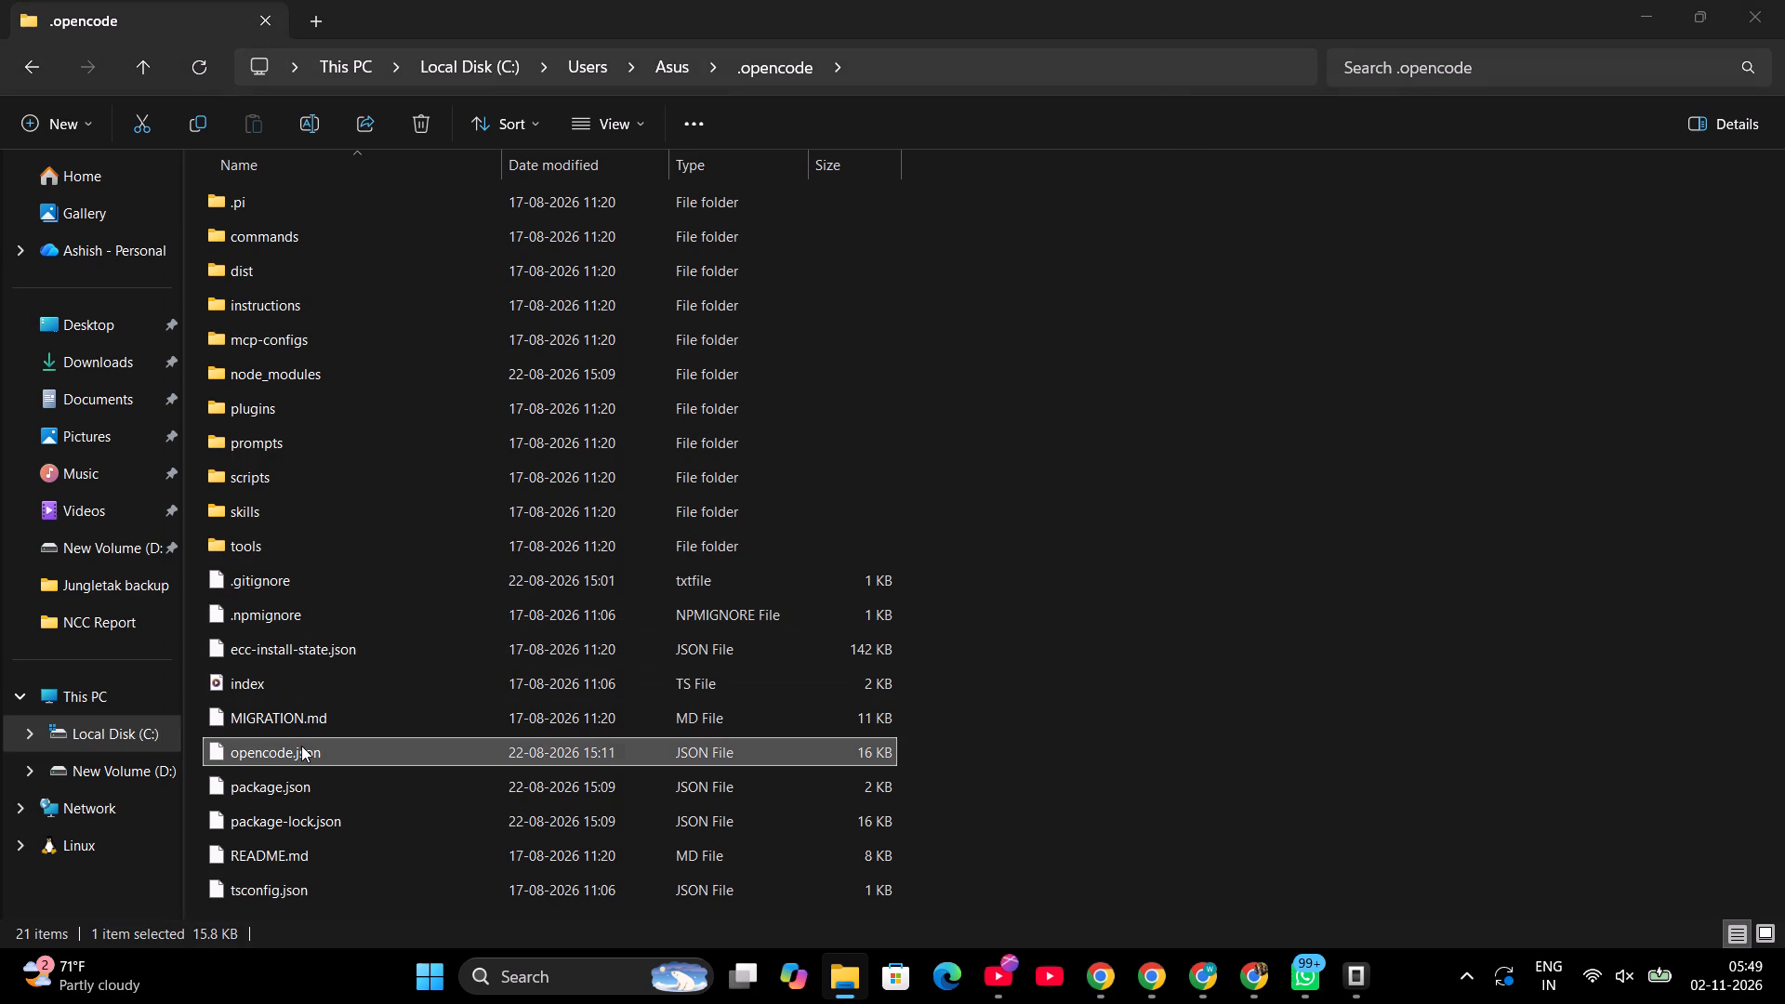
{"action": "double_click", "coordinate": [301, 746]}
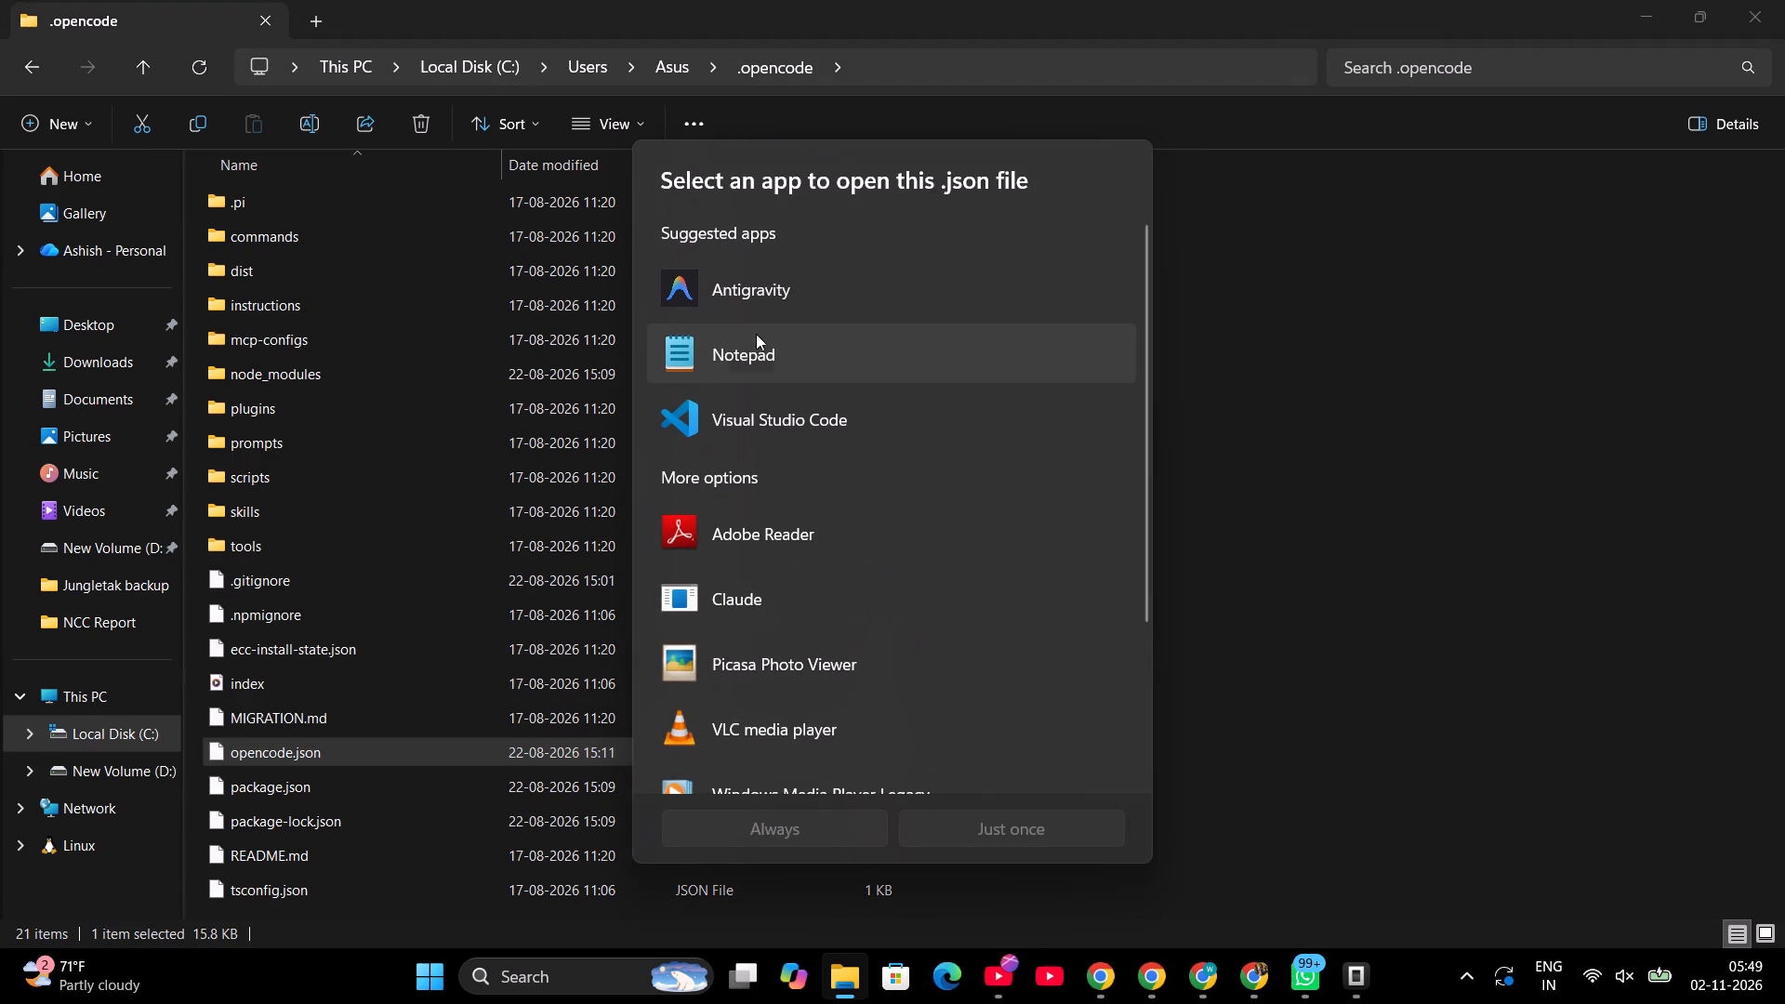
{"action": "left_click", "coordinate": [746, 339]}
{"action": "left_click", "coordinate": [1010, 812]}
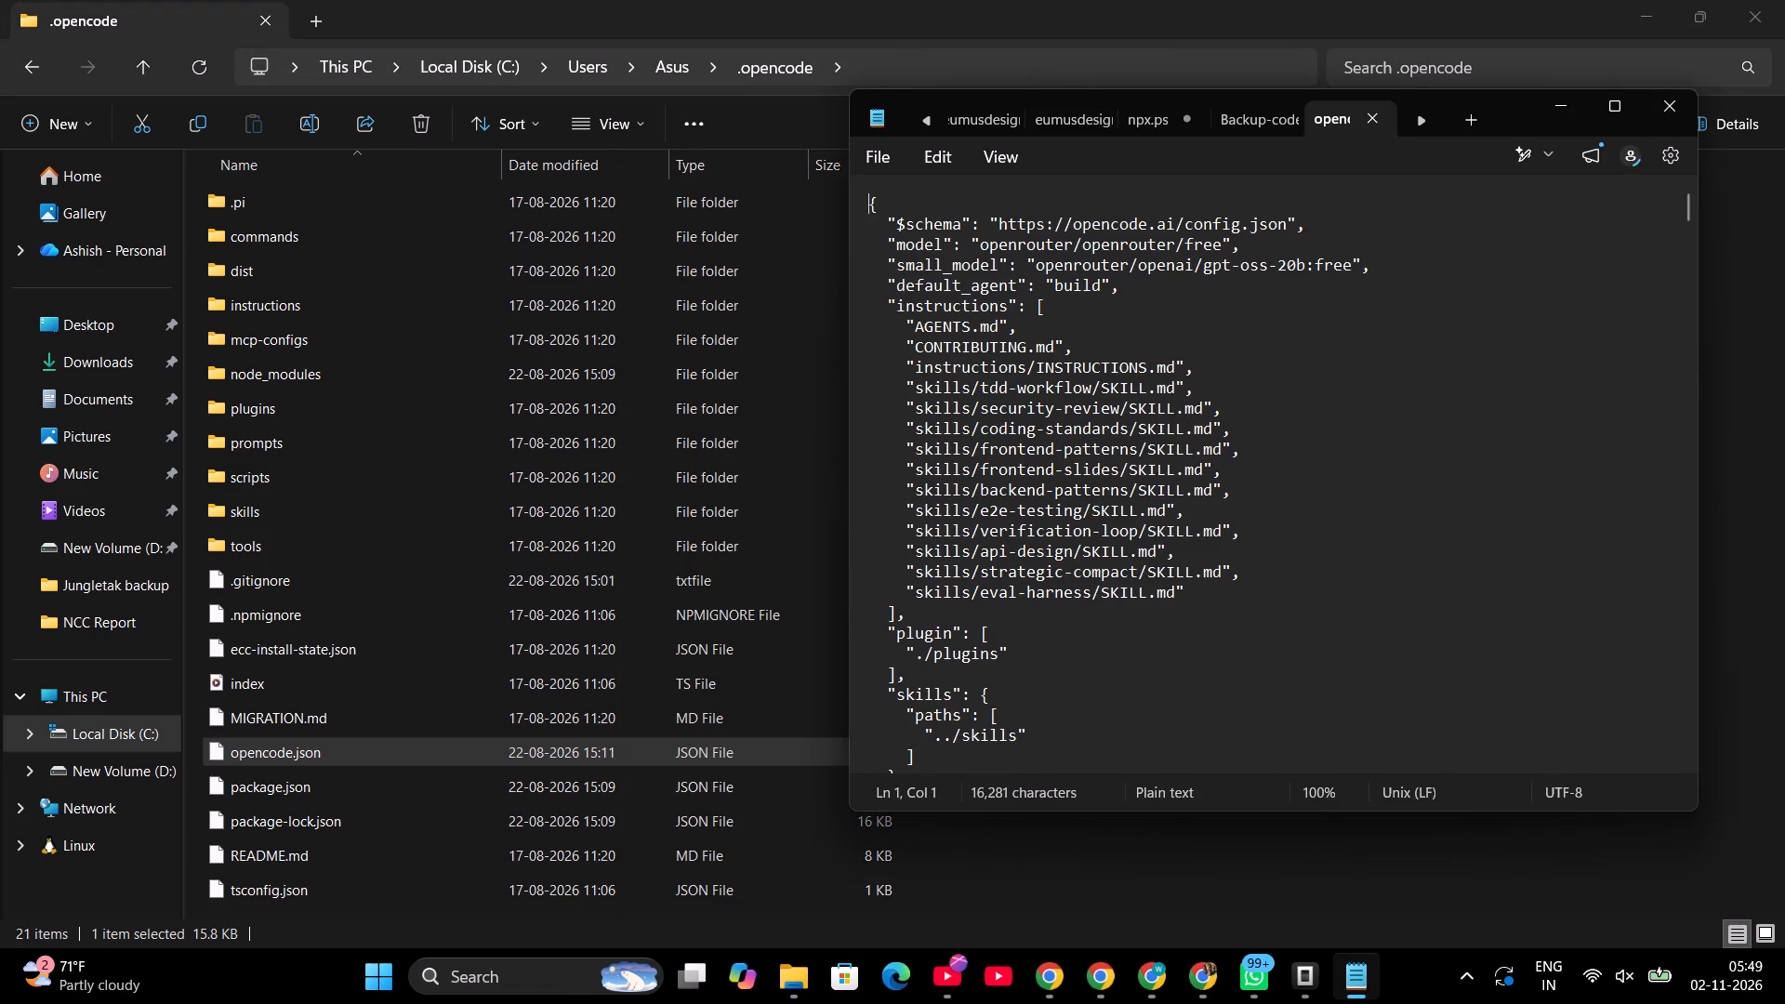
Skim opencode.json in Notepad to its end and copy the file's entire contents.
{"action": "scroll", "coordinate": [1387, 514], "scroll_direction": "down", "scroll_amount": 20}
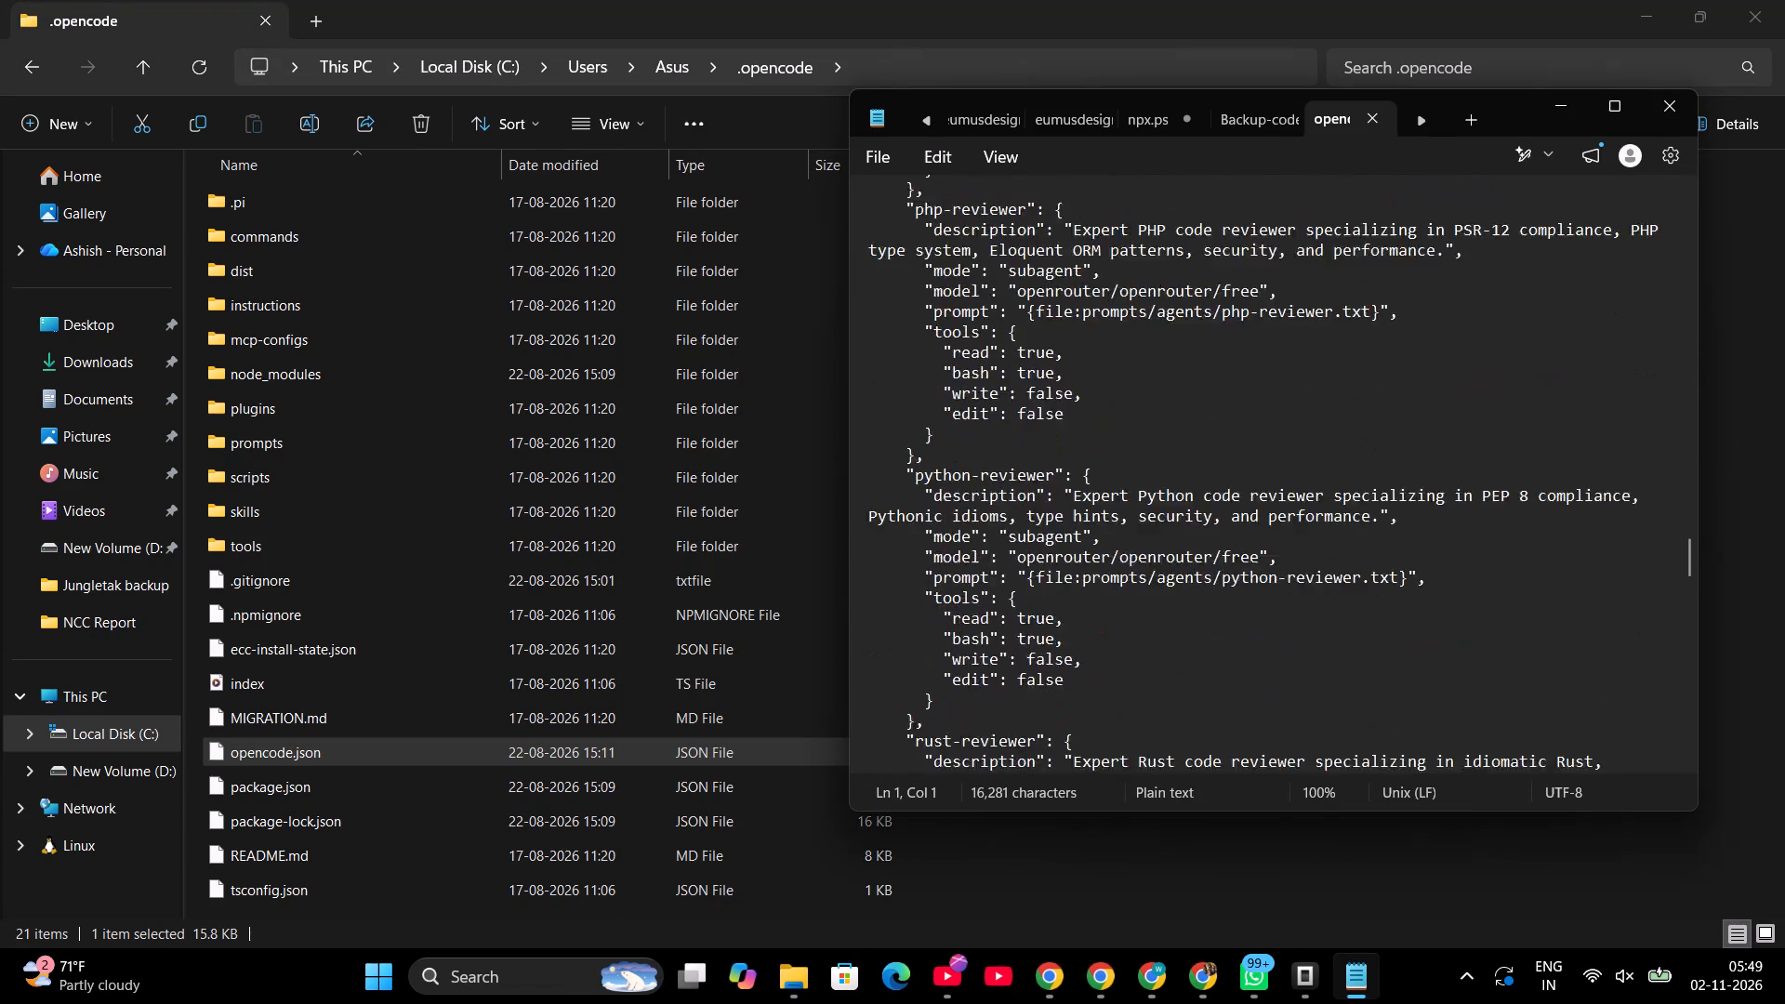
{"action": "scroll", "coordinate": [1387, 514], "scroll_direction": "down", "scroll_amount": 20}
{"action": "scroll", "coordinate": [1387, 514], "scroll_direction": "down", "scroll_amount": 13}
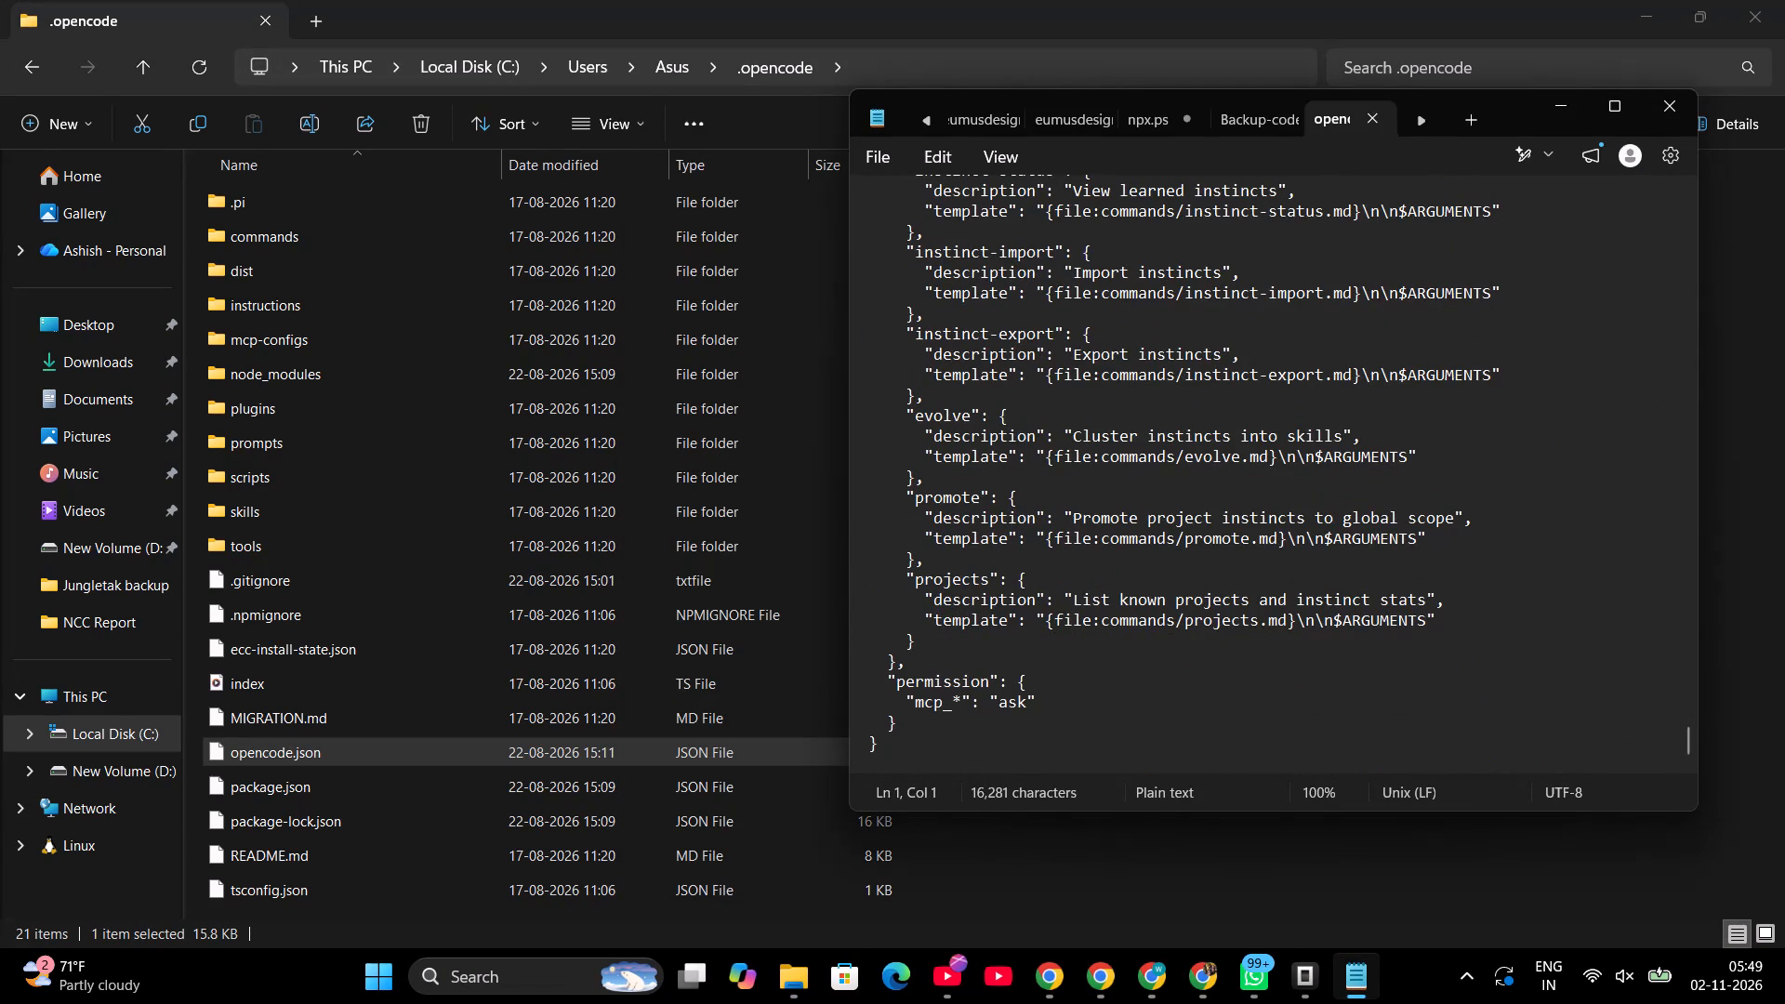
{"action": "left_click", "coordinate": [1224, 482]}
{"action": "key", "text": "ctrl+a"}
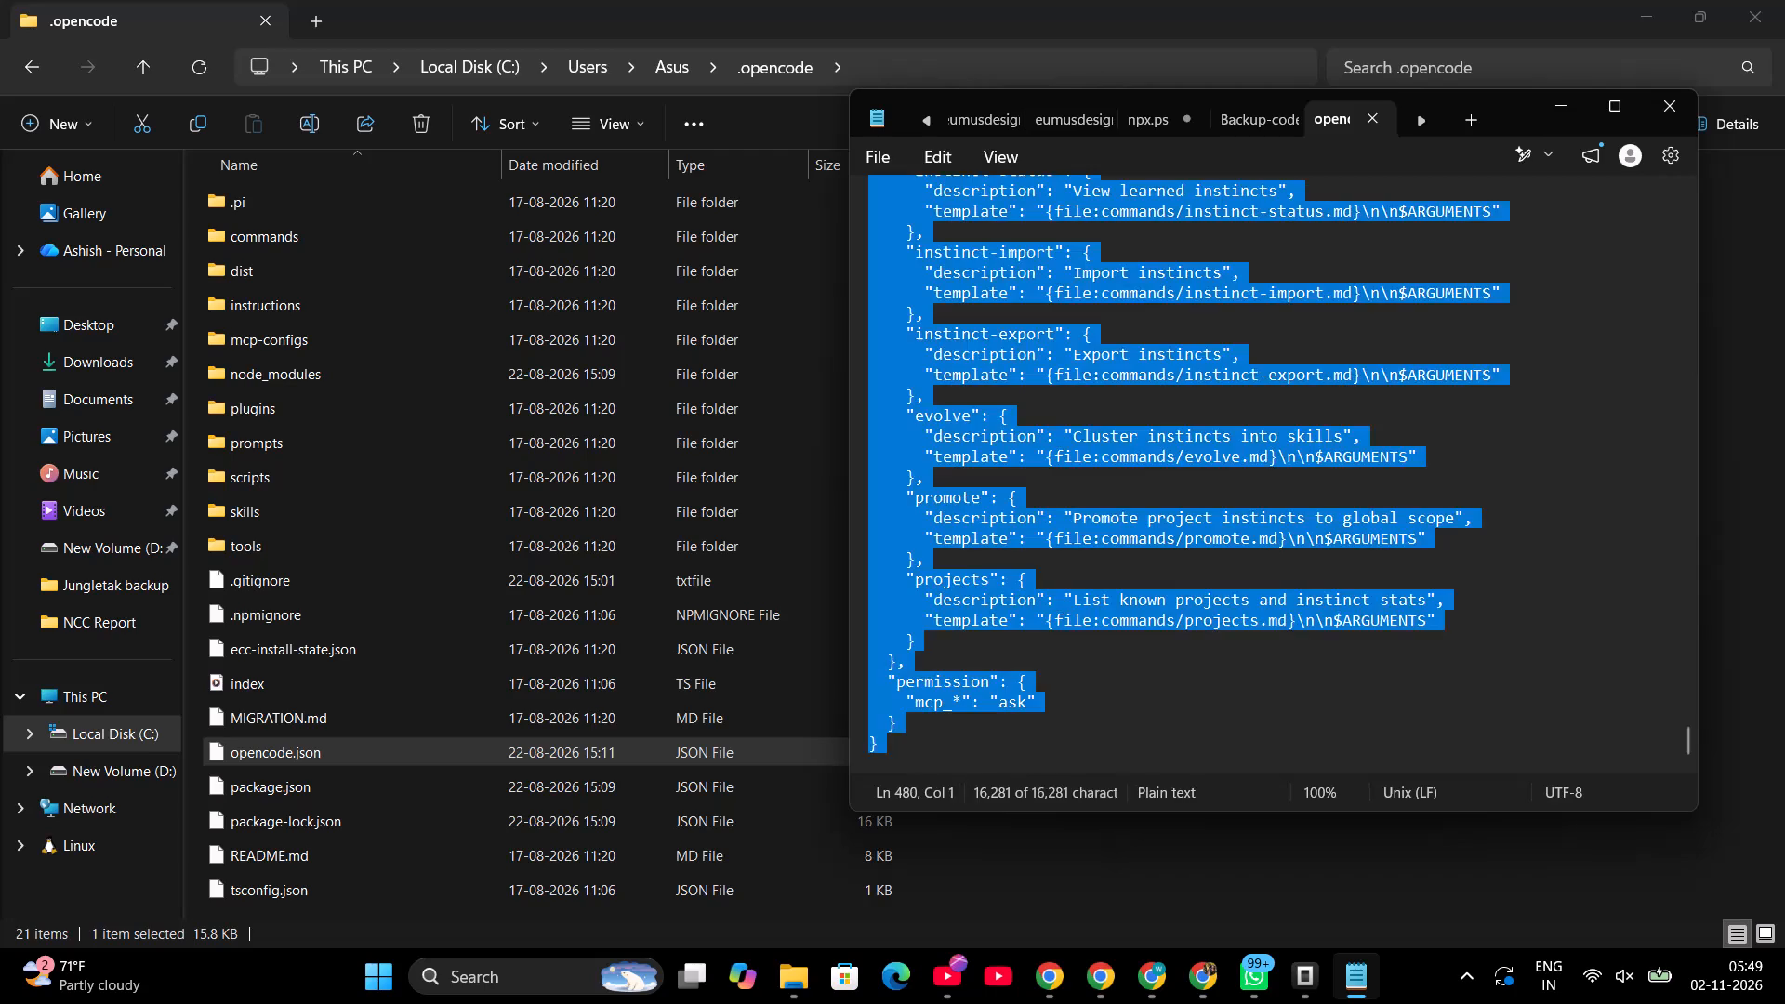
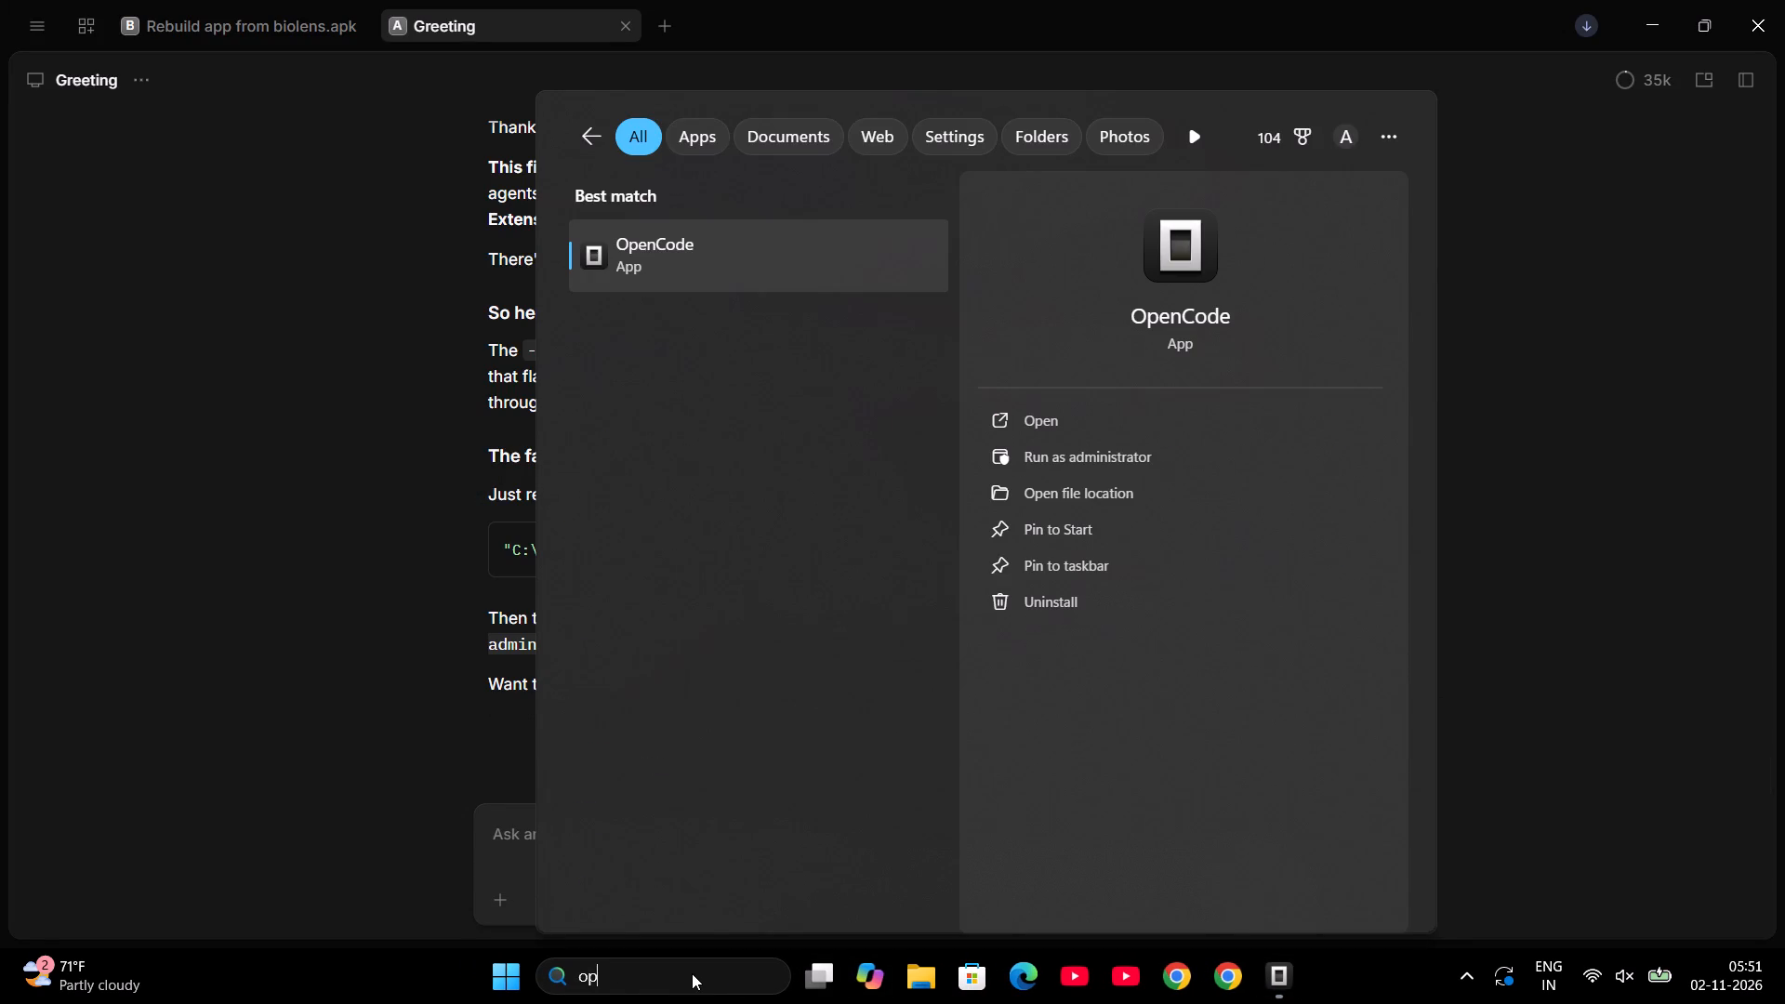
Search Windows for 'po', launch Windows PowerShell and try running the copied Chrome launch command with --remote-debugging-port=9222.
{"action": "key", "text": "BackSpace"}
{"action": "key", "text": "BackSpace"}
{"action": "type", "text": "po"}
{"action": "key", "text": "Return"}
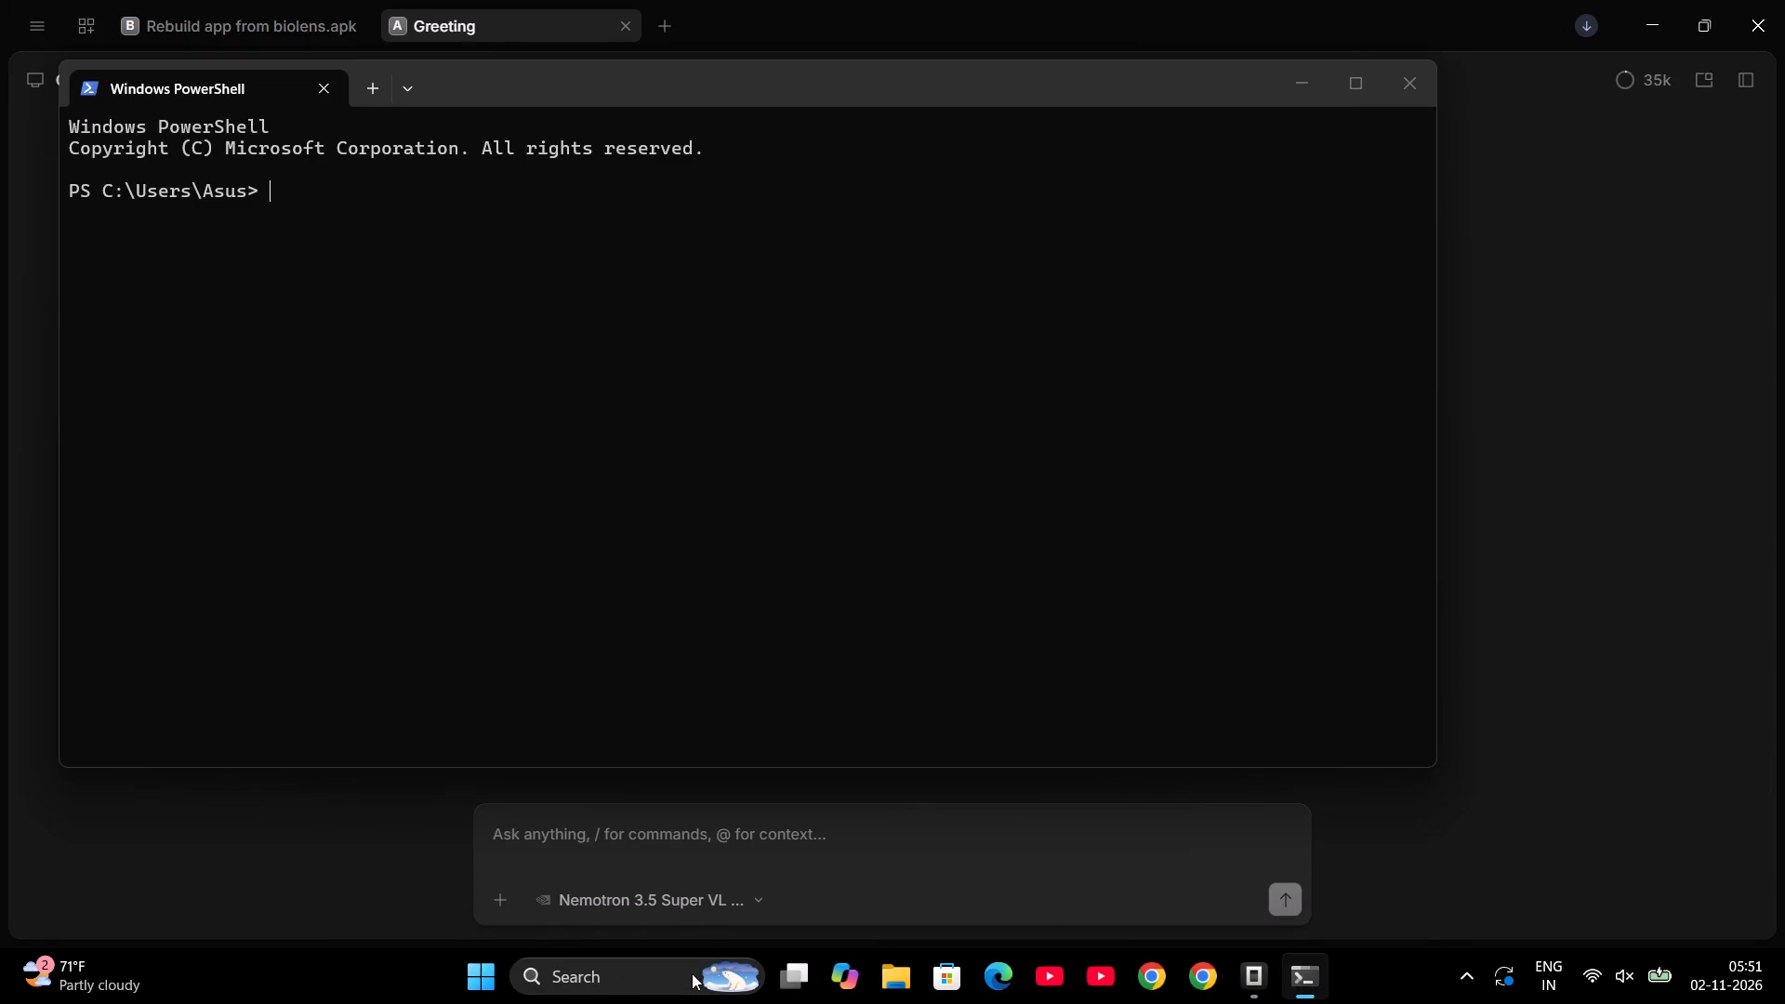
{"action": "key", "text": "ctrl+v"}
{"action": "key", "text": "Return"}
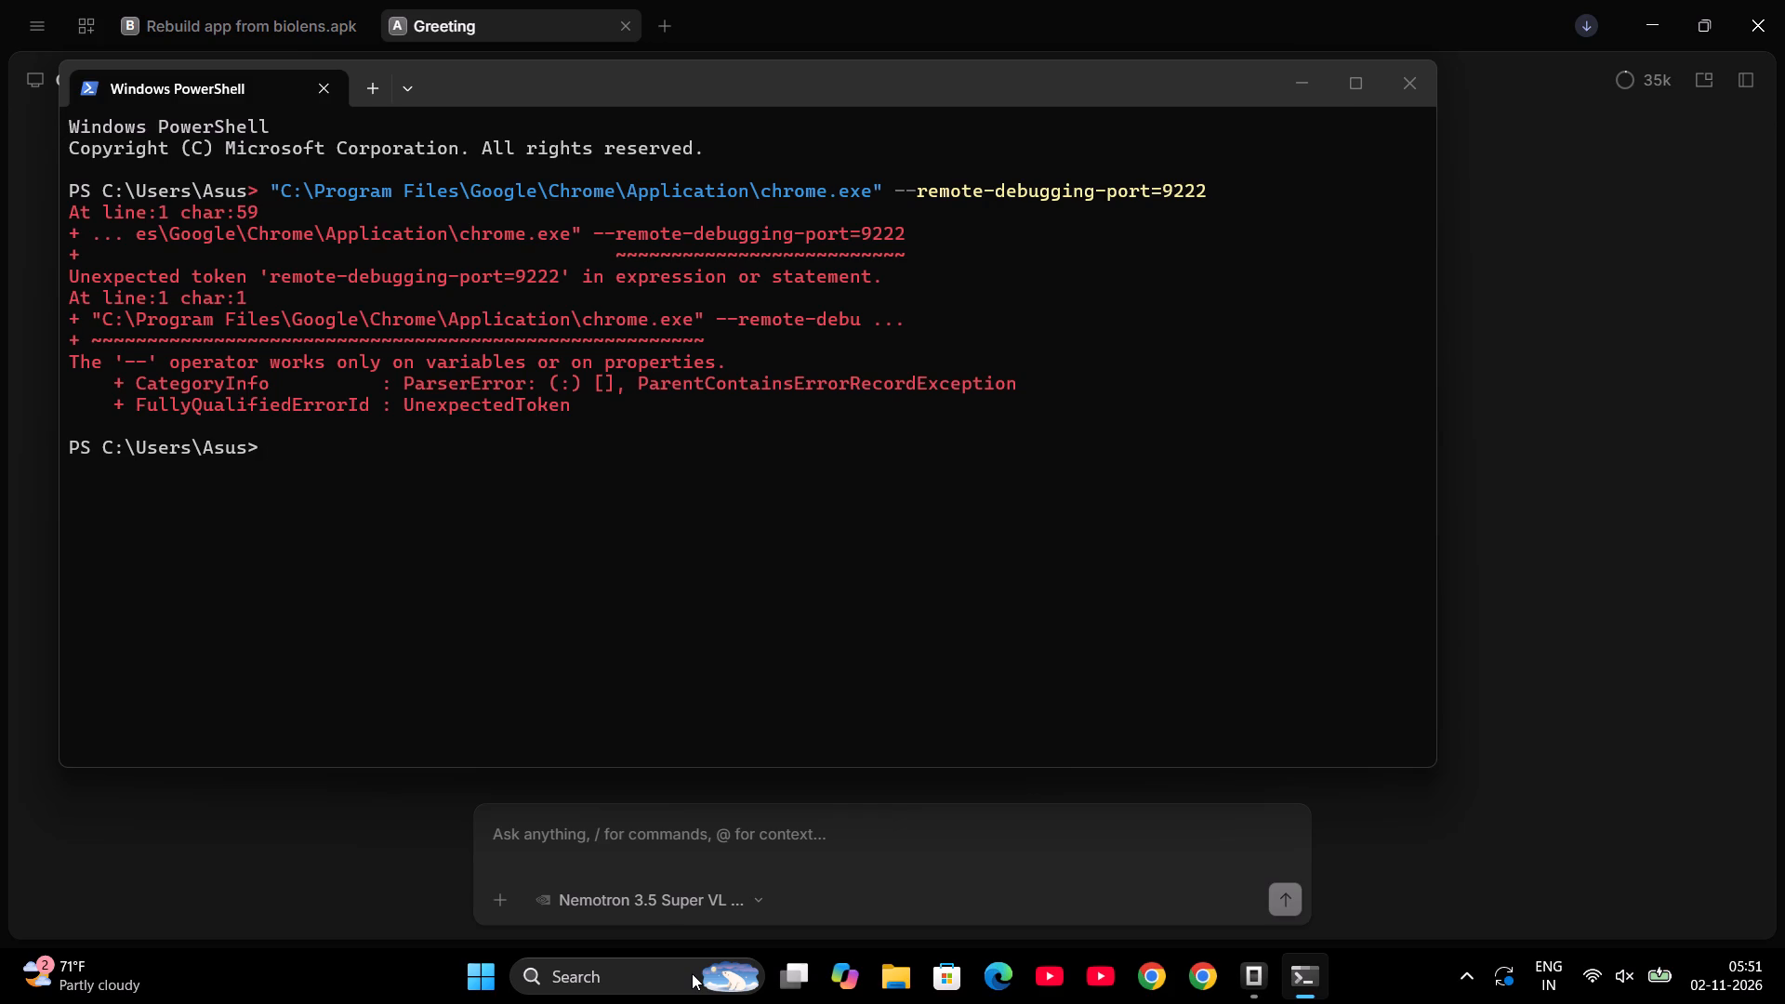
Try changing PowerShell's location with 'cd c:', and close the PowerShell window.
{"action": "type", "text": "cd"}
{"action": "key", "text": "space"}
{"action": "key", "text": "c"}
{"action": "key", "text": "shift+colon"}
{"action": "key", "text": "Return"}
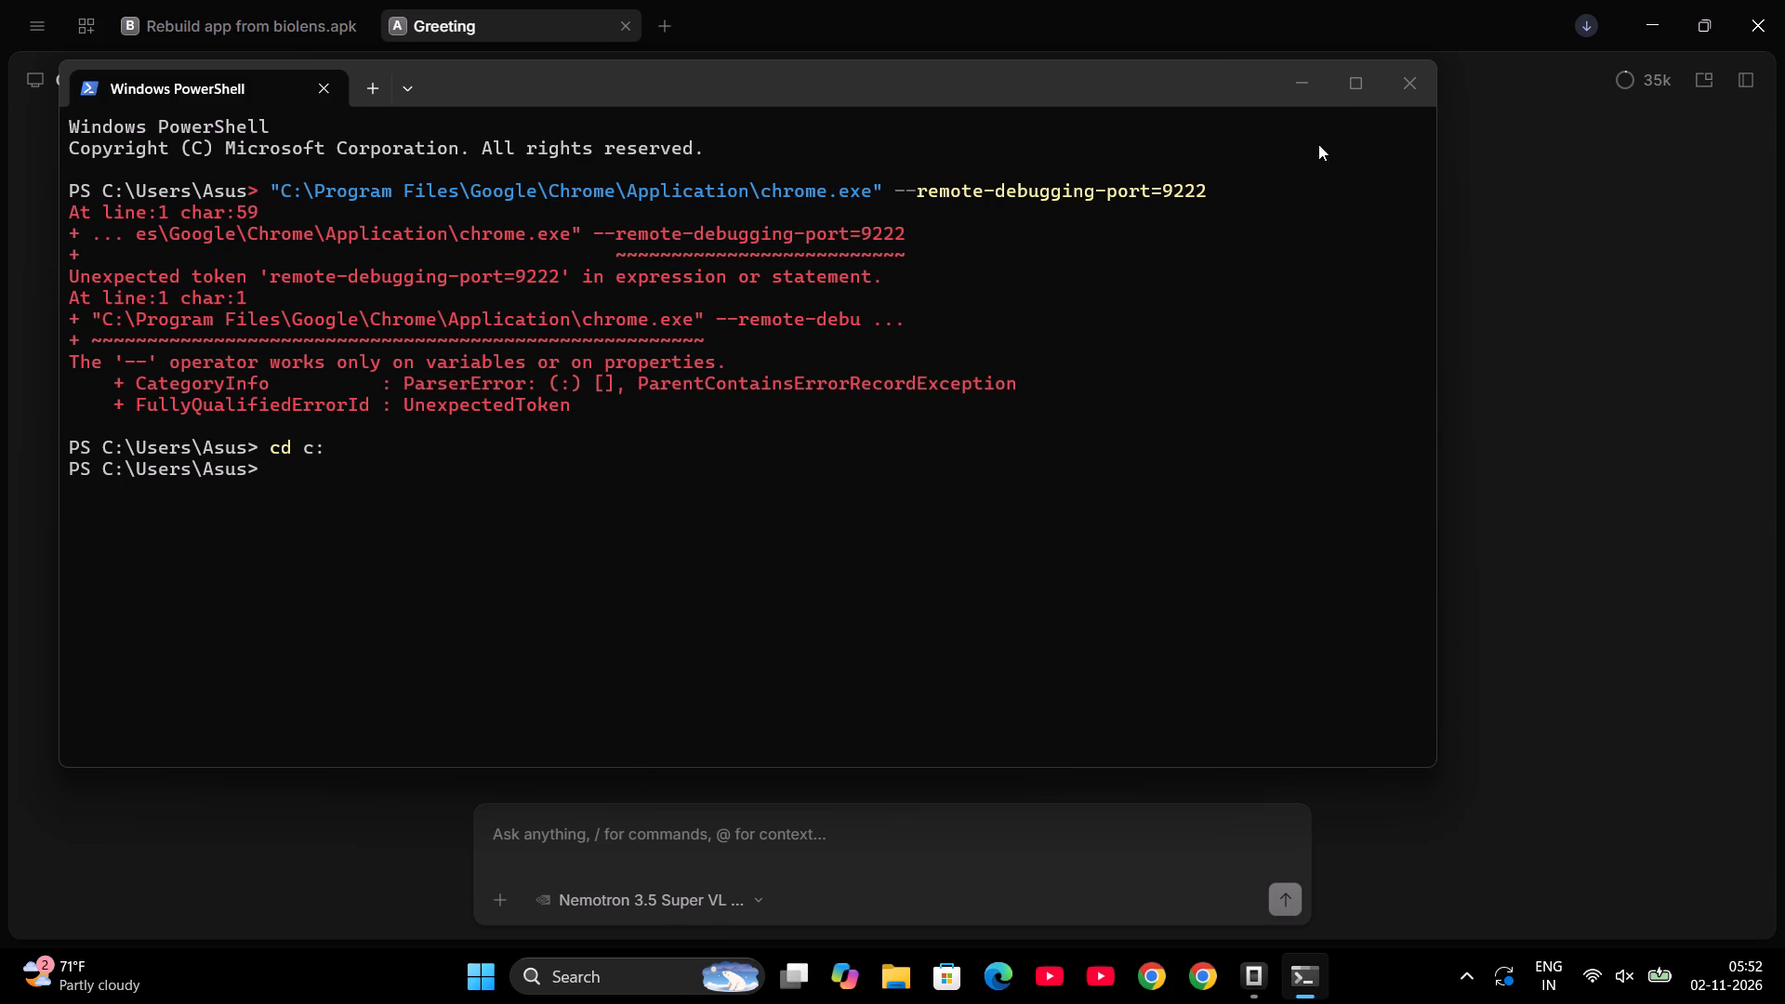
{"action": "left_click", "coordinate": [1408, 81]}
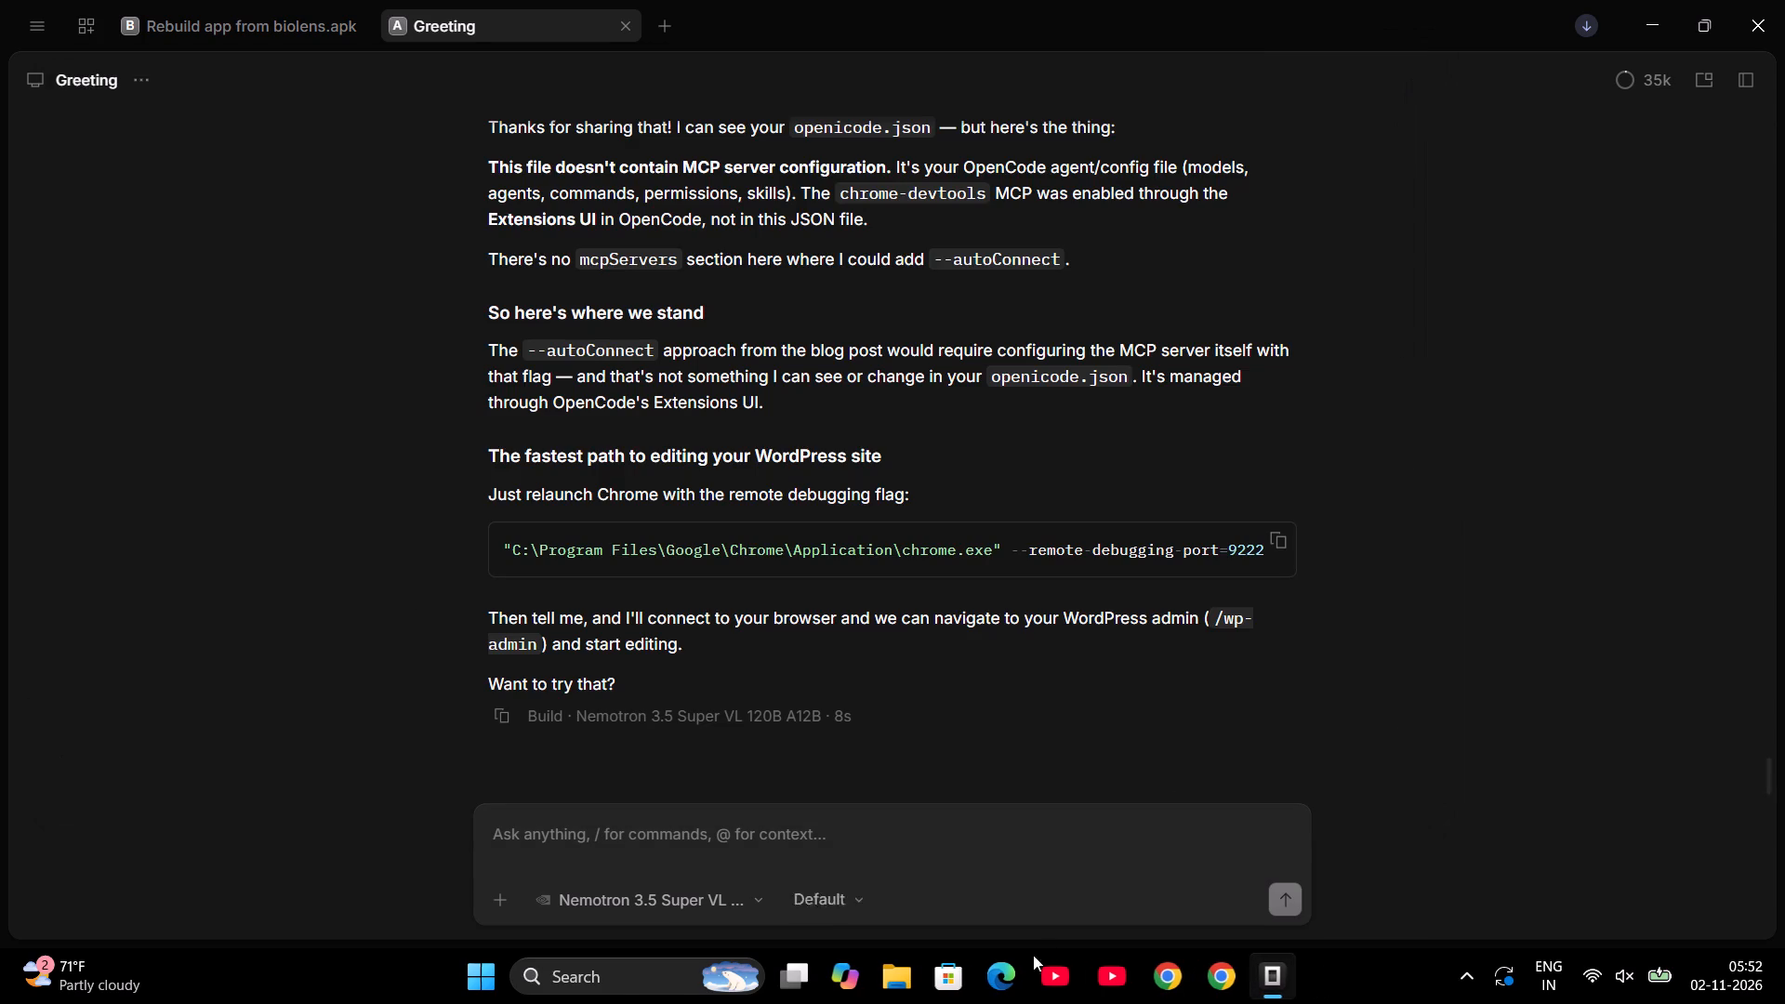
Switch to File Explorer and go to This PC.
{"action": "left_click", "coordinate": [926, 978]}
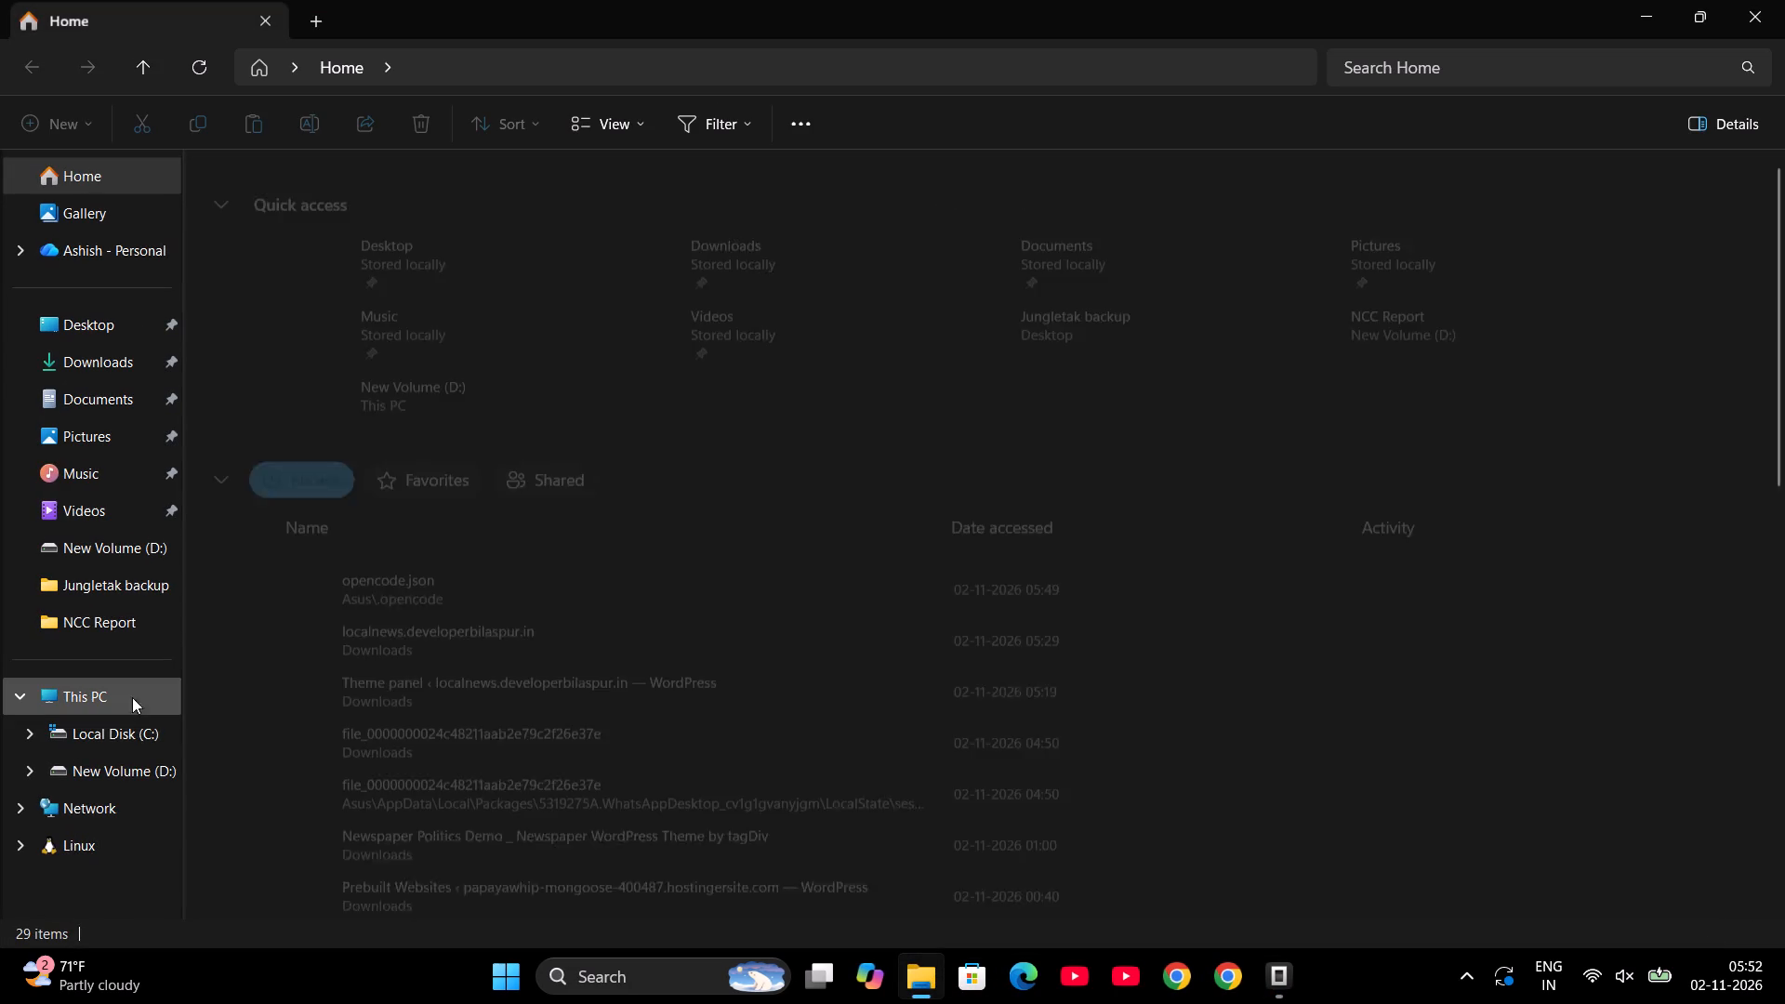
{"action": "left_click", "coordinate": [107, 698]}
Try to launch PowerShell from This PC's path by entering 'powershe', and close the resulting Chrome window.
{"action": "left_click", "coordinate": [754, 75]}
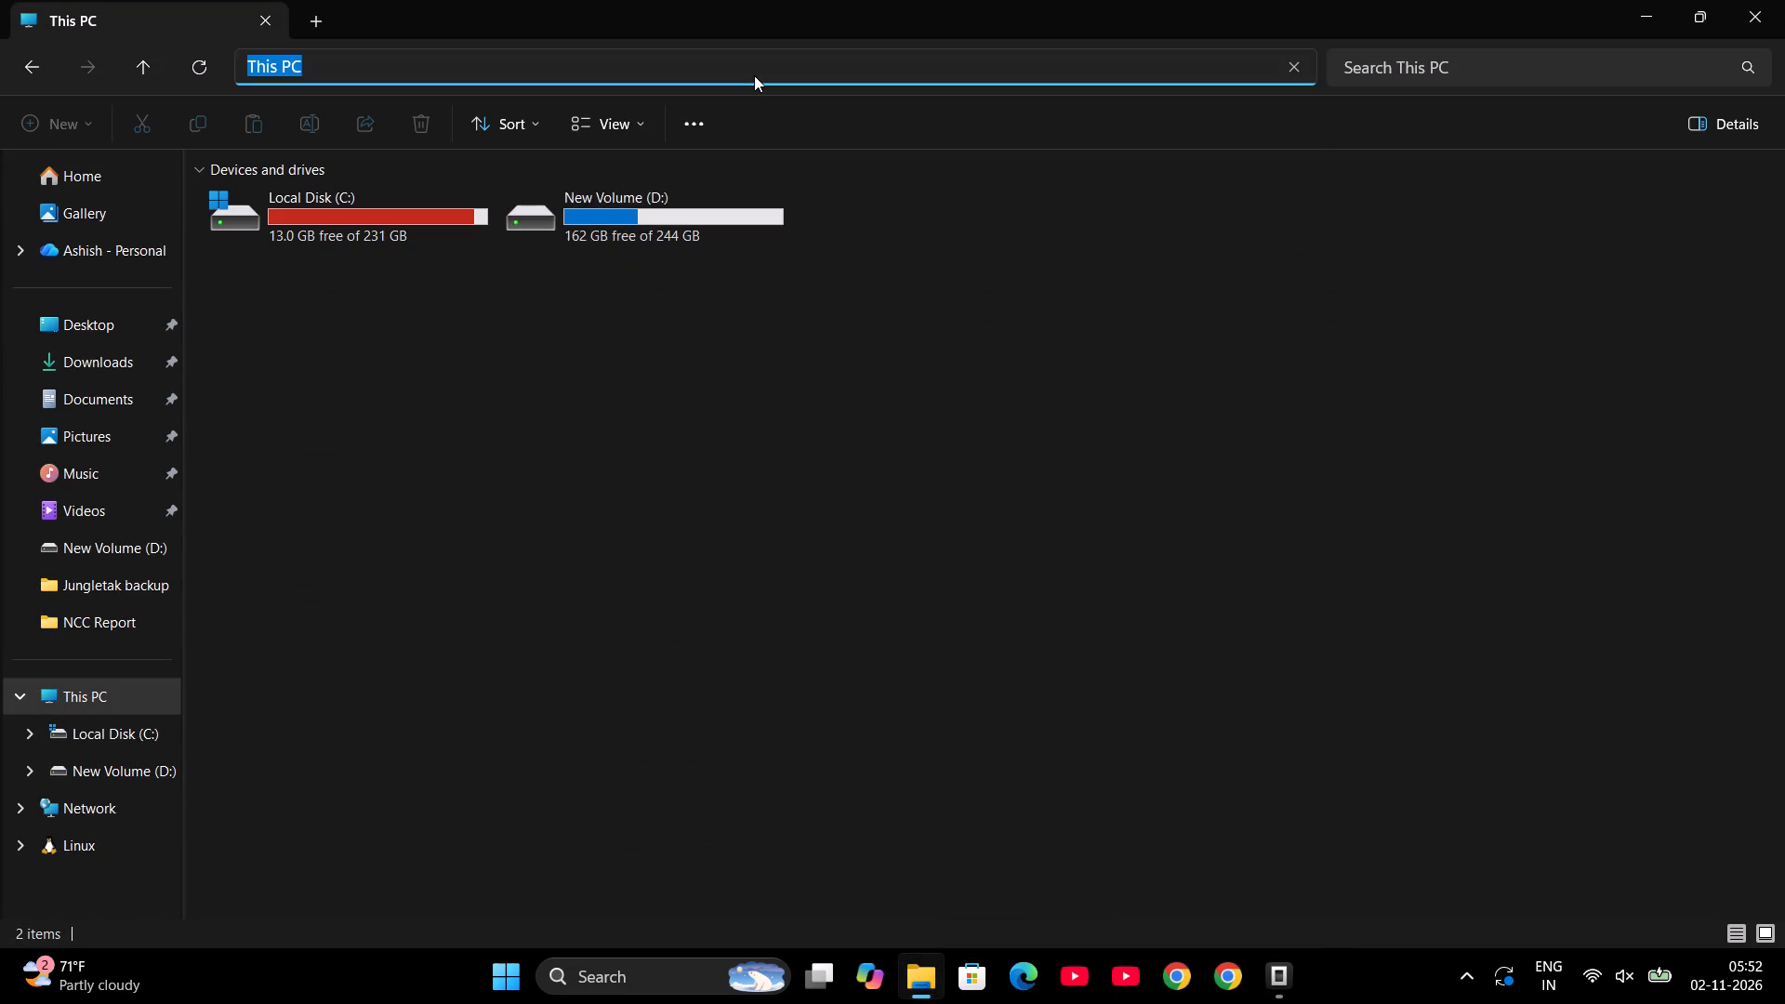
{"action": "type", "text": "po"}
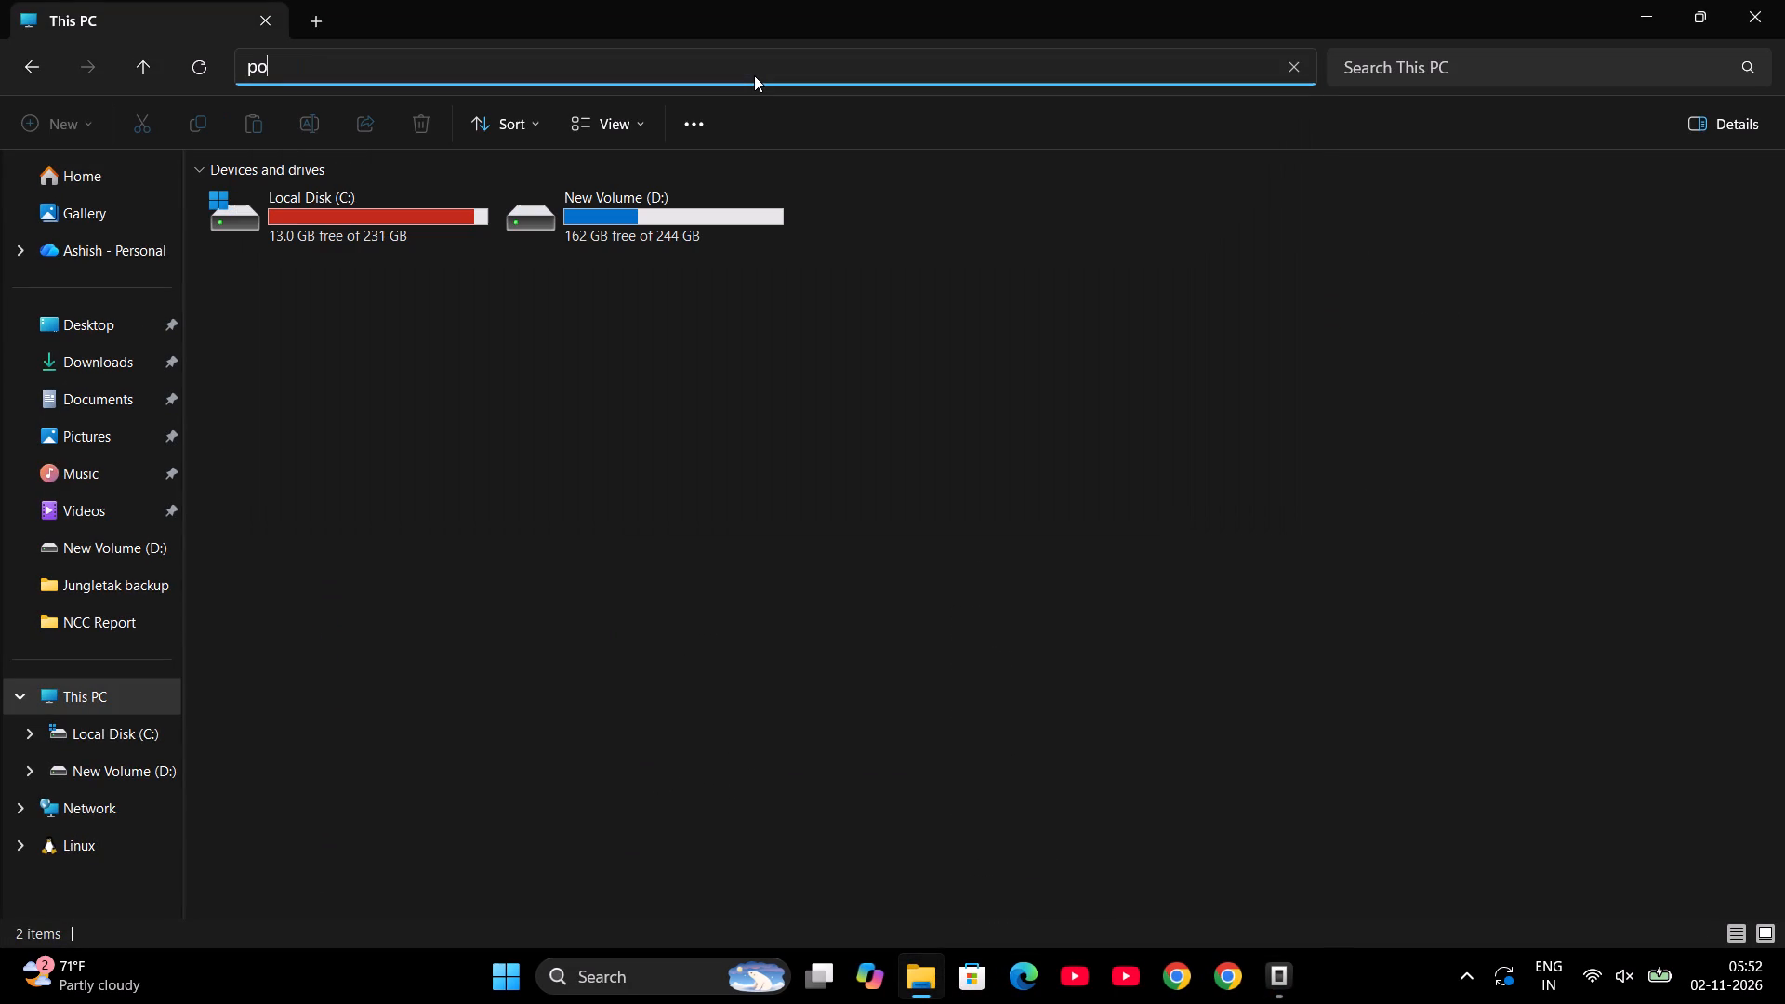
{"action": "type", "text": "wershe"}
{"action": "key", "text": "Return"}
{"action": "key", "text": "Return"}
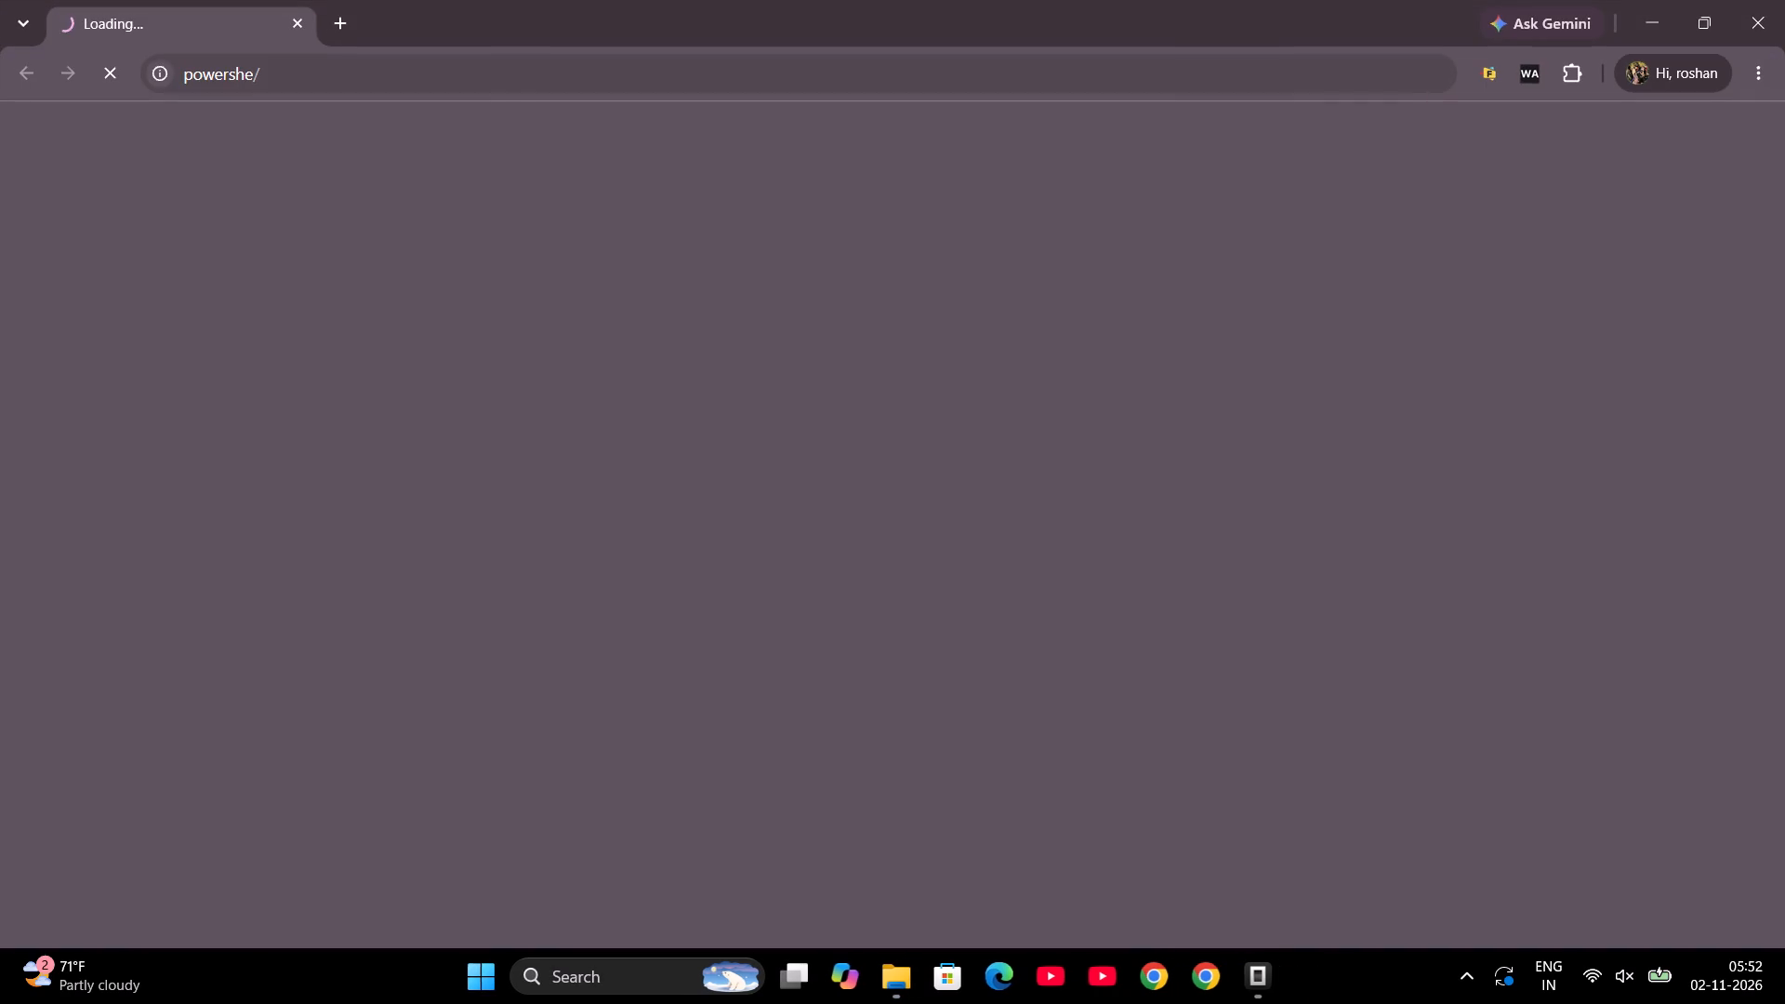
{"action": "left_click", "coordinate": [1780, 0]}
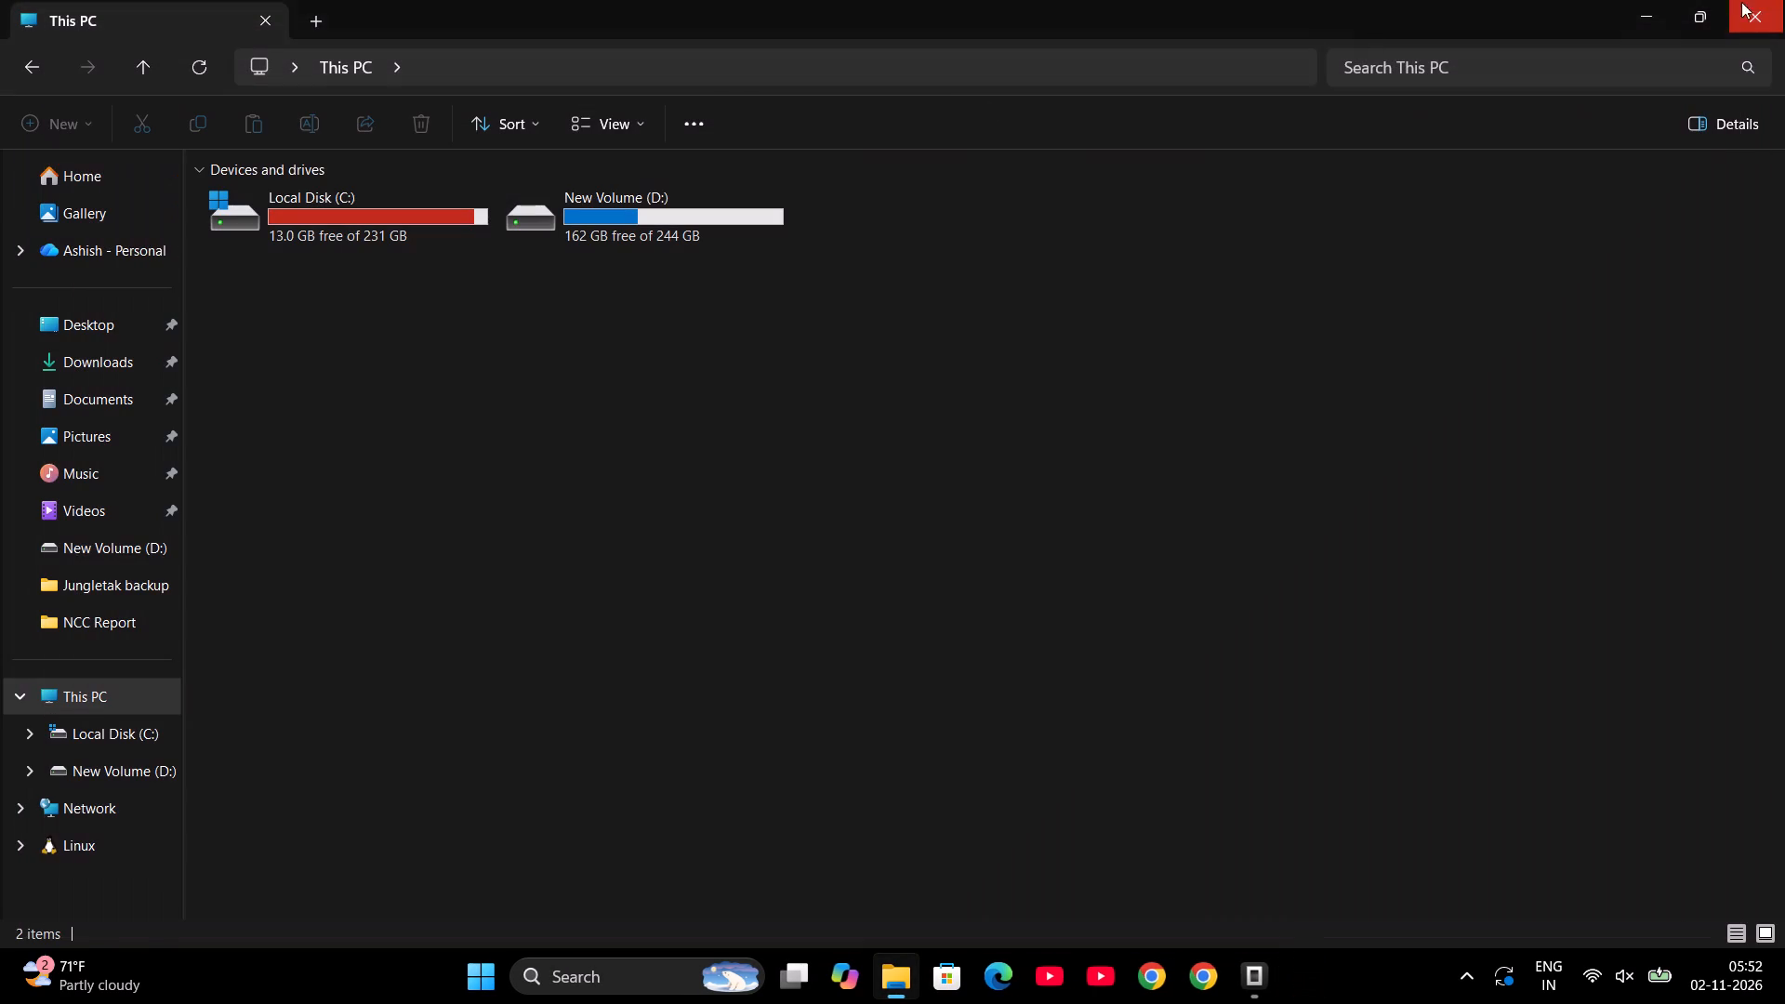
Open PowerShell from This PC in File Explorer and try to run the copied chrome.exe command with --remote-debugging-port=9222.
{"action": "left_click", "coordinate": [843, 59]}
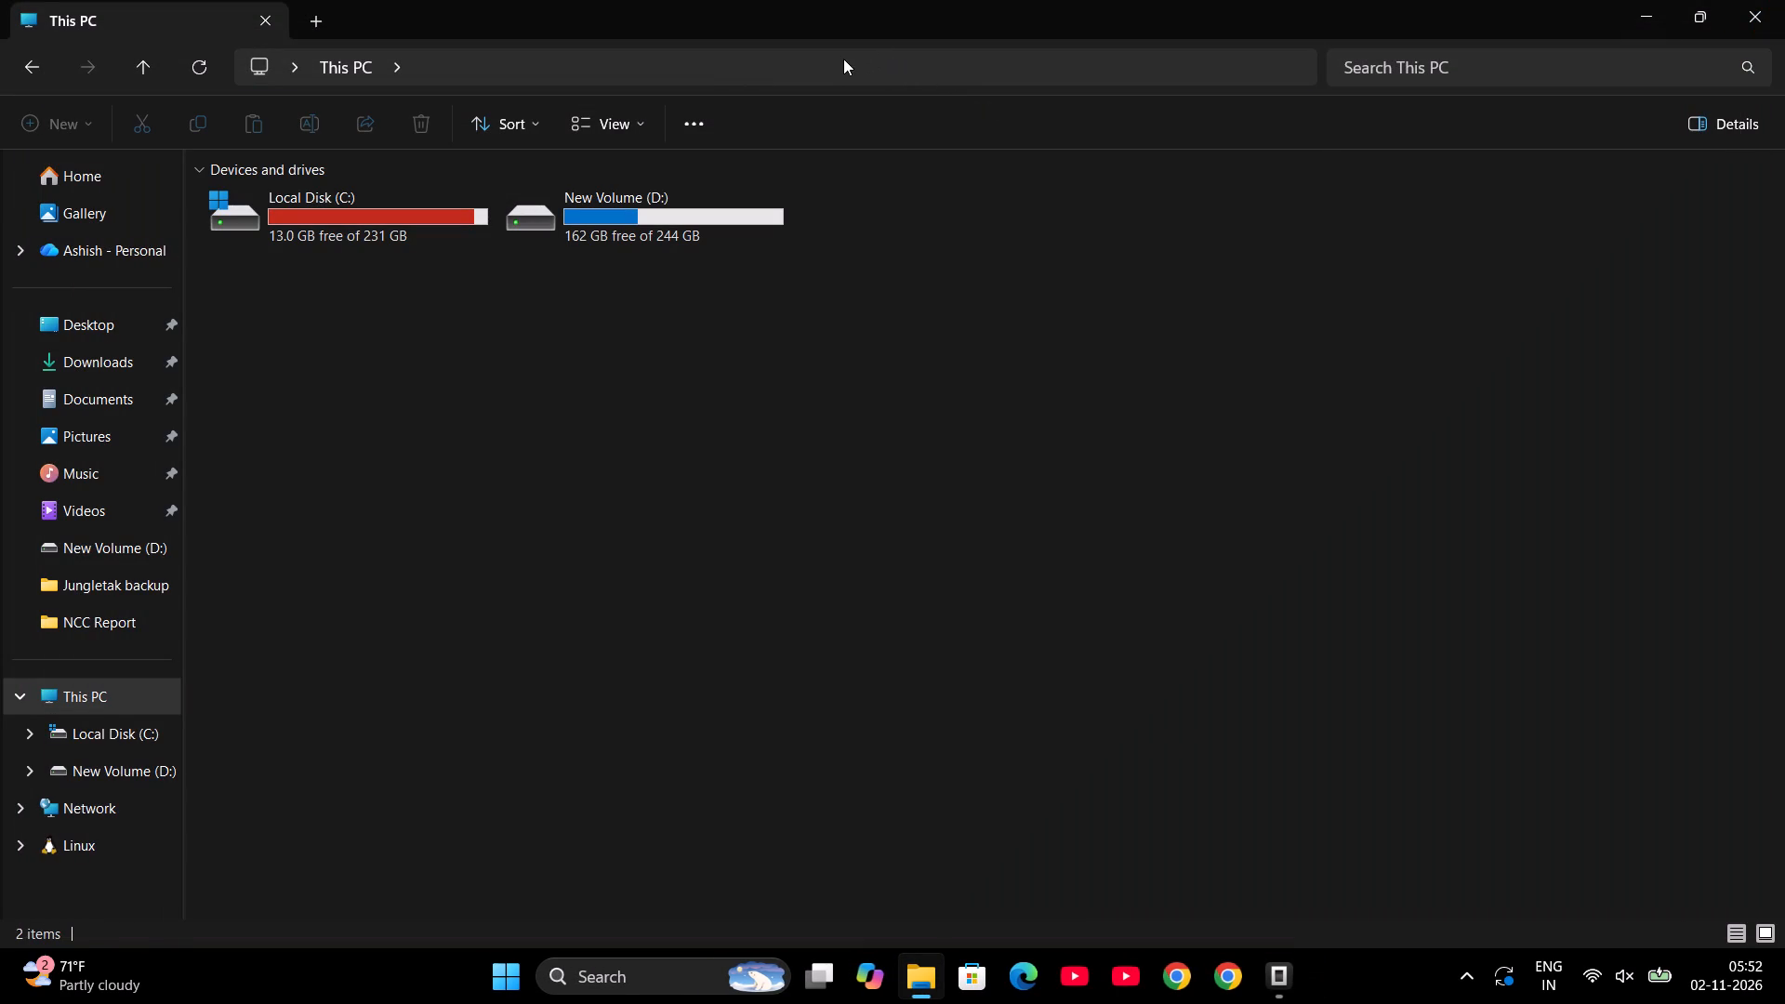
{"action": "type", "text": "powershell"}
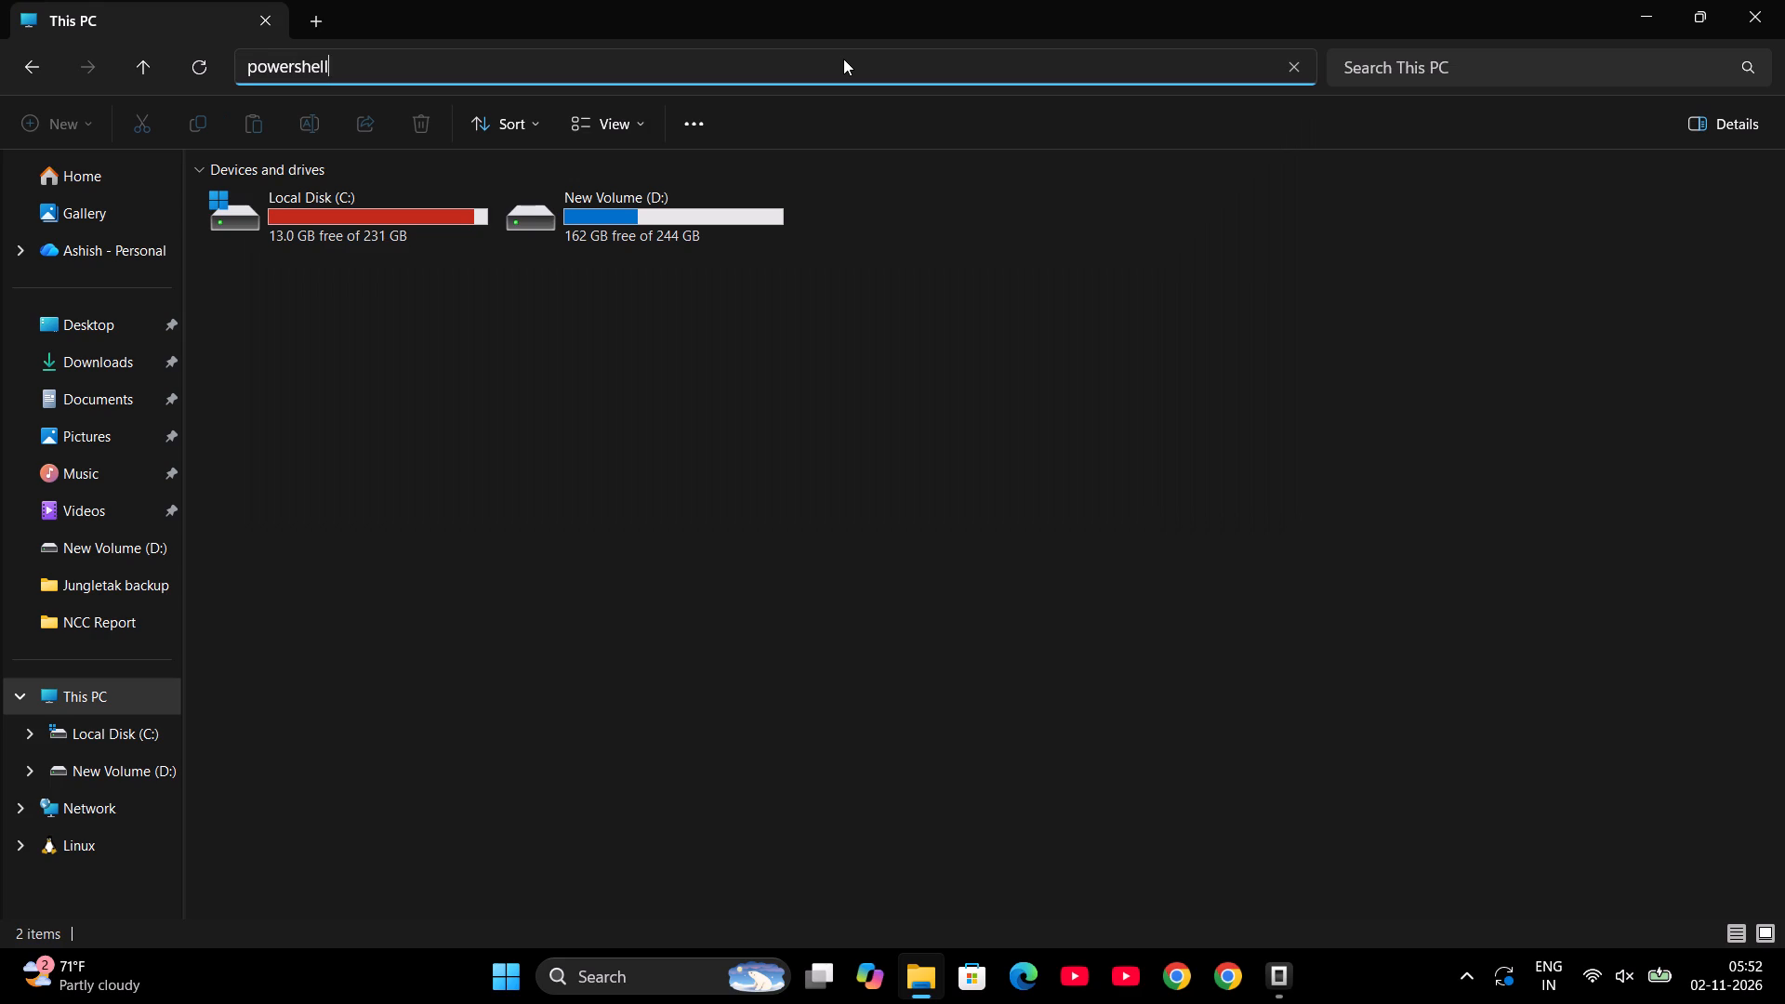
{"action": "key", "text": "Return"}
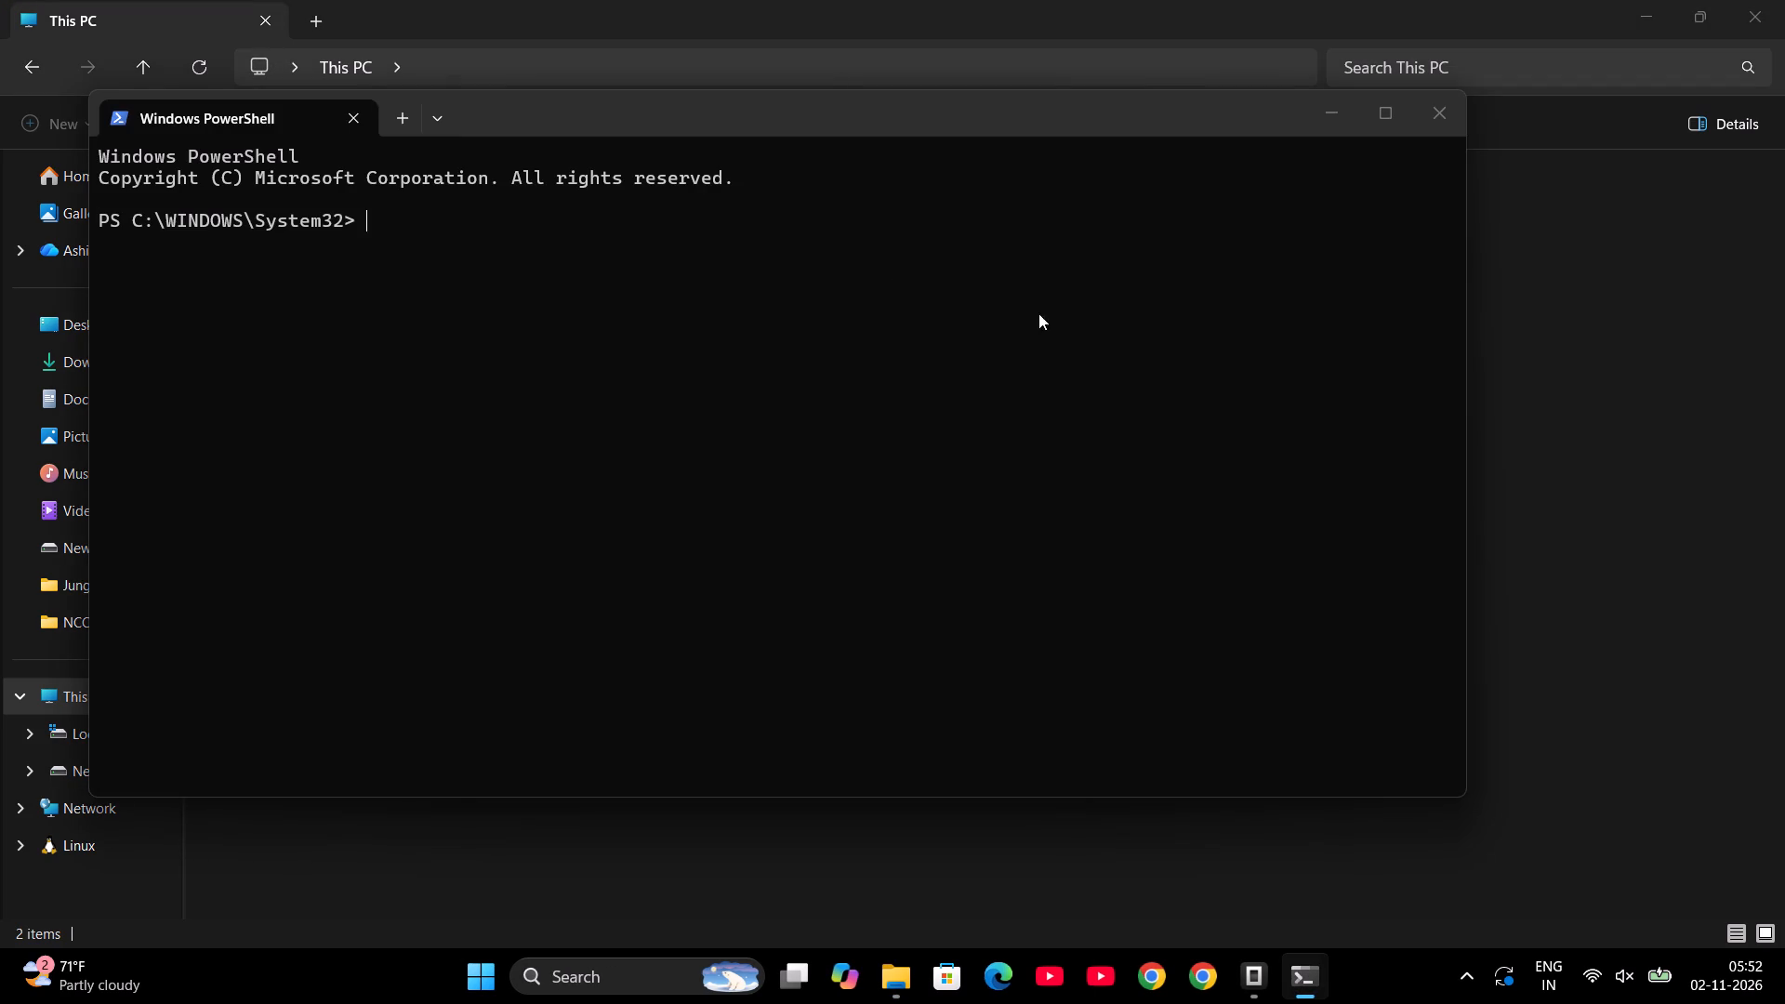
{"action": "key", "text": "ctrl+v"}
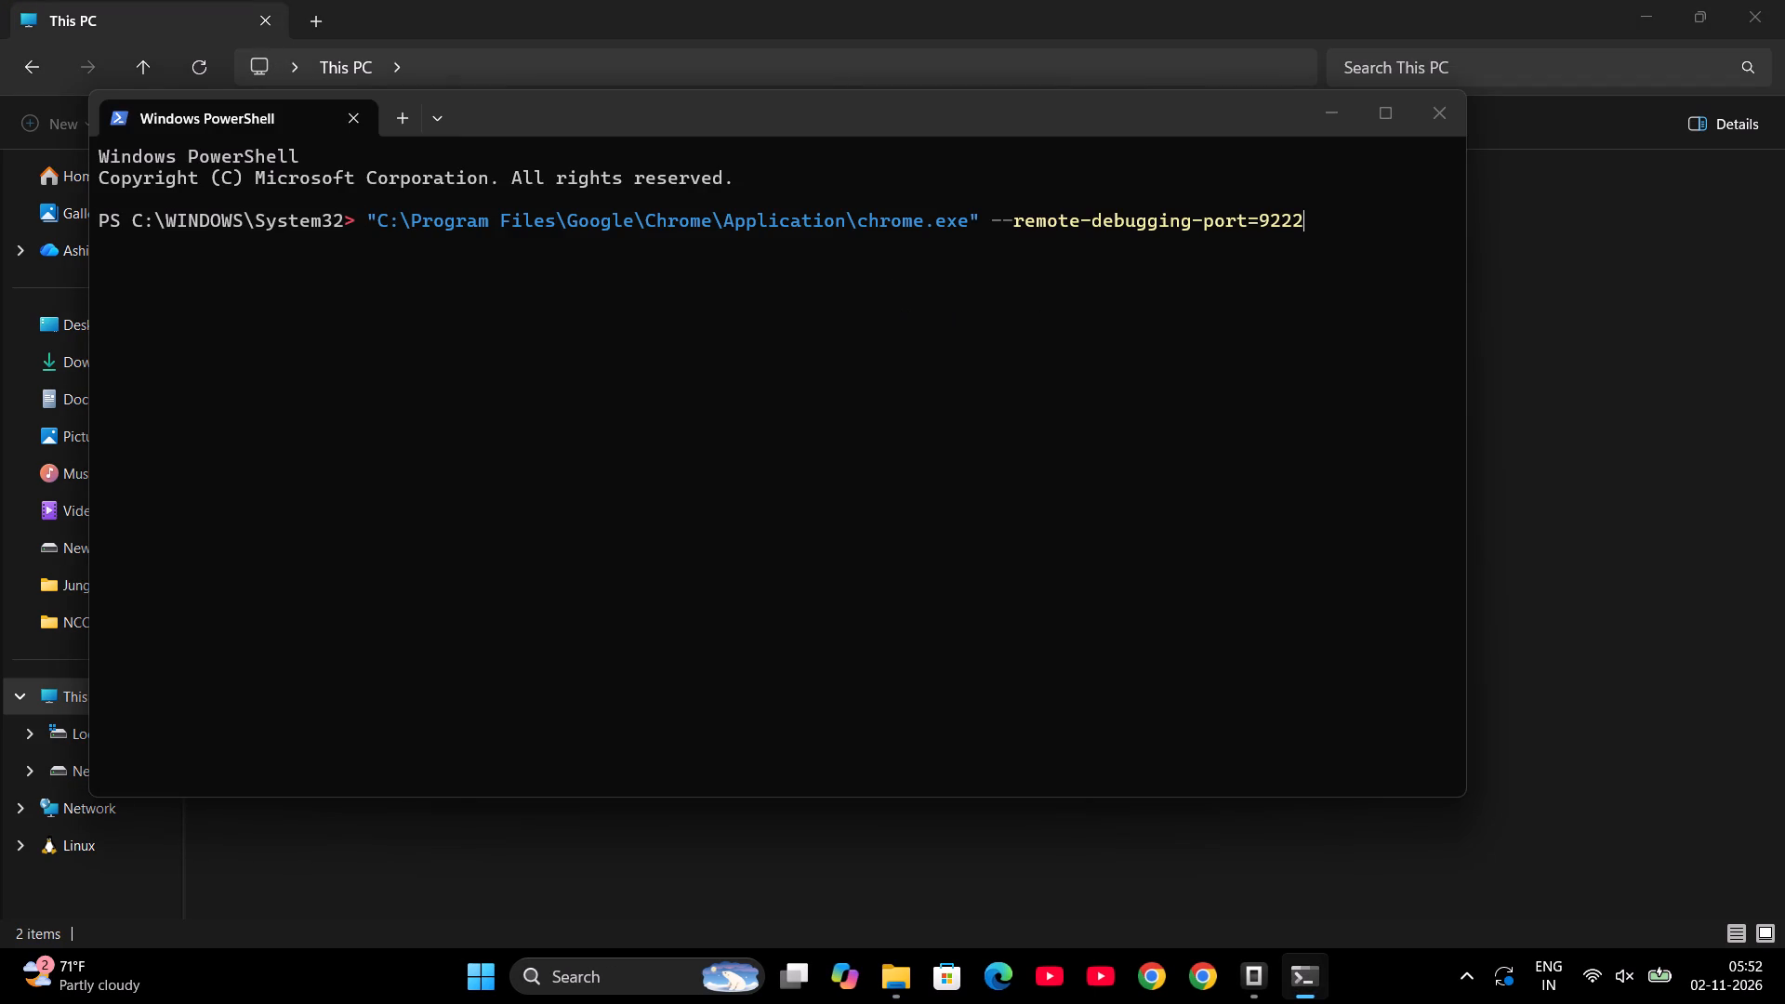
{"action": "key", "text": "Return"}
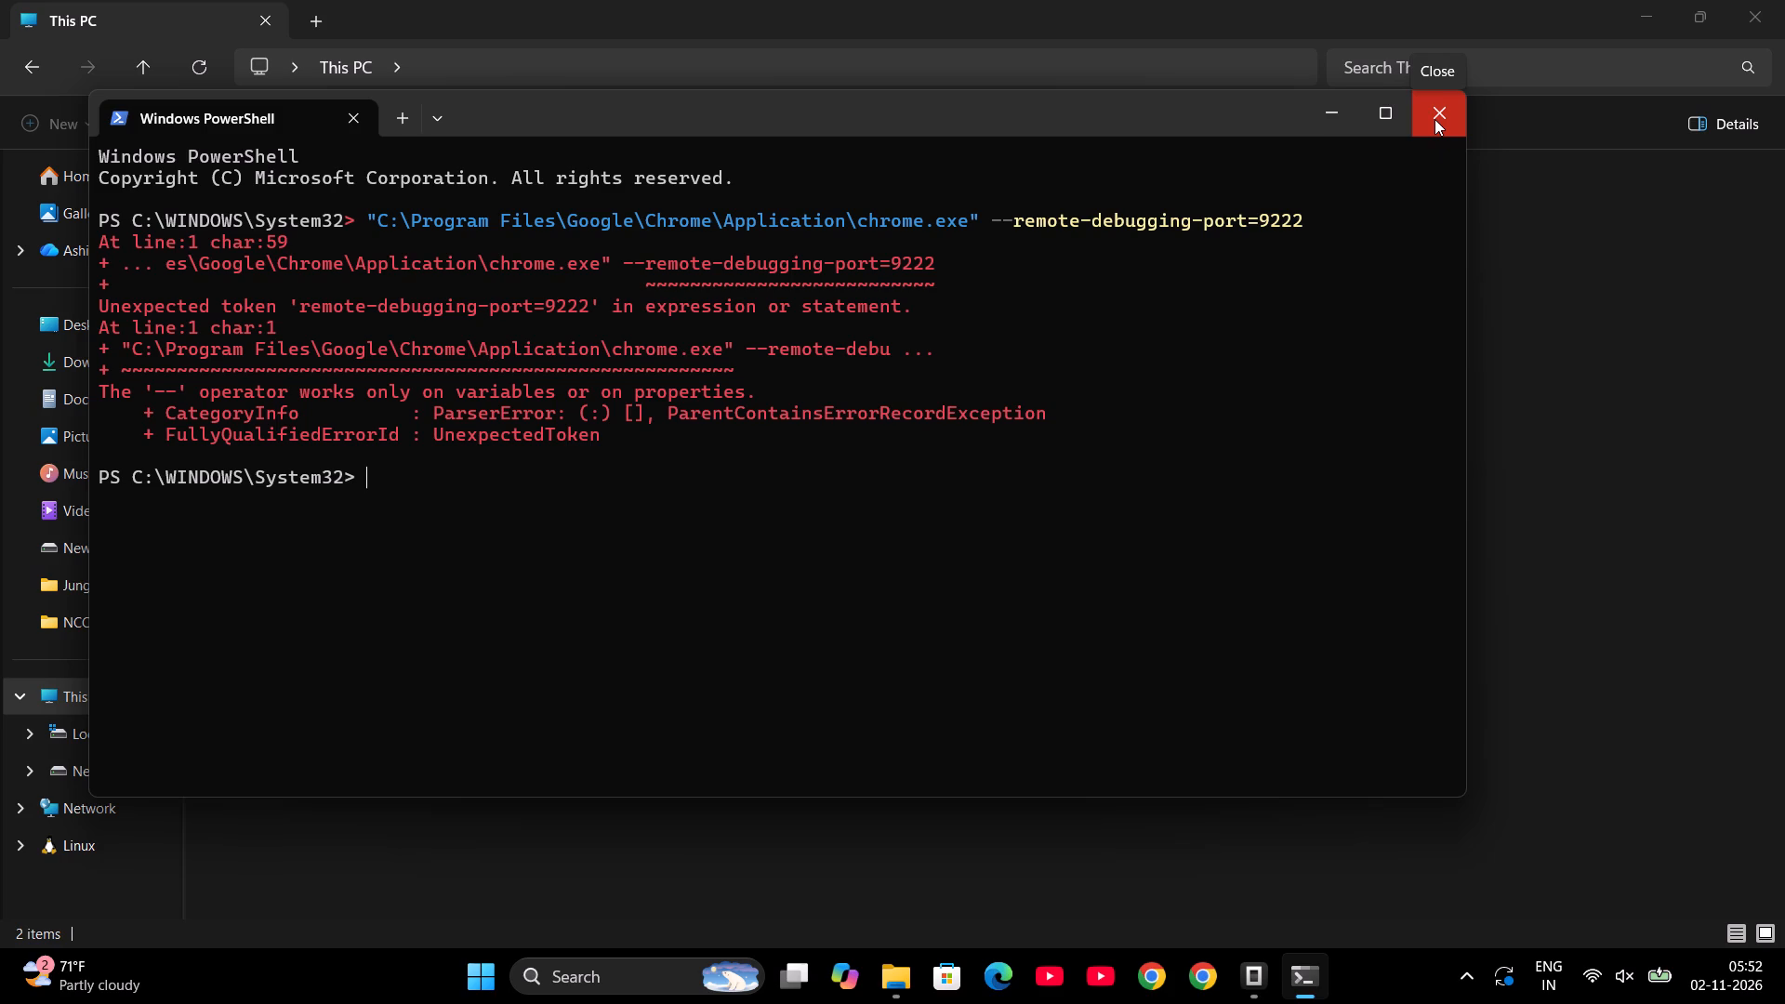
{"action": "key", "text": "shift+super+s"}
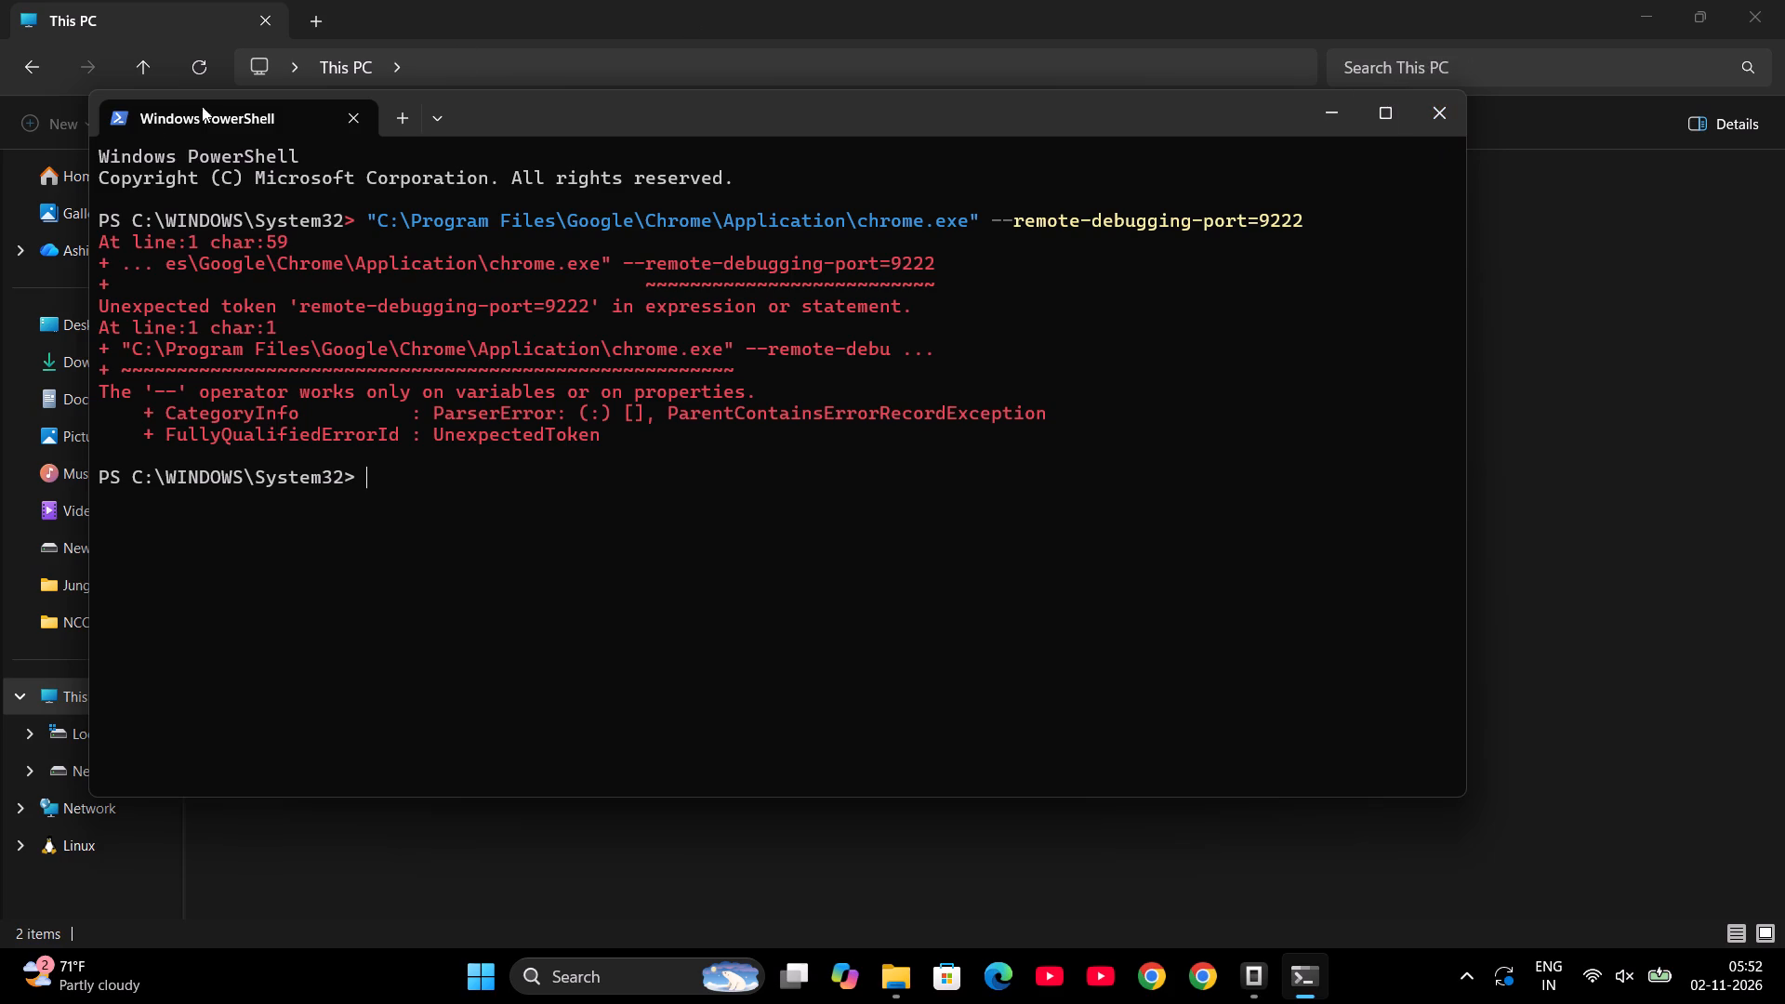
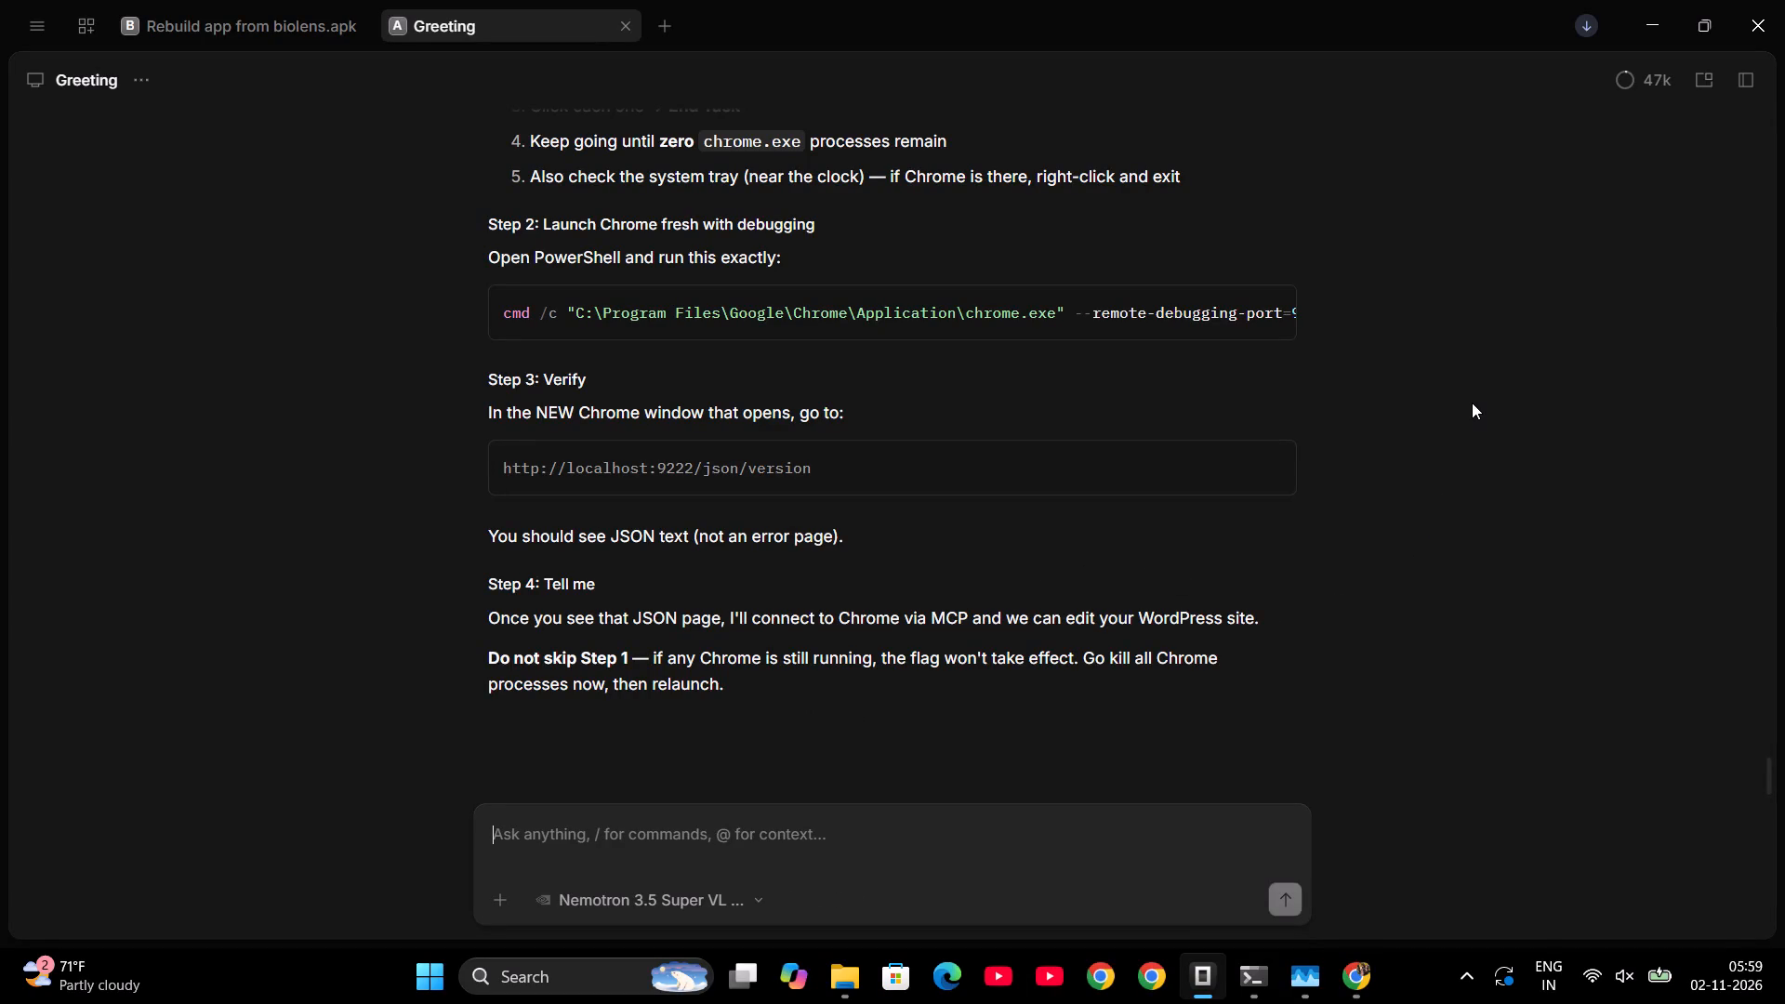
Close all the open windows: OpenCode, Chrome, the PowerShell session and Task Manager.
{"action": "left_click", "coordinate": [1784, 0]}
{"action": "left_click", "coordinate": [1784, 0]}
{"action": "left_click", "coordinate": [1784, 0]}
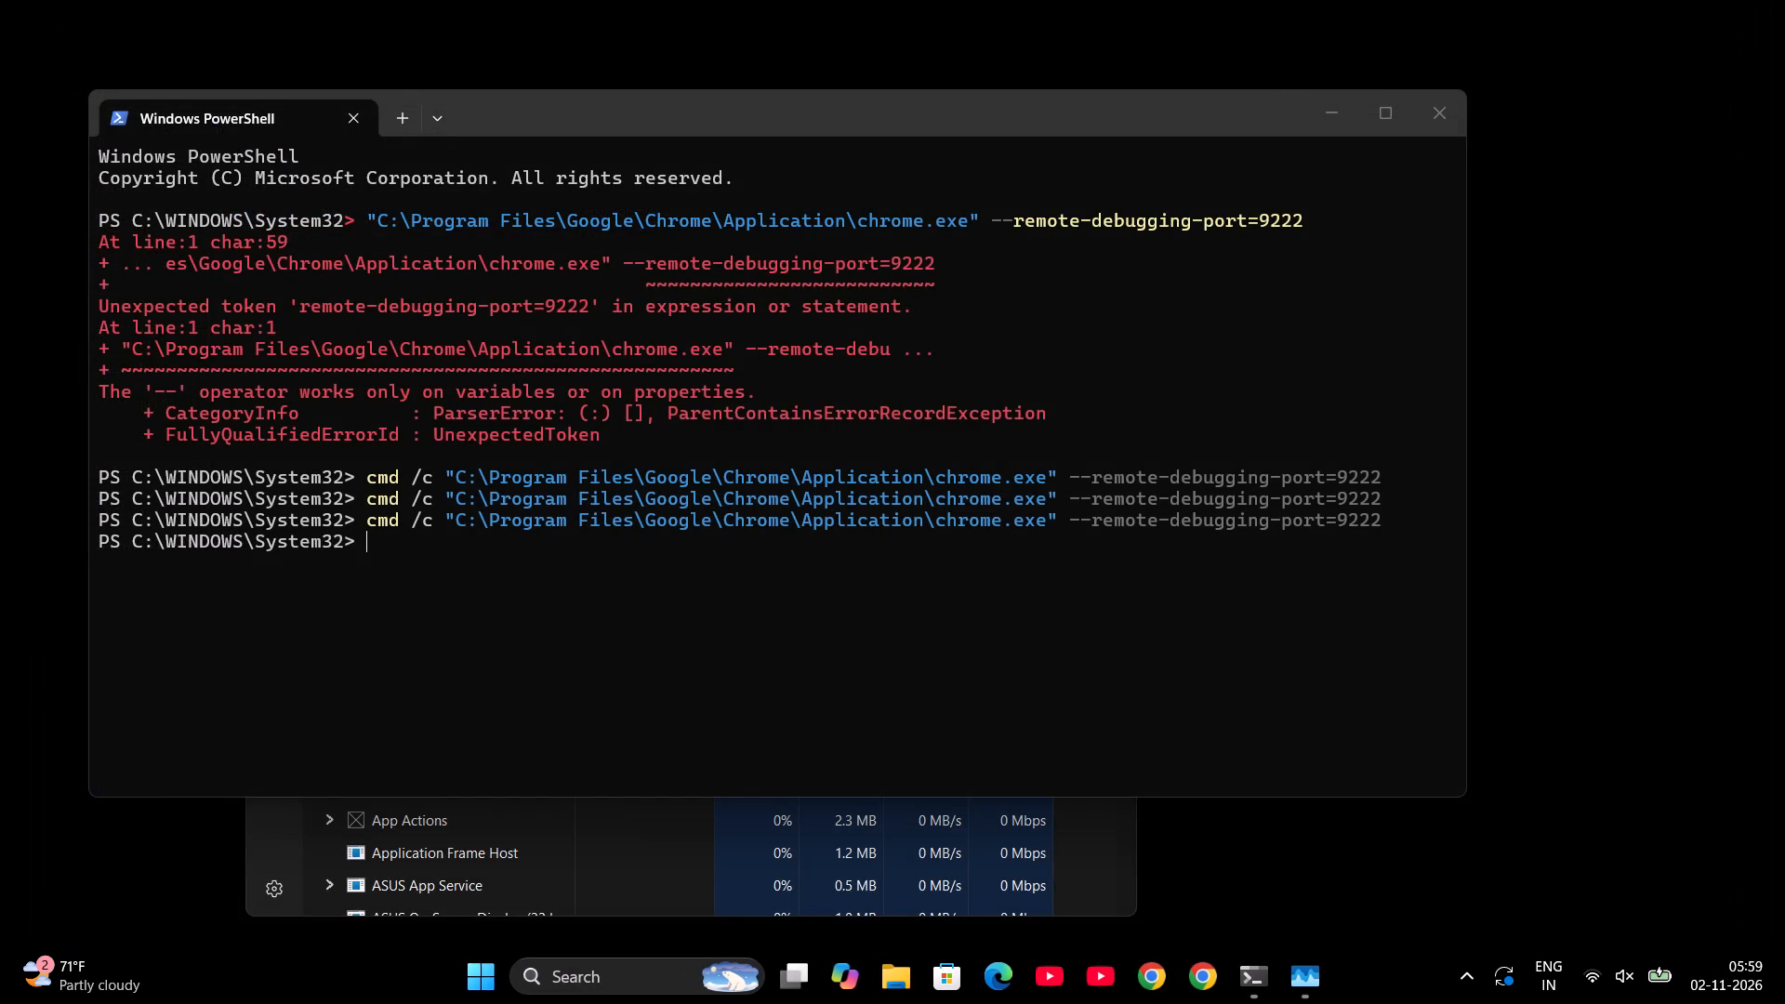
{"action": "left_click", "coordinate": [1784, 0]}
{"action": "left_click", "coordinate": [1427, 108]}
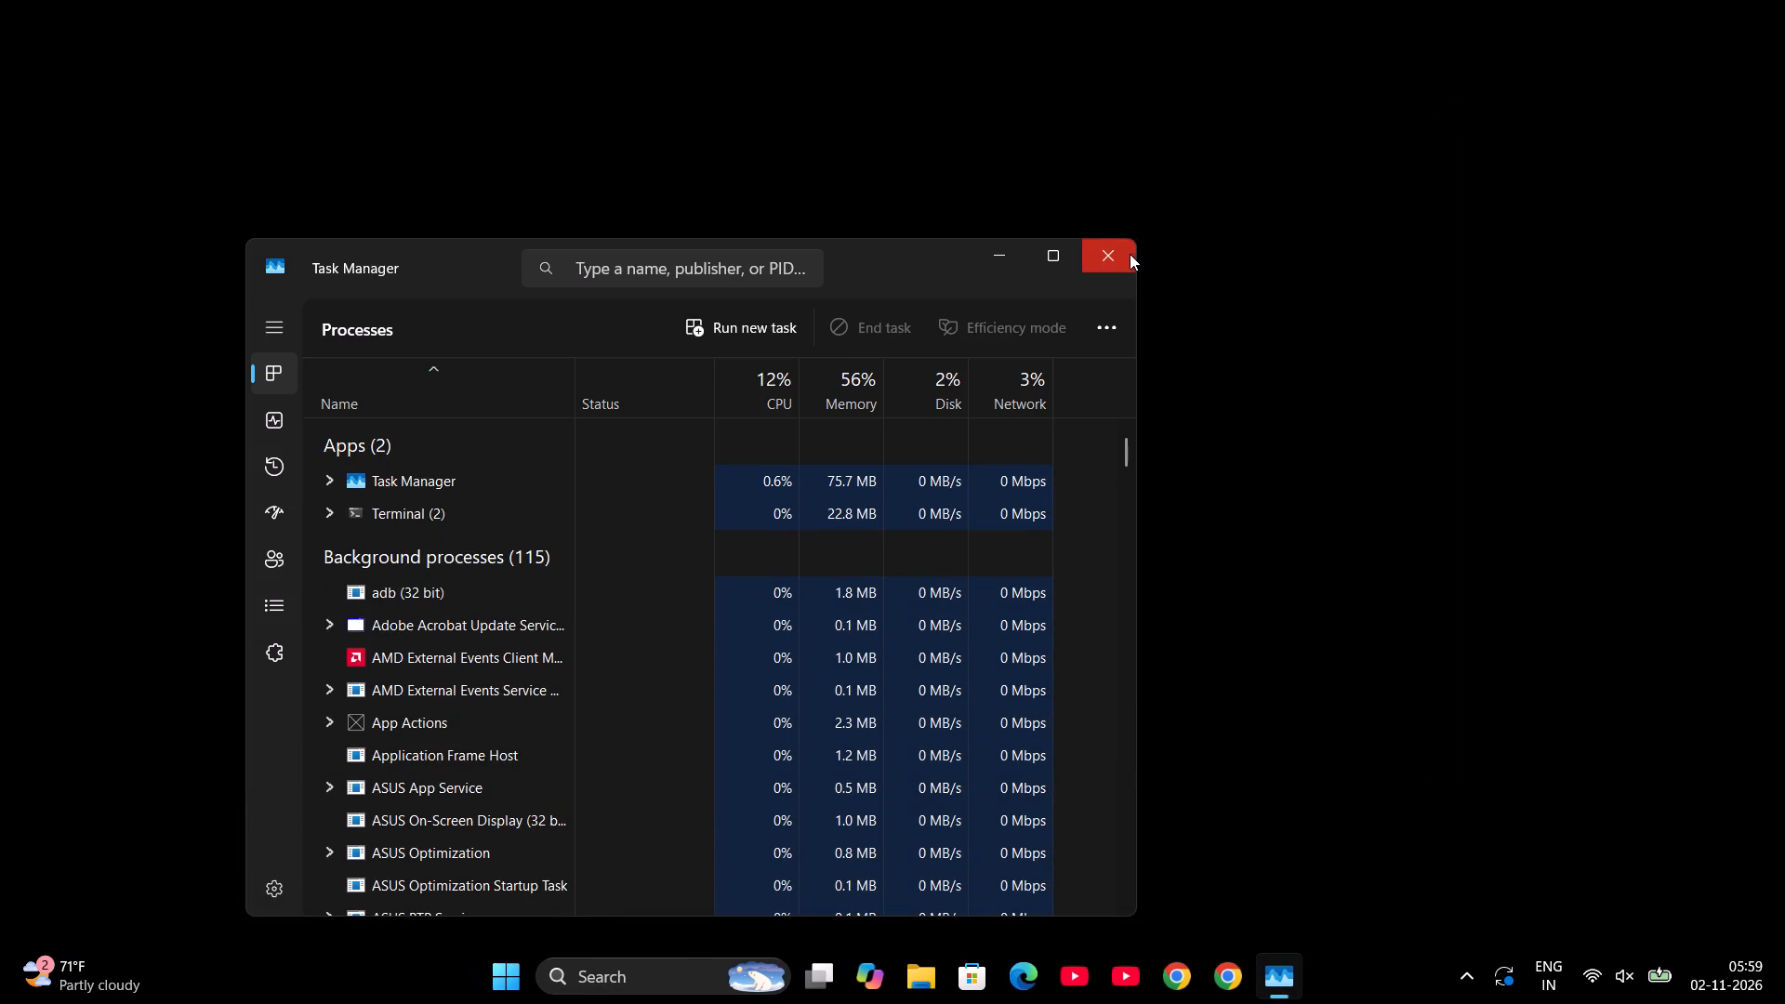
Refresh the empty Windows desktop.
{"action": "right_click", "coordinate": [814, 148]}
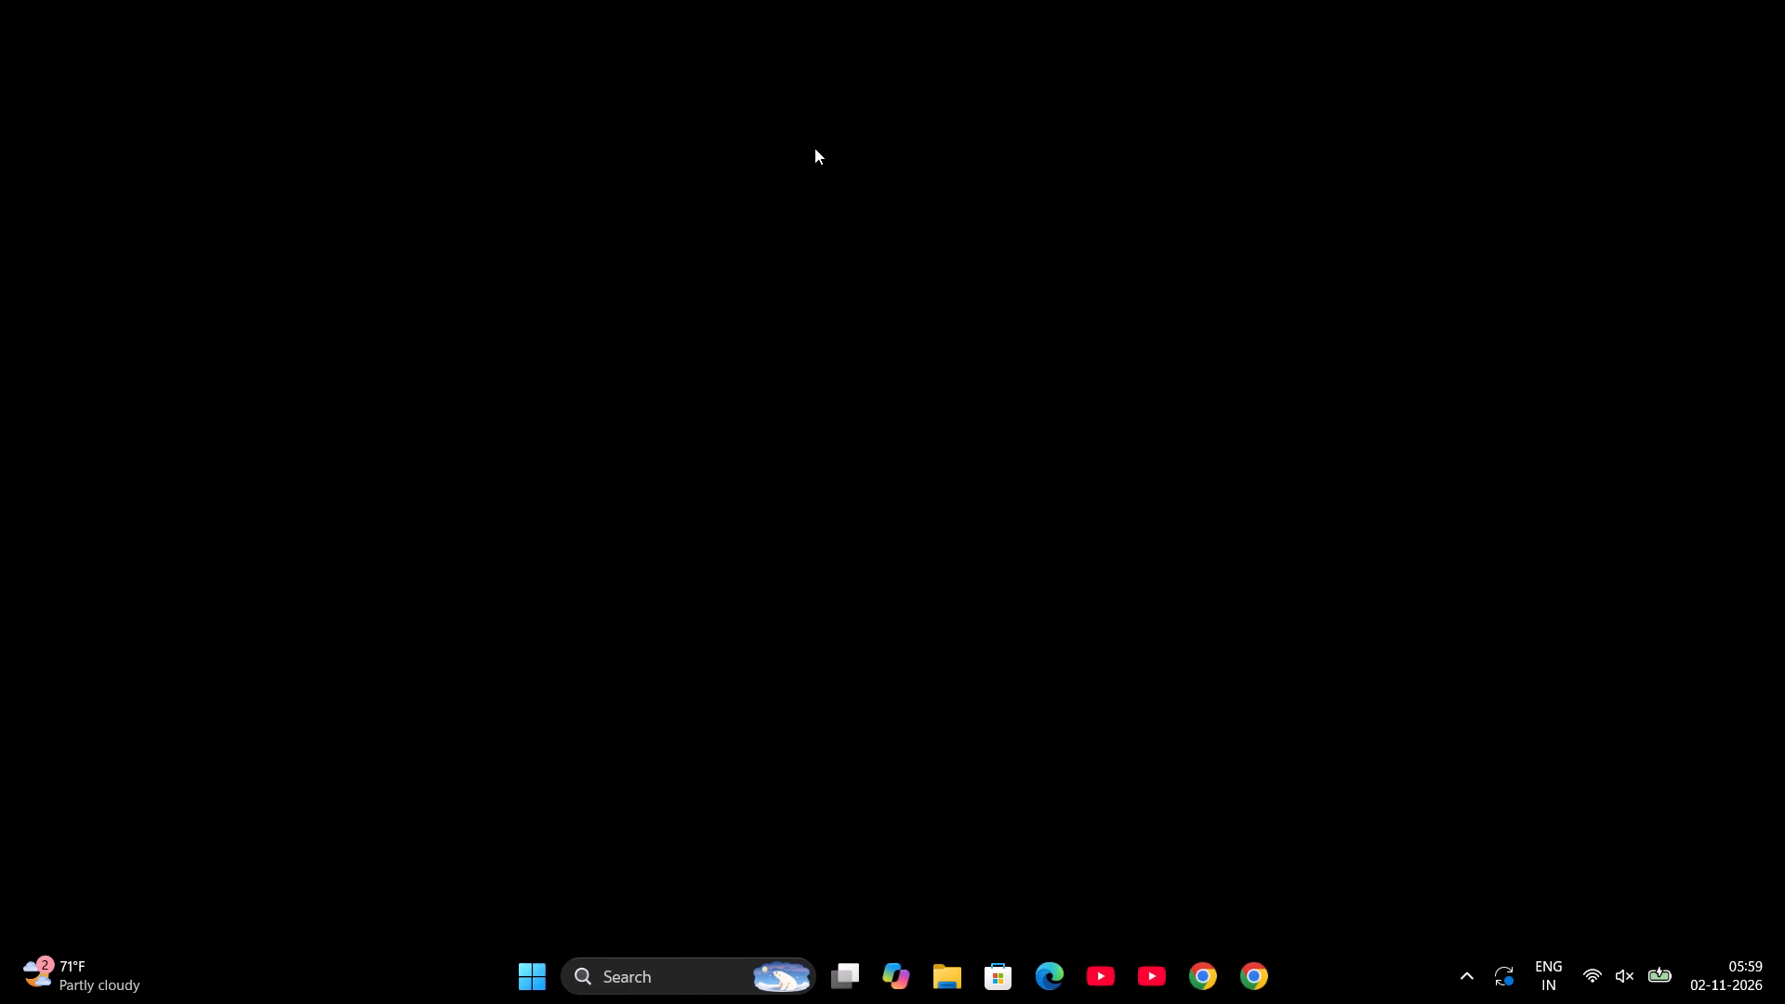
{"action": "left_click", "coordinate": [932, 255]}
{"action": "right_click", "coordinate": [932, 255]}
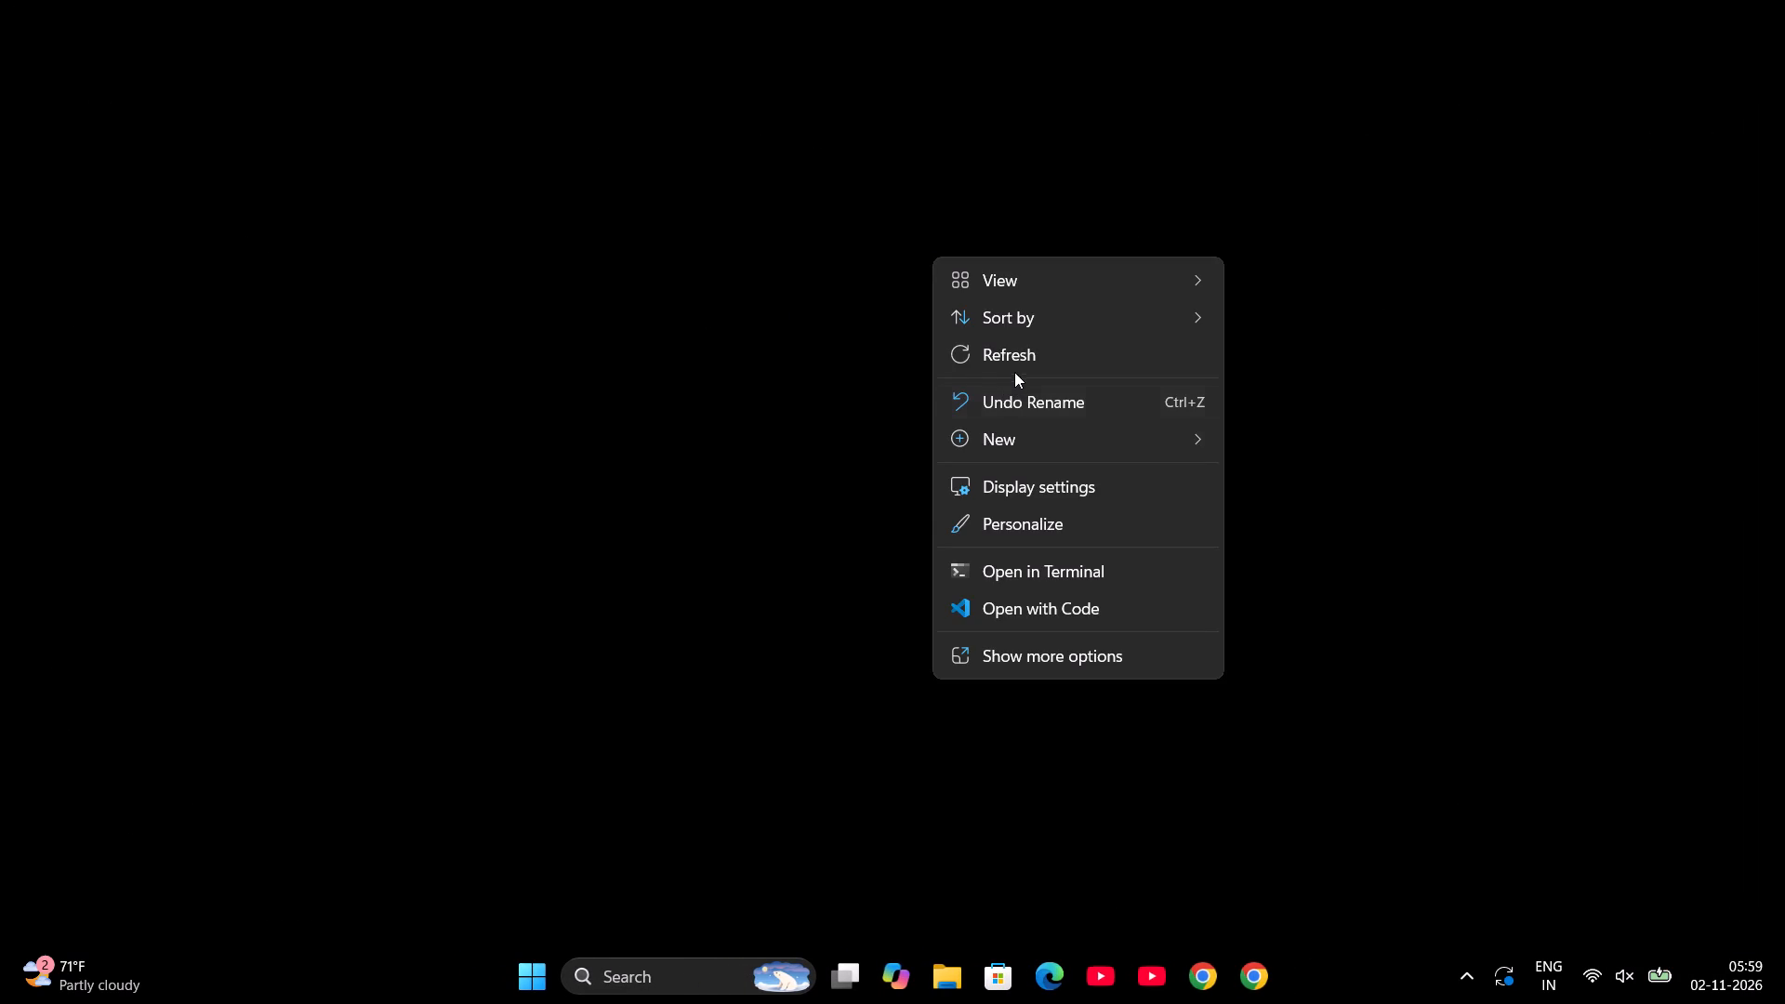
{"action": "left_click", "coordinate": [1024, 364]}
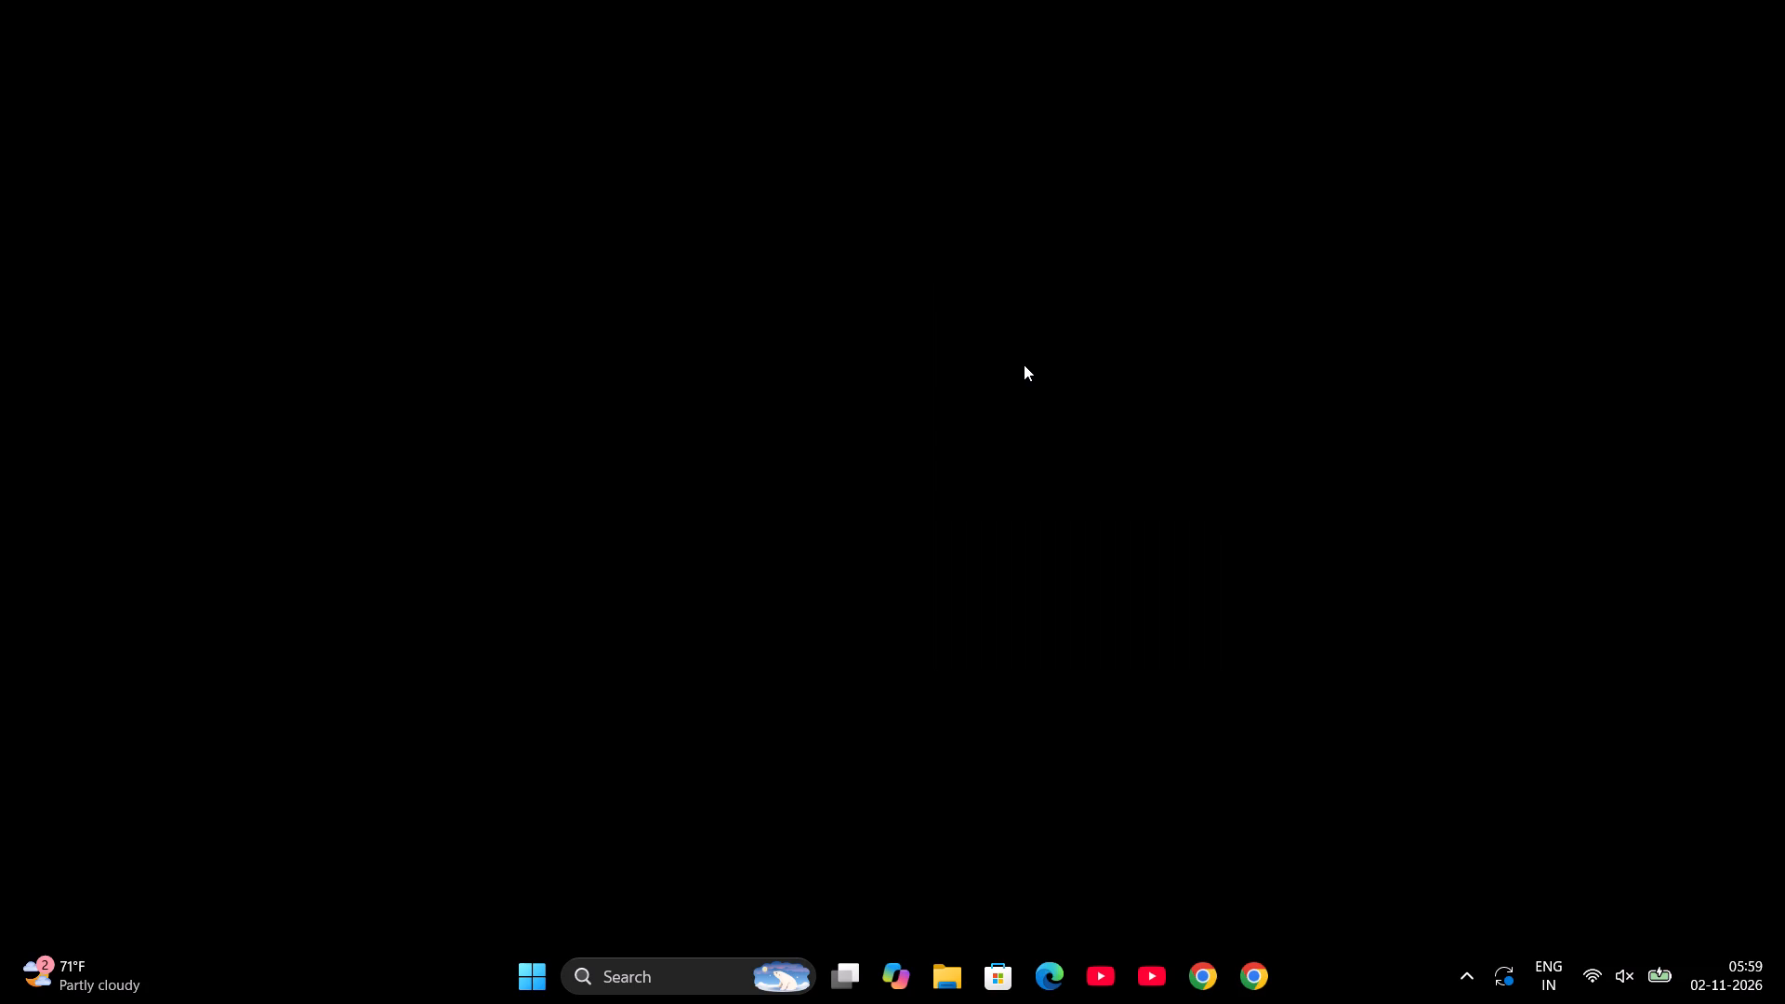